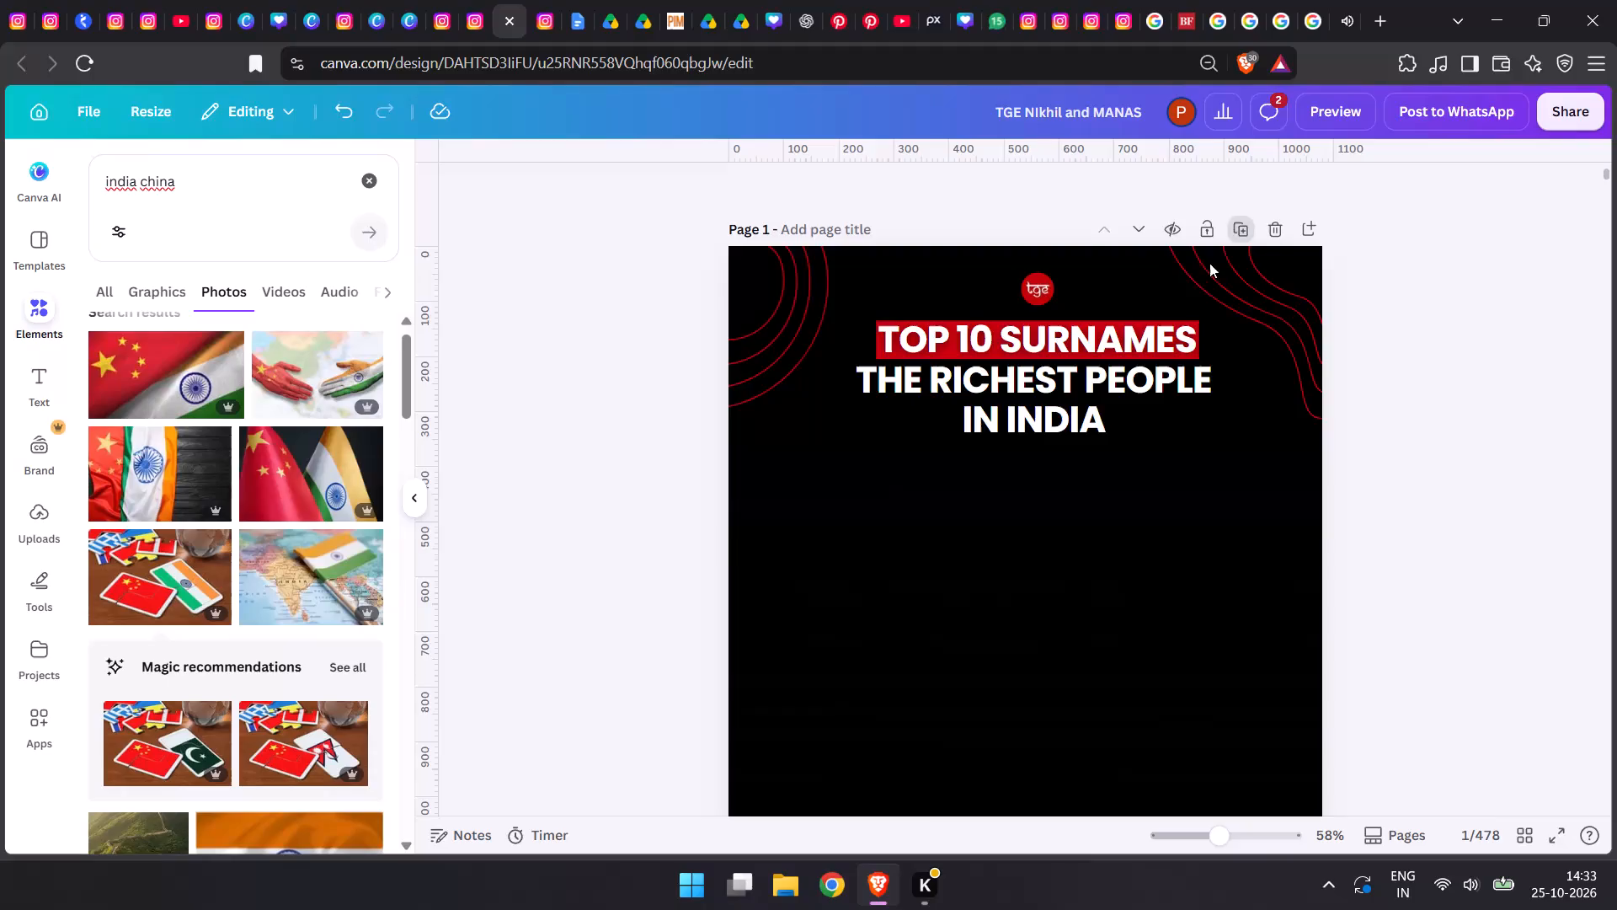
Replace the page 1 headline with the copied text "Jio IPO draws about 1.5 times as many applications as London has residents".
scroll(1017, 415, "up", 7)
left_click(1049, 358)
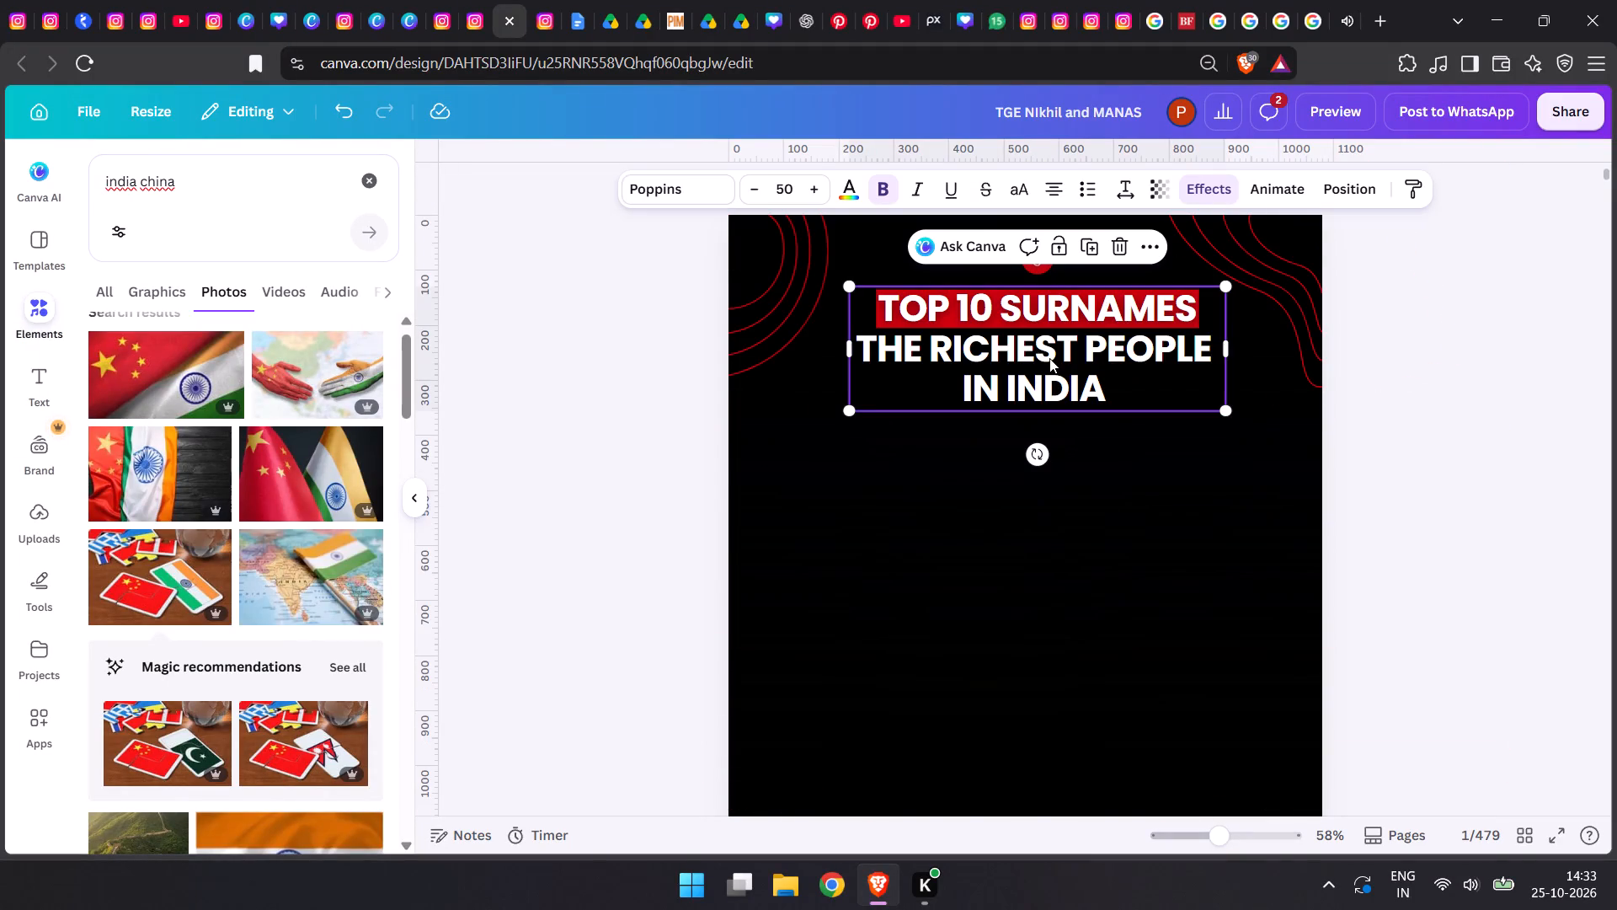
double_click(1049, 358, "ctrl")
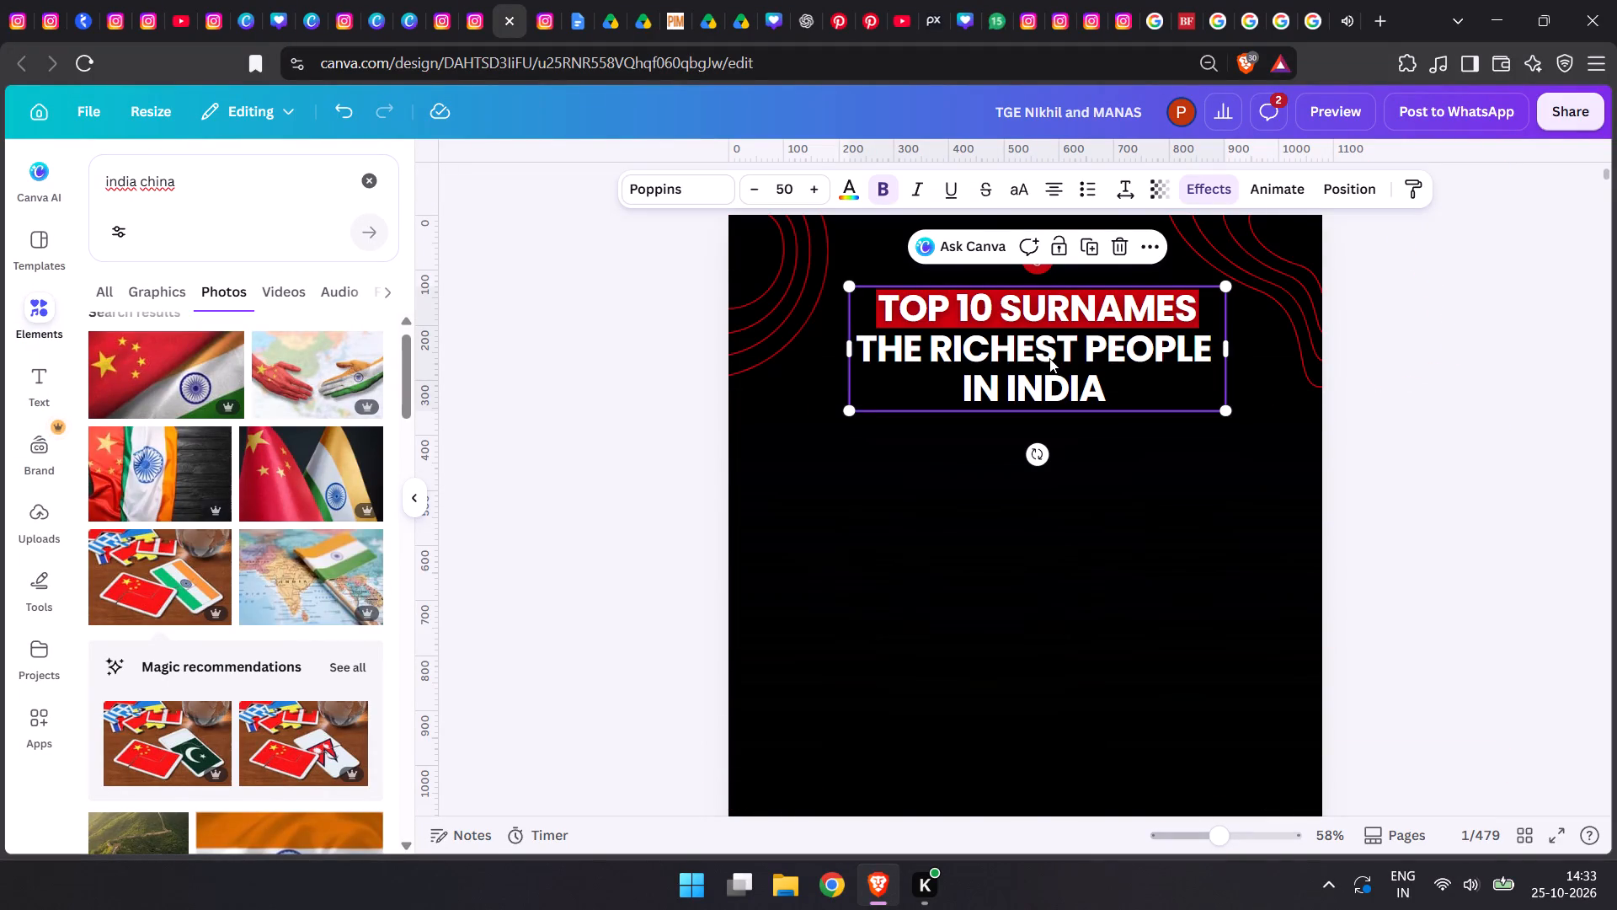
double_click(1049, 358)
key("ctrl+a")
key("ctrl+v")
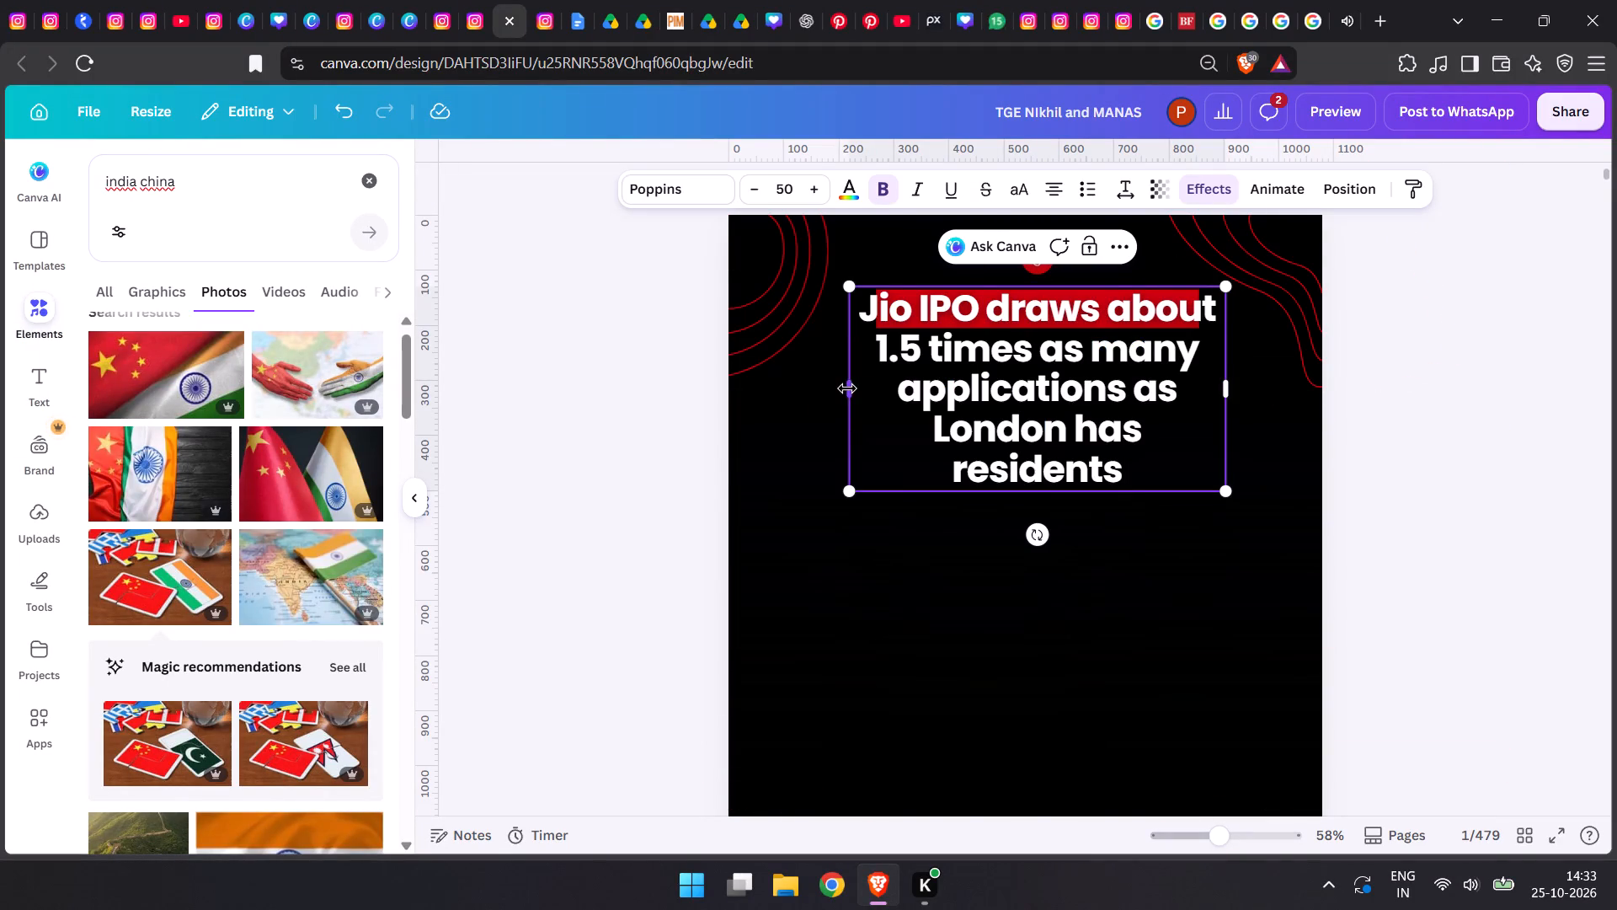
Widen the headline text box to about 855 px and insert a line break after "Jio IPO draws".
left_click_drag(847, 388, 753, 387)
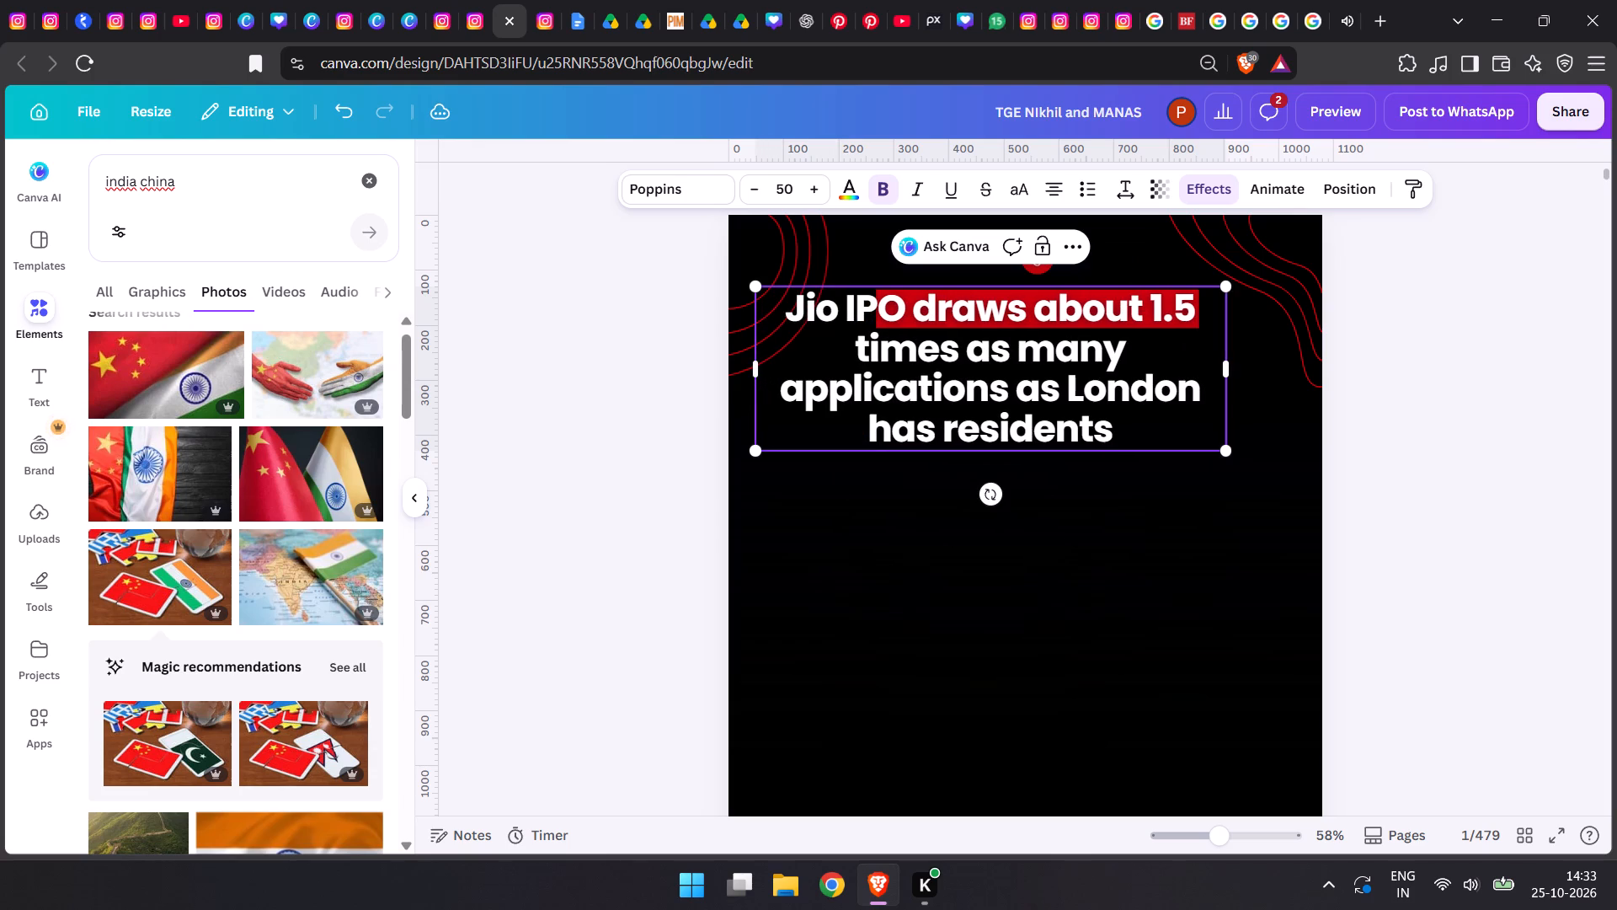
left_click(1029, 308)
key("Return")
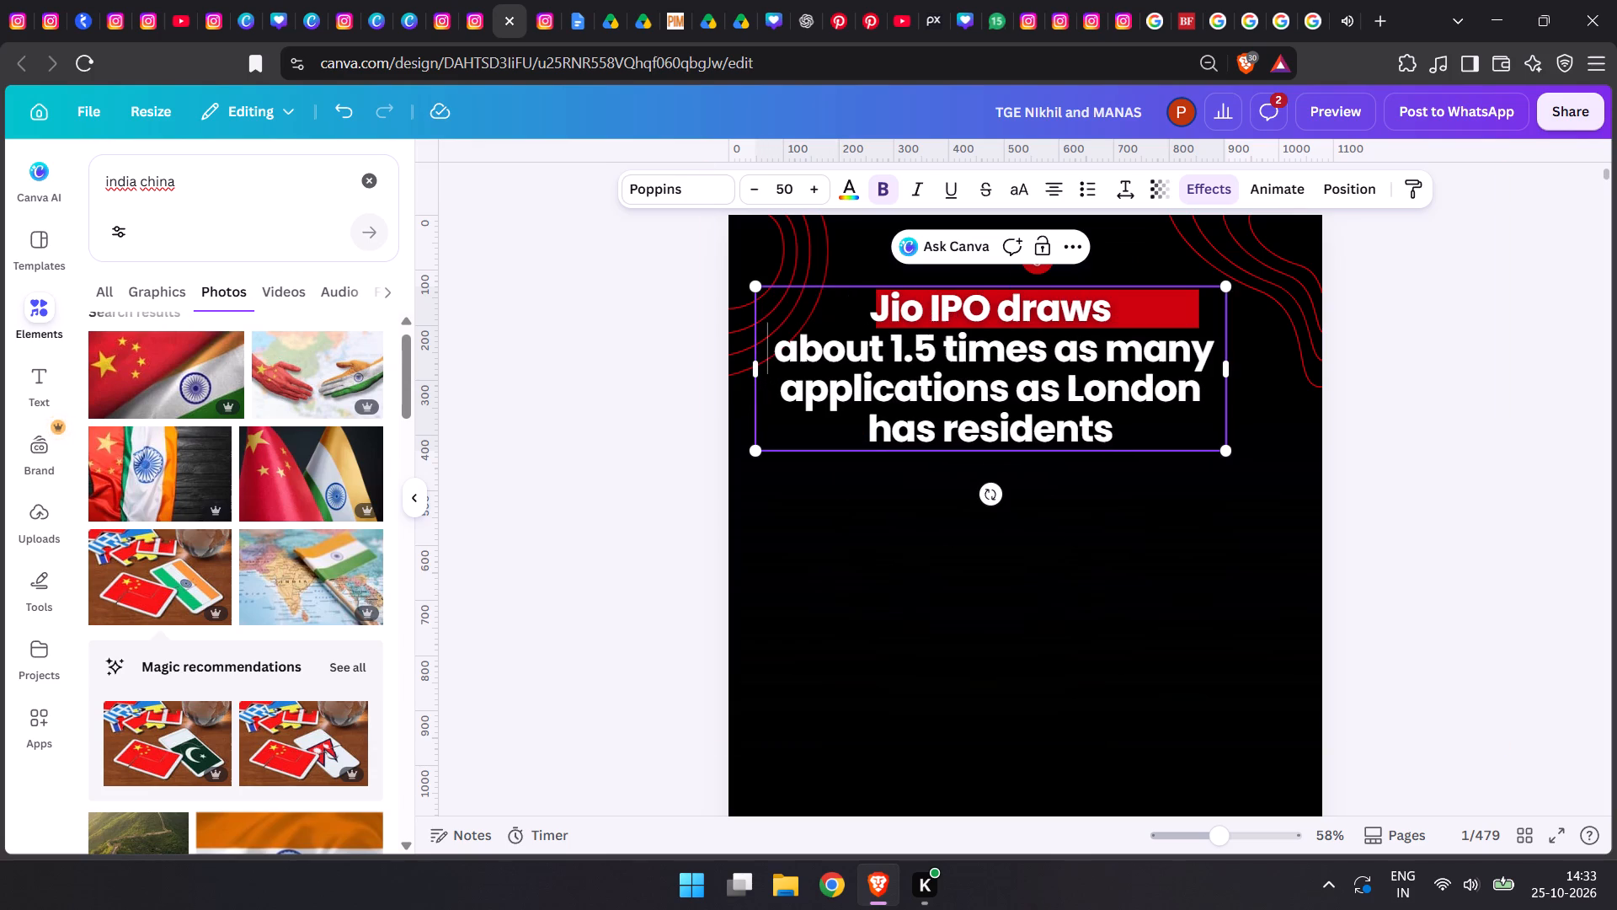
left_click(563, 422)
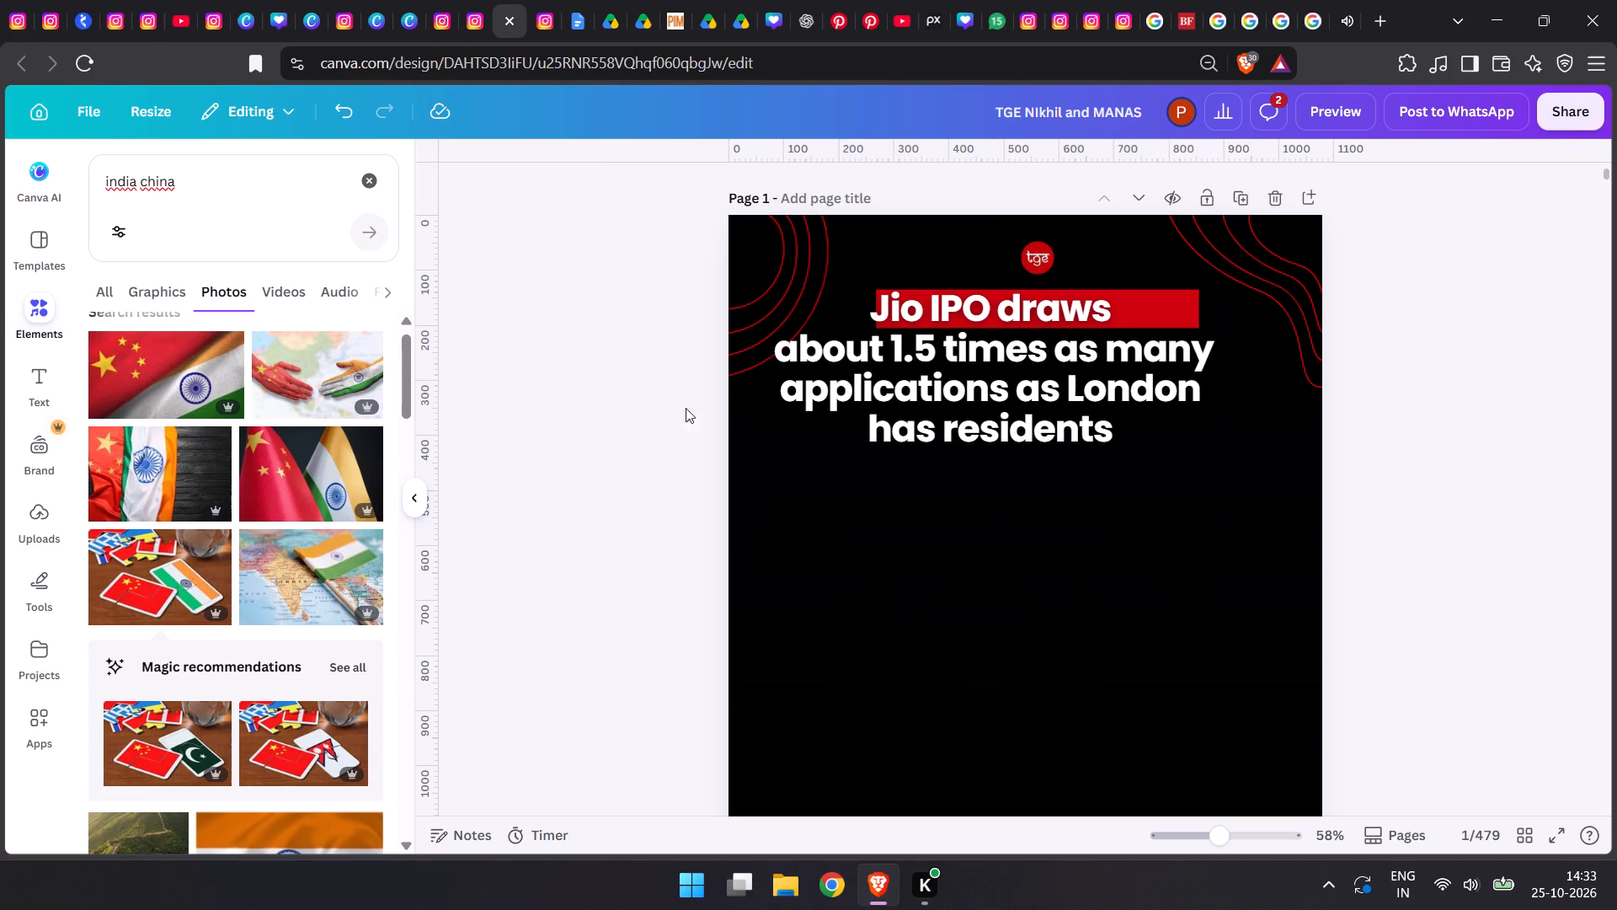
Move the headline text box so it is horizontally centred on the page below the tge logo.
left_click_drag(1028, 354, 1039, 351)
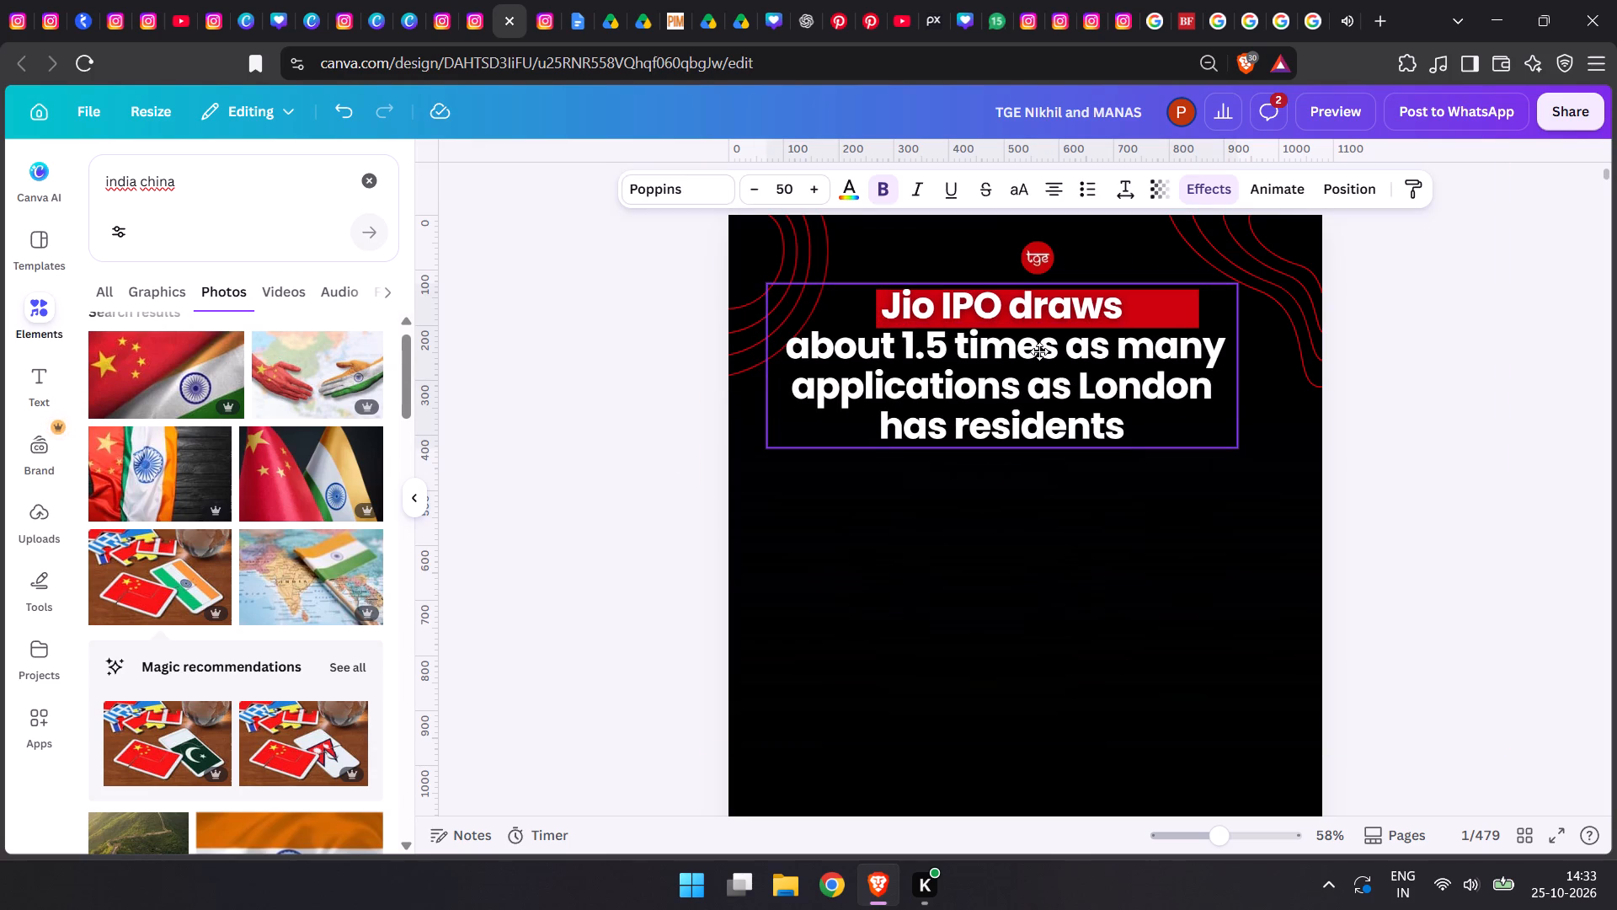
left_click_drag(1039, 351, 1052, 350)
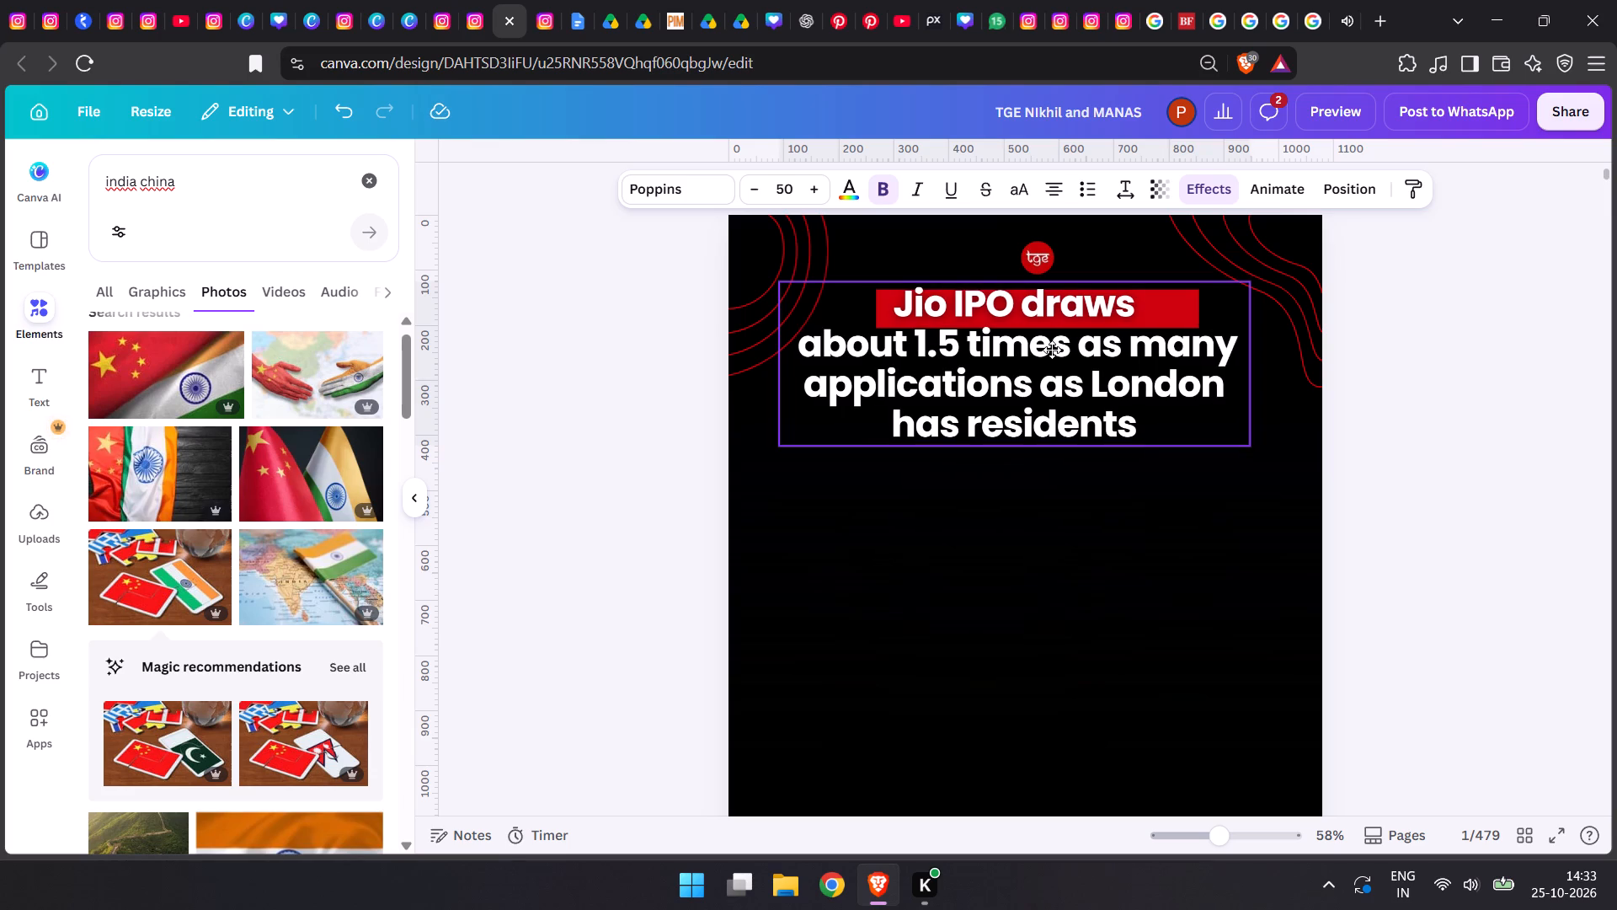
left_click_drag(1052, 350, 1068, 351)
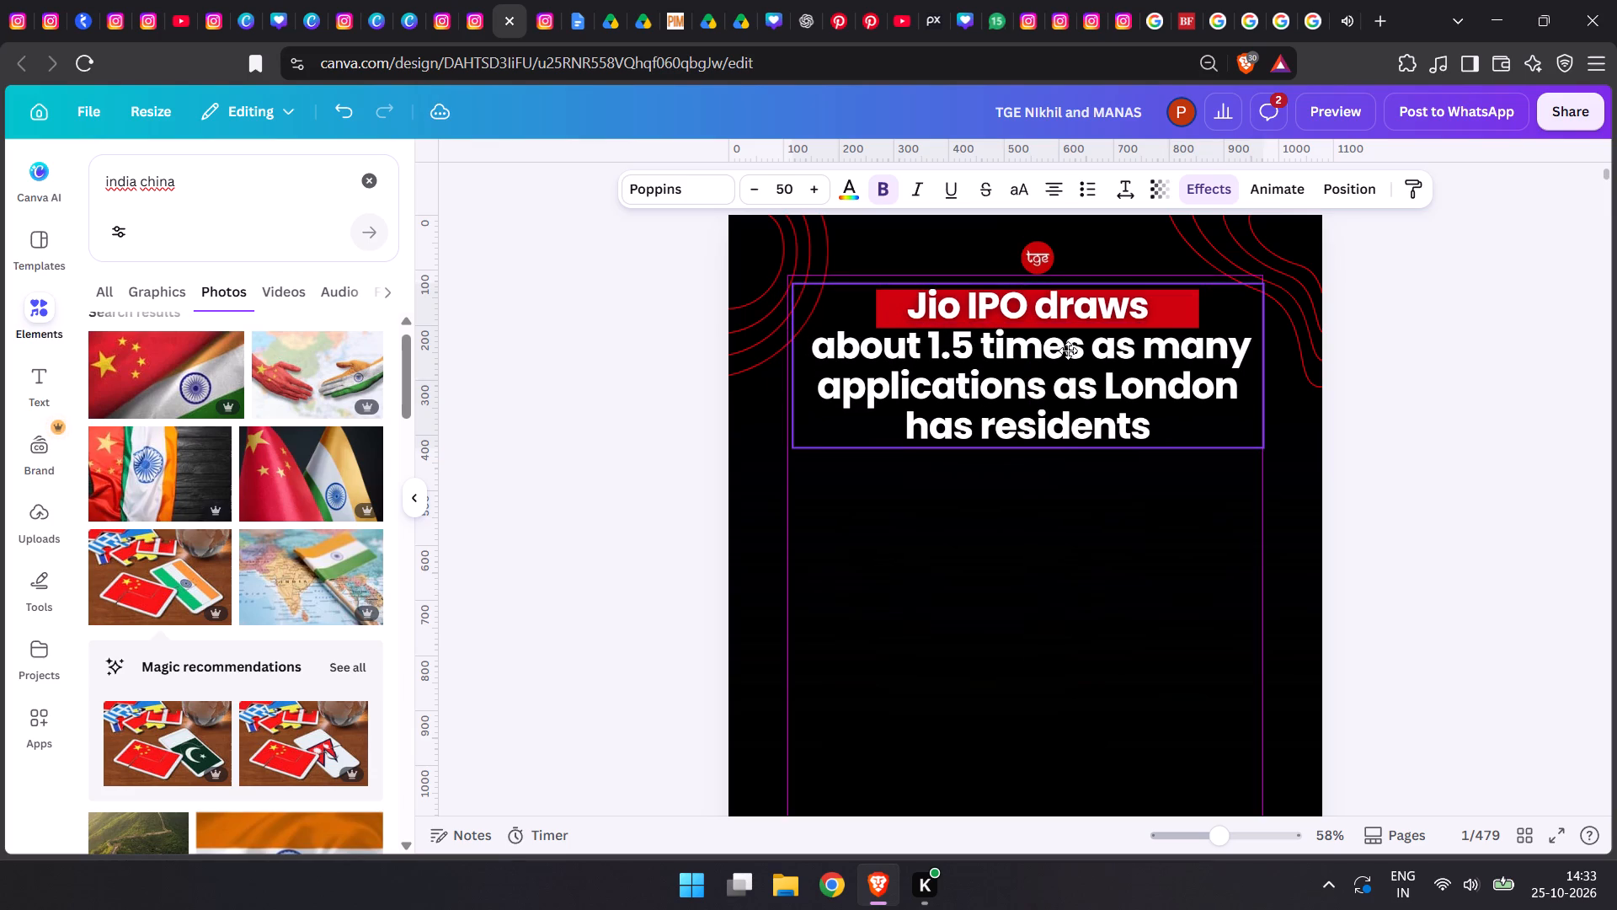
left_click_drag(1068, 351, 1071, 351)
left_click_drag(1029, 428, 1043, 428)
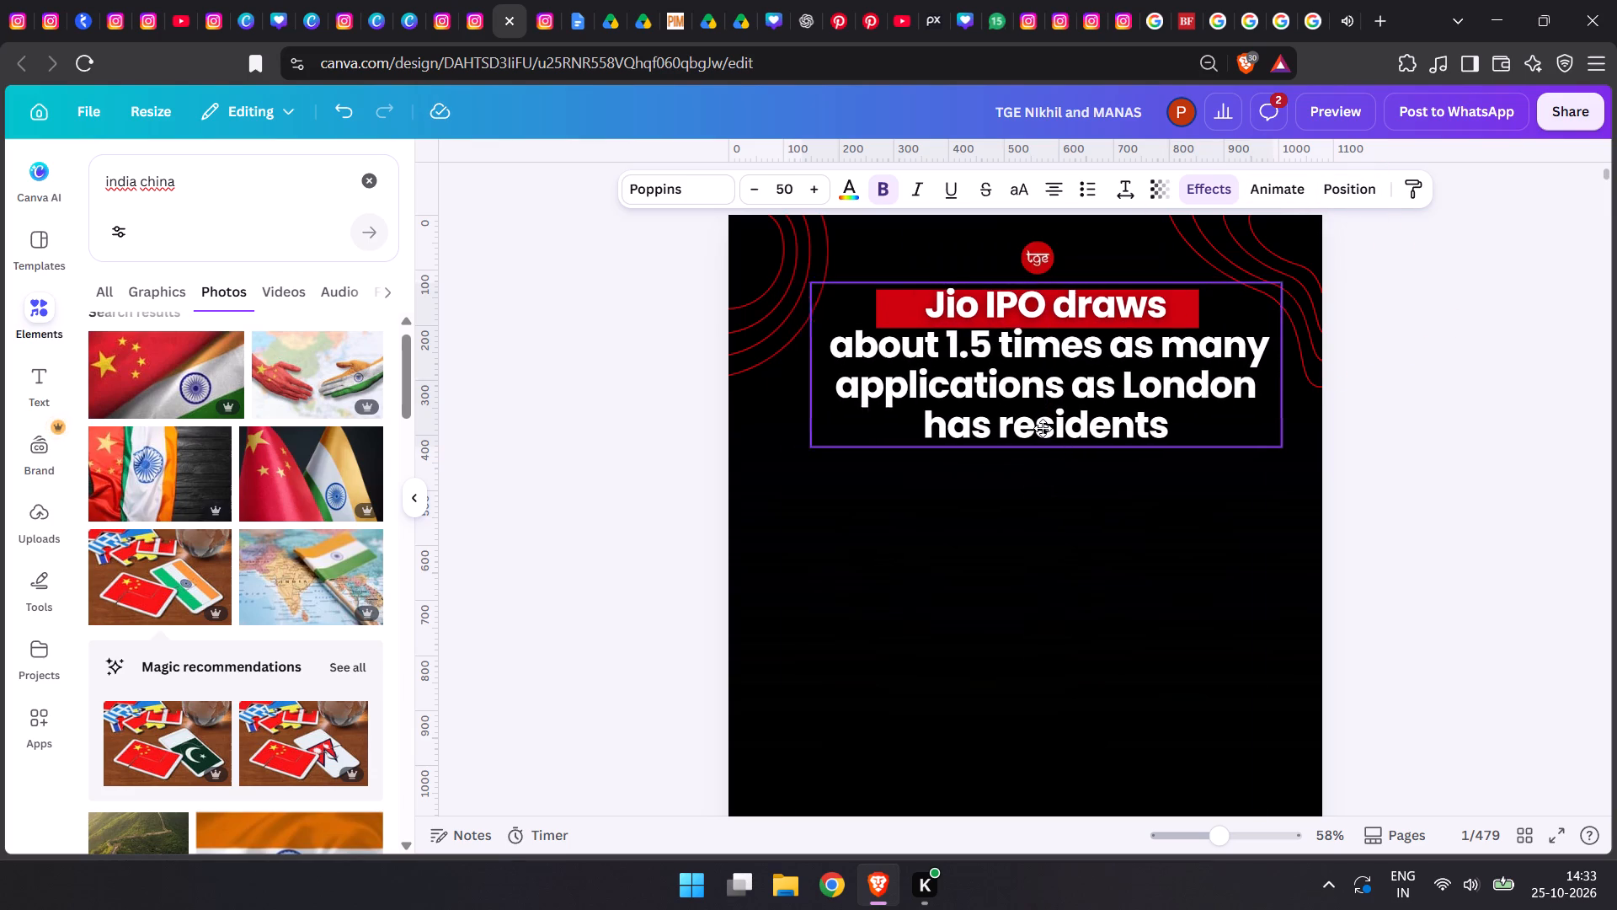
left_click_drag(1043, 428, 1038, 429)
left_click(1039, 393)
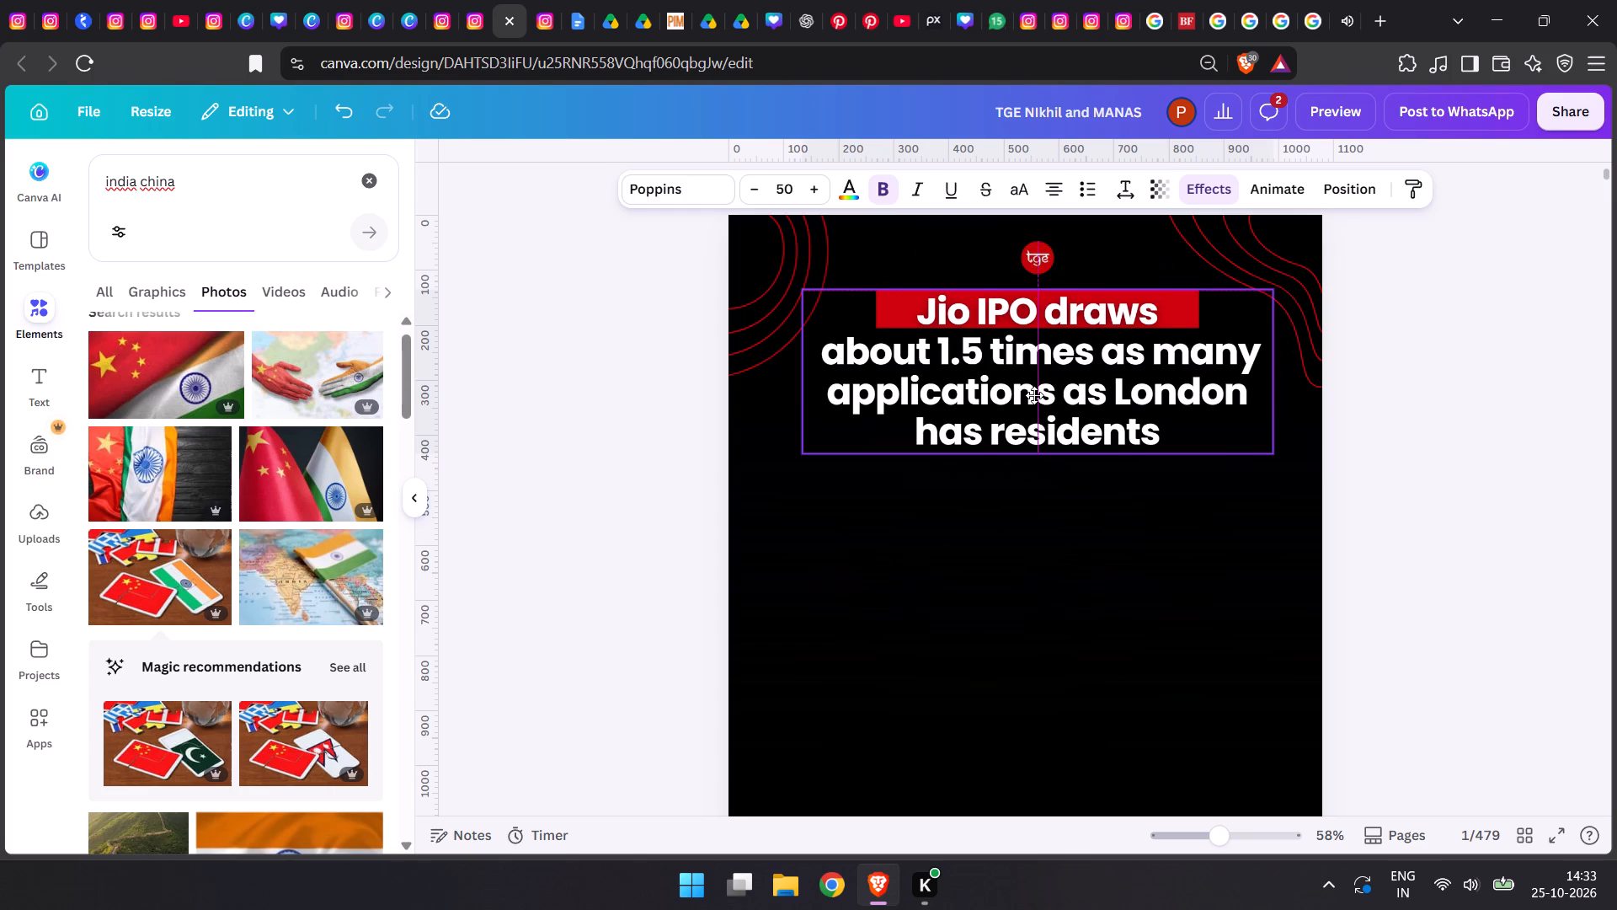
Set the headline text box's Y position to 130 px.
left_click(1335, 190)
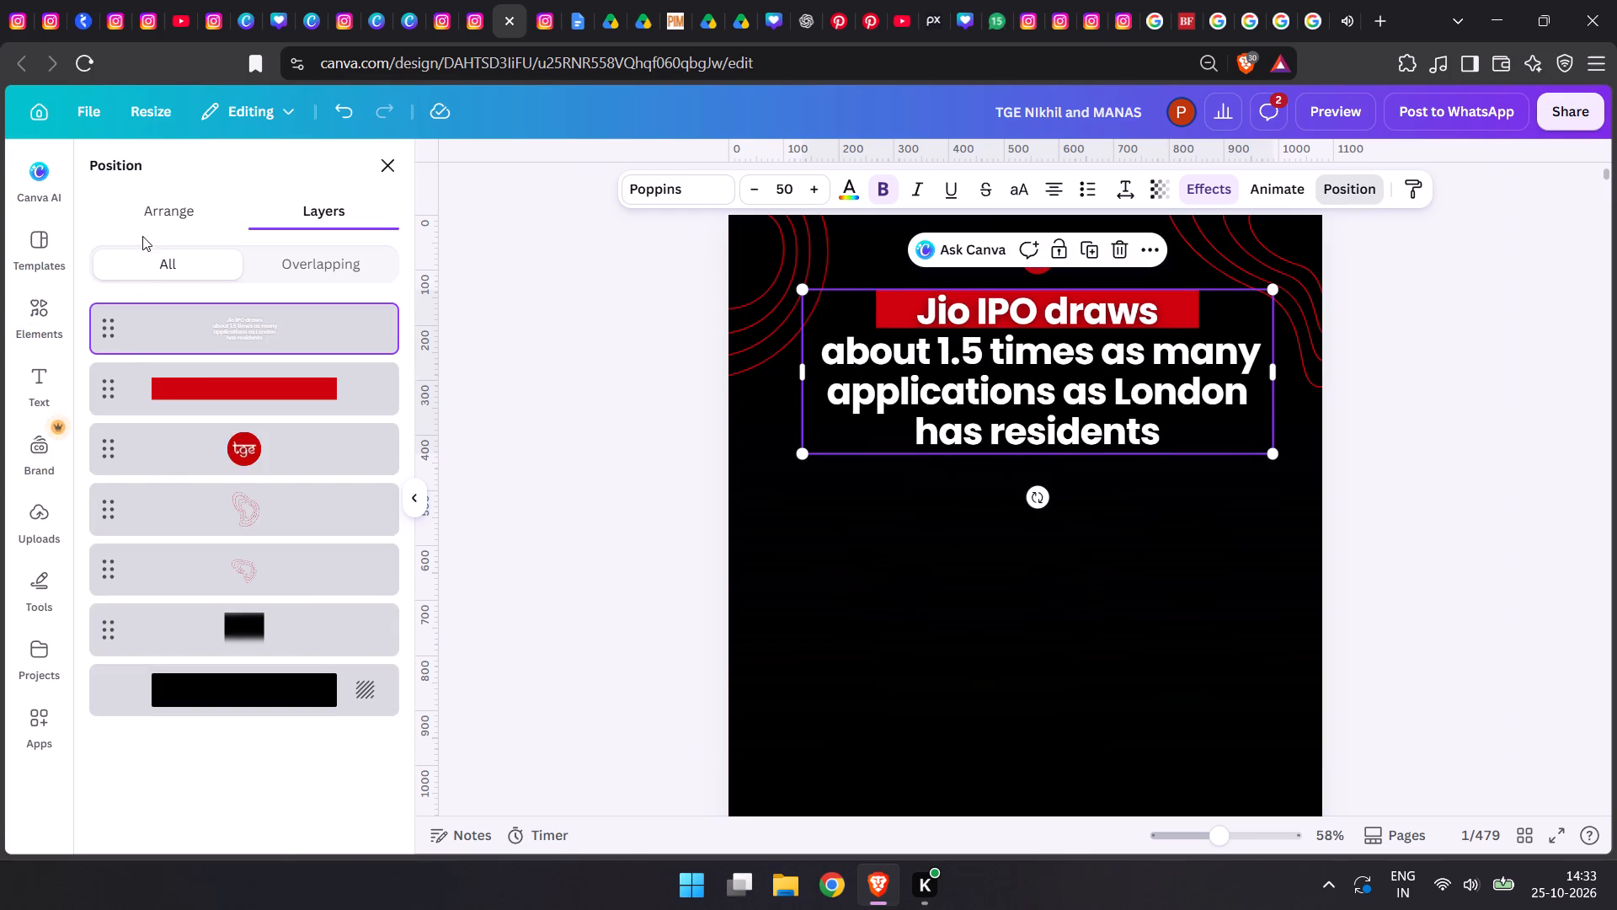
left_click(147, 218)
left_click(274, 681)
key("BackSpace")
key("BackSpace")
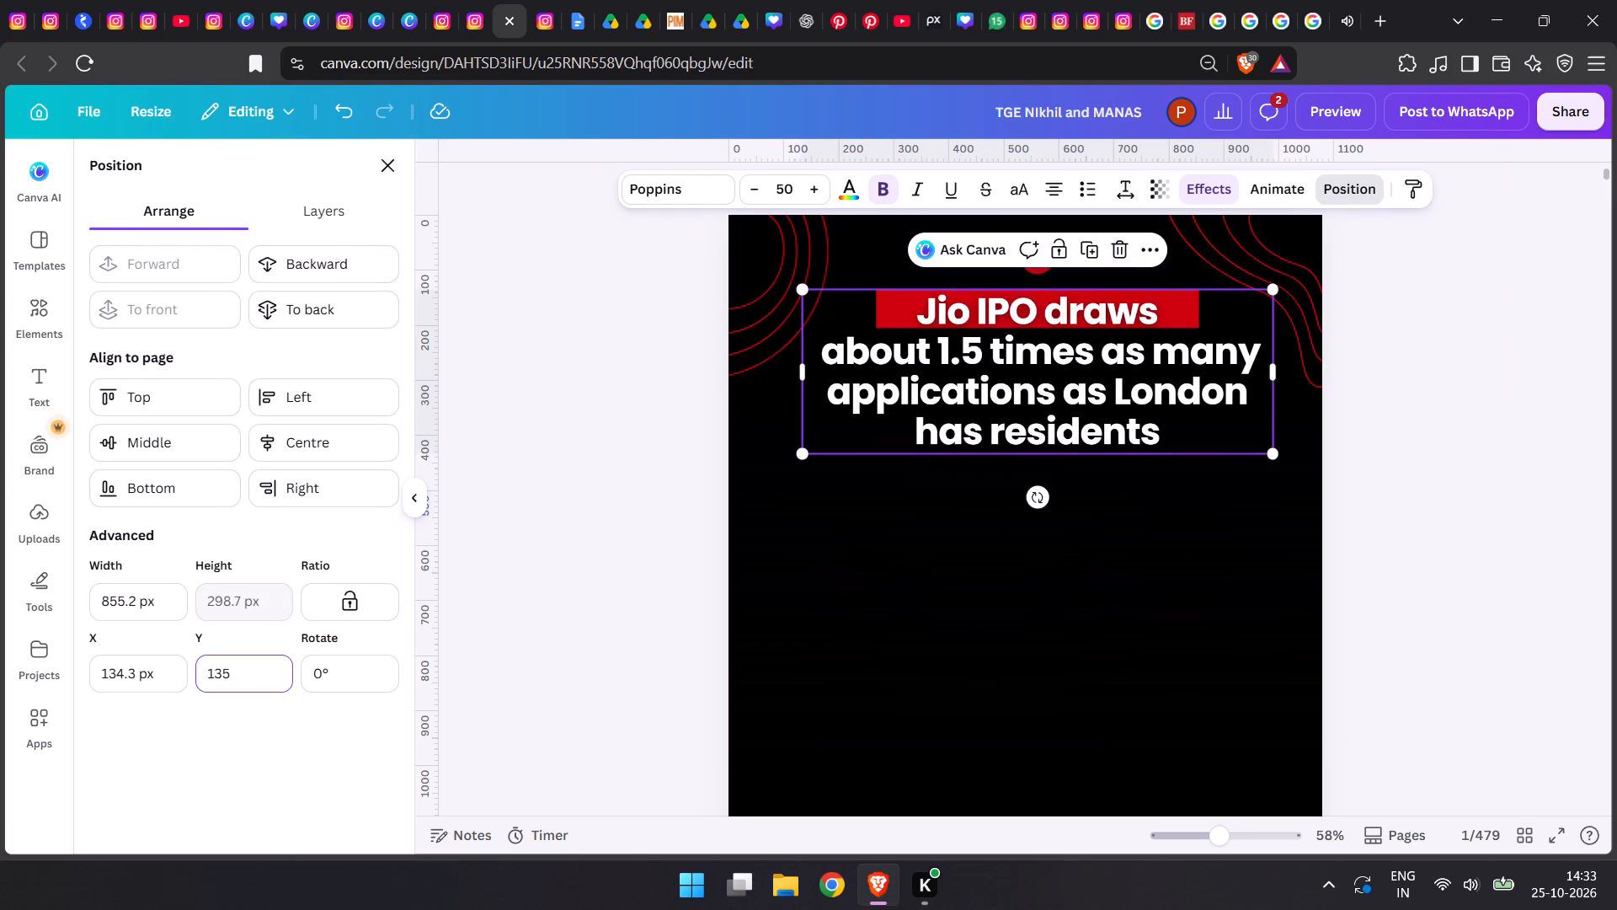
key("BackSpace")
key("0")
key("Return")
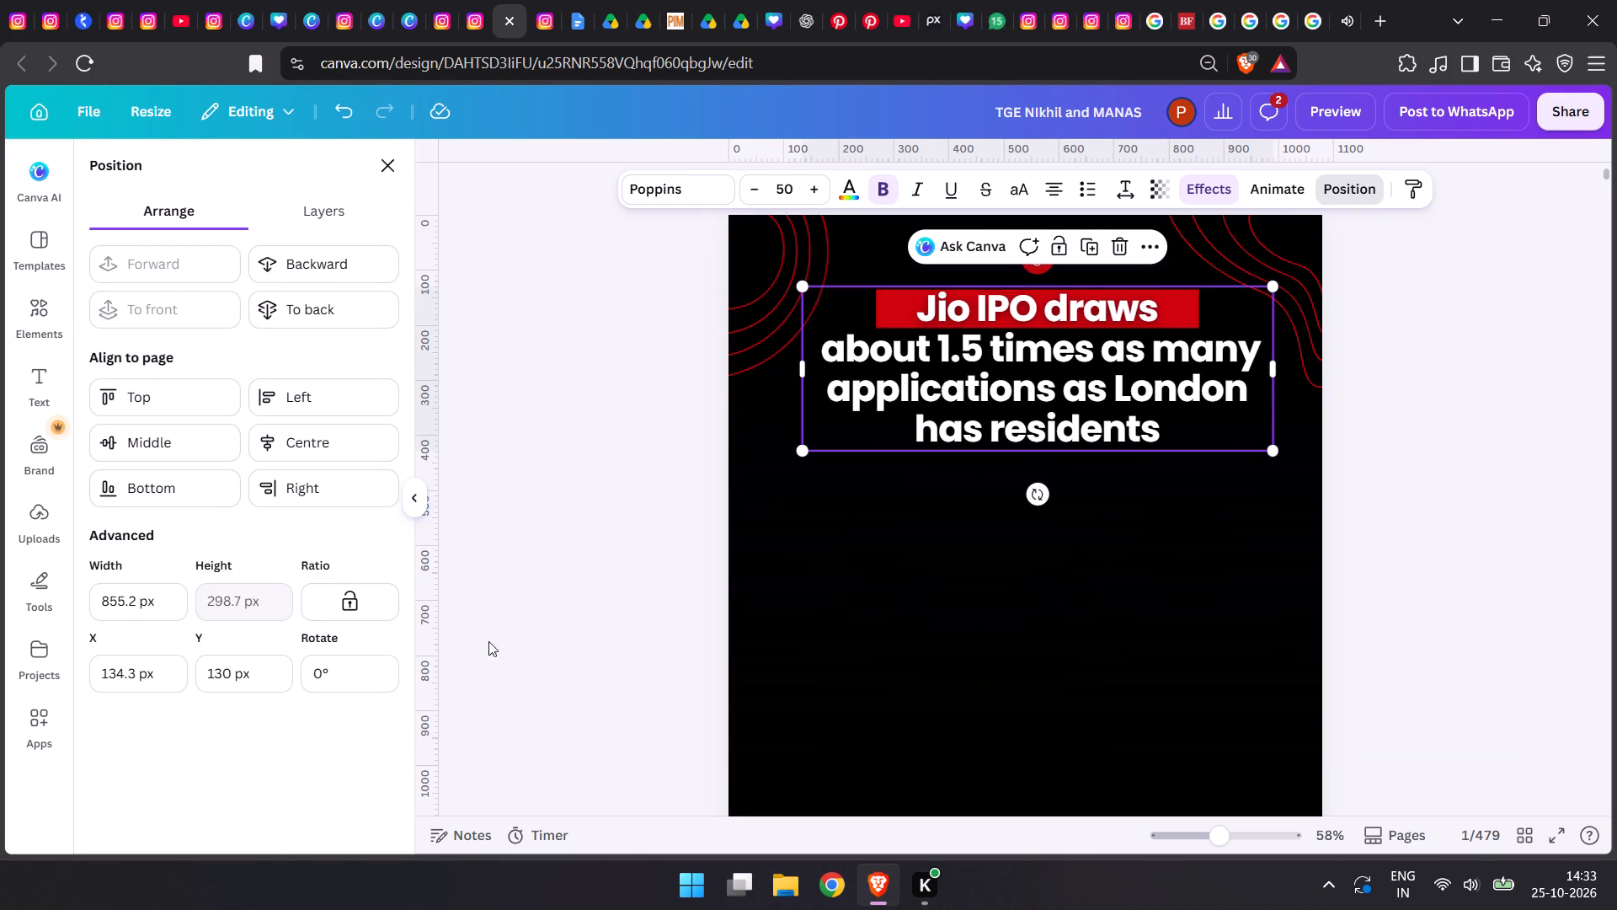
double_click(526, 631)
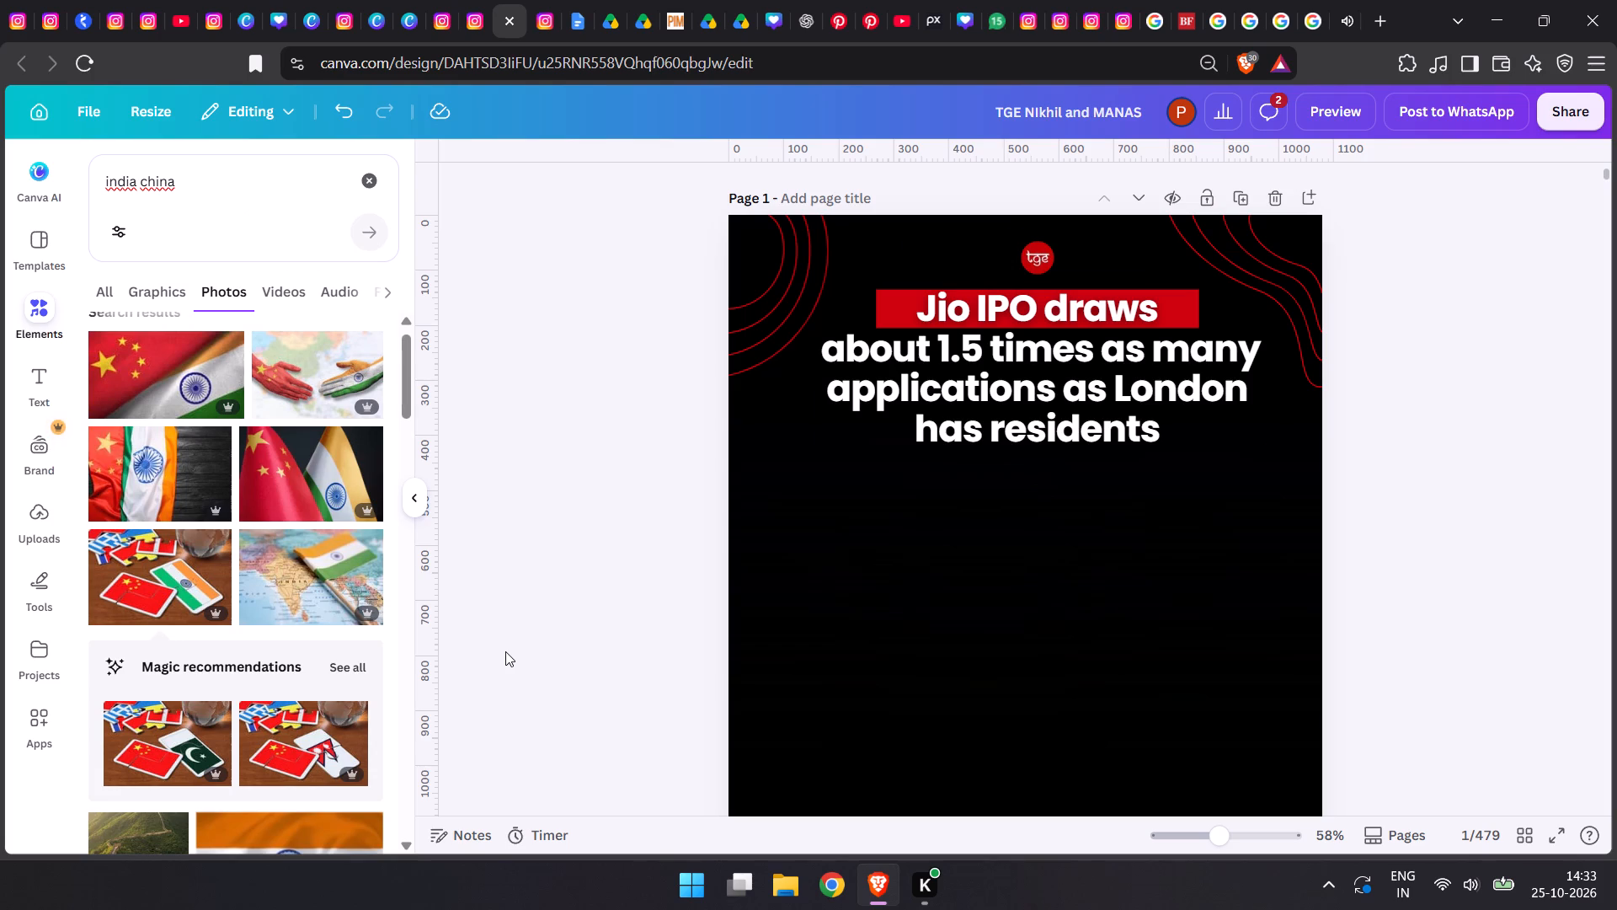
Shorten the red highlight bar from both ends so it fits behind "Jio IPO draws".
left_click(1042, 316)
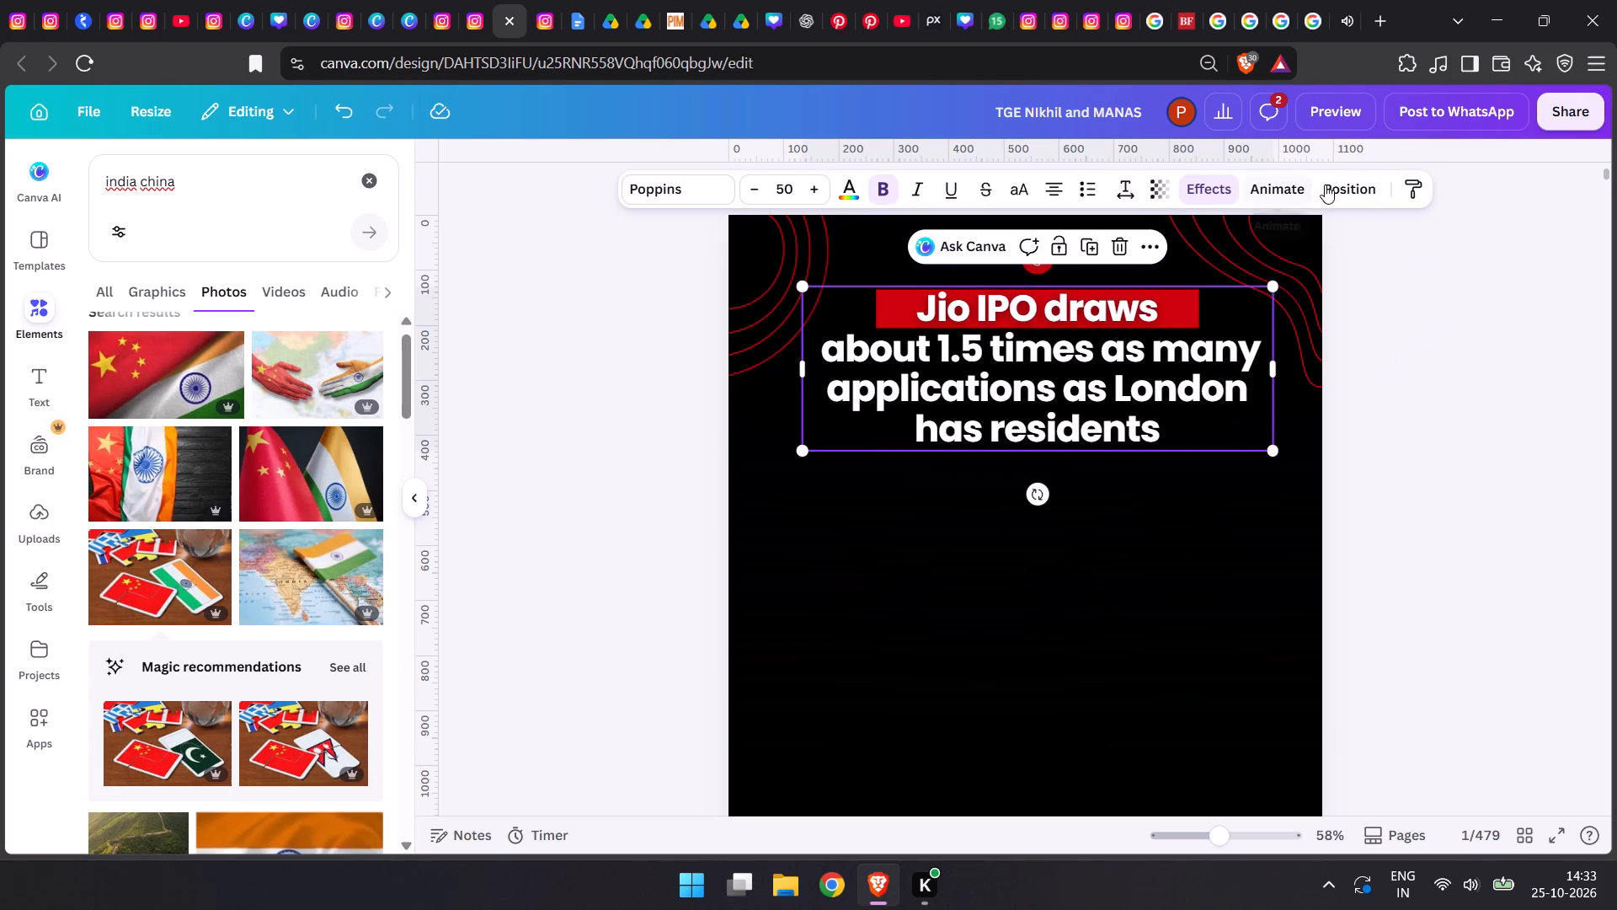
left_click(1331, 183)
left_click(350, 206)
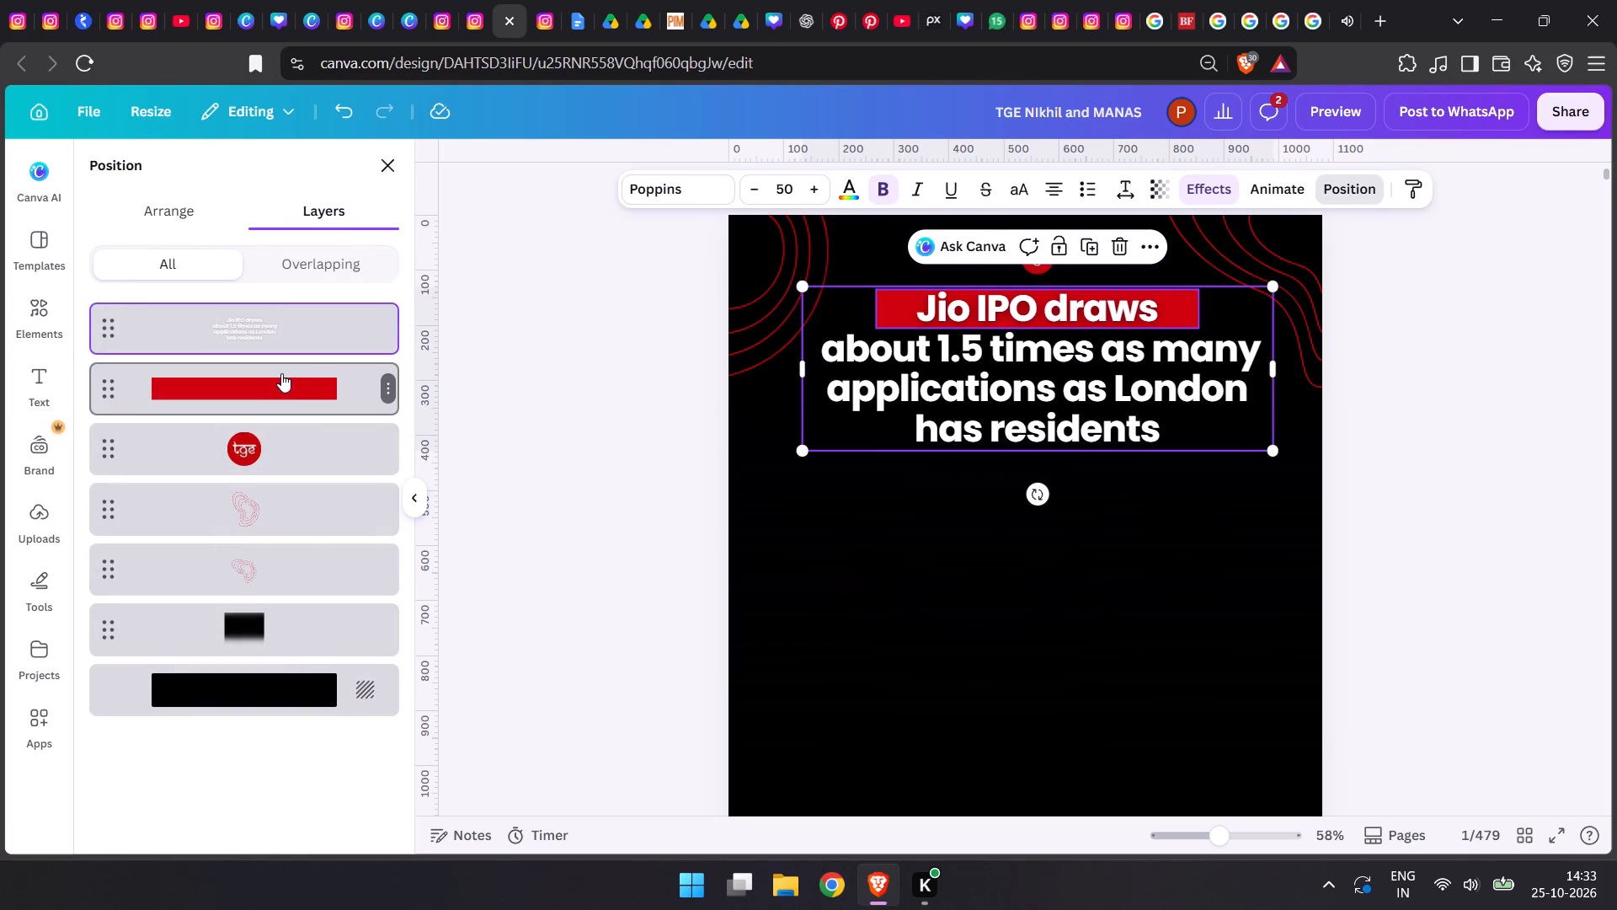
left_click(281, 373)
left_click_drag(879, 309, 922, 311)
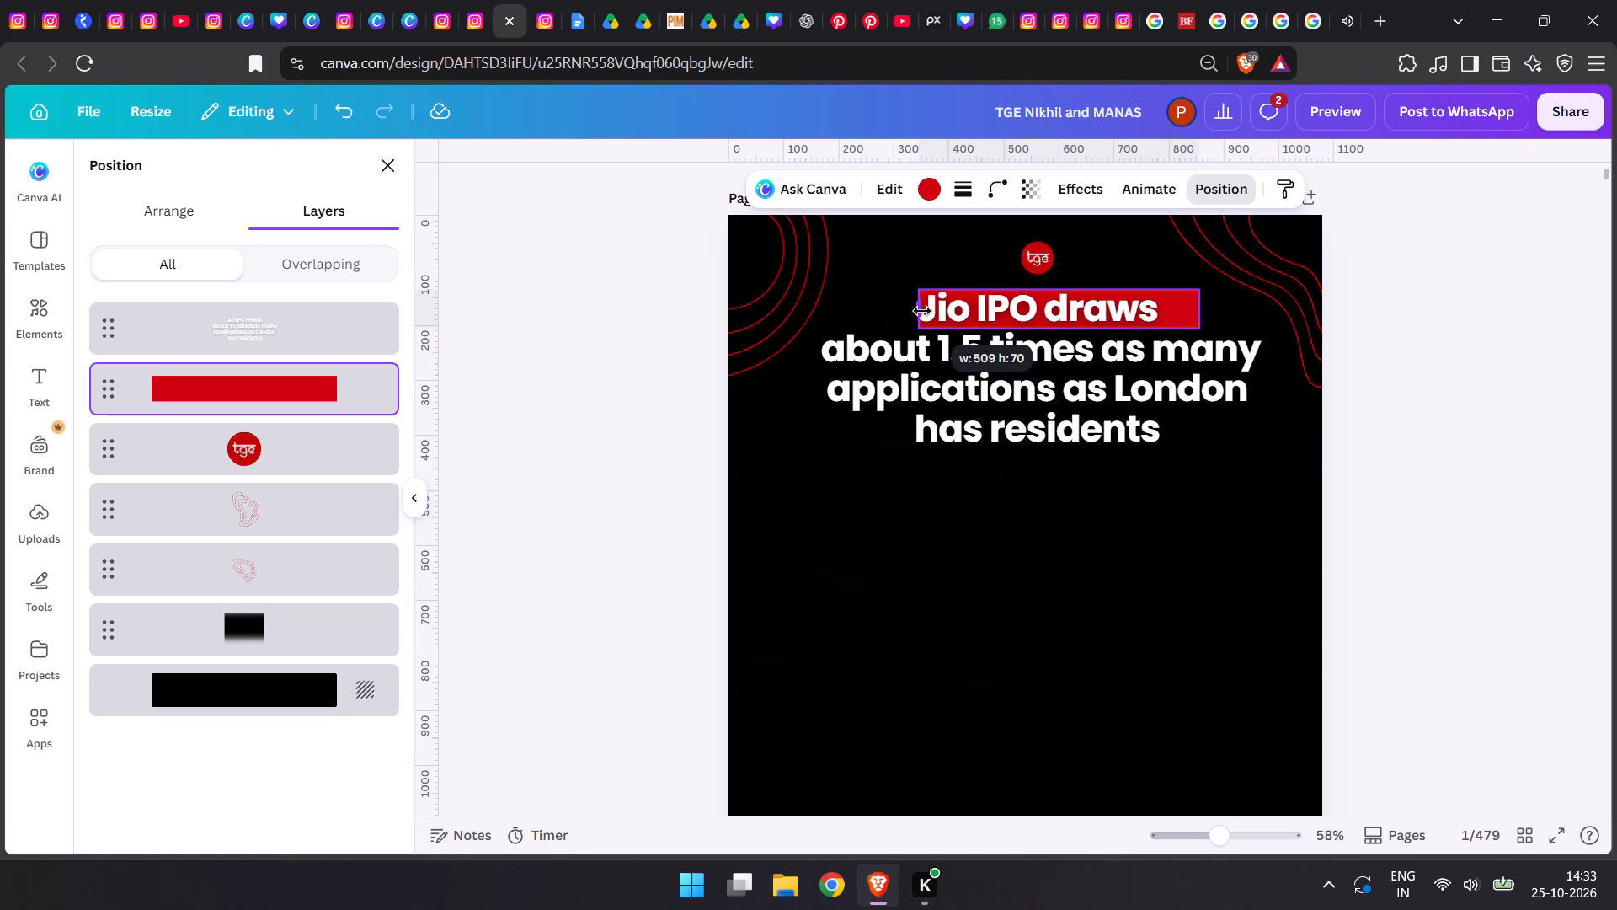
left_click_drag(922, 311, 918, 311)
left_click_drag(1196, 308, 1190, 308)
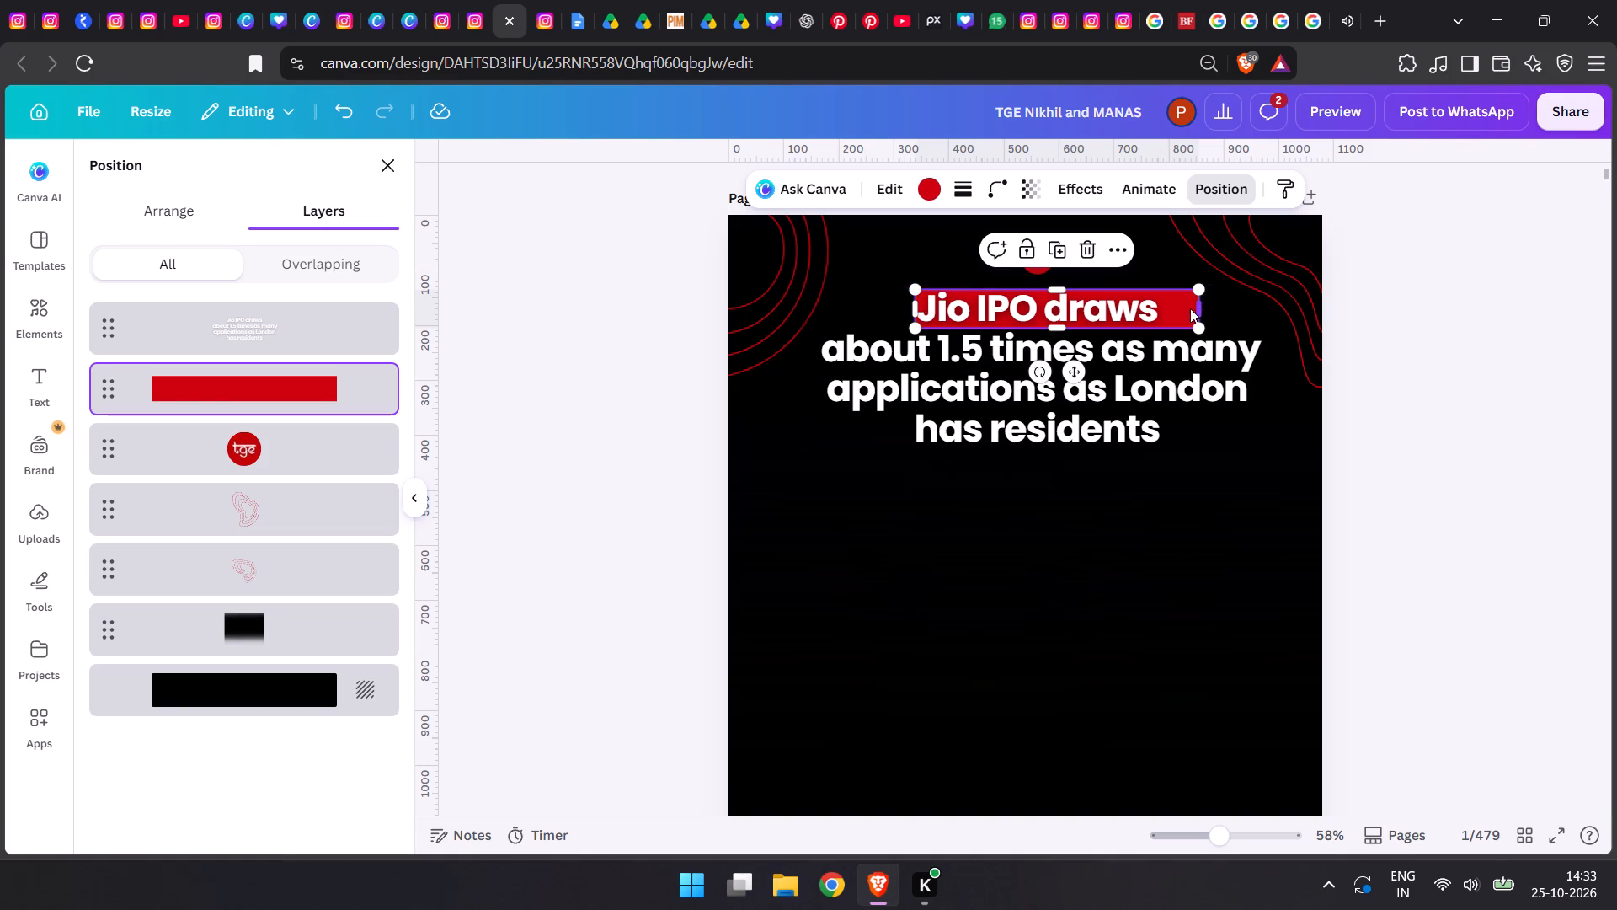
left_click_drag(1190, 308, 1161, 307)
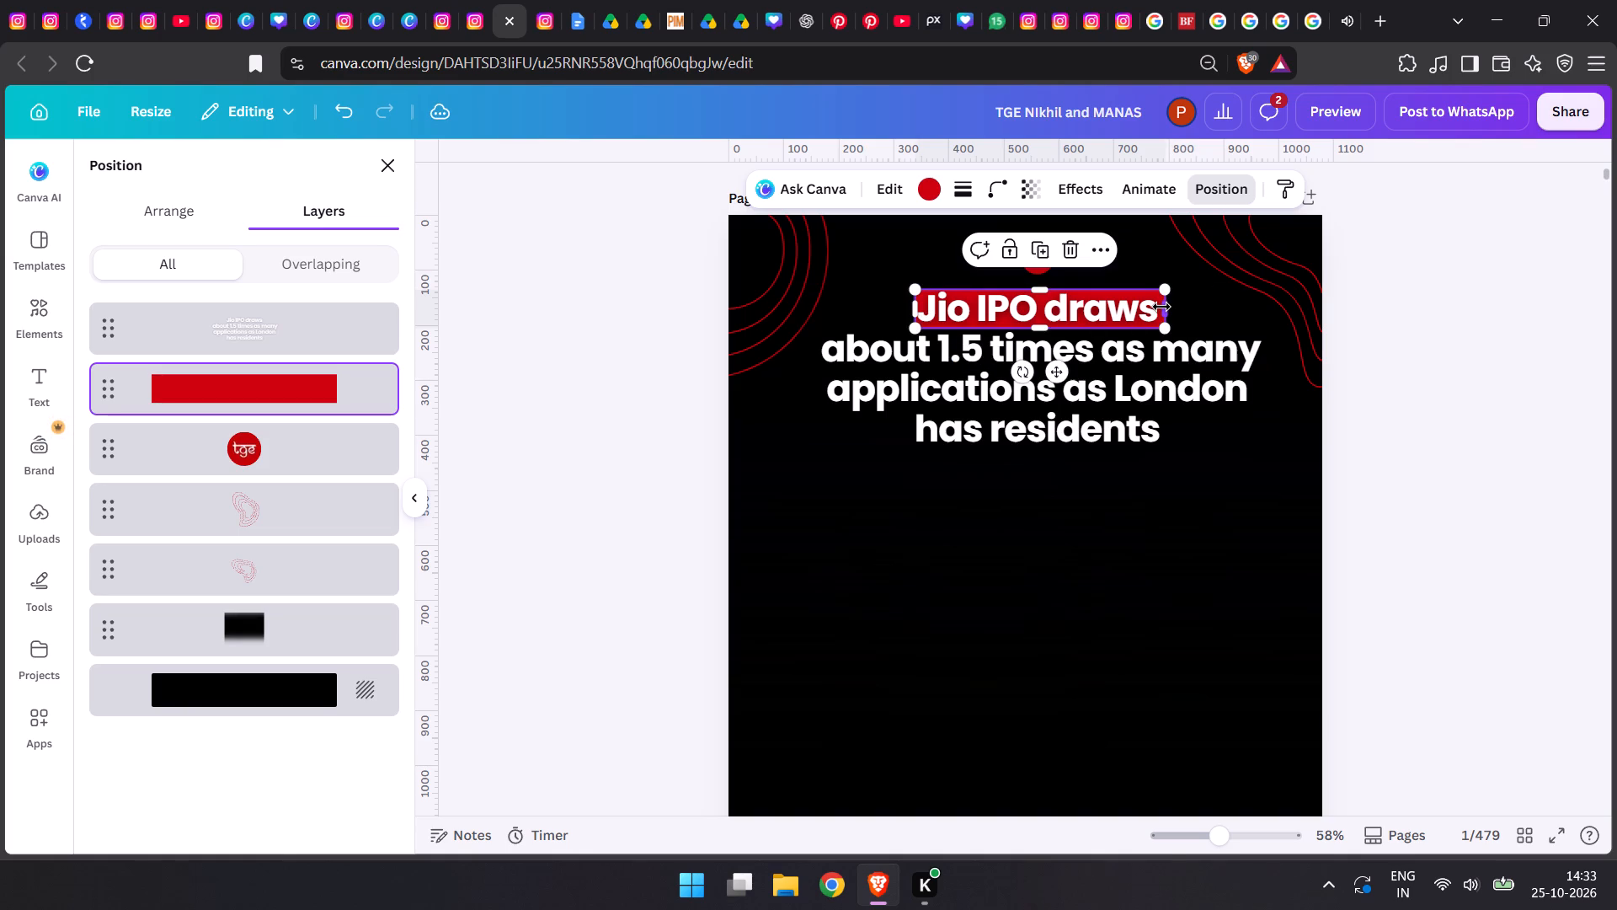
Duplicate the red highlight bar and fit the copy over the second headline line, "about 1.5 times as many".
key("ctrl+d")
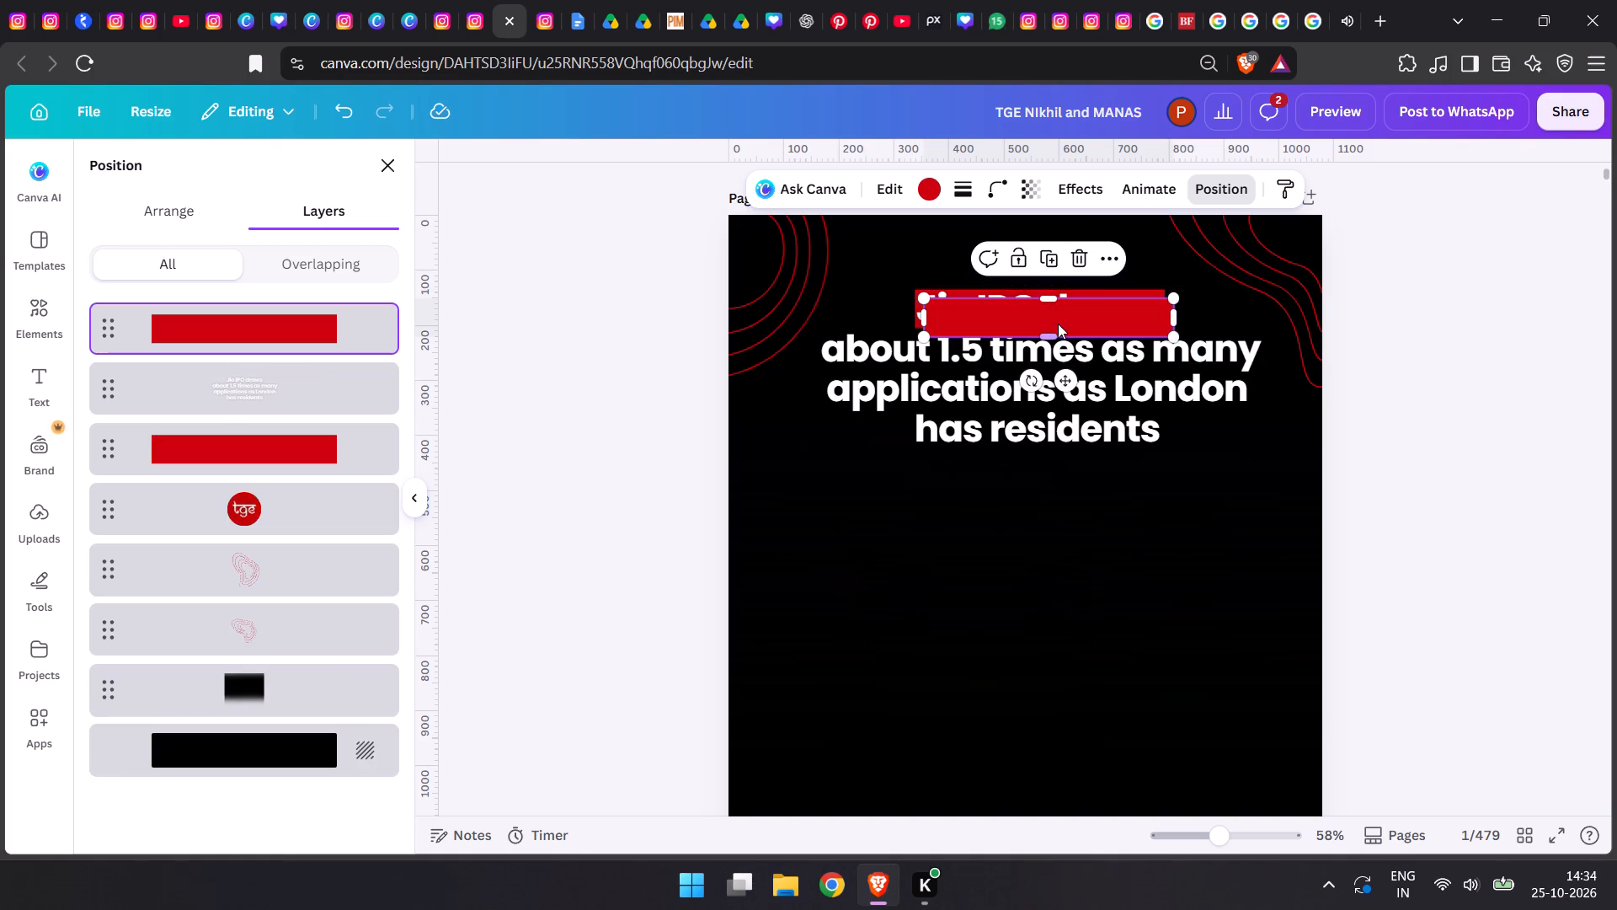
left_click_drag(1062, 320, 963, 355)
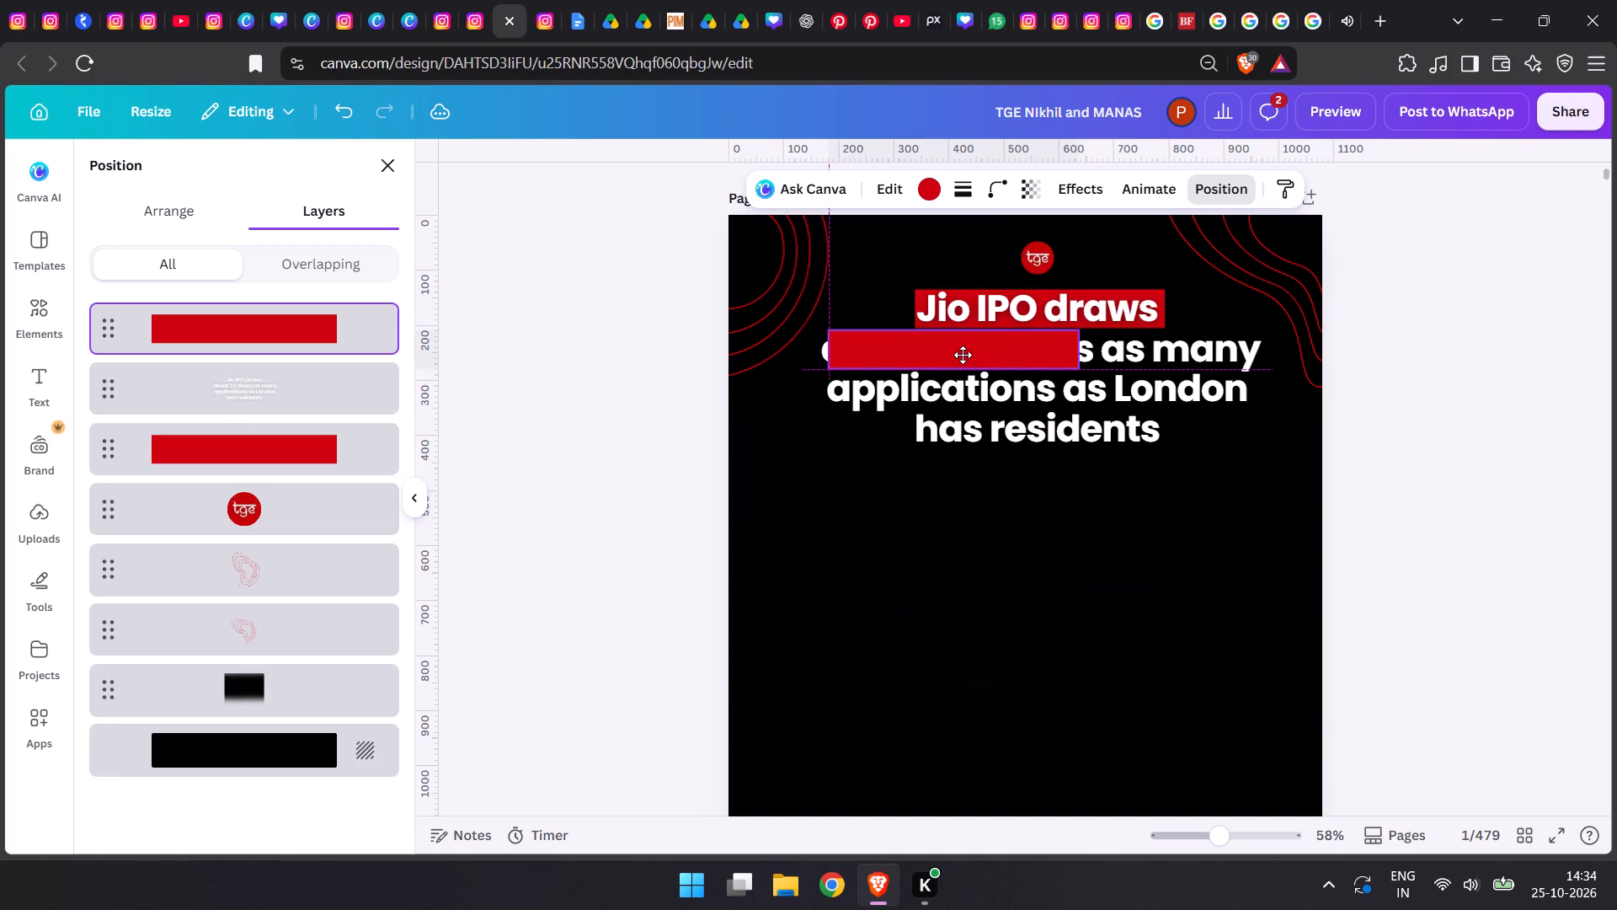
left_click_drag(963, 355, 958, 355)
left_click_drag(1066, 348, 1054, 348)
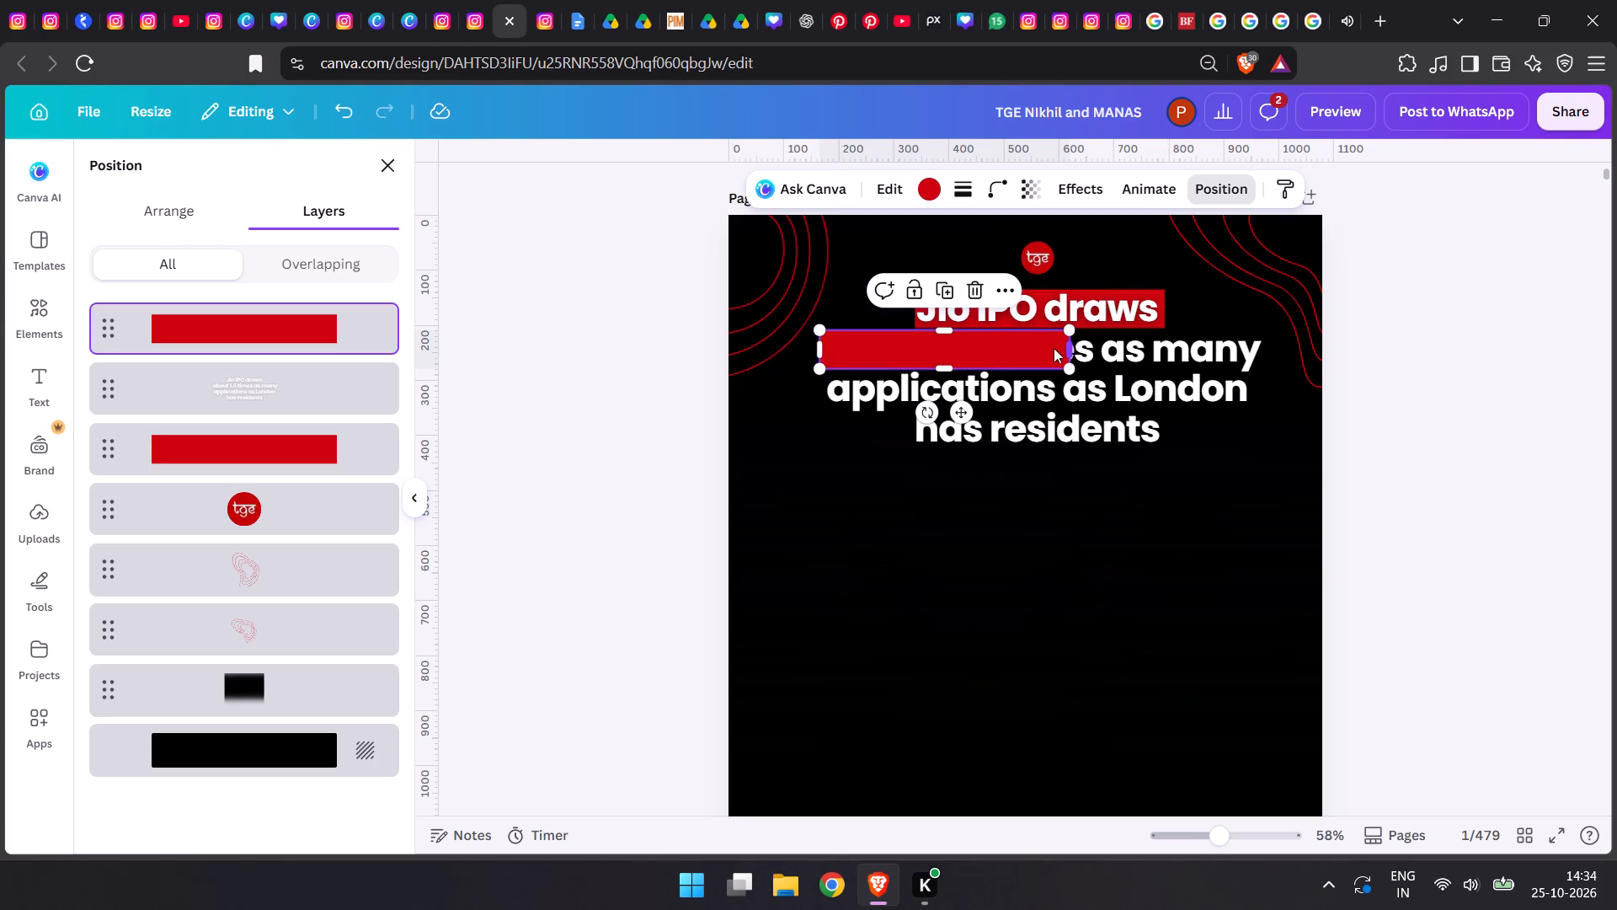
left_click_drag(1054, 348, 1060, 351)
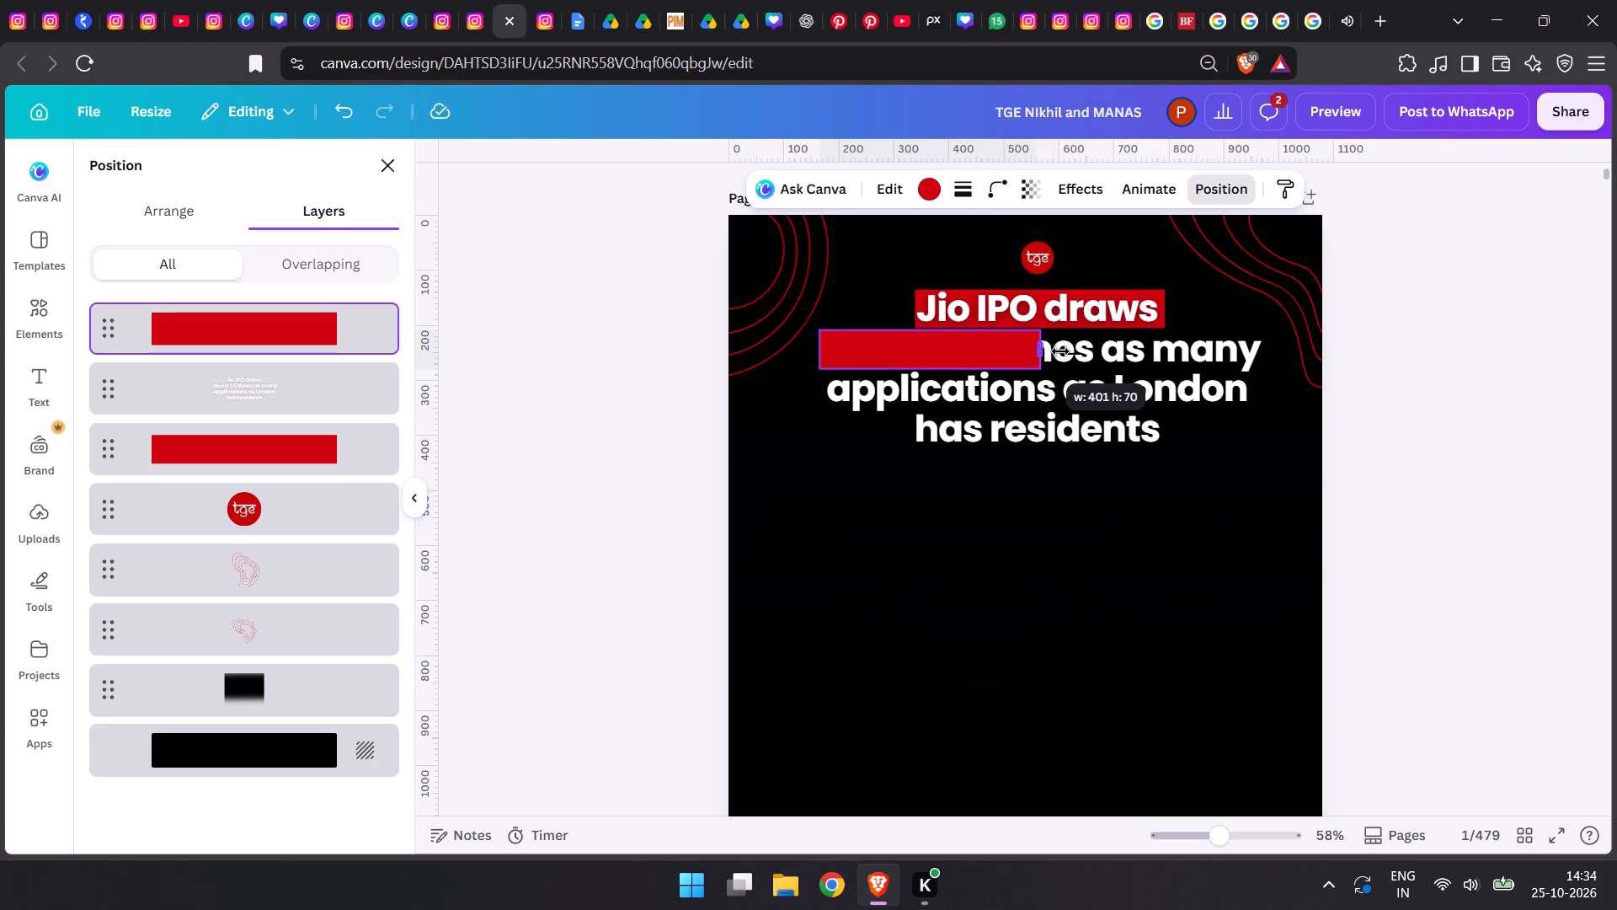
left_click_drag(1060, 351, 1262, 351)
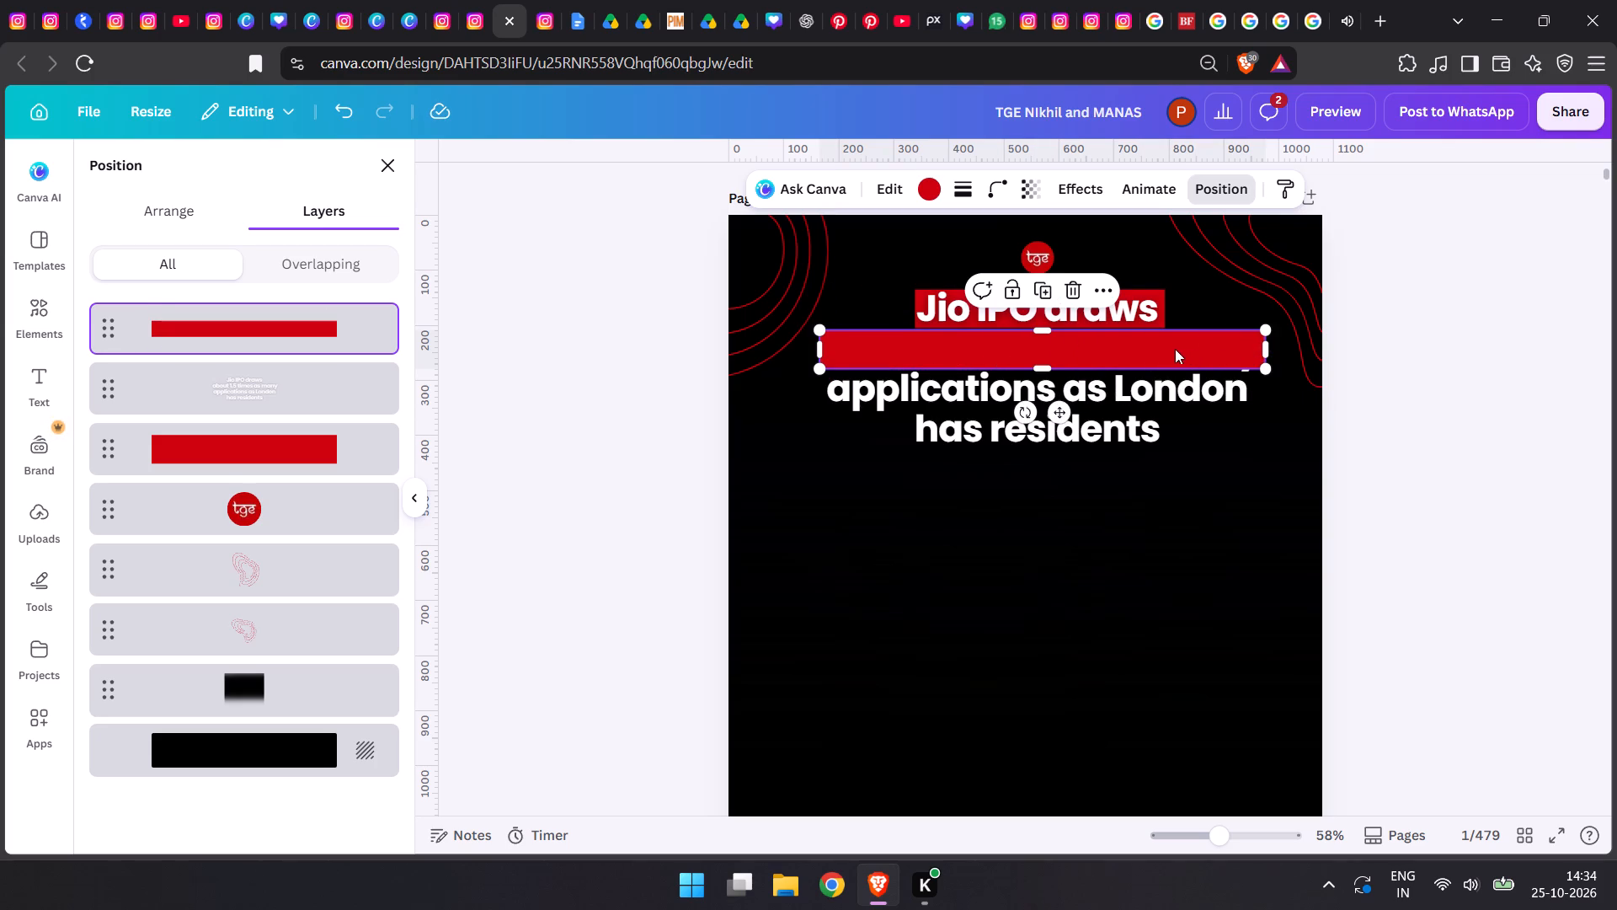
Duplicate the second bar onto the third headline line and shorten the copy to about 413 px, covering only "applications".
key("ctrl+d")
left_click_drag(1058, 391, 1166, 393)
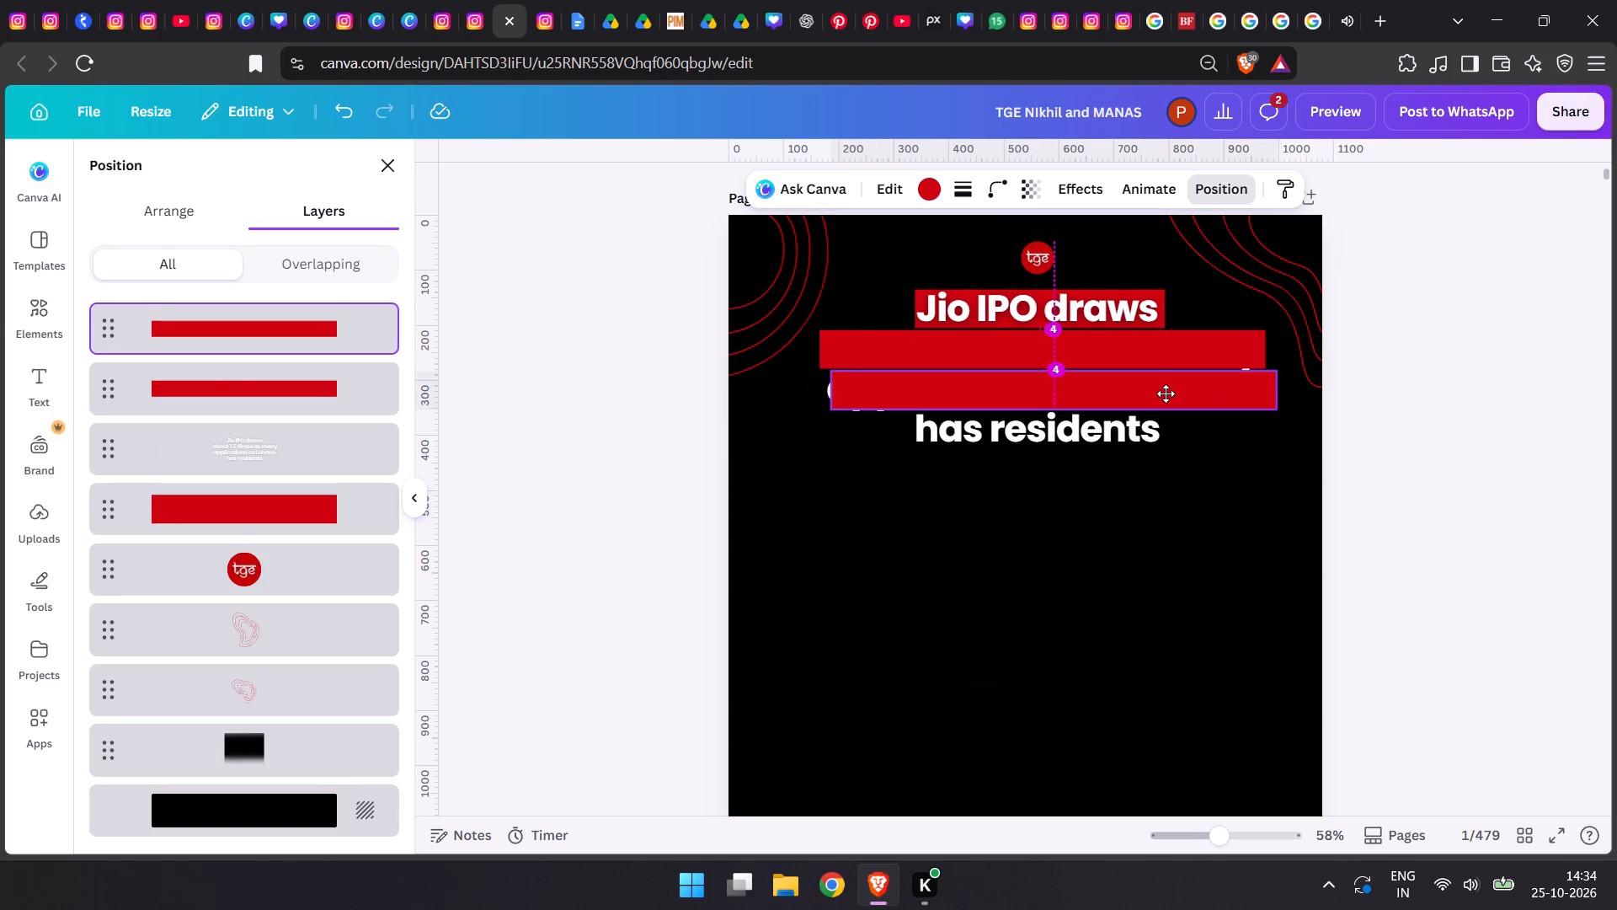
left_click_drag(1166, 393, 1158, 393)
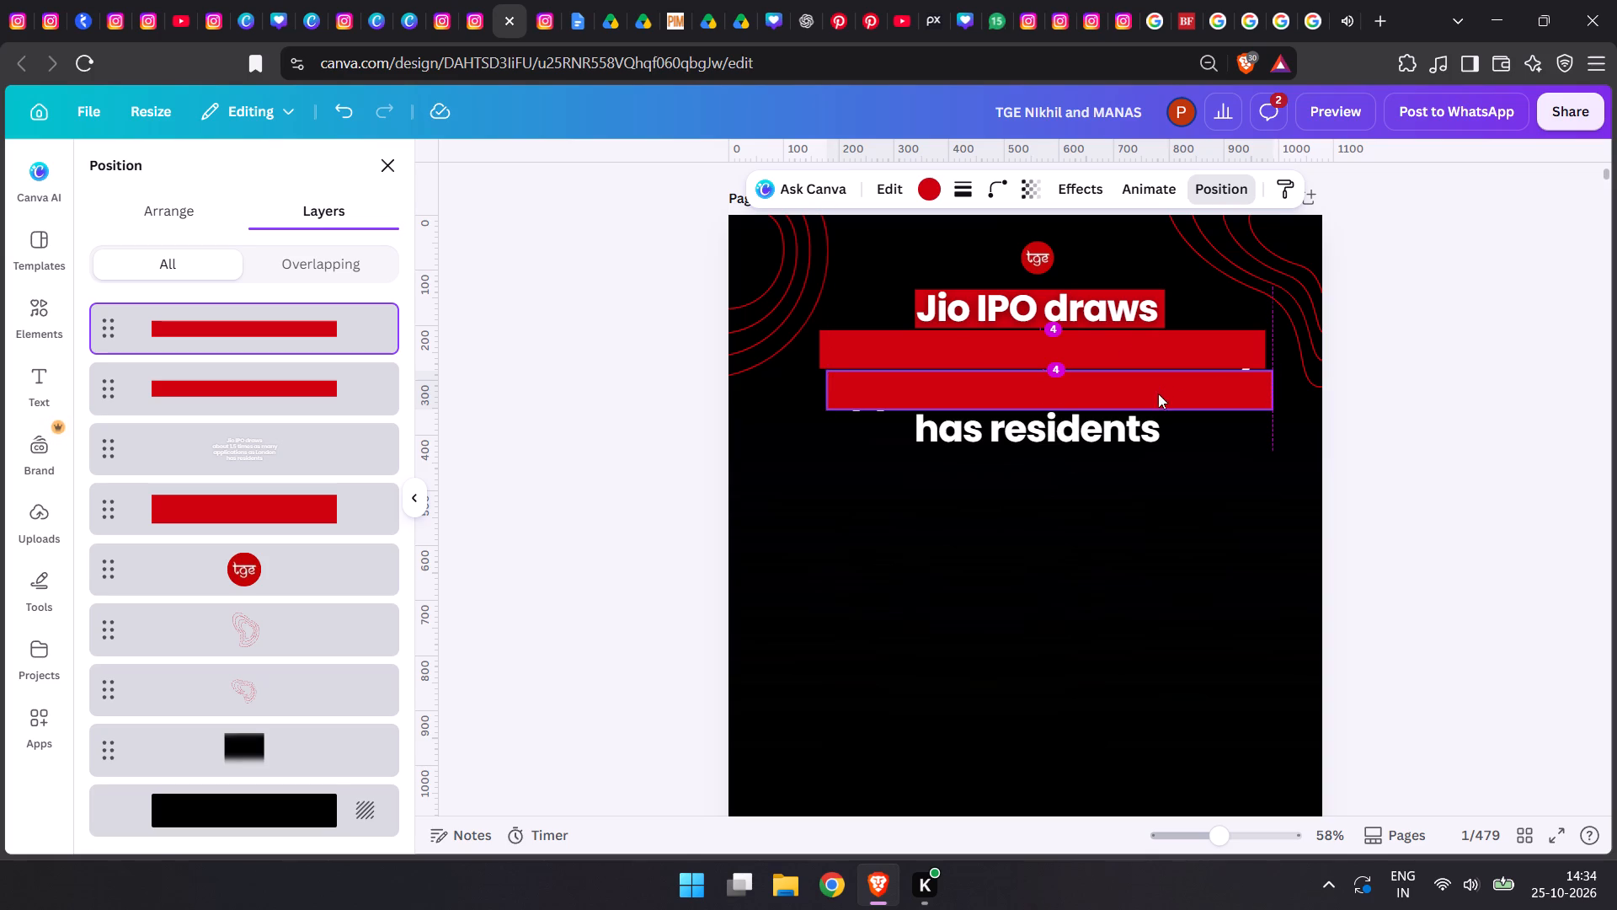
left_click_drag(1267, 385, 1037, 388)
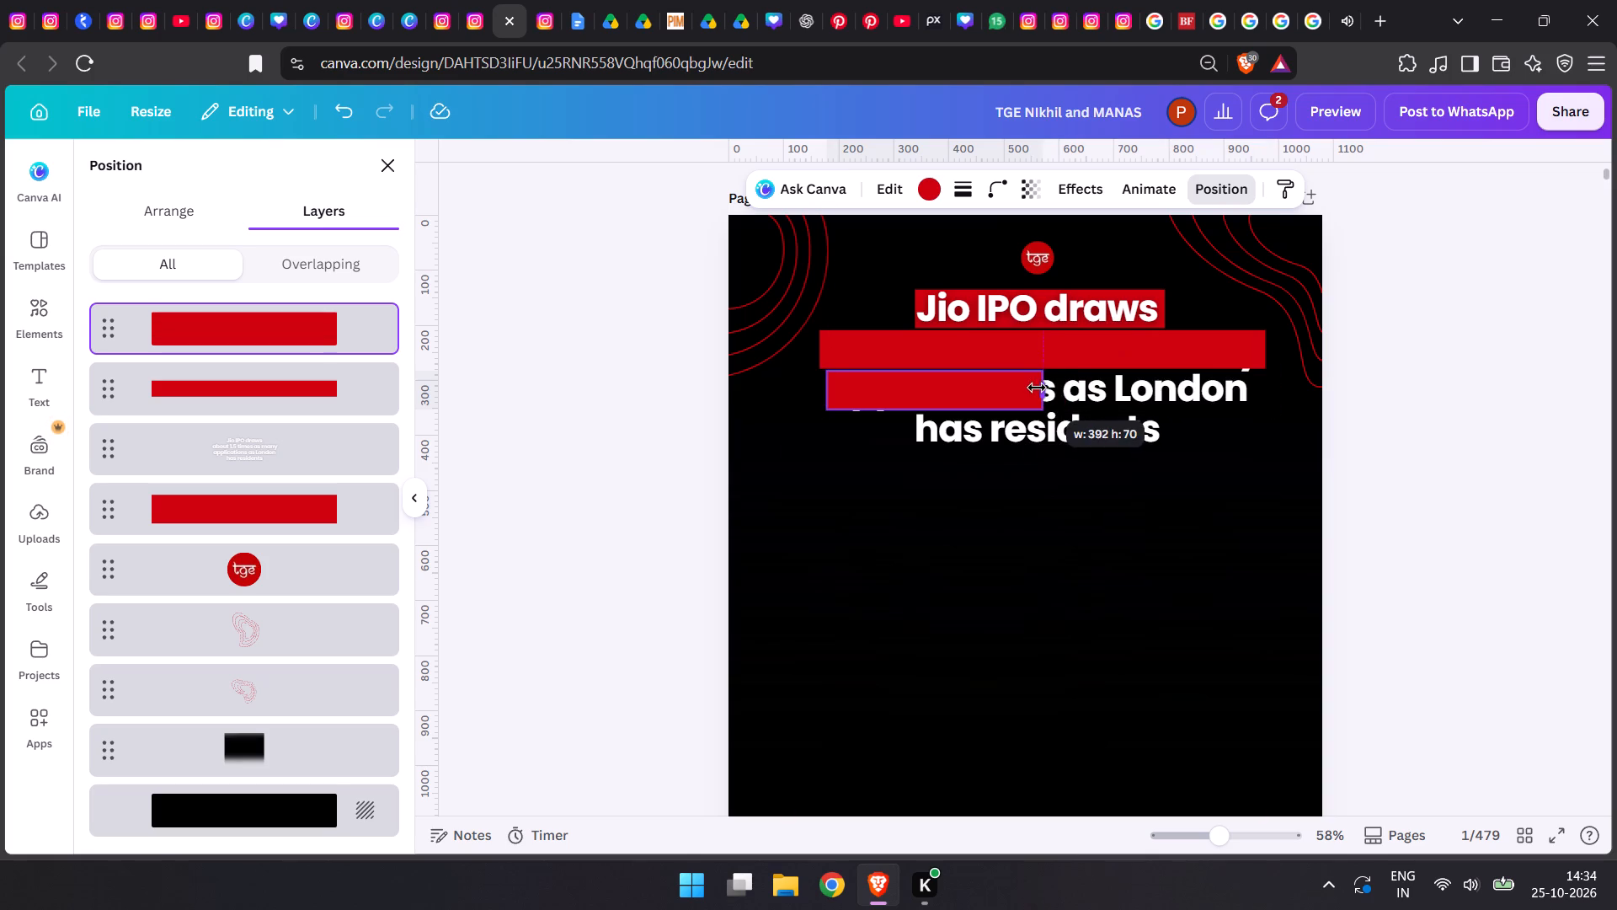
left_click_drag(1037, 388, 1059, 388)
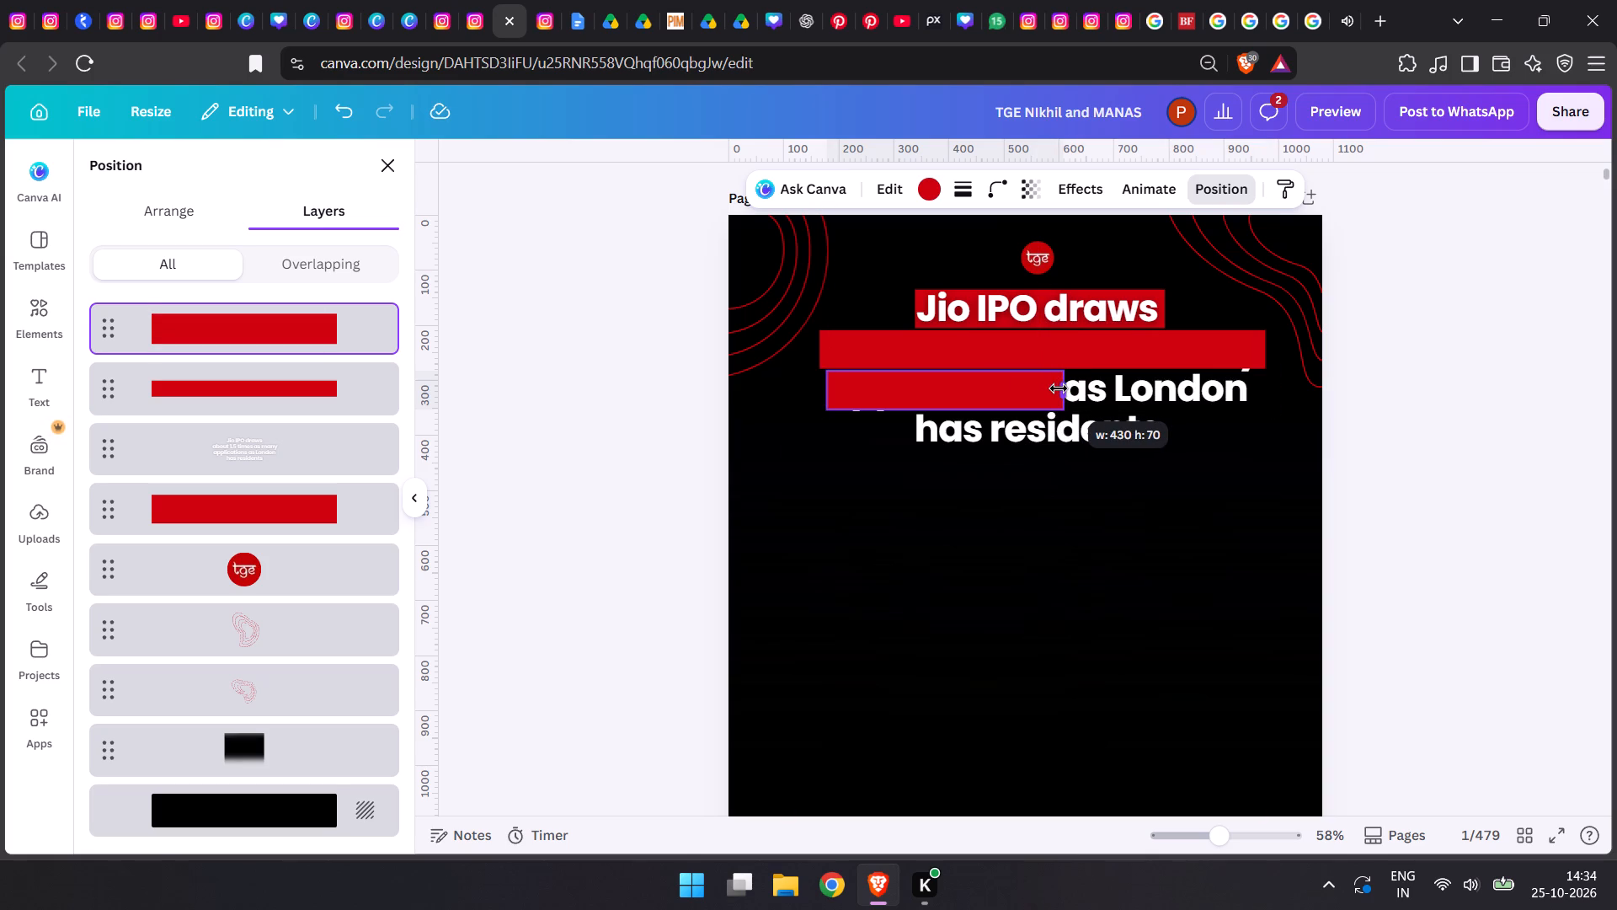
left_click_drag(1059, 388, 1054, 387)
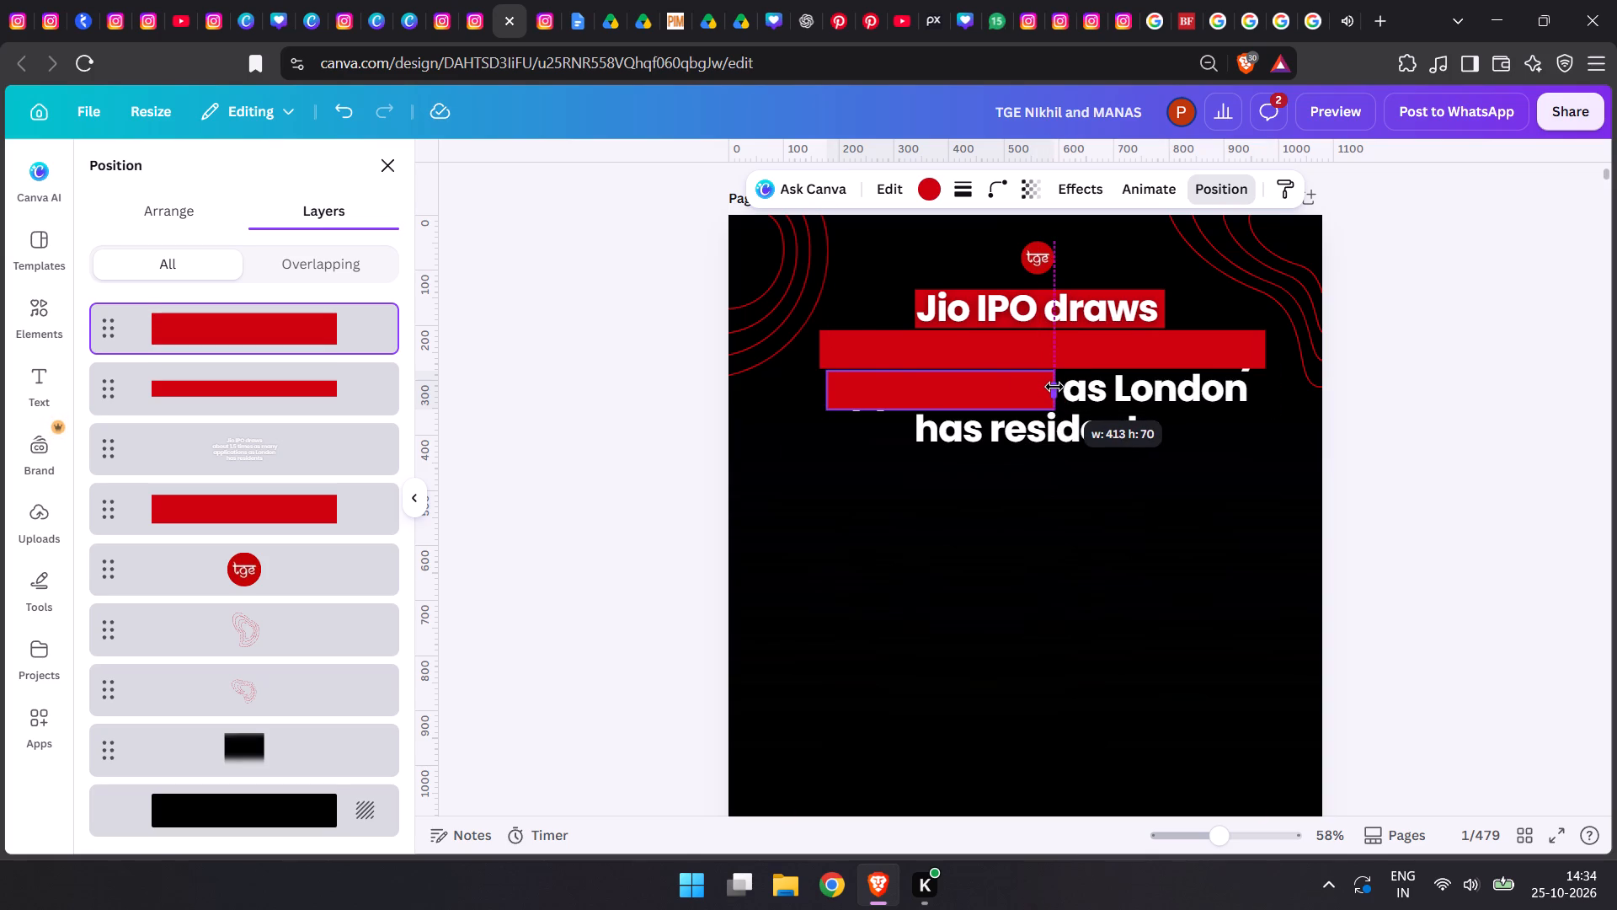
Send the second-line and third-line red bars backward so they sit behind the headline text.
left_click(886, 355)
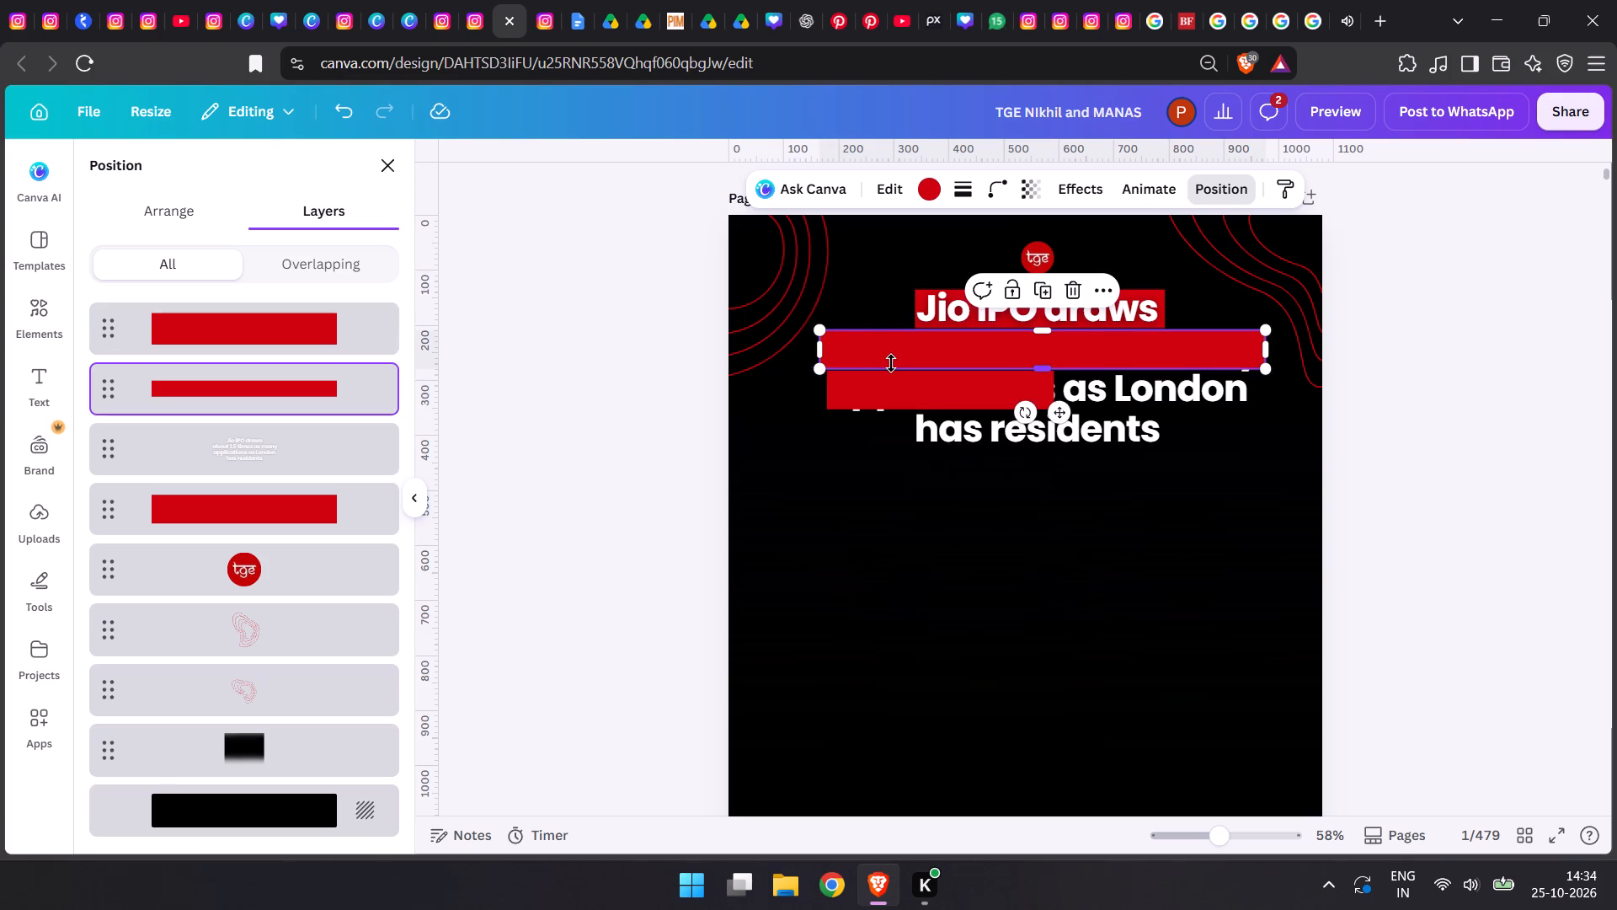
key("ctrl+bracketleft")
left_click(920, 383)
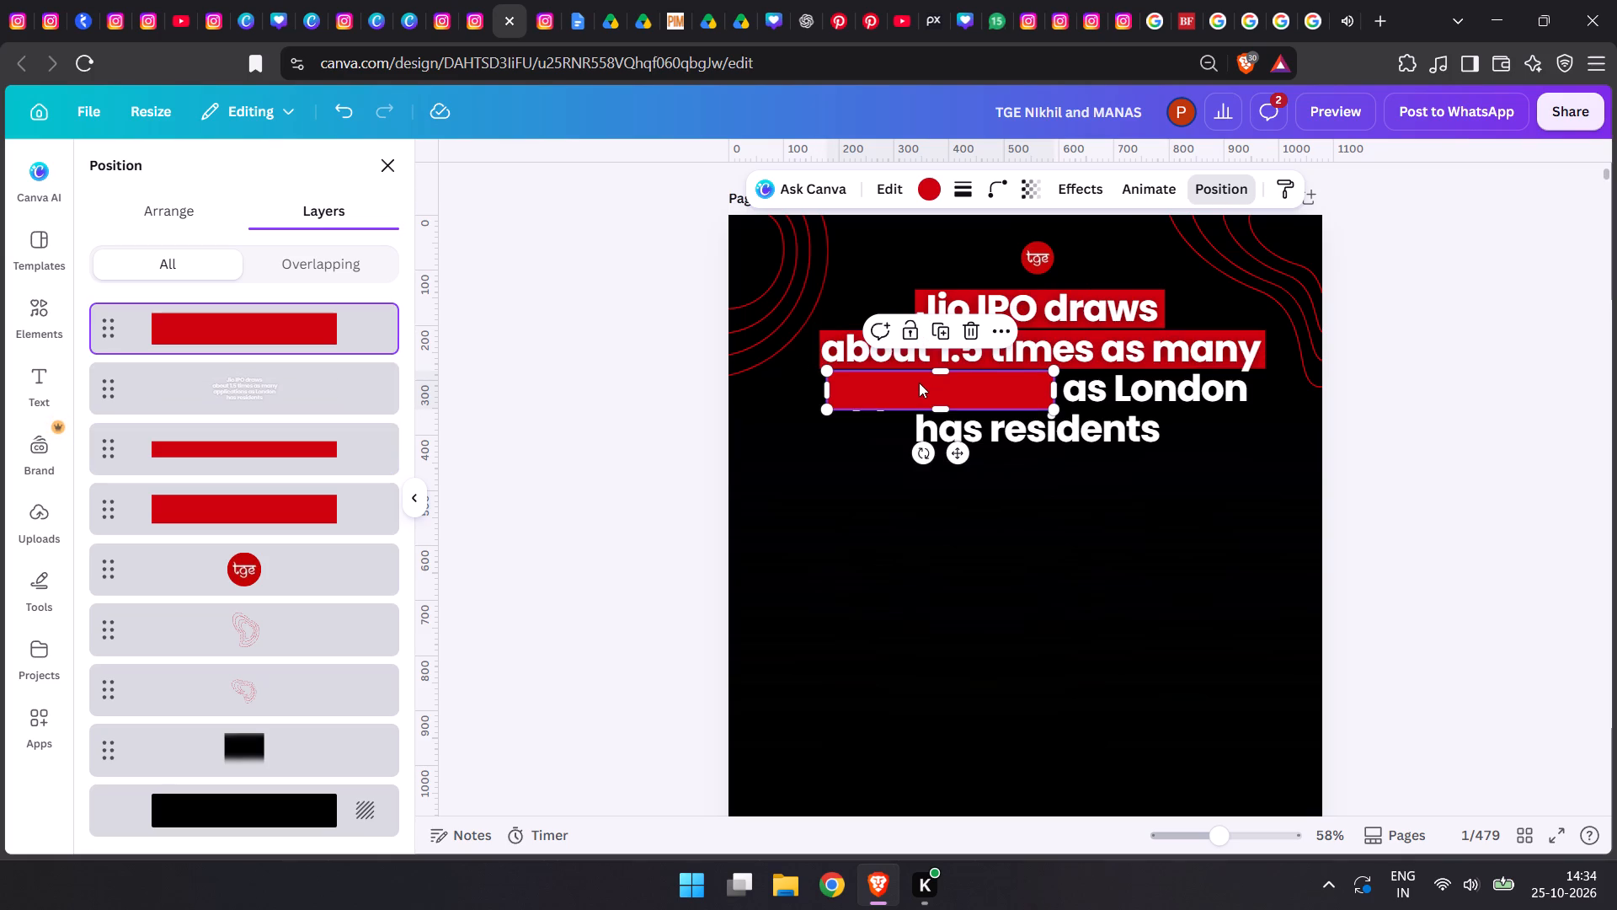
key("ctrl+bracketleft")
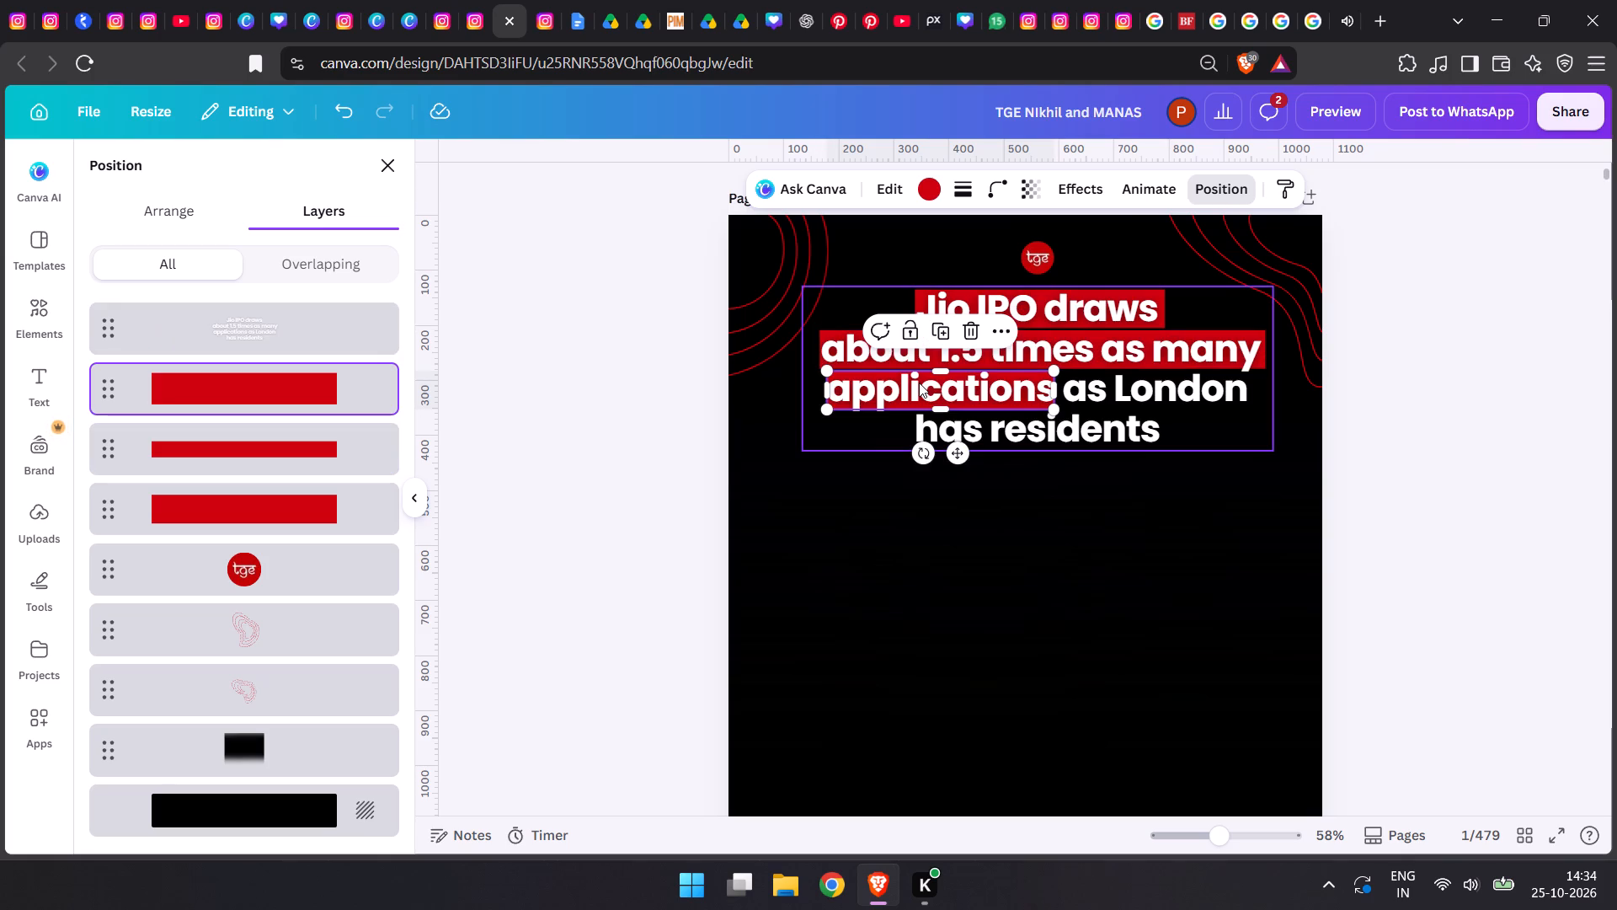
Fine-tune the start edge of the red bar behind "applications", bringing its width to about 410 px.
left_click(828, 387)
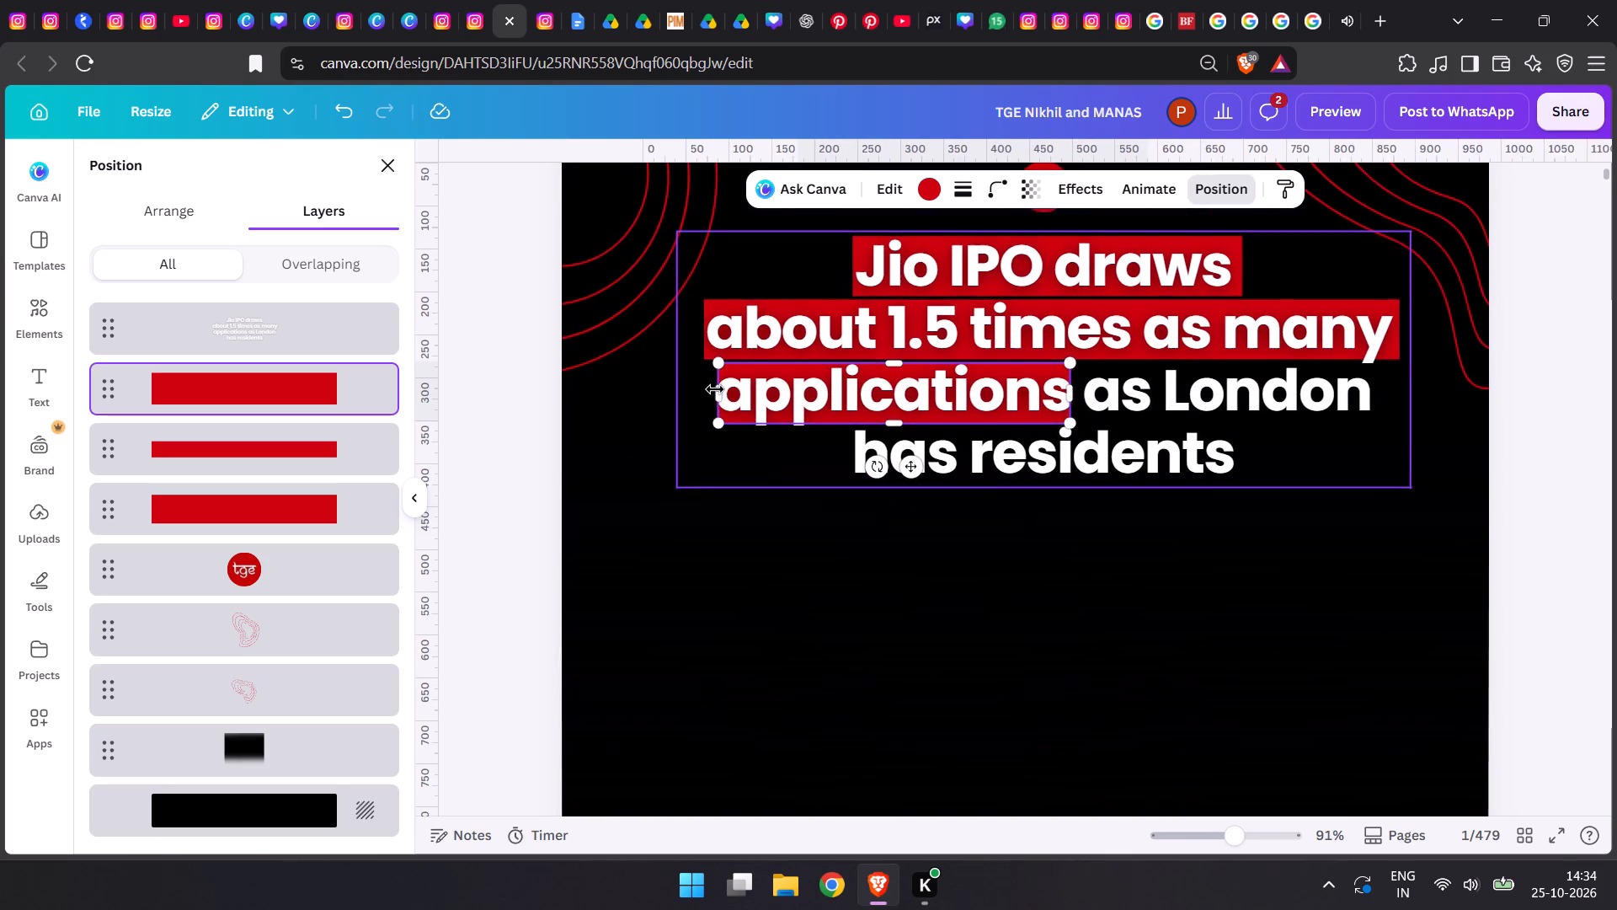
left_click_drag(718, 389, 707, 389)
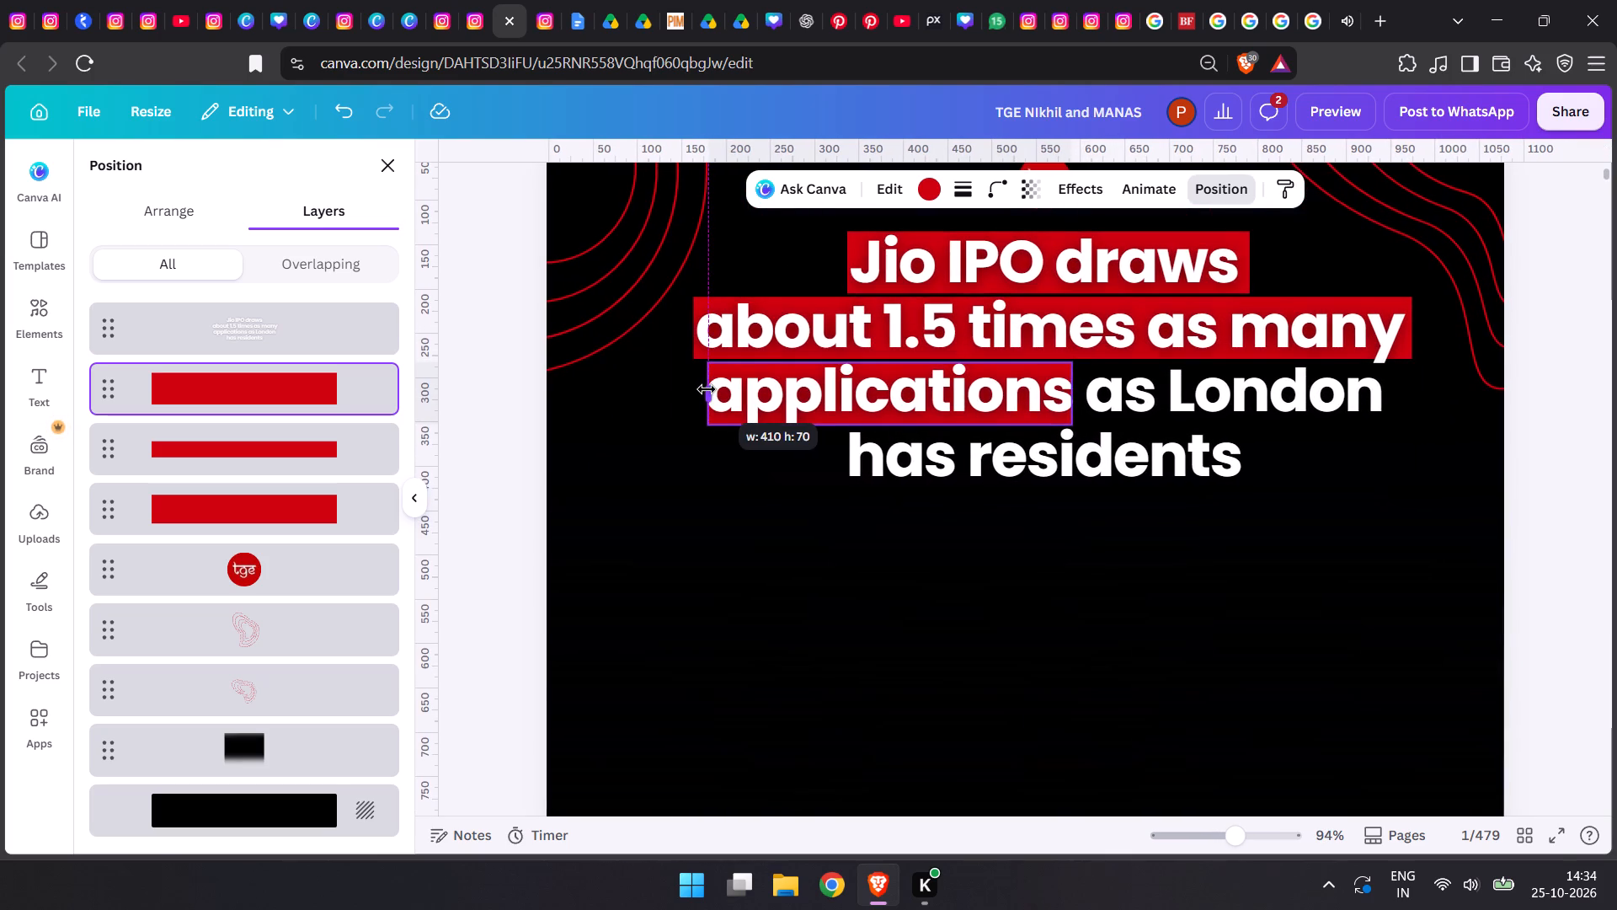
Extend the start edge of the red bar behind "applications" slightly outward past the first letter, and deselect it.
left_click_drag(707, 389, 703, 389)
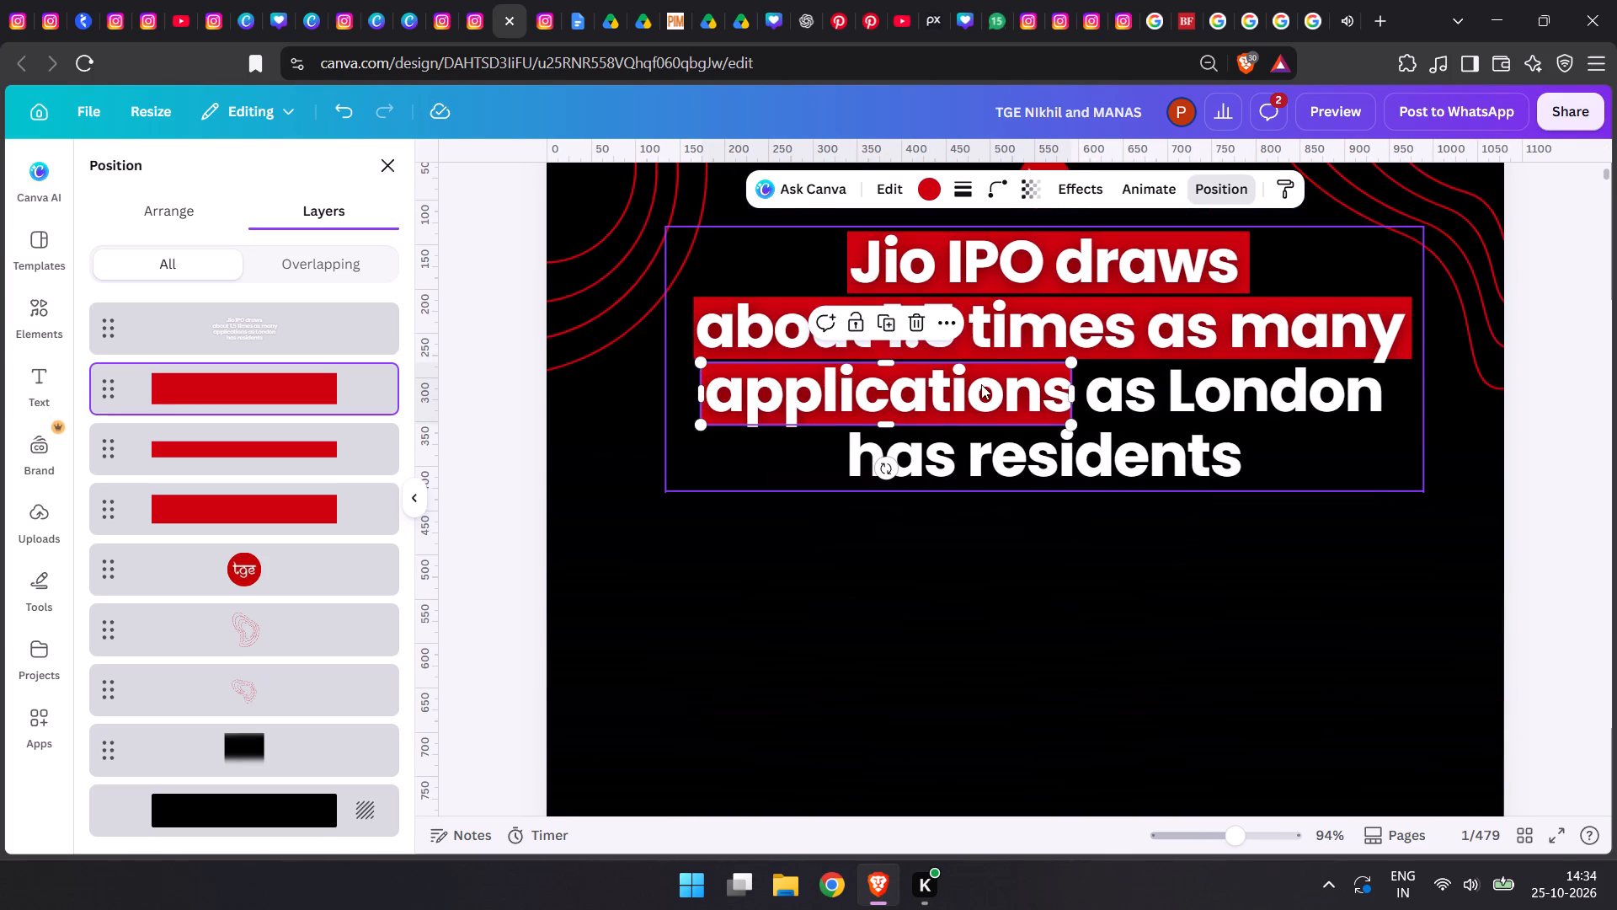
double_click(1605, 506)
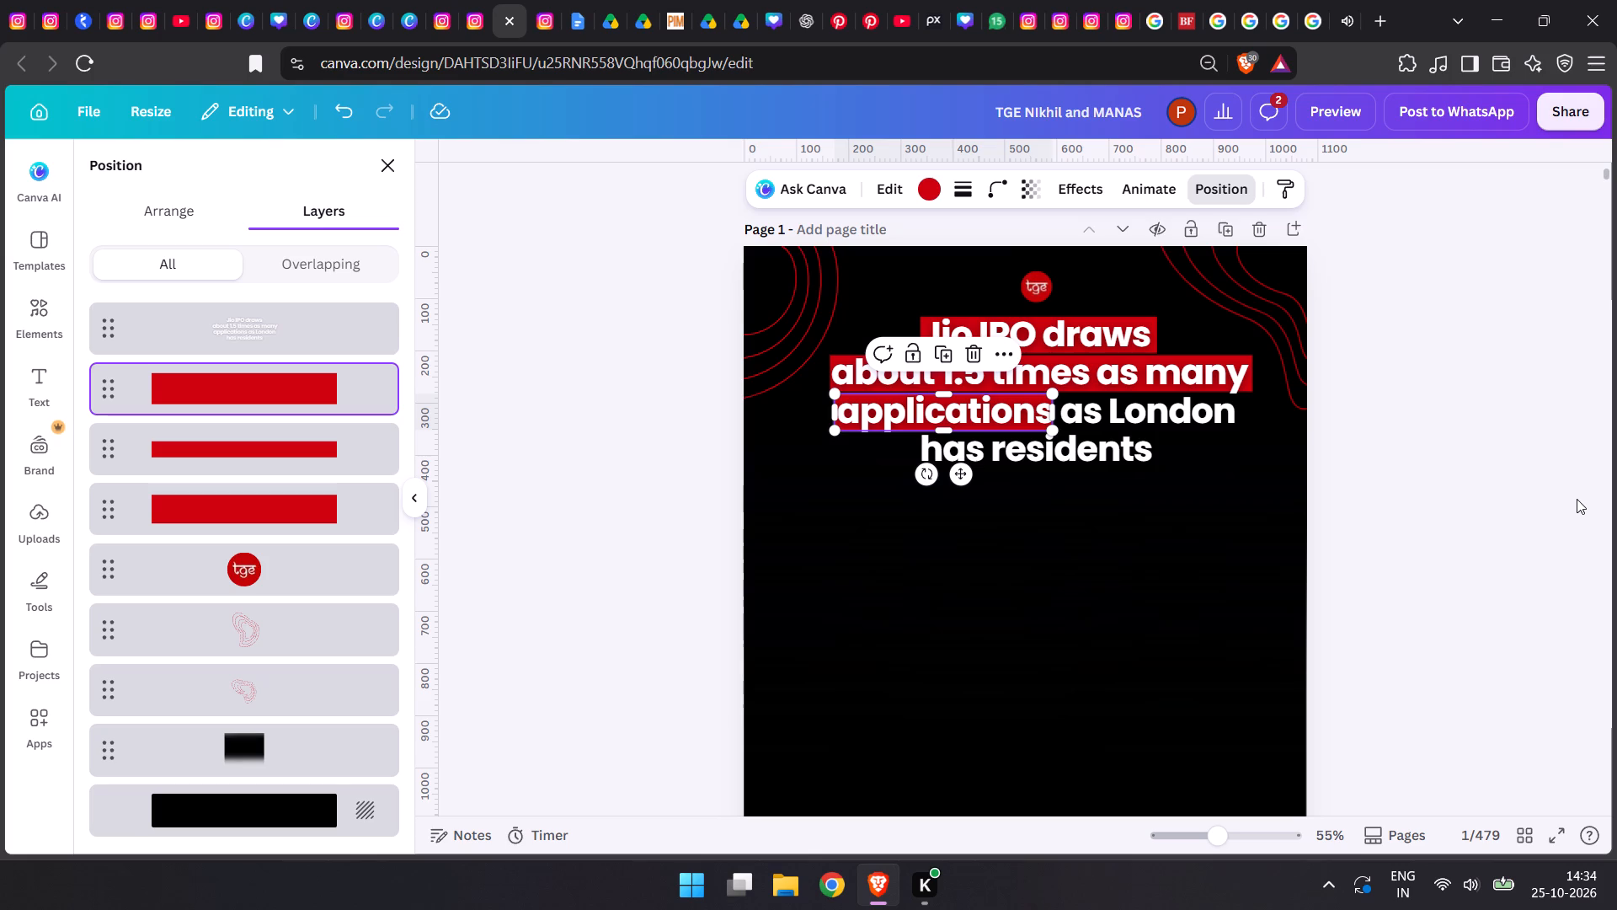
left_click(609, 591)
left_click(609, 591)
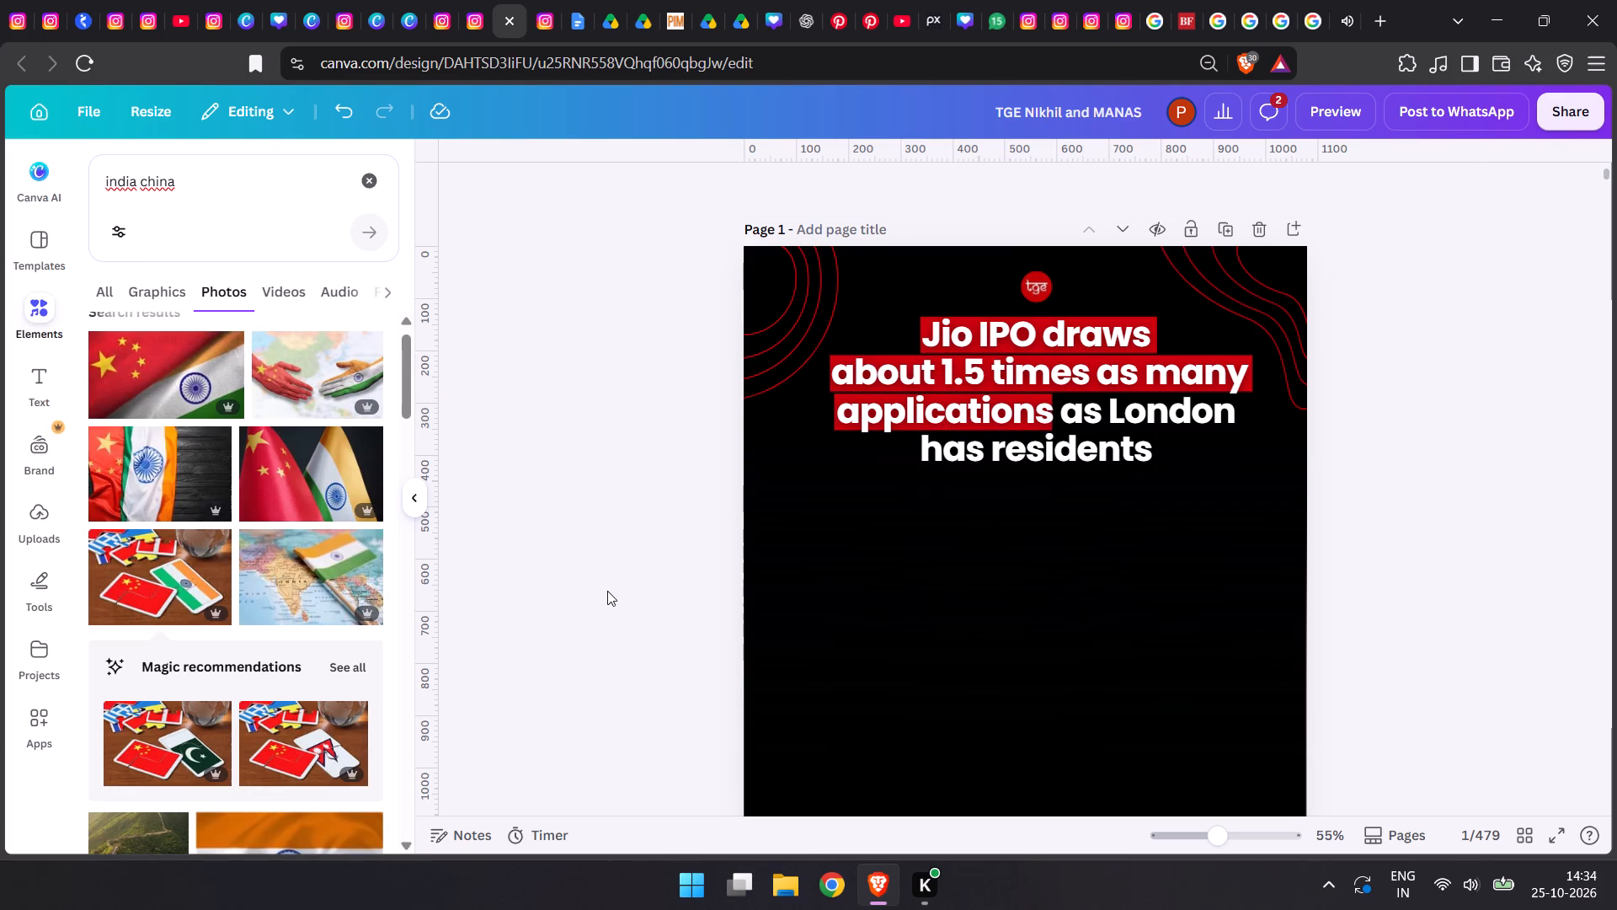
Duplicate page 1, the finished "Jio IPO draws" headline layout.
scroll(607, 591, "down", 2)
scroll(607, 591, "up", 4)
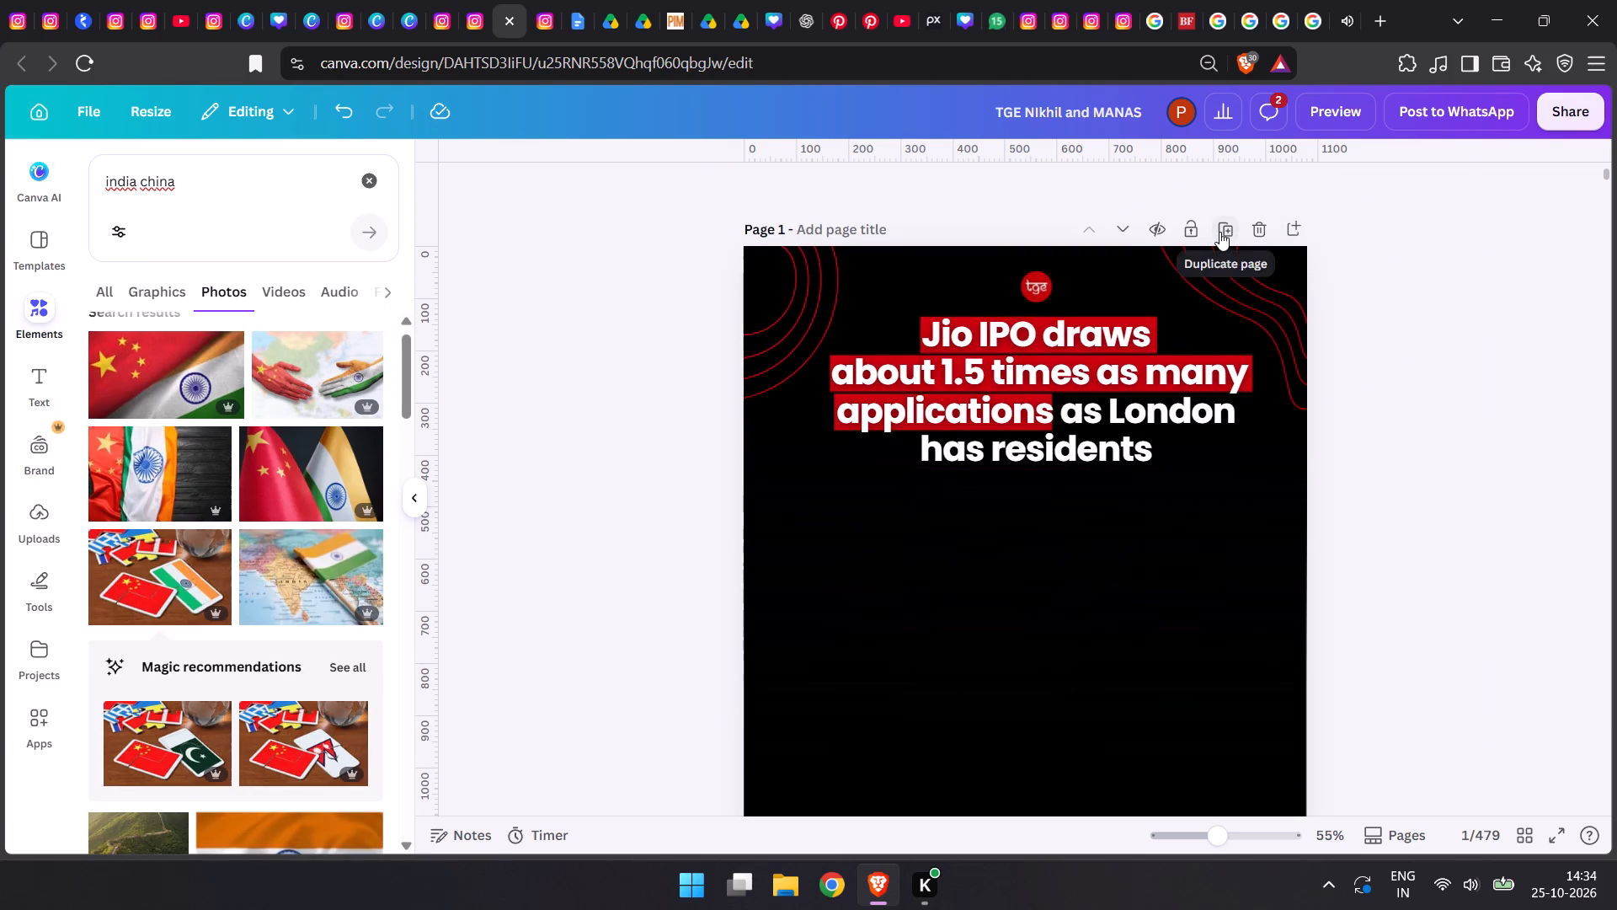
left_click(1219, 232)
scroll(698, 481, "up", 2)
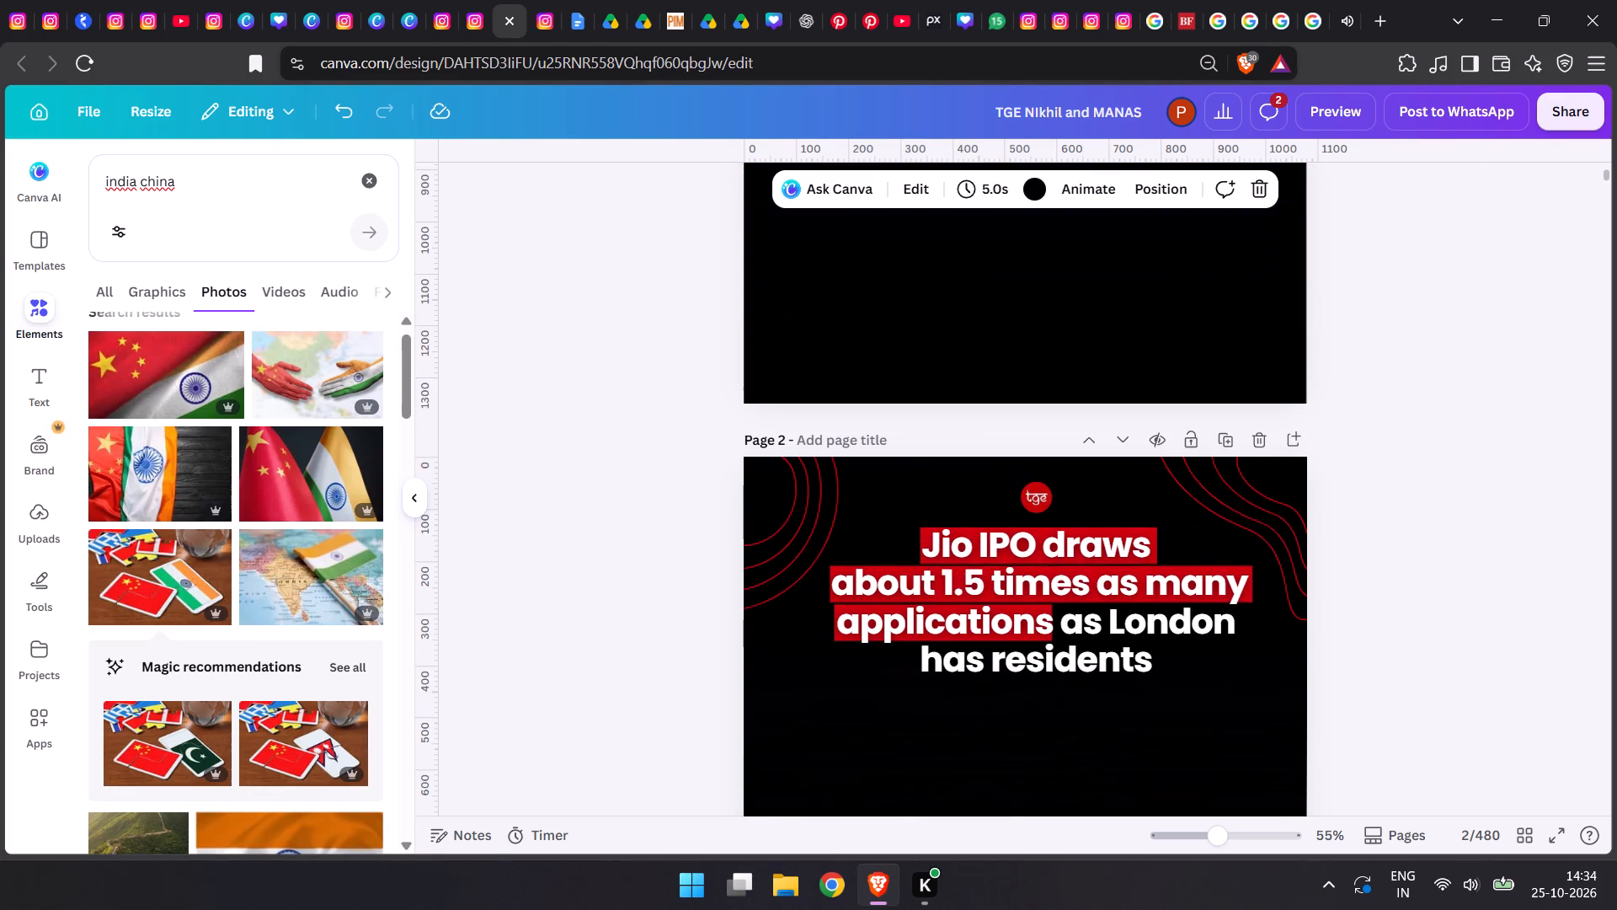
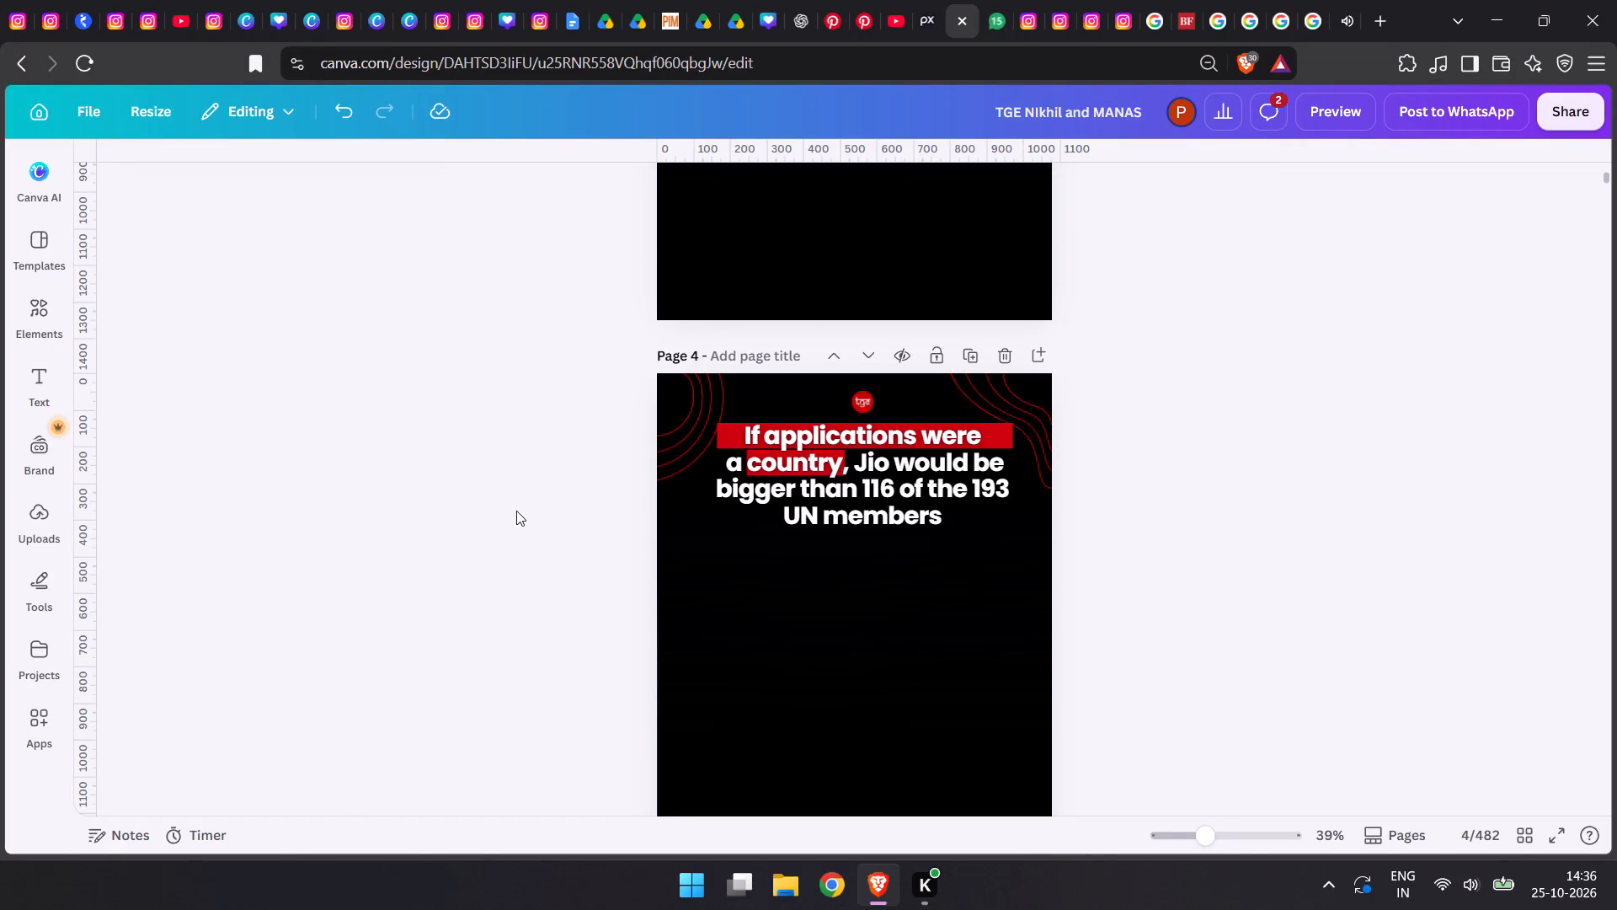
Select the page 4 headline text beginning "If applications were a country".
left_click(840, 480)
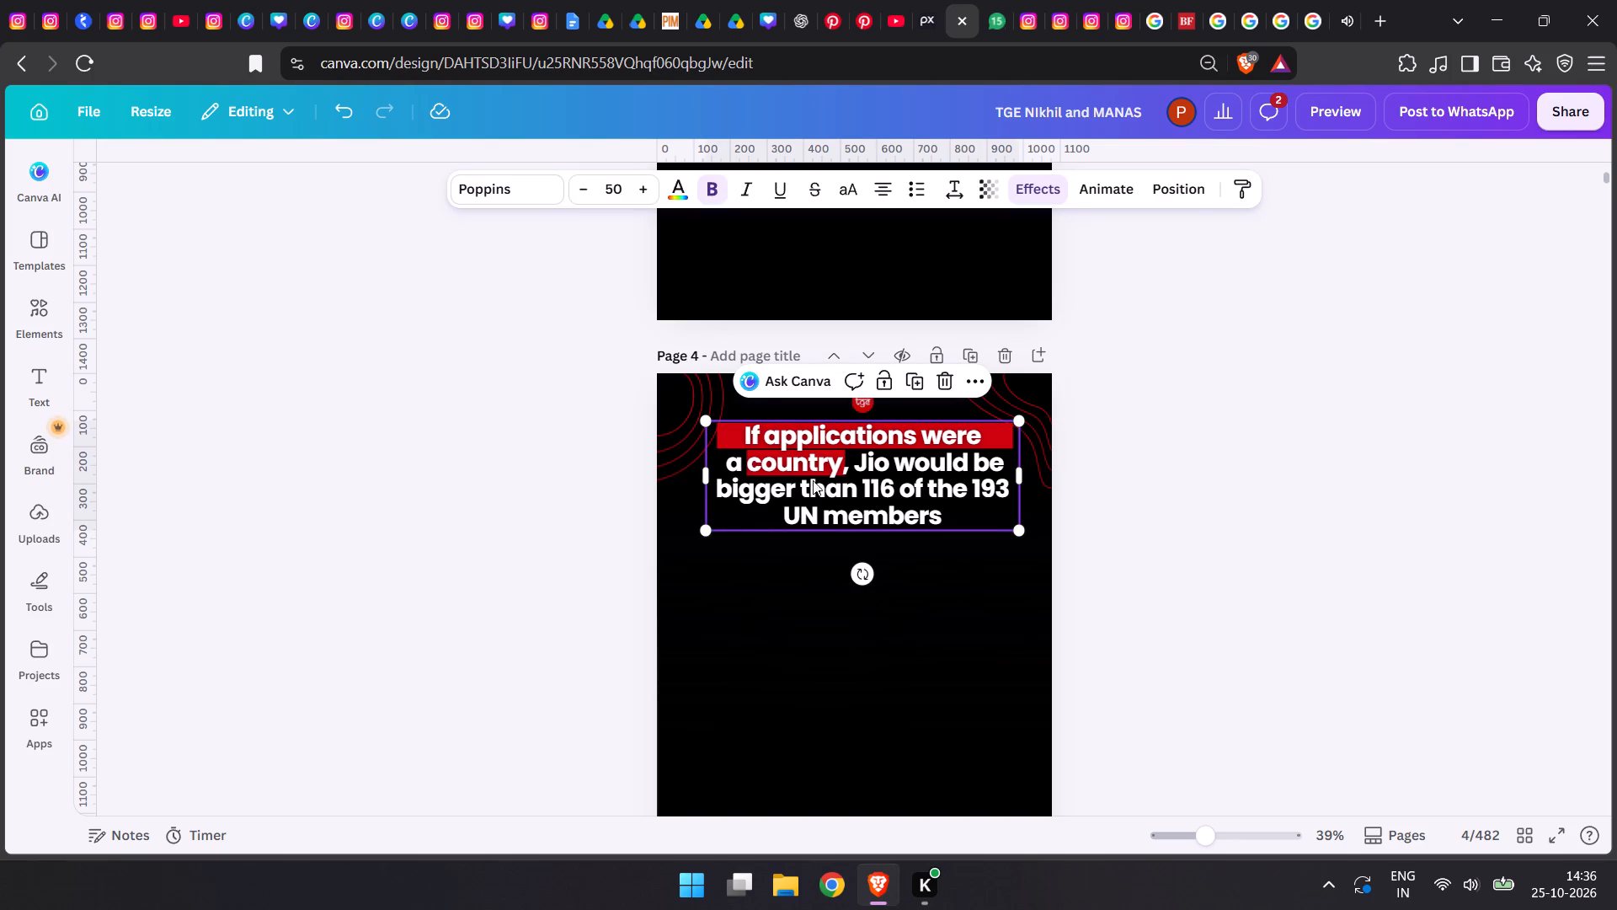
Move the short red bar from "country" to the second headline line and widen it to cover "Jio would be".
left_click(1196, 186)
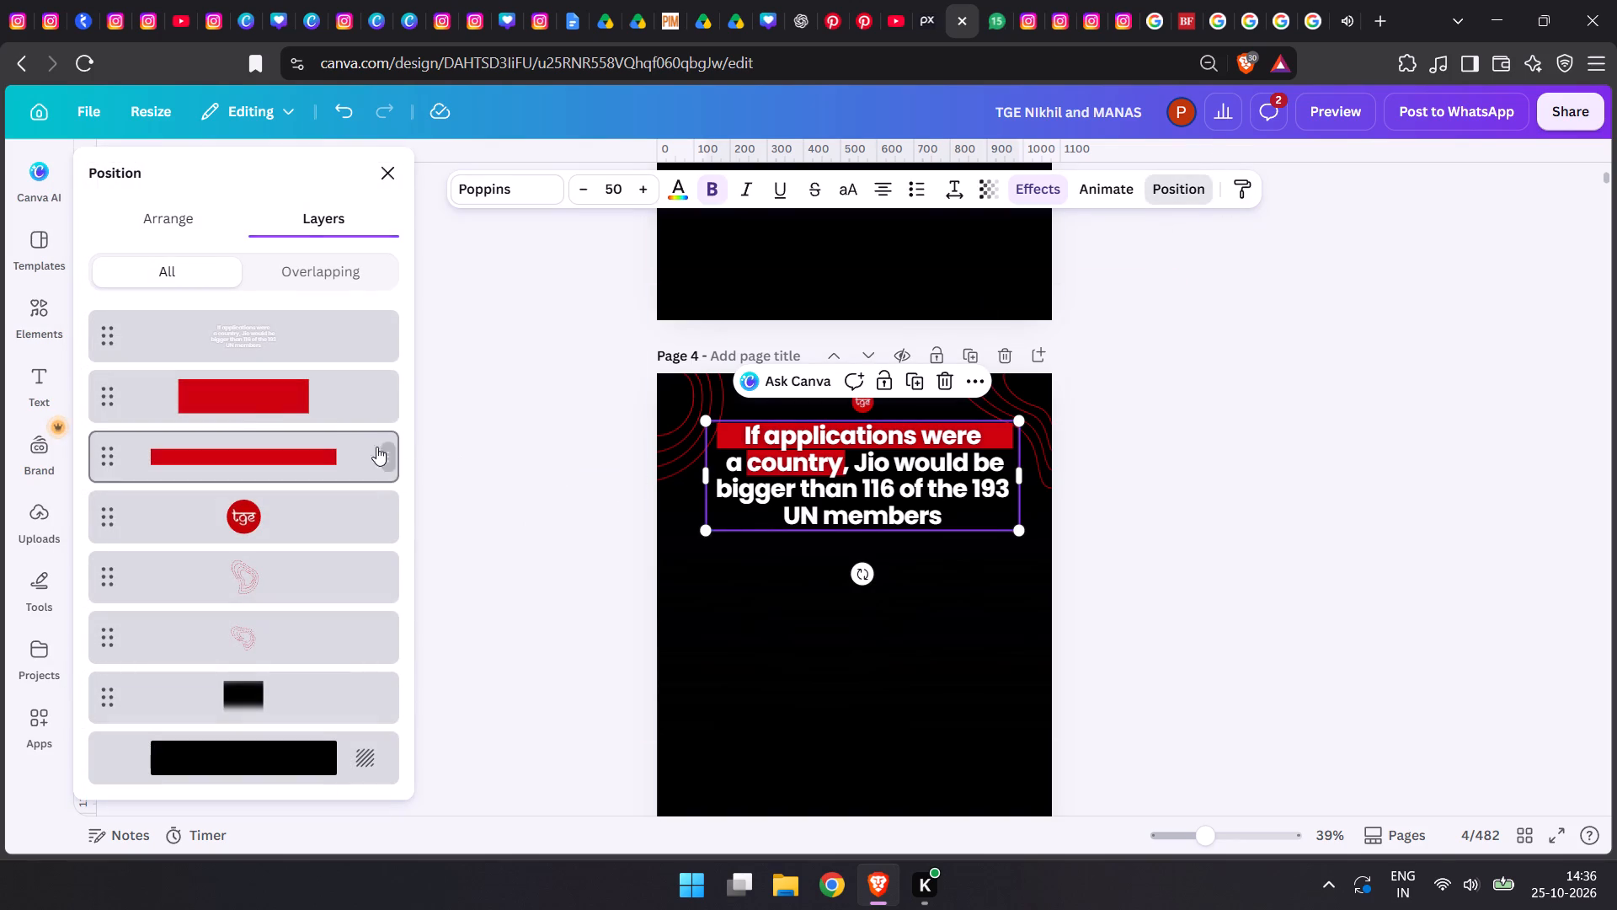
left_click(251, 408)
left_click_drag(810, 518, 917, 519)
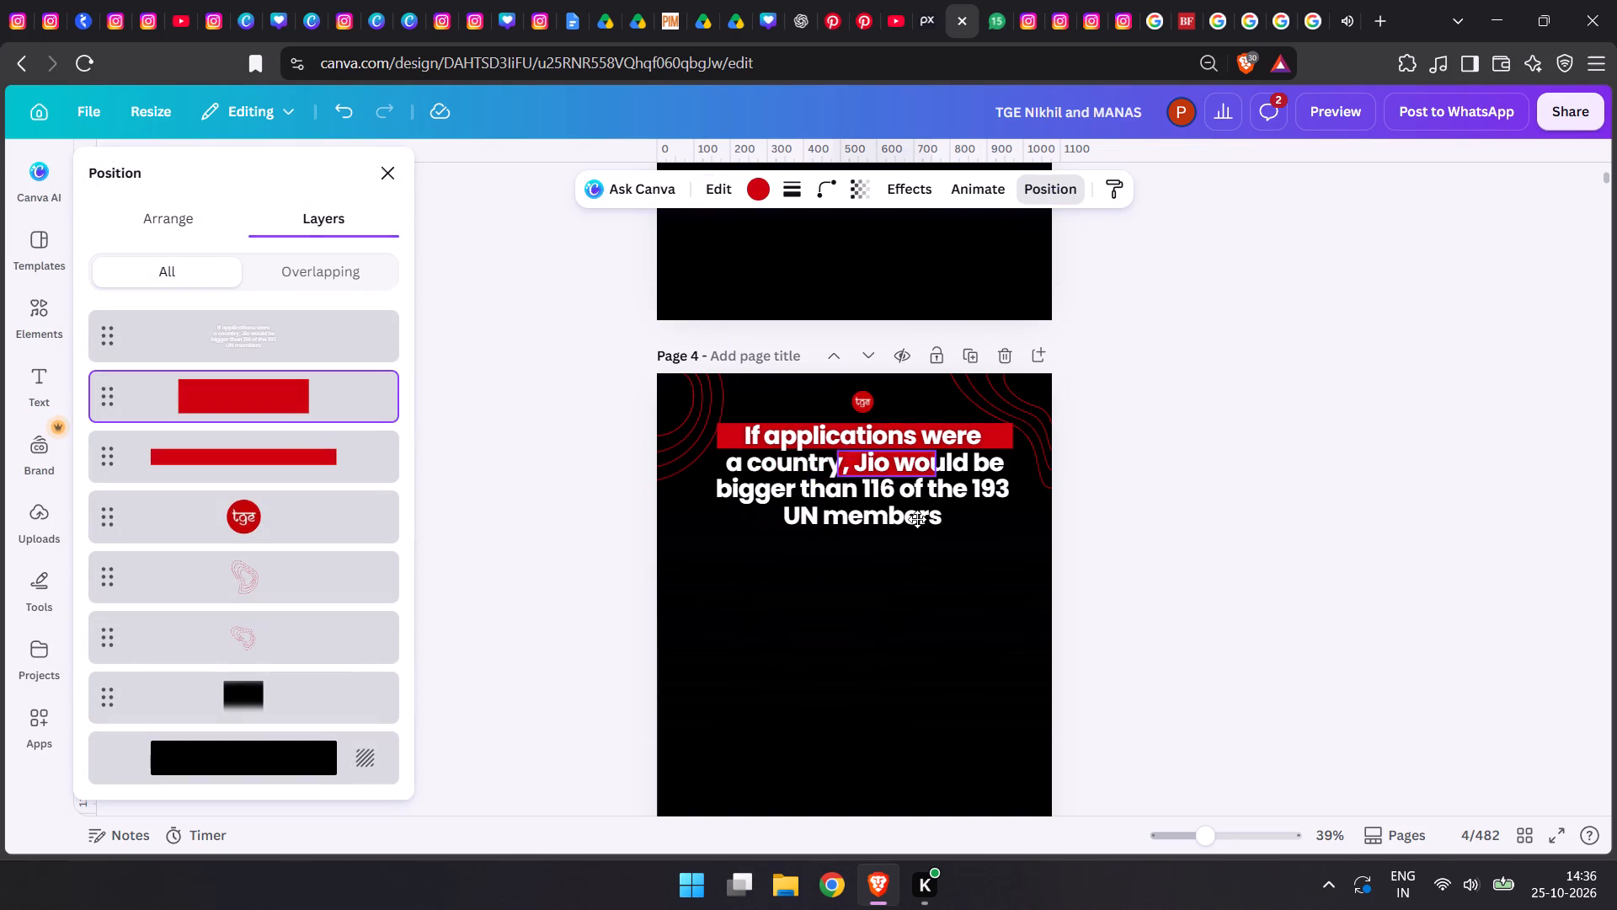
left_click_drag(917, 519, 919, 519)
left_click_drag(948, 463, 1001, 463)
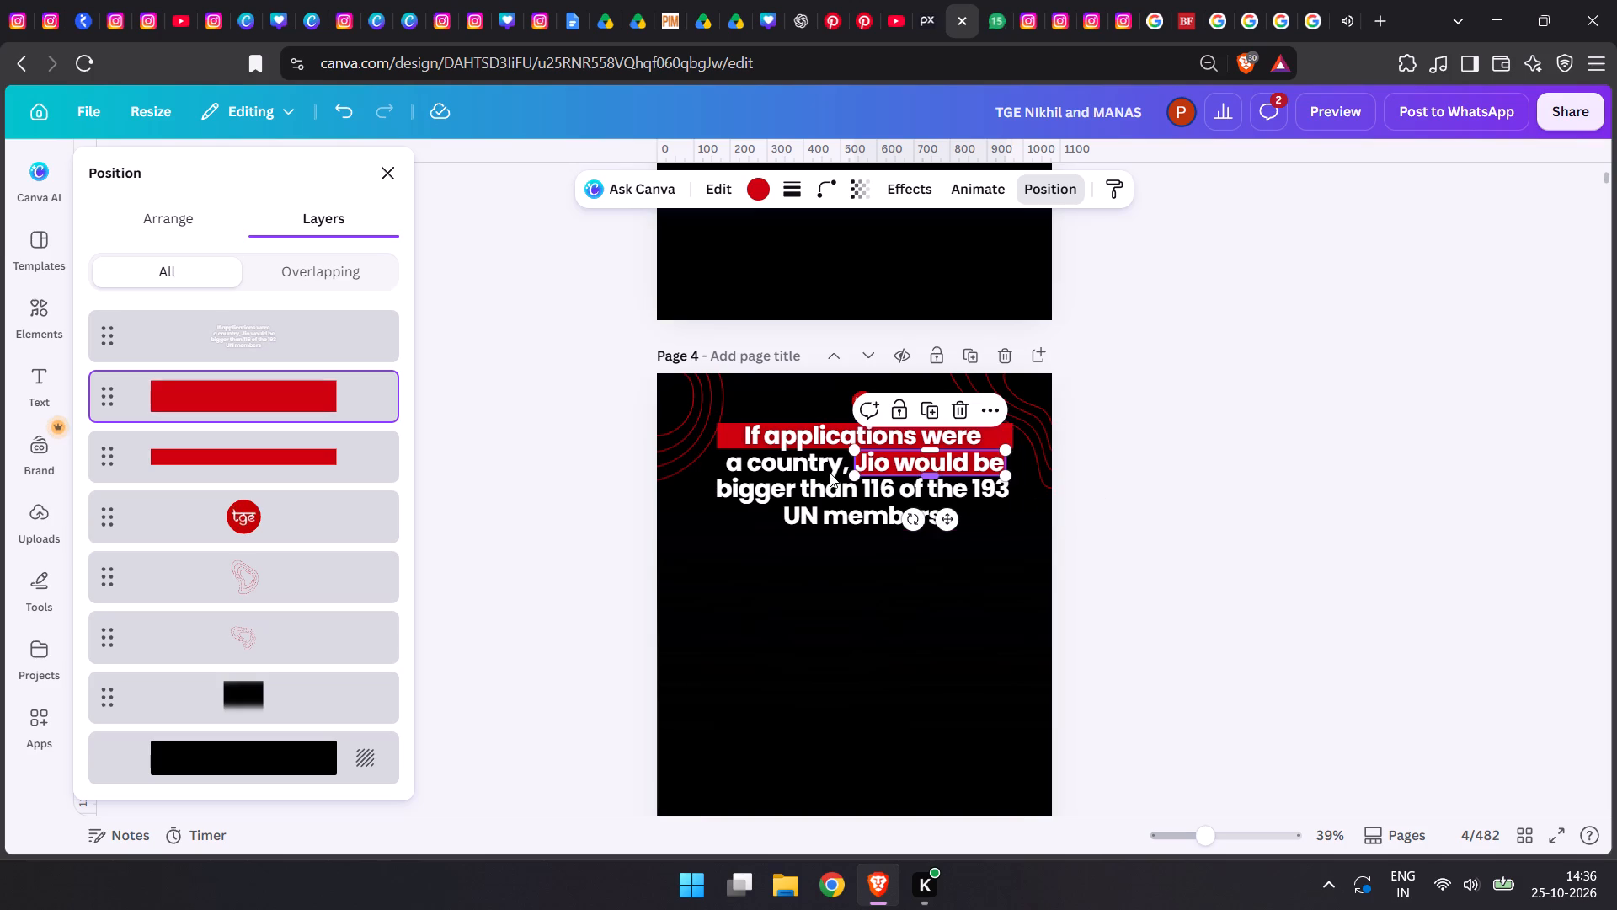
left_click(852, 460)
Move the long red bar from the first headline line to behind "bigger than 116 of the 193" on the third line.
left_click(360, 439)
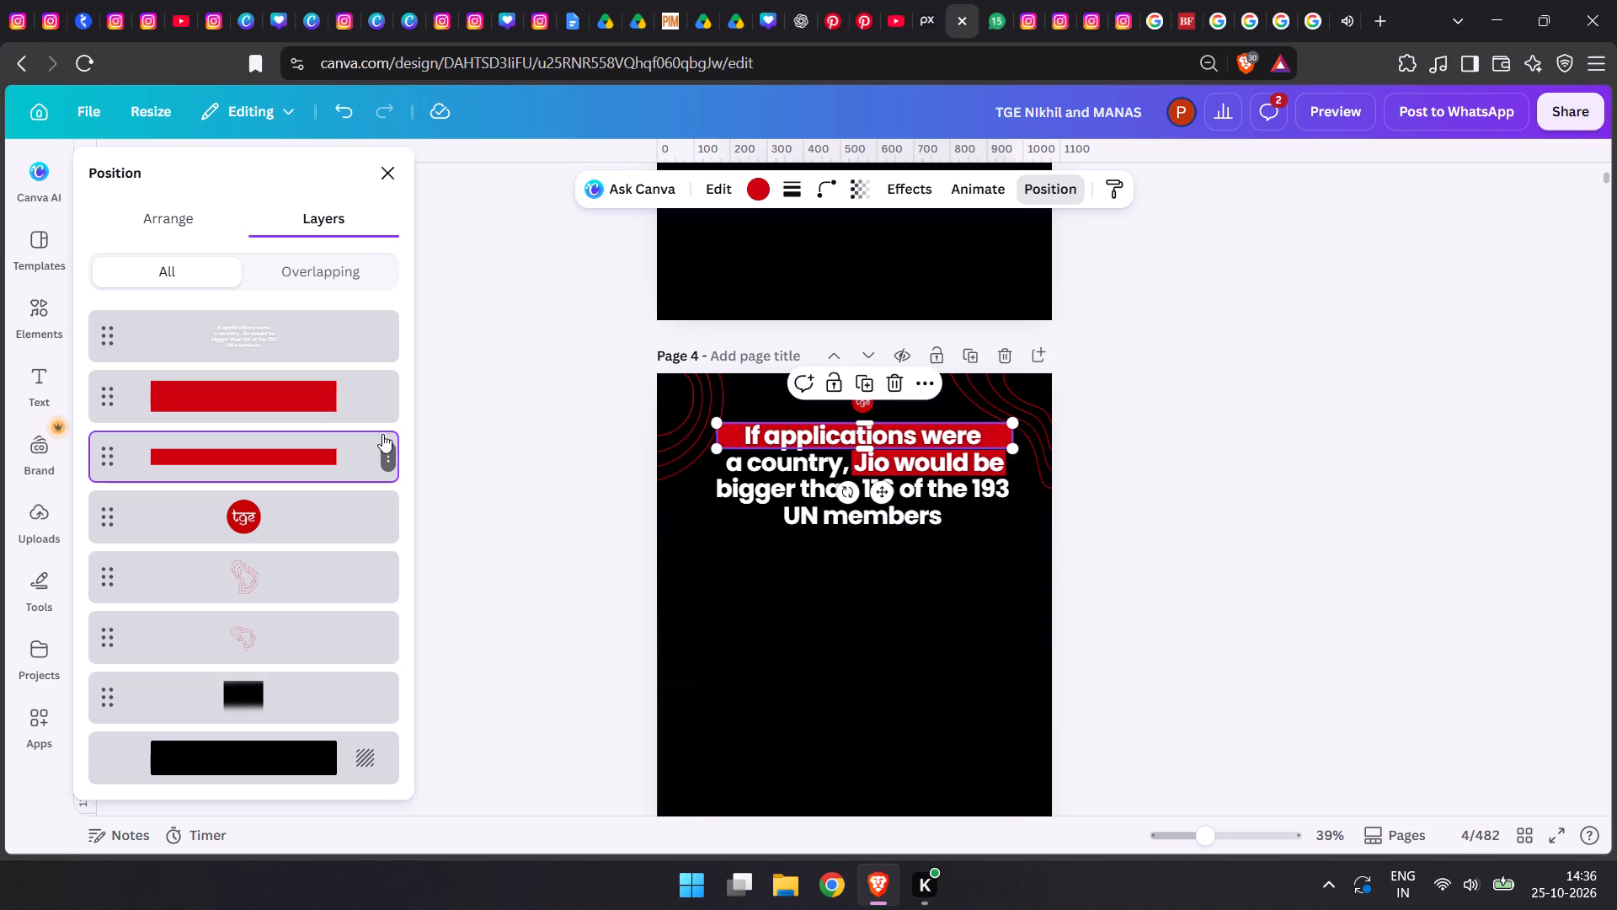
left_click_drag(877, 496, 878, 549)
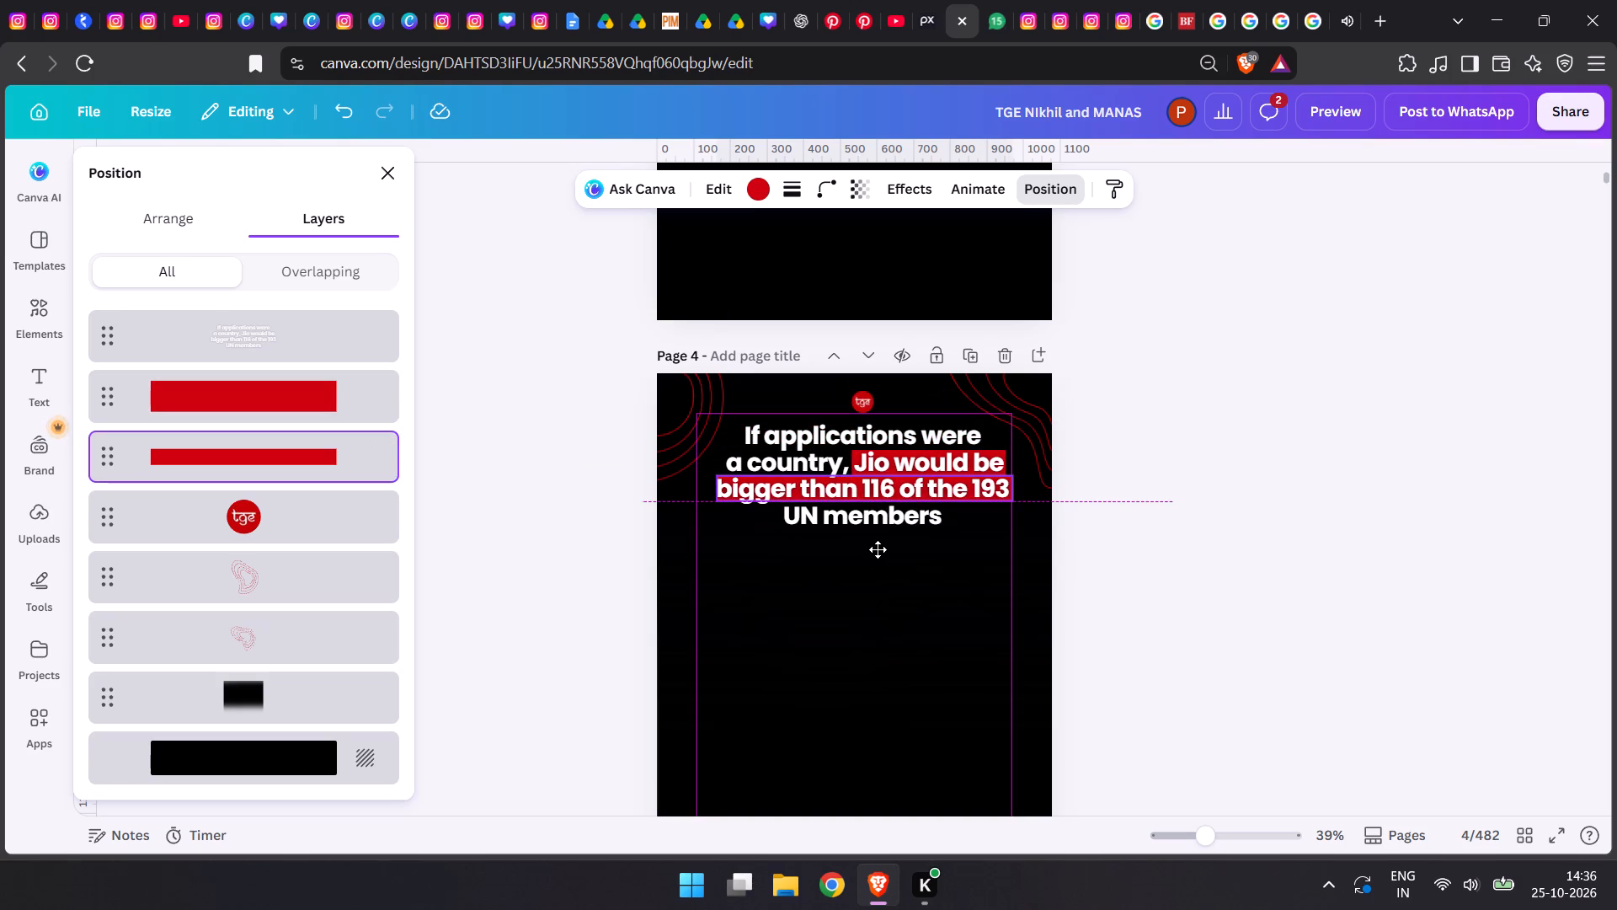
left_click_drag(878, 549, 874, 553)
left_click_drag(883, 527, 883, 526)
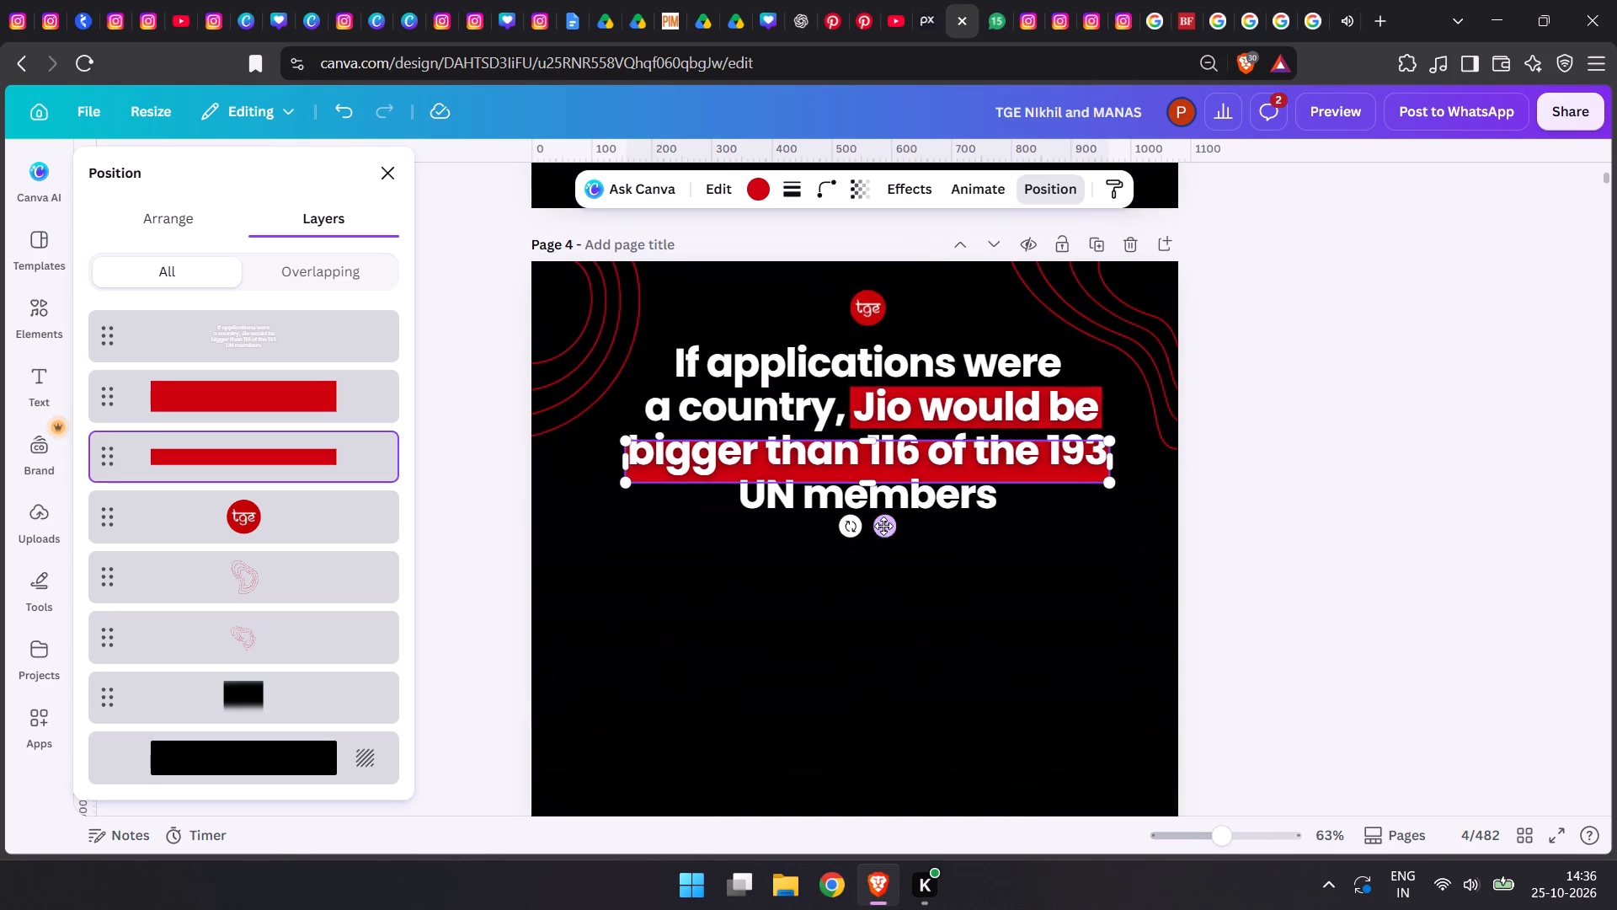
left_click_drag(883, 526, 884, 517)
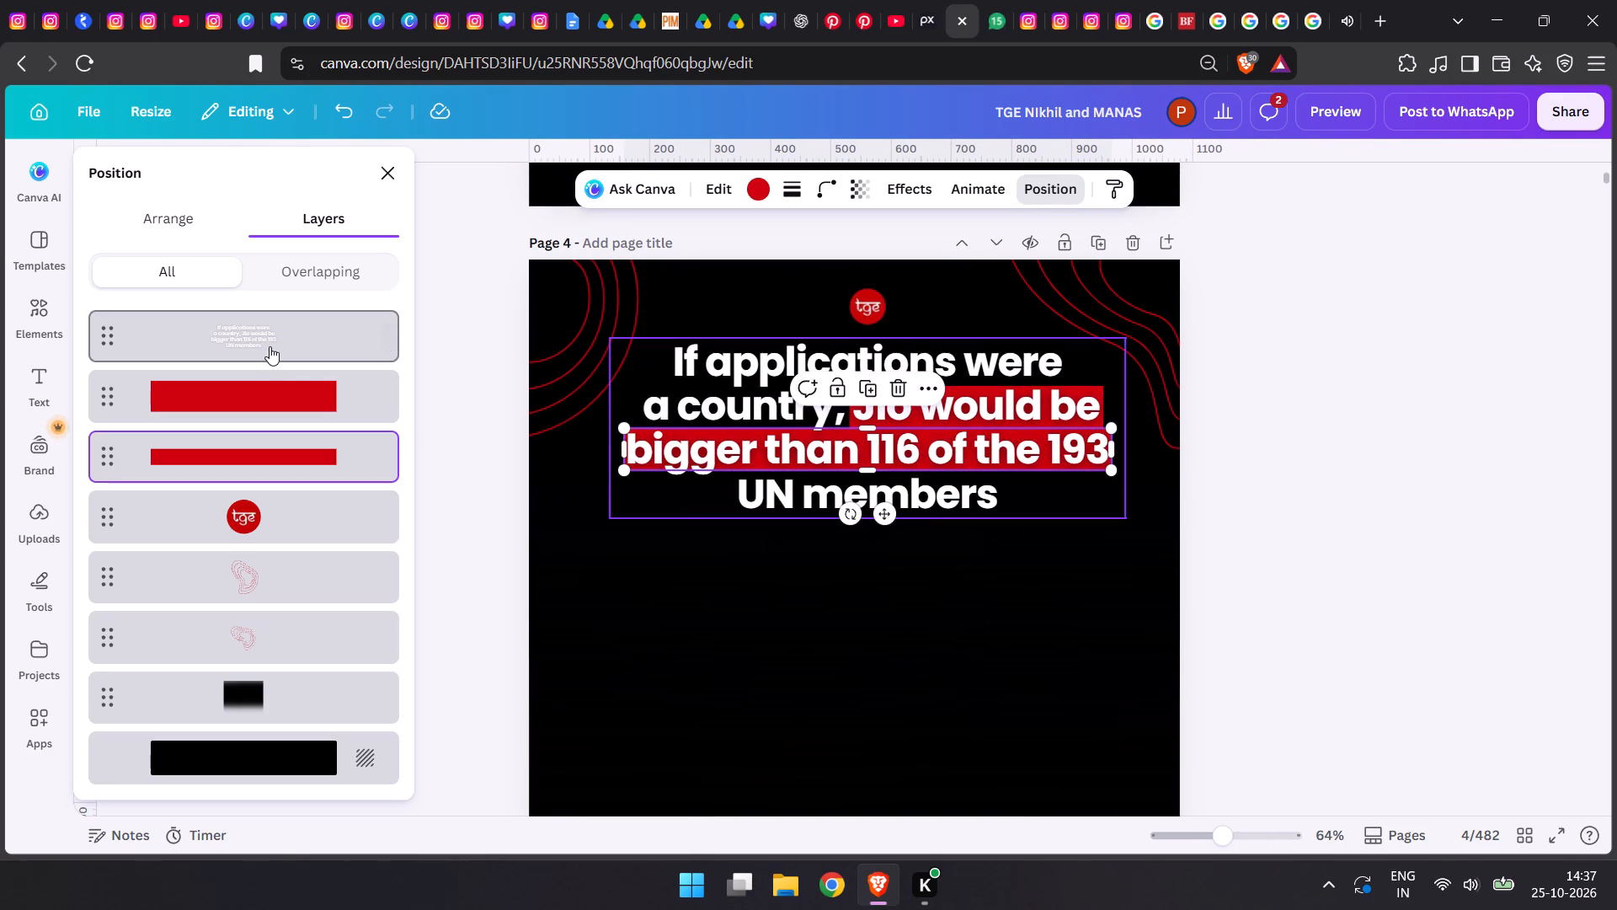
Nudge the "Jio would be" bar slightly upward to leave a thin gap above the third-line bar.
left_click(294, 375)
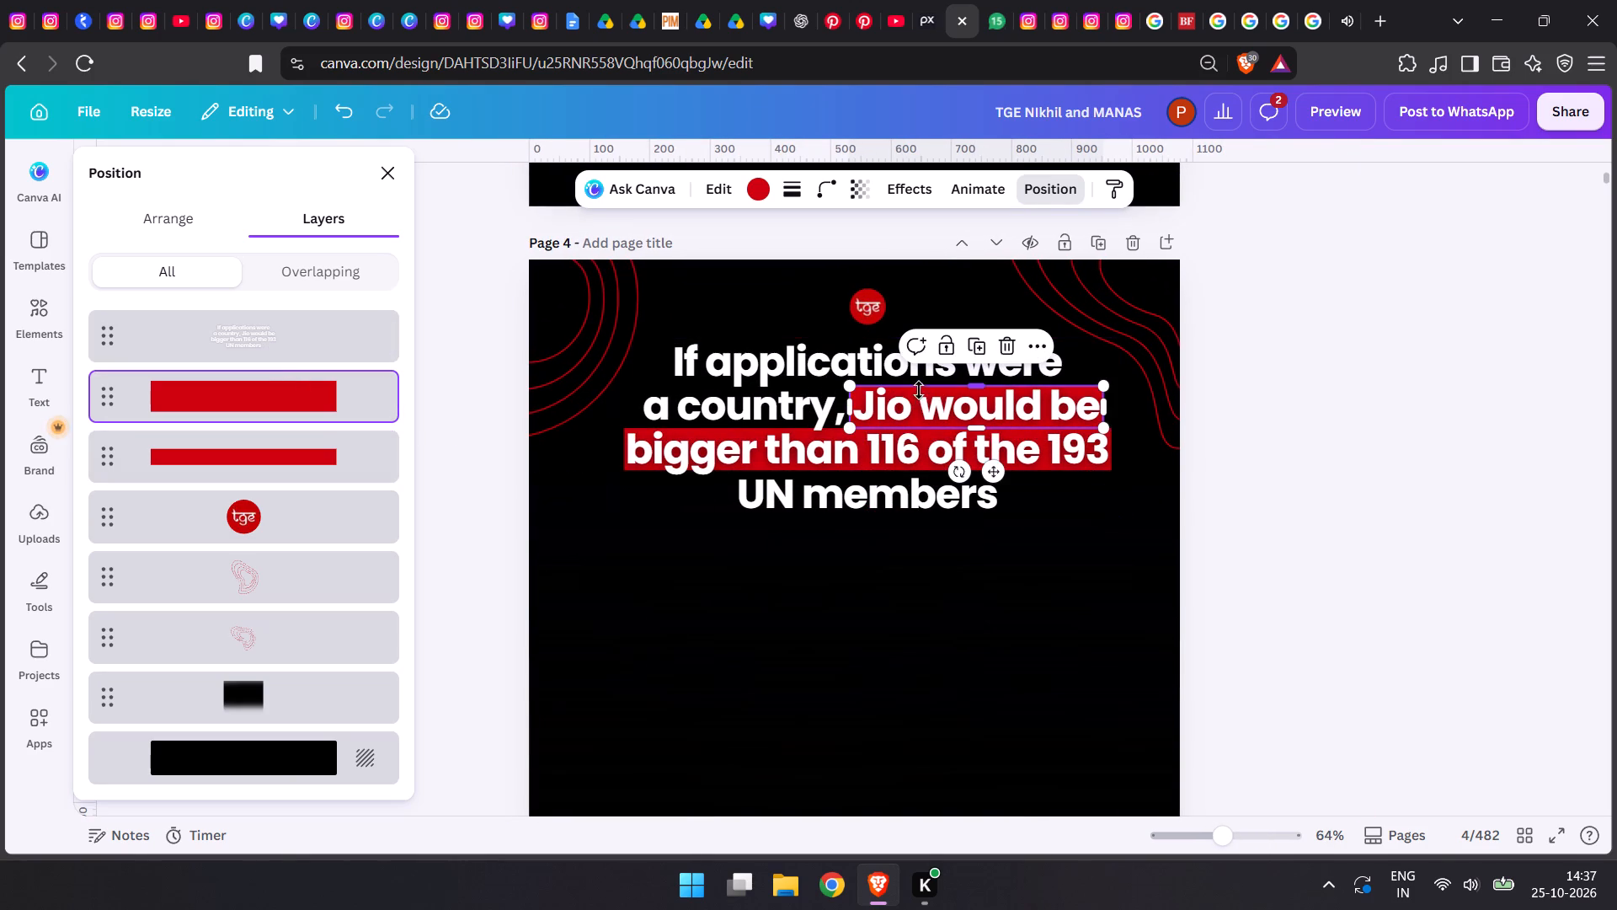
left_click(913, 395)
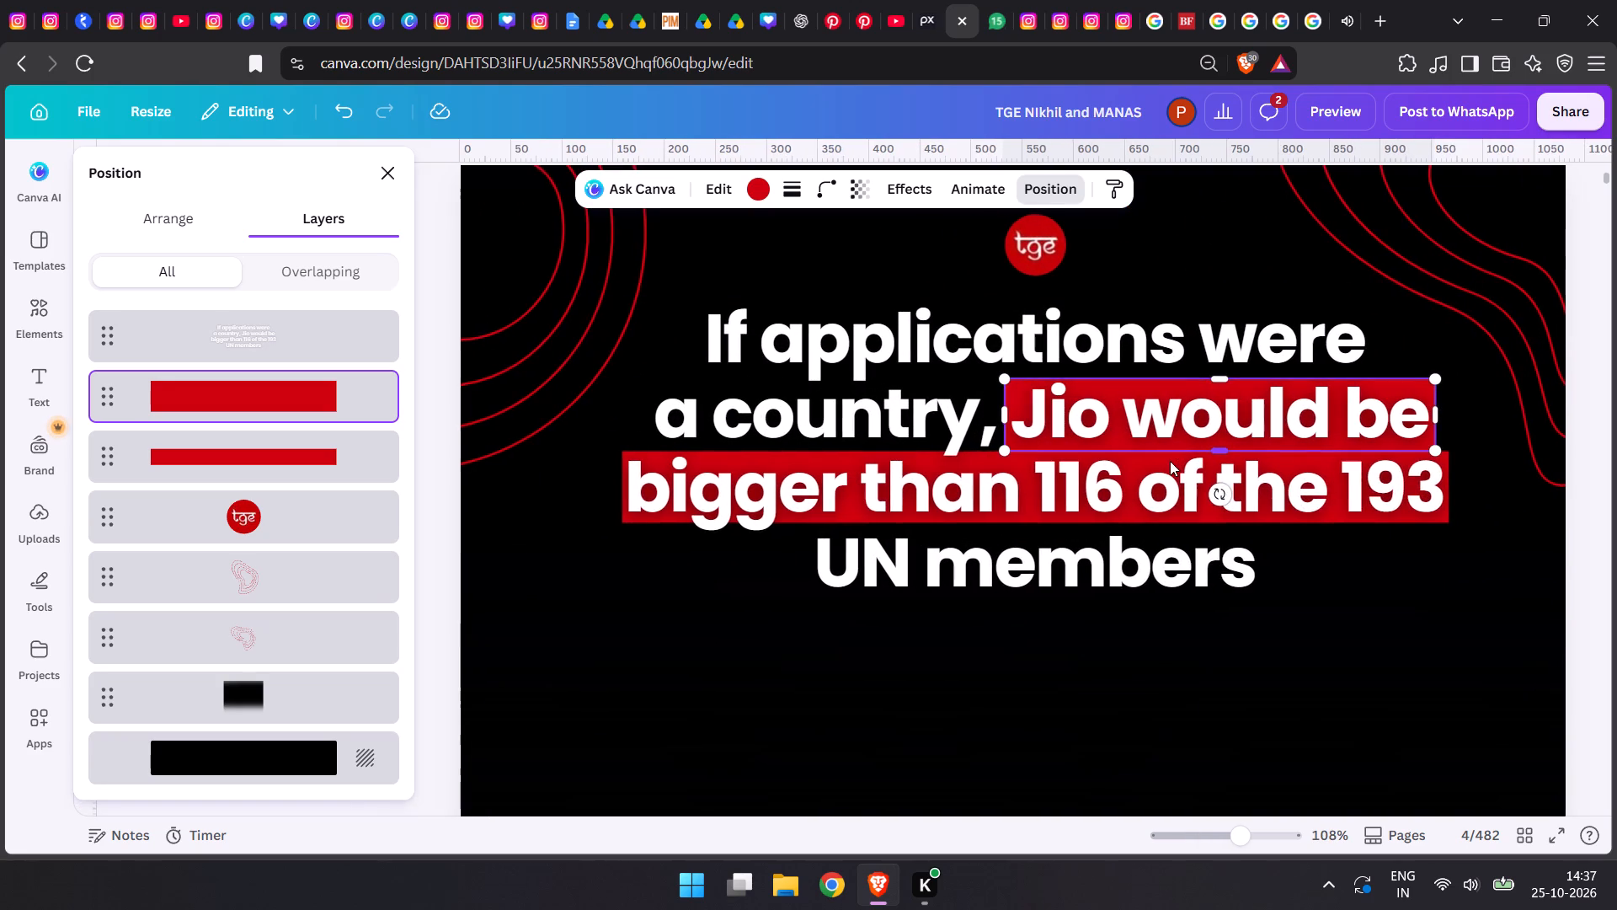
scroll(1169, 461, "left", 4)
left_click(1113, 434)
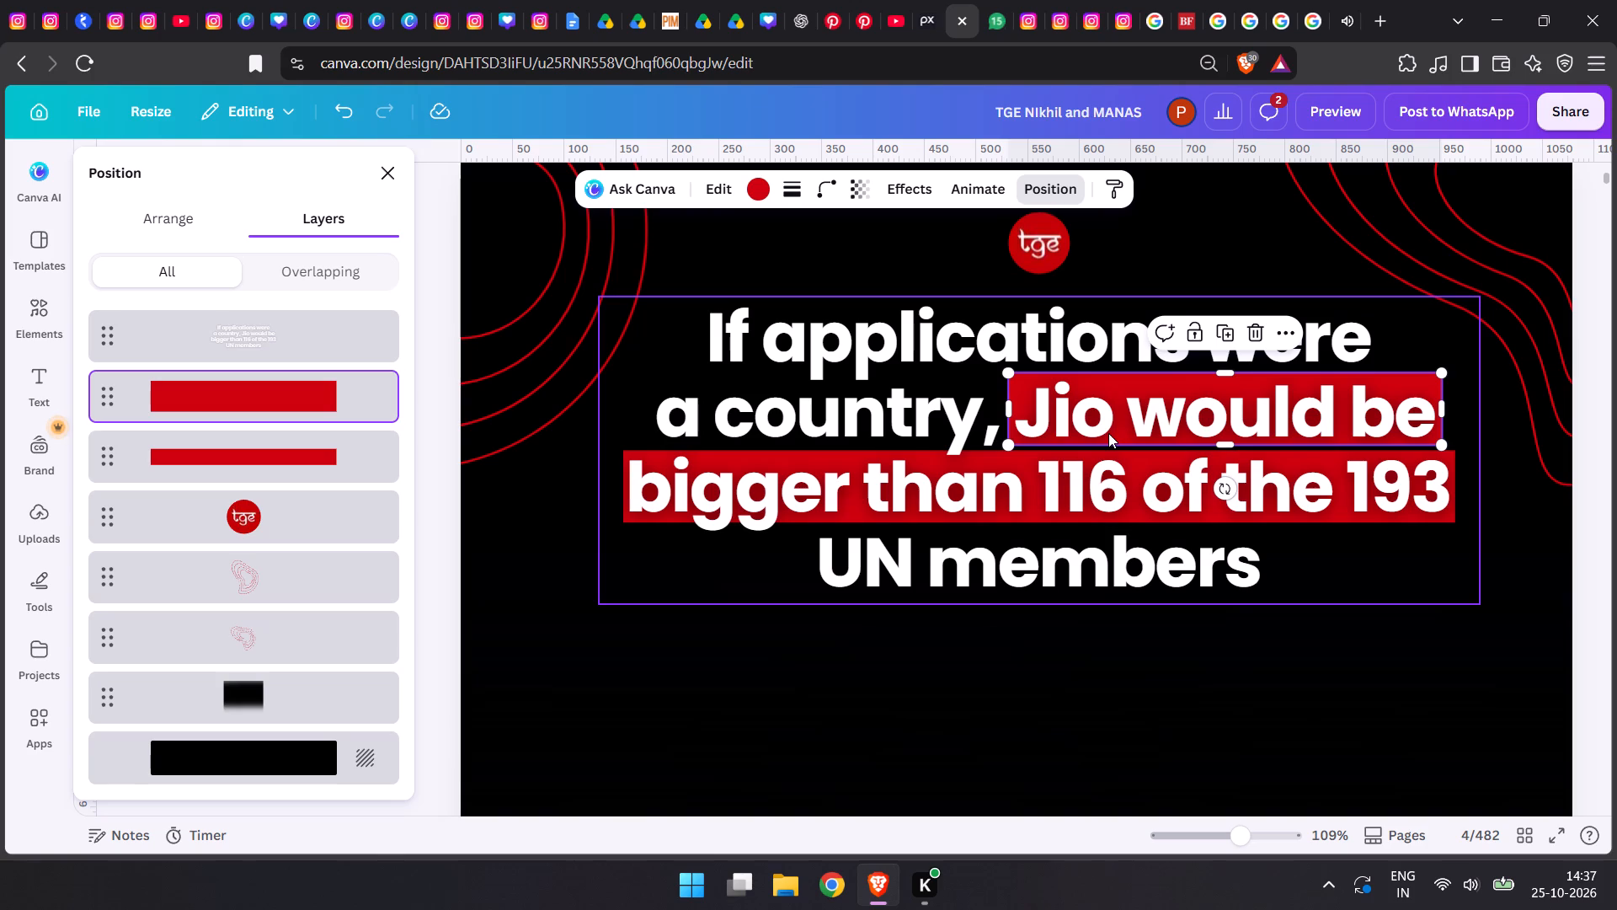
Duplicate the "Jio would be" bar and place the copy over "UN members" on the fourth headline line.
key("ctrl+d")
left_click_drag(1111, 435, 903, 587)
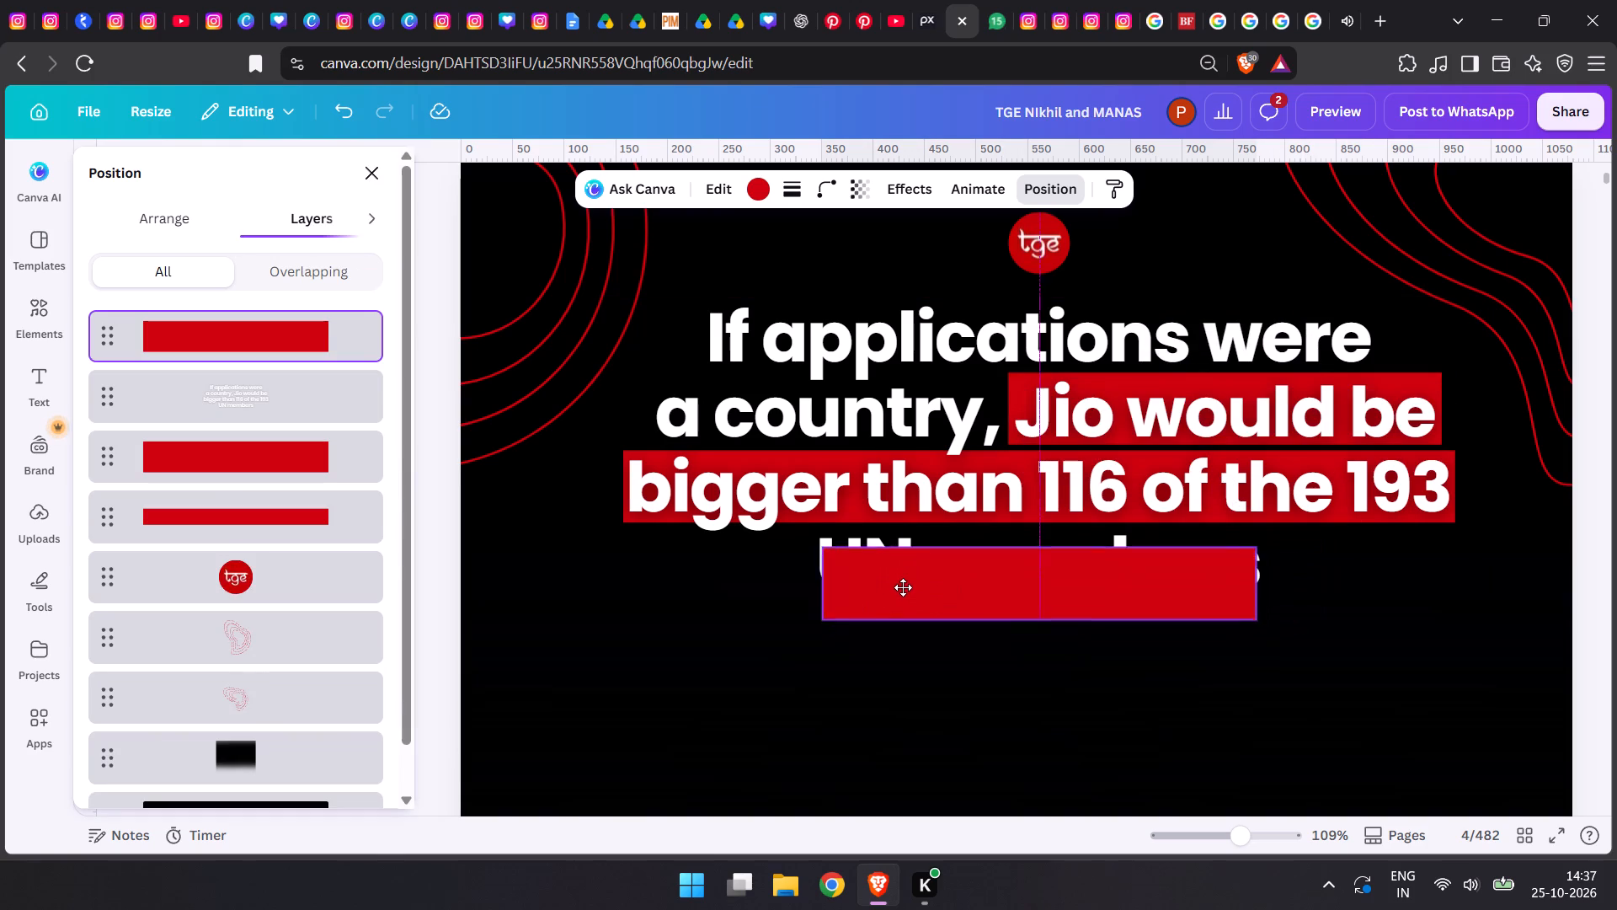
left_click_drag(903, 587, 901, 575)
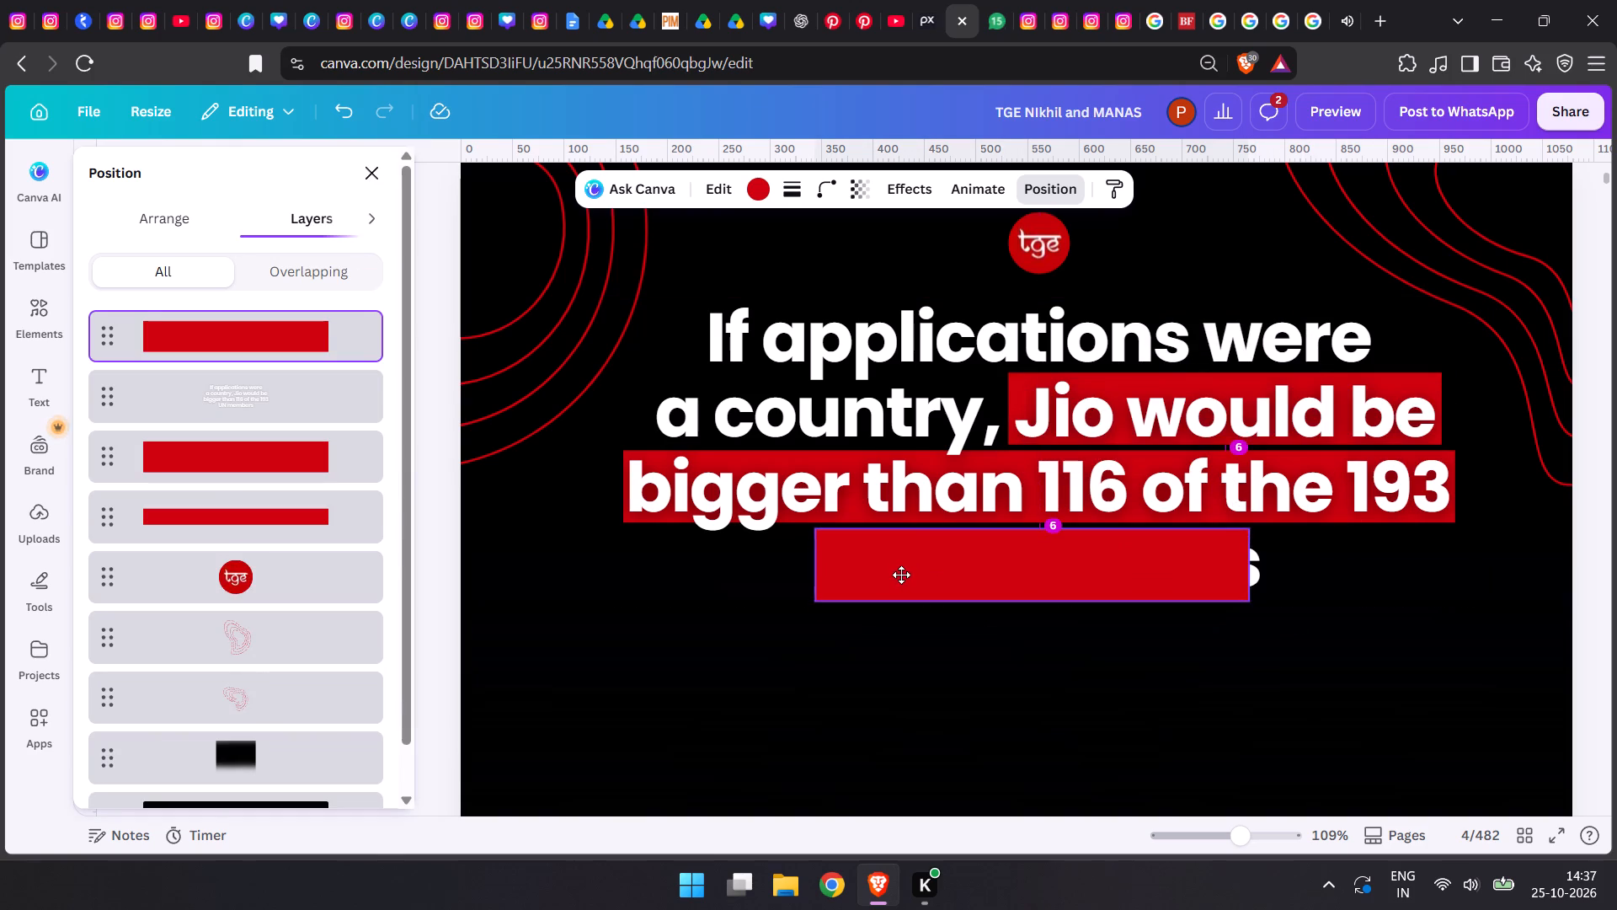
left_click_drag(901, 575, 902, 573)
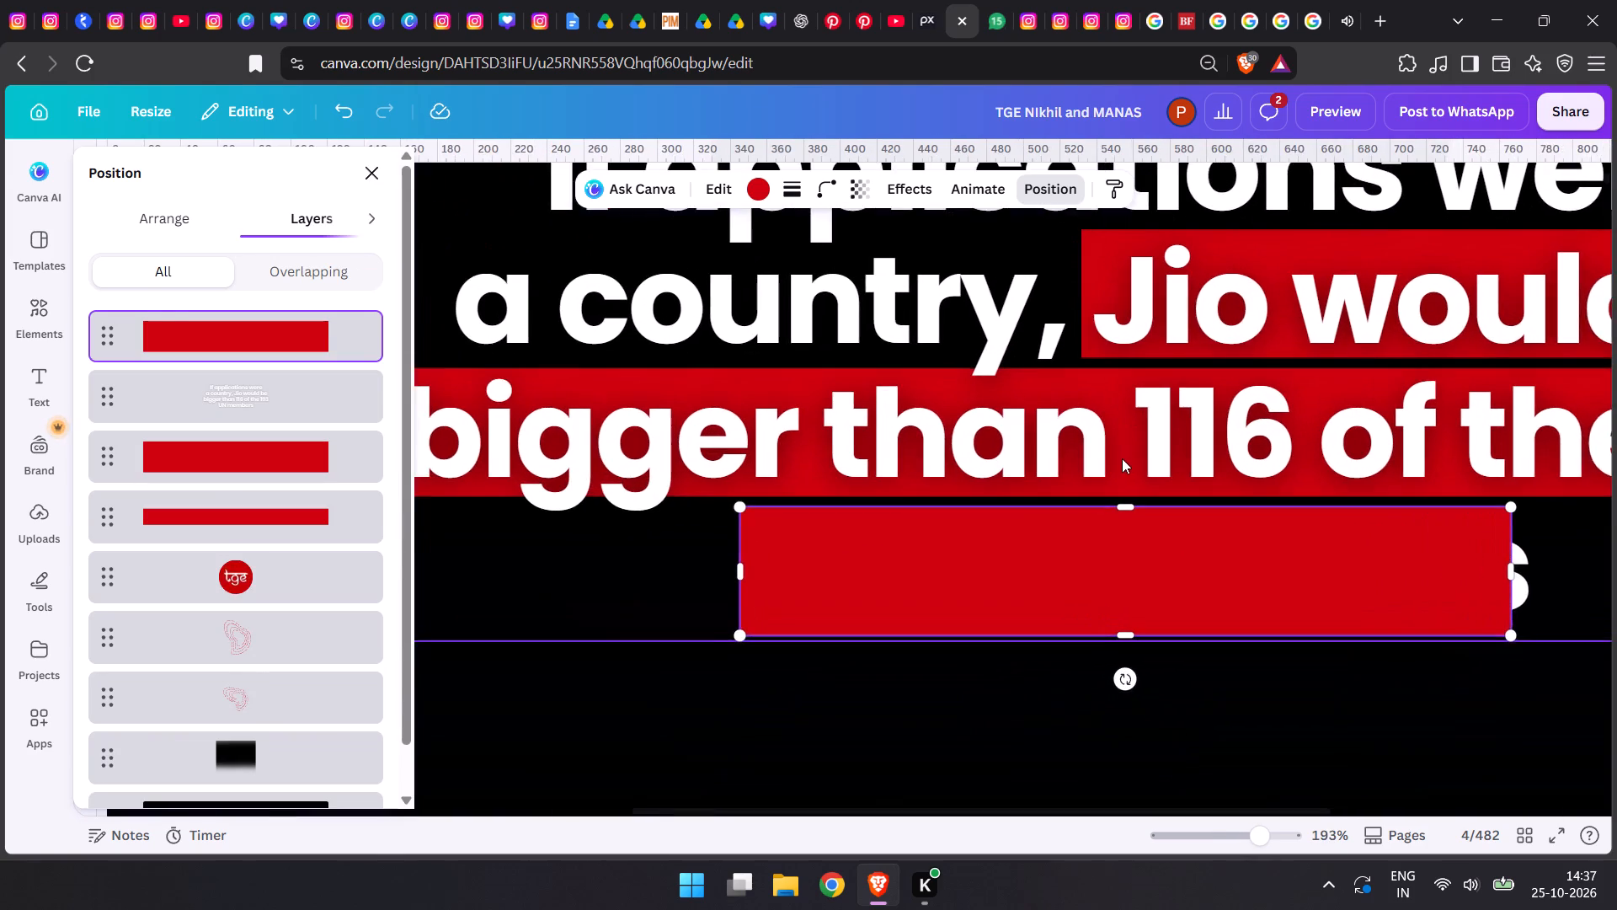
Fine-tune the vertical positions of the third-line and fourth-line red bars so thin, even gaps separate the three bars.
scroll(1108, 456, "left", 4)
left_click(91, 470)
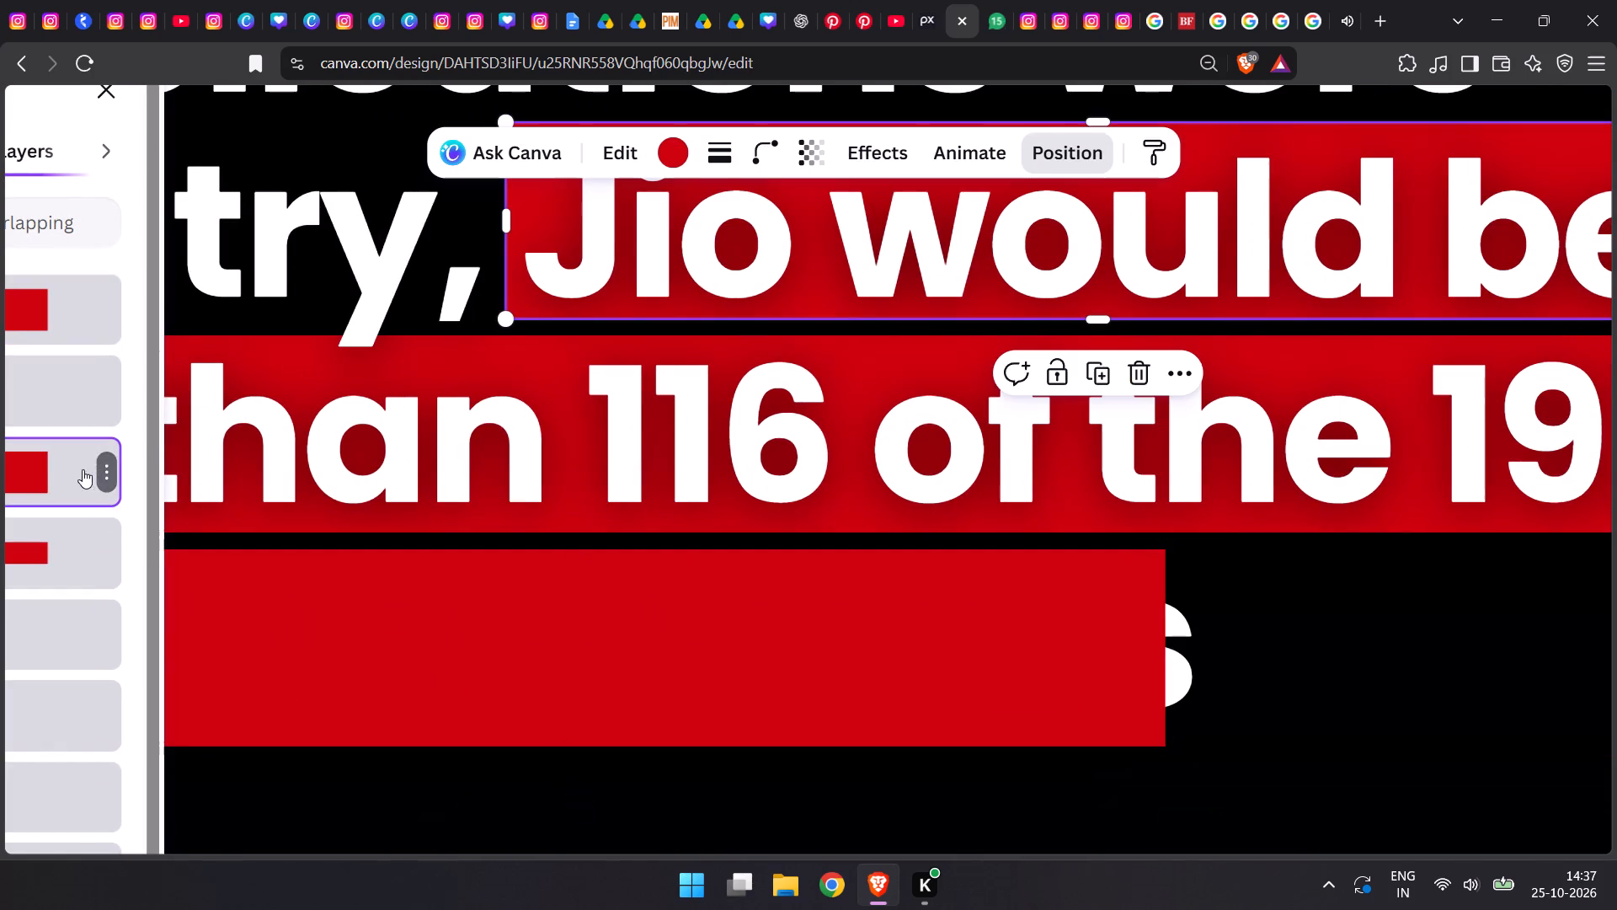
left_click(70, 299)
left_click(24, 554)
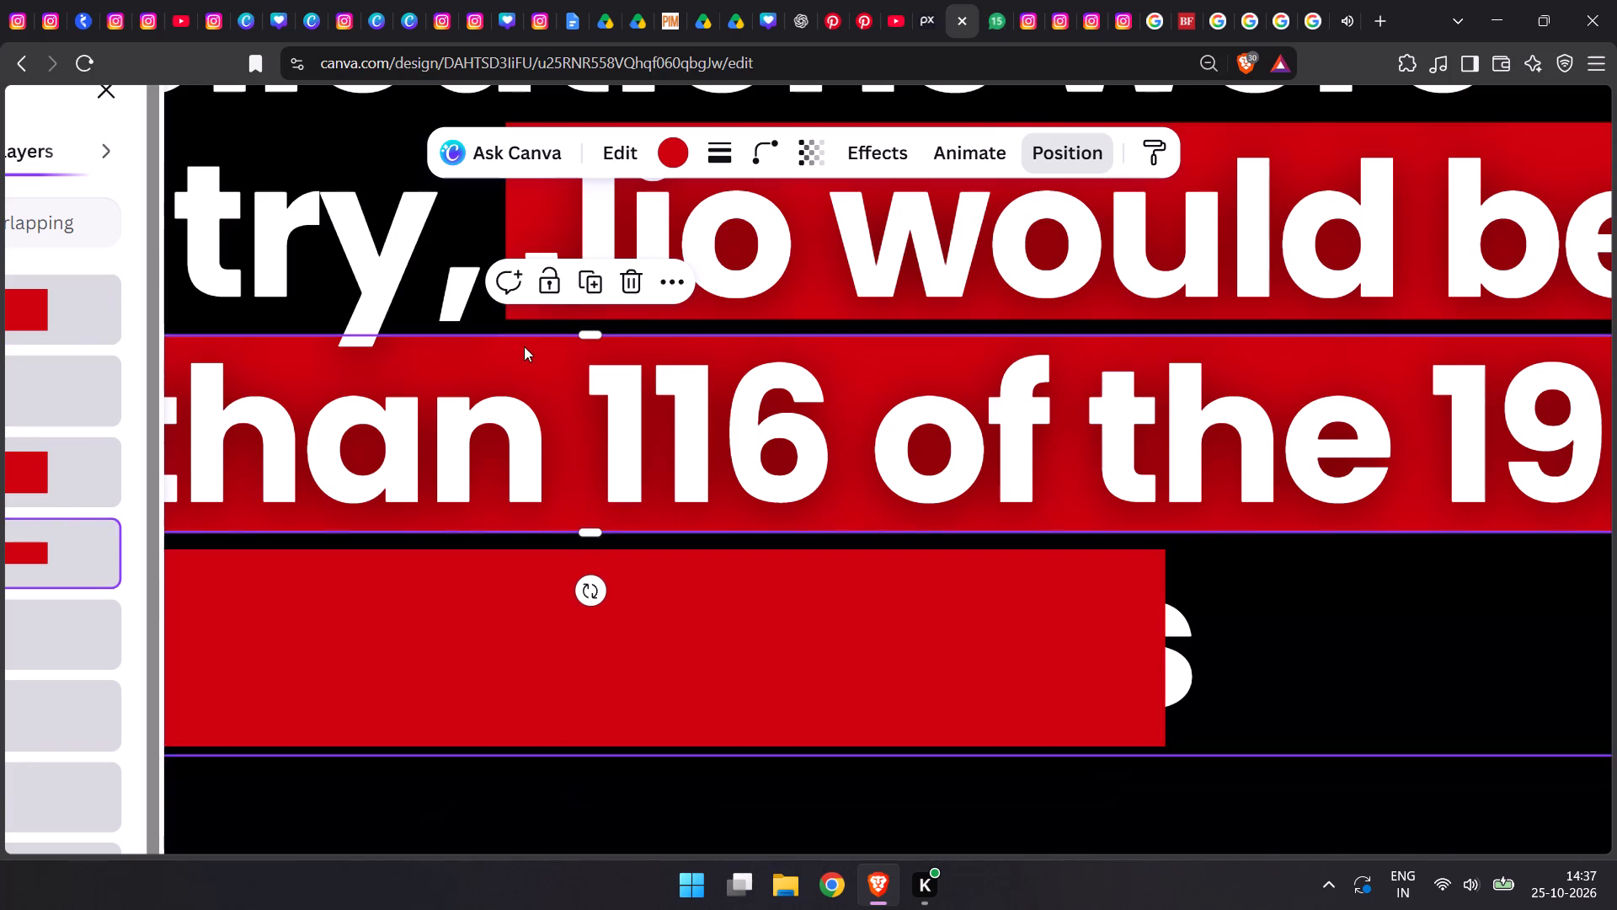
left_click_drag(523, 364, 522, 356)
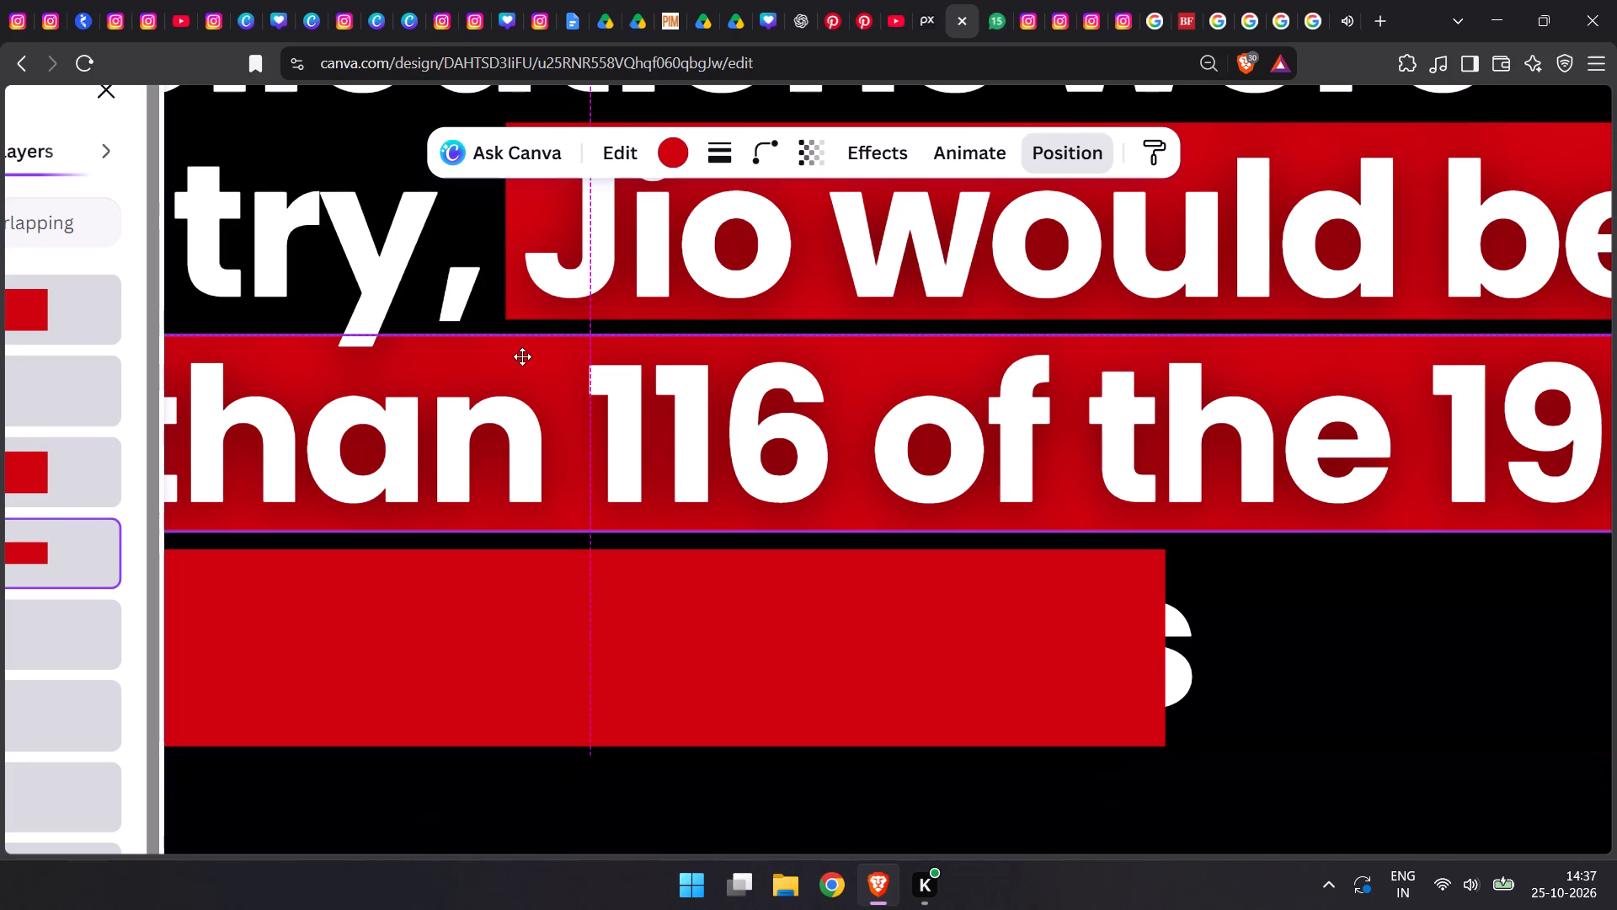
left_click_drag(522, 356, 521, 353)
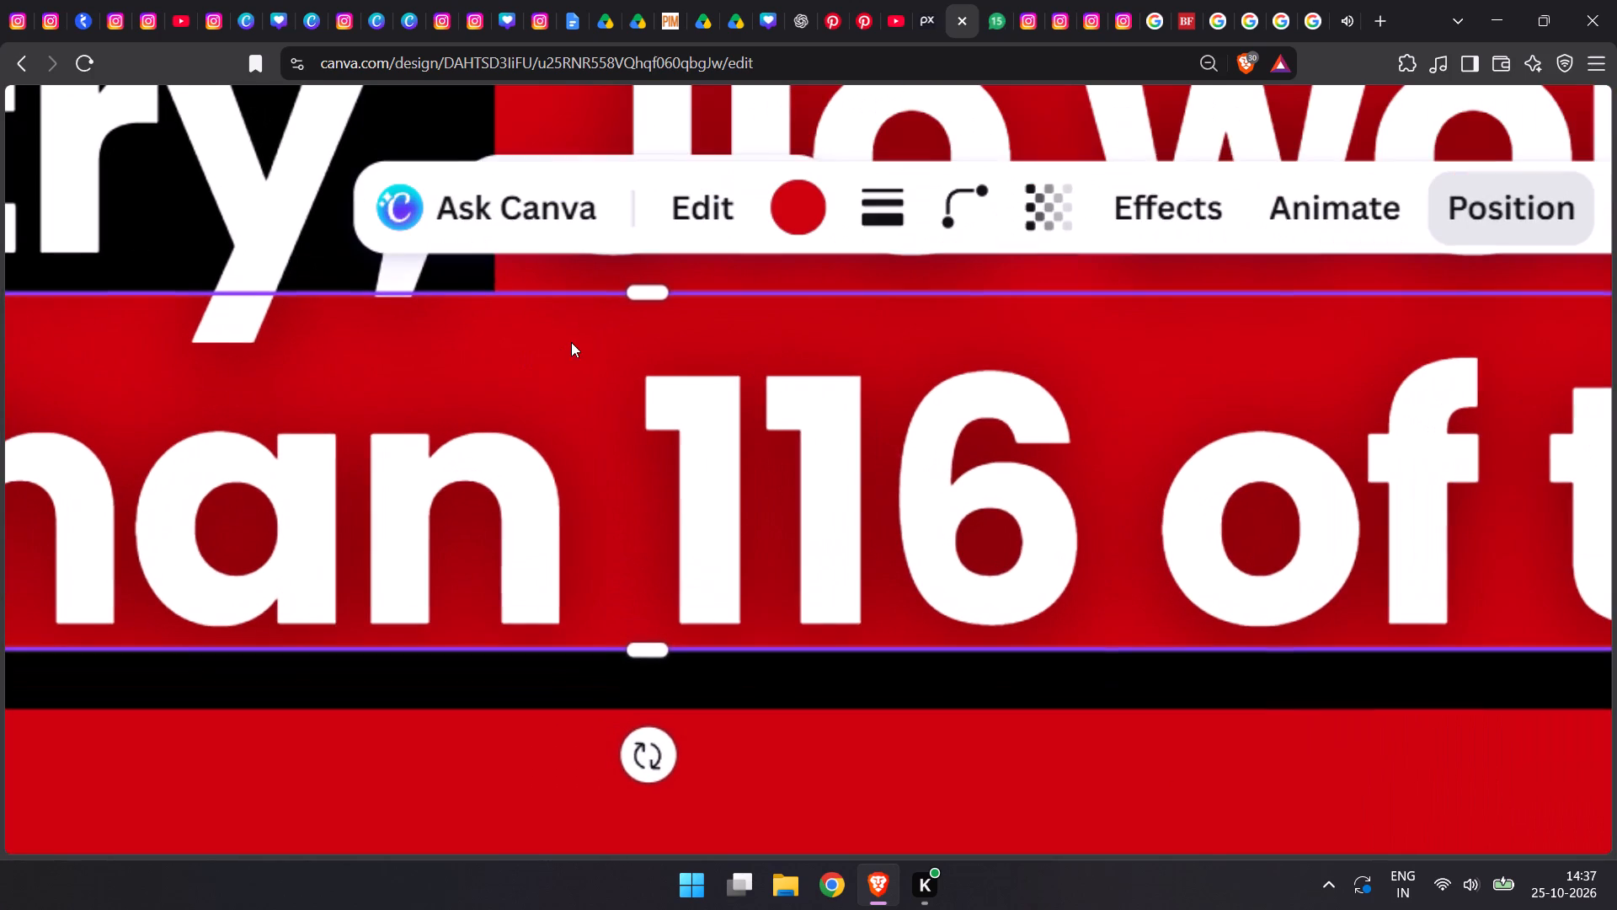
left_click_drag(575, 327, 571, 339)
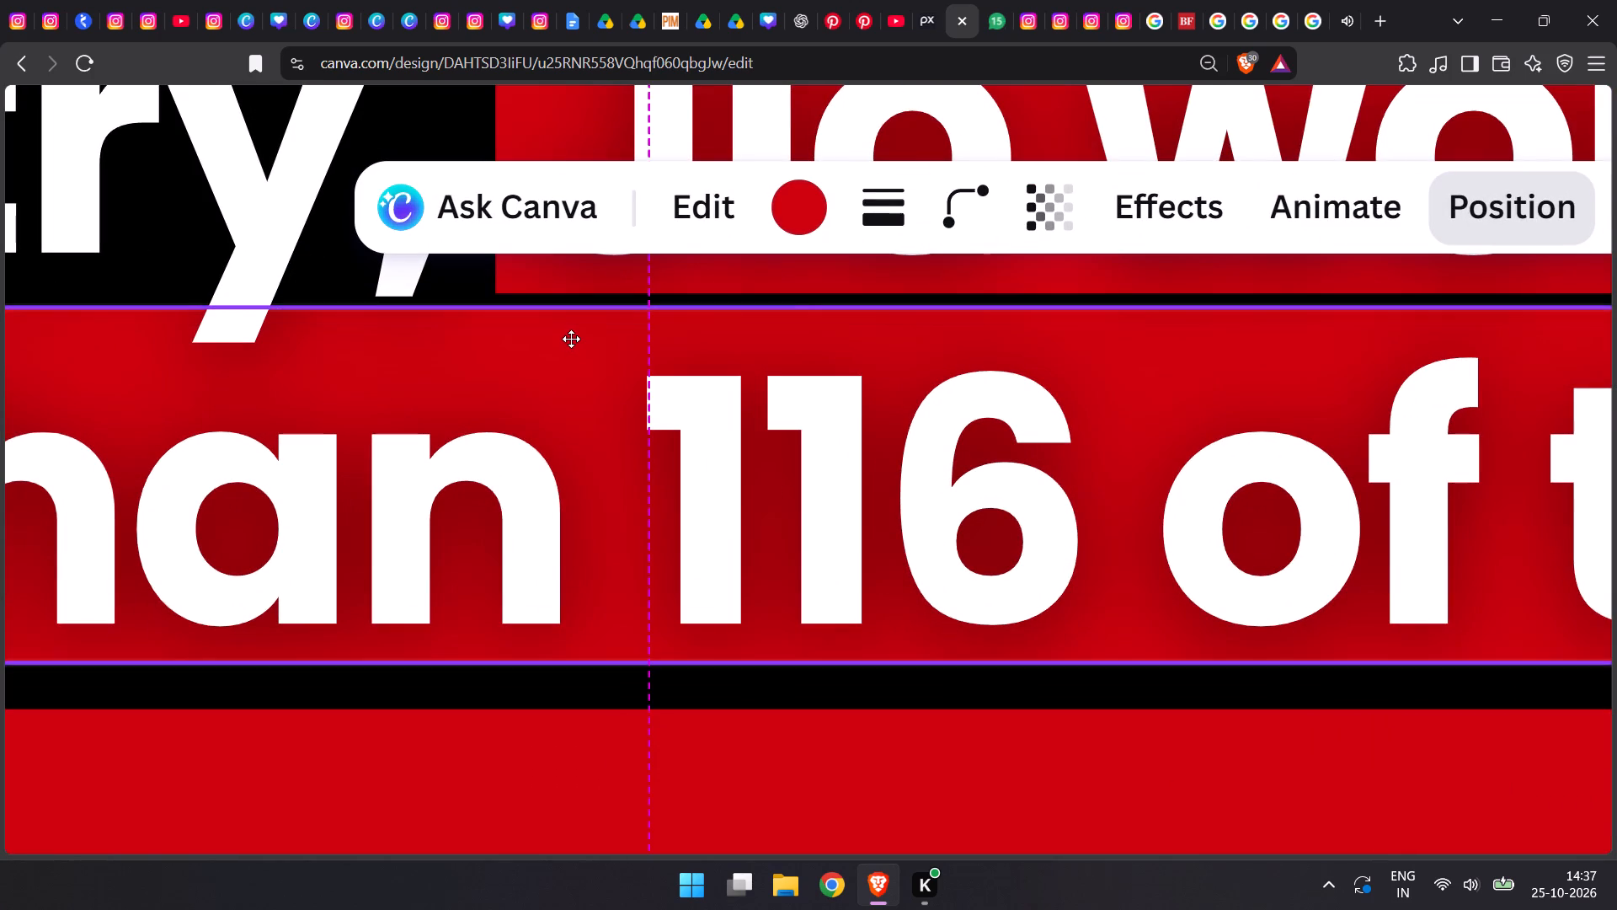
left_click_drag(571, 339, 569, 341)
left_click_drag(489, 767, 488, 746)
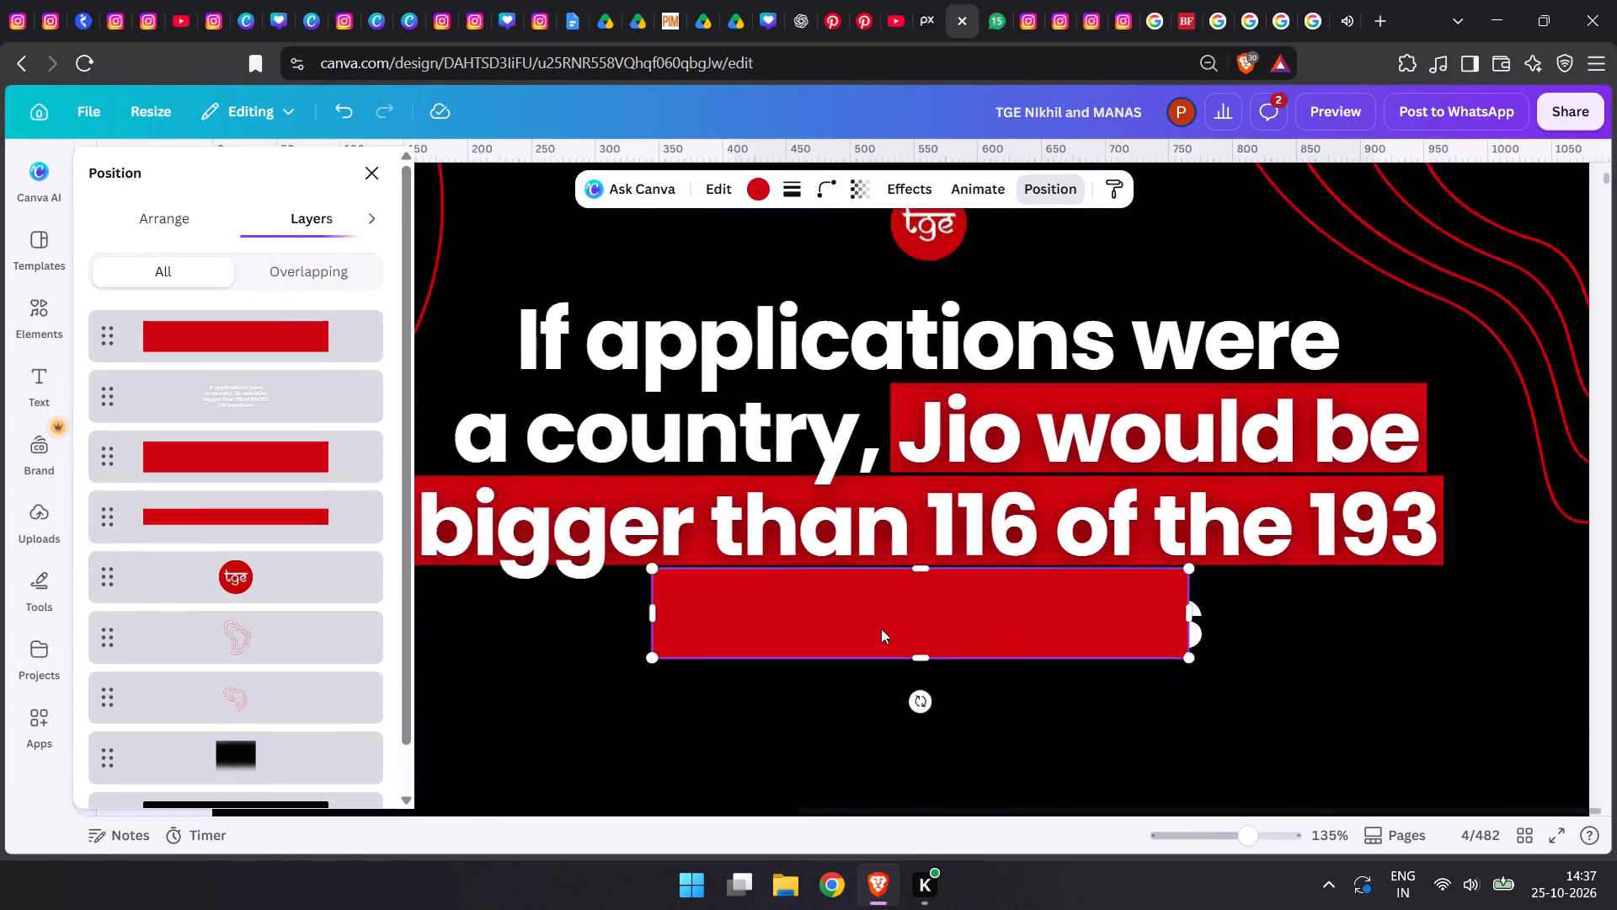
Send the fourth-line red bar backward so it sits behind the "UN members" text.
key("ctrl+bracketleft")
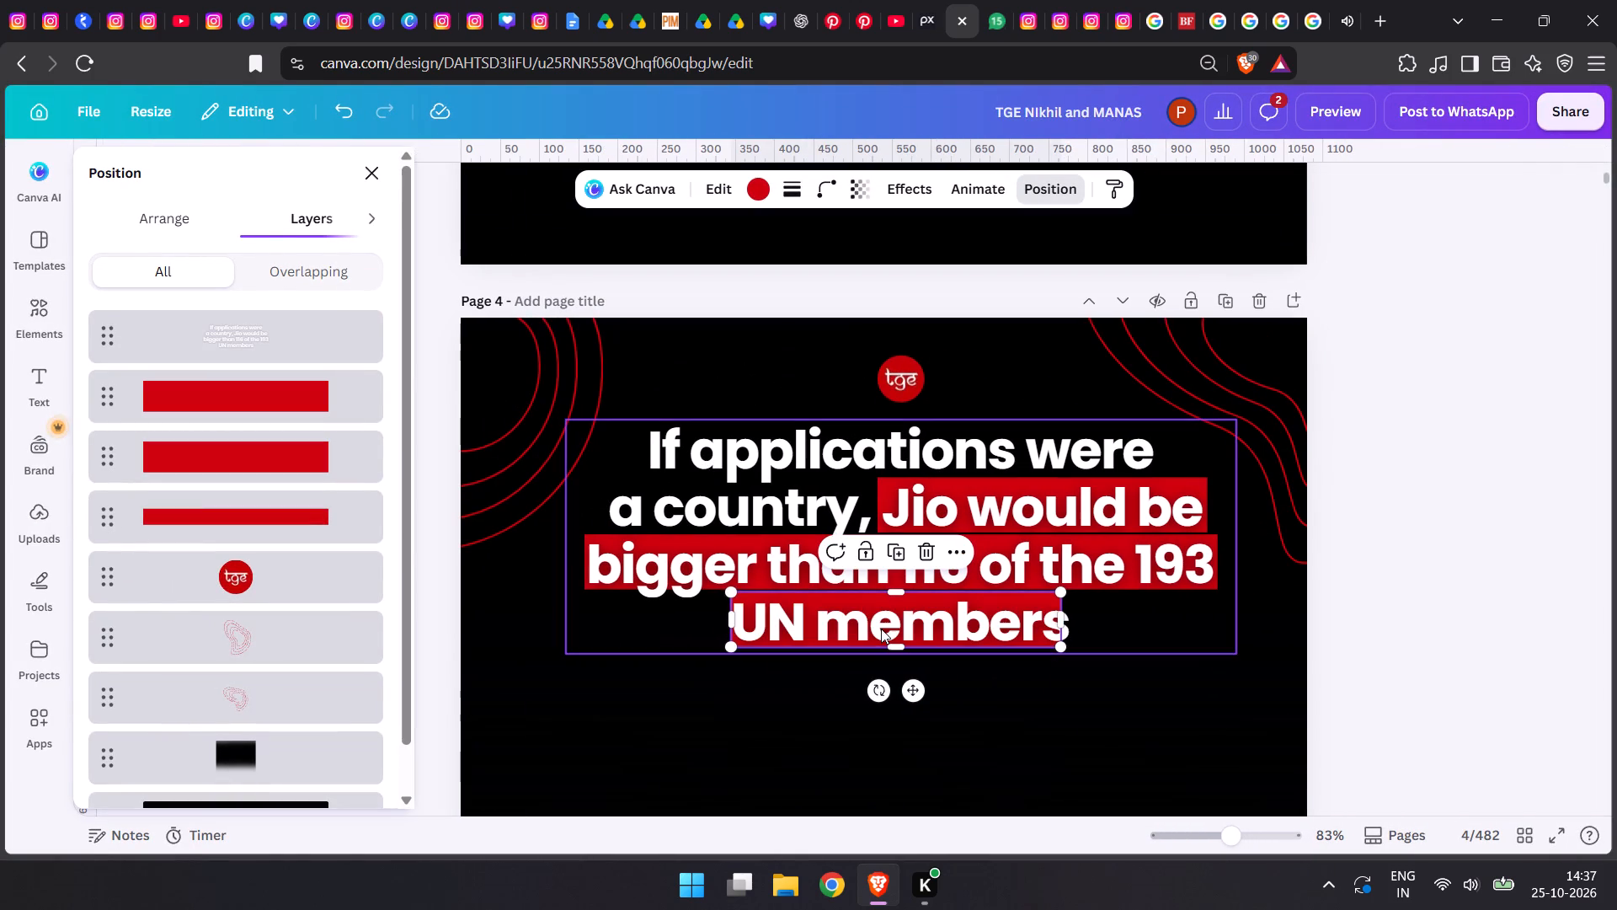
Widen the fourth-line red bar at both ends to about 444 wide so it extends just past "UN members".
left_click(734, 621)
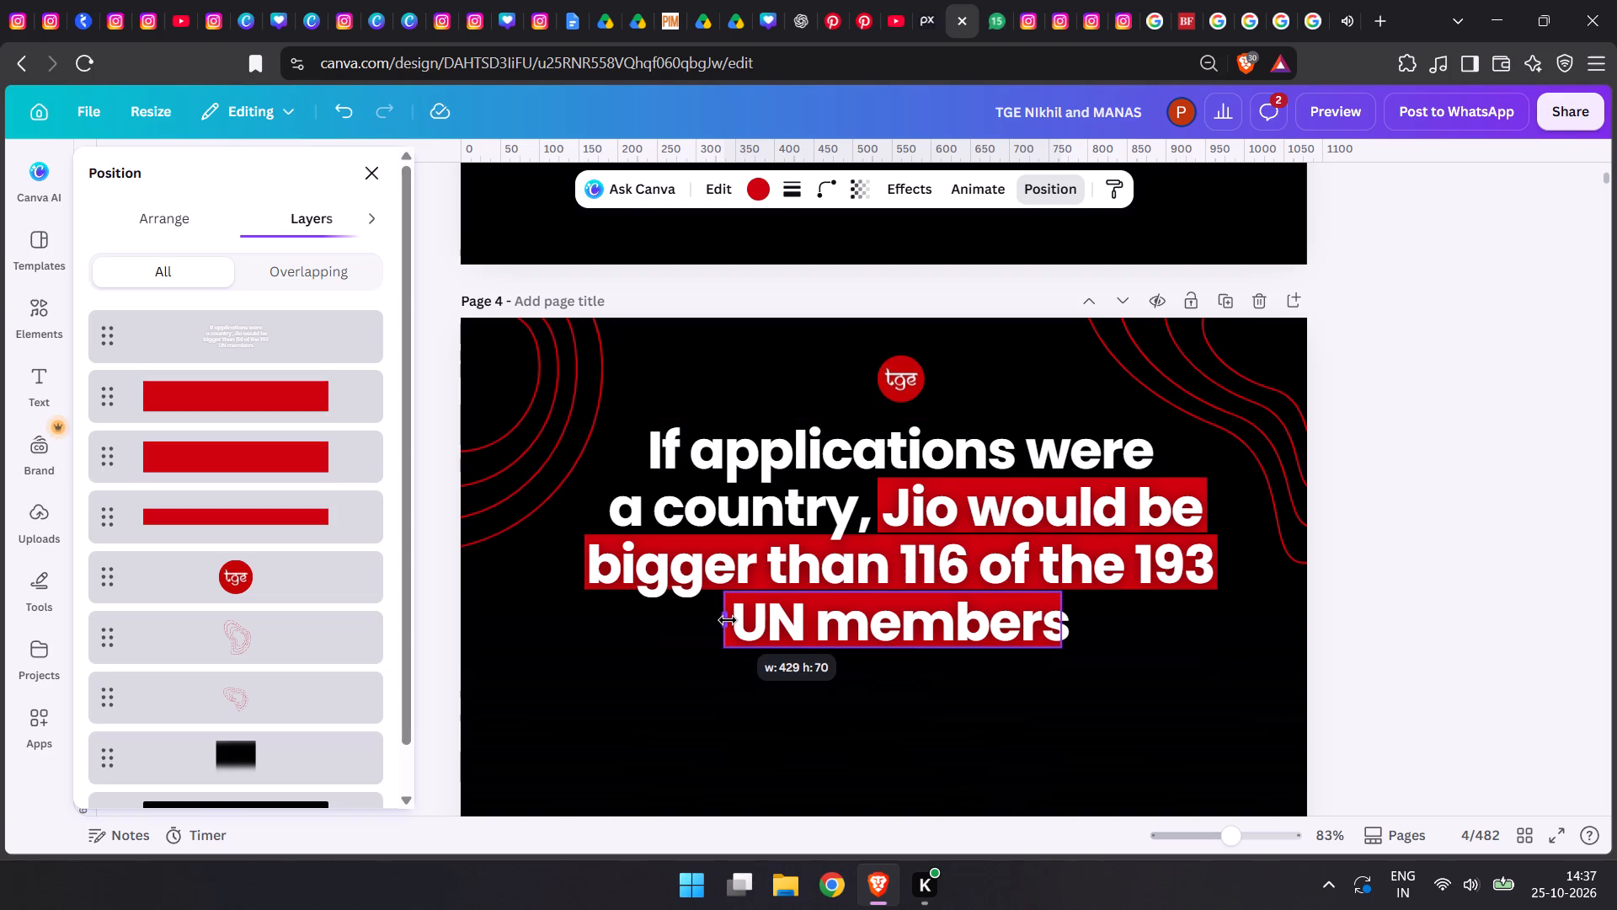
left_click_drag(1064, 618, 1075, 616)
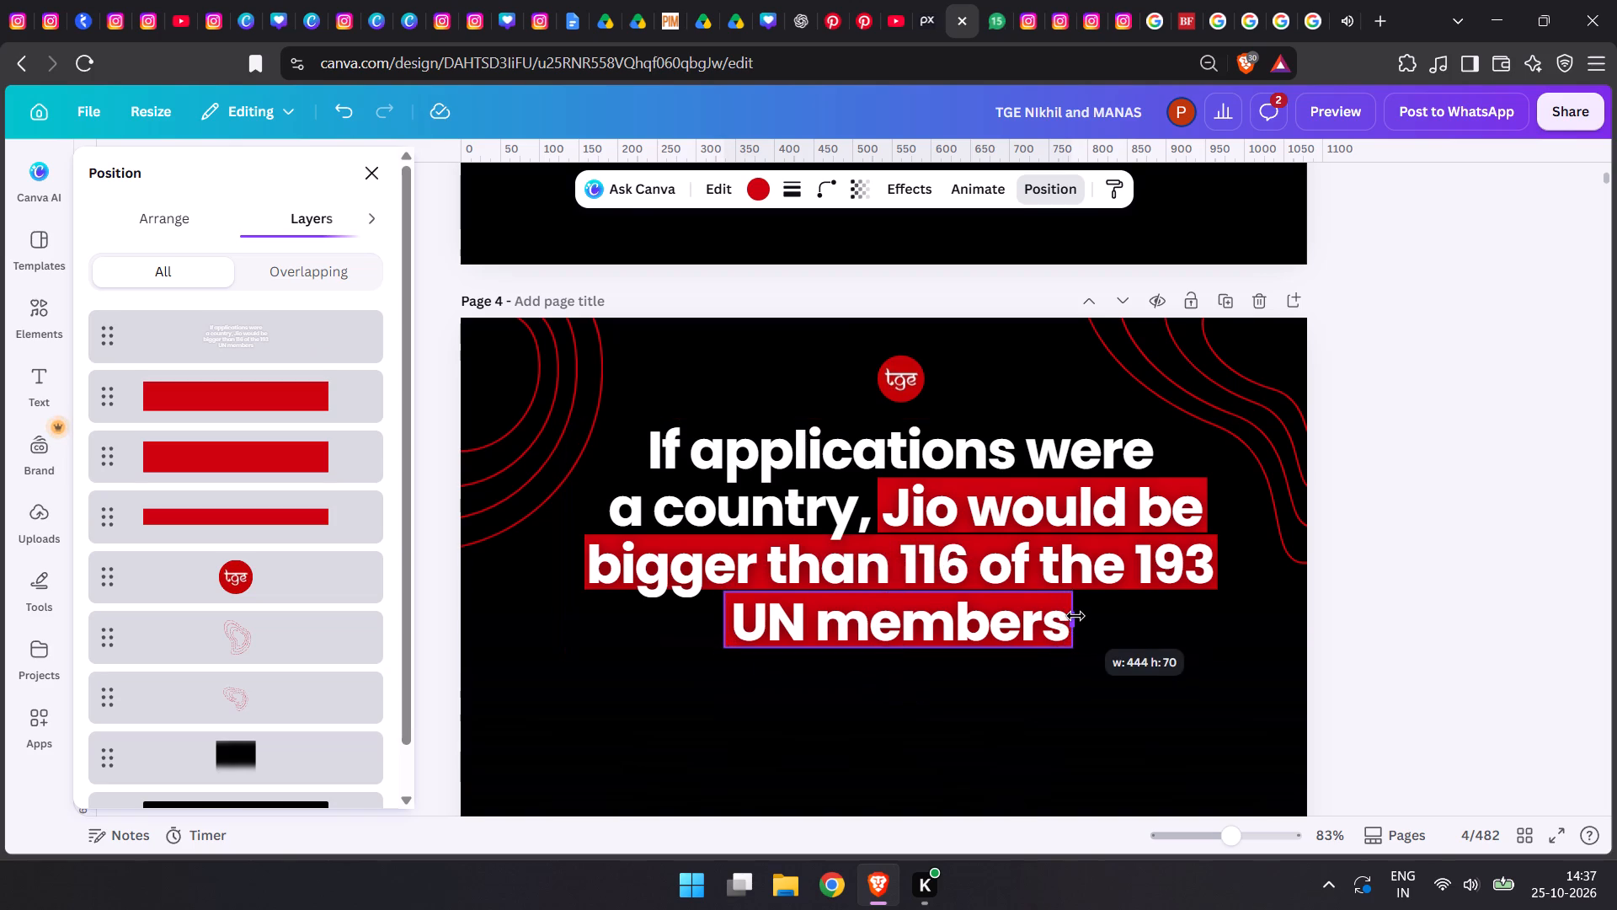
left_click_drag(1075, 616, 1076, 616)
left_click(1598, 602)
left_click(1591, 600)
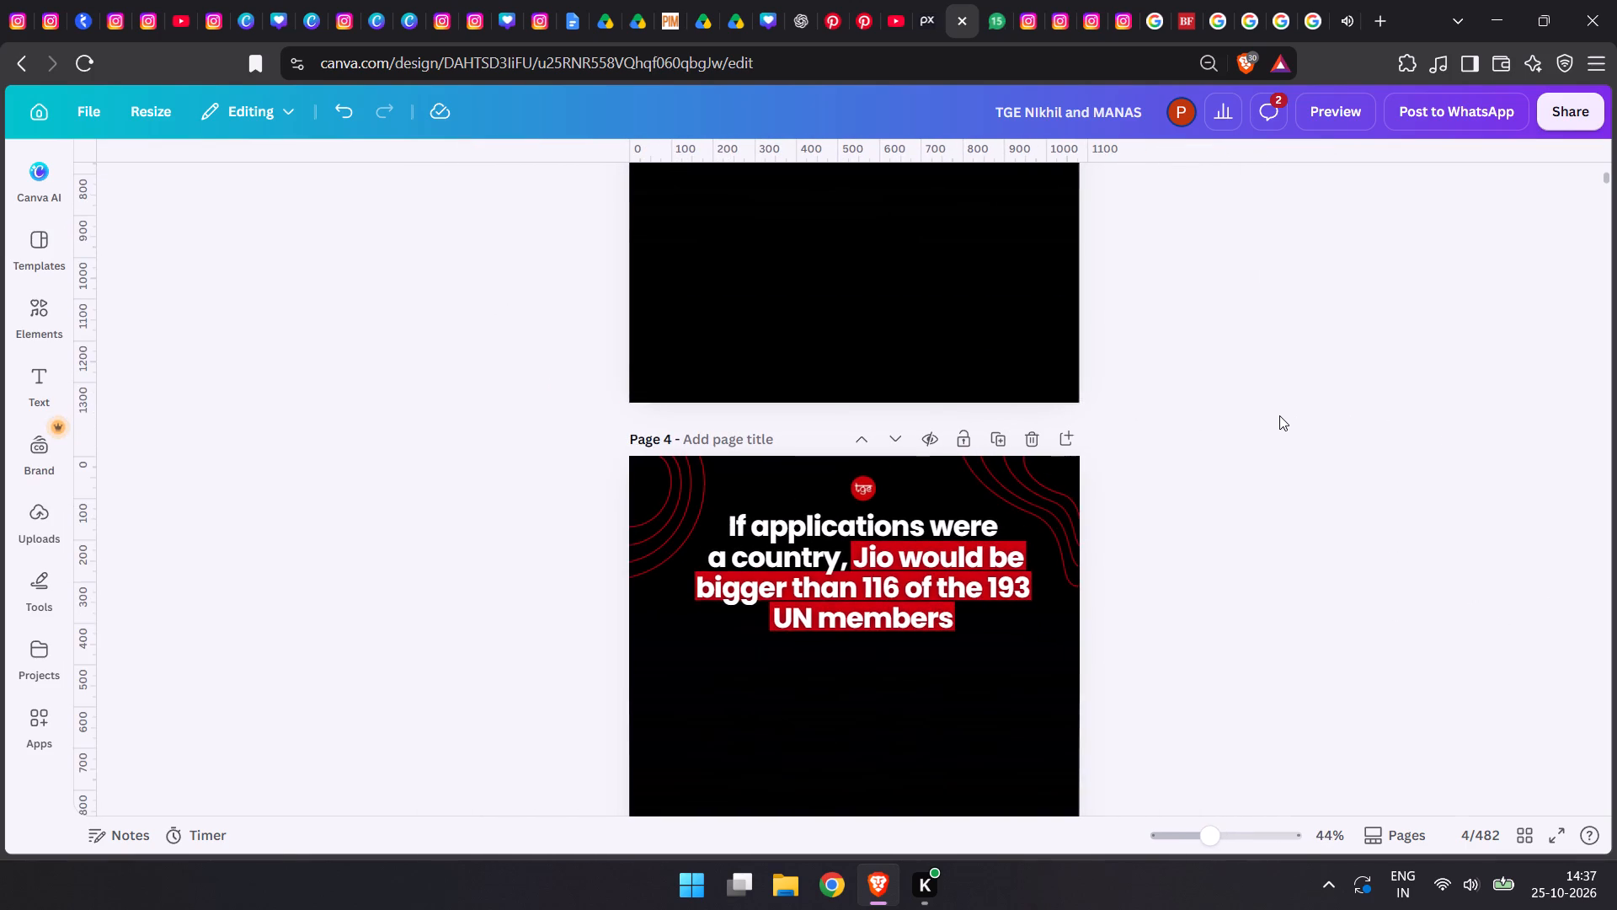
scroll(1279, 415, "up", 13)
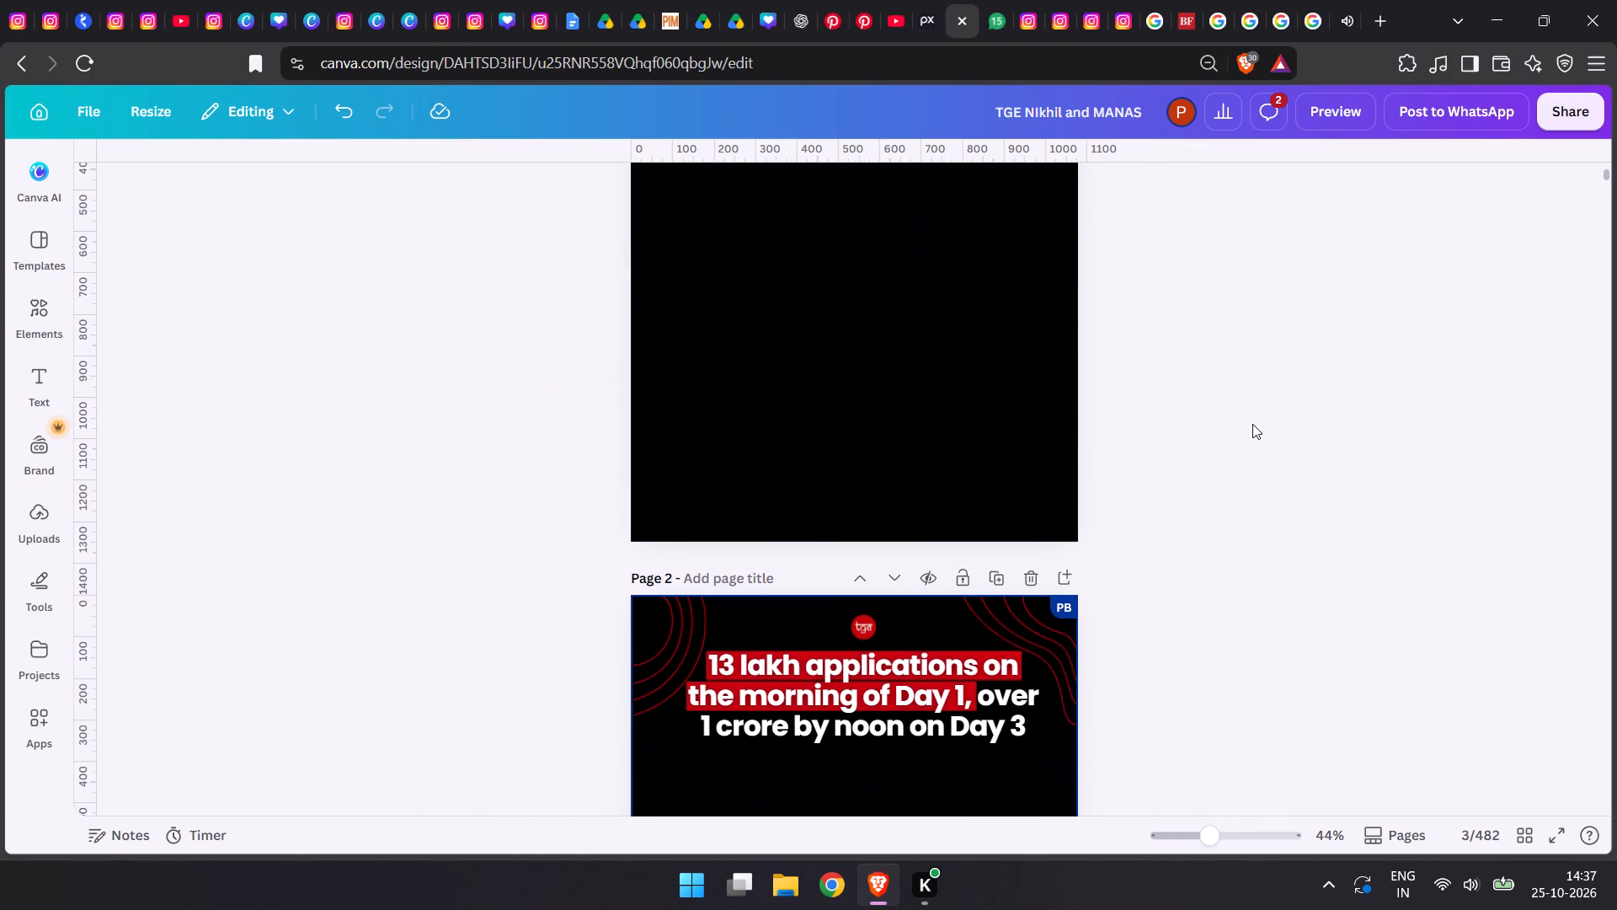
scroll(1252, 424, "up", 5)
scroll(1251, 441, "down", 4)
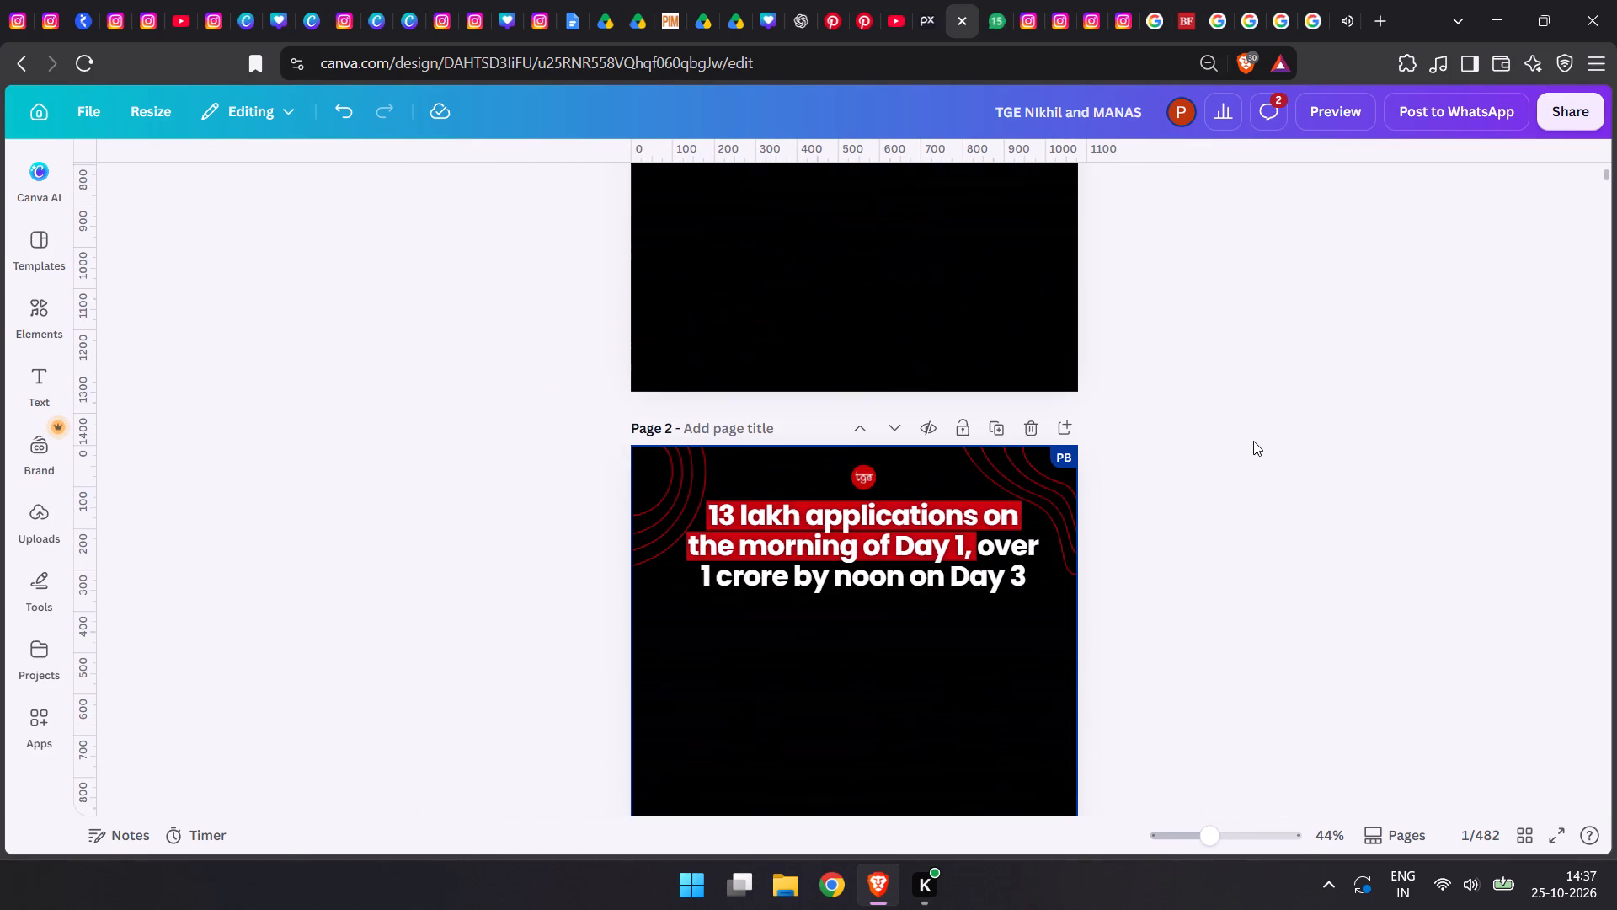
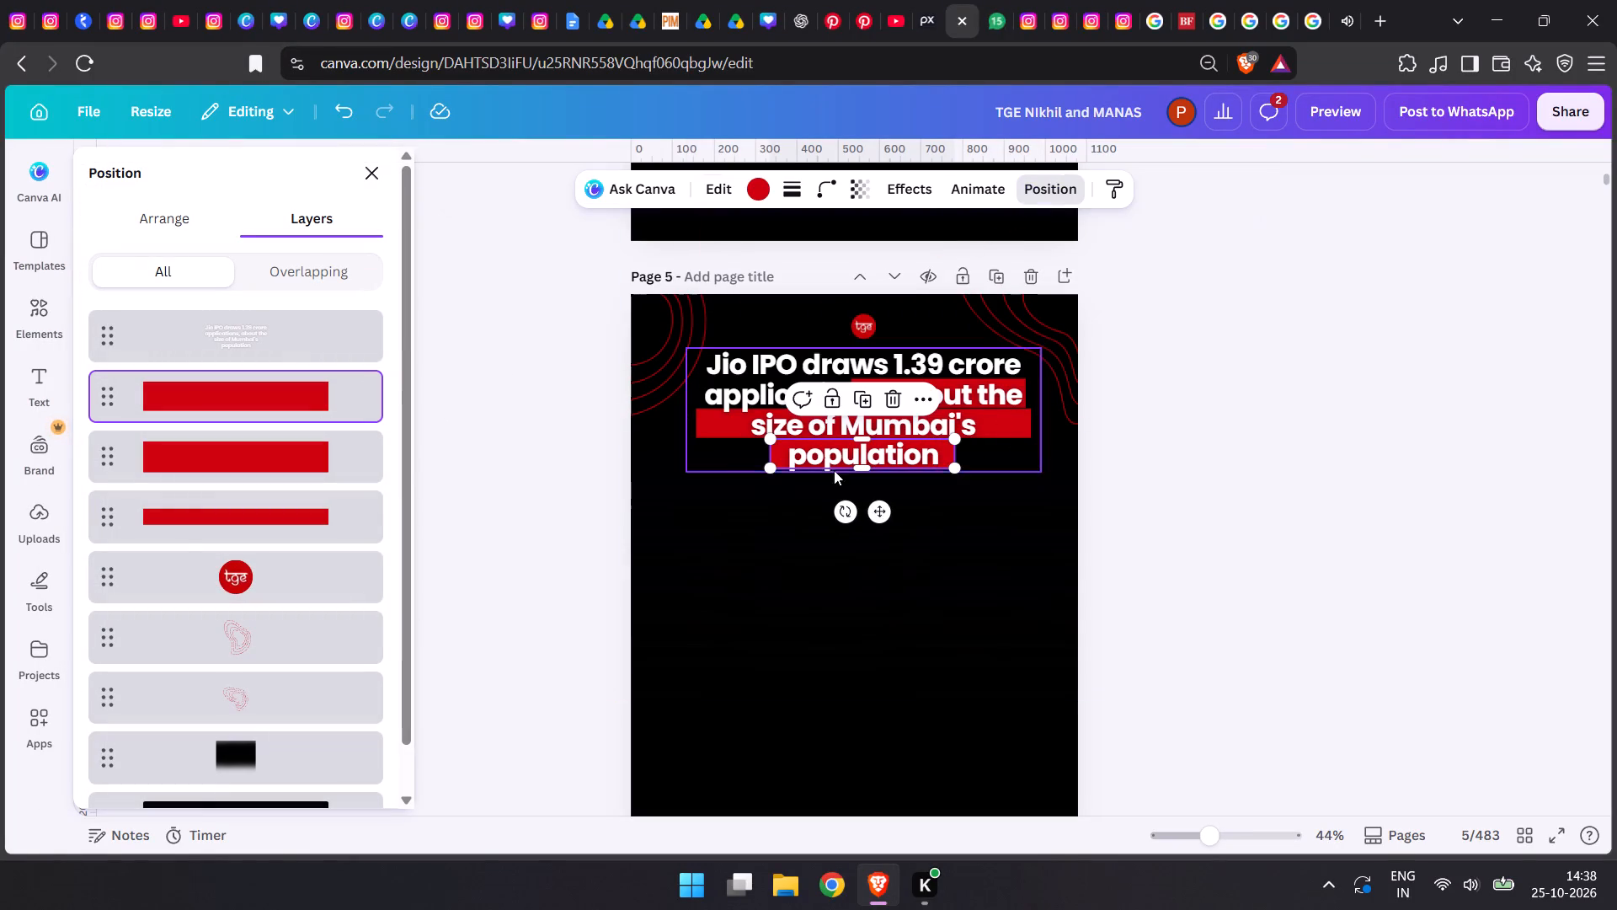
Move the red bar from "population" to the first headline line and widen it to span "Jio IPO draws 1.39 crore".
left_click_drag(881, 518, 818, 431)
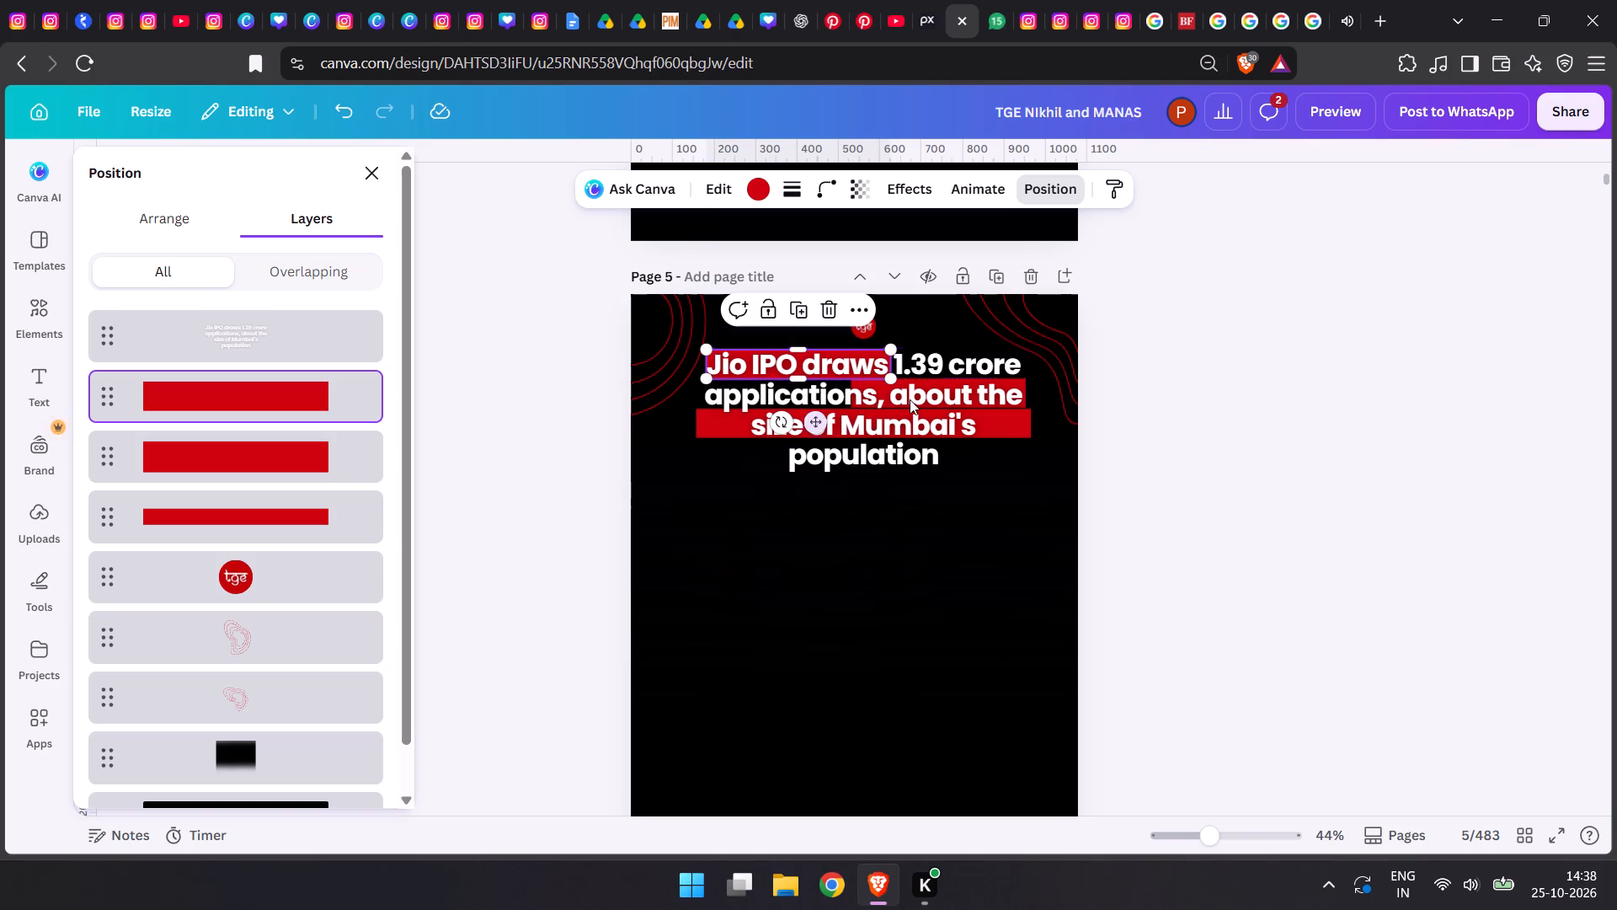
left_click_drag(888, 361, 1017, 359)
Select the red bar behind "about the" on the second headline line.
left_click(339, 447)
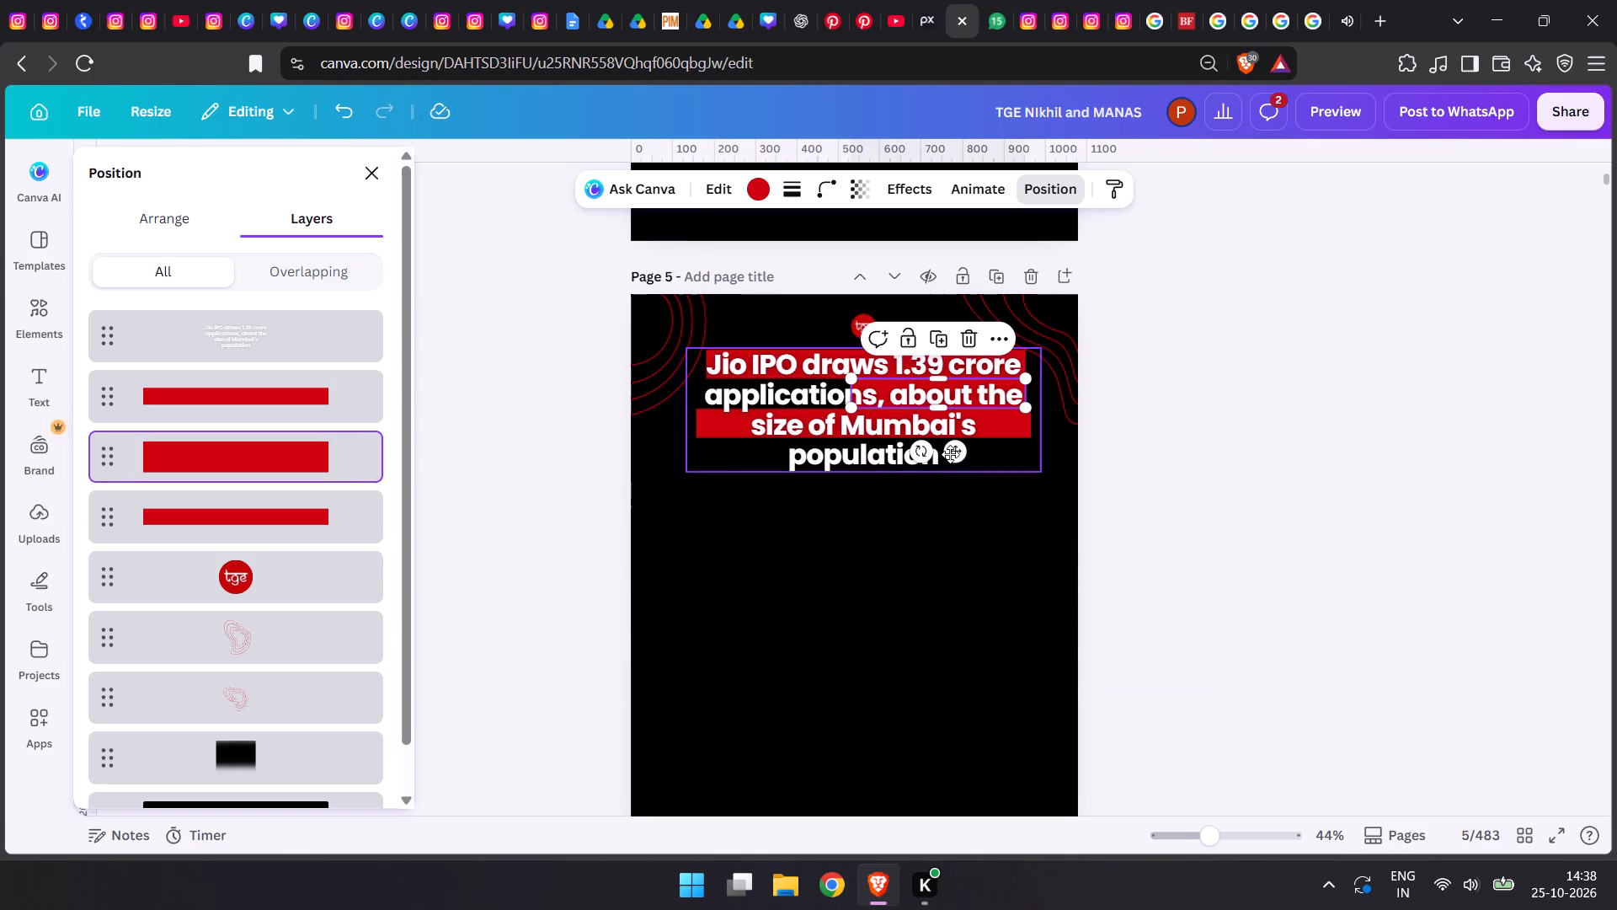
Move page 5's second-line red bar behind "applications," and widen it to cover the whole word and comma.
left_click_drag(957, 454, 808, 459)
left_click_drag(874, 393, 885, 393)
Delete the third-line red bar behind "size of Mumbai's" on page 5.
left_click(237, 500)
key("Delete")
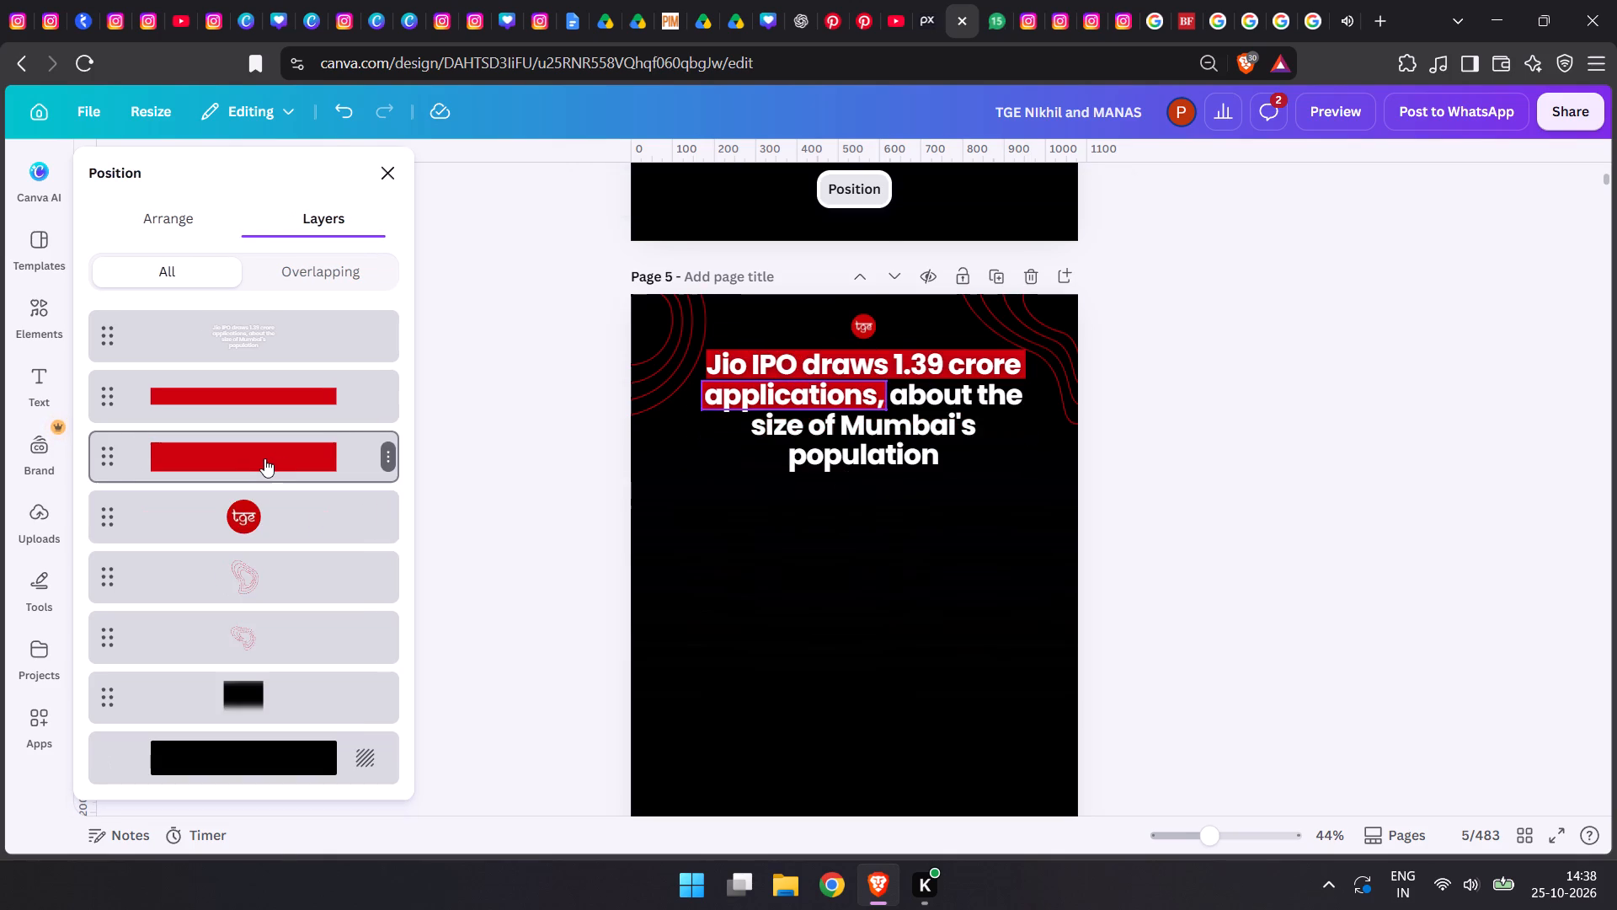
Fine-tune the position of the "applications," red bar on page 5 so it lines up neatly under the first-line bar.
left_click(302, 404)
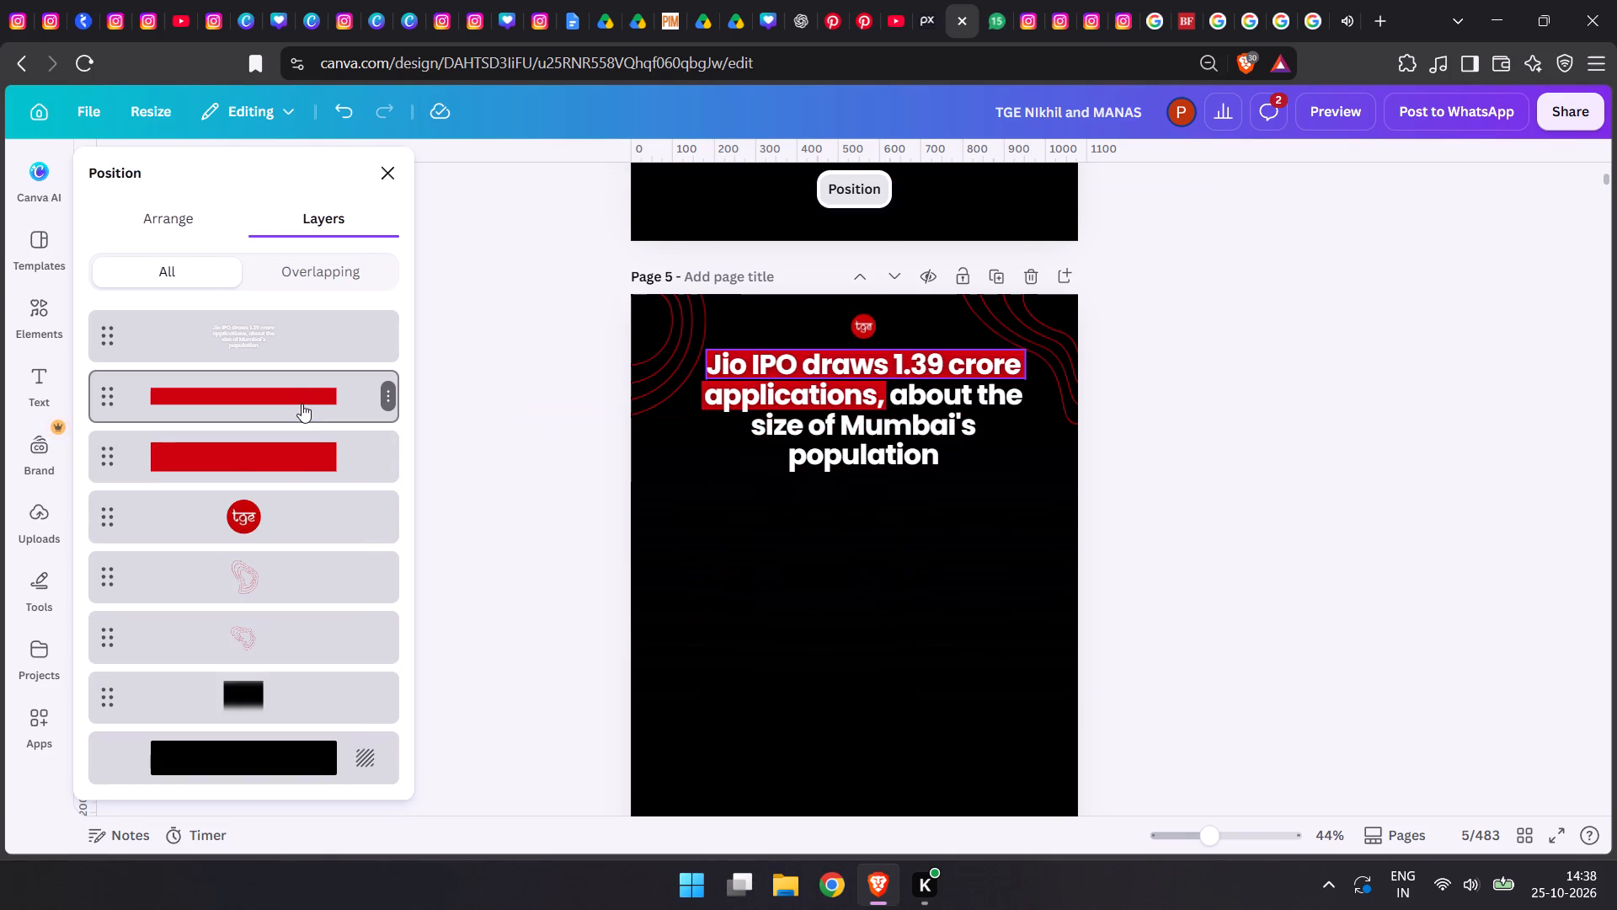
left_click(359, 446)
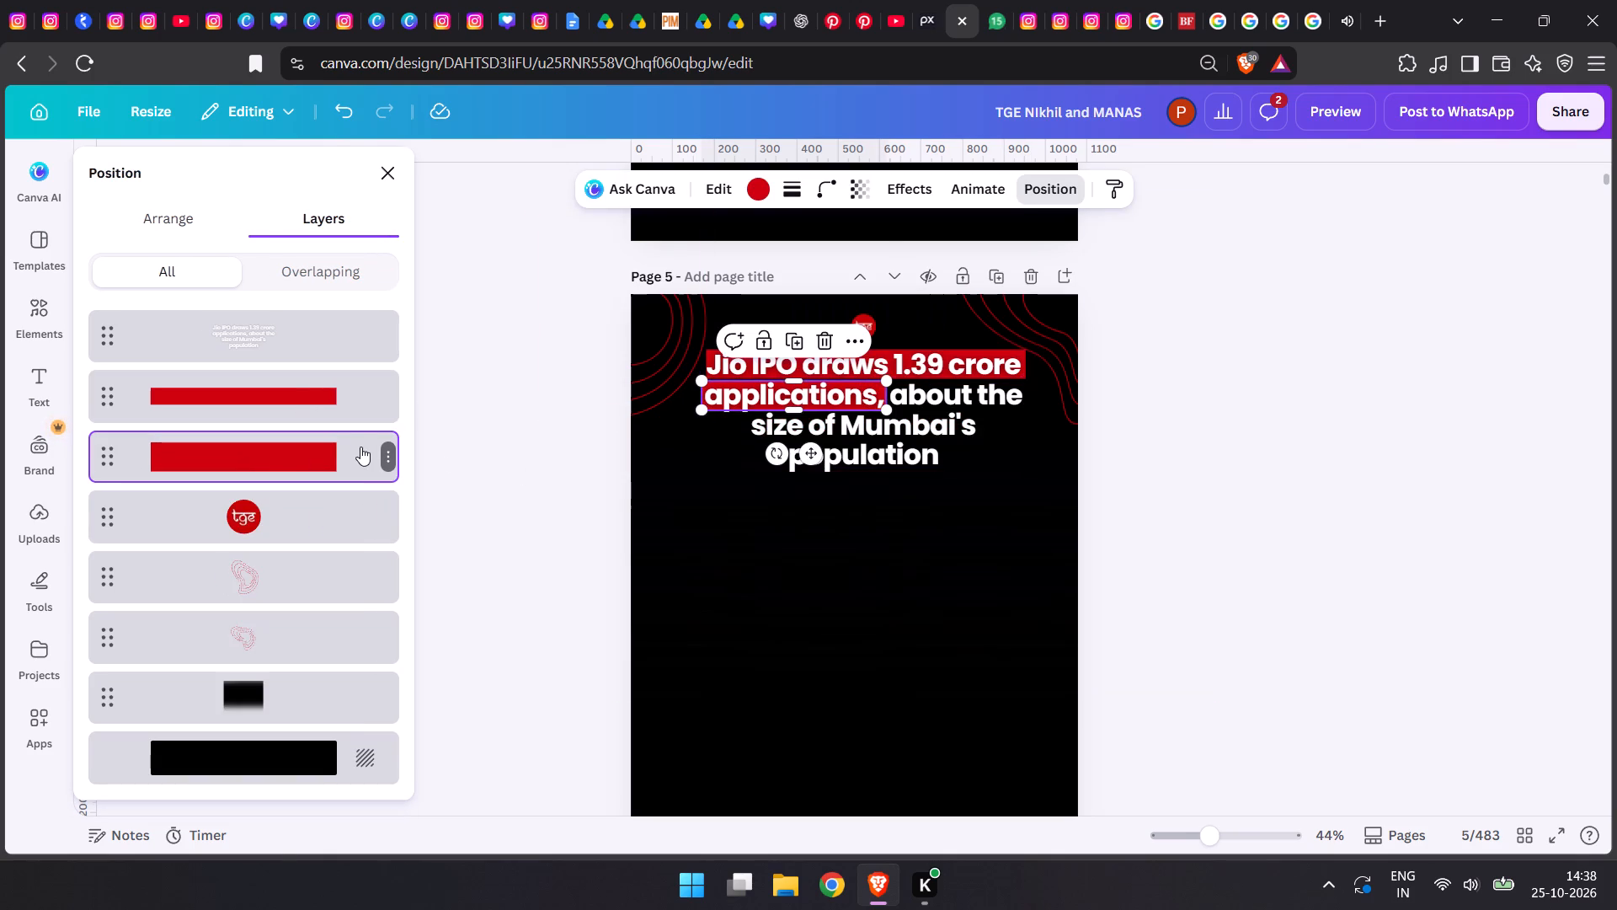
left_click(546, 523)
left_click(538, 522)
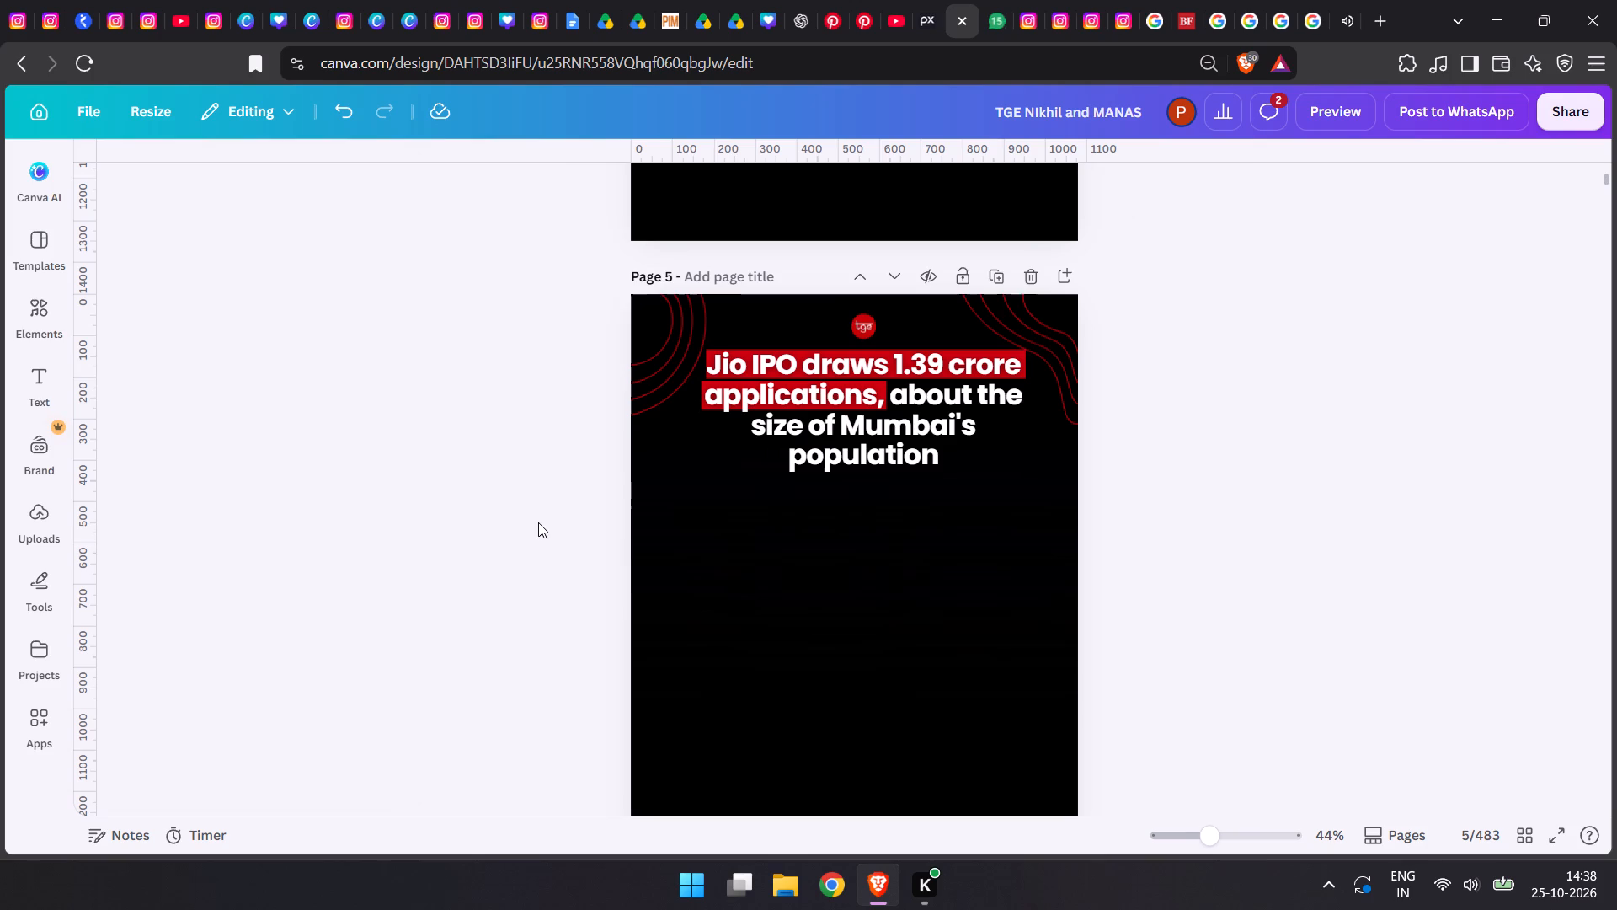
left_click(779, 454)
left_click(1180, 195)
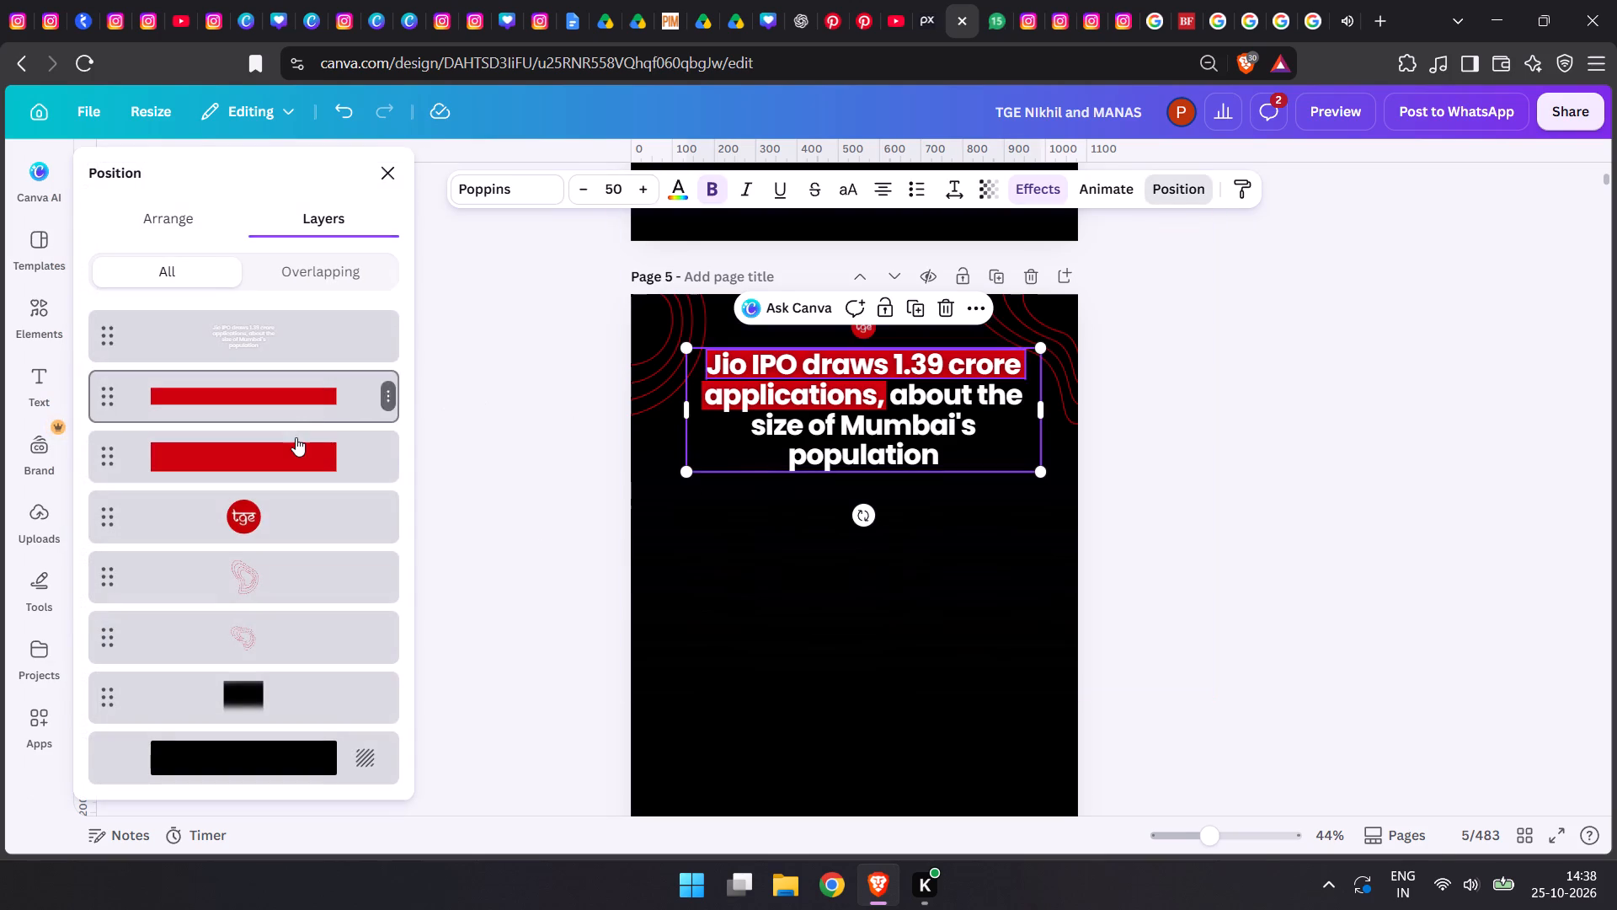
left_click(296, 437)
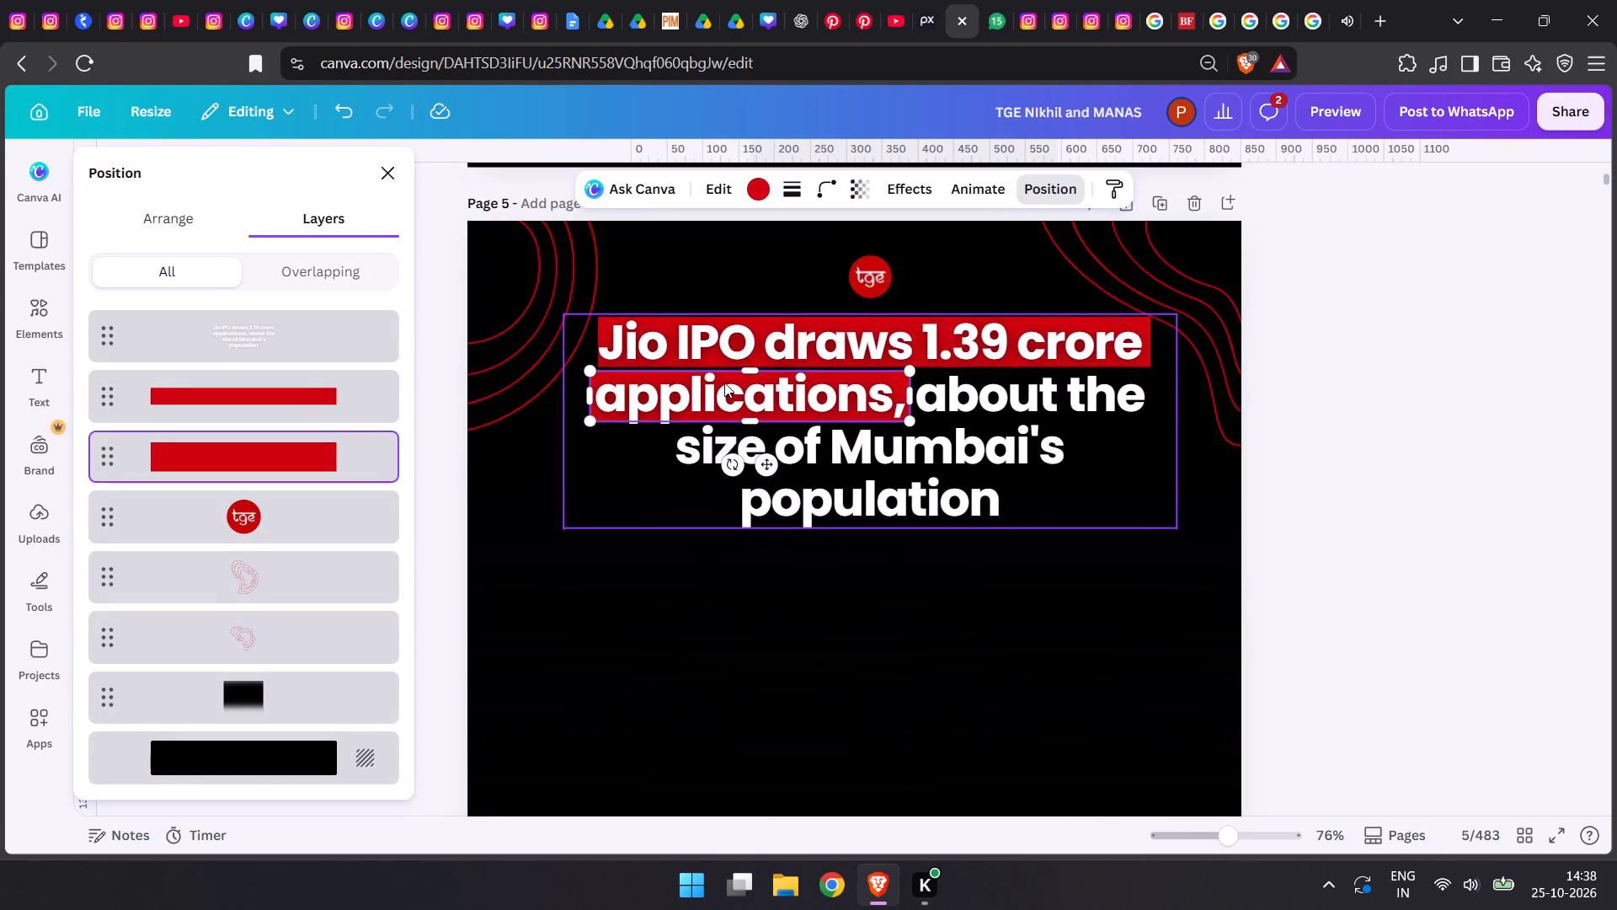
left_click_drag(750, 382, 752, 375)
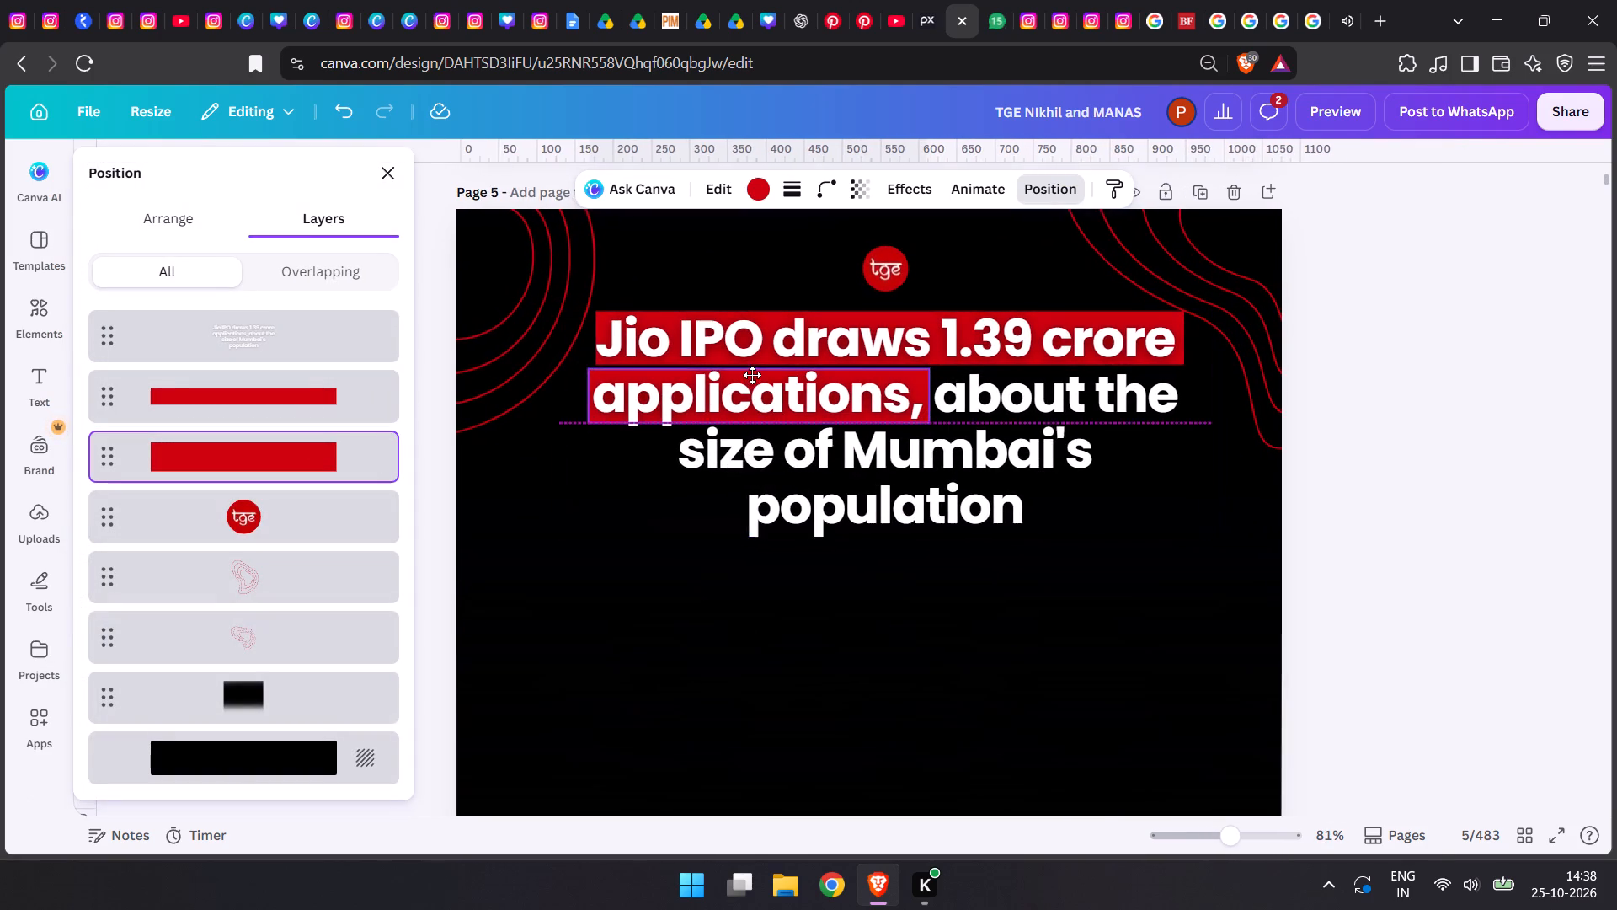
left_click_drag(752, 375, 767, 381)
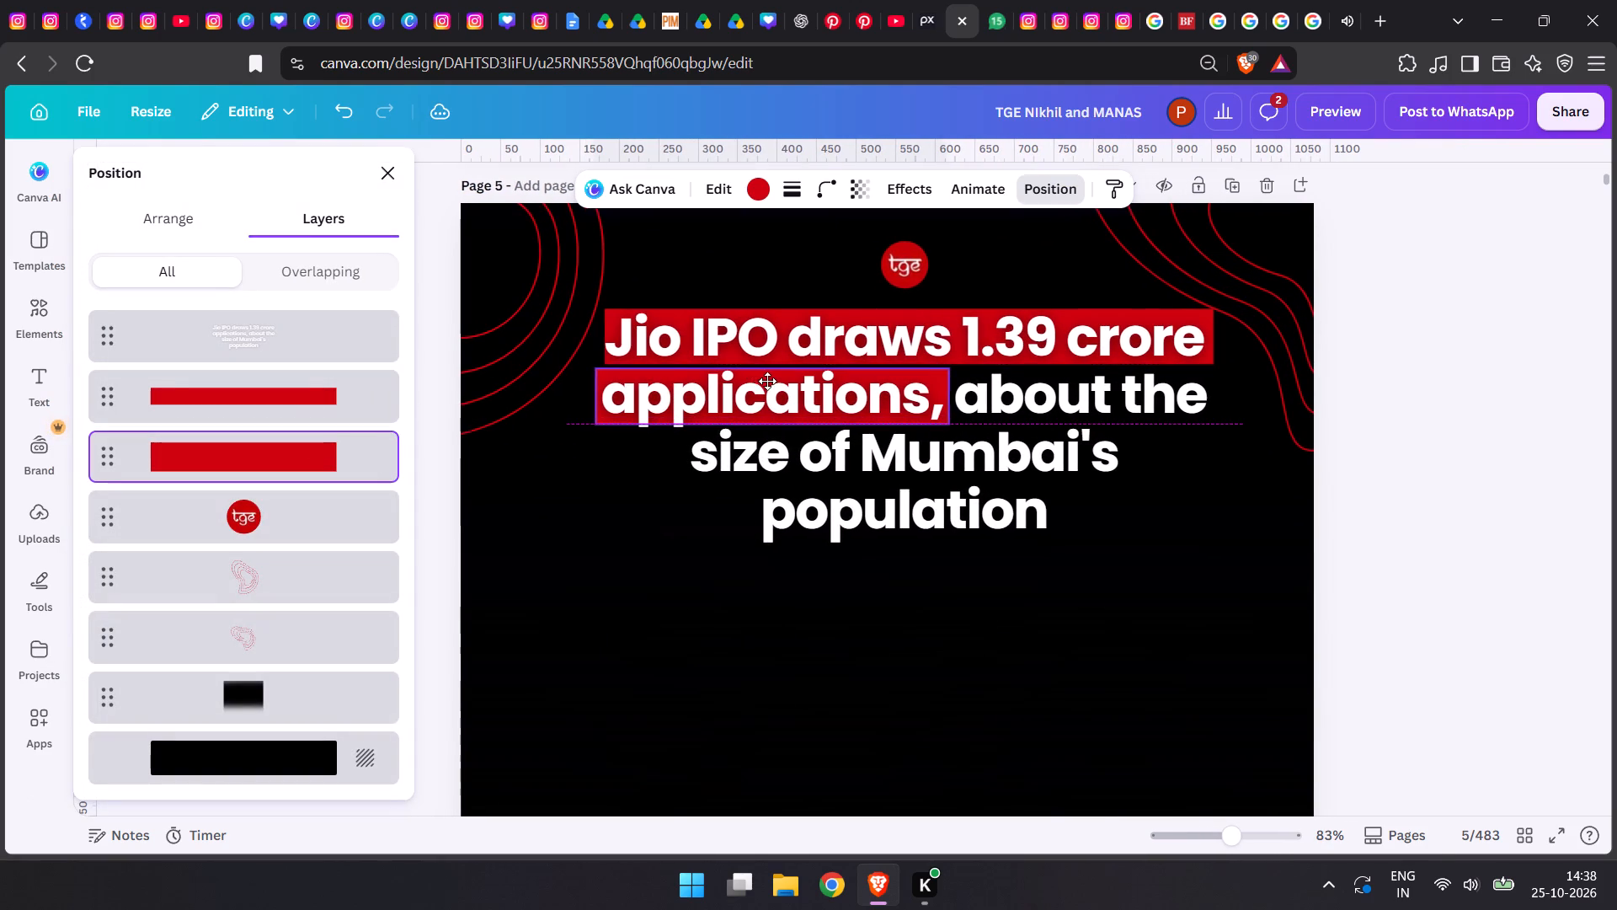
left_click_drag(767, 381, 765, 382)
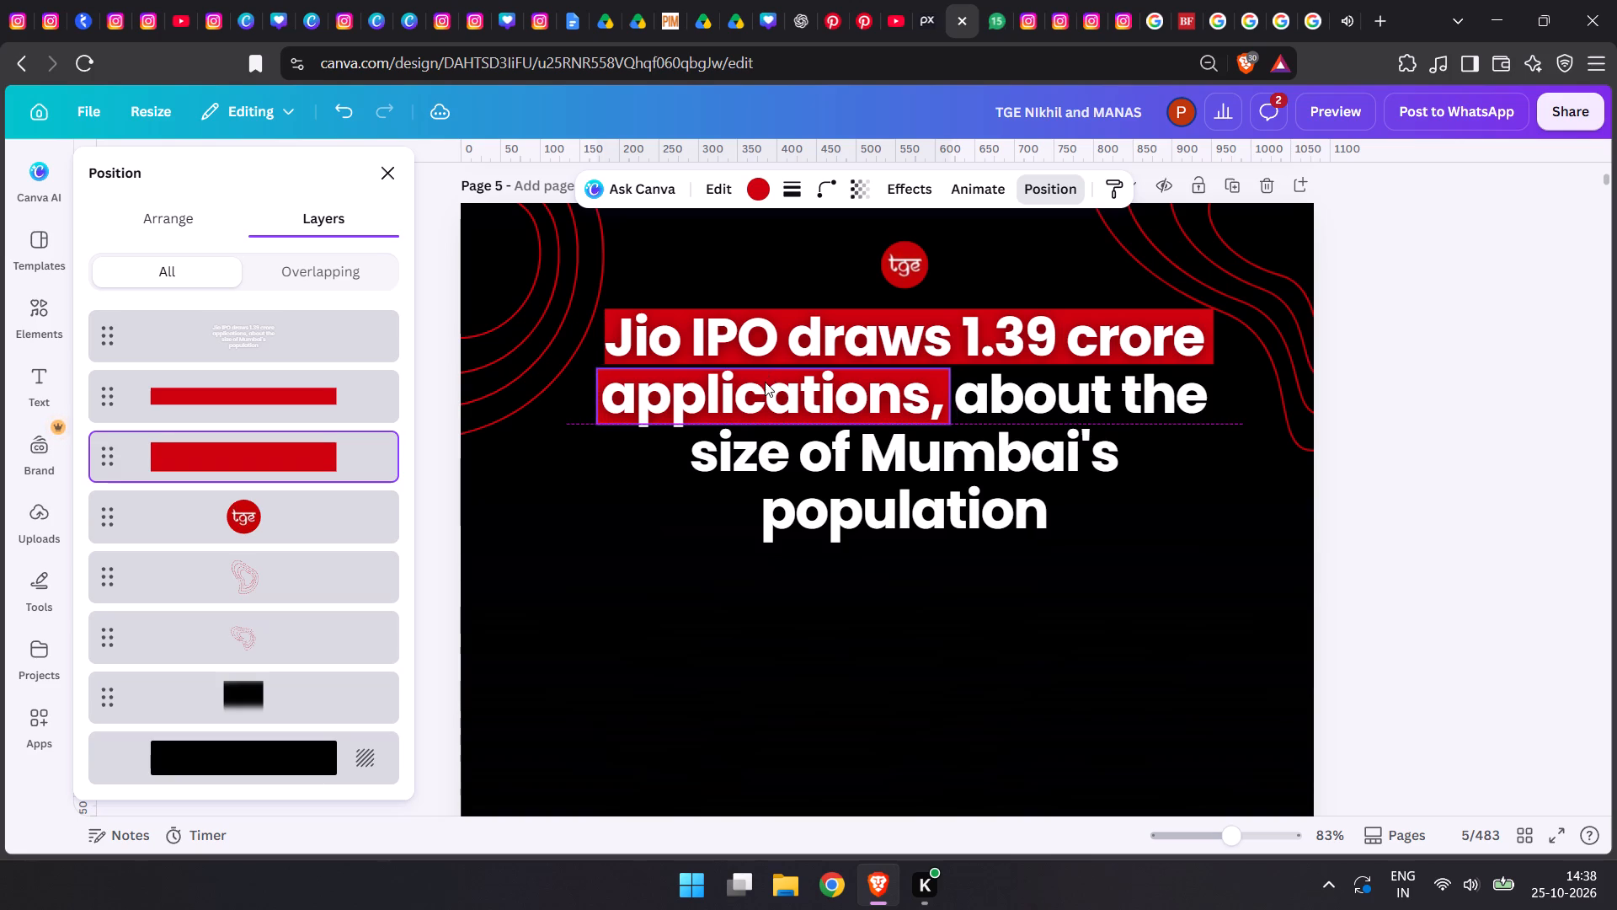
double_click(1532, 486)
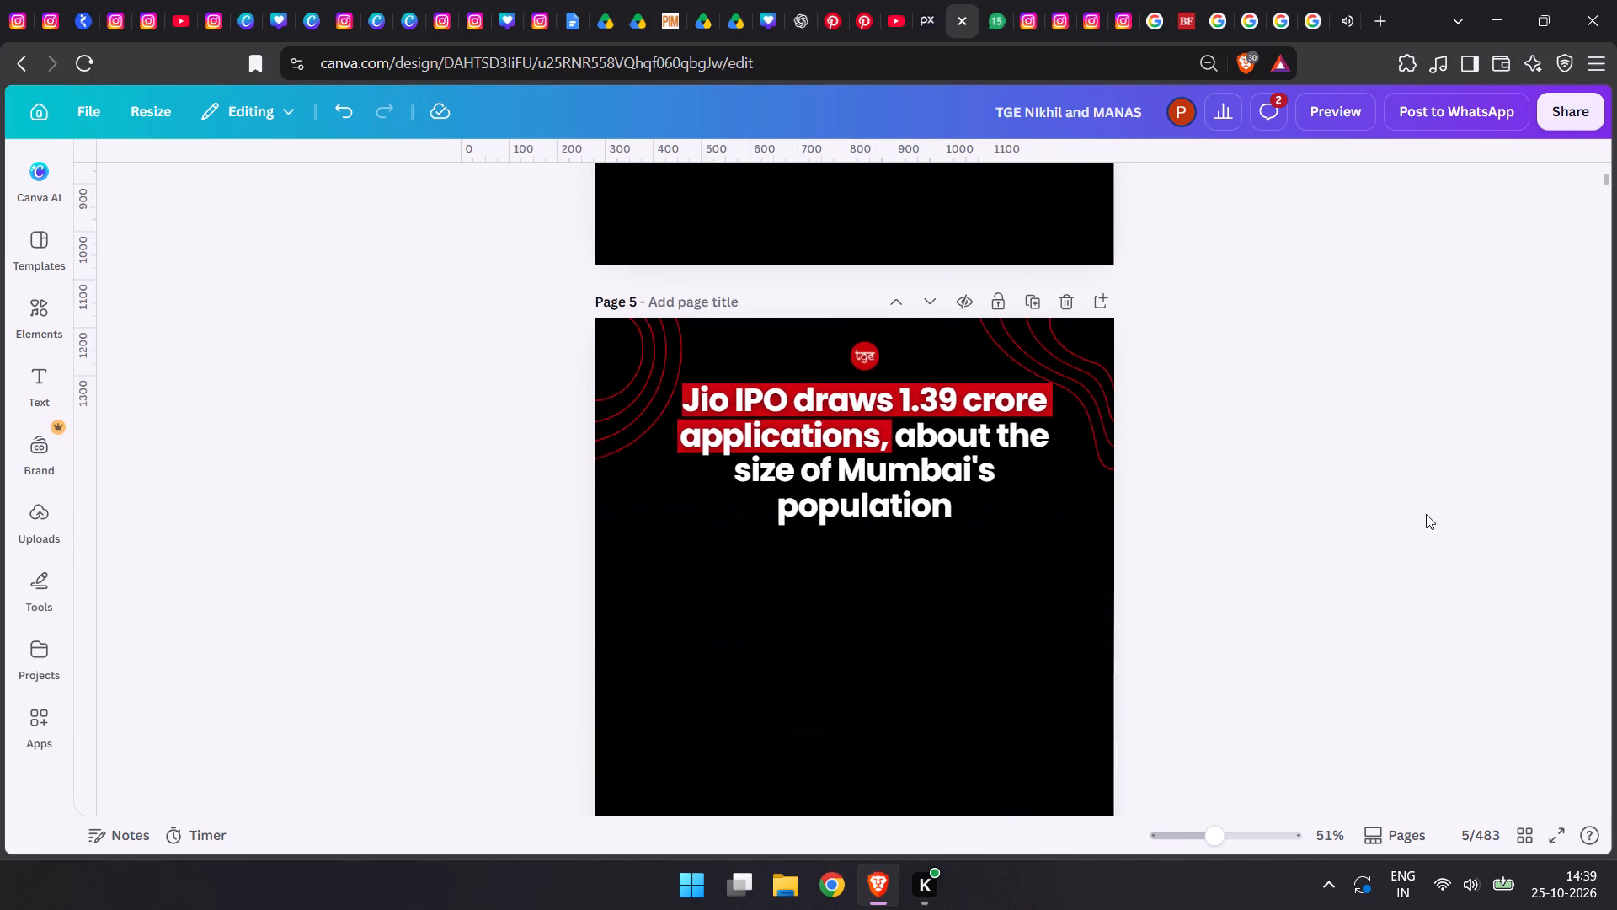
Review the headlines and red highlight bars on the Jio IPO pages, along with the finished posts on pages 7 and 8.
scroll(1266, 563, "up", 4)
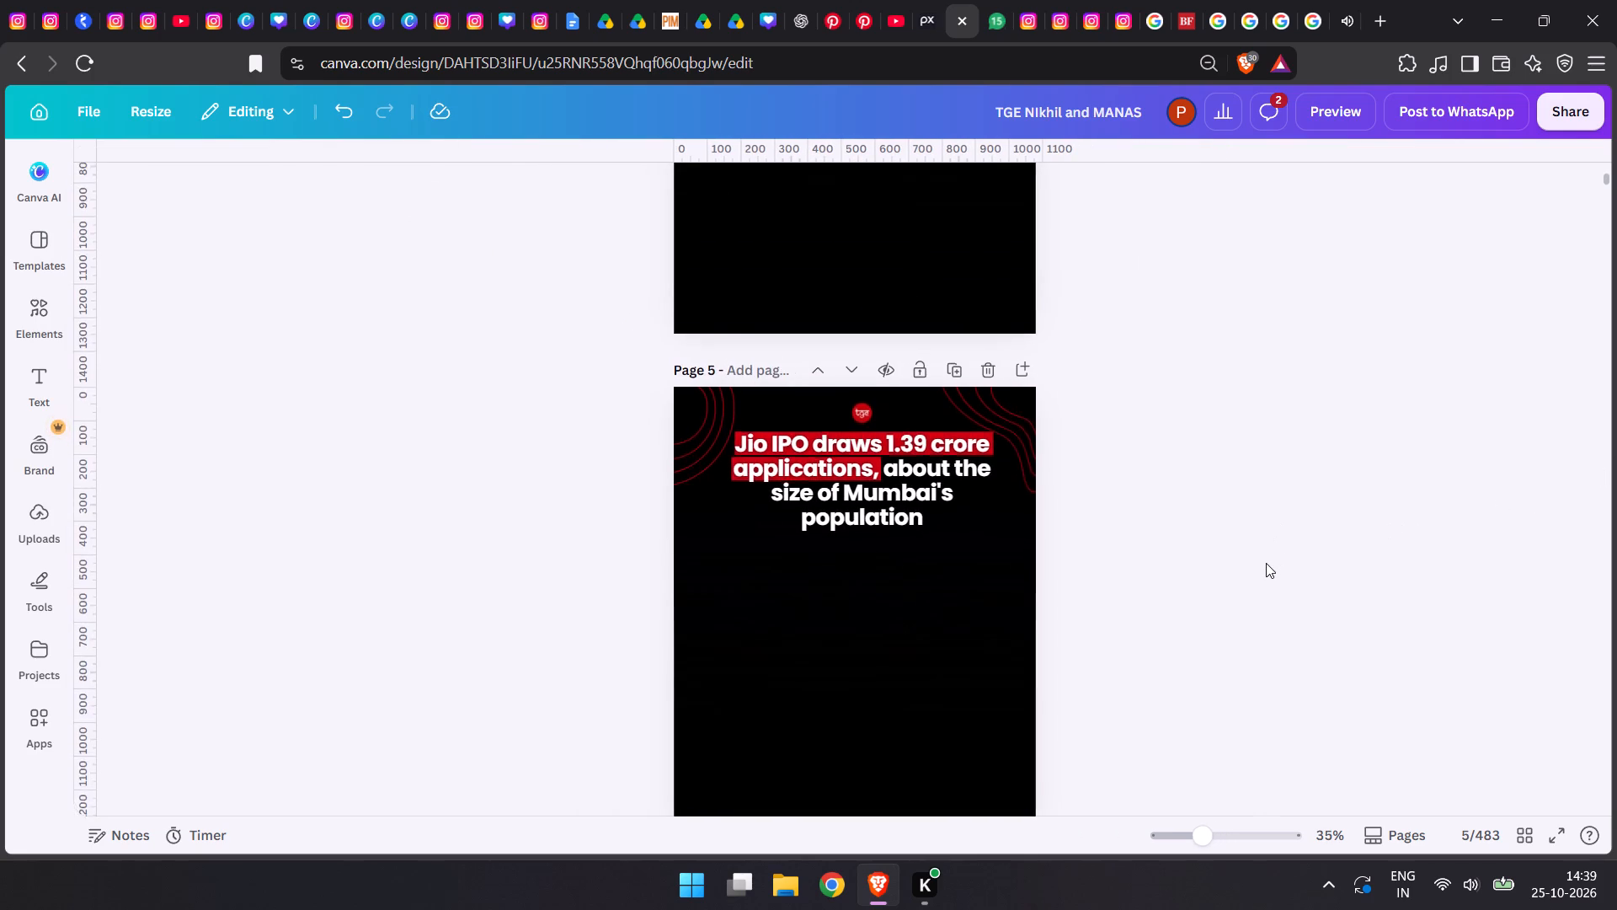
scroll(1249, 575, "up", 6)
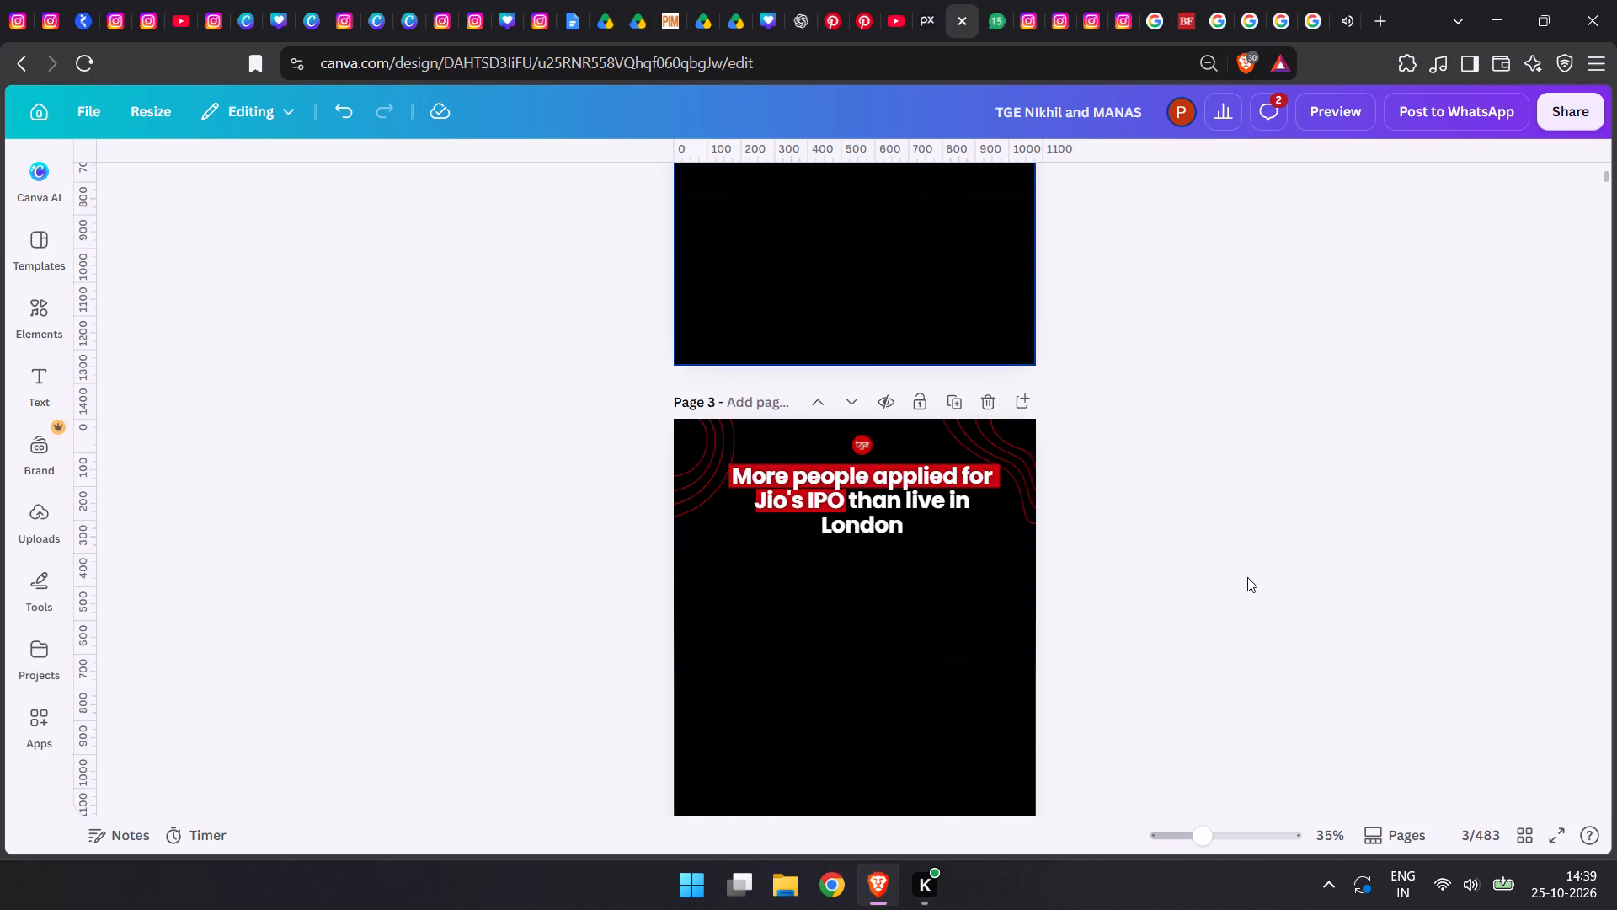
scroll(1247, 577, "up", 7)
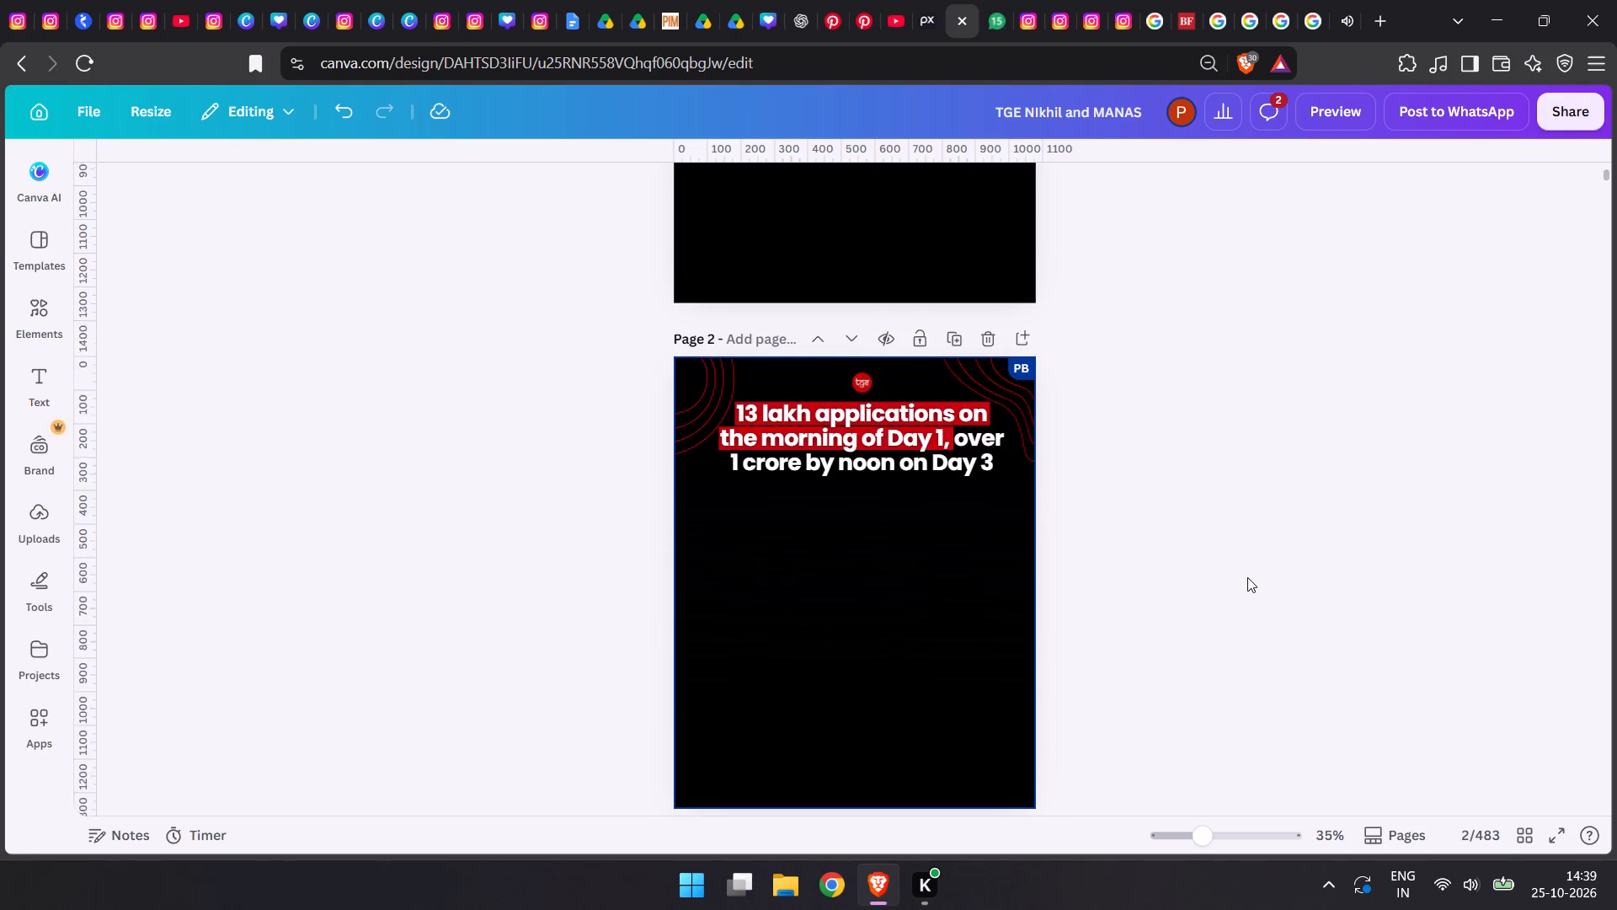
scroll(1247, 577, "up", 1)
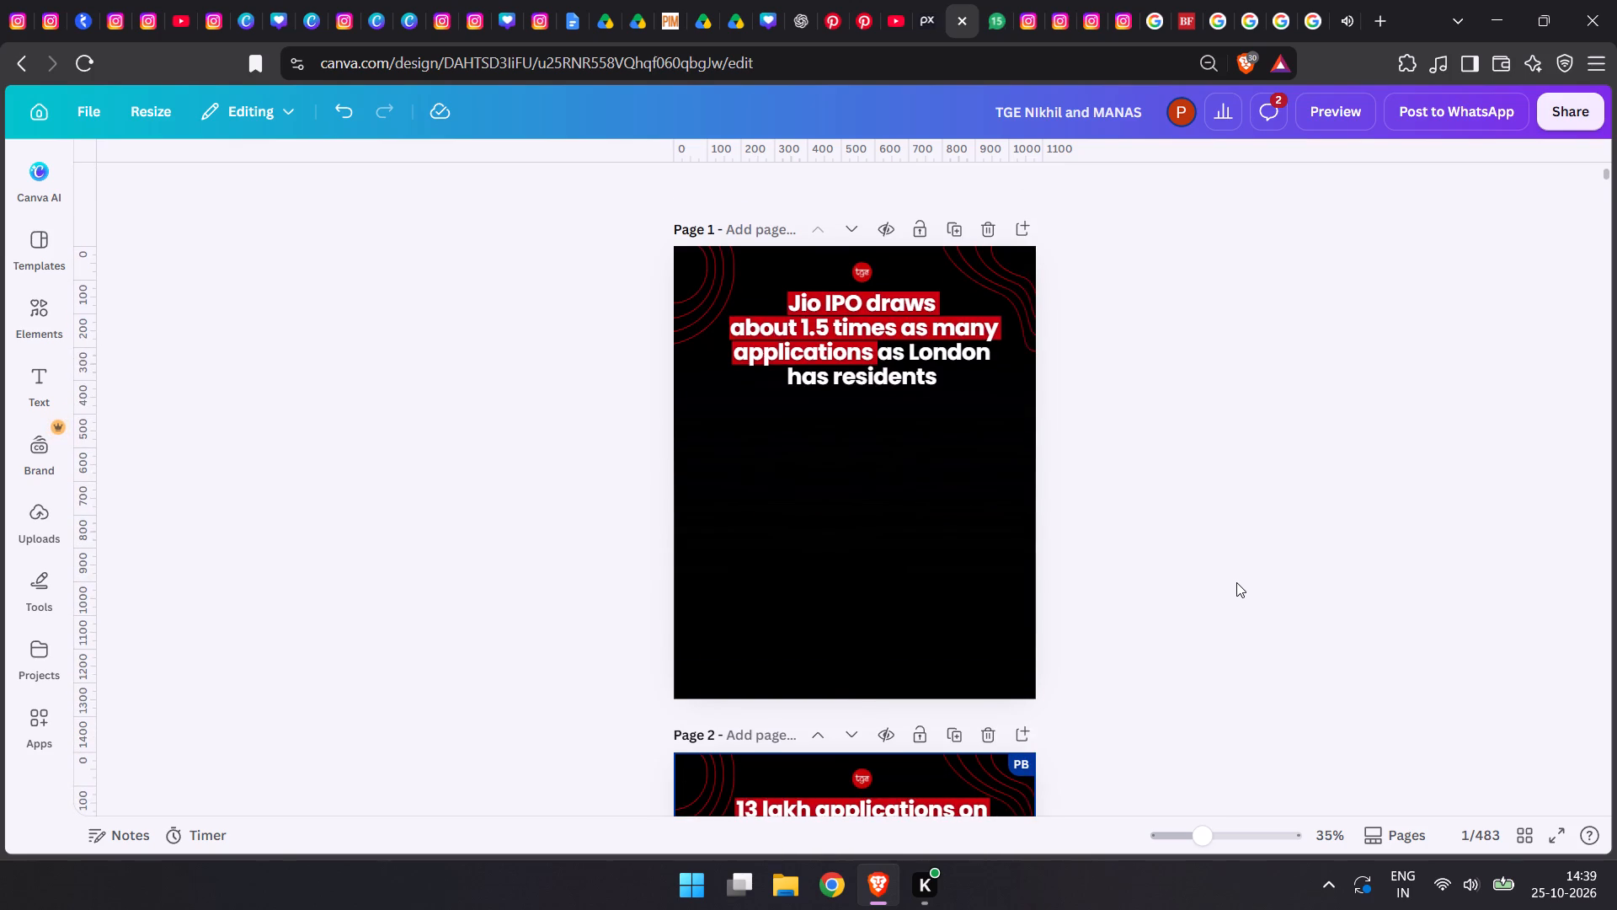
scroll(1268, 542, "down", 3)
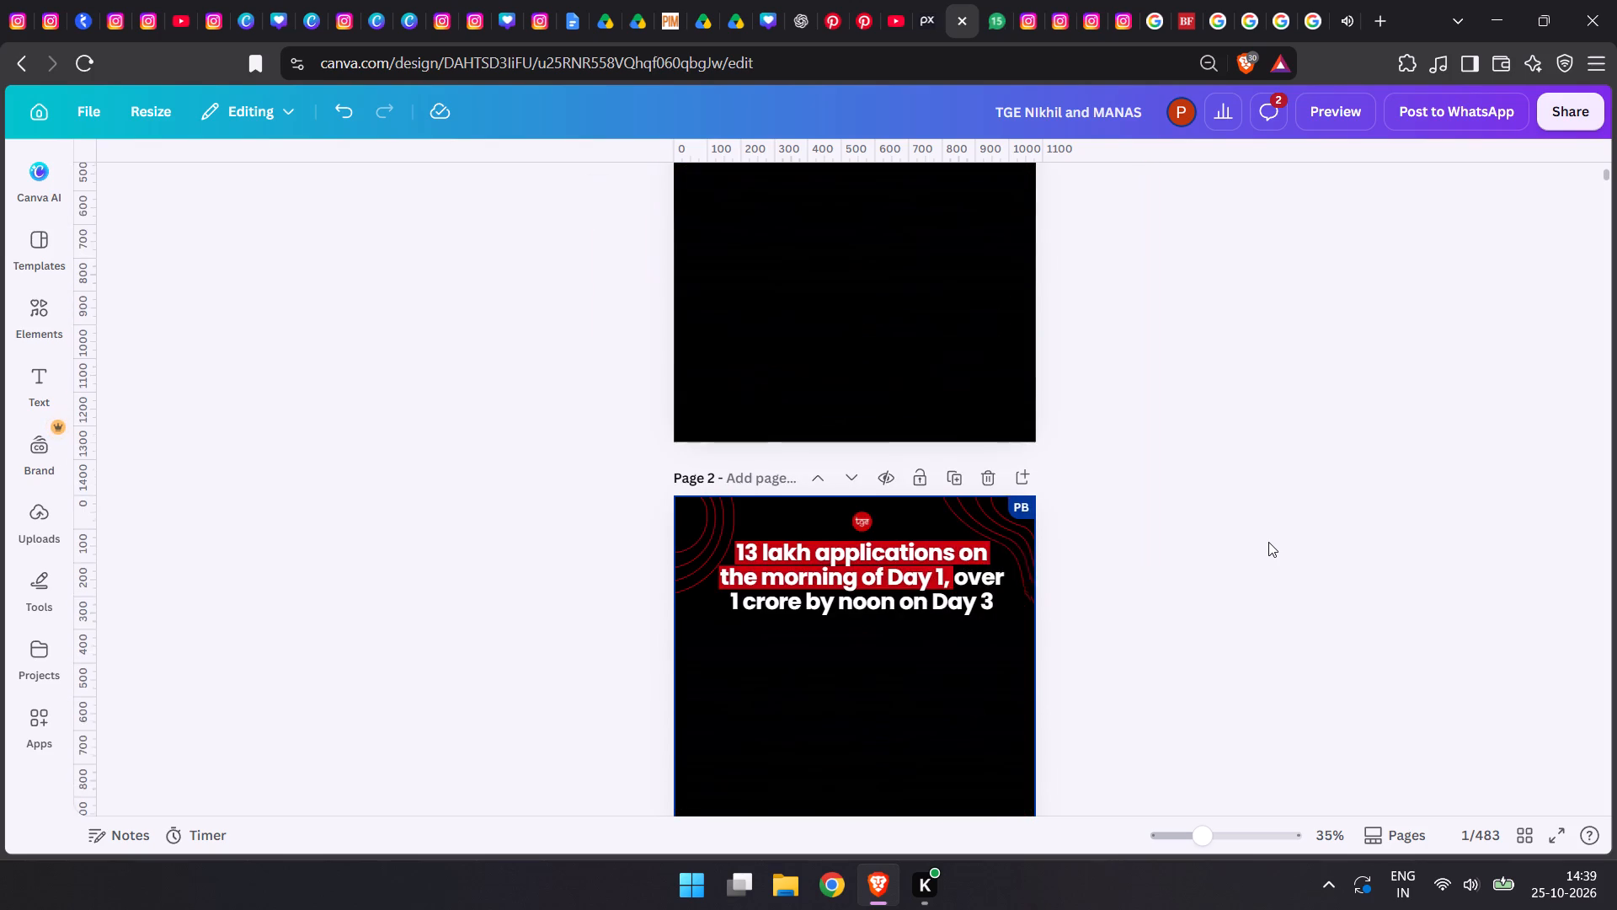
left_click(1226, 552)
scroll(1225, 552, "down", 10)
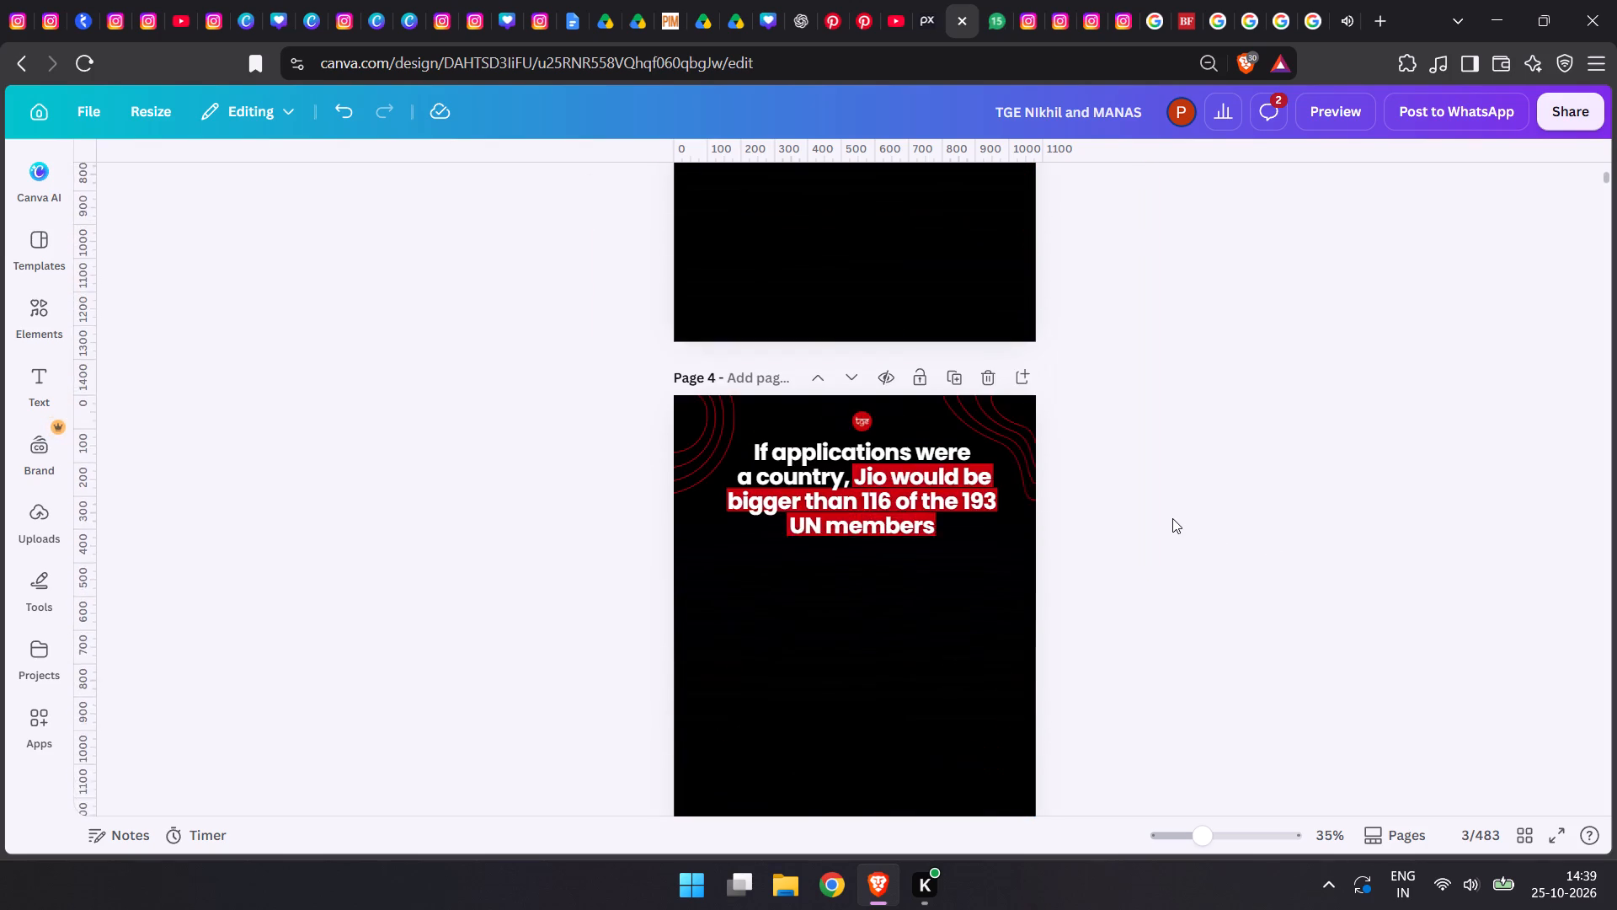
scroll(1172, 518, "down", 16)
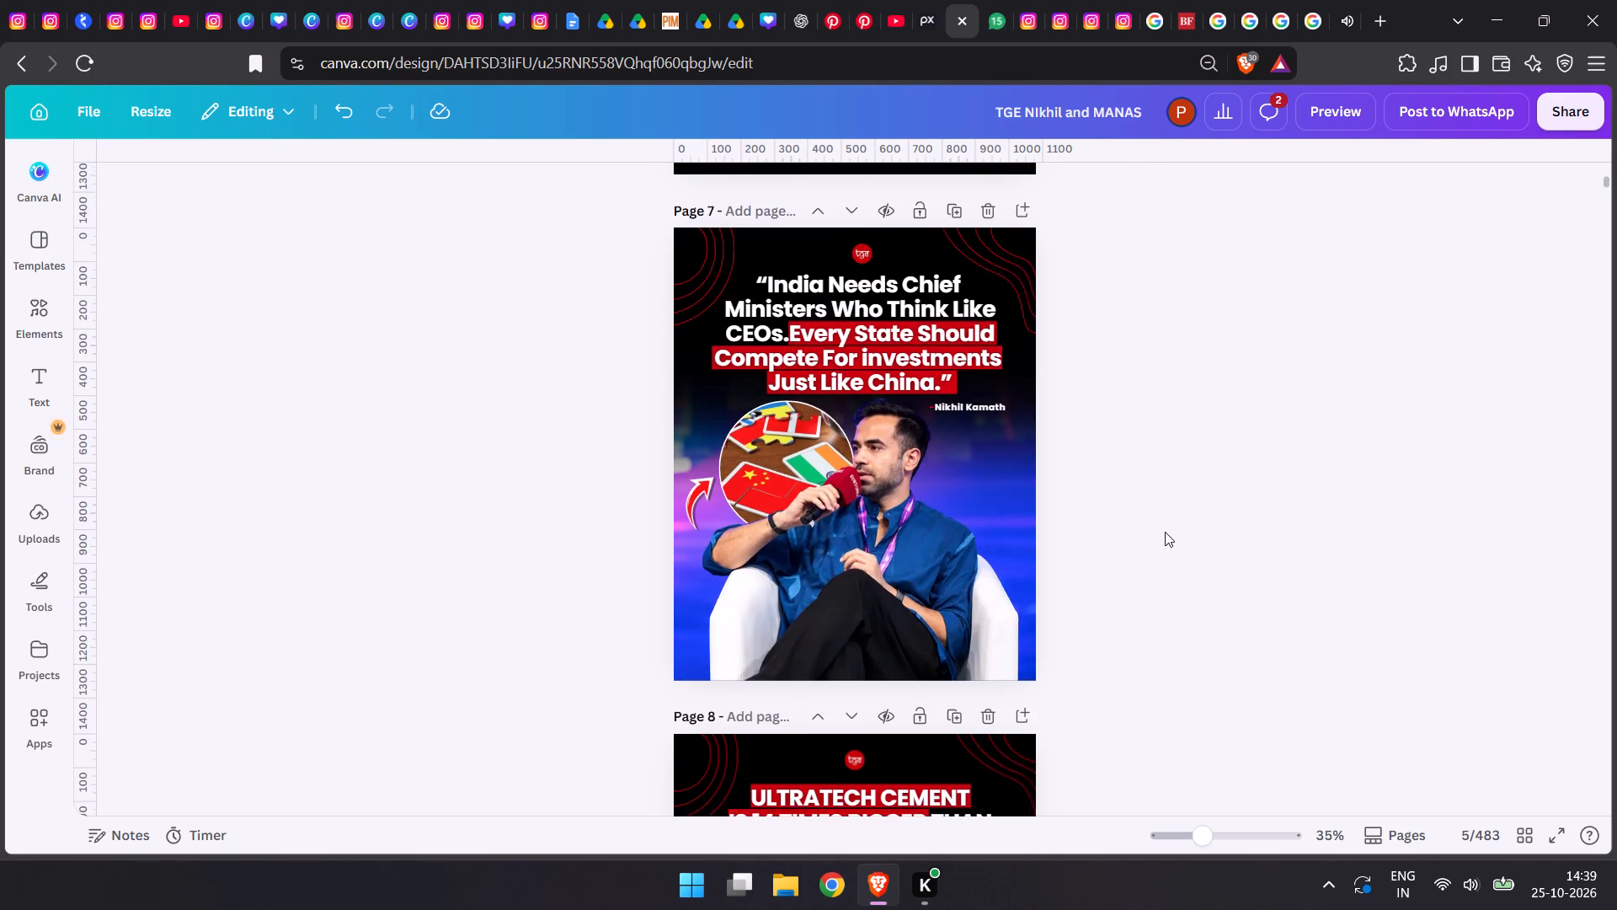
scroll(1165, 532, "down", 4)
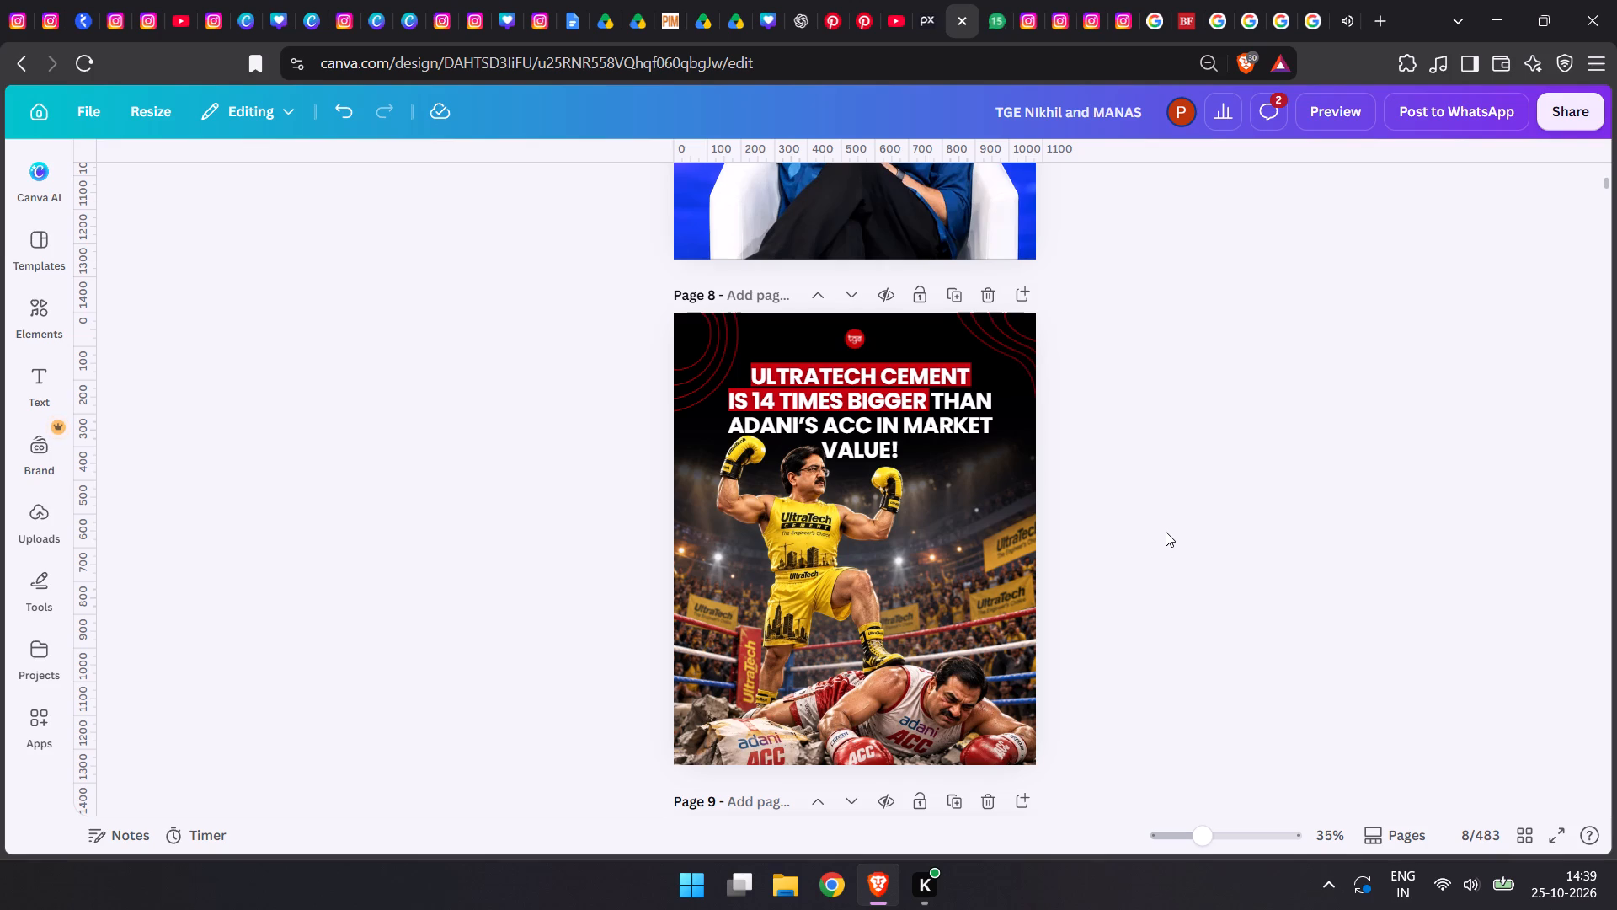
scroll(1162, 530, "up", 11)
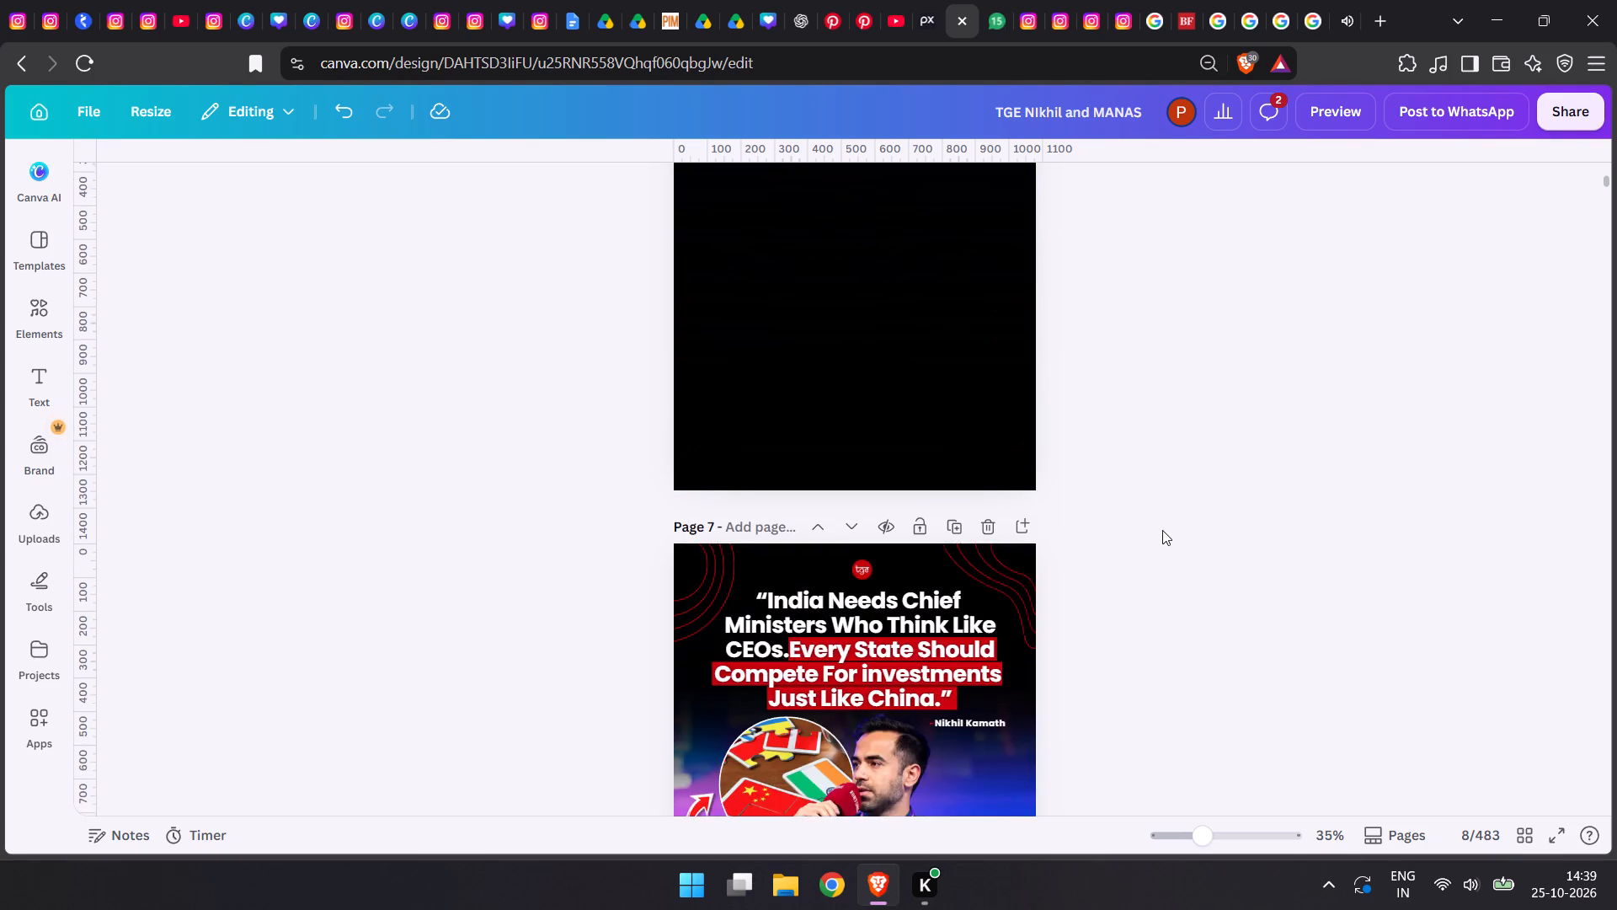
scroll(1162, 530, "up", 2)
scroll(1162, 530, "up", 20)
scroll(1162, 530, "up", 6)
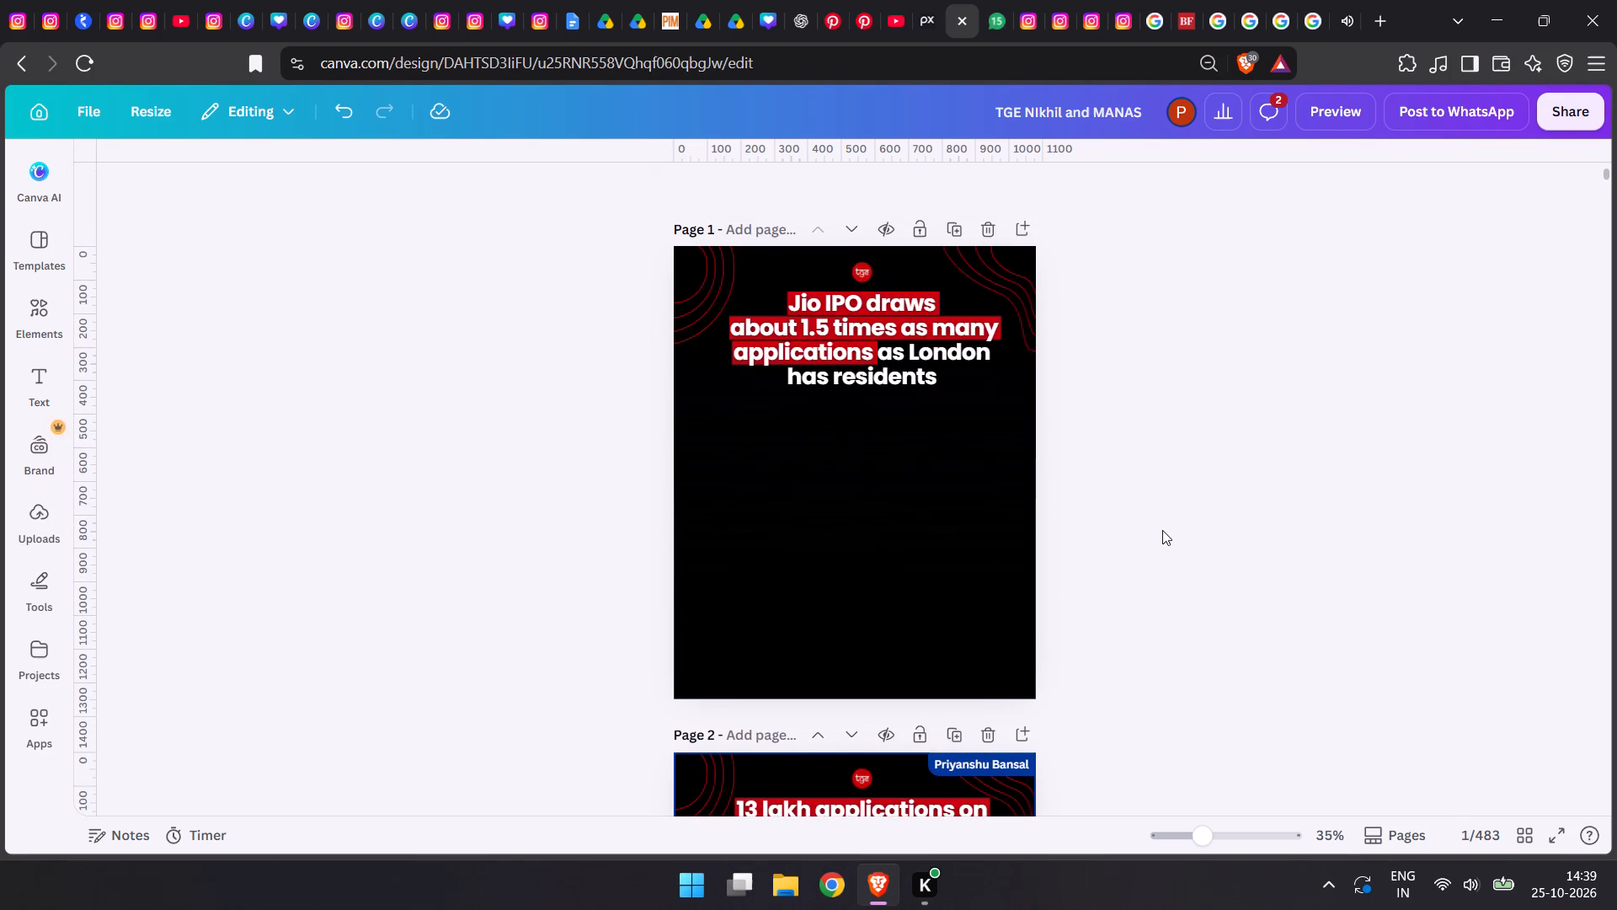
scroll(1162, 530, "down", 2)
scroll(1162, 530, "up", 3)
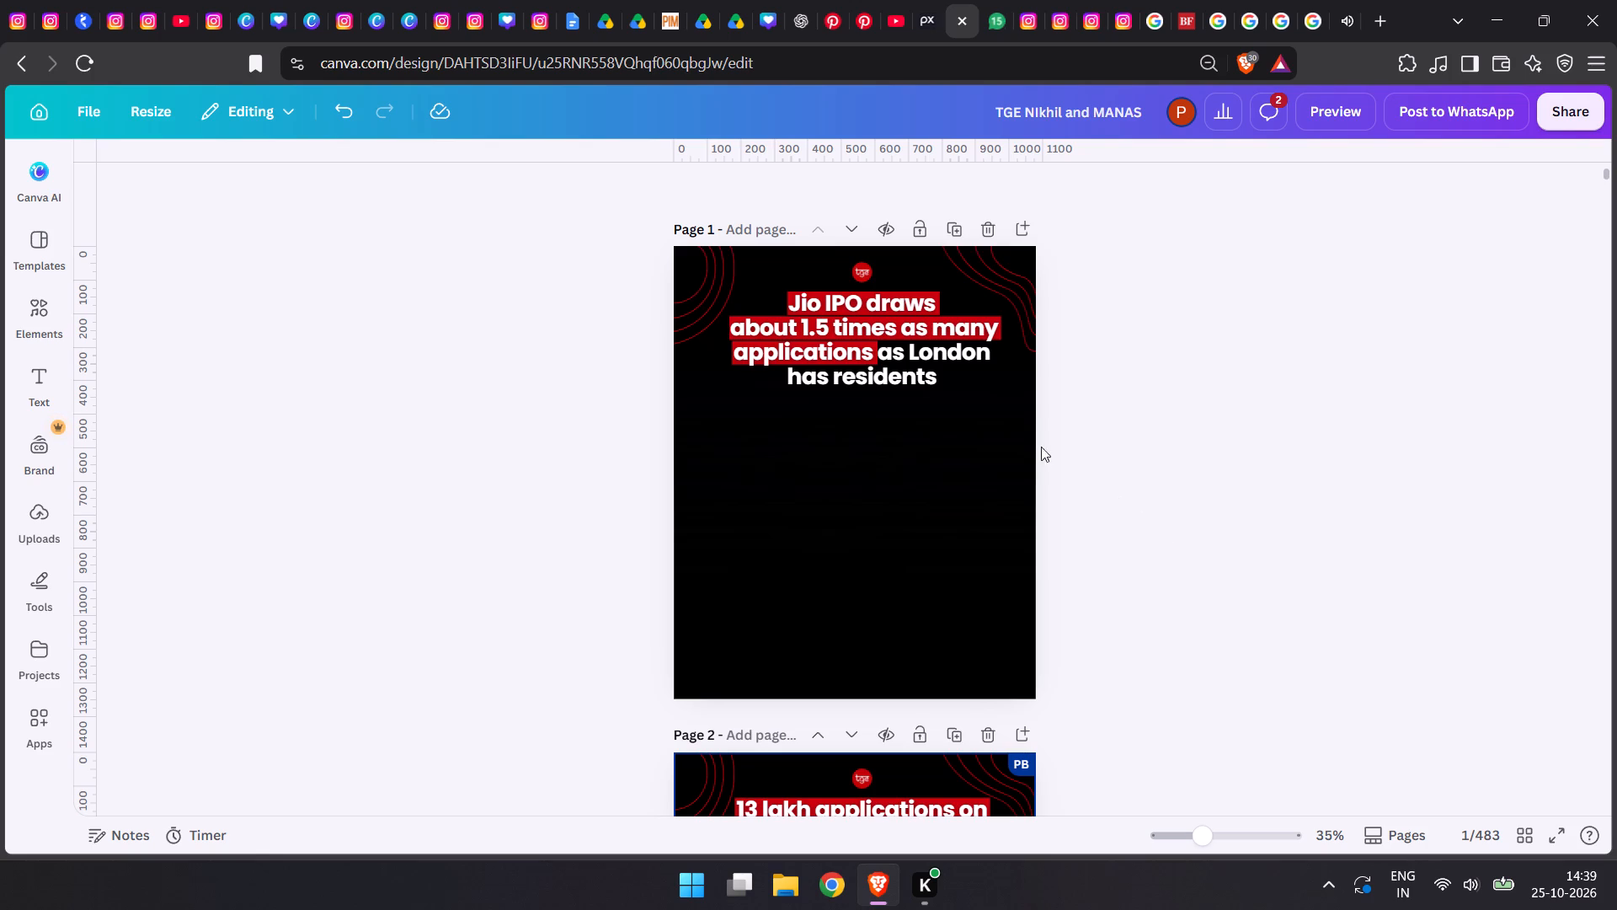
left_click(927, 347)
key("ctrl+c")
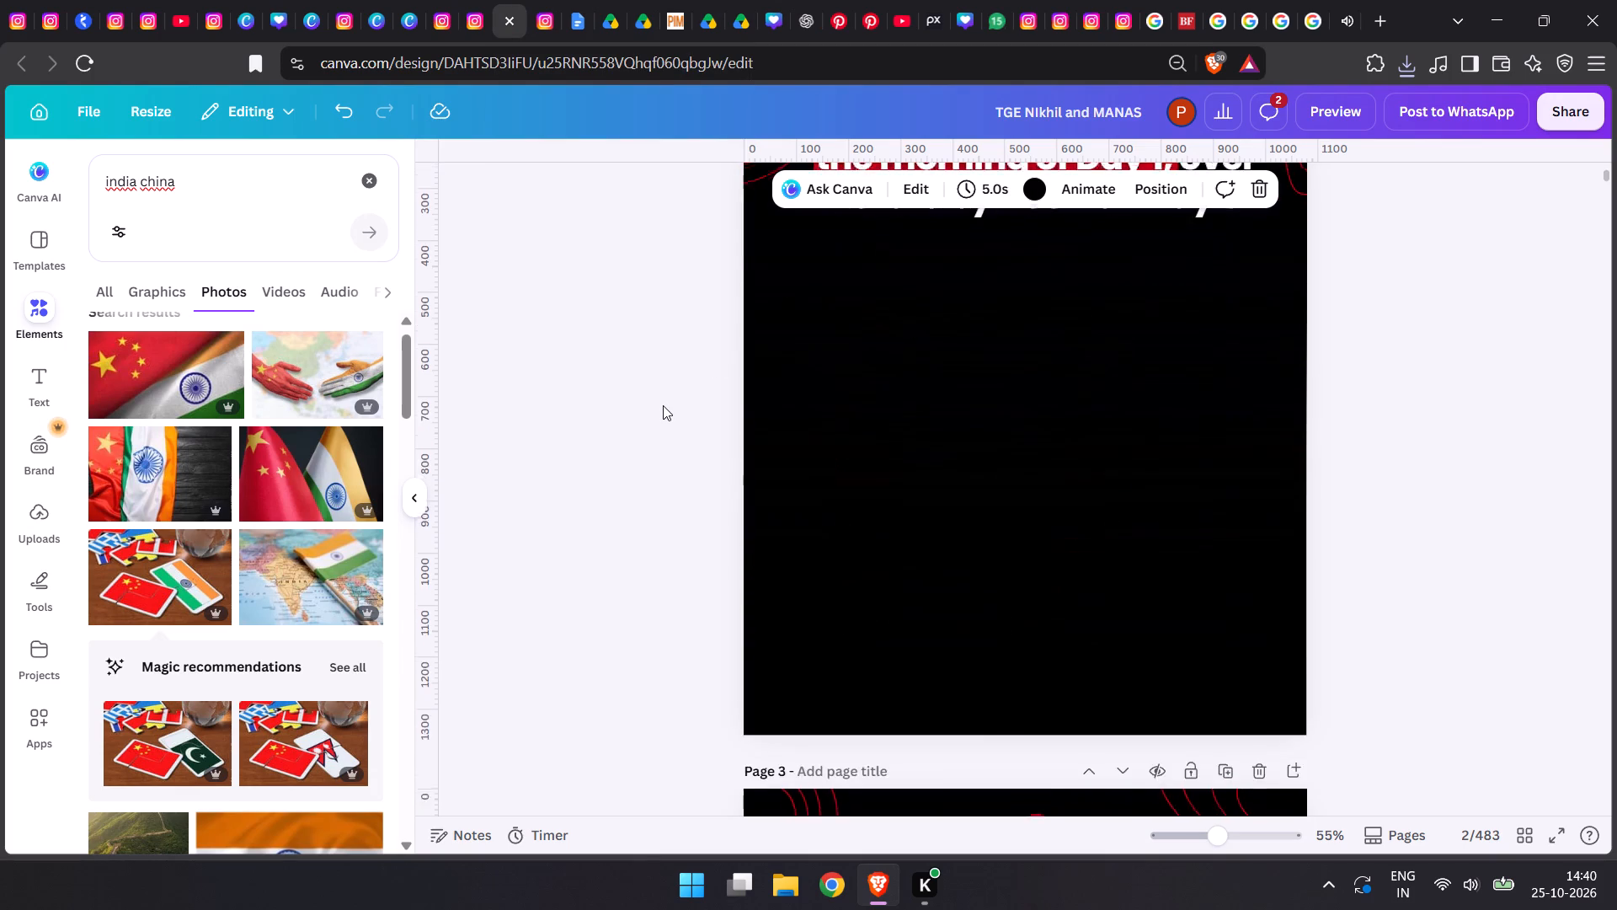
scroll(663, 403, "down", 15)
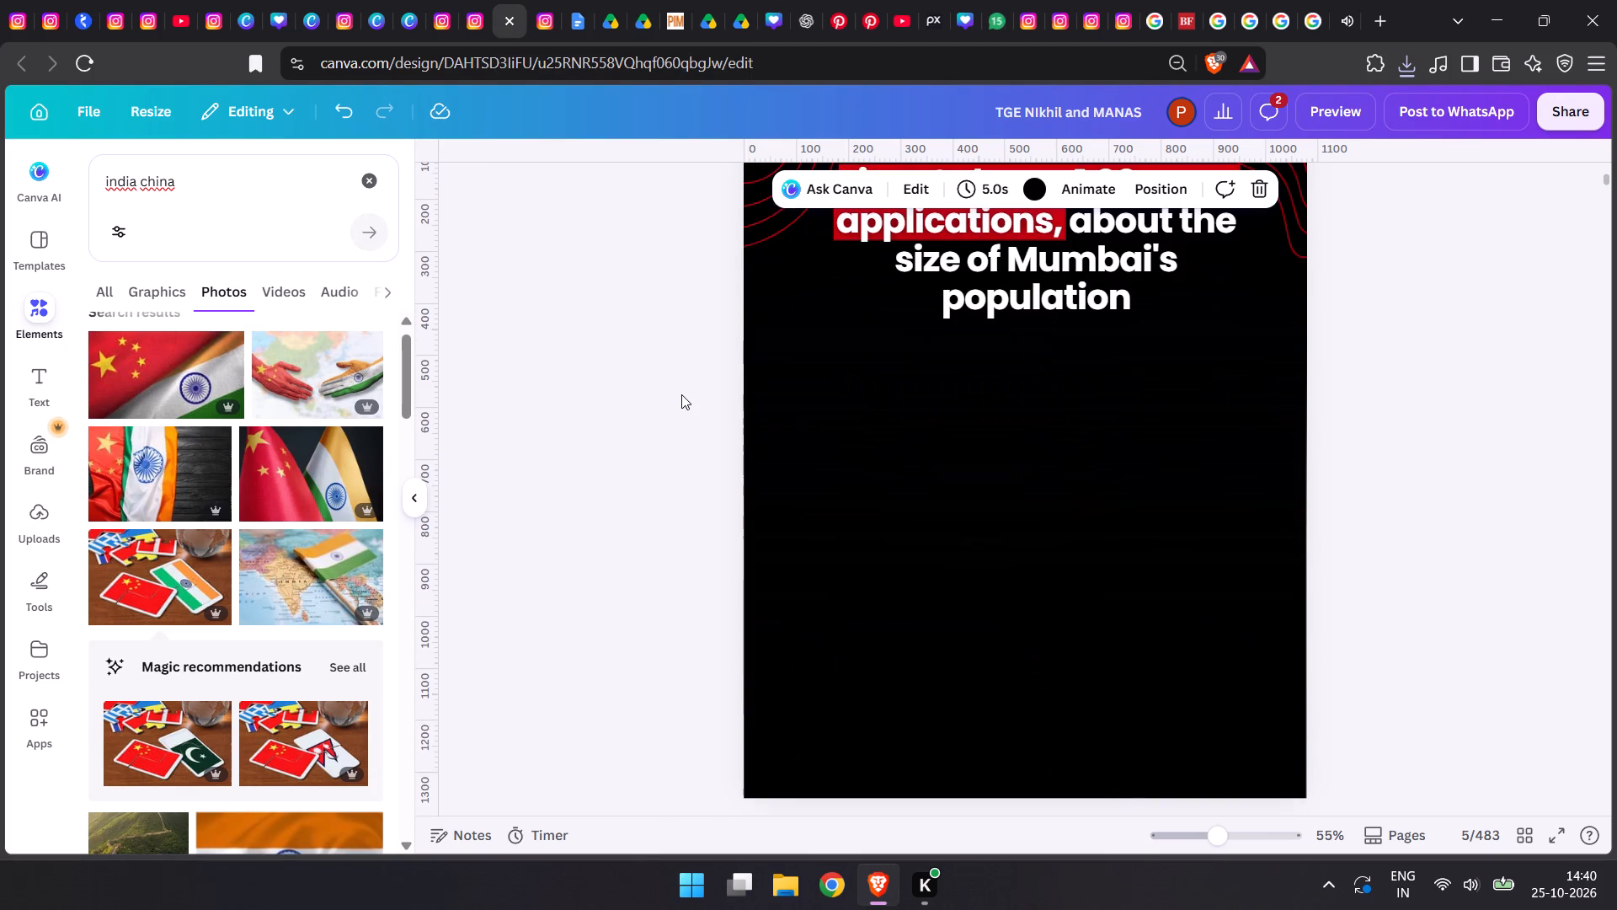
scroll(681, 394, "down", 10)
scroll(714, 386, "up", 3)
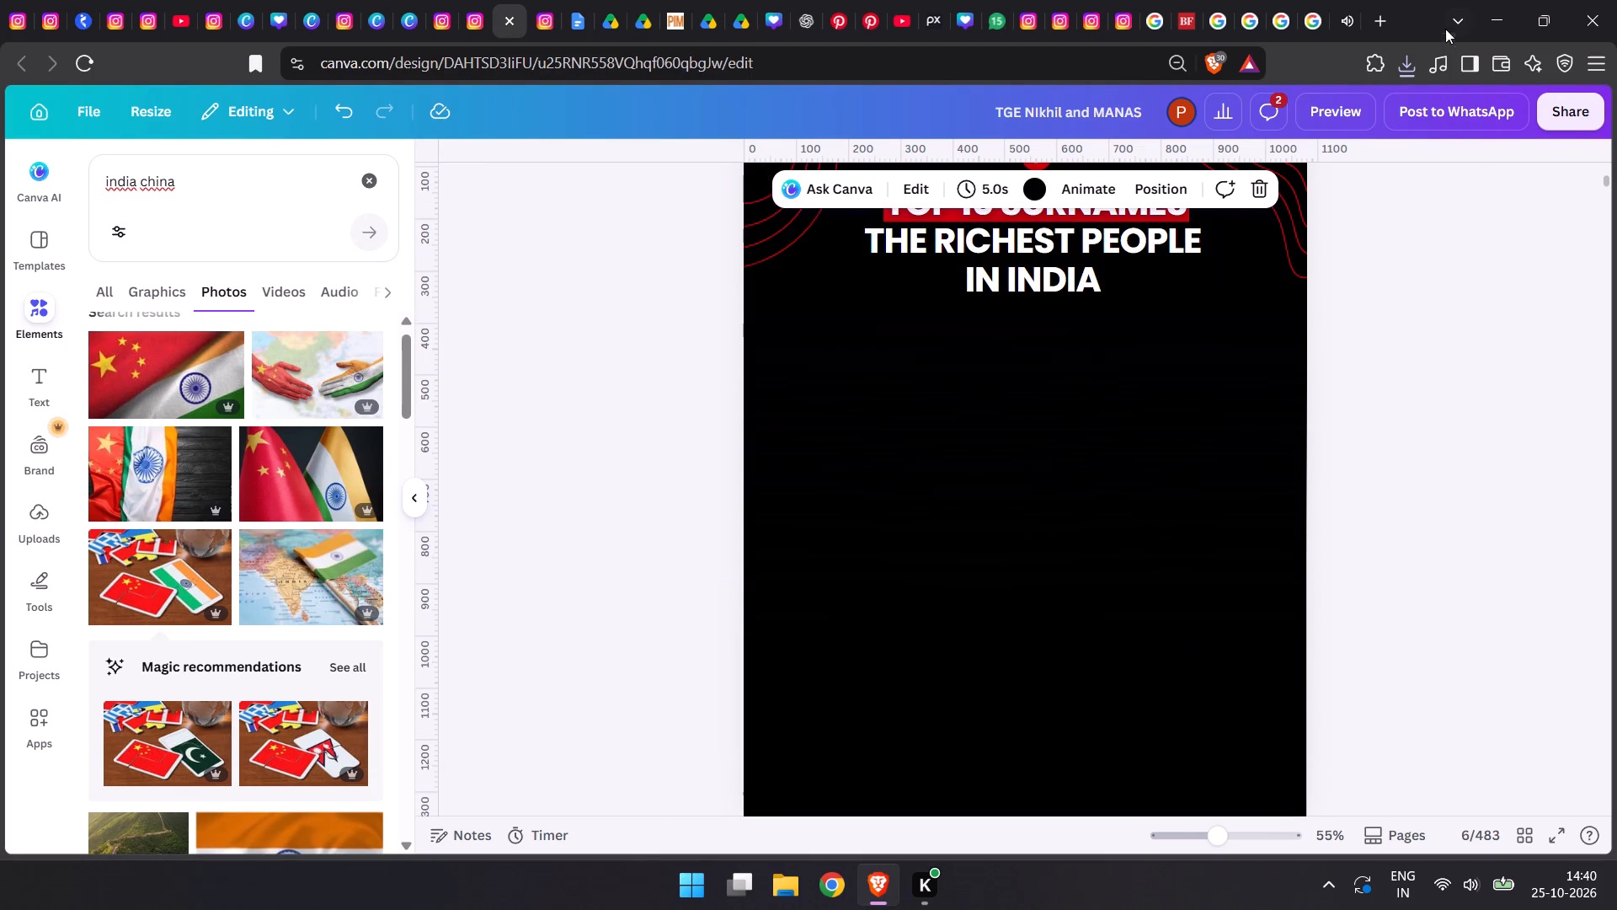
left_click(1403, 56)
left_click_drag(1143, 313, 830, 602)
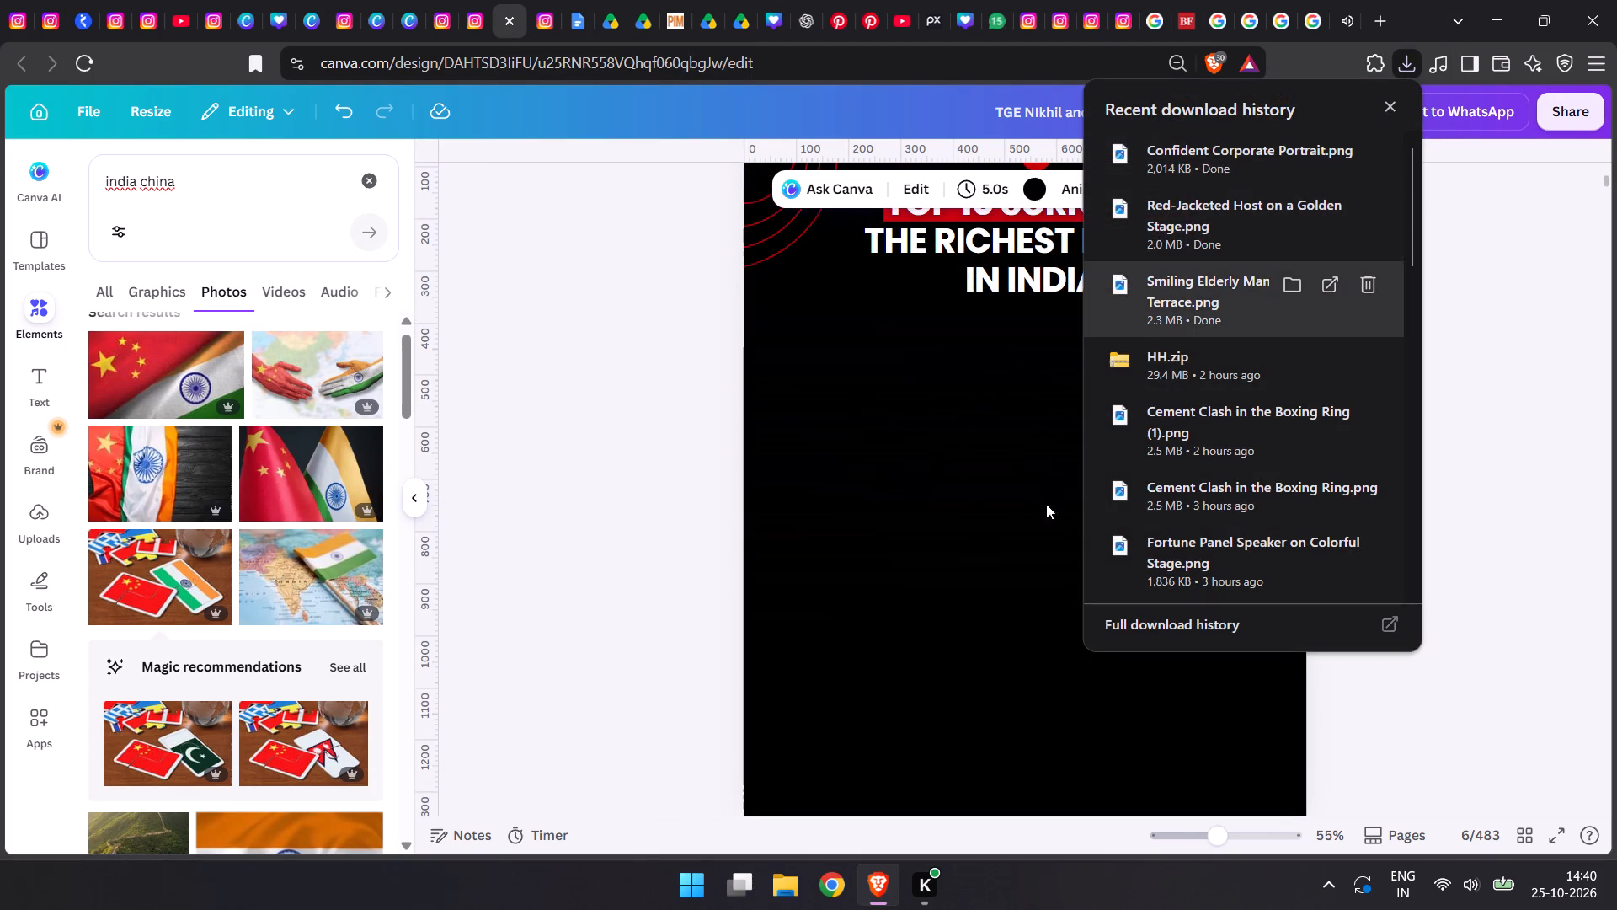
left_click_drag(1198, 212, 875, 476)
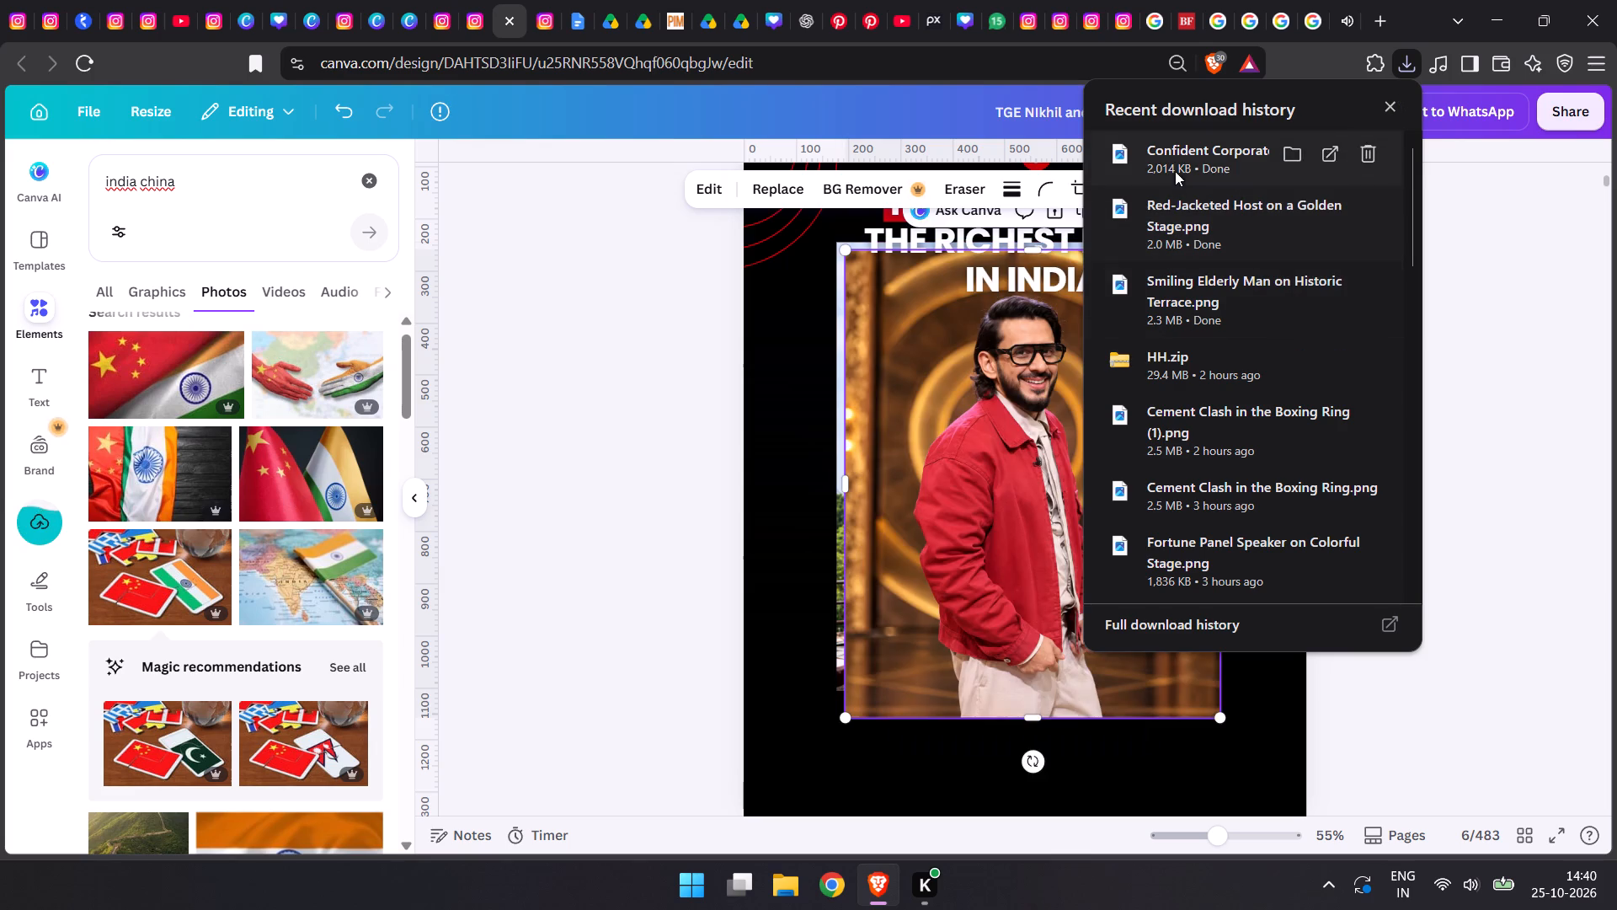
left_click_drag(1173, 164, 931, 489)
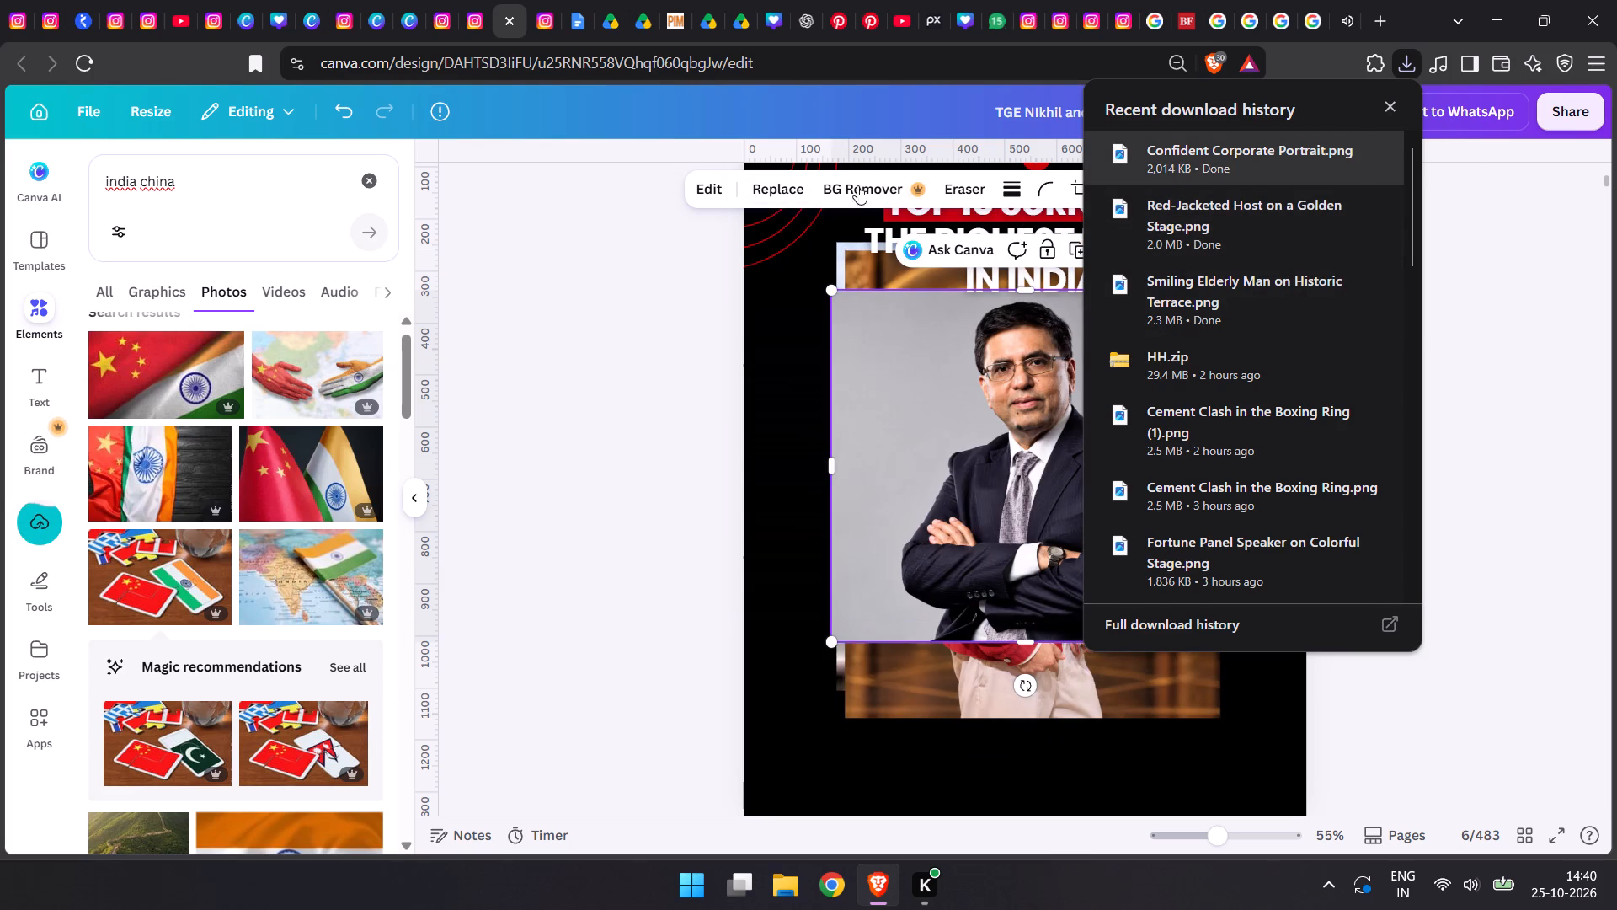
Remove the backgrounds of all three portraits and line them up along the page bottom, with the grey-vest man between the other two.
left_click(856, 191)
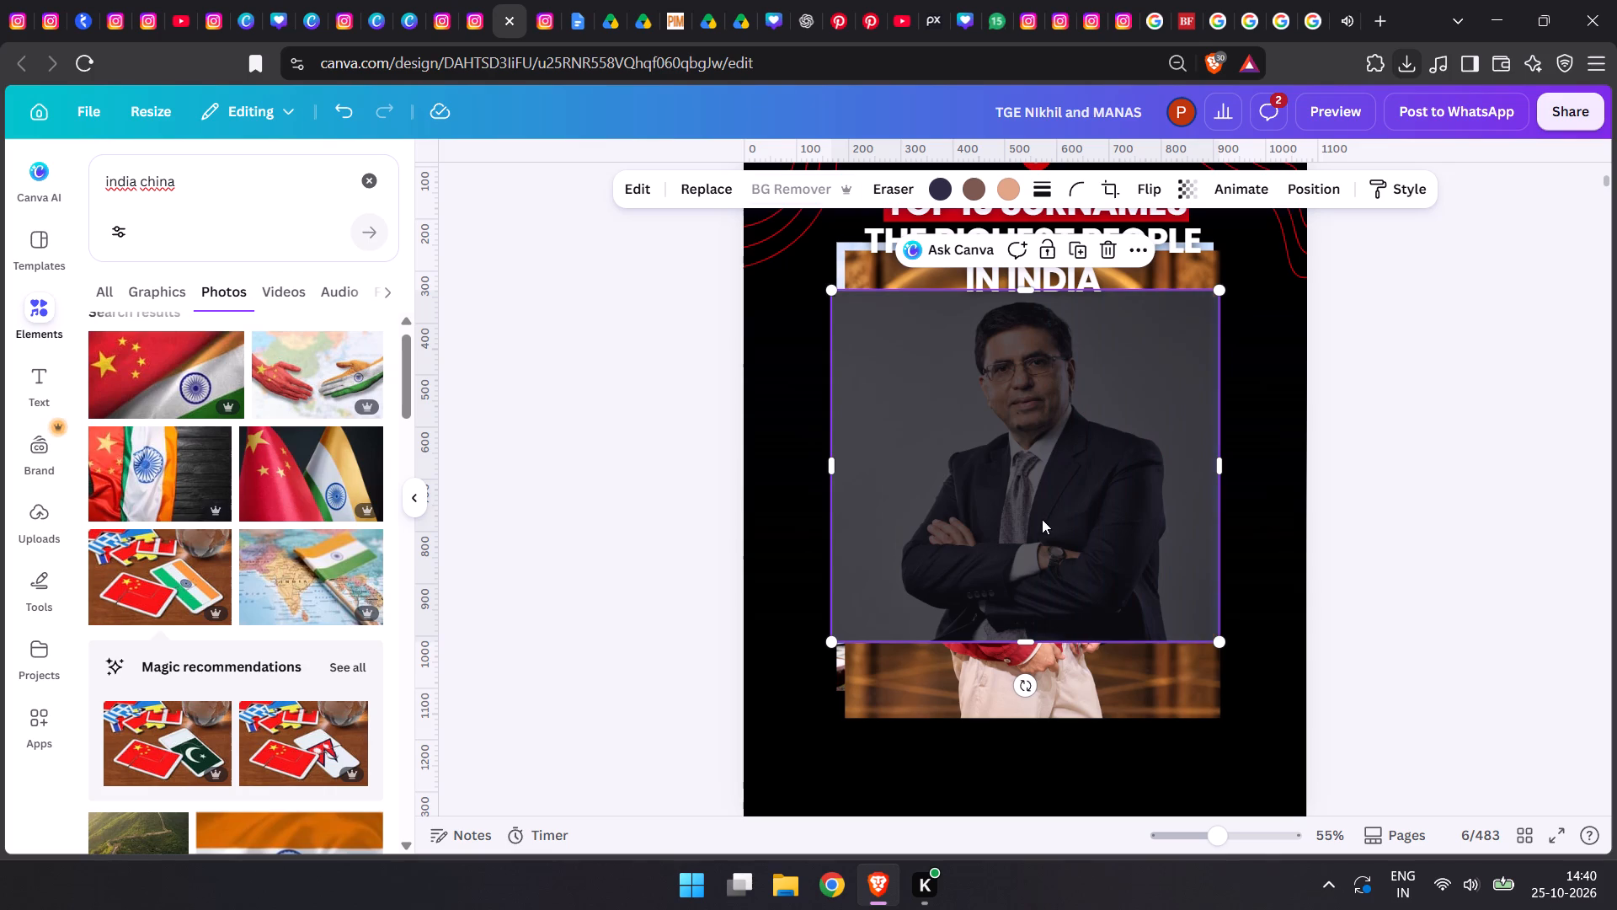
left_click_drag(1043, 517, 1197, 705)
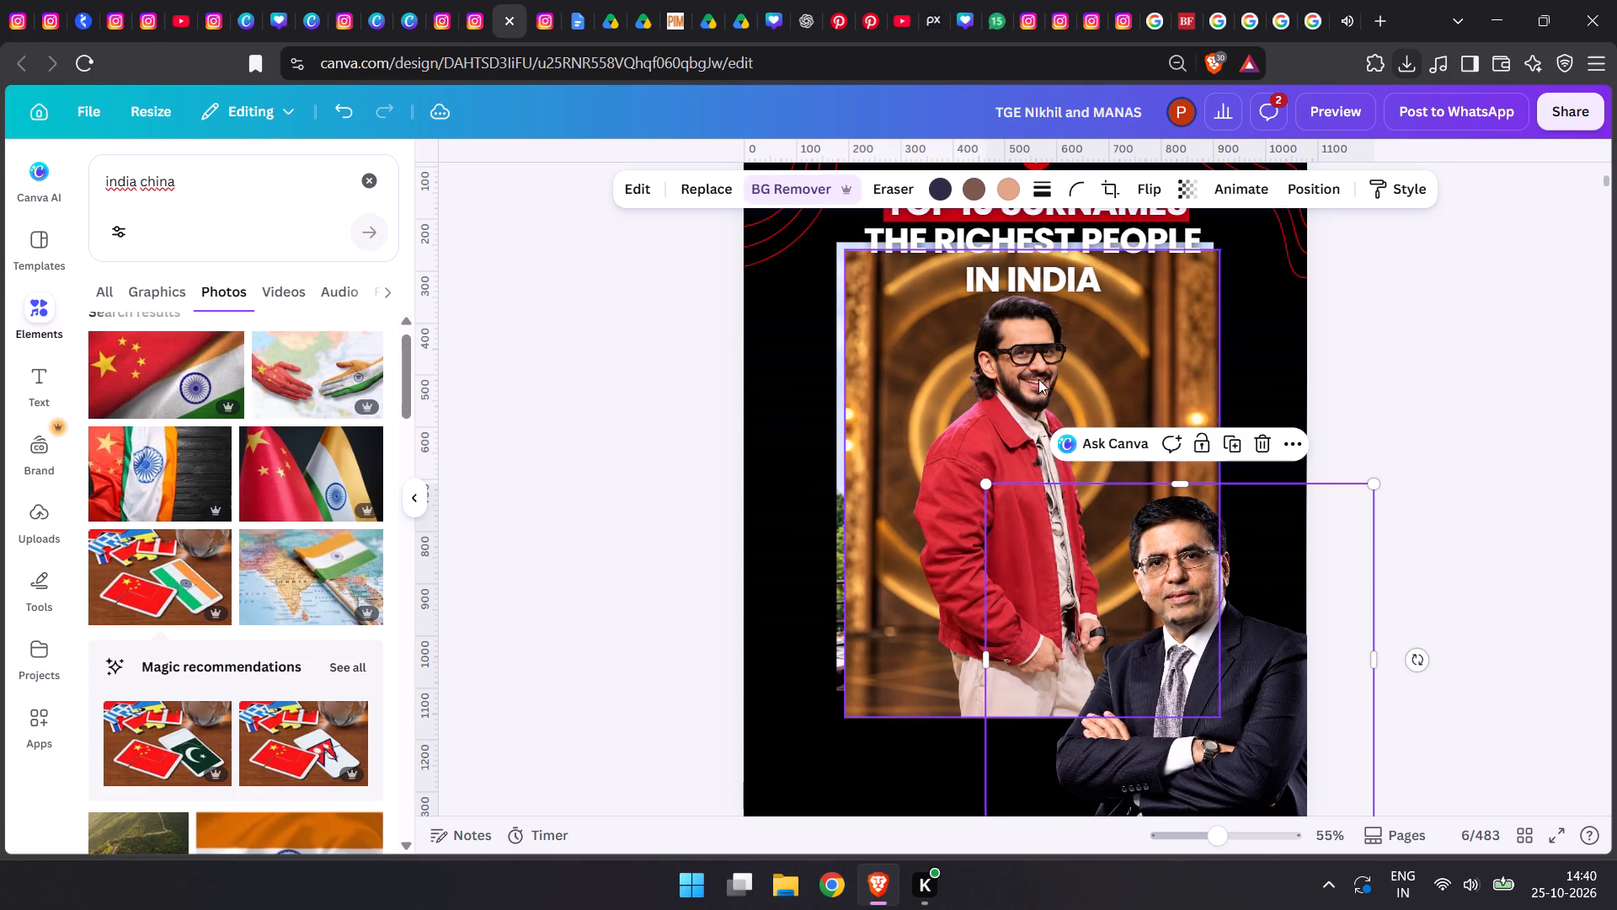
left_click(1004, 361)
left_click(829, 195)
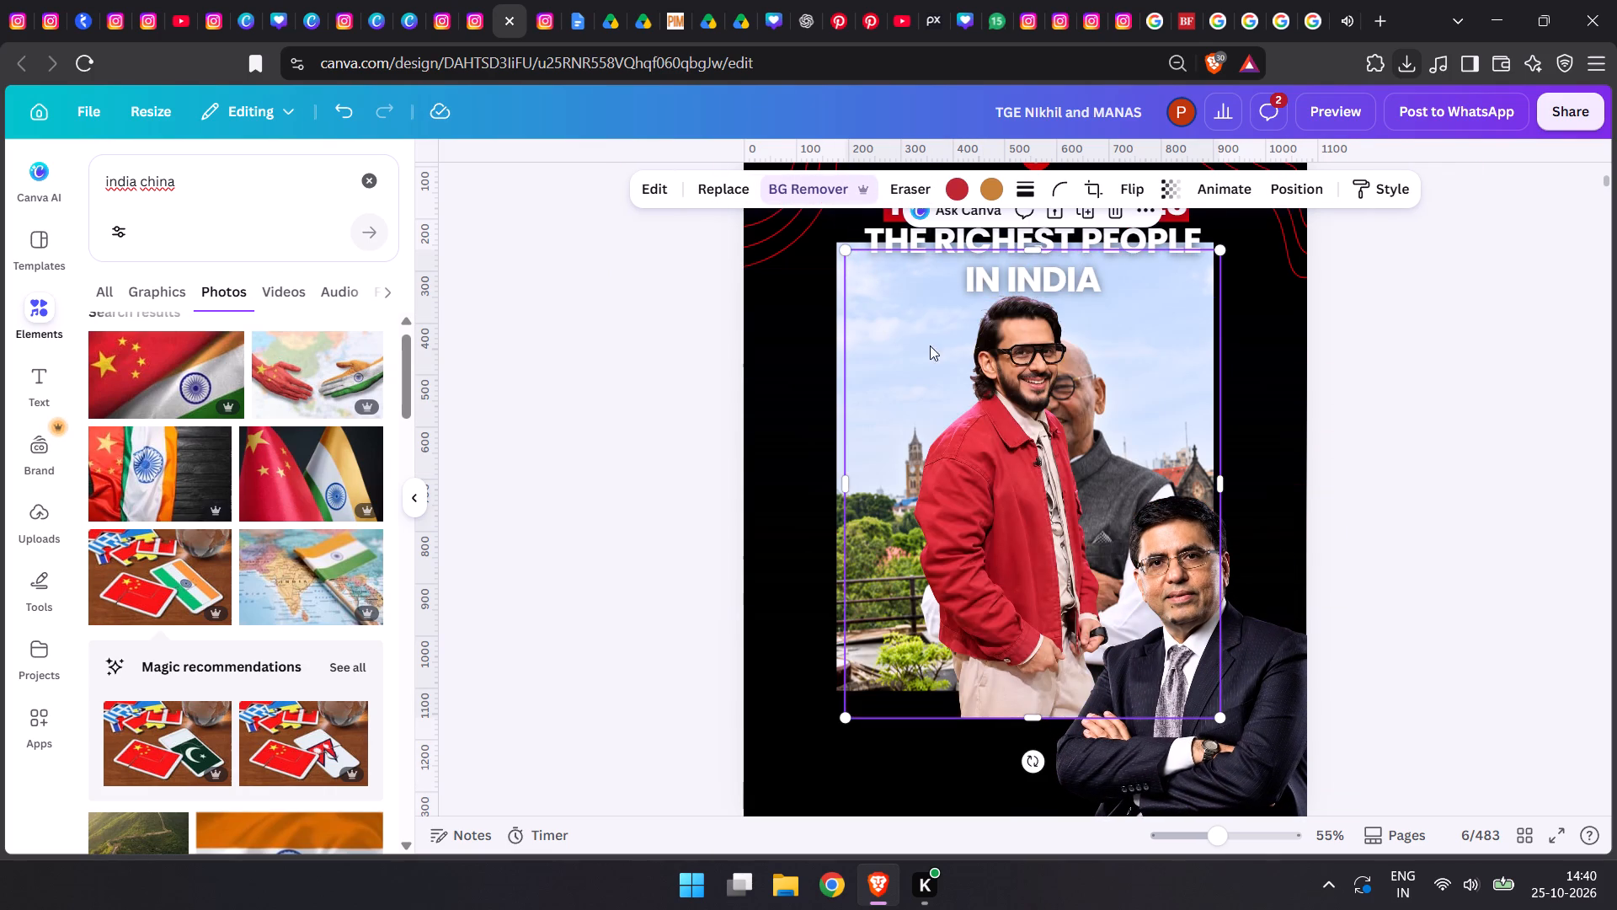
left_click_drag(991, 461, 779, 646)
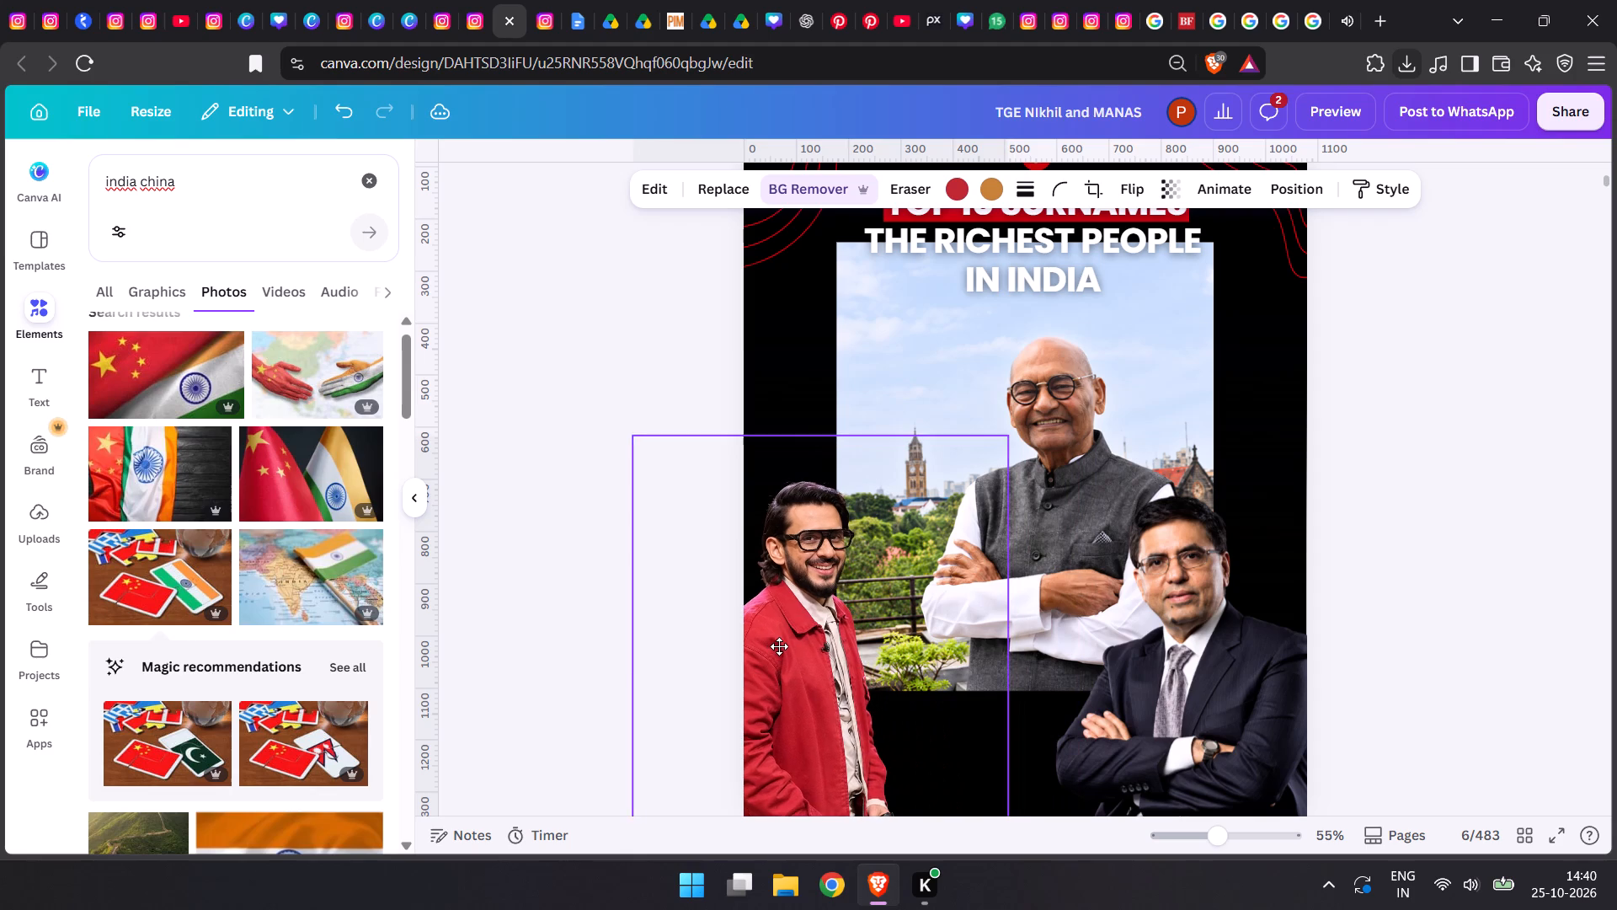
left_click_drag(779, 646, 780, 646)
left_click(1059, 364)
left_click(849, 195)
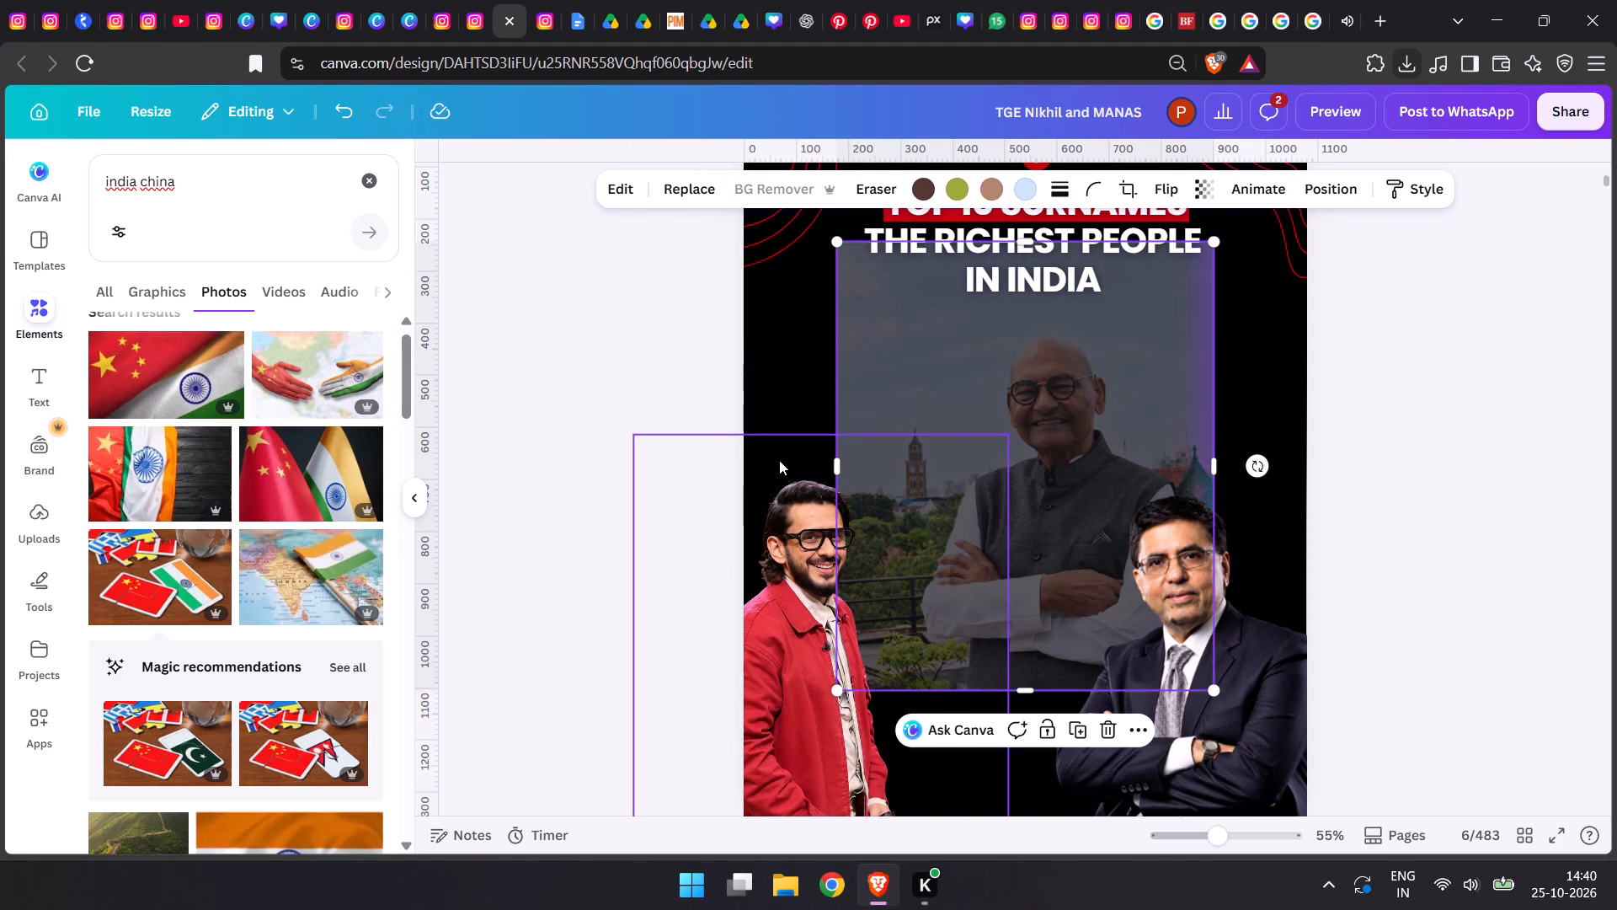
left_click_drag(1052, 517, 979, 645)
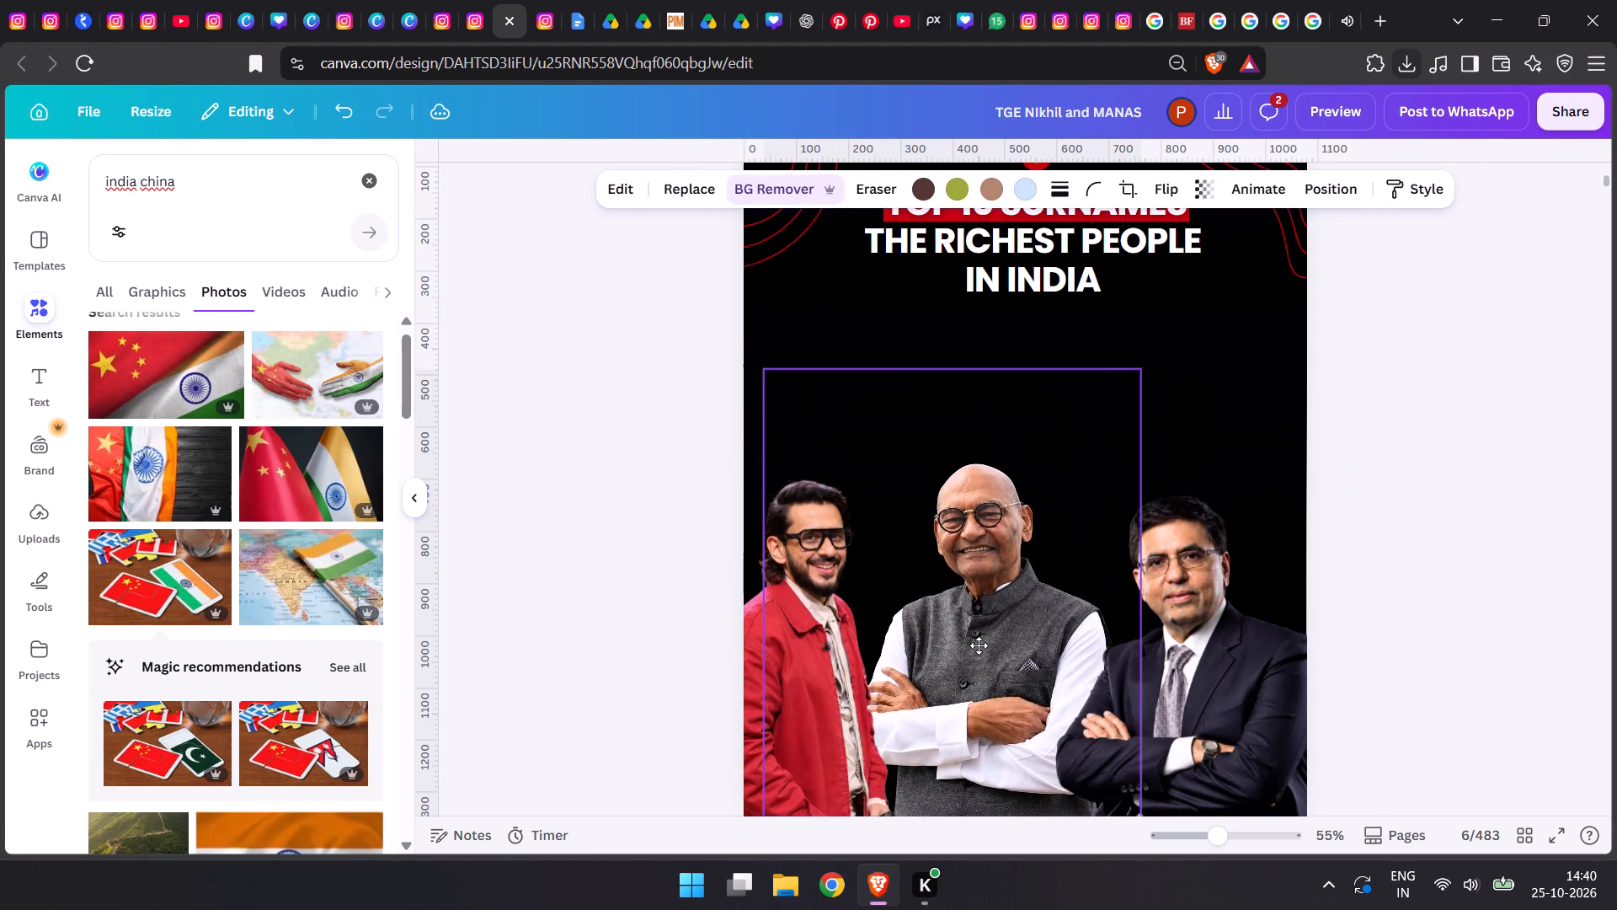
left_click_drag(979, 645, 979, 643)
Enlarge the suited man at the page's lower right corner and shift the red-jacketed man out toward the page's left edge.
left_click(1222, 686)
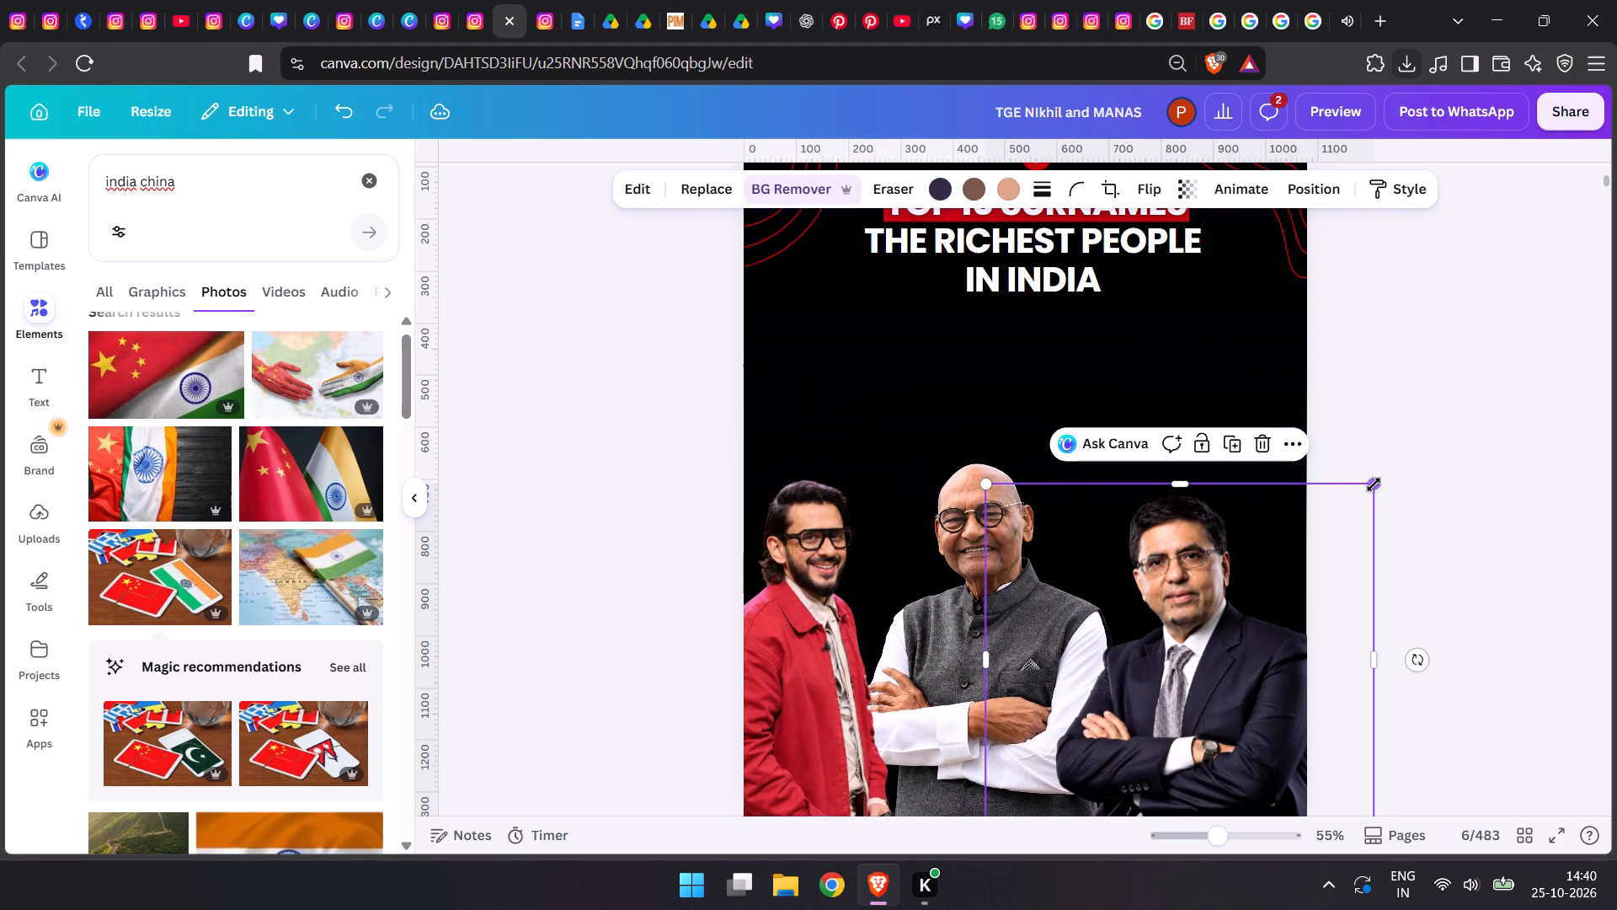
left_click_drag(1374, 484, 1410, 433)
left_click_drag(1227, 658, 1237, 637)
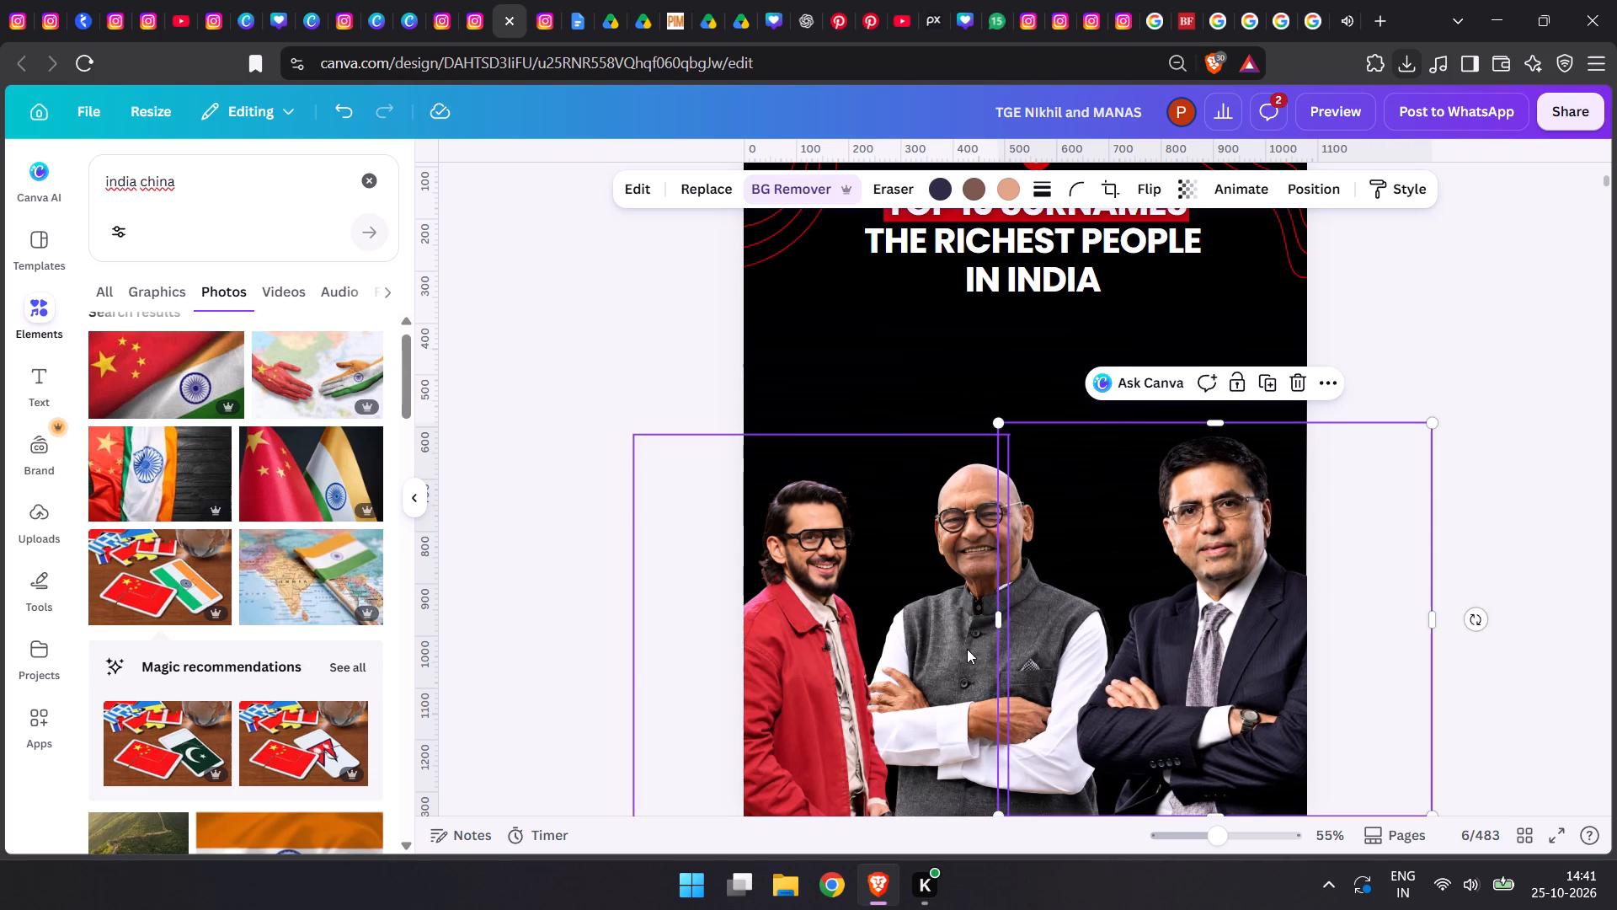
left_click_drag(956, 648, 982, 613)
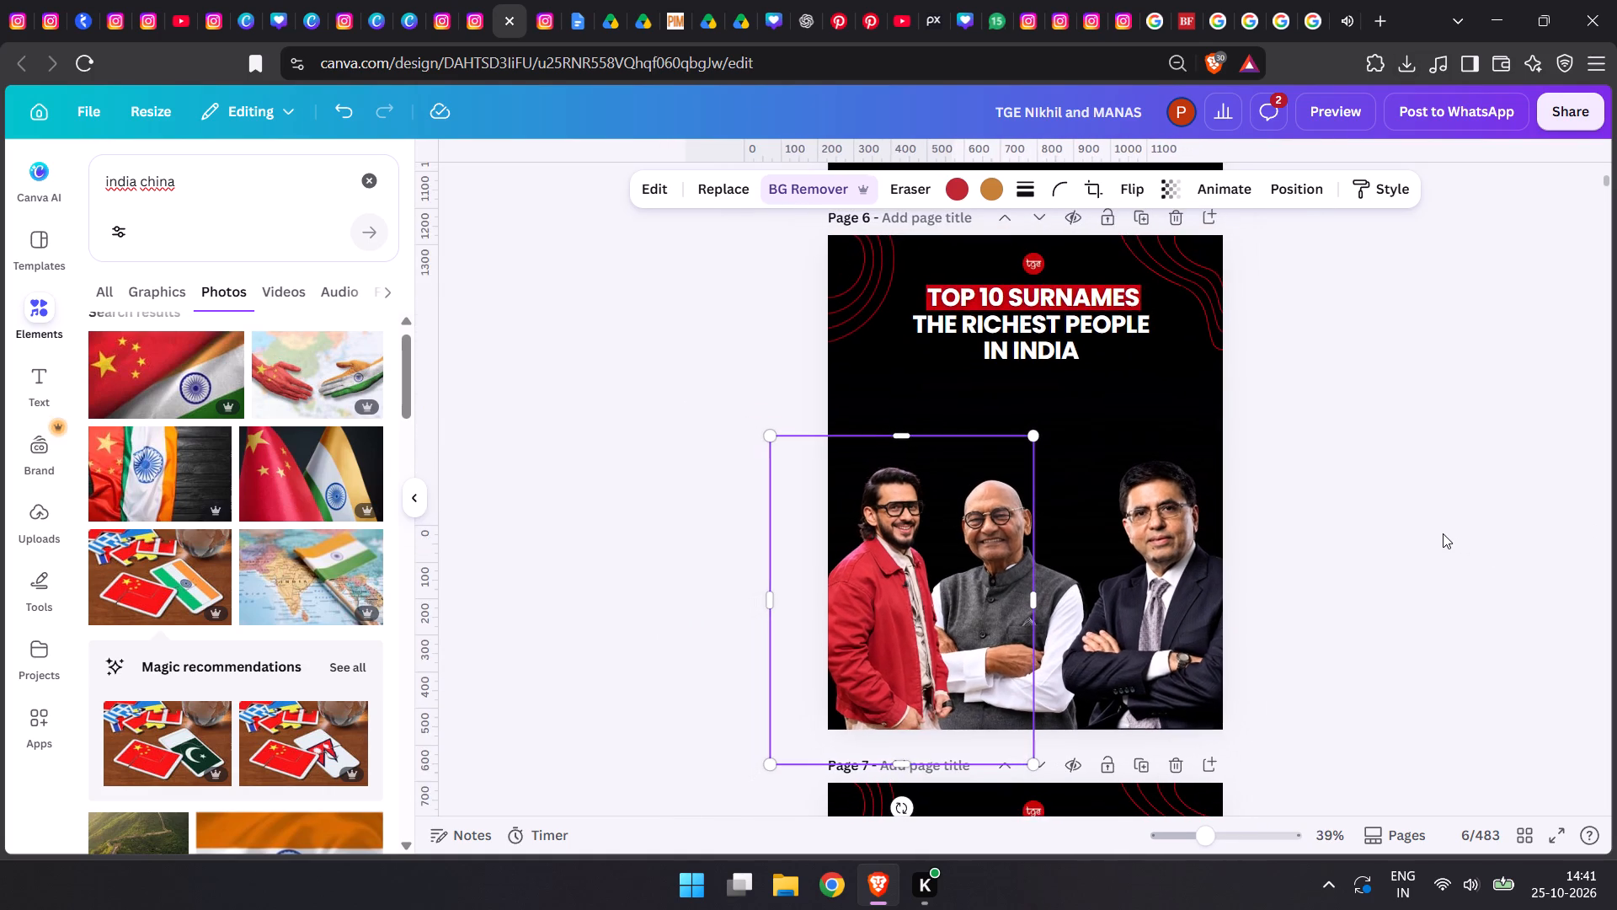
scroll(1433, 531, "down", 1)
left_click(1425, 525)
scroll(1425, 525, "up", 1)
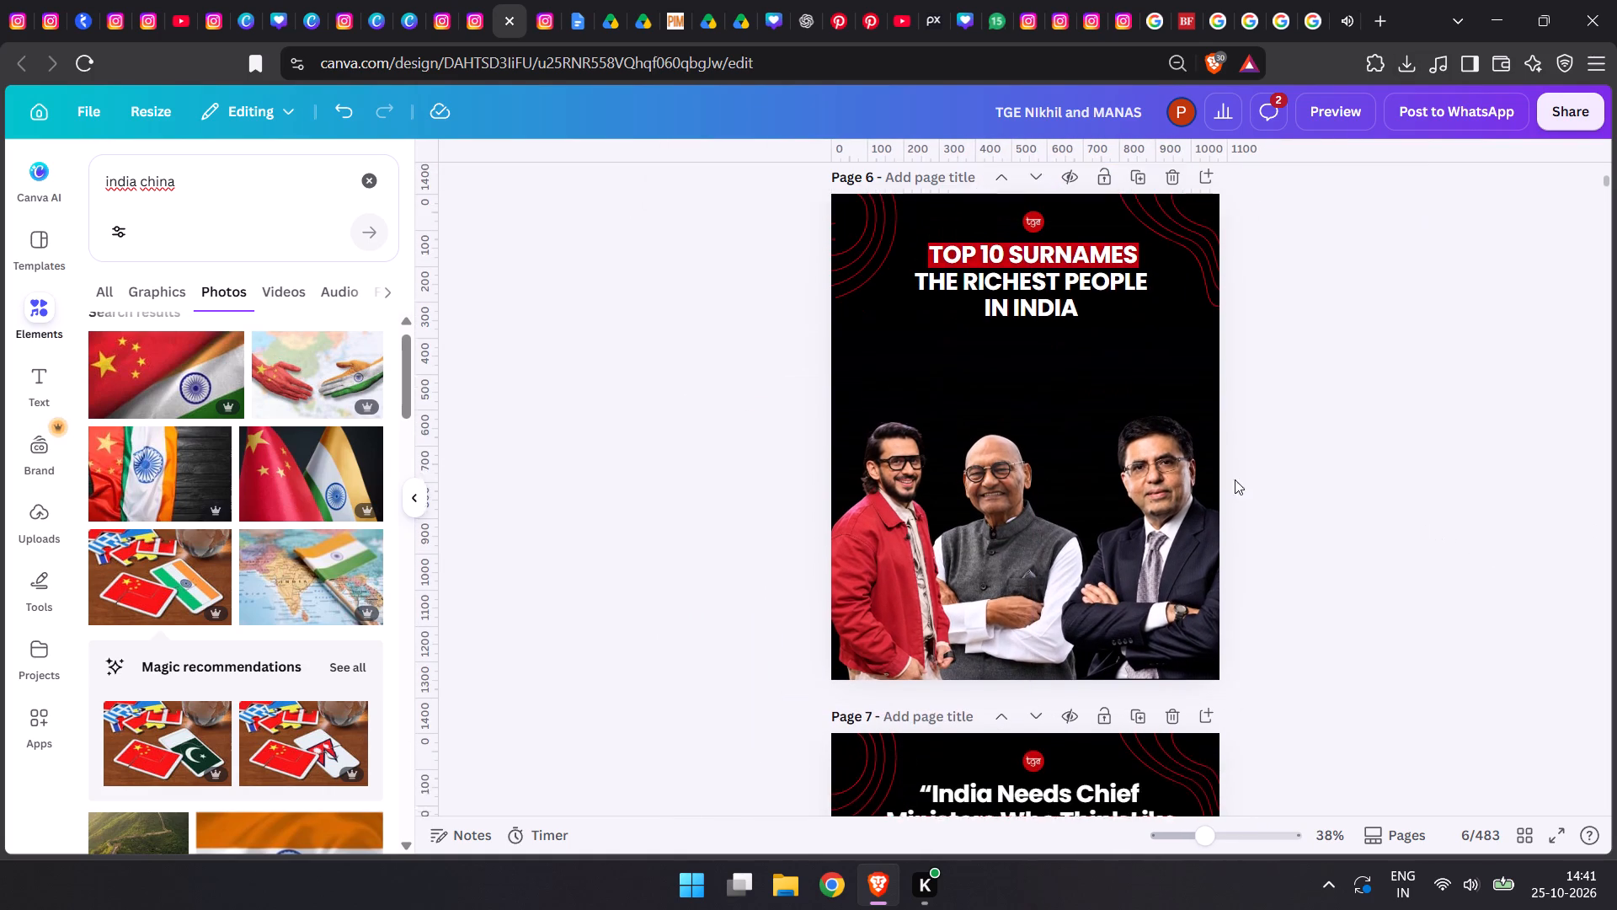
left_click_drag(911, 517, 852, 515)
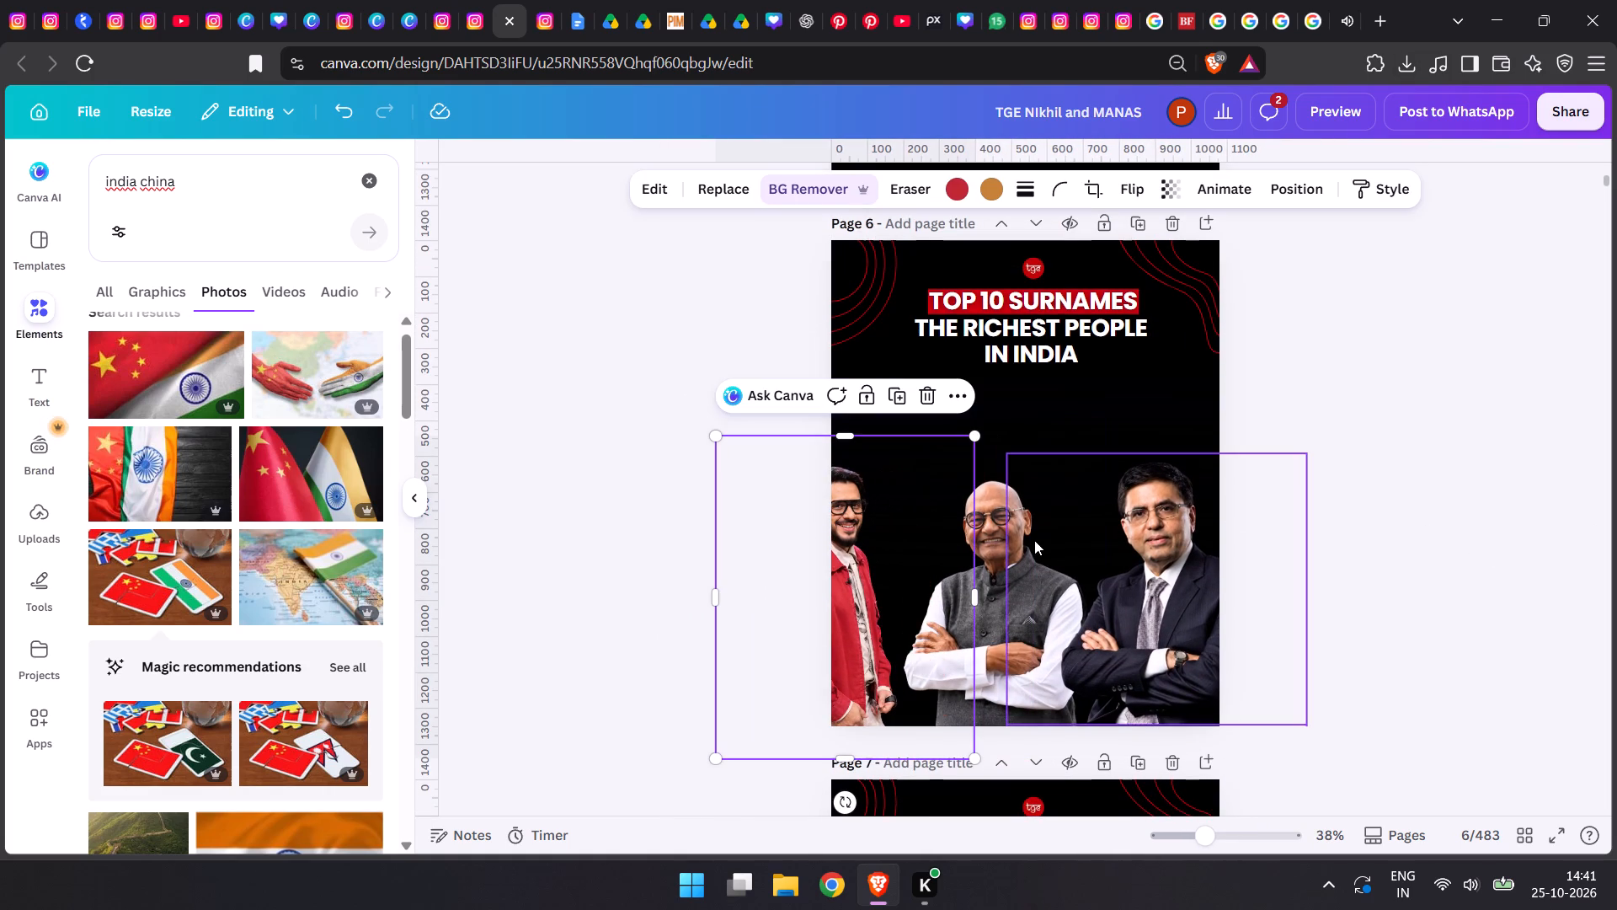
Enlarge the grey-vest man in the middle of page 6 and bring him forward in front of the other portraits.
left_click(1001, 548)
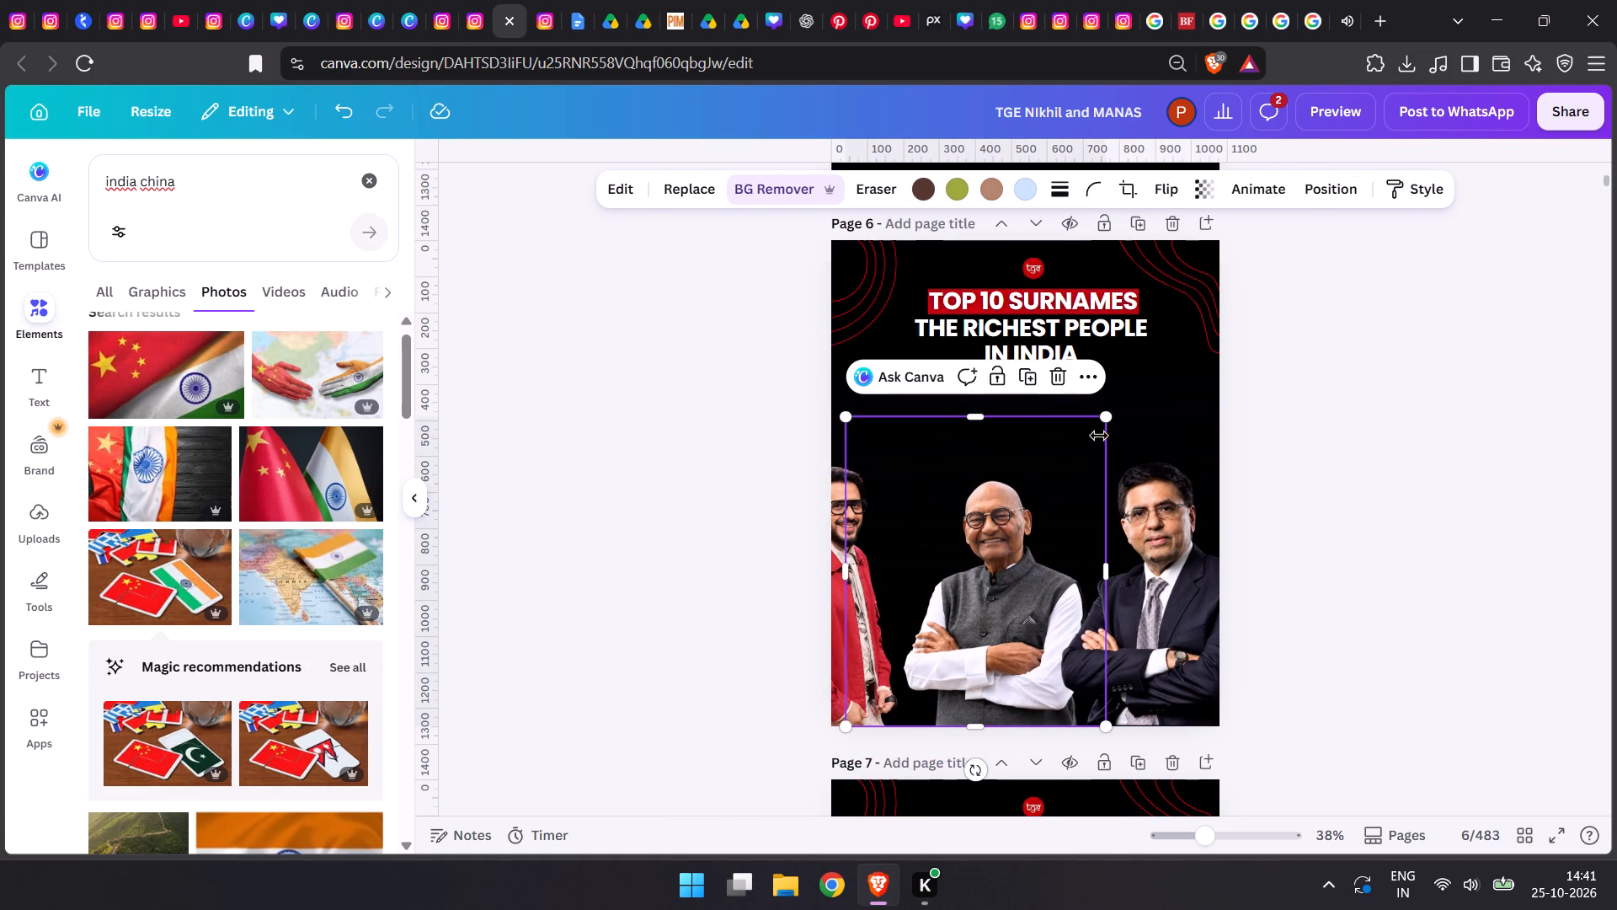
left_click_drag(1109, 419, 1186, 373)
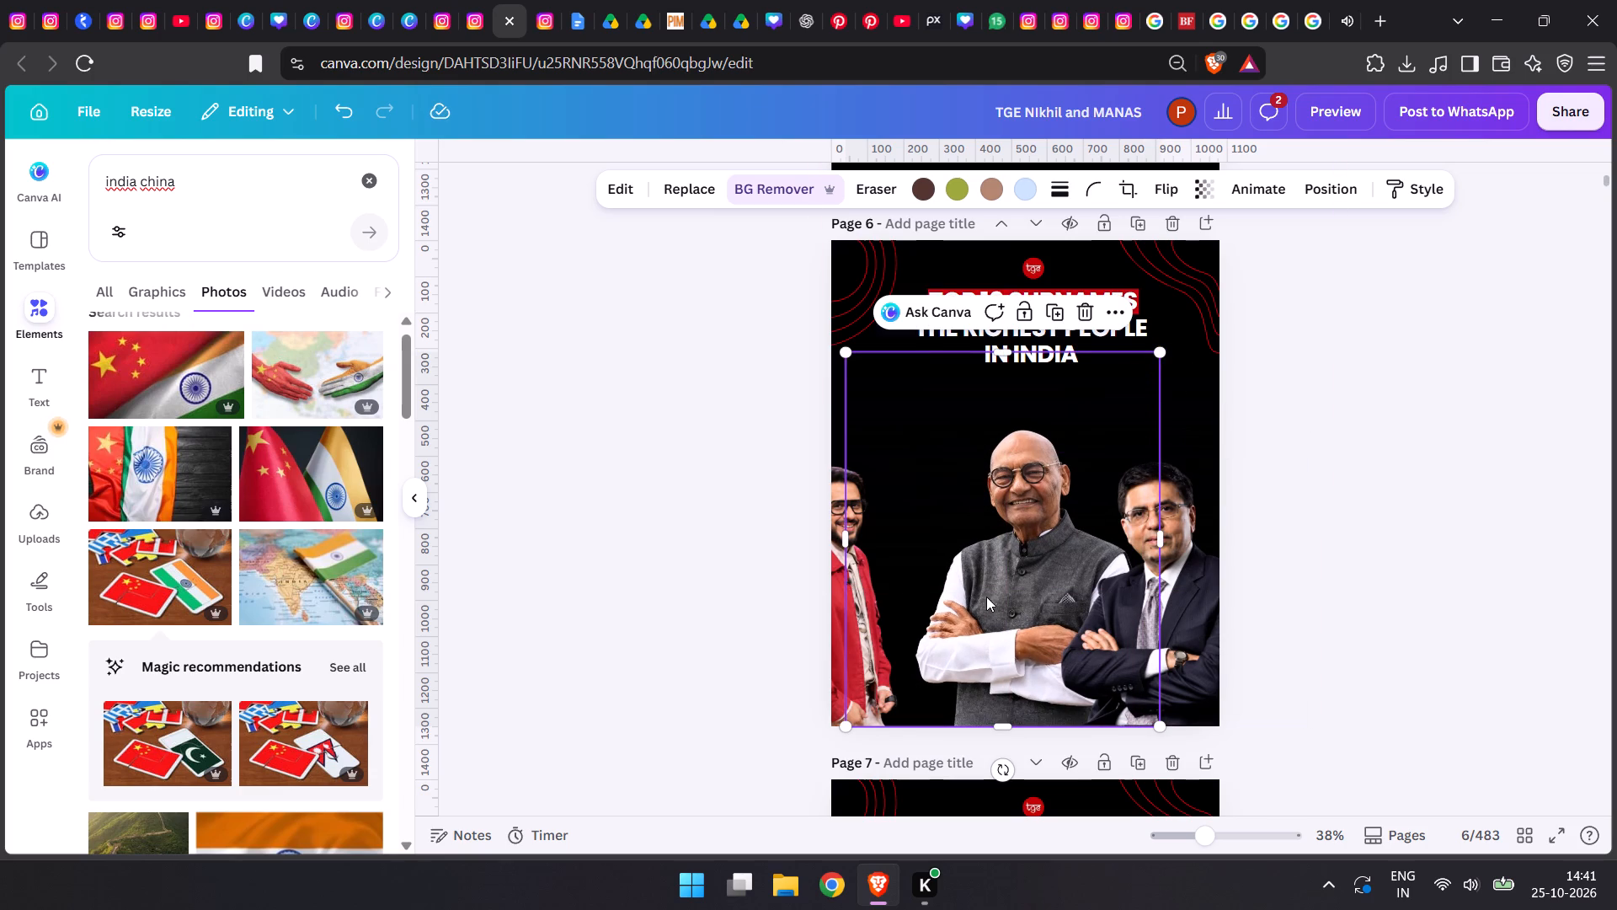
left_click_drag(979, 601, 967, 599)
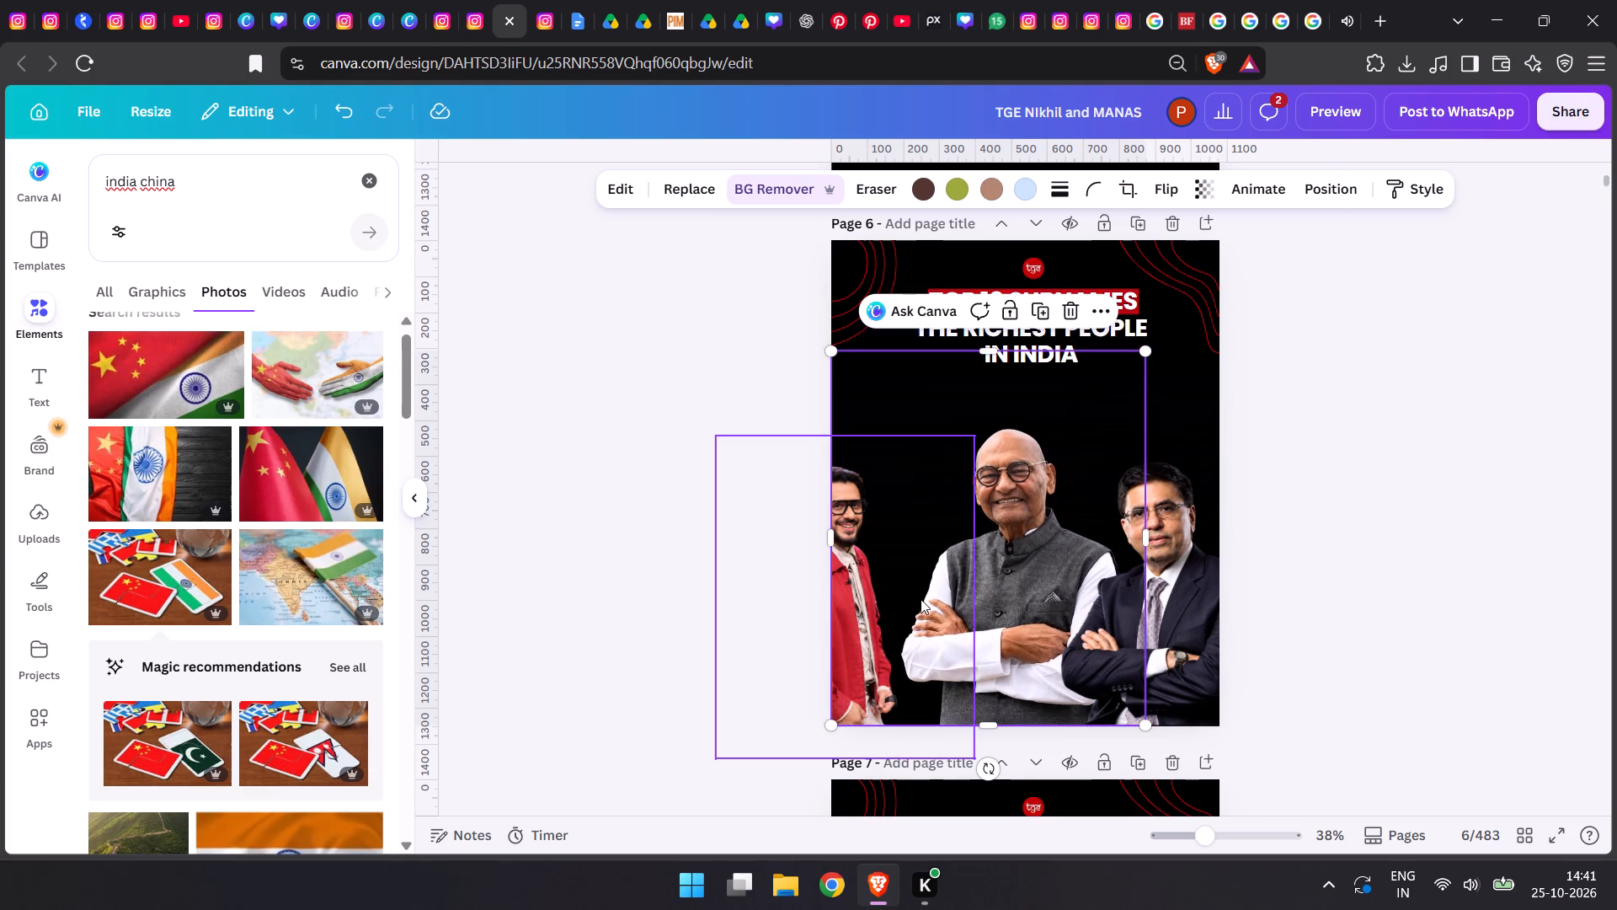
left_click(875, 616)
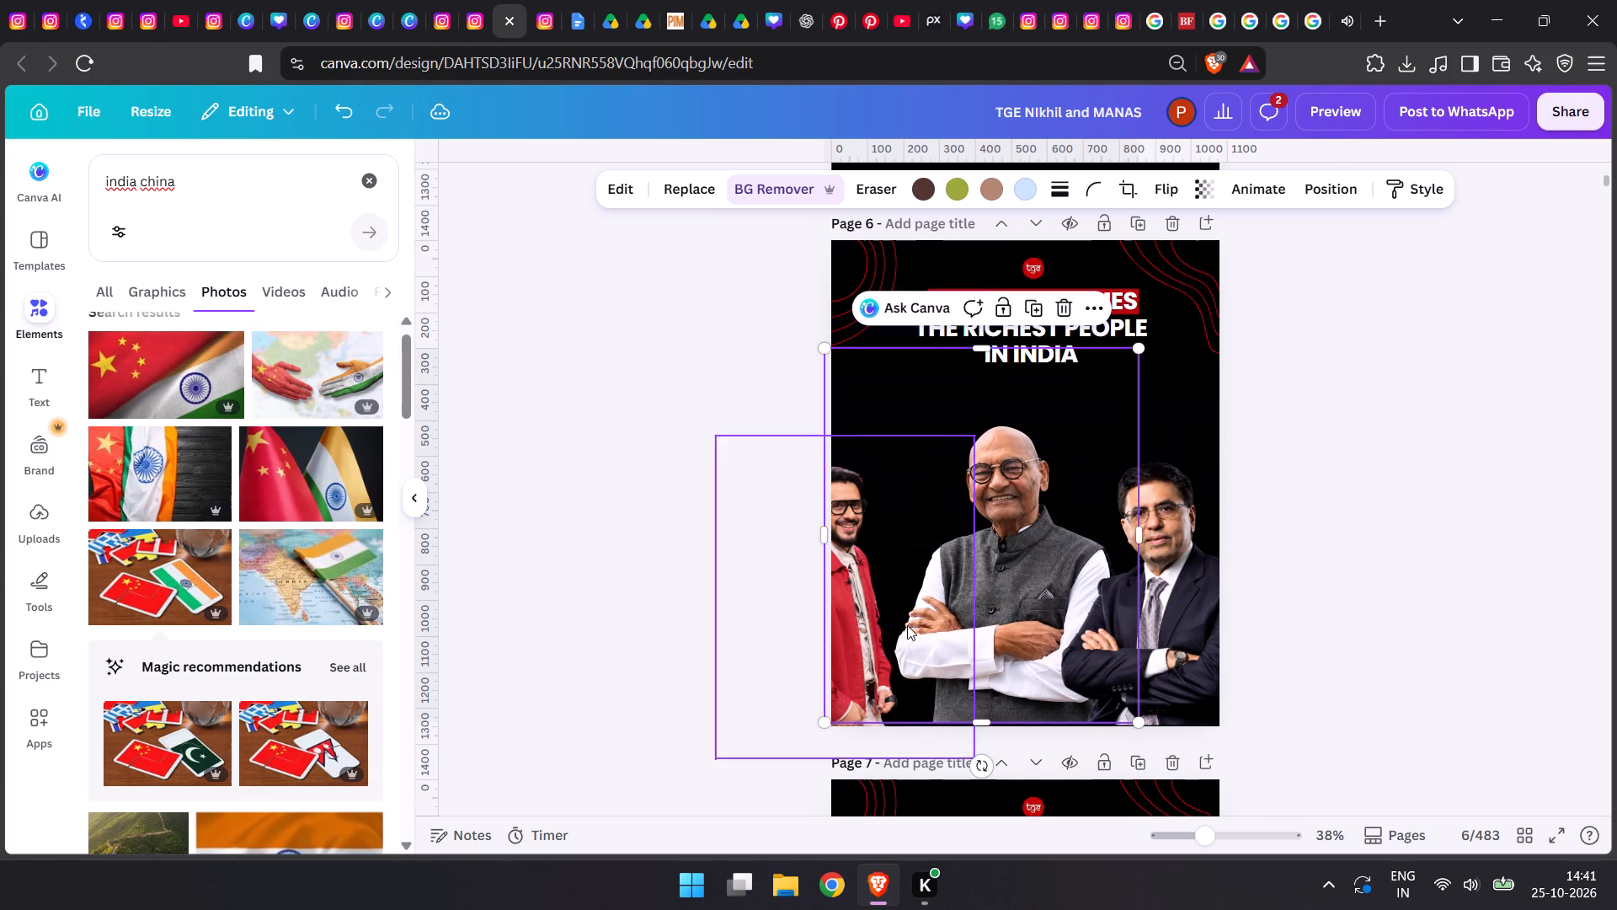
key("ctrl+bracketright")
key("ctrl+bracketright")
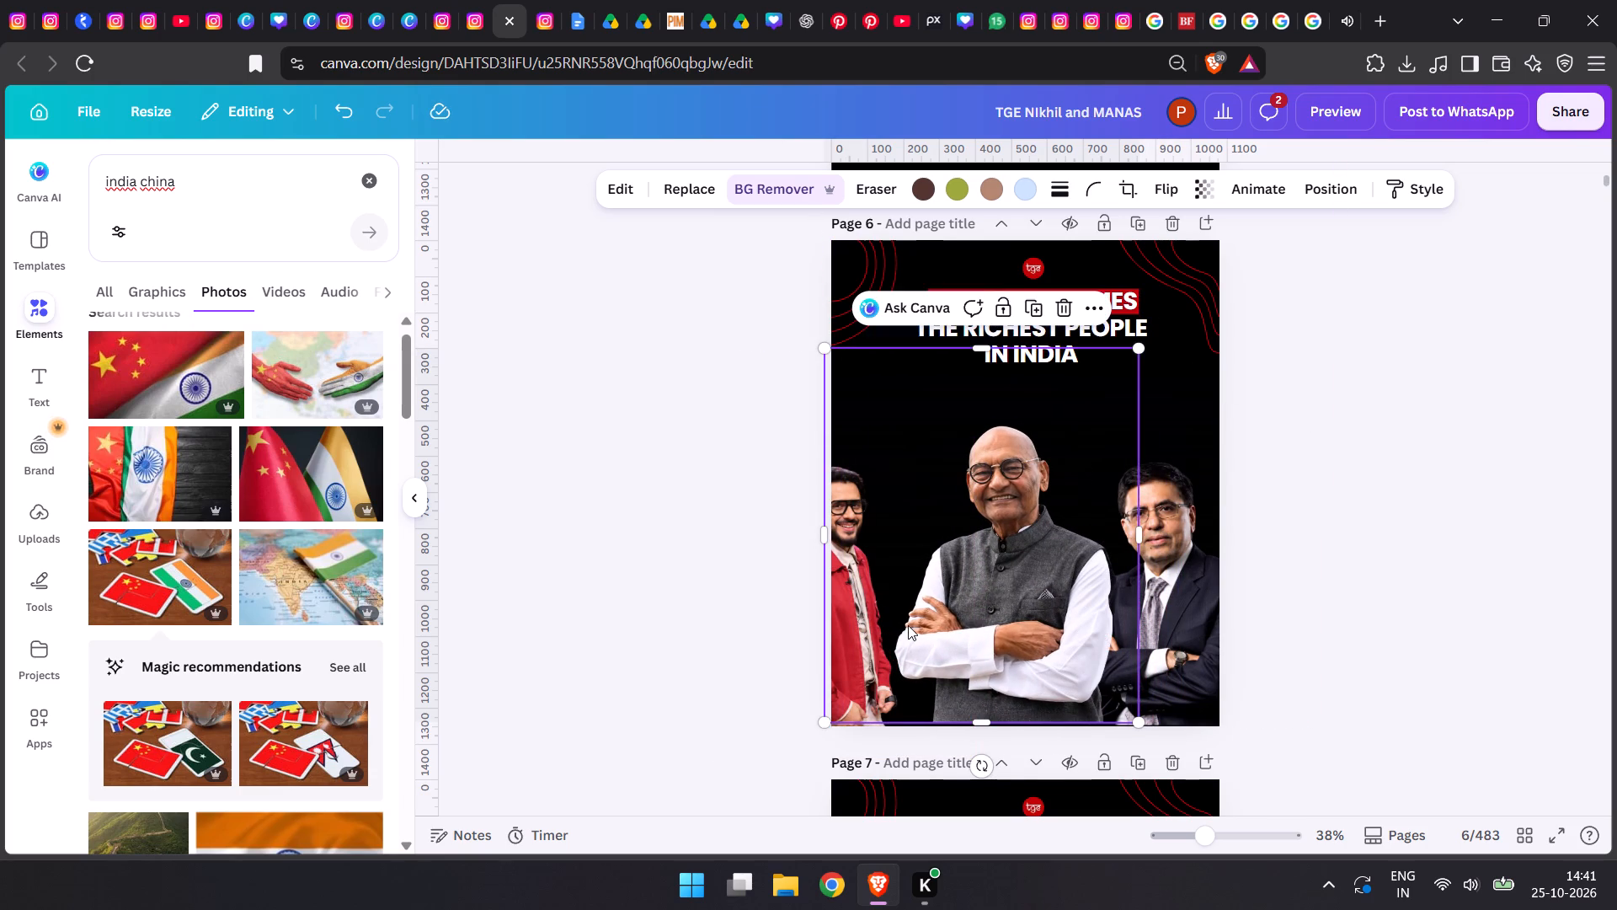
Crop the empty left side of the grey-vest man's image up to his elbow.
left_click(749, 511)
left_click(872, 507)
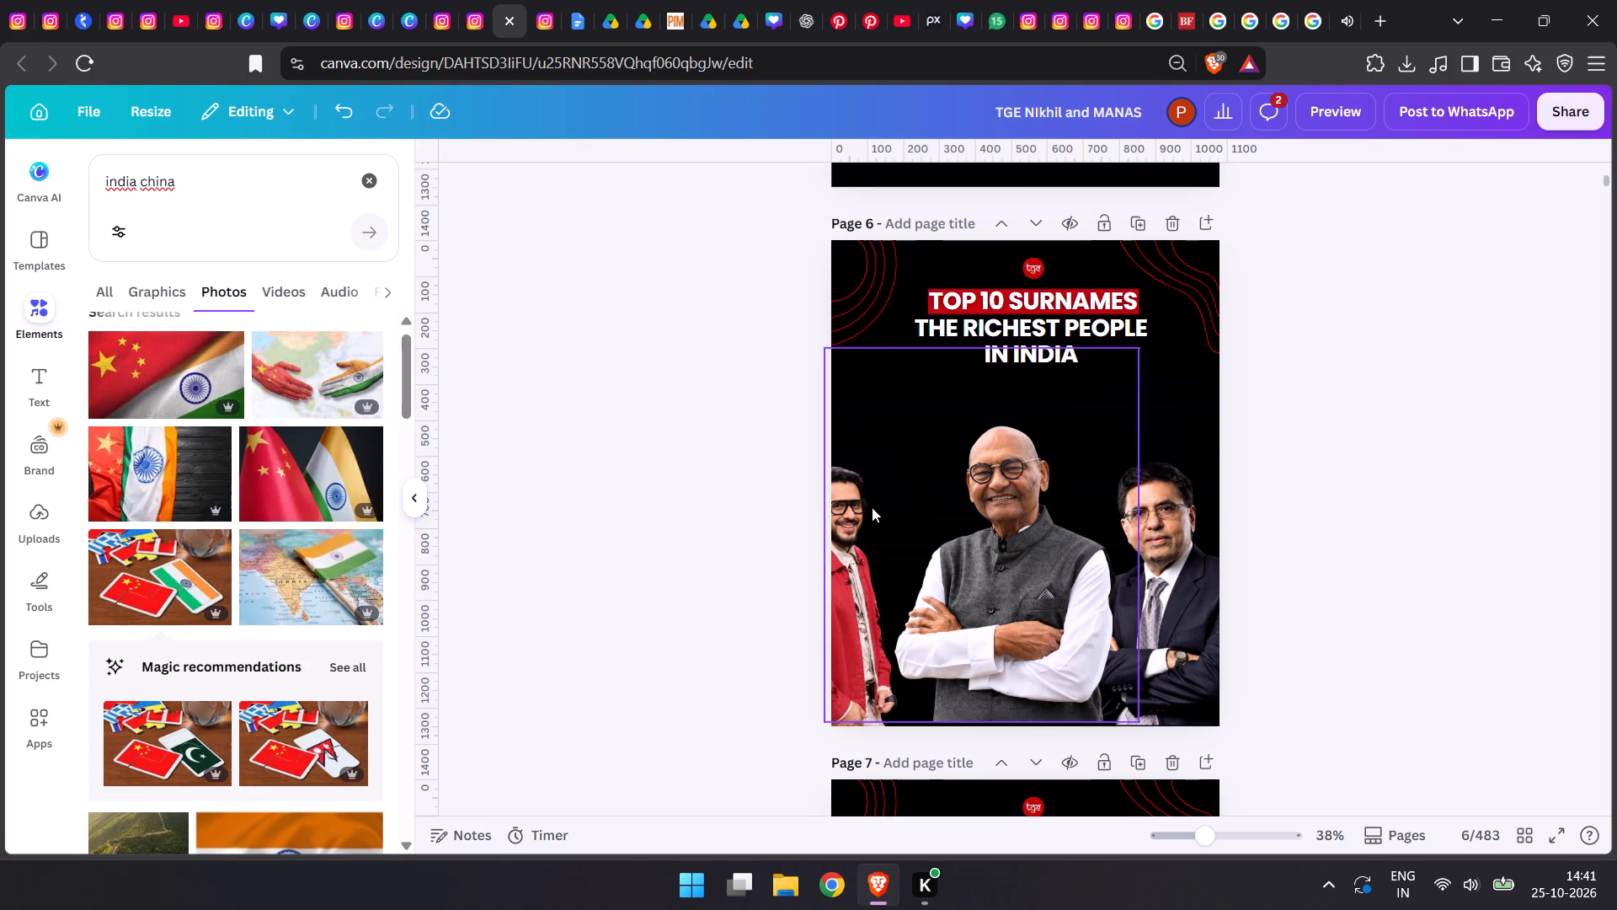
left_click_drag(827, 535, 894, 543)
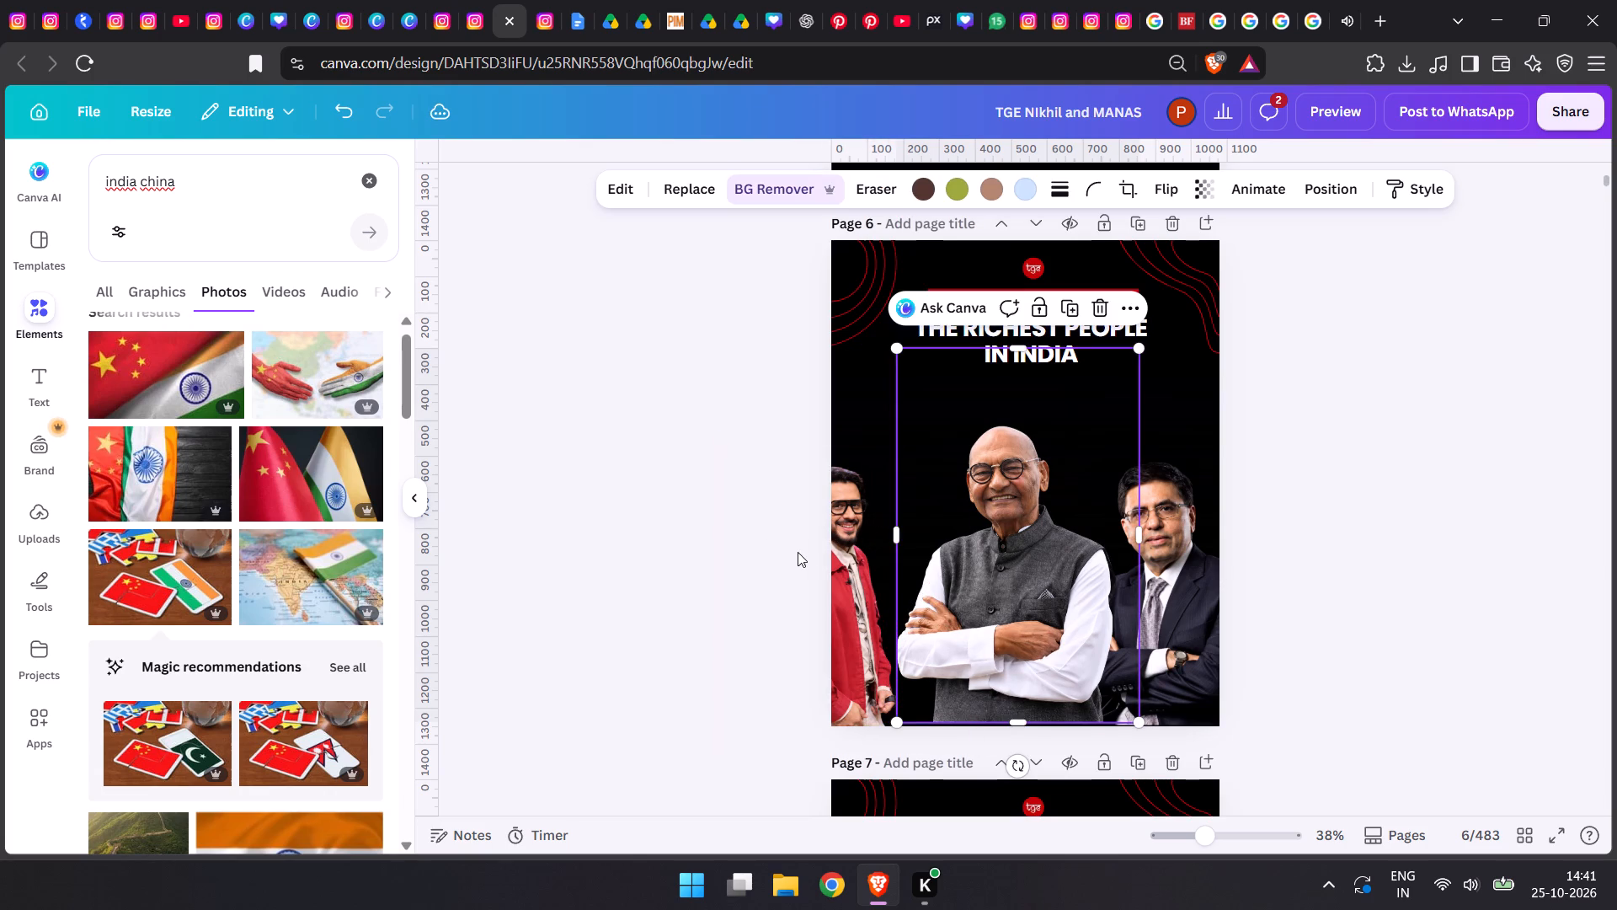
left_click(806, 554)
Enlarge the red-jacketed man to about 843 × 1,051 and tuck him behind the grey-vest man's shoulder at the page's left side.
left_click_drag(845, 585, 867, 565)
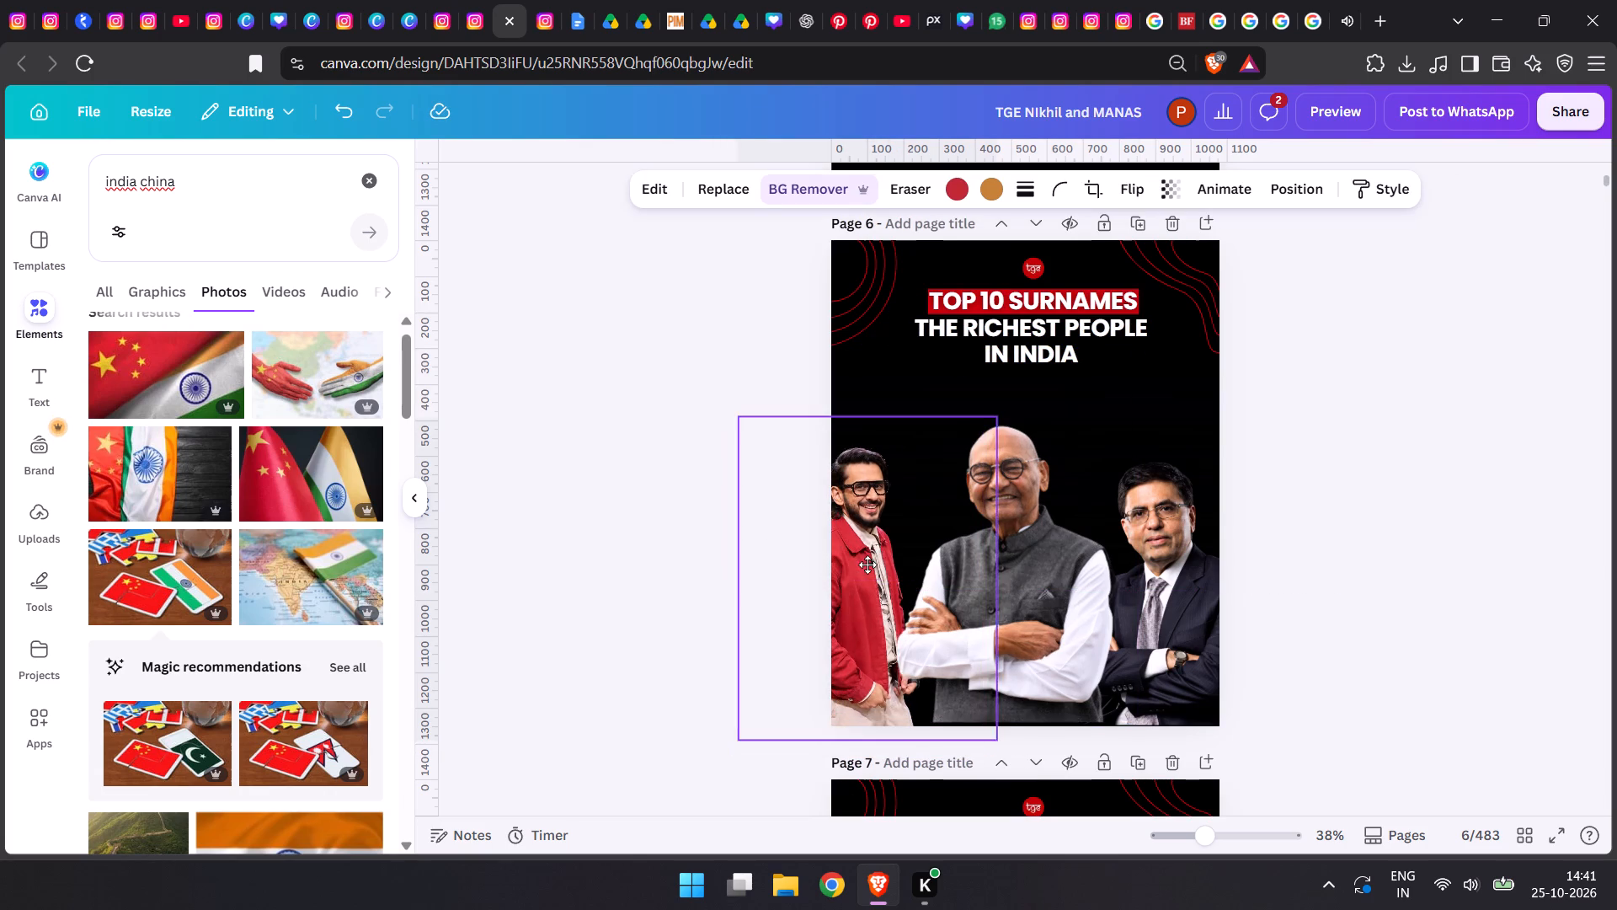
left_click_drag(867, 565, 867, 561)
left_click_drag(740, 414, 676, 374)
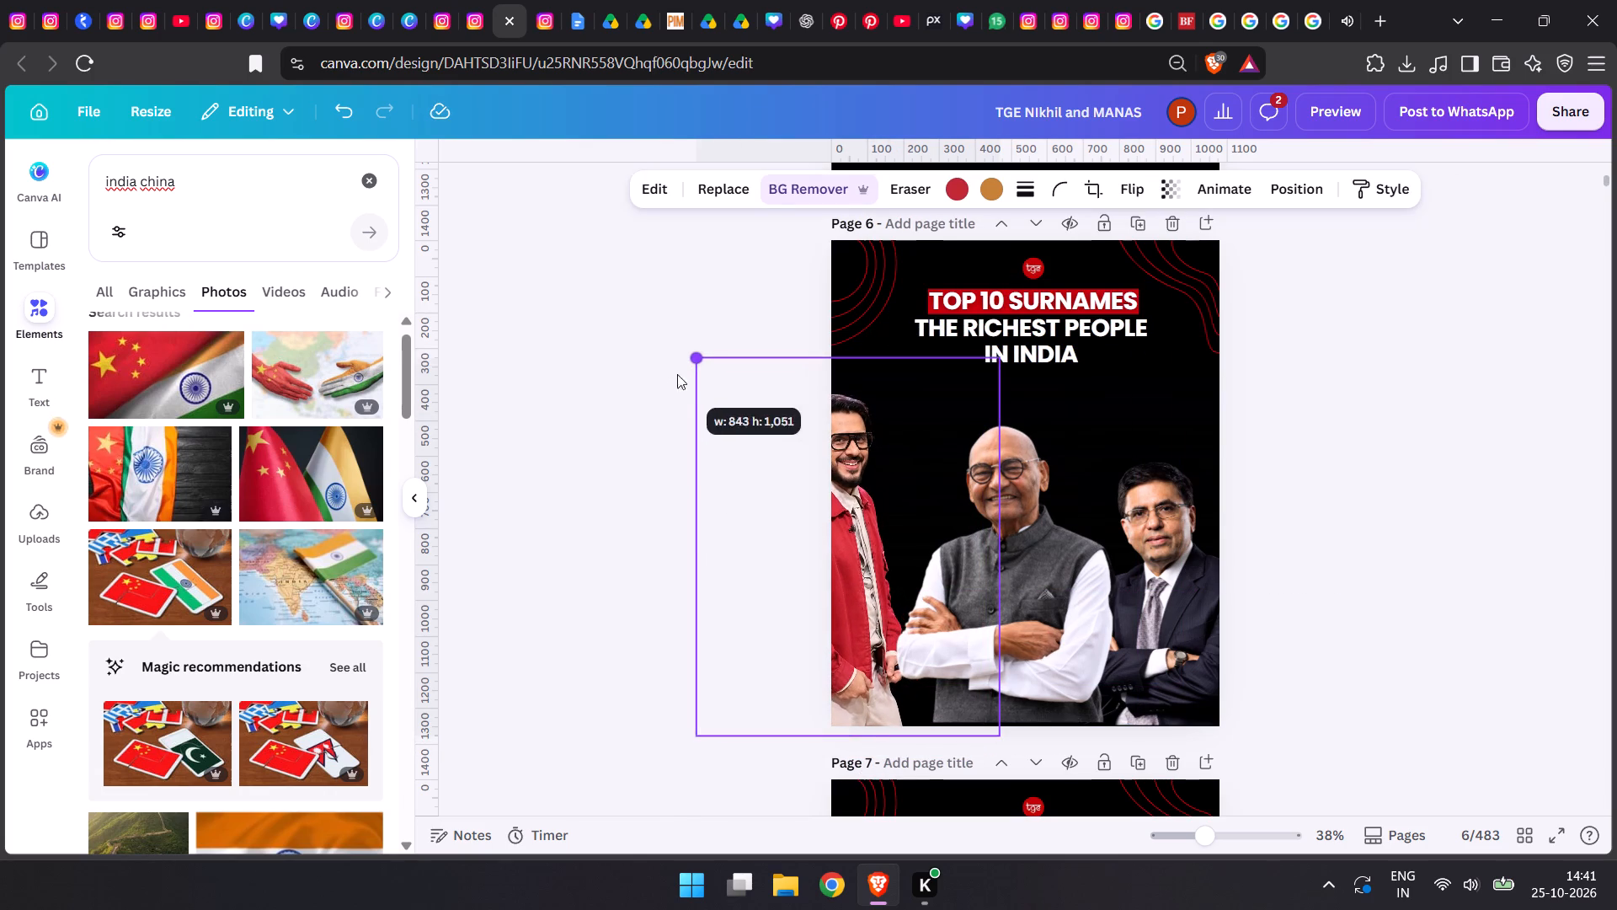
left_click_drag(863, 602, 907, 657)
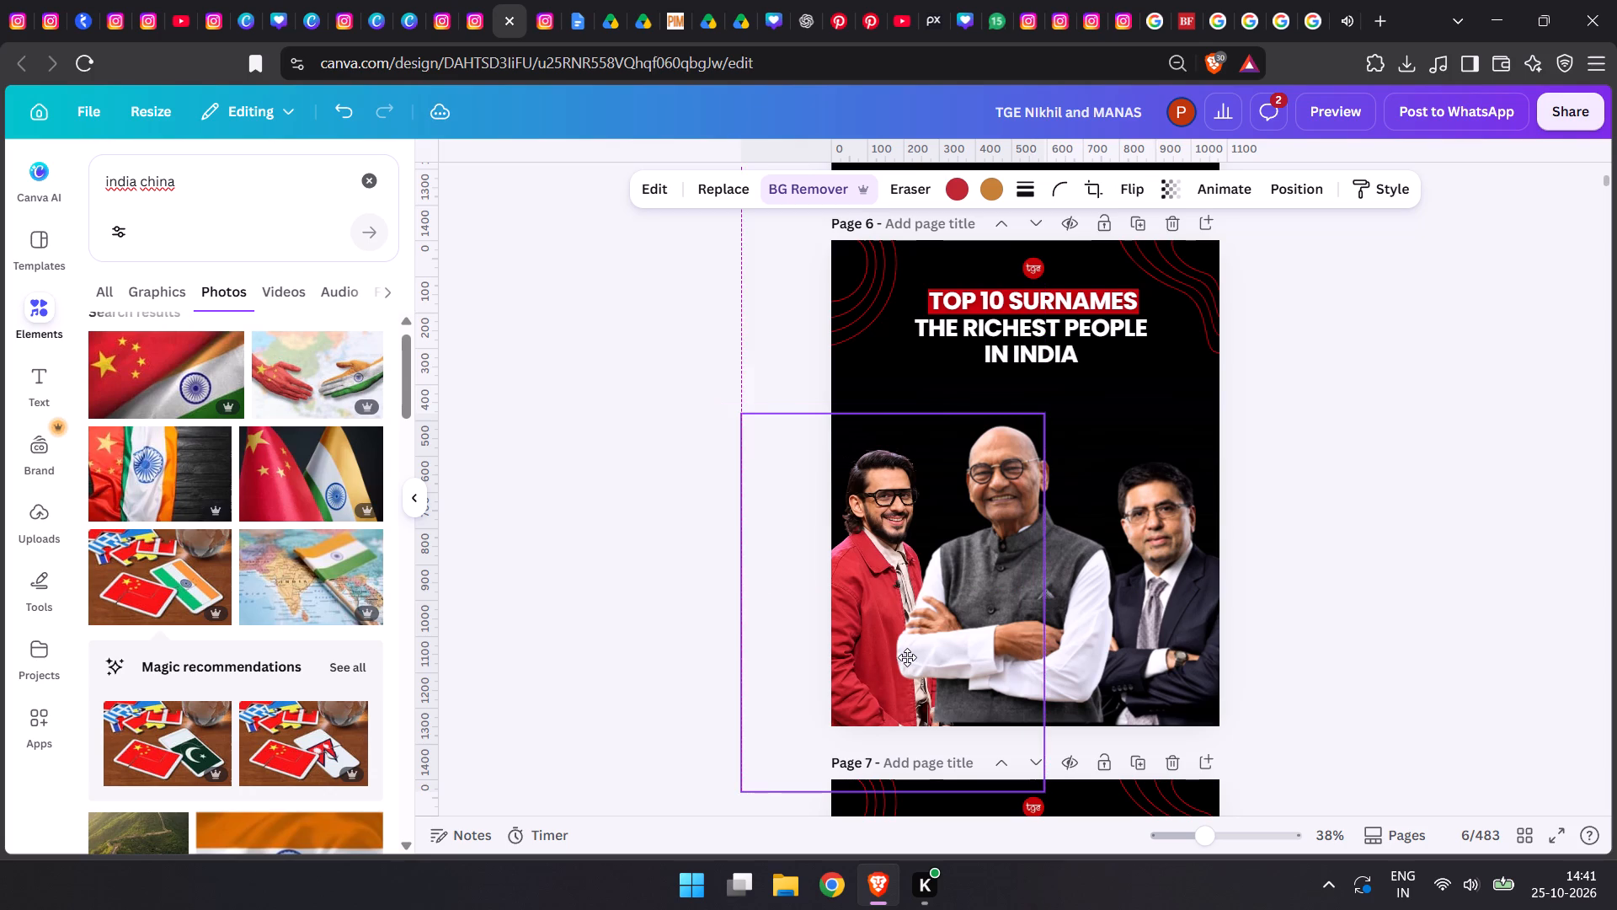
left_click_drag(907, 657, 904, 657)
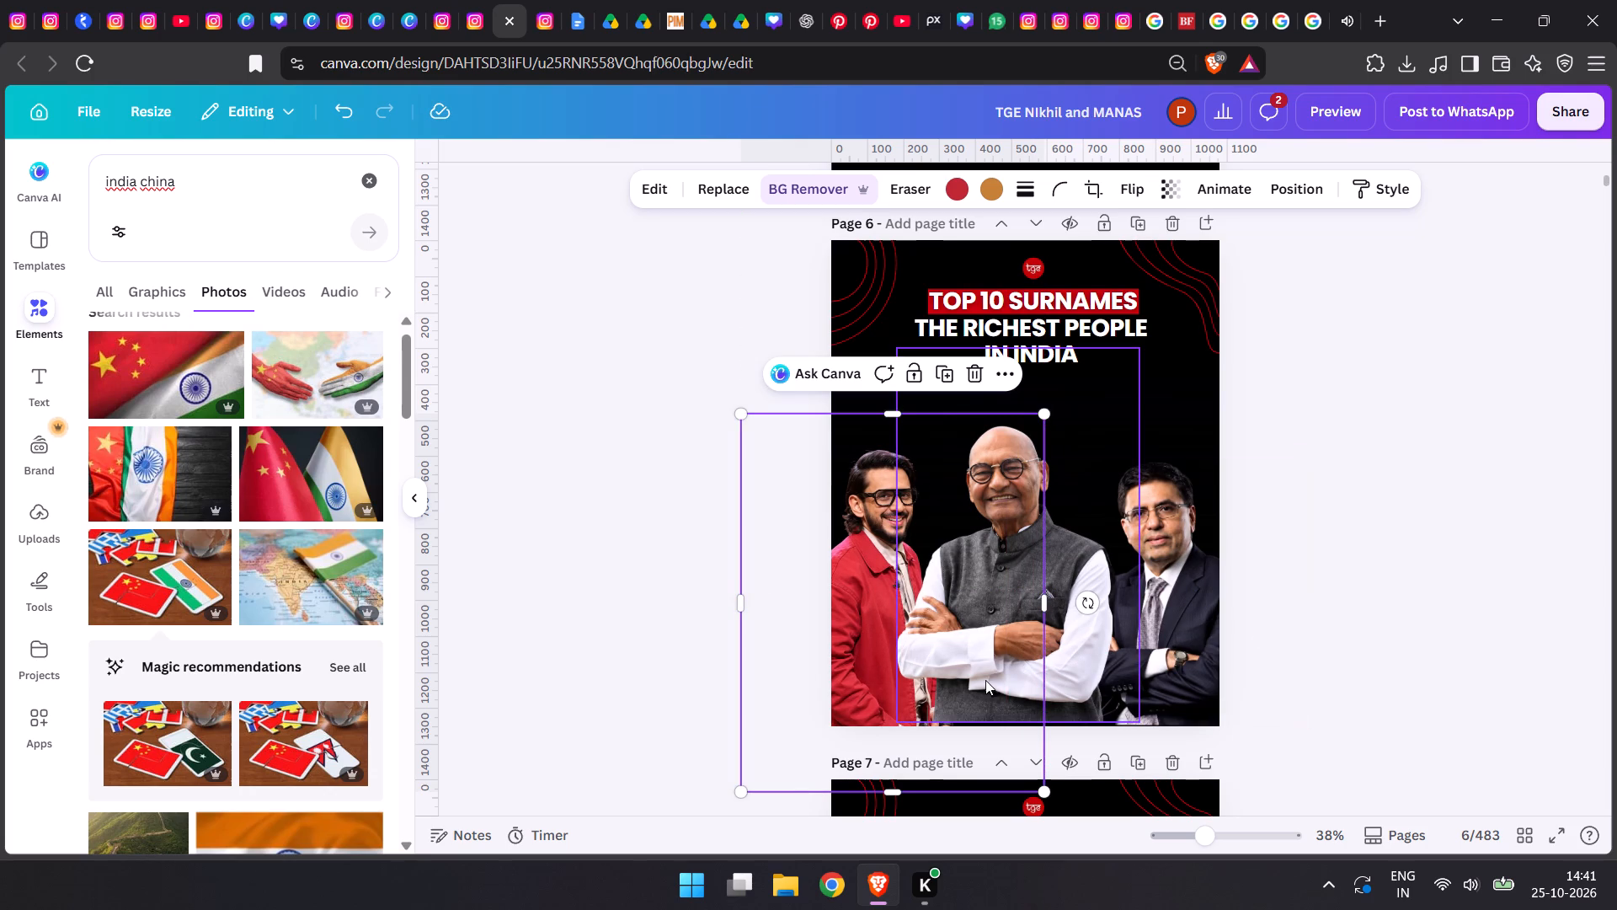
Lower and slightly enlarge the grey-vest man, keeping him centred between the other two portraits with his base past the page bottom.
left_click_drag(985, 680, 994, 674)
double_click(562, 555)
left_click_drag(1007, 576, 1011, 591)
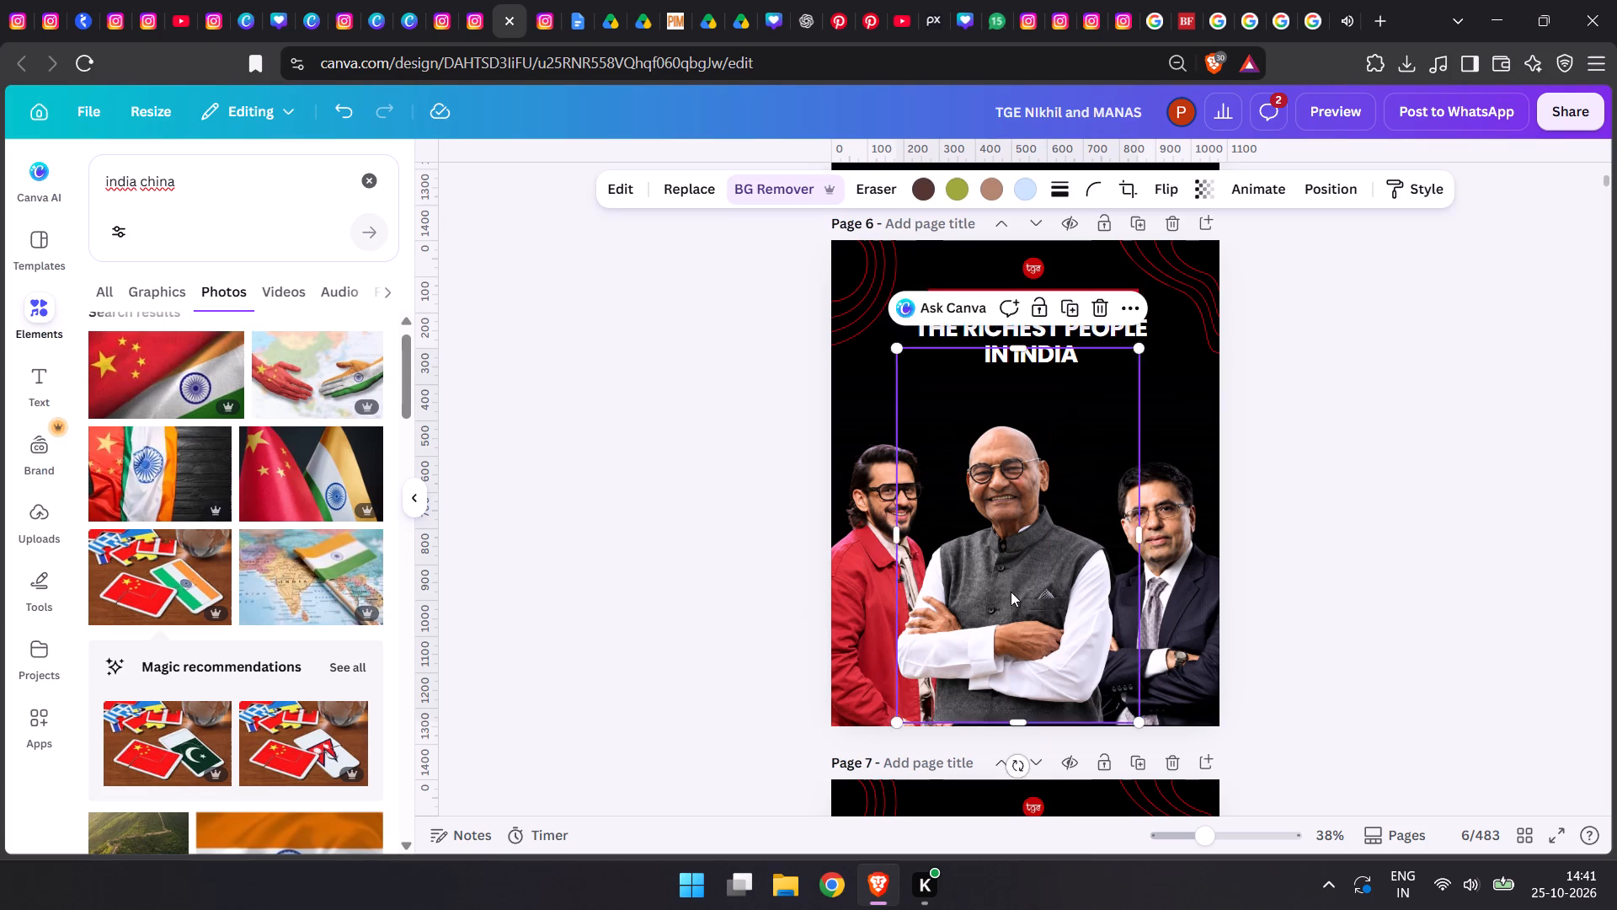
left_click_drag(1011, 591, 1012, 592)
left_click_drag(902, 363, 875, 348)
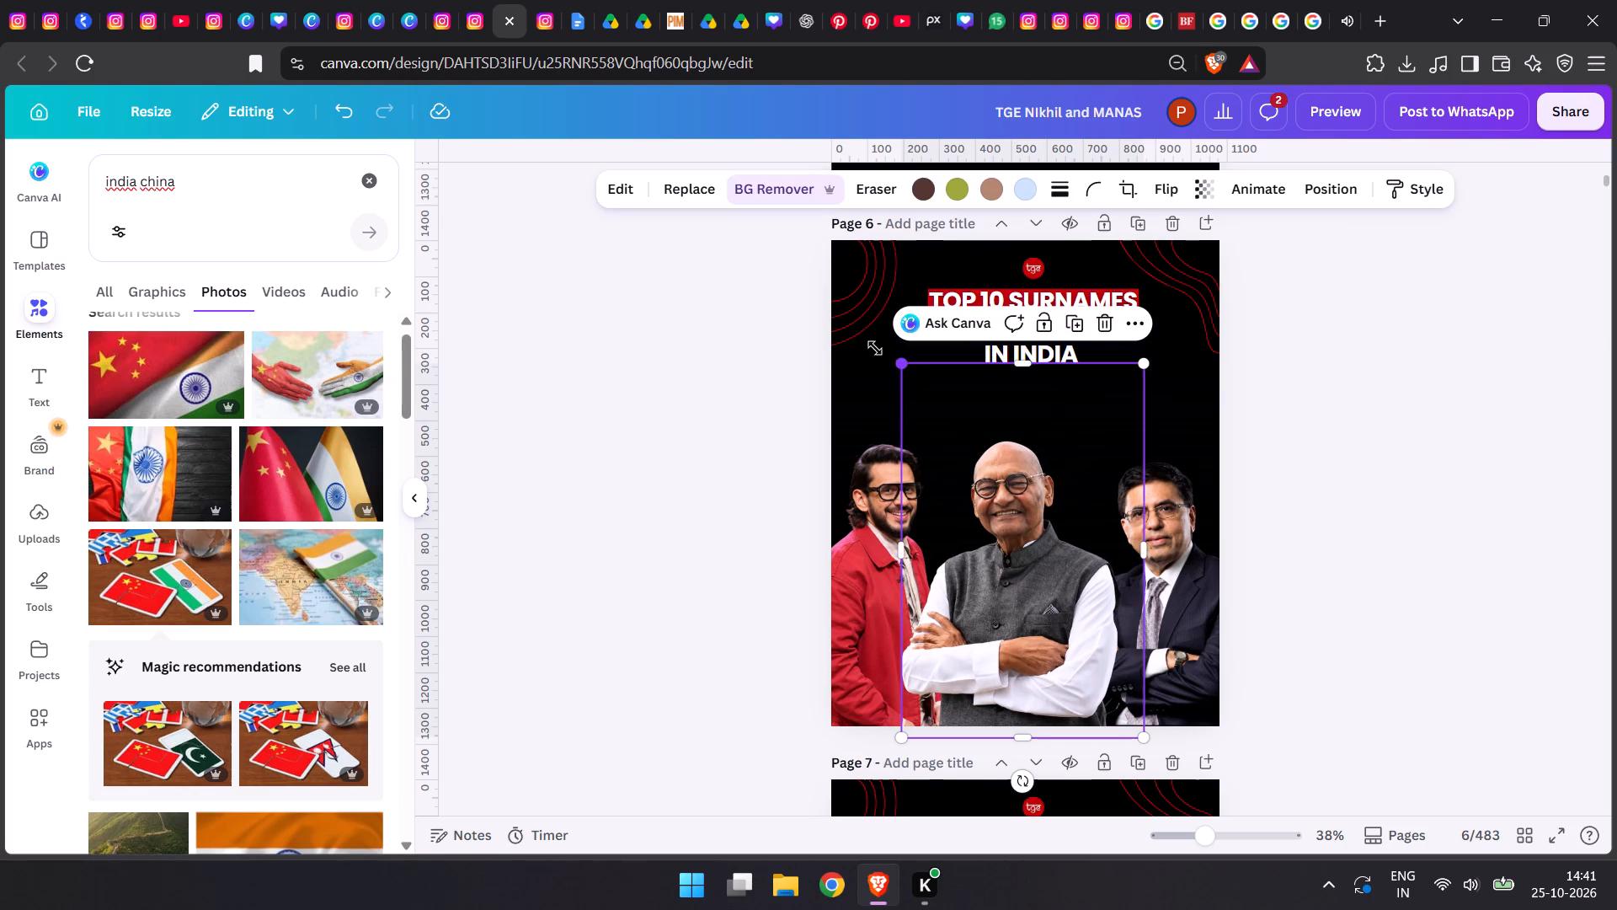
left_click_drag(875, 348, 874, 348)
left_click(1025, 662)
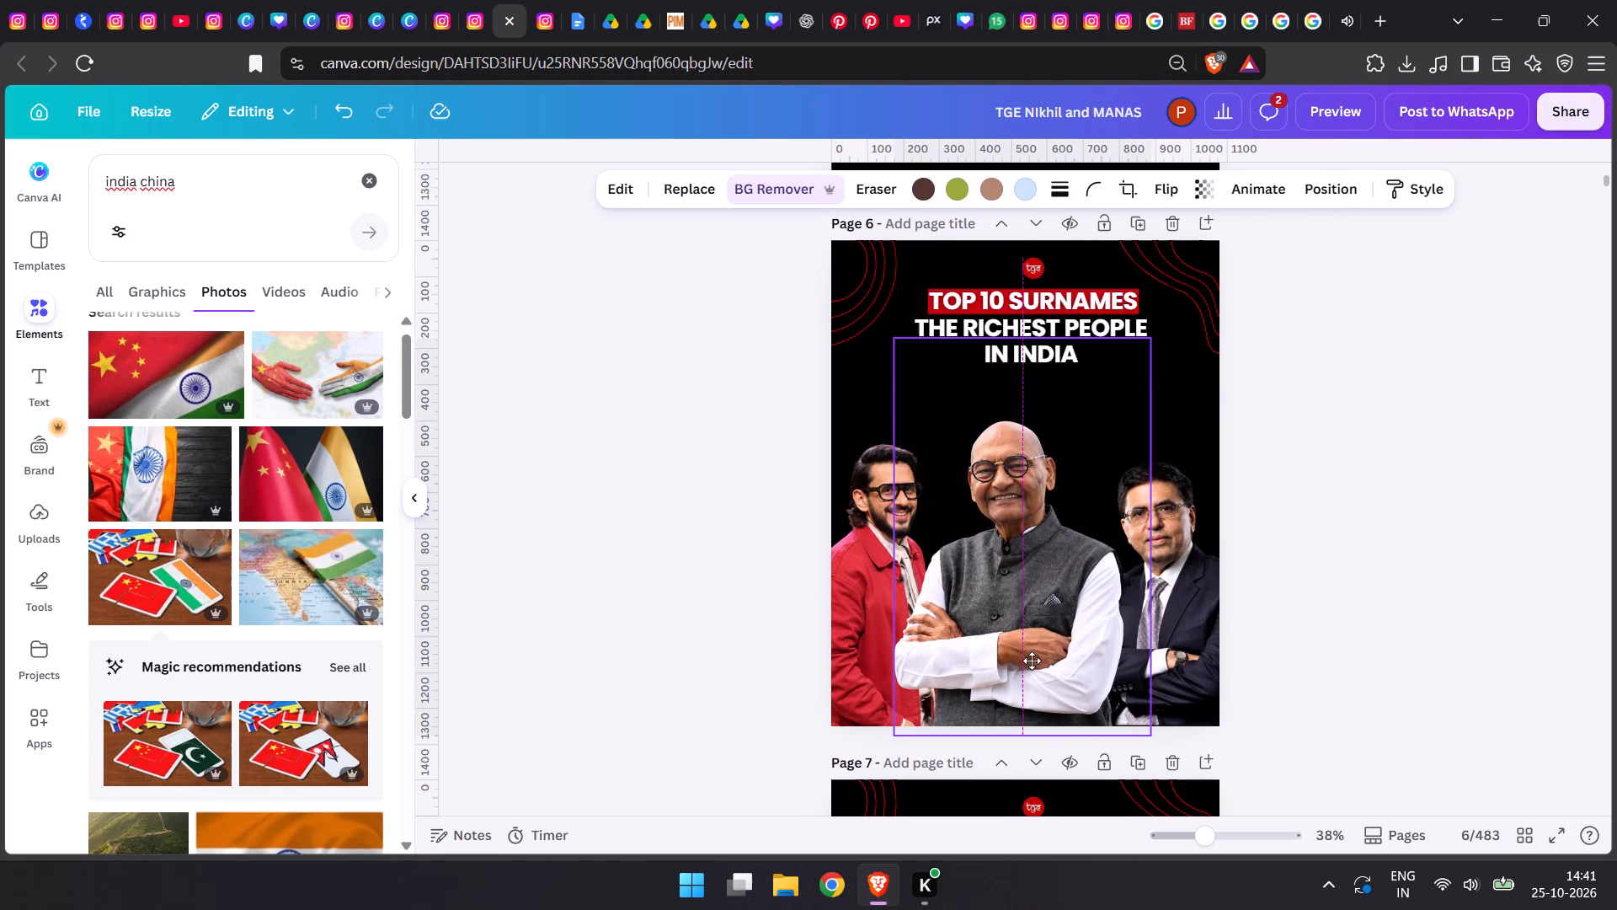
Enlarge the suited man slightly from his image's upper outer corner.
left_click(1202, 635)
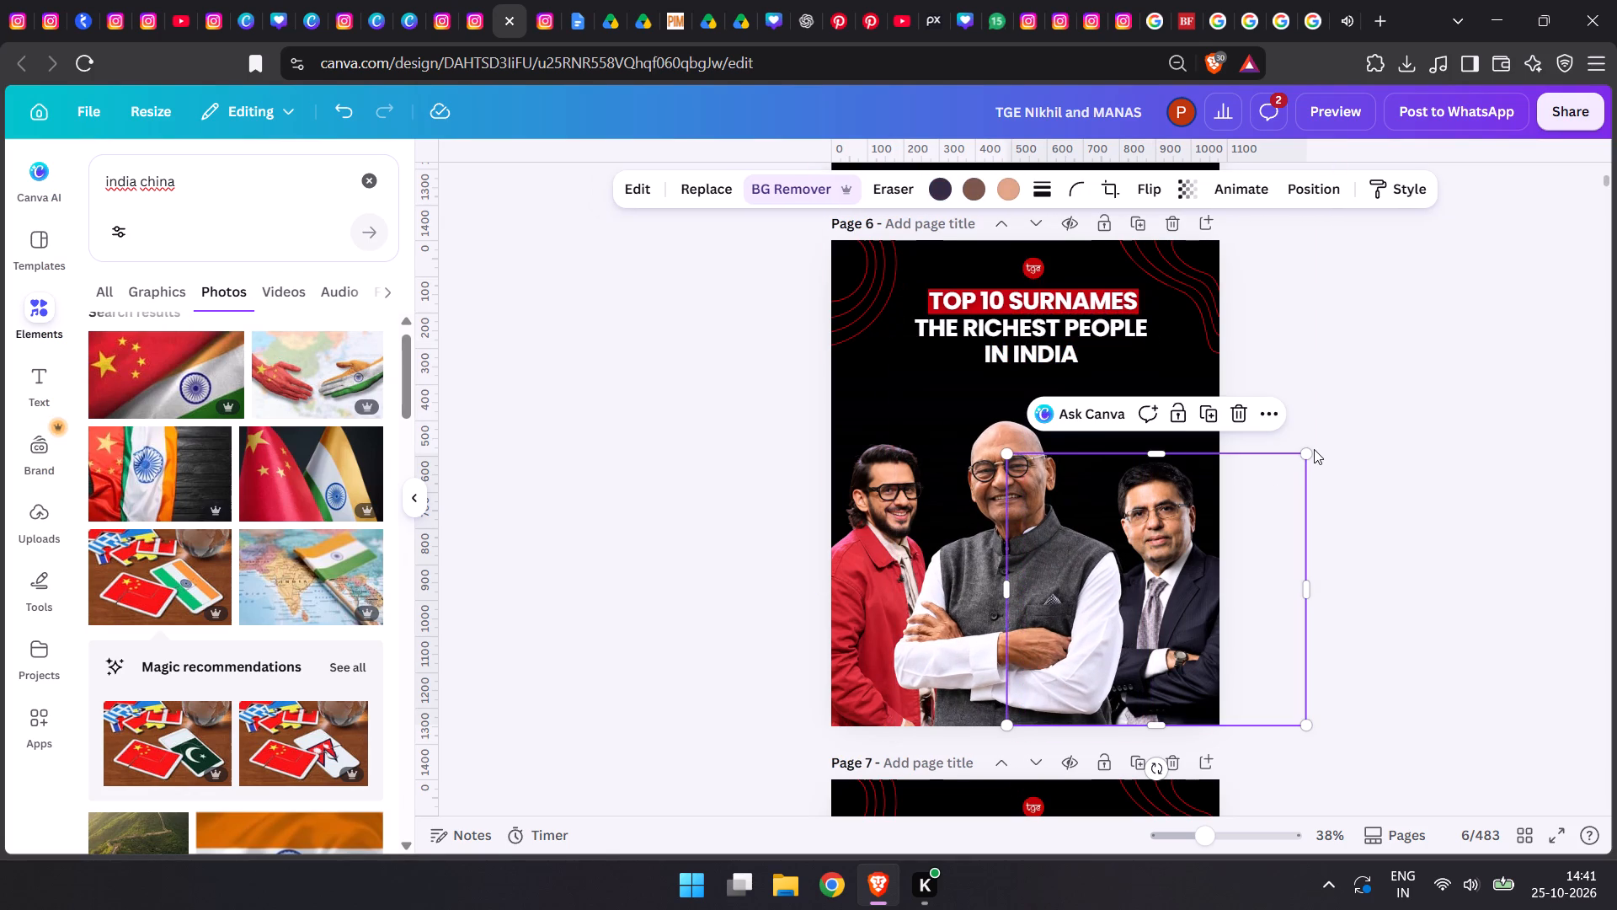
left_click_drag(1302, 452, 1320, 437)
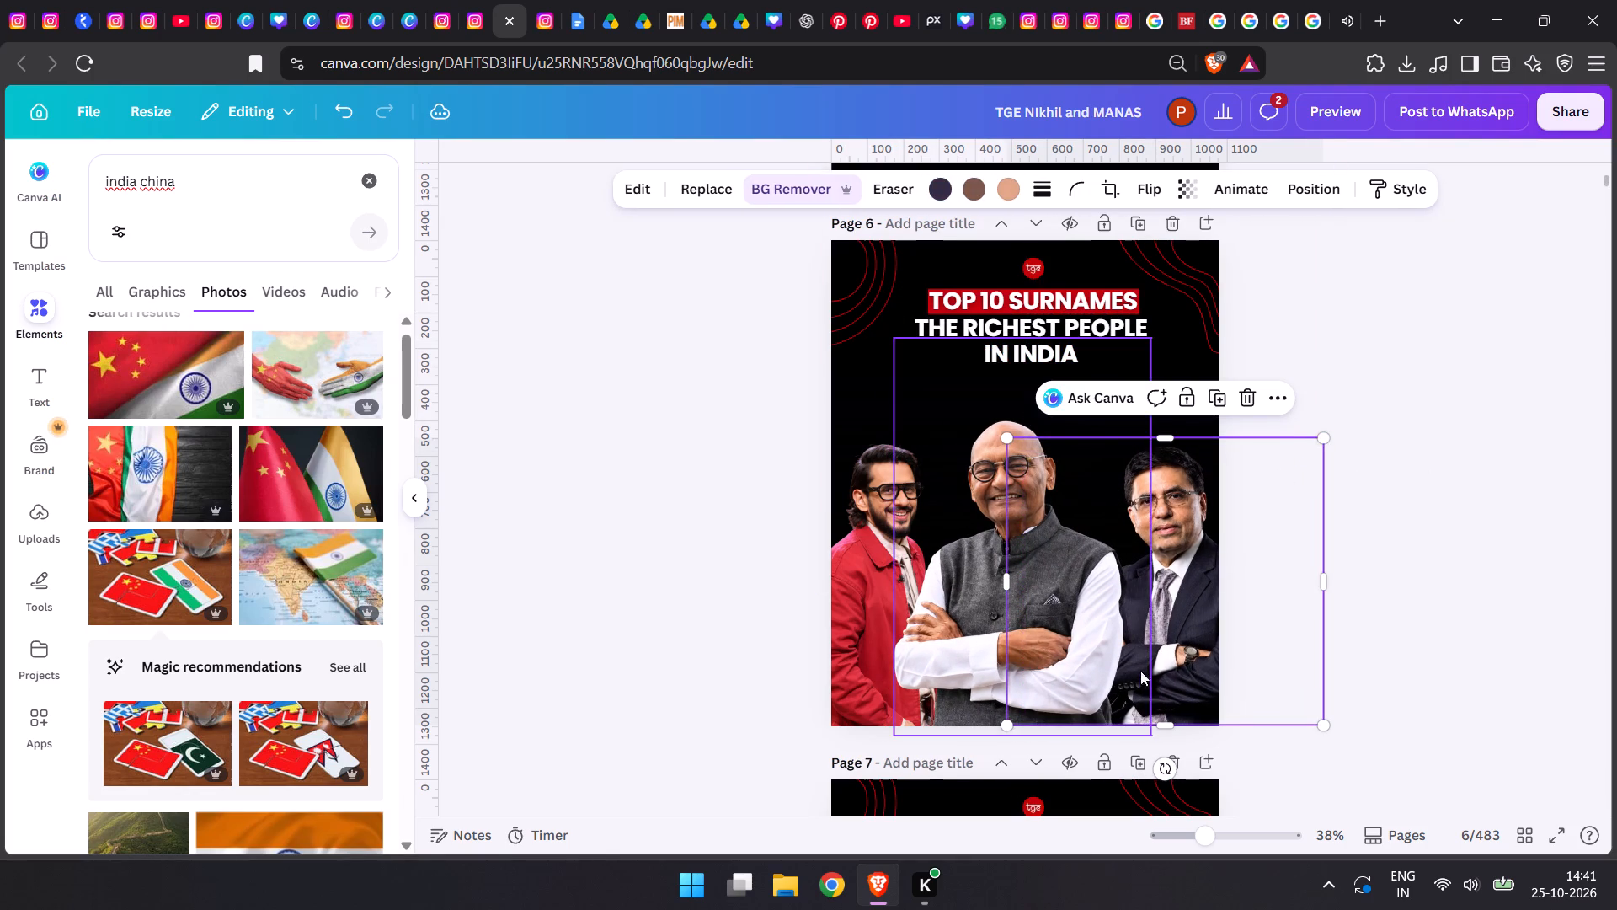
Enlarge the red-jacketed man slightly and raise him so his head sits nearly level with the grey-vest man's.
left_click(868, 584)
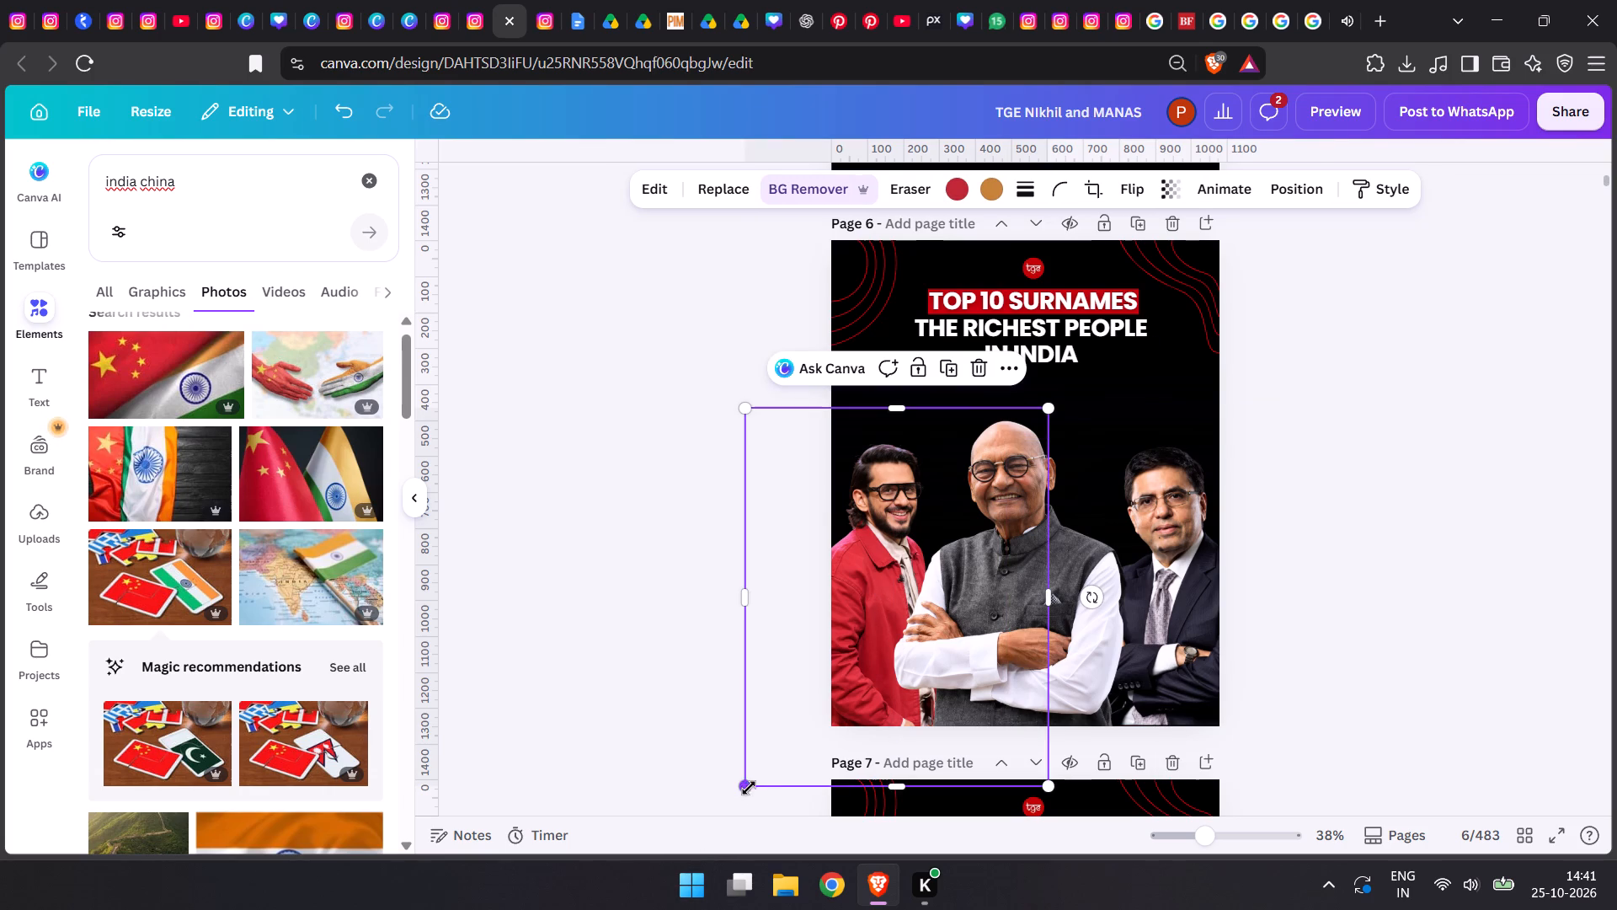
left_click_drag(745, 784, 734, 806)
left_click_drag(865, 615, 873, 612)
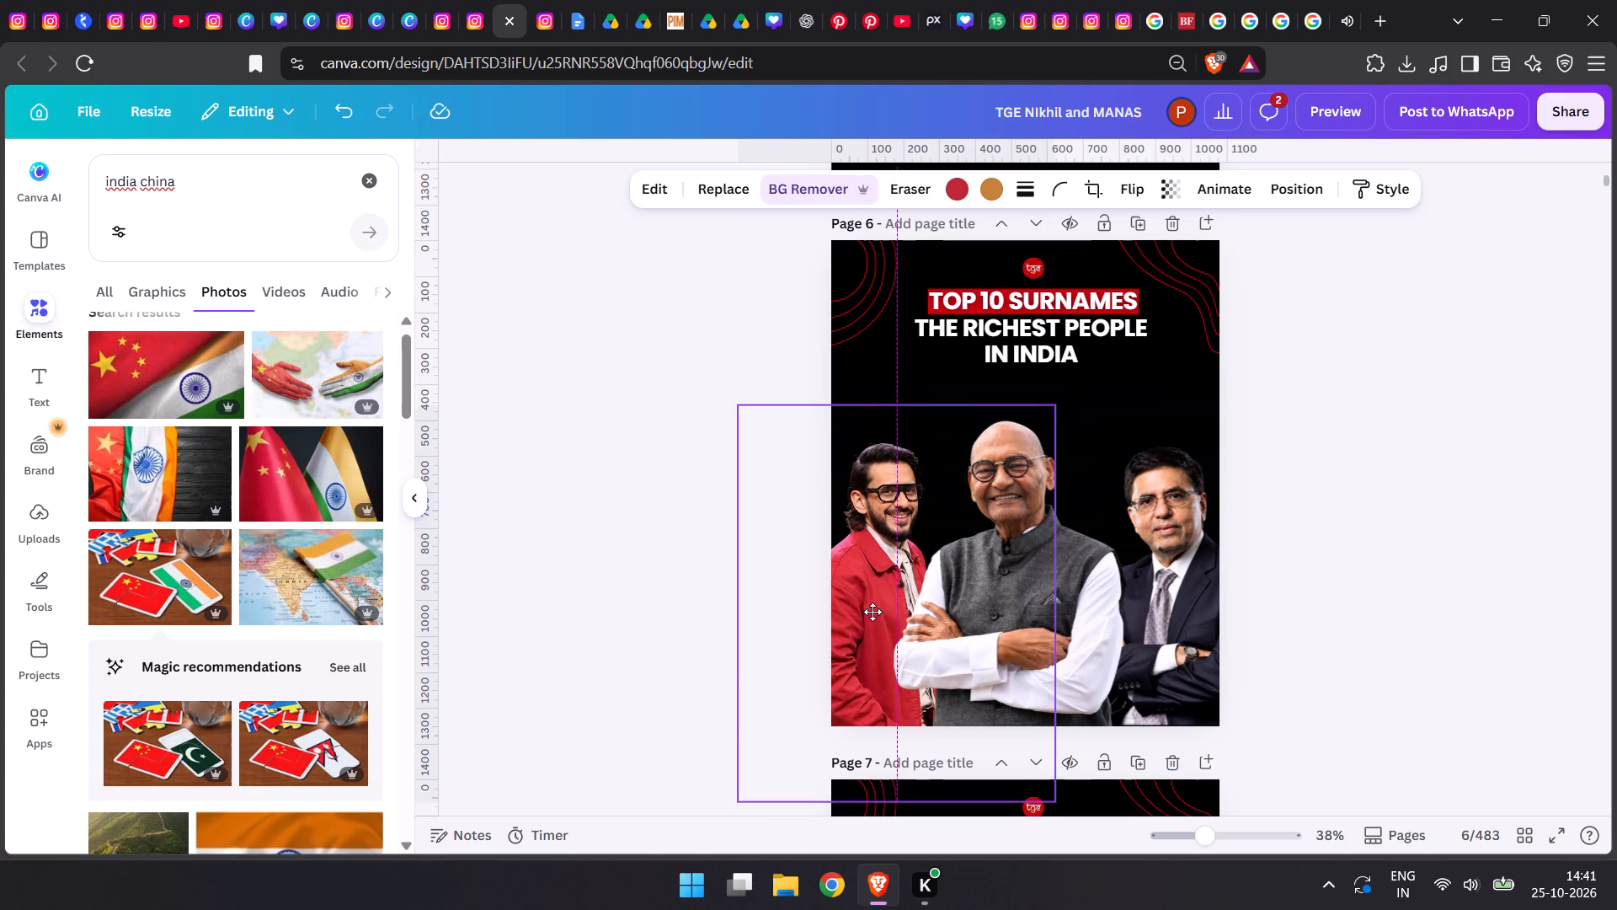
left_click_drag(873, 612, 873, 602)
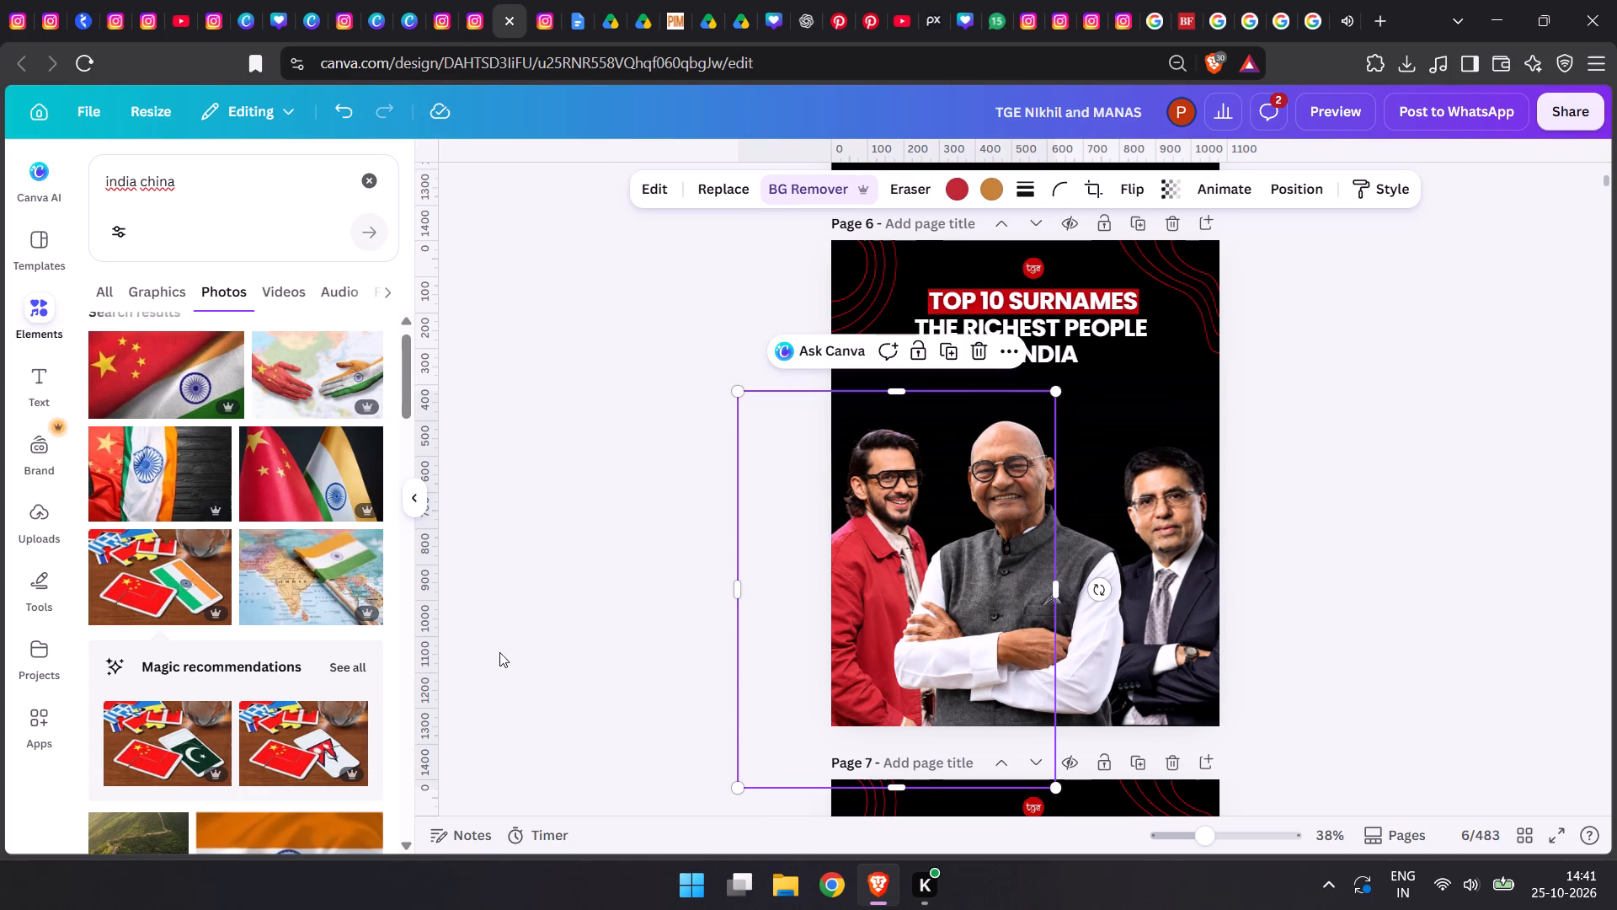
double_click(533, 630)
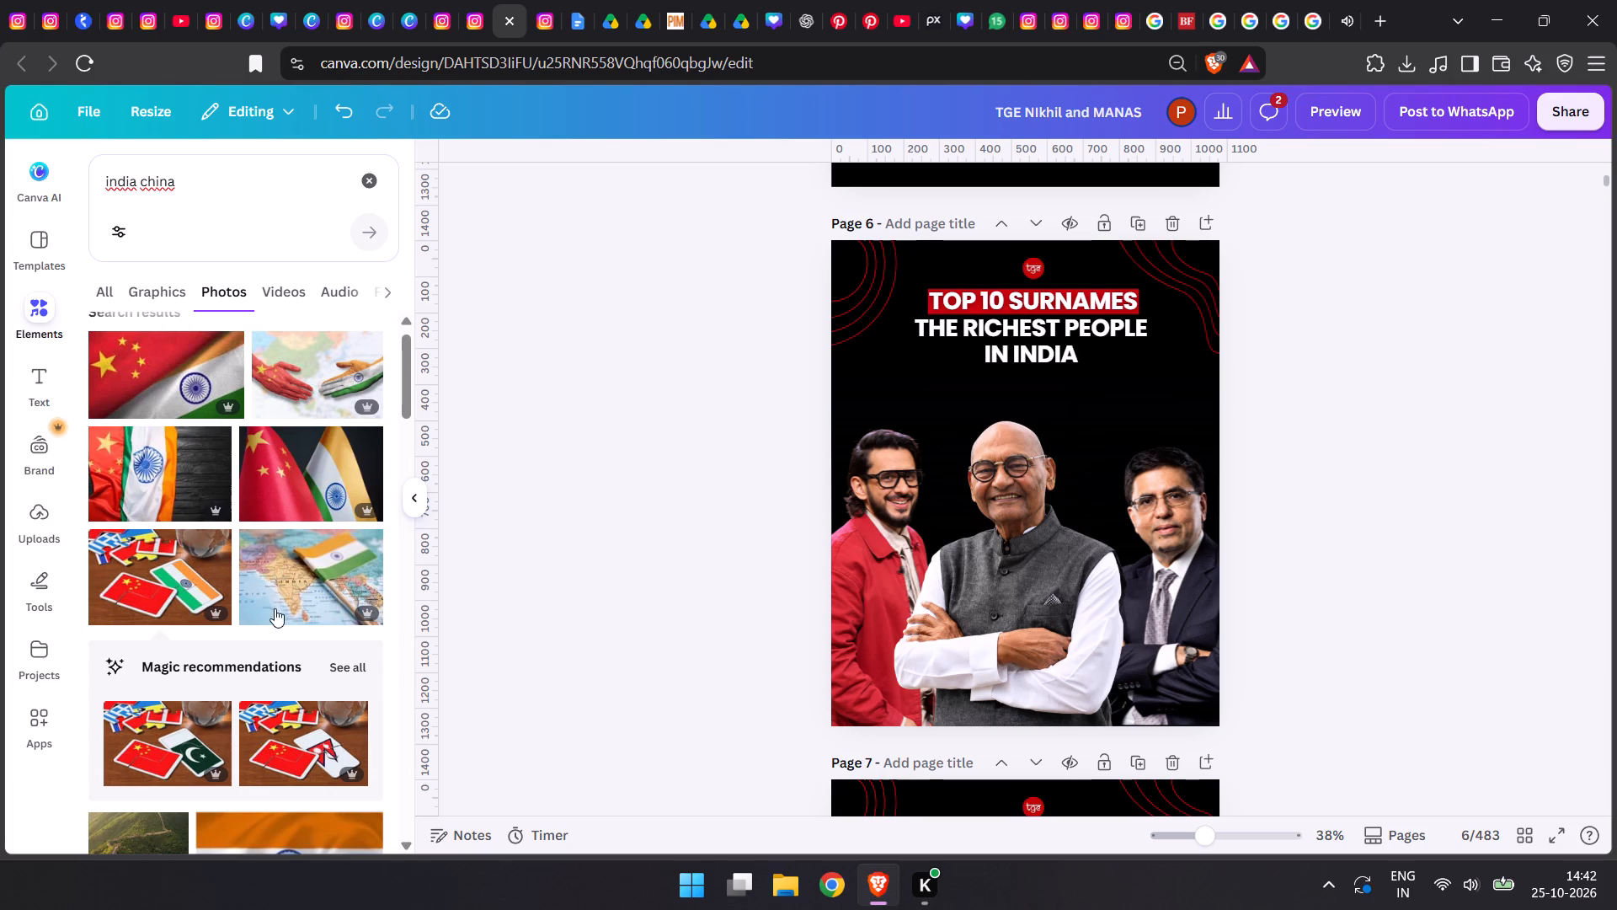
Shift the grey-vest man toward the suited man so he stands centred beneath the headline.
left_click_drag(986, 654, 1001, 654)
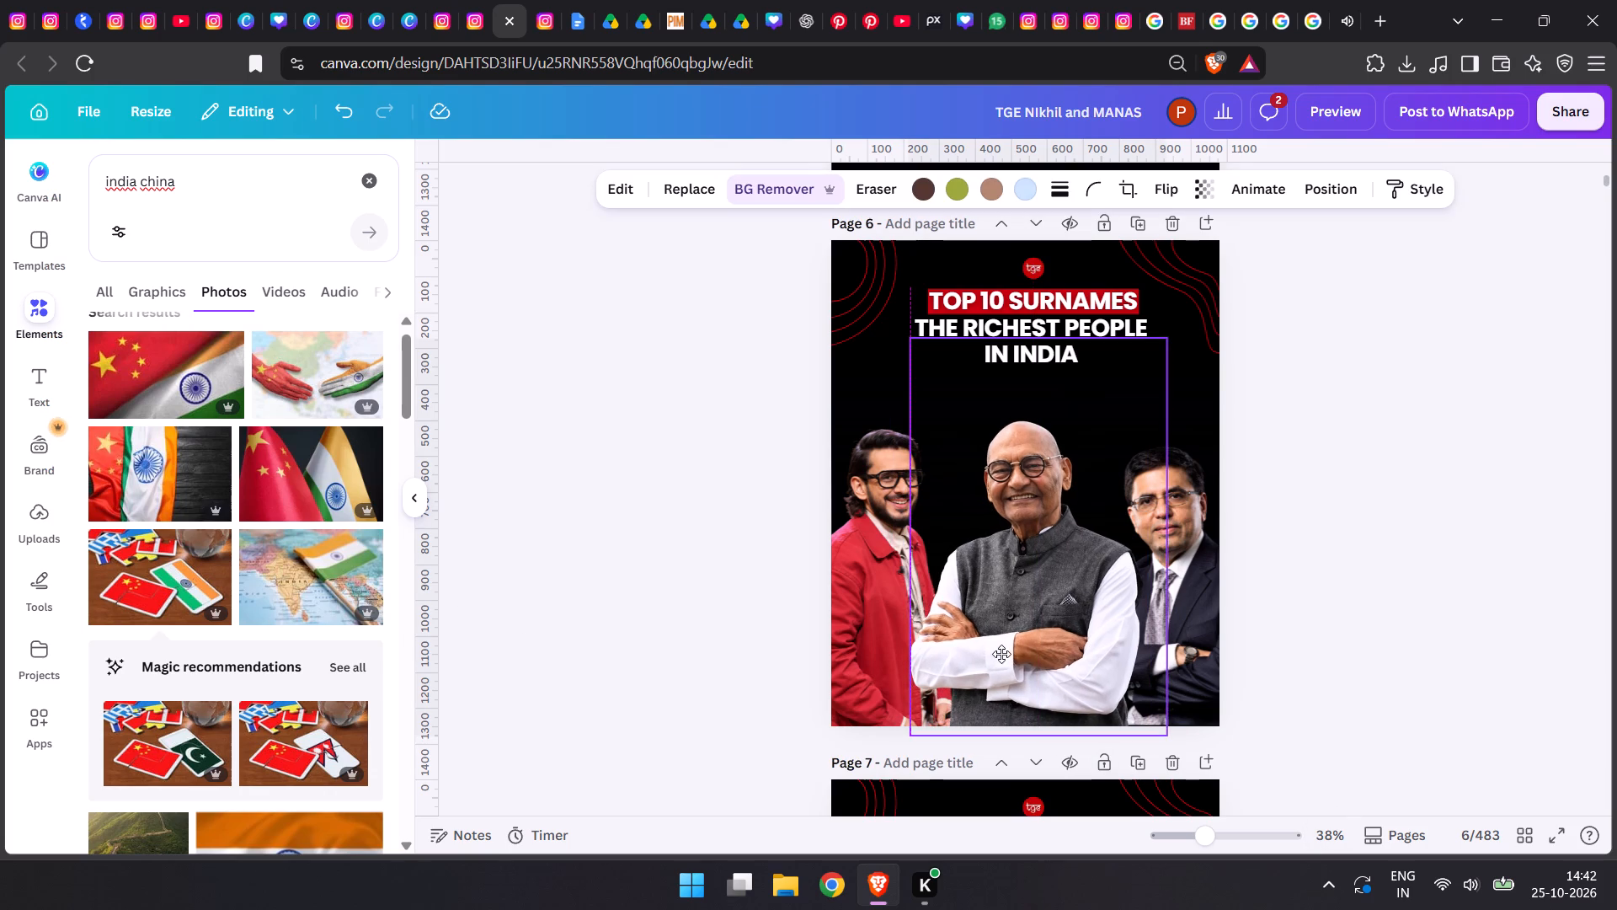
left_click_drag(1001, 654, 1010, 652)
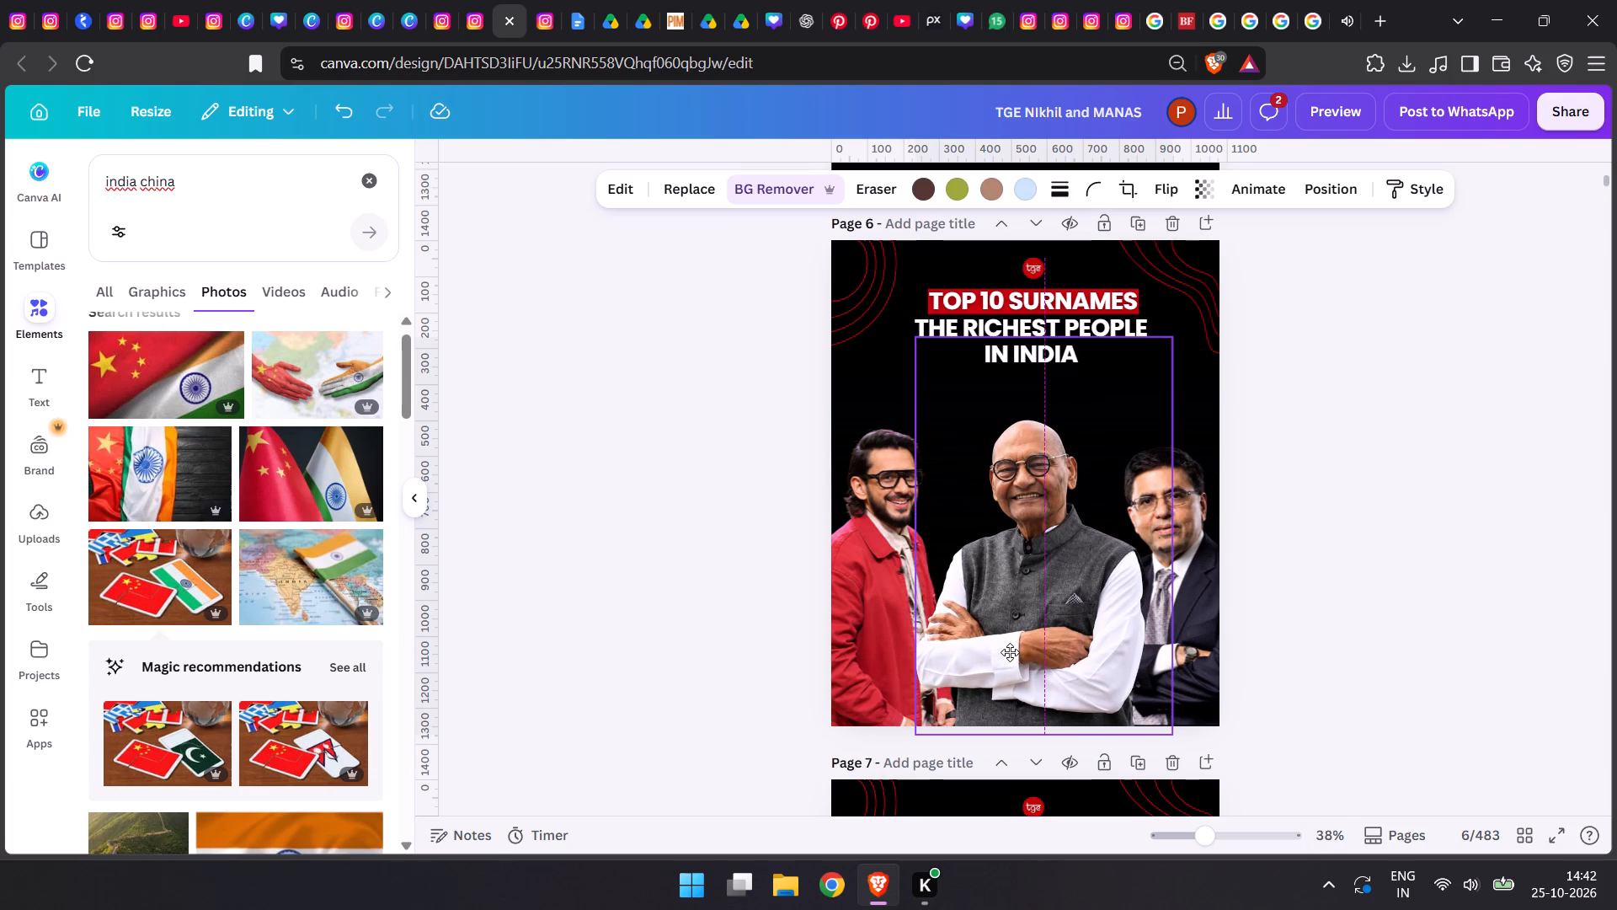
left_click_drag(1010, 652, 1005, 652)
Enlarge the red-jacketed man further, then lower him and bring him inward, partly behind the grey-vest man's shoulder.
left_click_drag(864, 643, 873, 643)
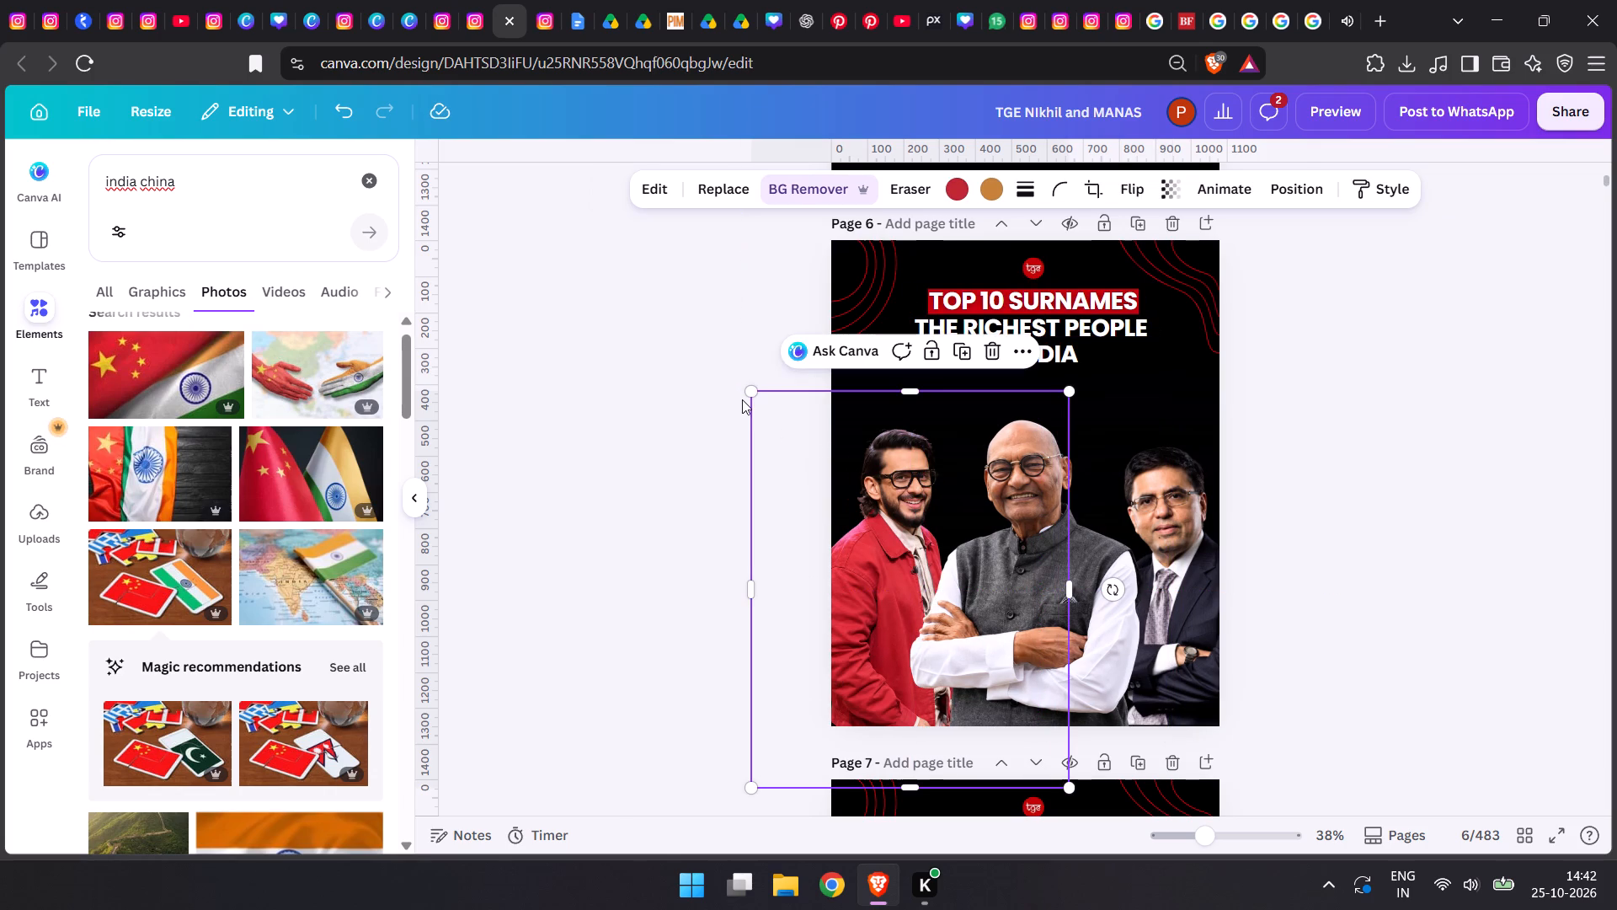
left_click_drag(747, 394, 689, 334)
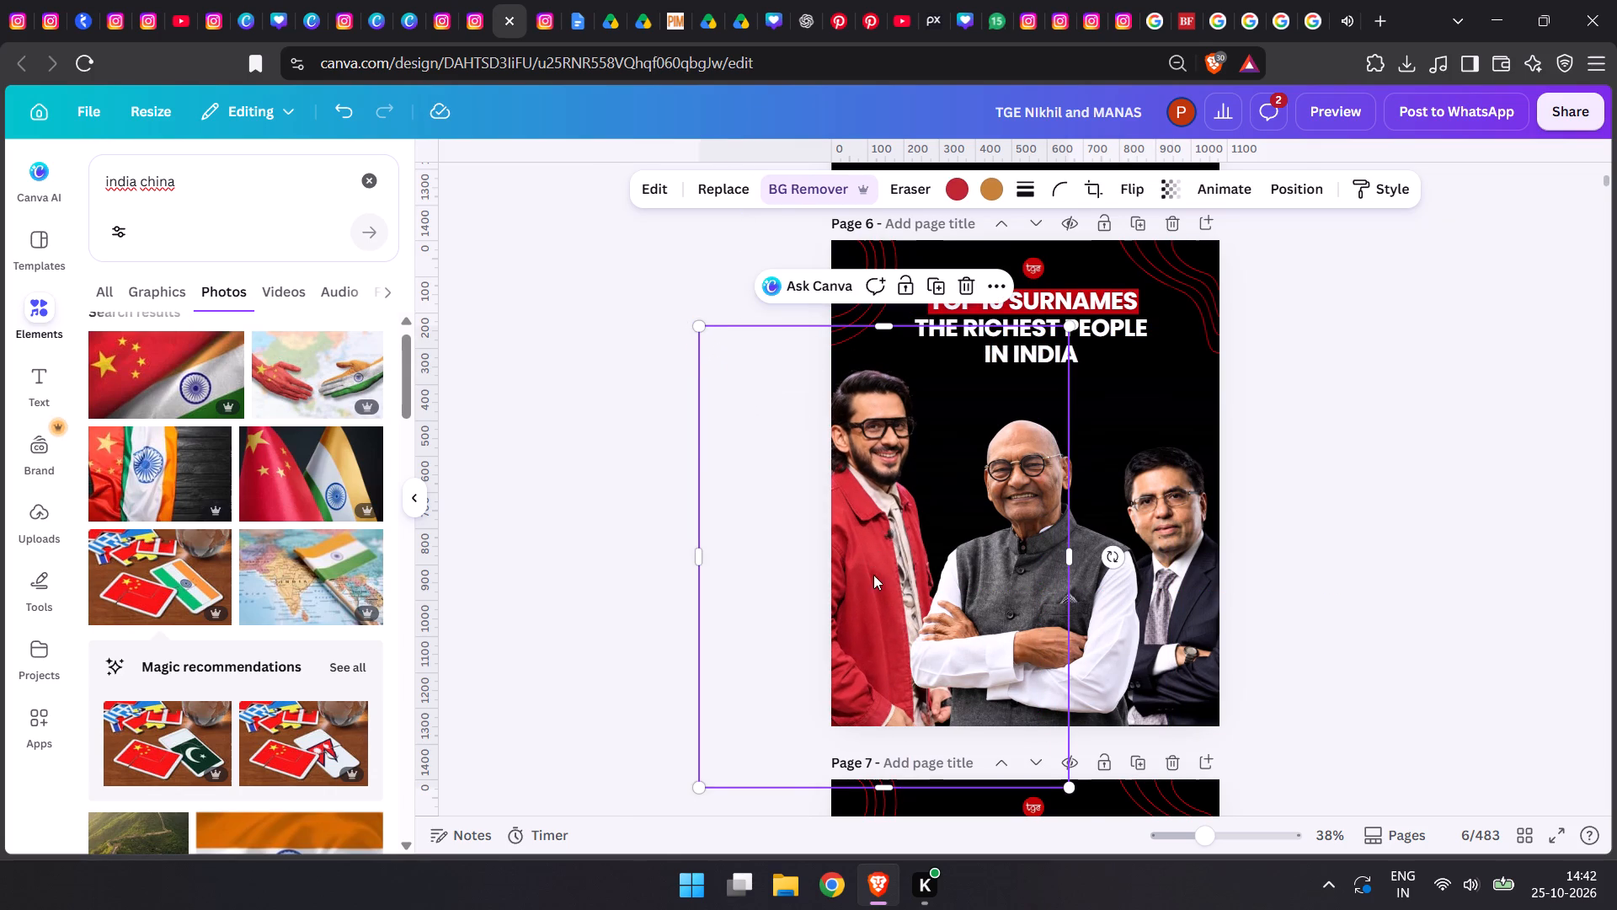
left_click_drag(873, 575, 894, 645)
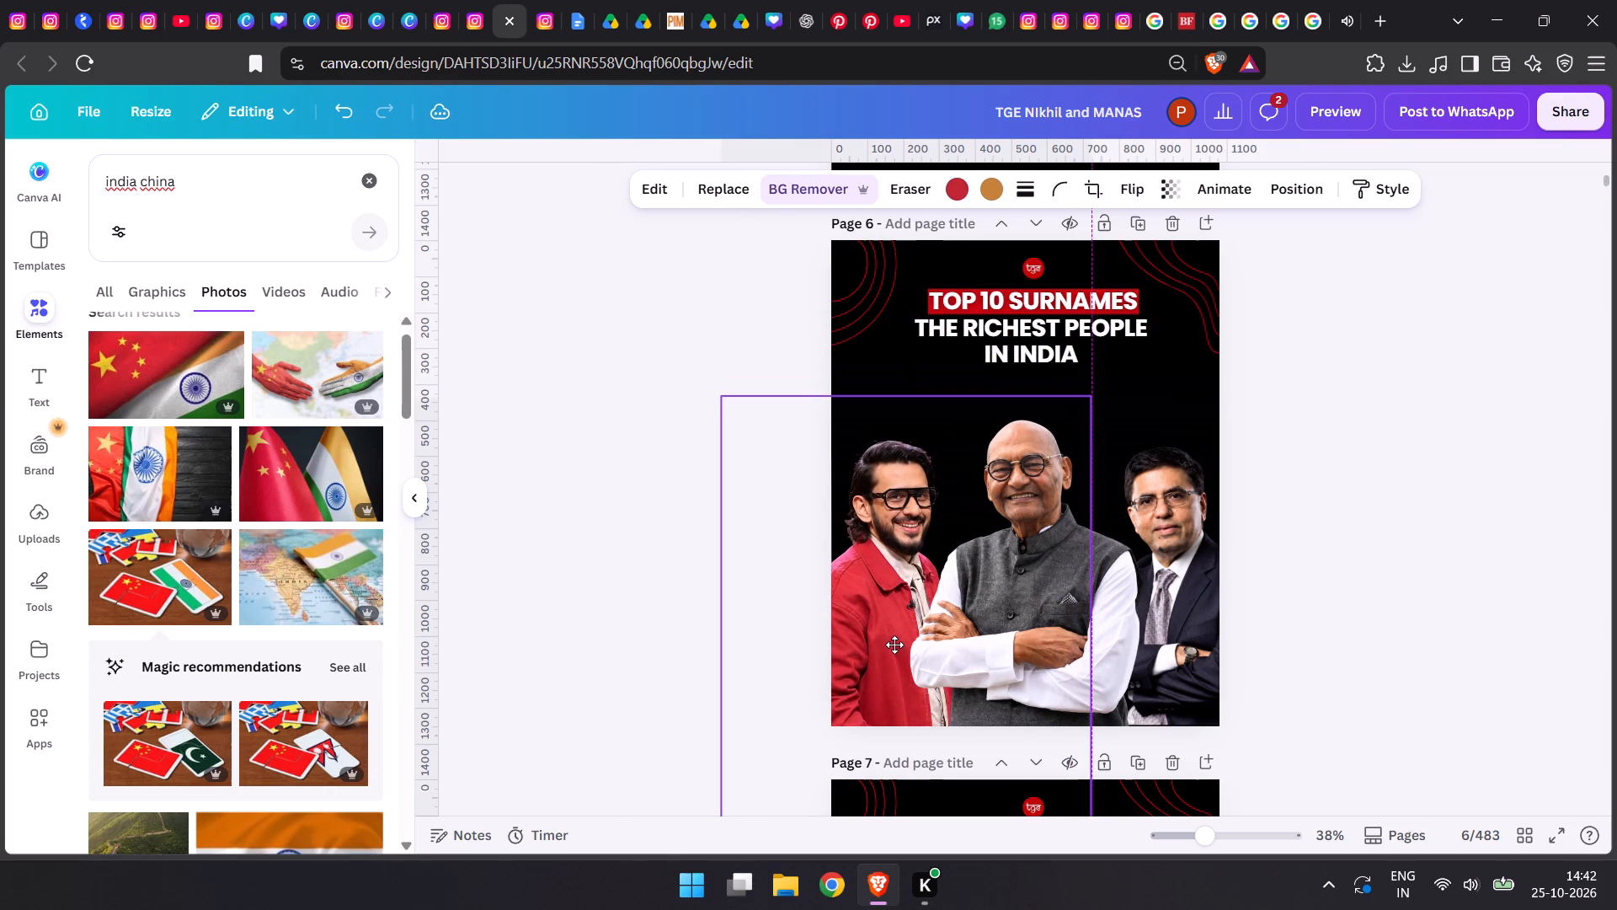
left_click_drag(894, 645, 893, 645)
left_click(565, 594)
Nudge the suited man slightly down and toward the page's outer edge.
left_click_drag(1203, 624, 1209, 634)
left_click(1209, 634)
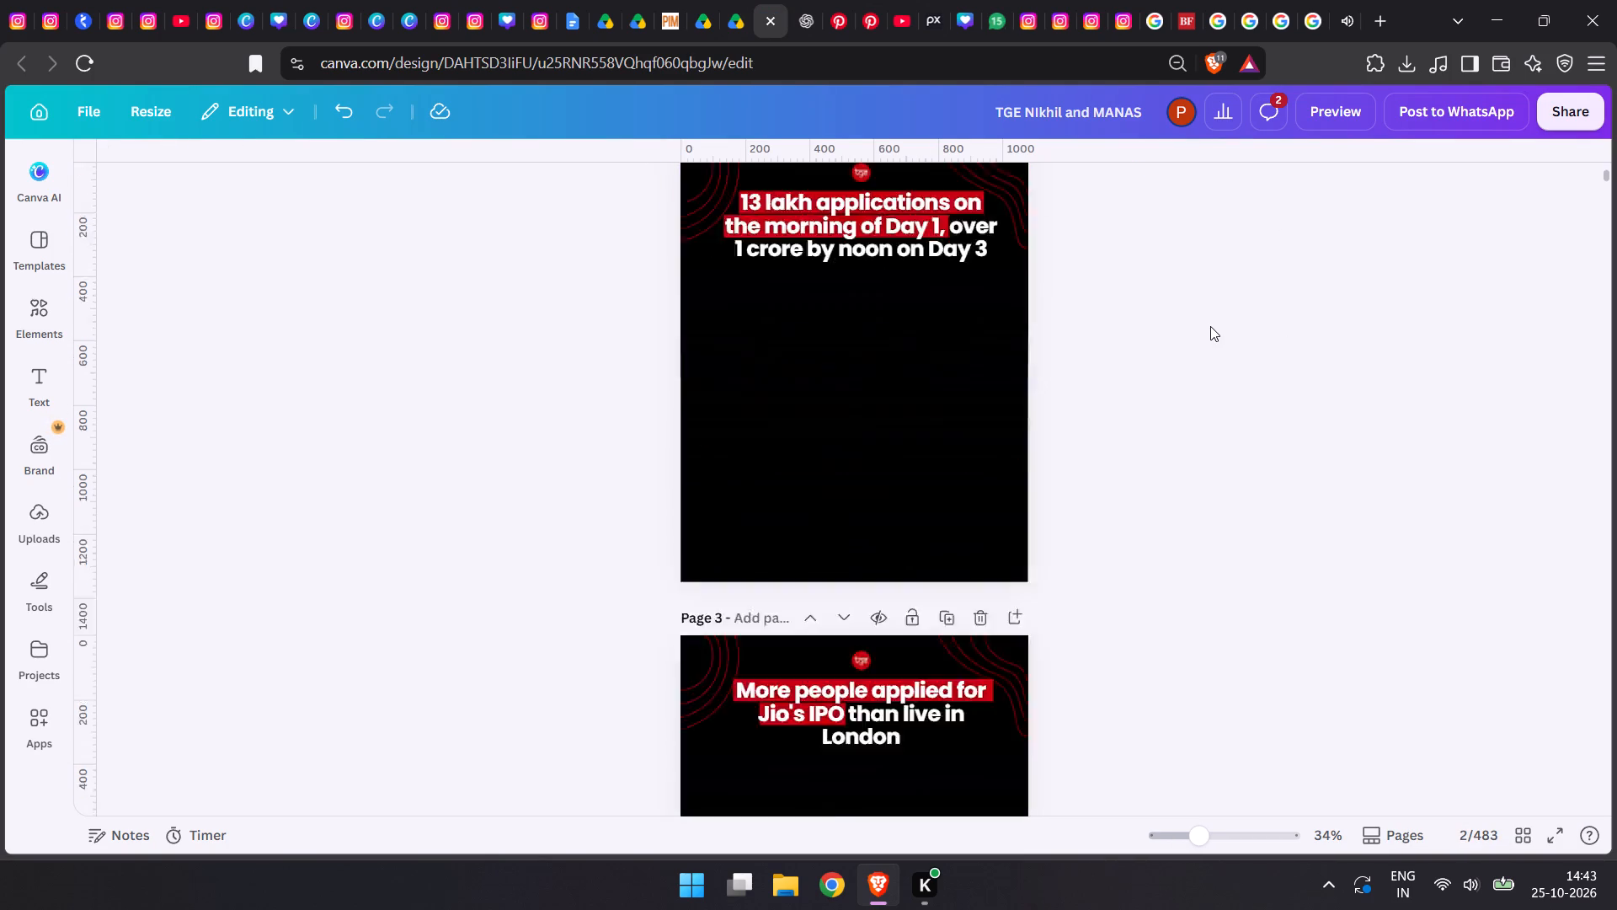
Add the uploaded photo of the red-jacketed man against the golden backdrop to page 6, the richest surnames post.
scroll(1210, 326, "down", 20)
scroll(1214, 323, "down", 3)
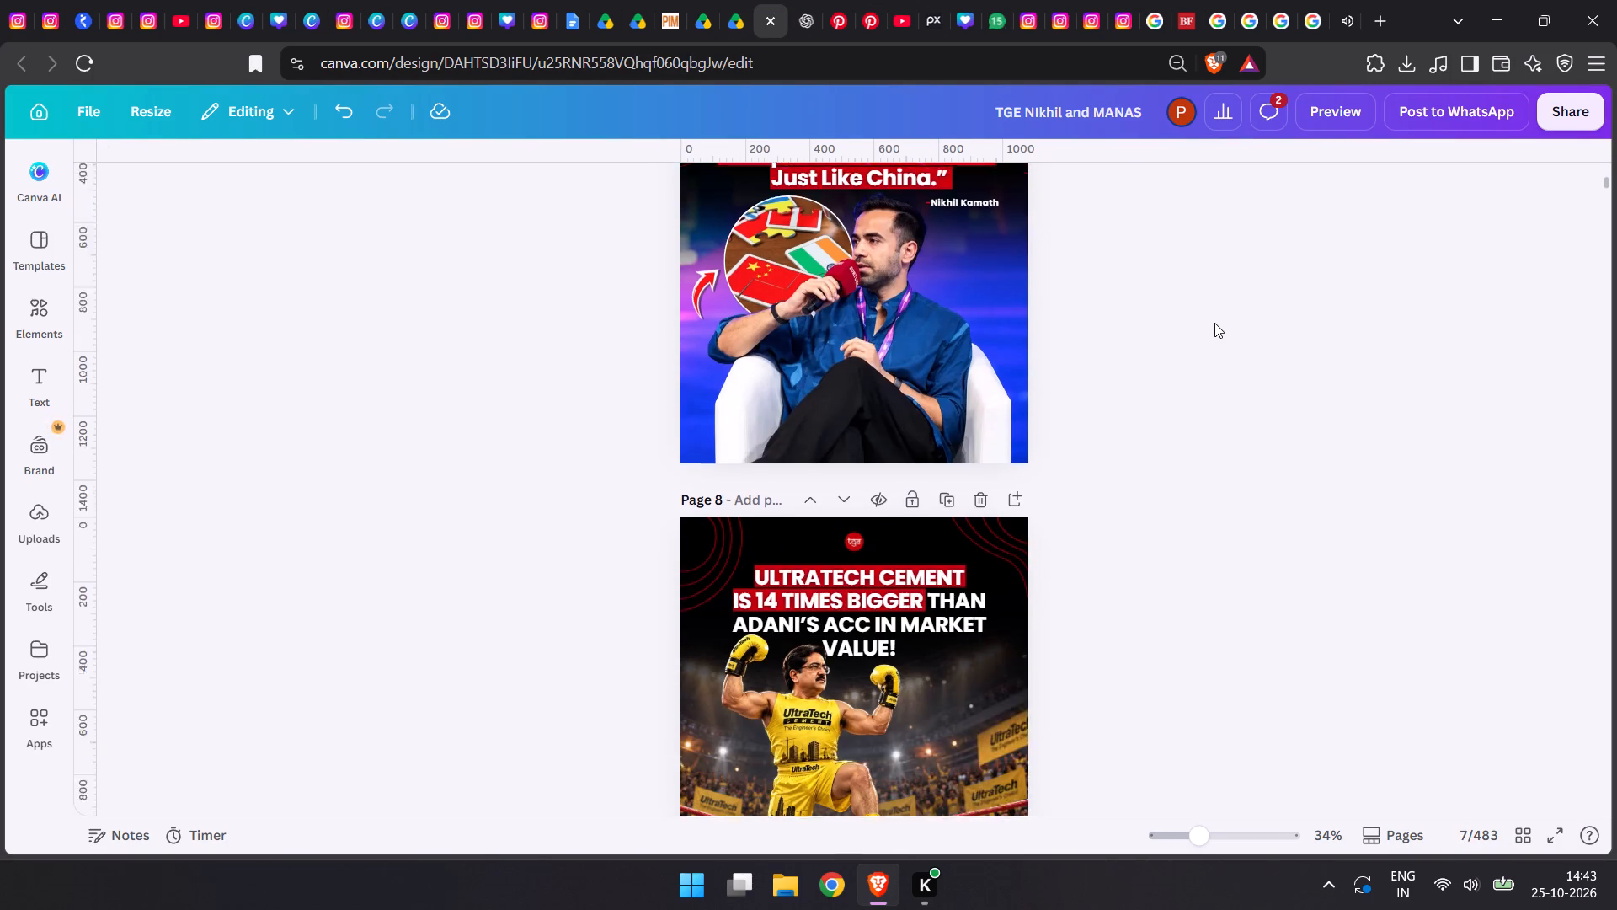
scroll(1215, 322, "up", 5)
scroll(1215, 322, "down", 4)
scroll(1215, 322, "up", 7)
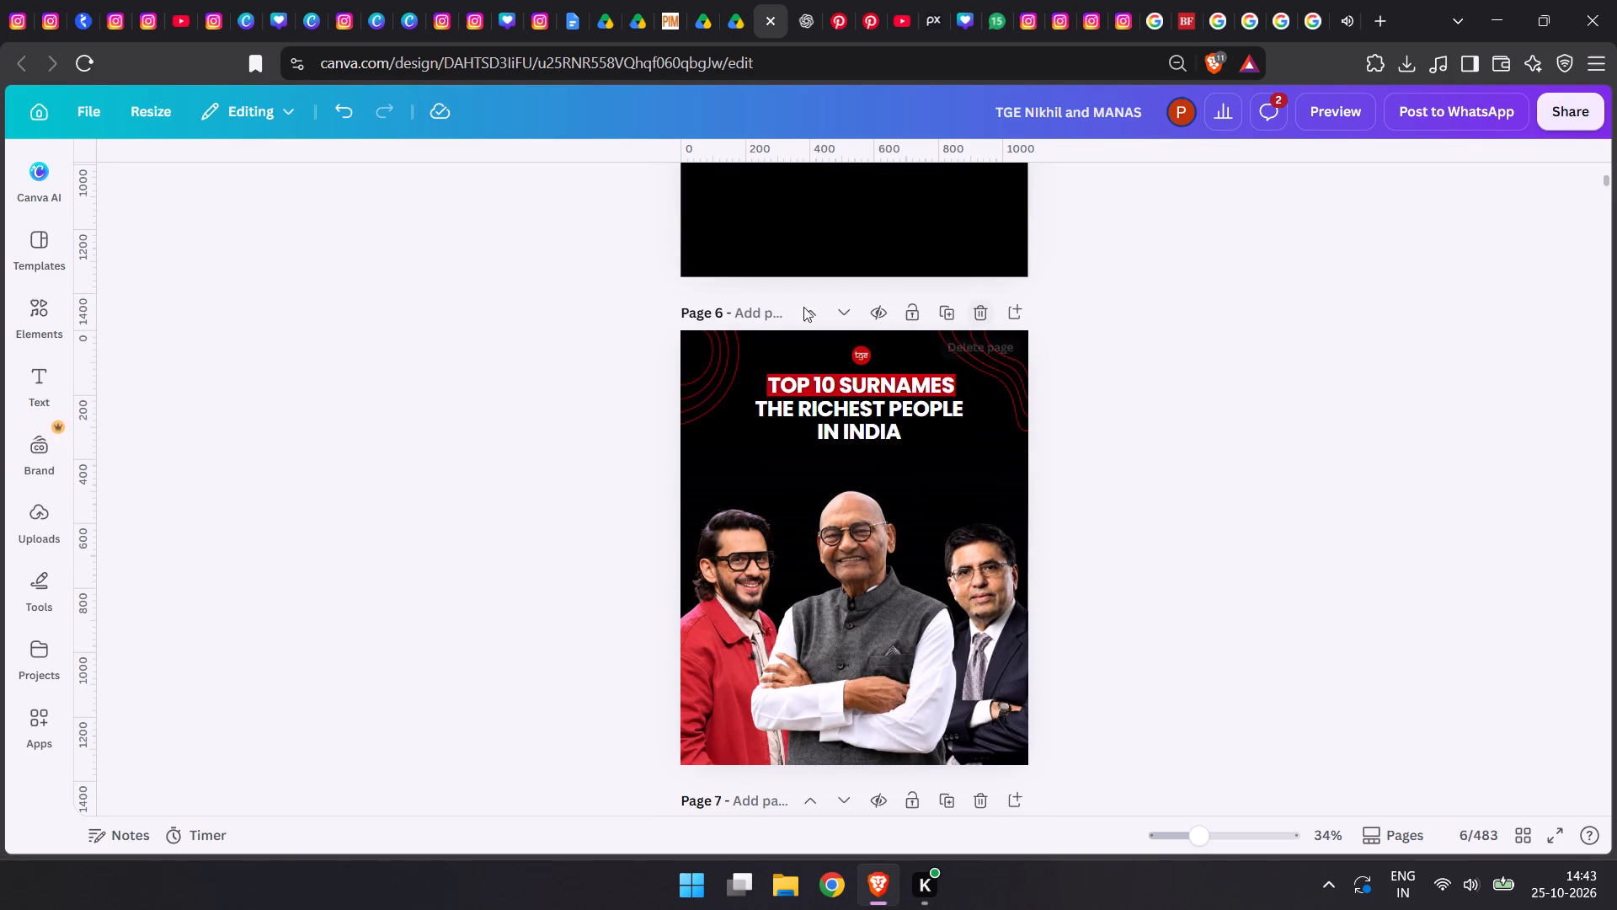
left_click(40, 506)
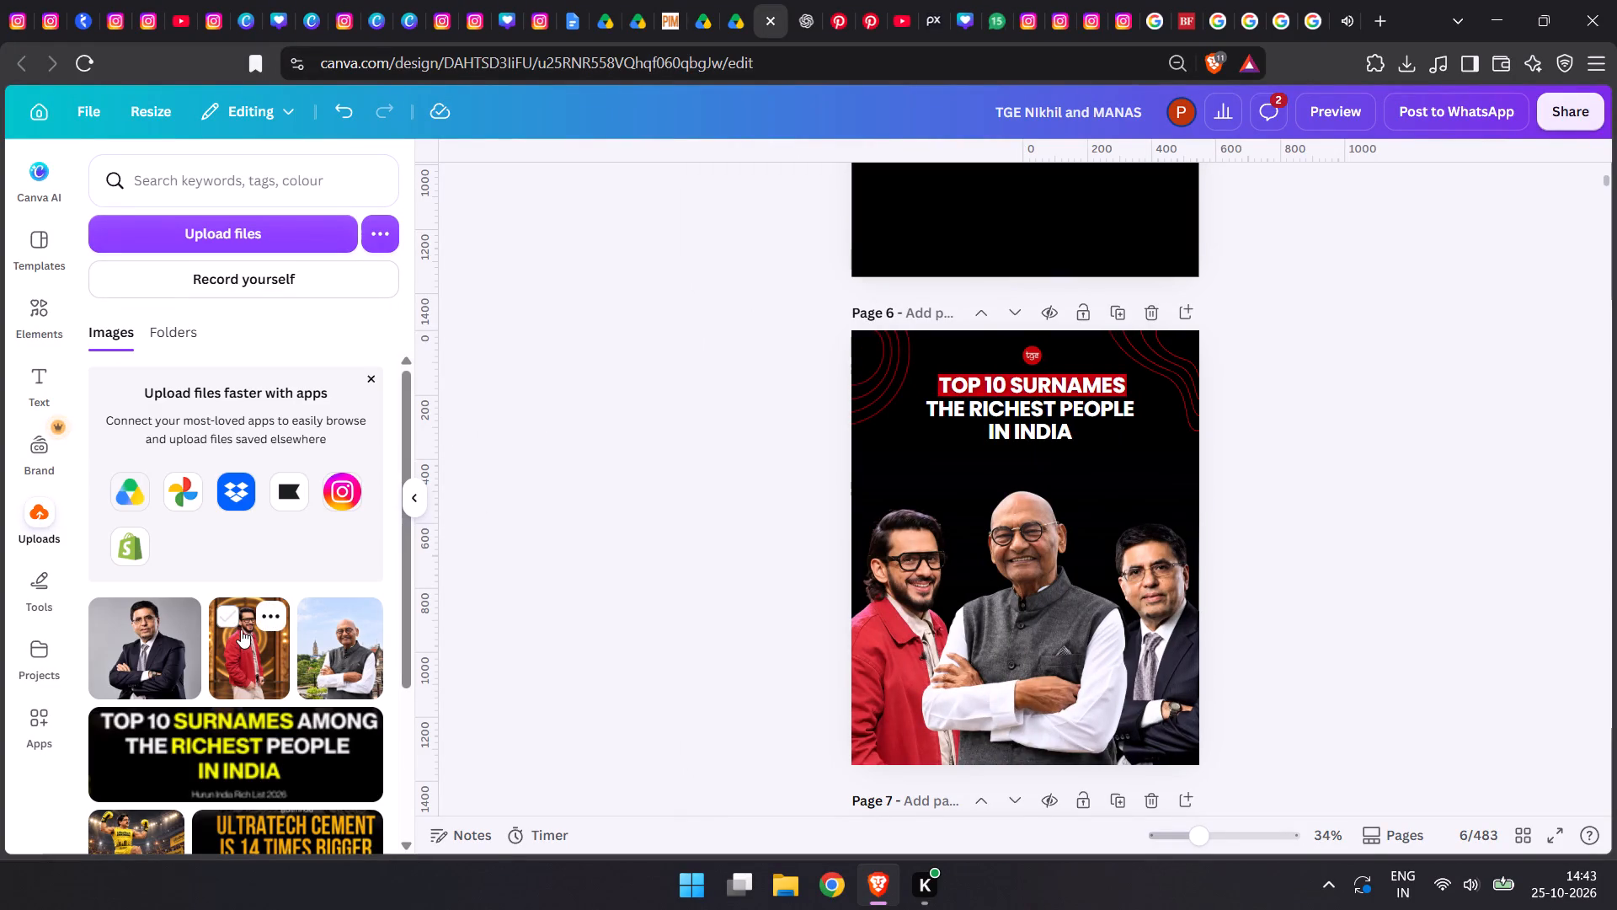
left_click(244, 631)
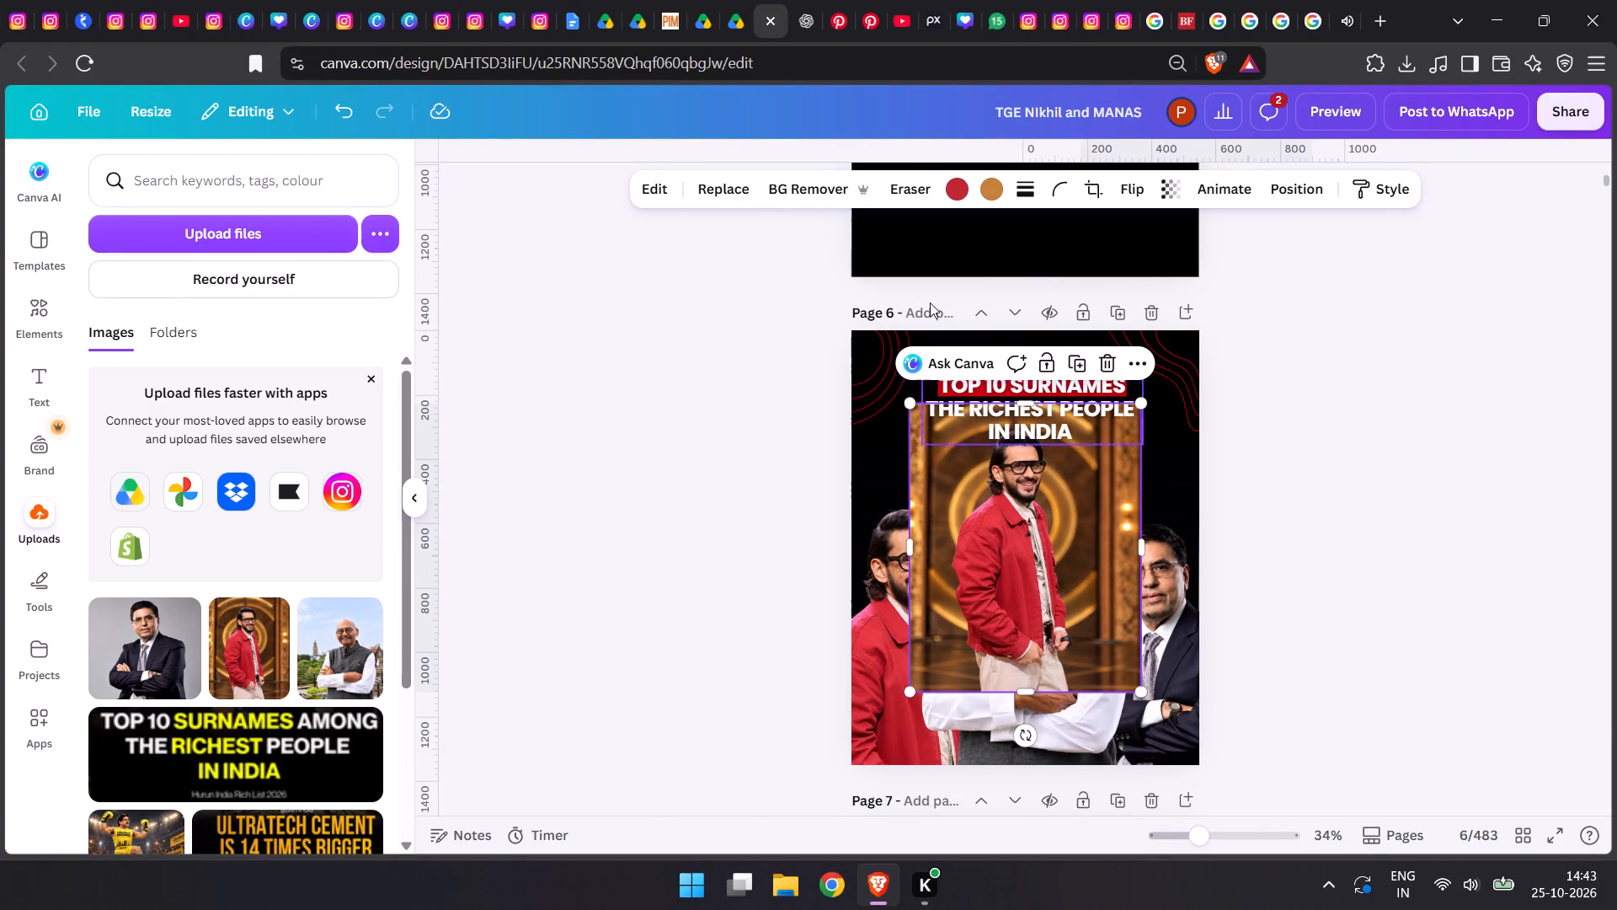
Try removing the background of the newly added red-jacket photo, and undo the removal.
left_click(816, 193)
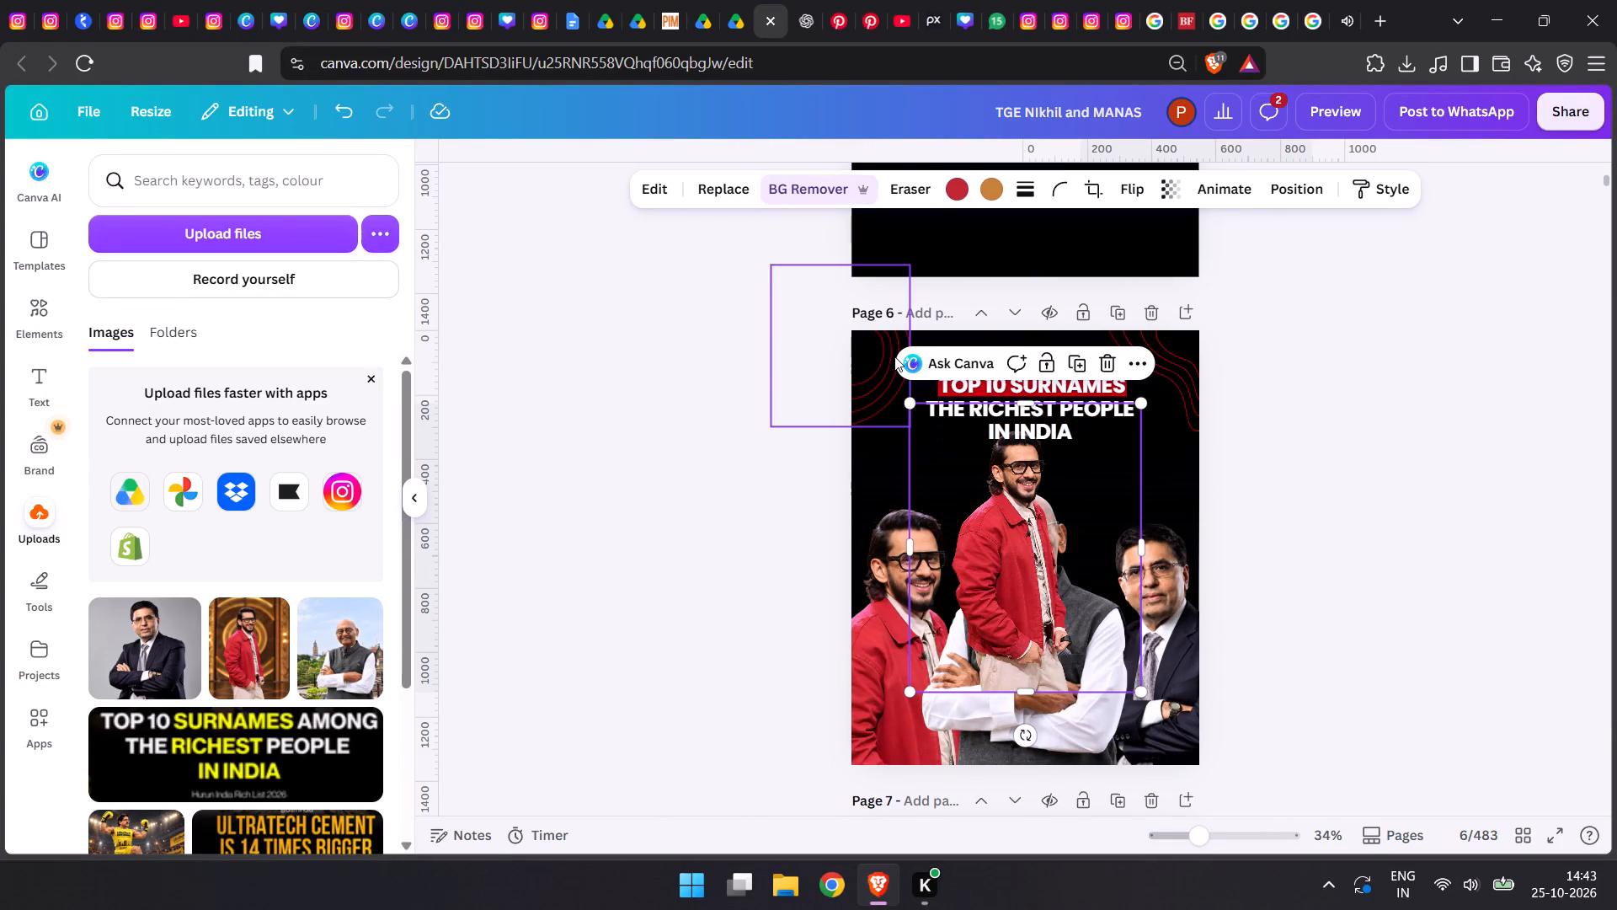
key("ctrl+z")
Open the newly added red-jacket photo in Magic Eraser with Element selection.
left_click(926, 191)
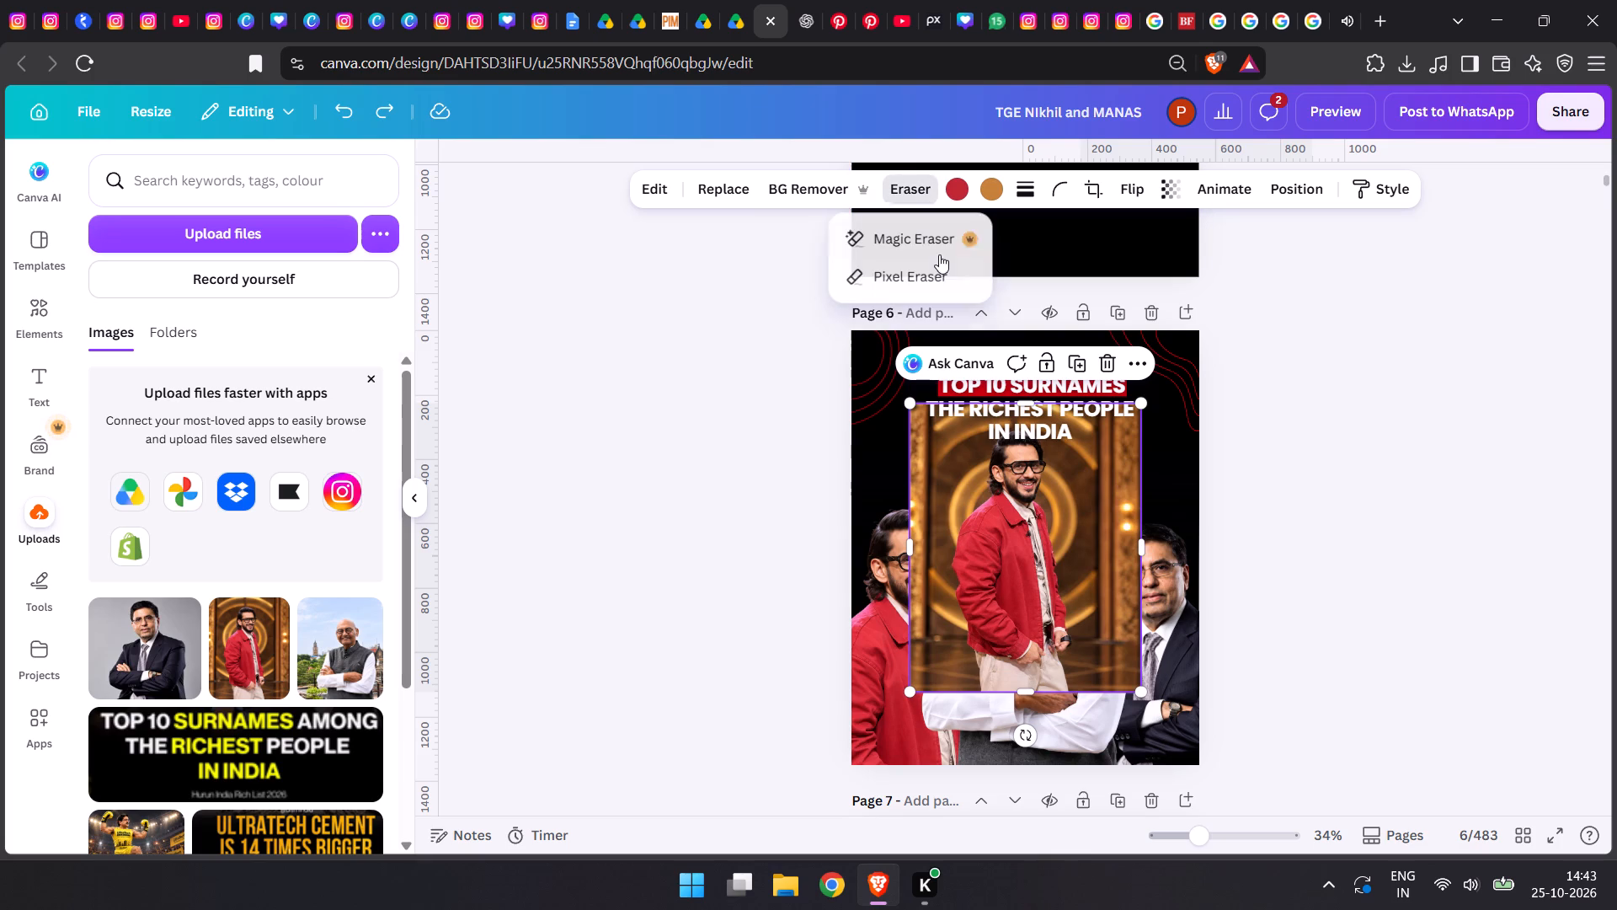
left_click(936, 250)
left_click(228, 265)
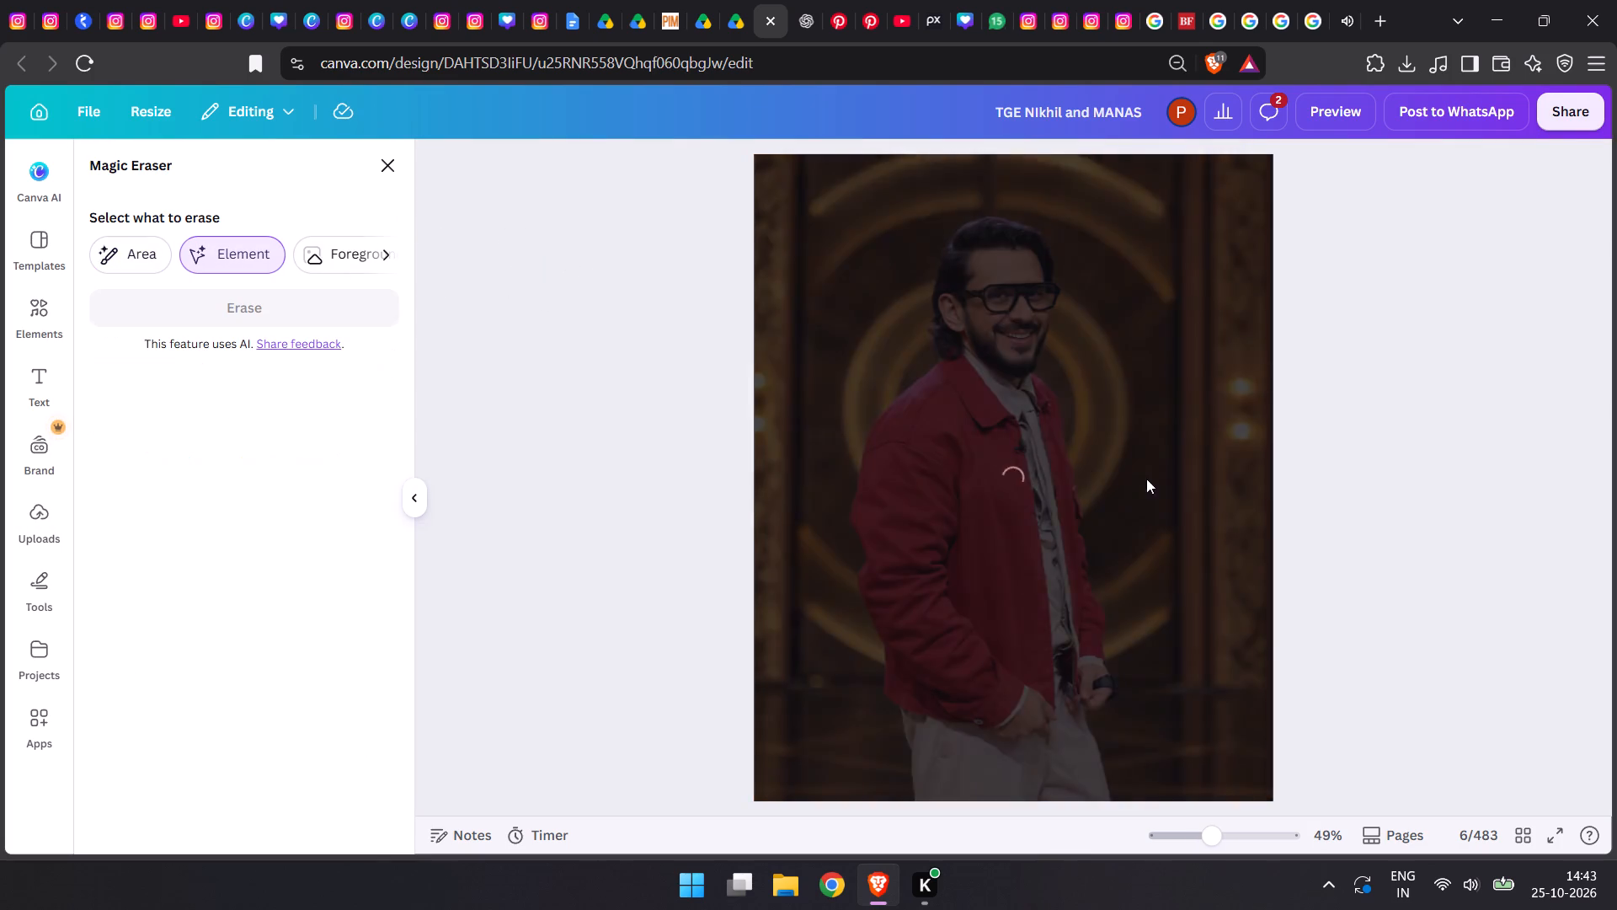
Erase the red-jacketed man from his uploaded photo with Magic Eraser's Element selection, leaving only the golden backdrop.
left_click(983, 483)
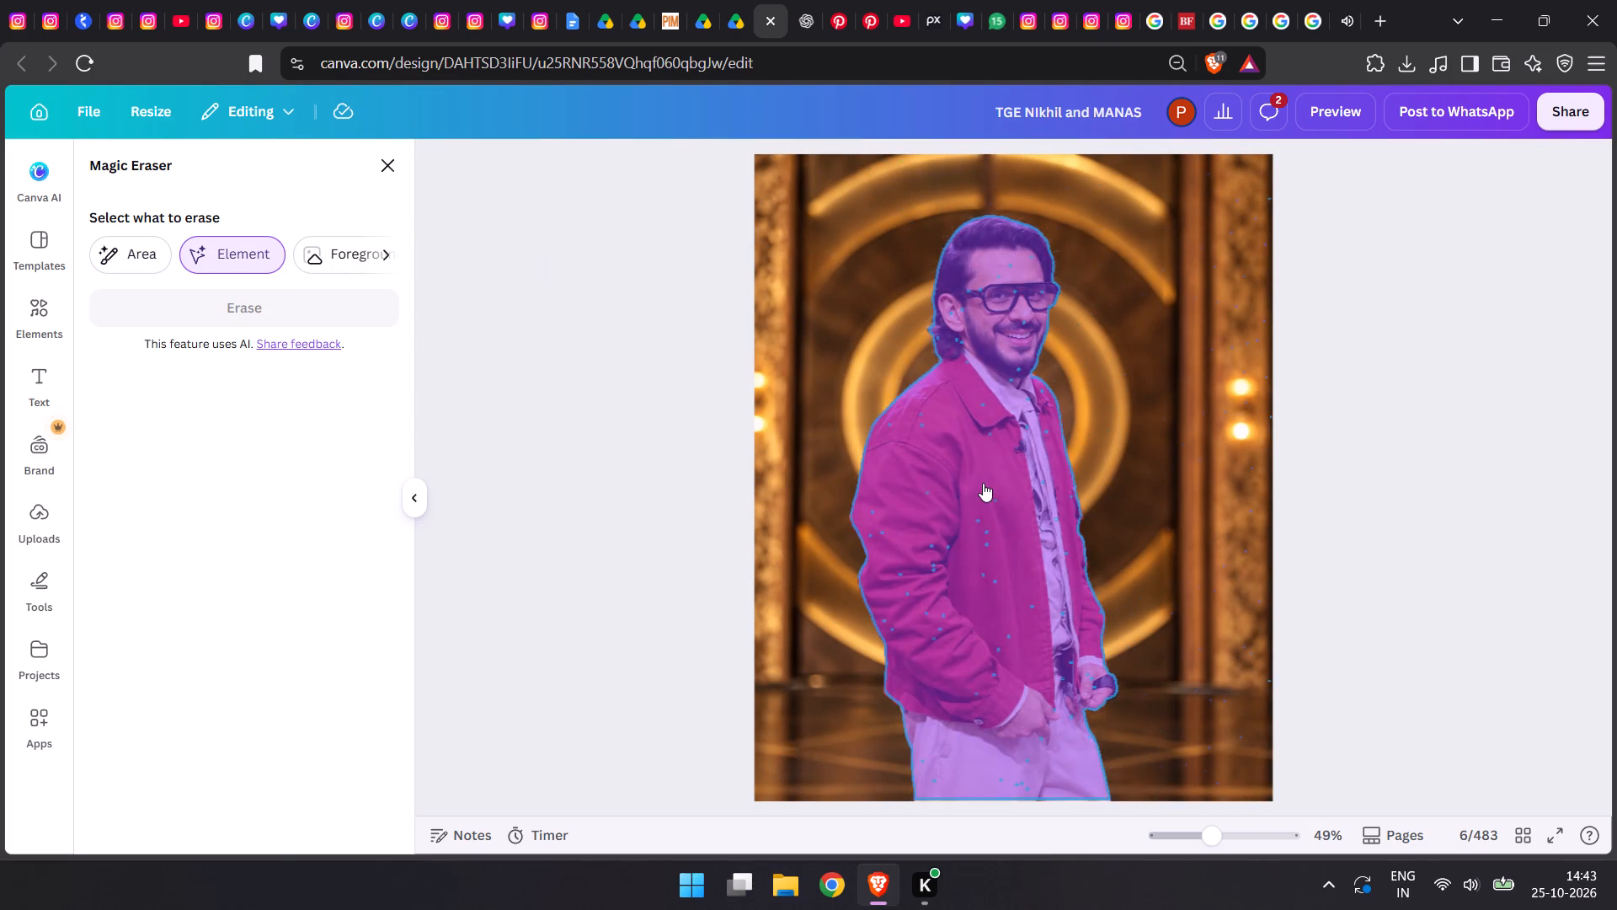
left_click(237, 307)
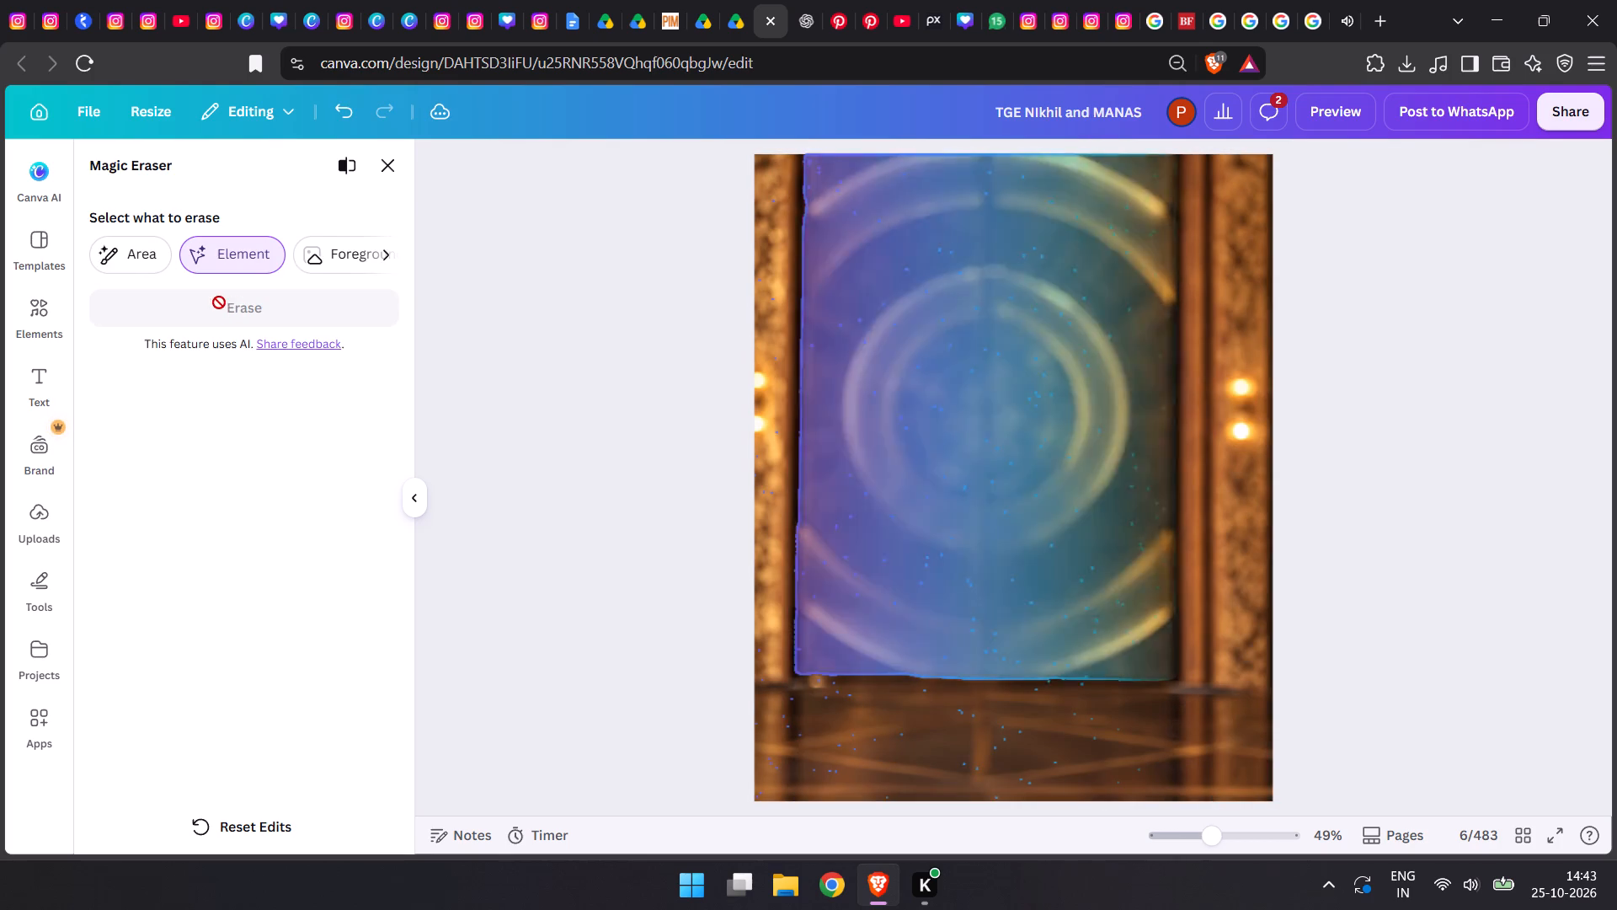
left_click(392, 169)
Enlarge the golden backdrop to span page 6's width and place its top edge at the headline's last line.
left_click_drag(1044, 581, 995, 565)
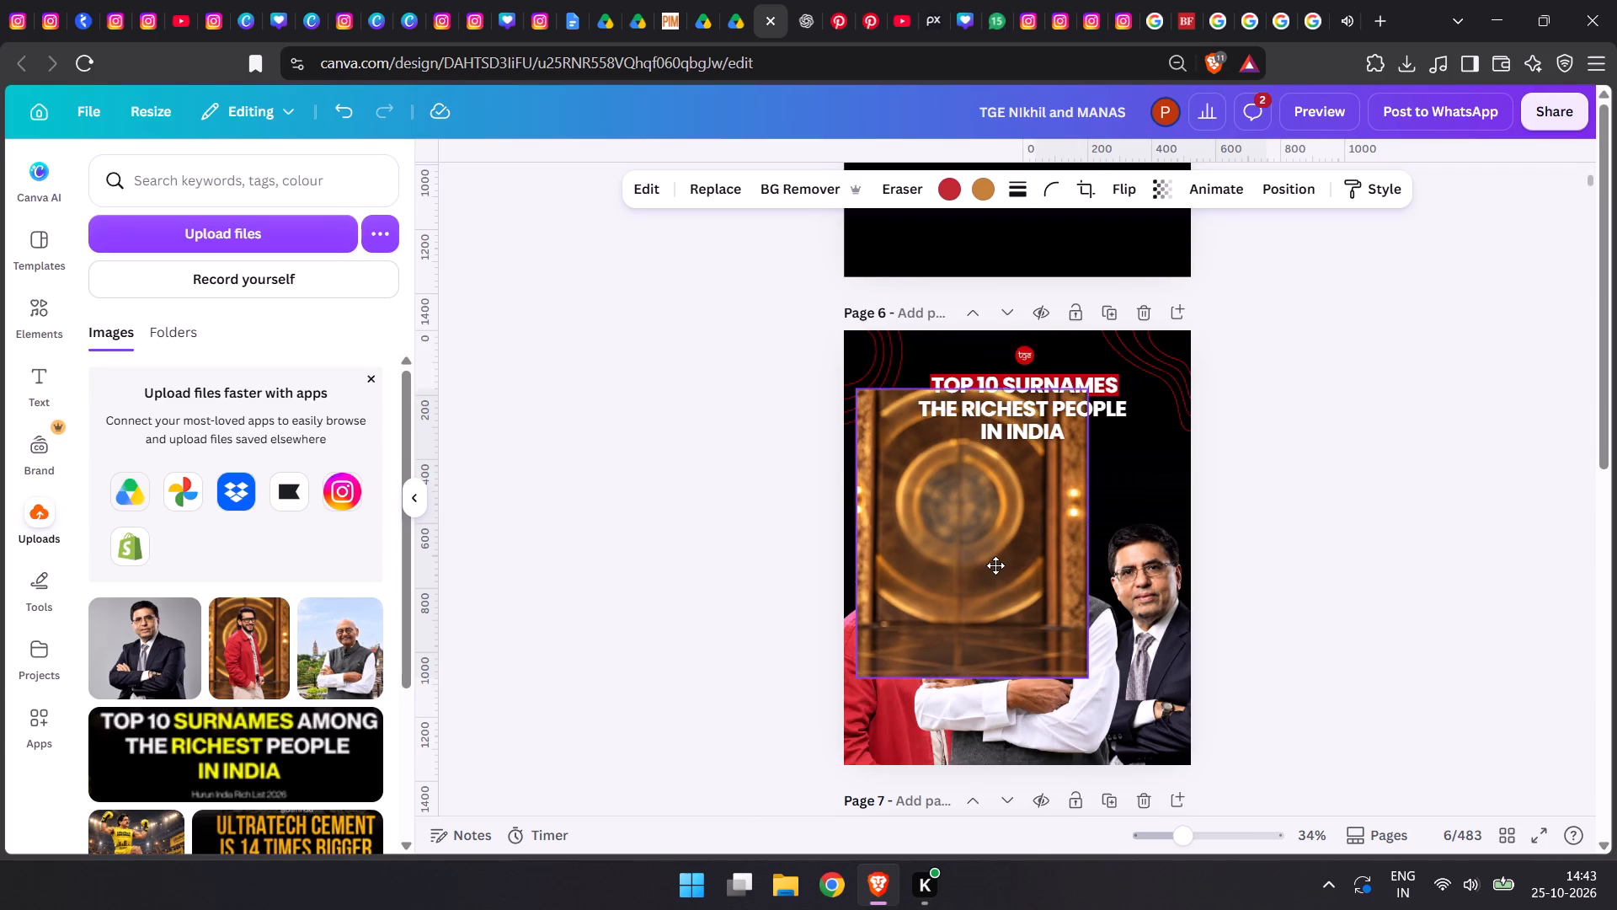
left_click_drag(995, 565, 980, 559)
left_click_drag(1065, 672, 1211, 765)
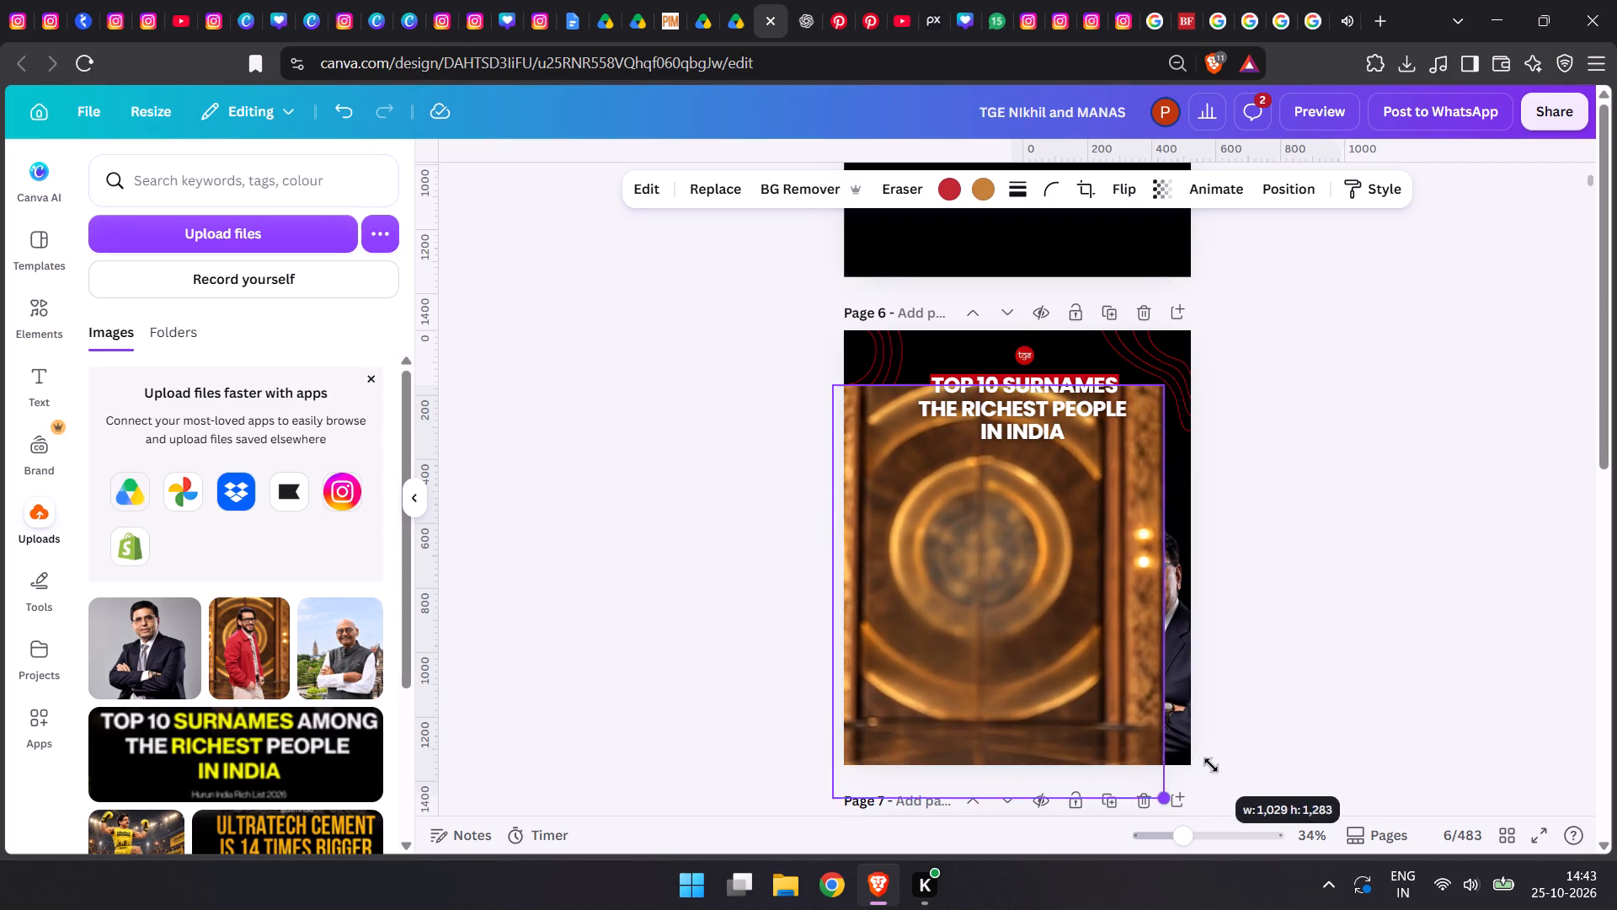
left_click_drag(1211, 765, 1243, 783)
left_click_drag(1003, 627, 1012, 637)
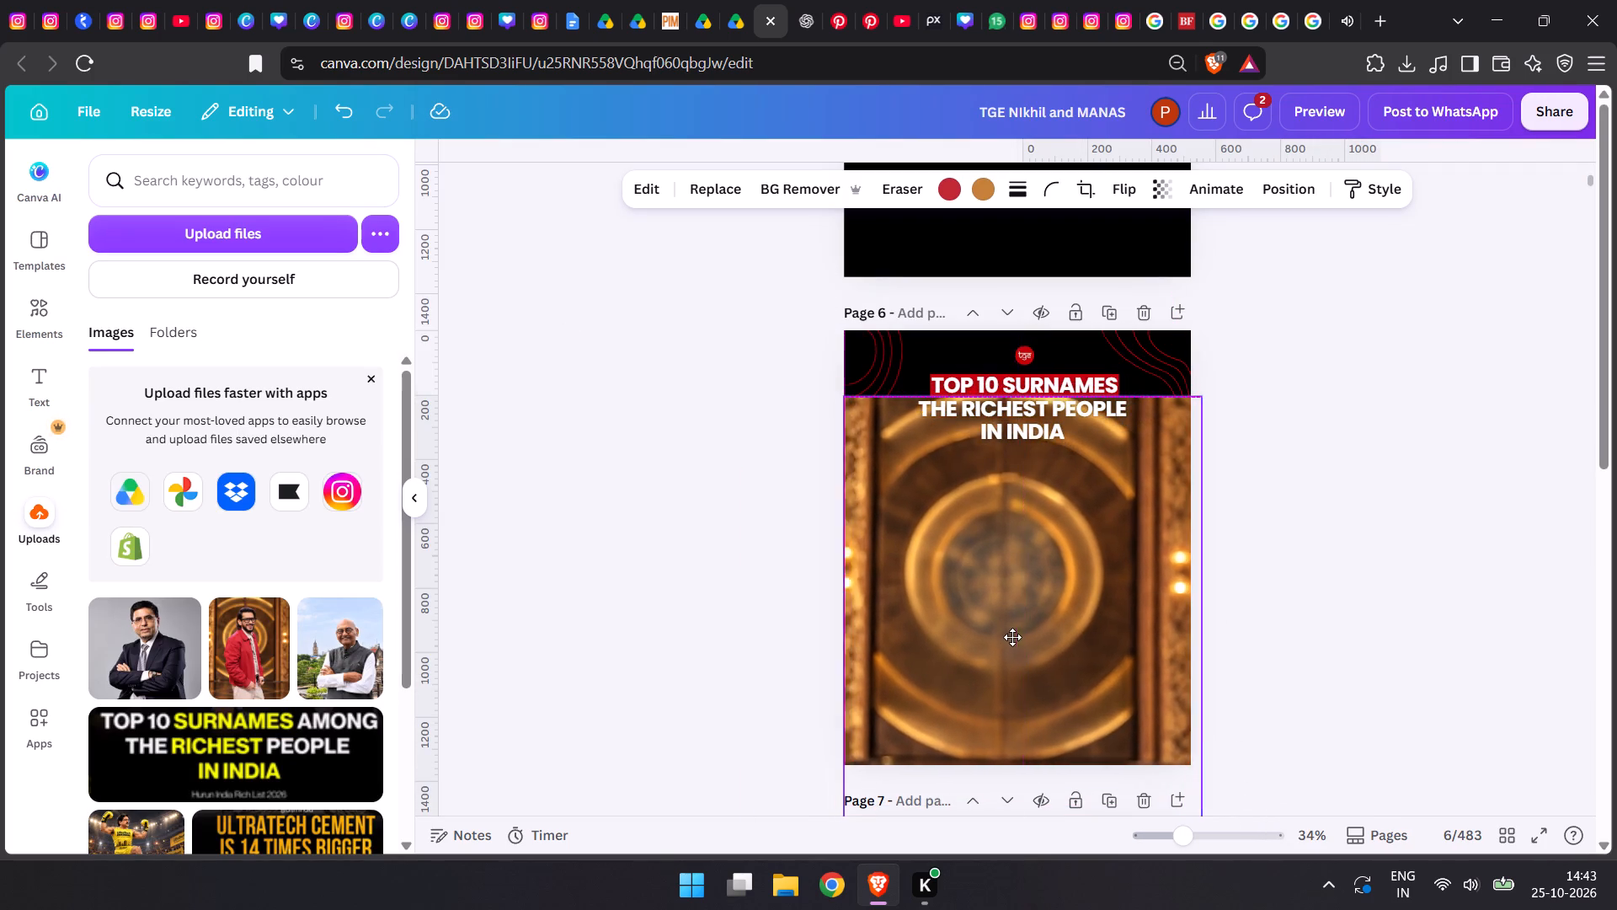
left_click_drag(1012, 637, 1017, 676)
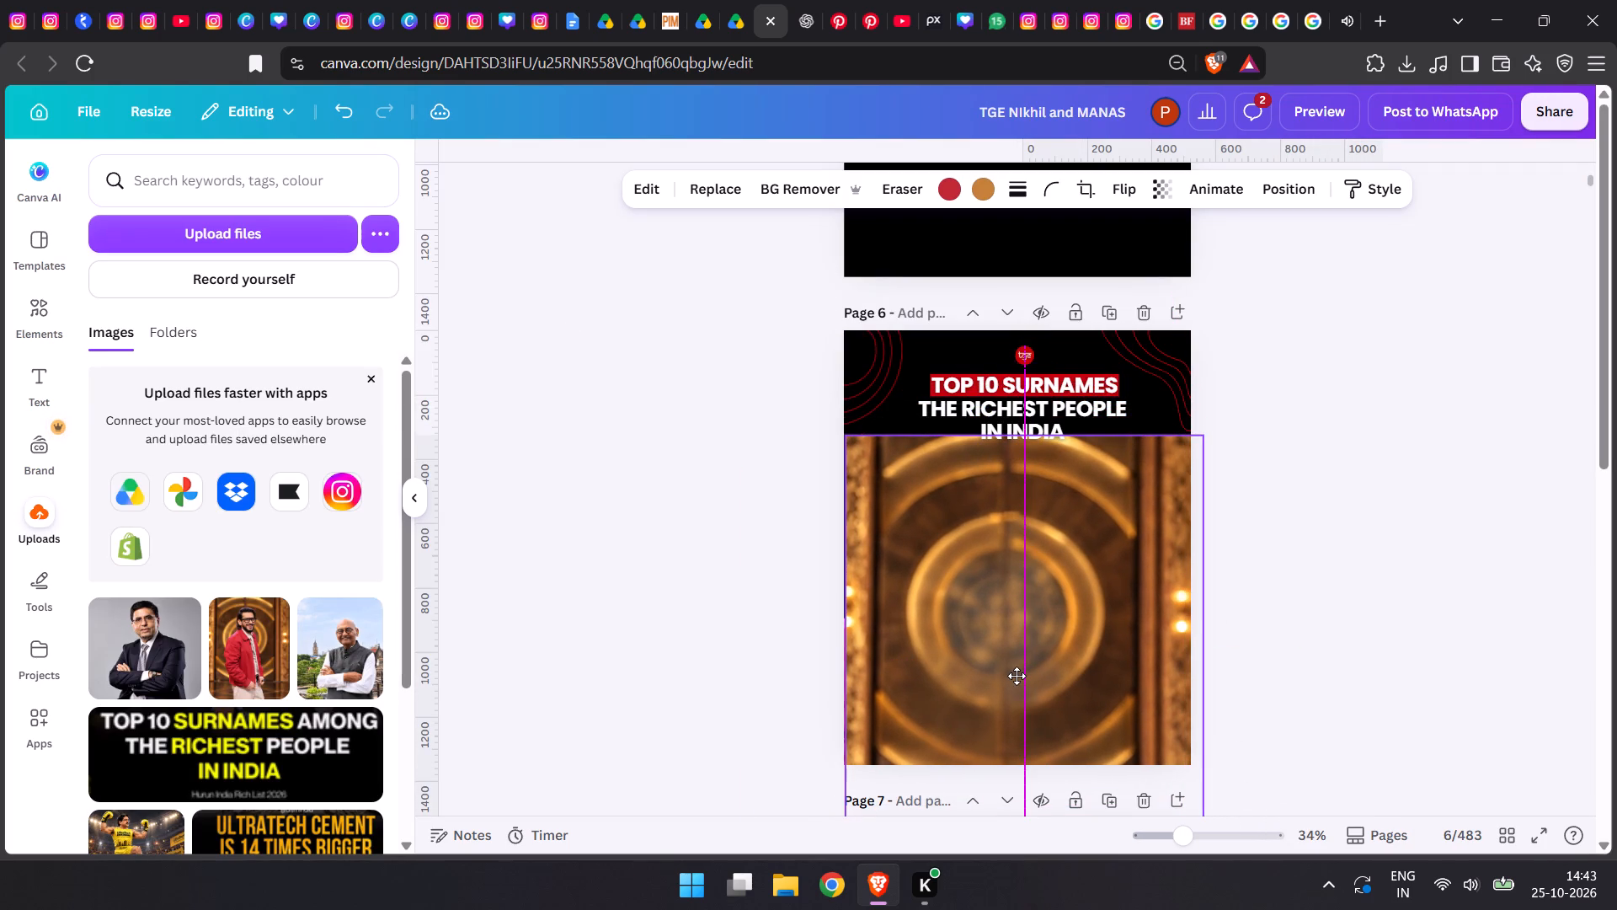
left_click_drag(1017, 676, 1016, 676)
Send the golden backdrop behind the three portraits and the dark gradient overlay, shifting it slightly to cover both page edges.
key("ctrl+bracketleft")
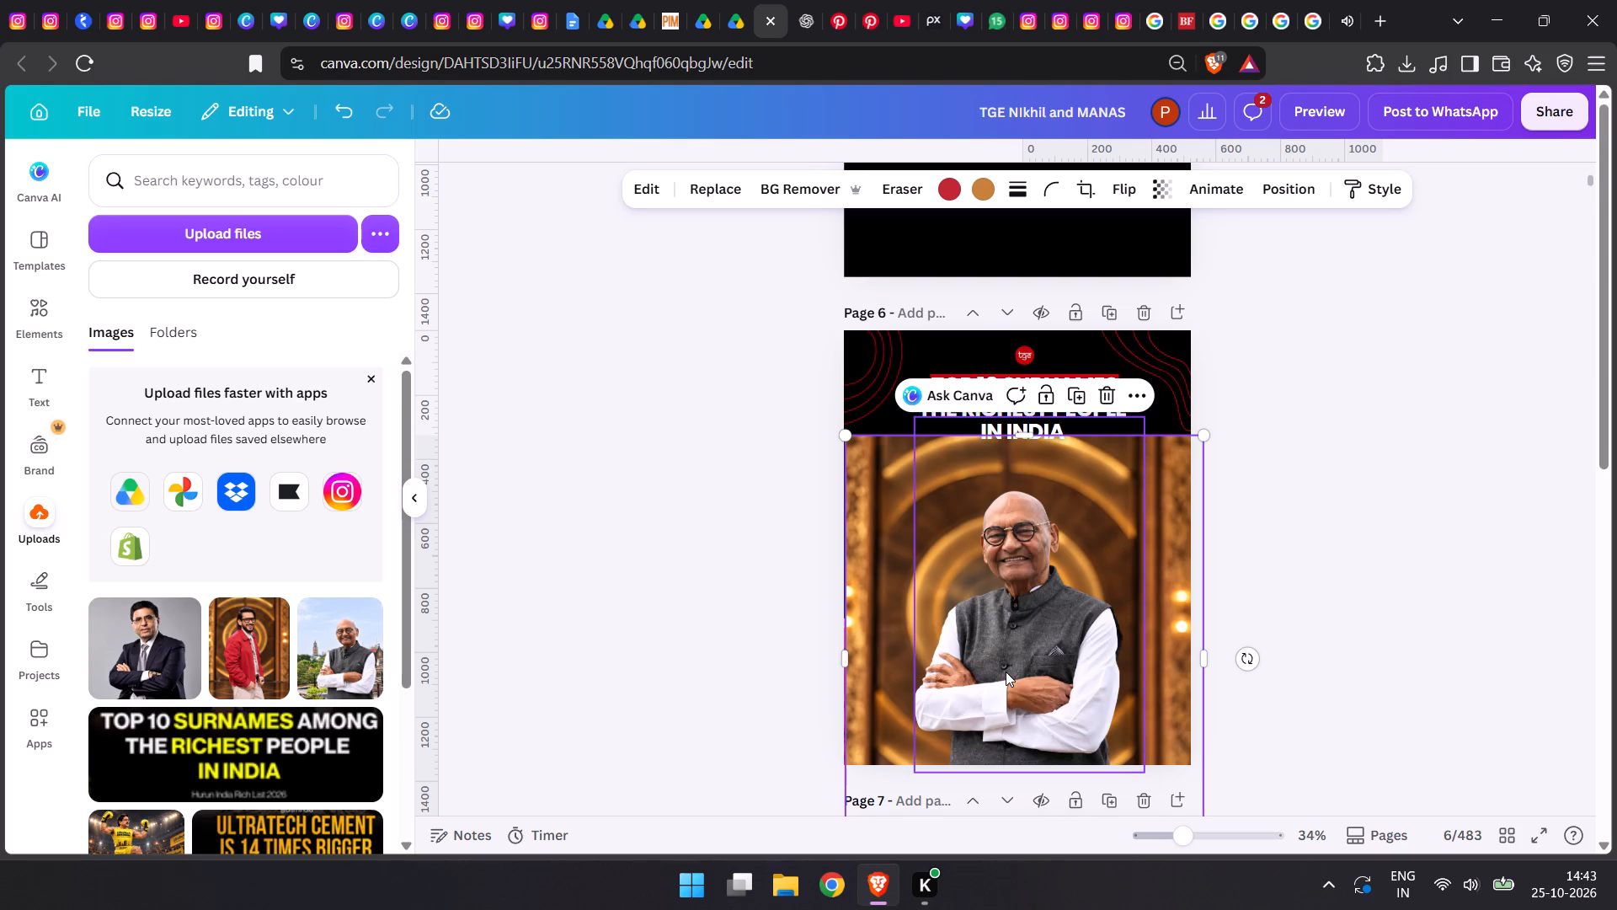
key("ctrl+bracketleft")
key("ctrl+bracketleft")
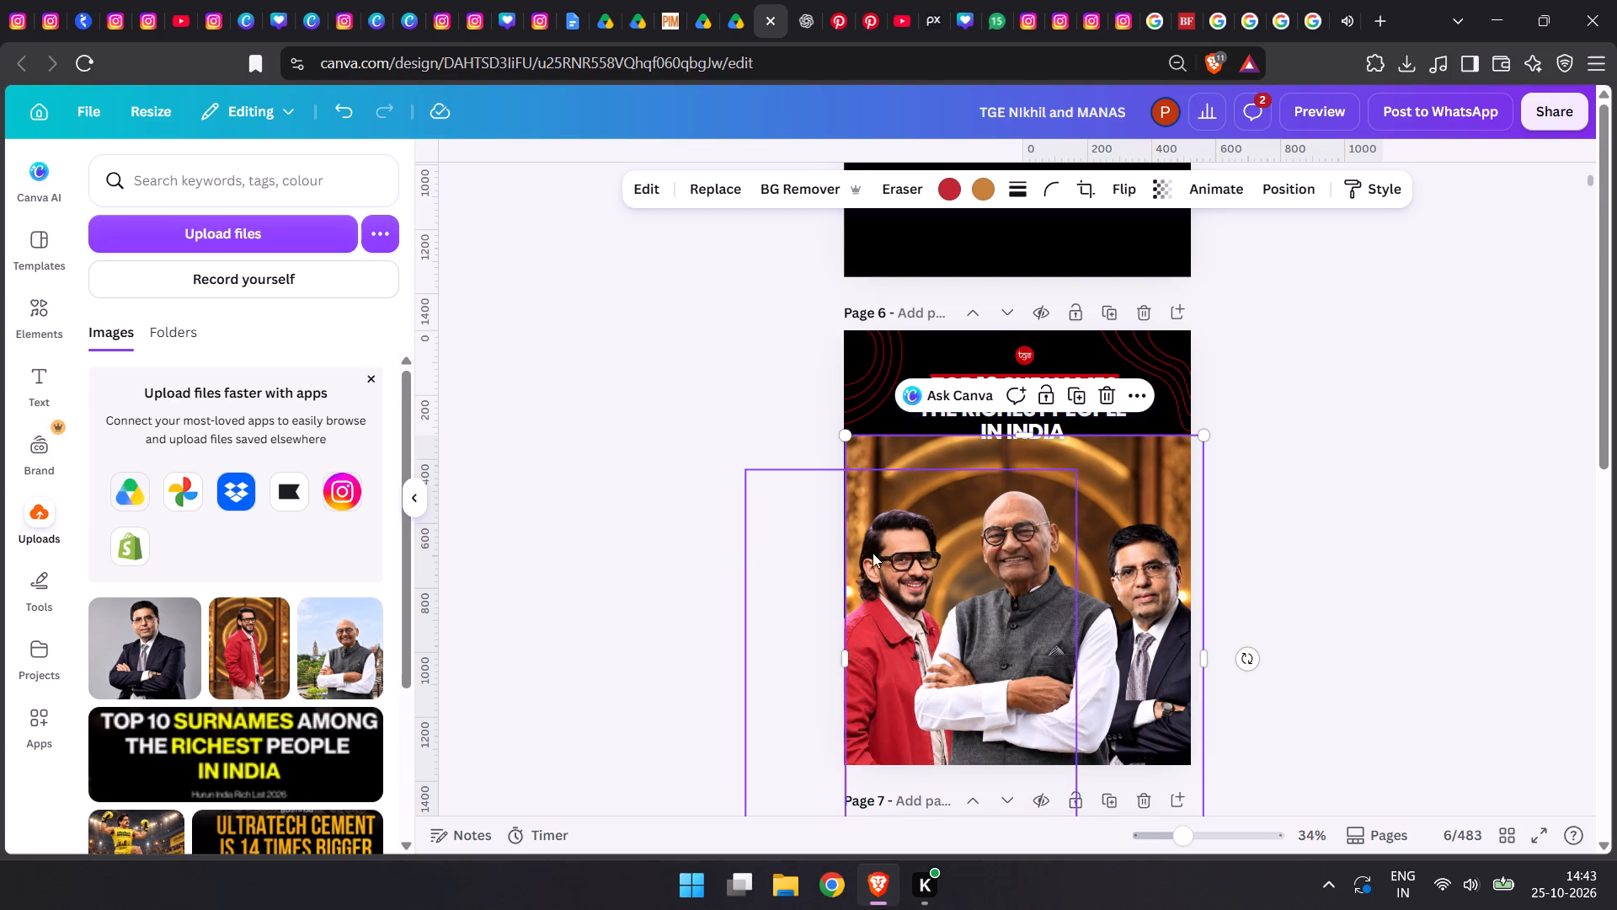
left_click_drag(887, 457, 879, 456)
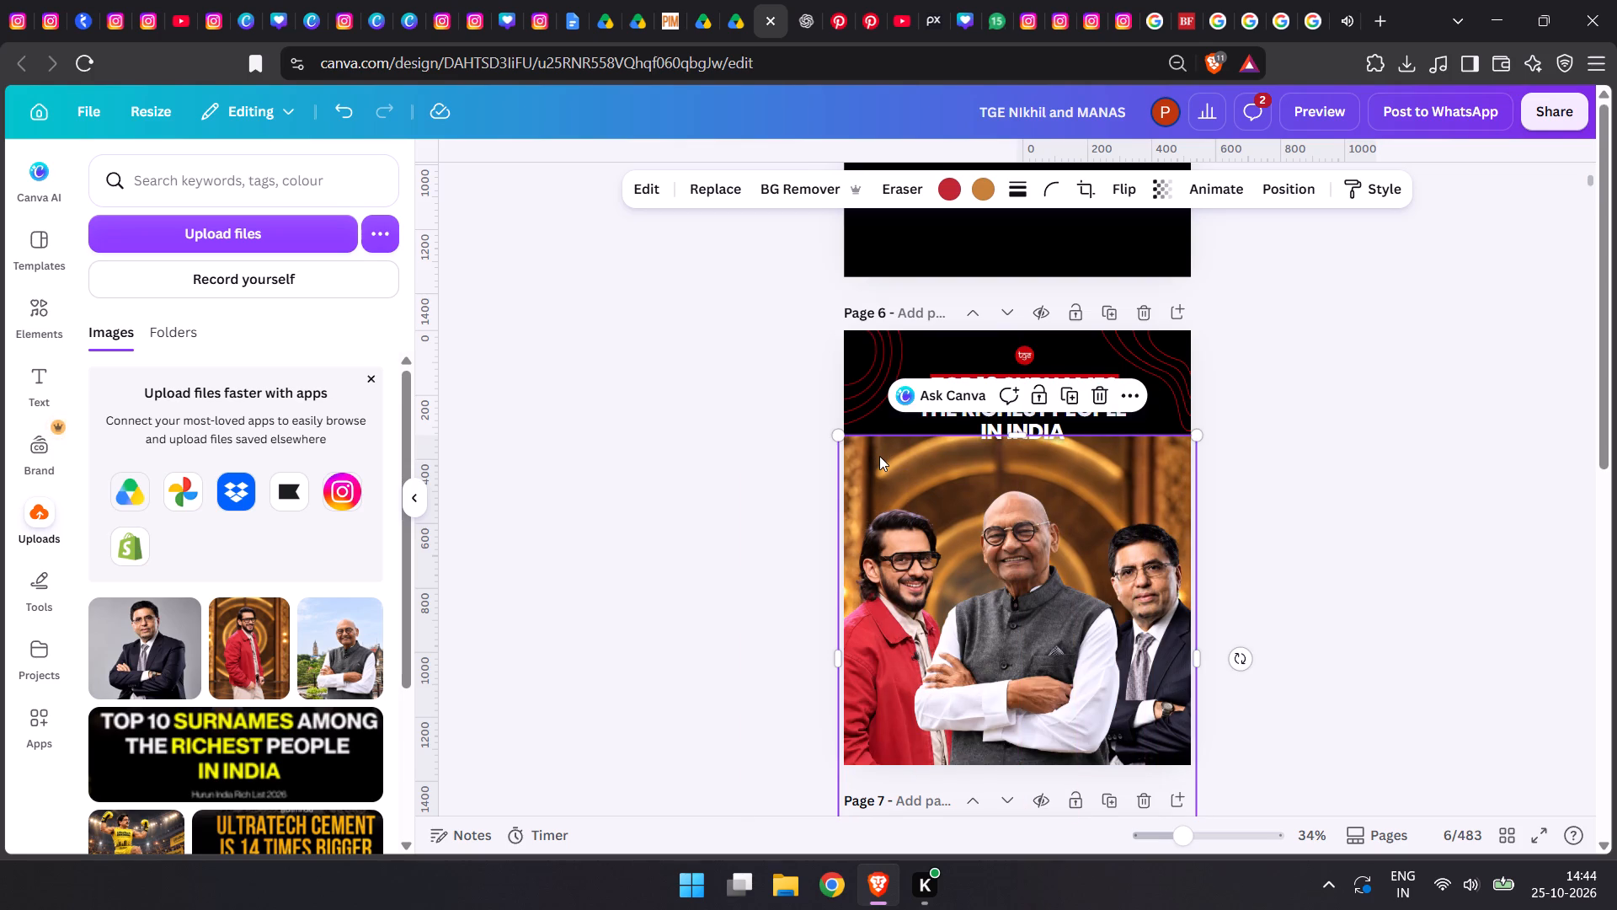
key("ctrl+bracketleft")
key("ctrl+bracketleft")
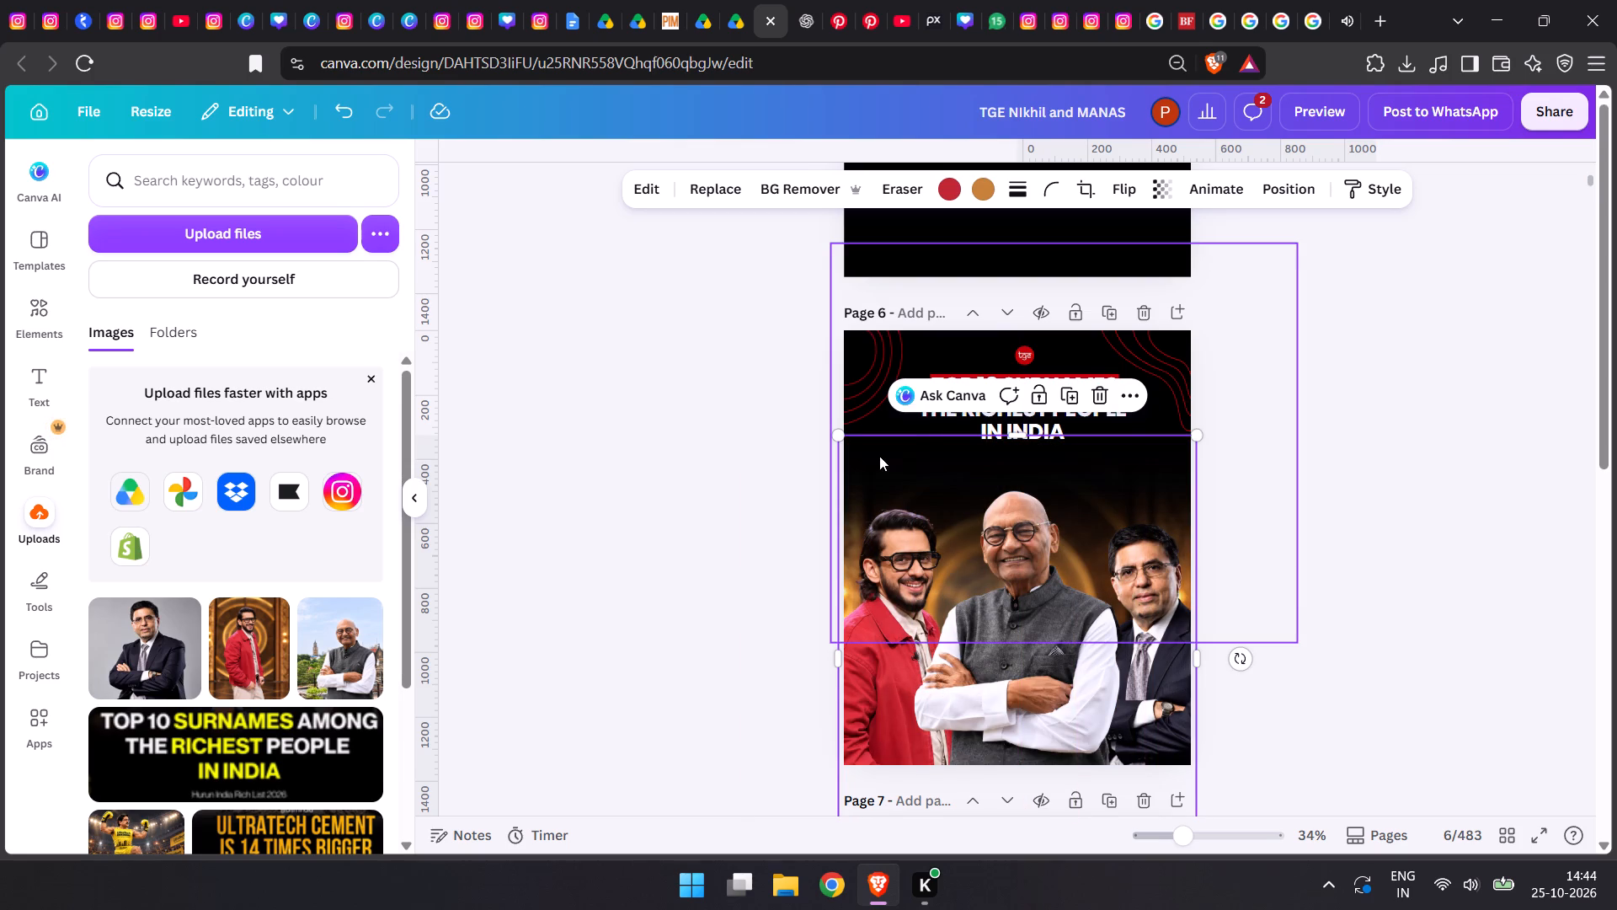
Raise the dark gradient overlay so it fades the backdrop's upper part beneath the headline.
left_click_drag(957, 340, 968, 297)
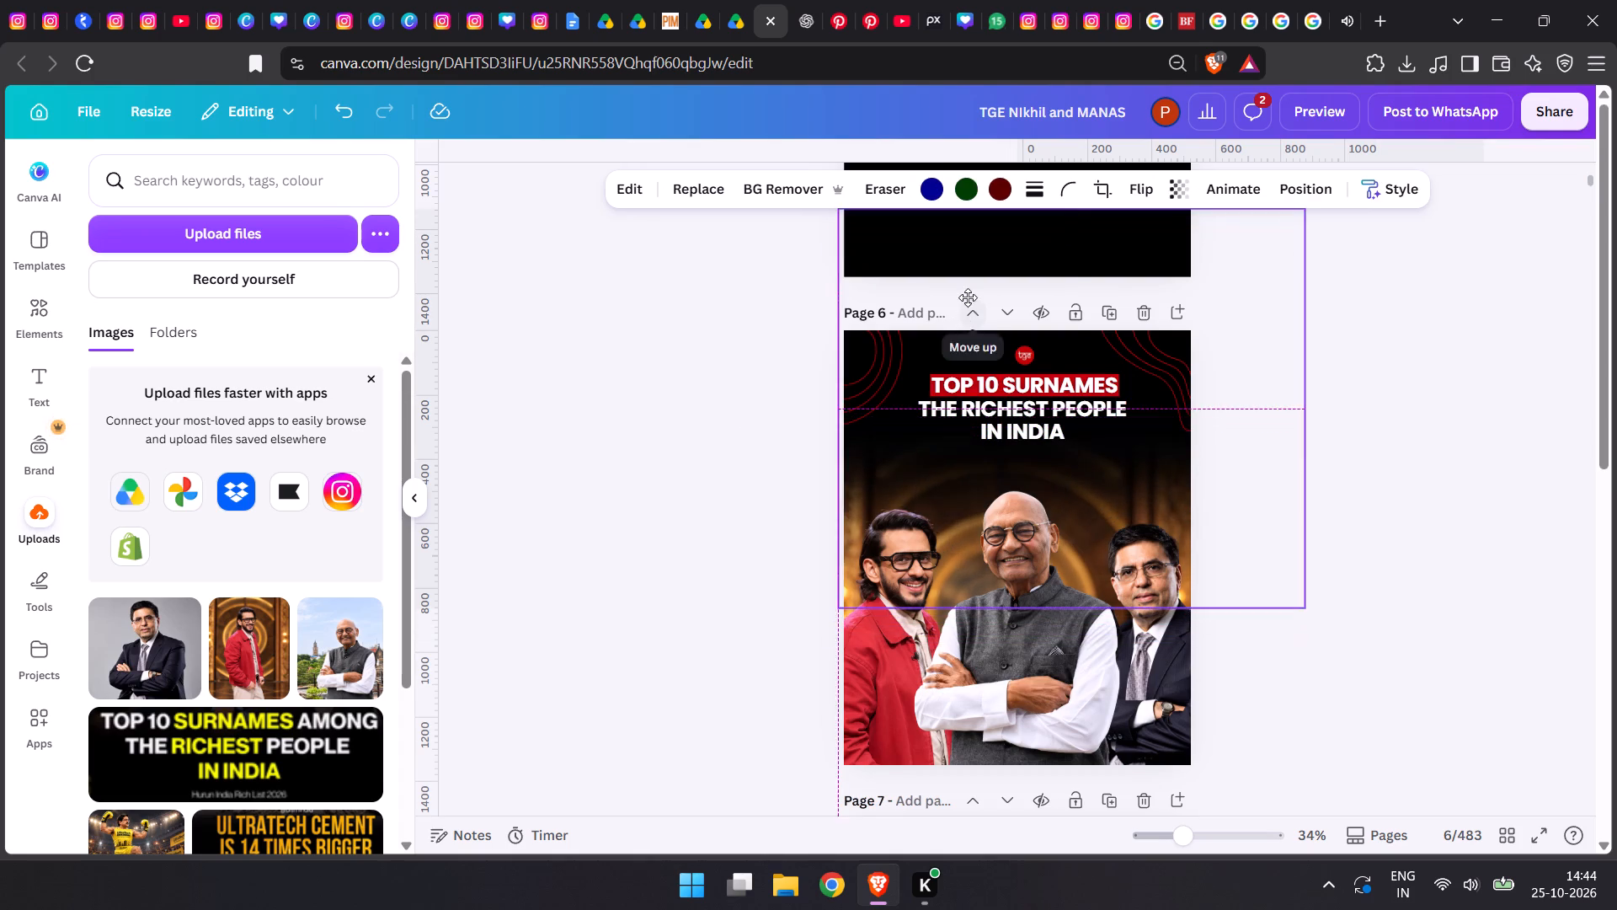
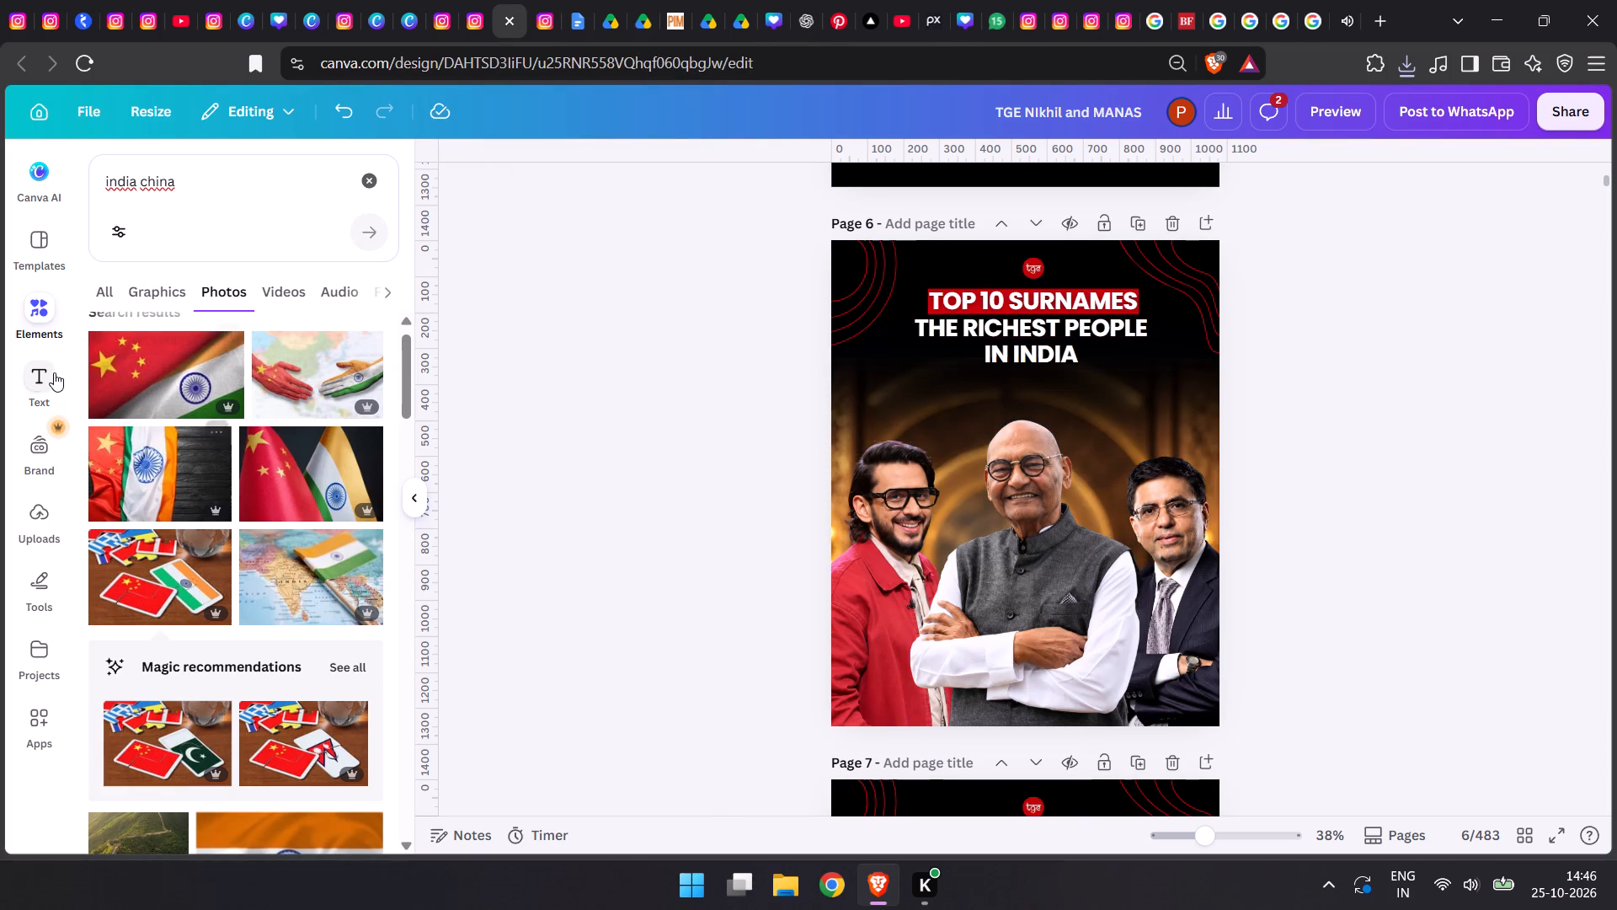
Add a circular frame to page 6, shrink it and place it over the head of the man in the red jacket.
left_click(370, 175)
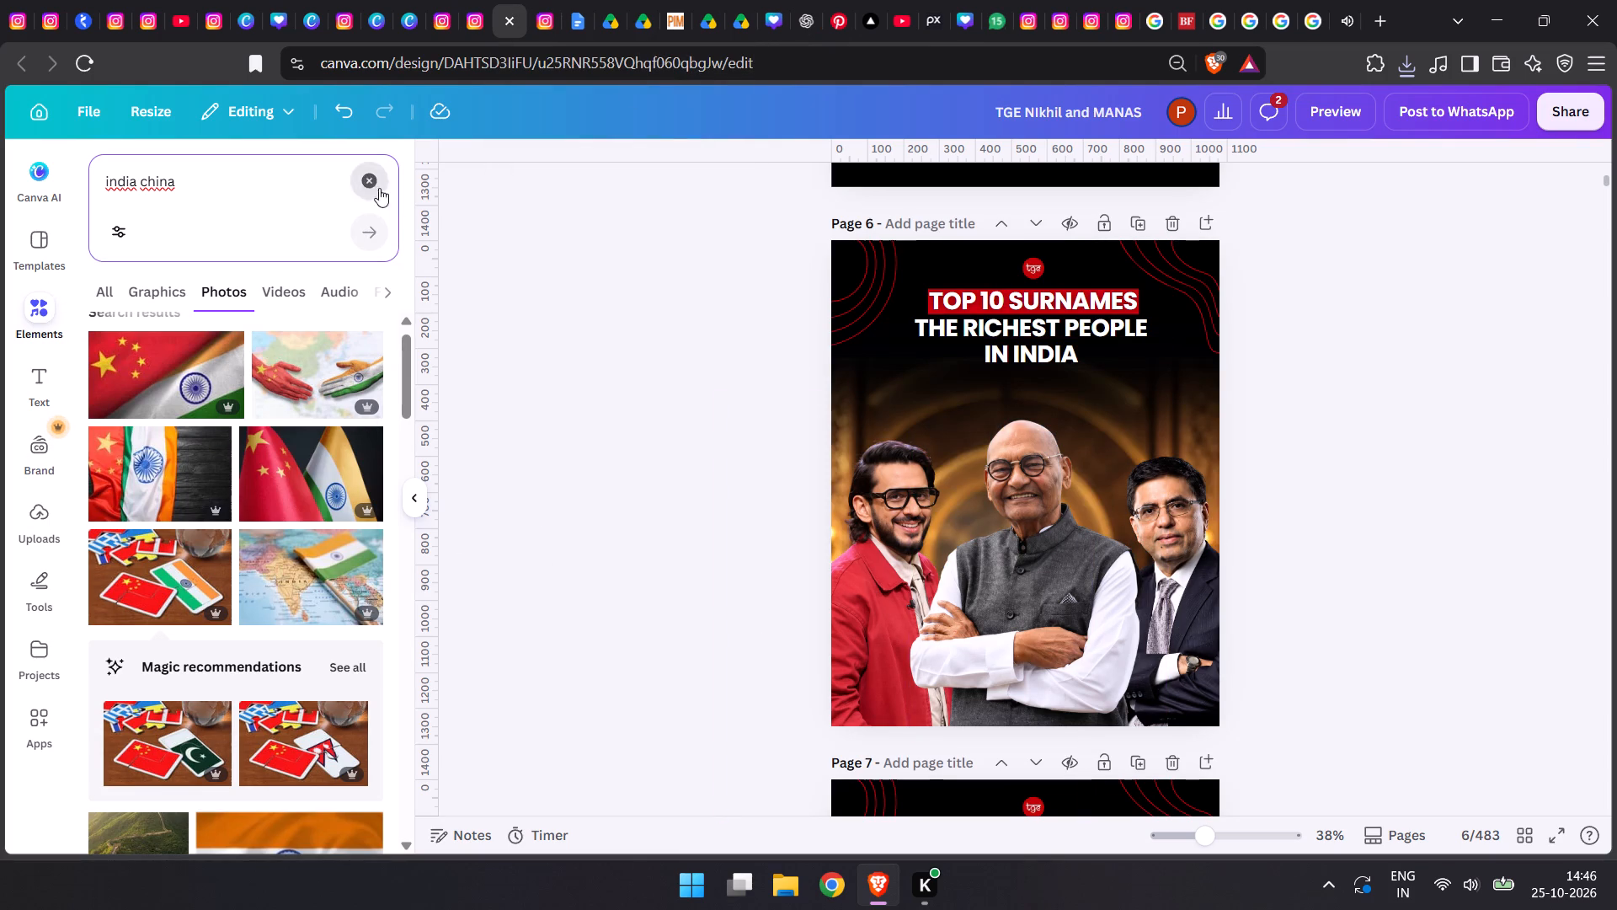
left_click(344, 699)
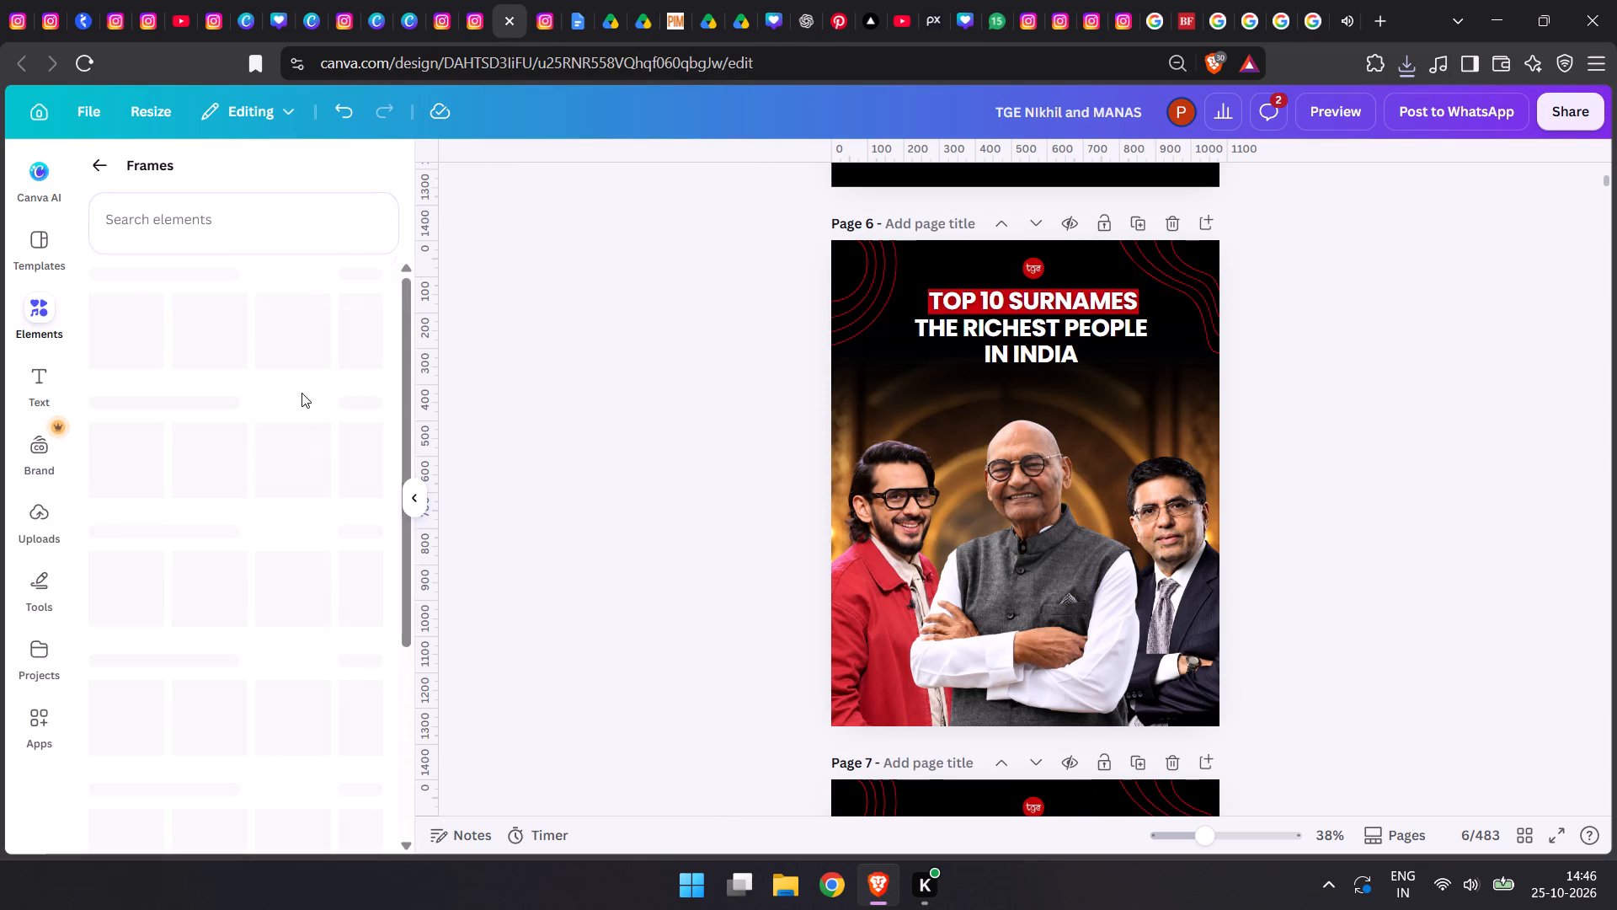
left_click(275, 353)
left_click_drag(1011, 466, 1002, 463)
left_click_drag(1118, 578, 1044, 516)
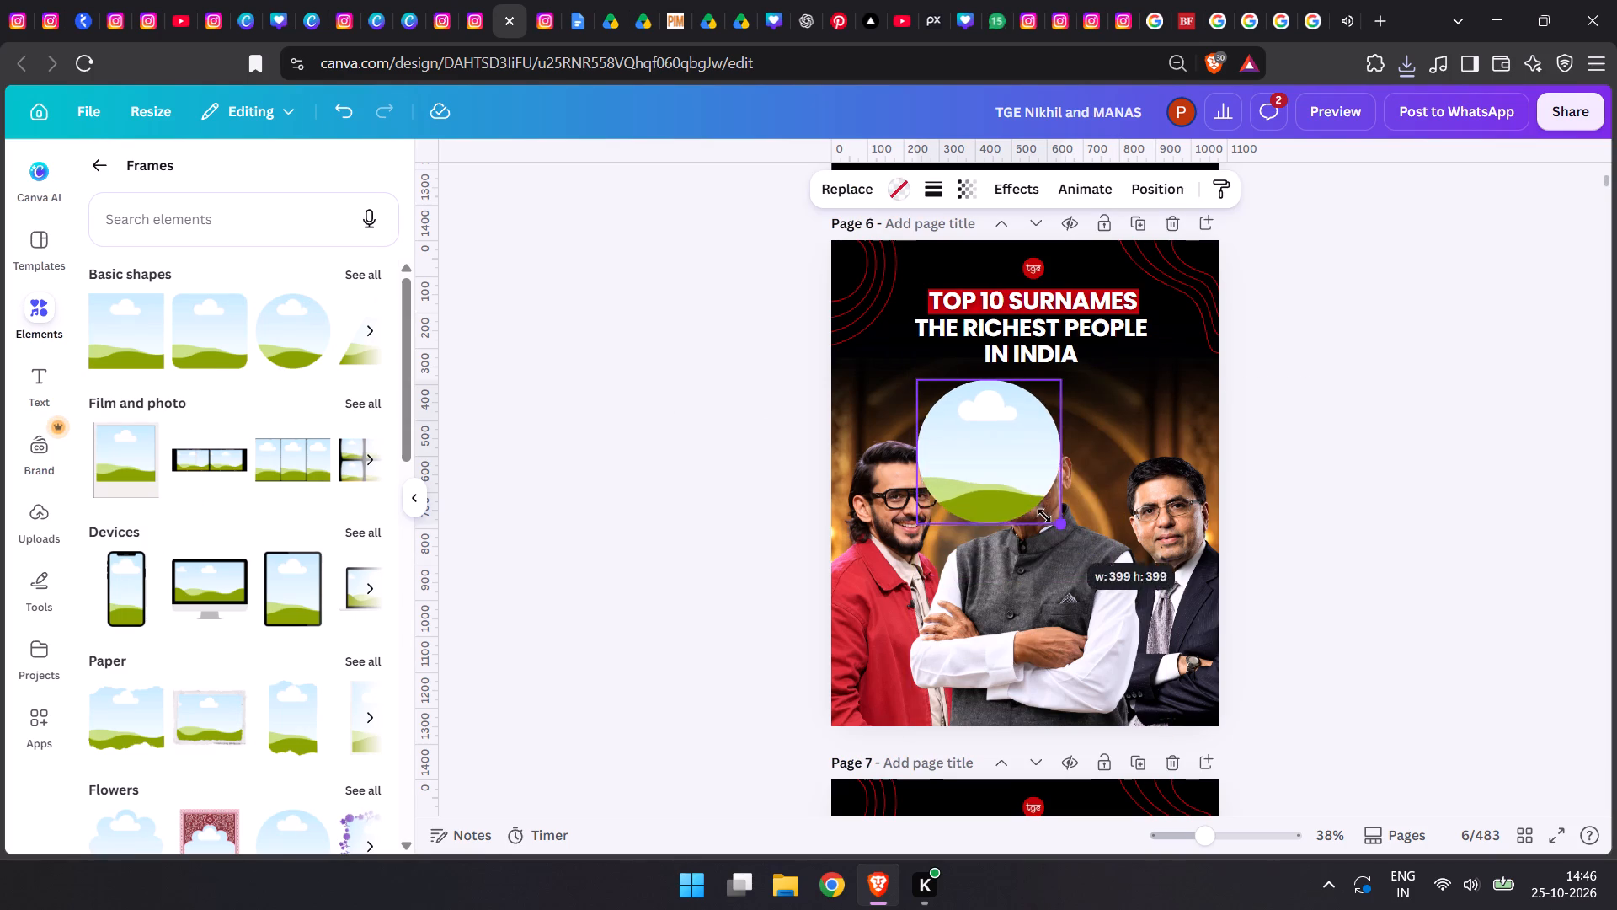
left_click_drag(1044, 516, 1038, 511)
left_click_drag(1002, 458, 923, 458)
Place the downloaded Boat.jpg logo into the circular frame on page 6.
left_click(1406, 62)
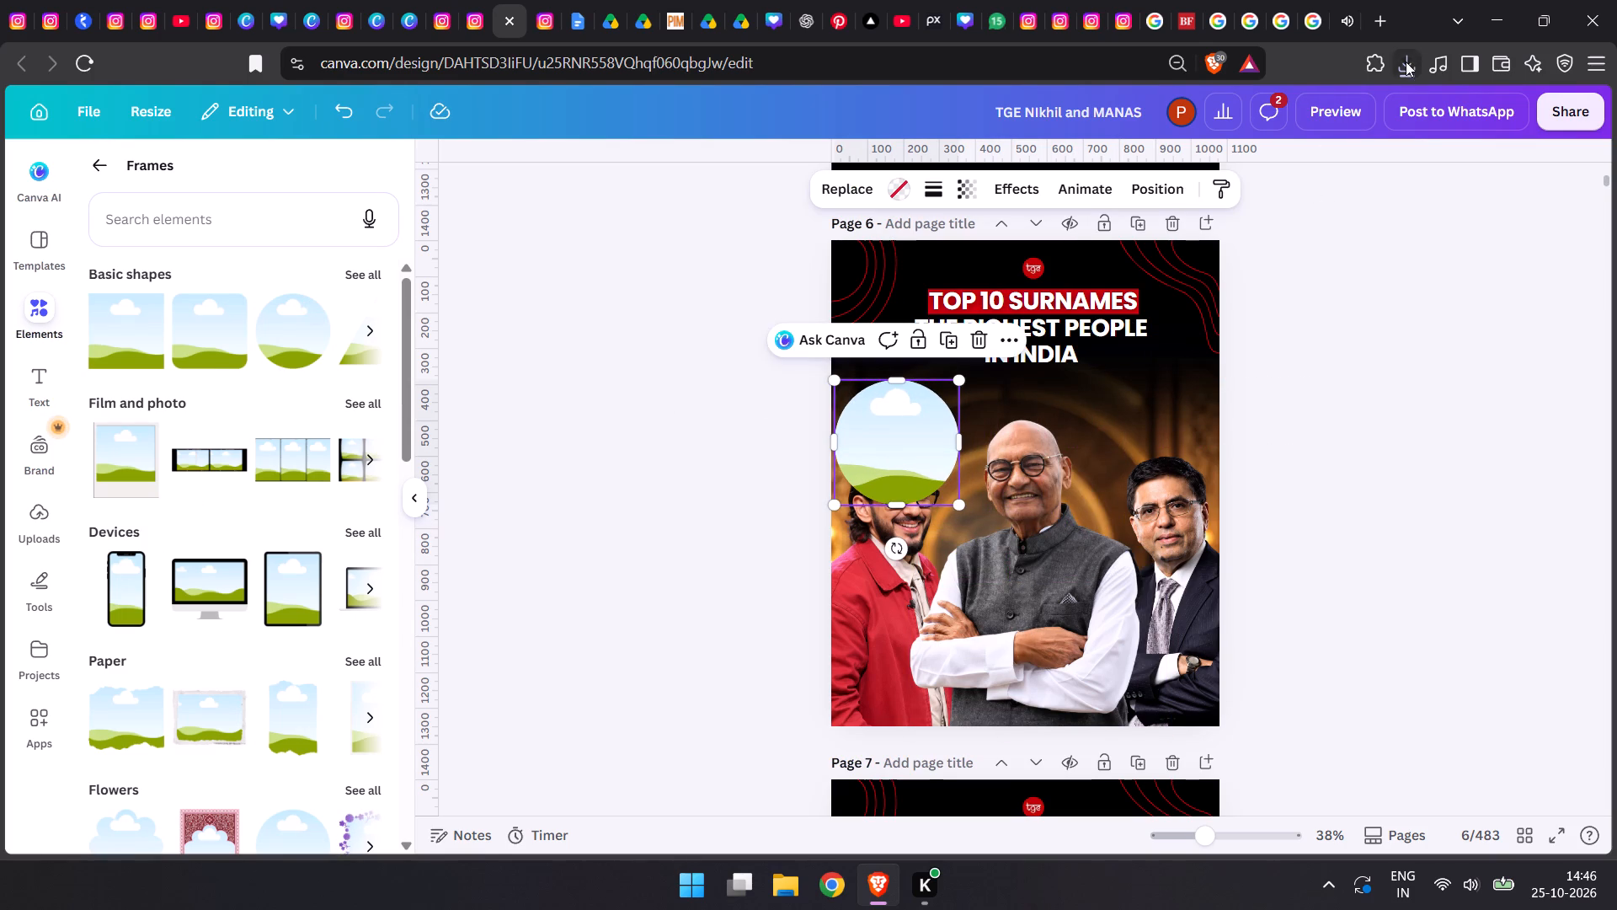
left_click_drag(1229, 236, 935, 420)
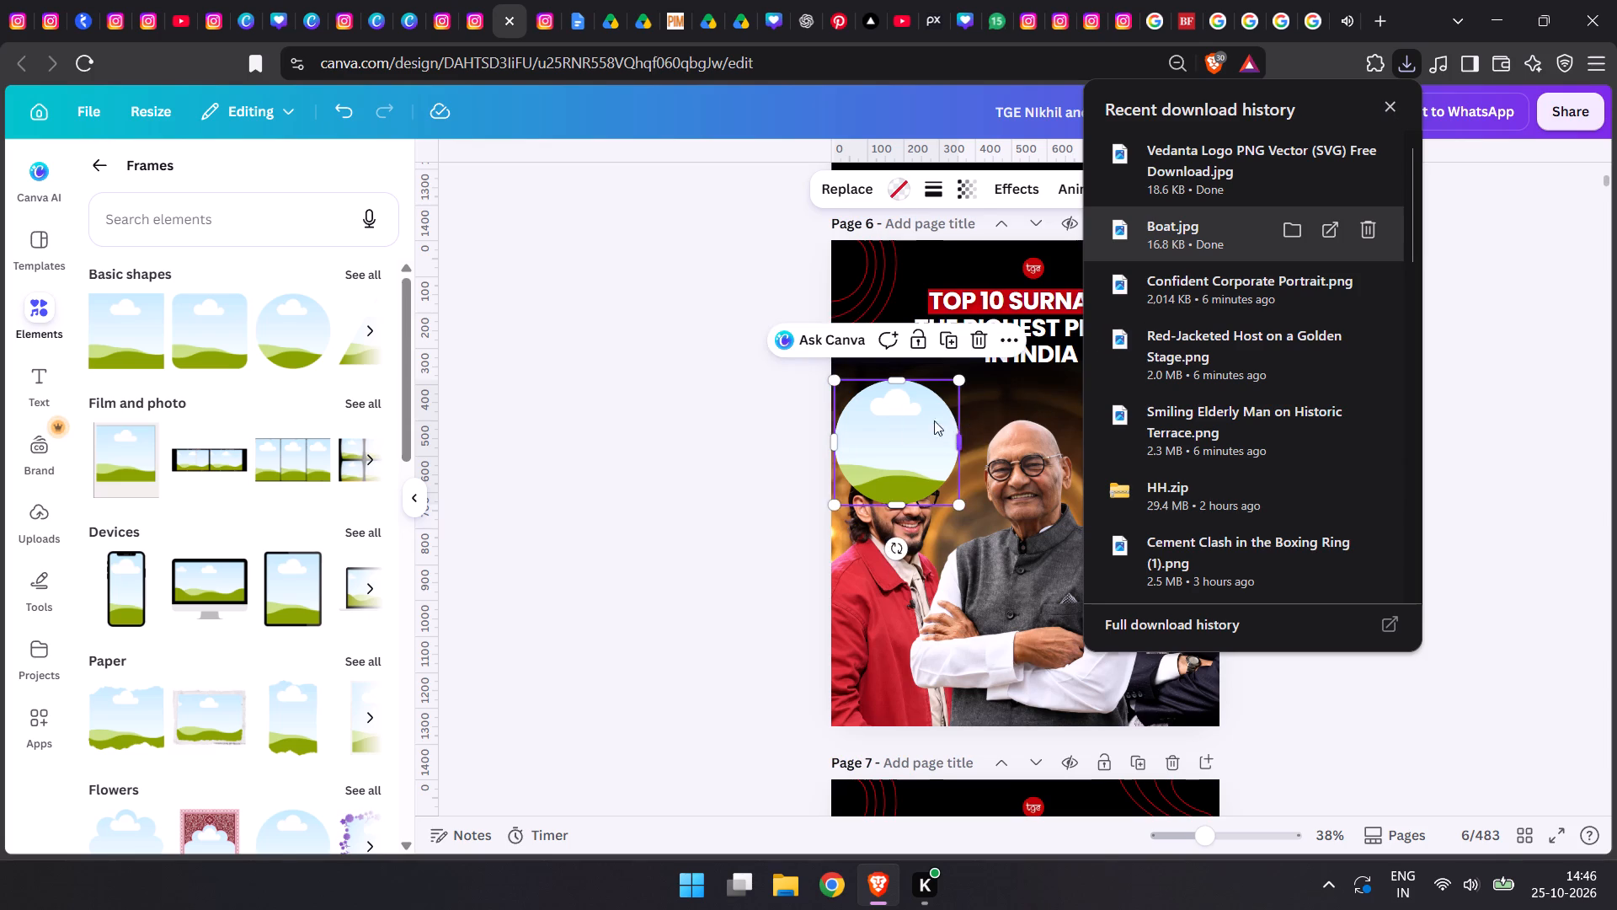
In Canva, fill page 6's circular frame with the downloaded boAt logo and adjust the image's crop inside the circle.
left_click_drag(957, 410, 878, 412)
double_click(892, 437)
left_click_drag(890, 436, 888, 458)
double_click(606, 468)
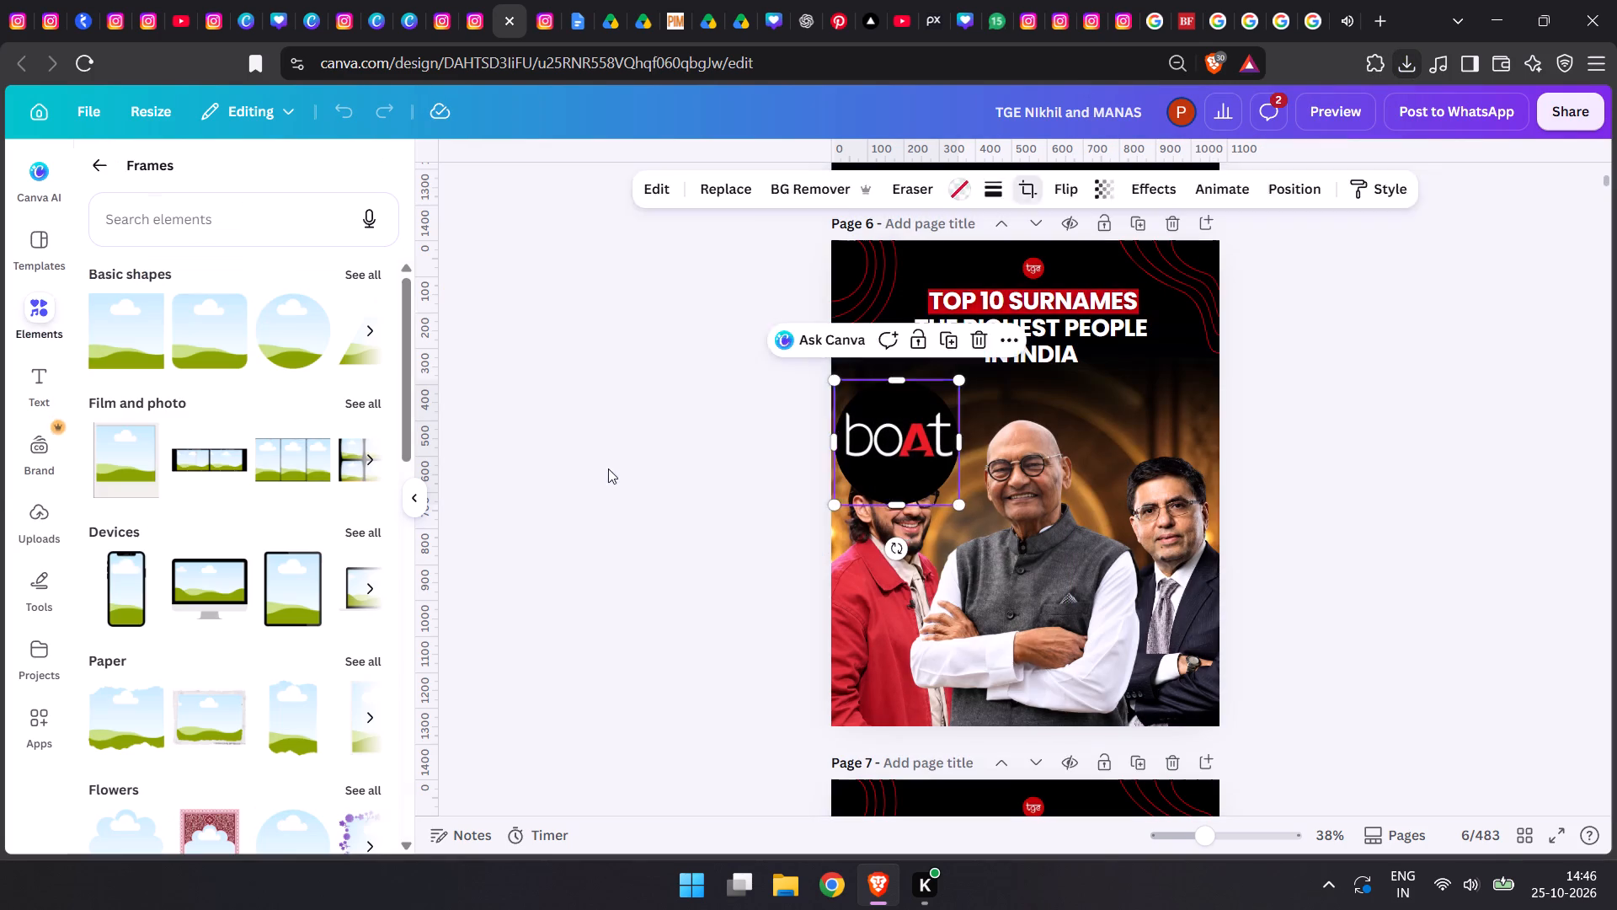
Give the circular boAt logo a solid white border.
left_click(883, 423)
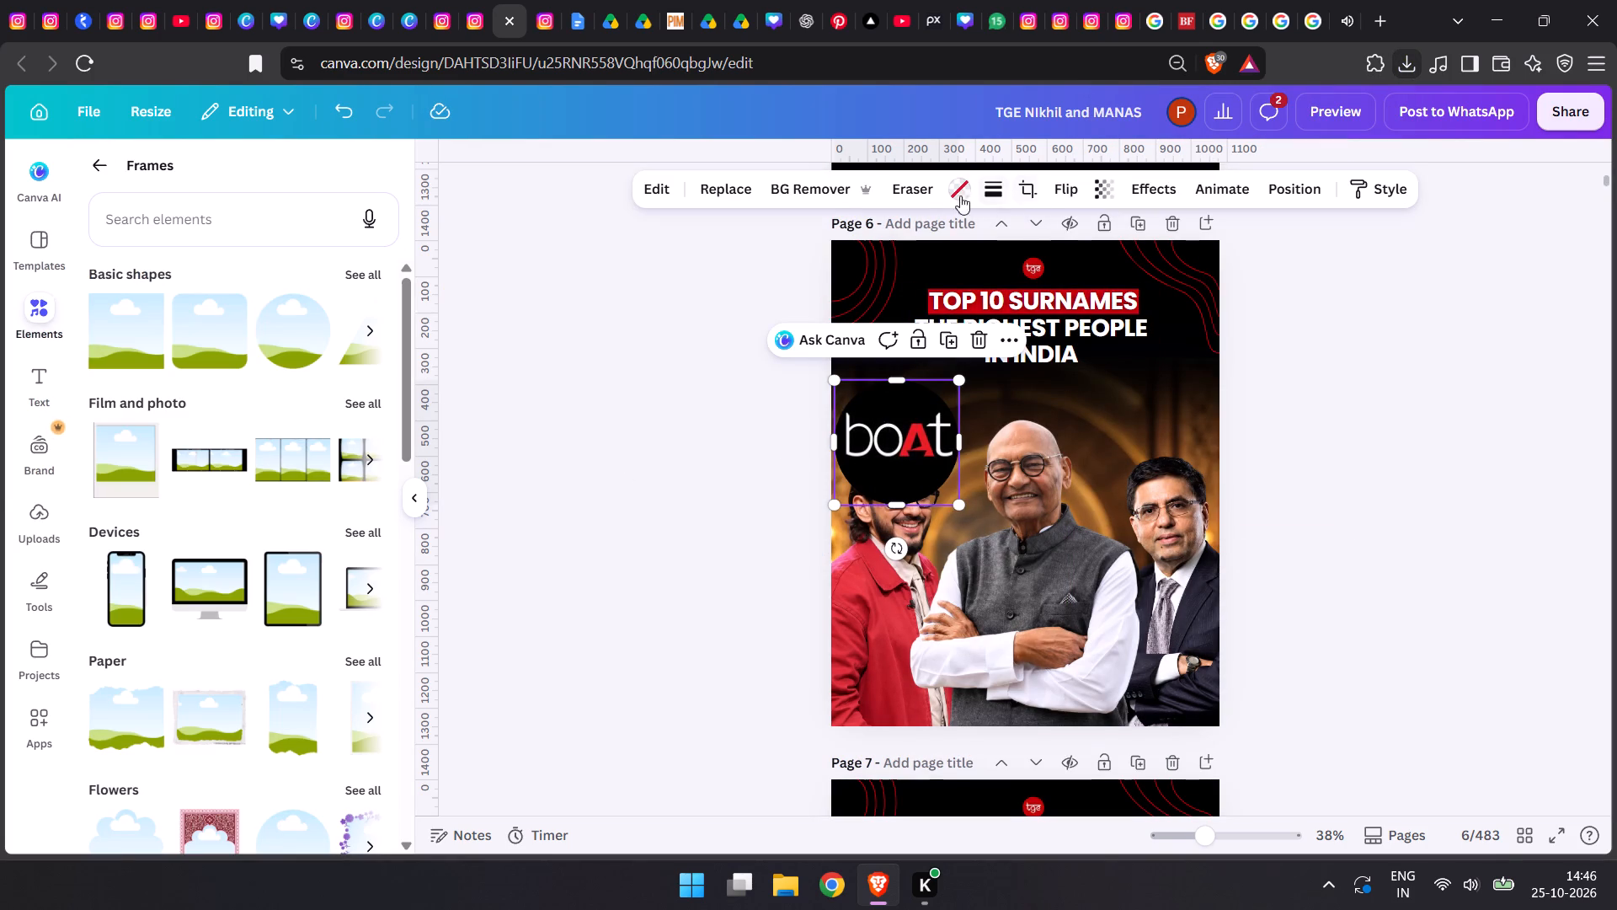
left_click(950, 196)
left_click(985, 188)
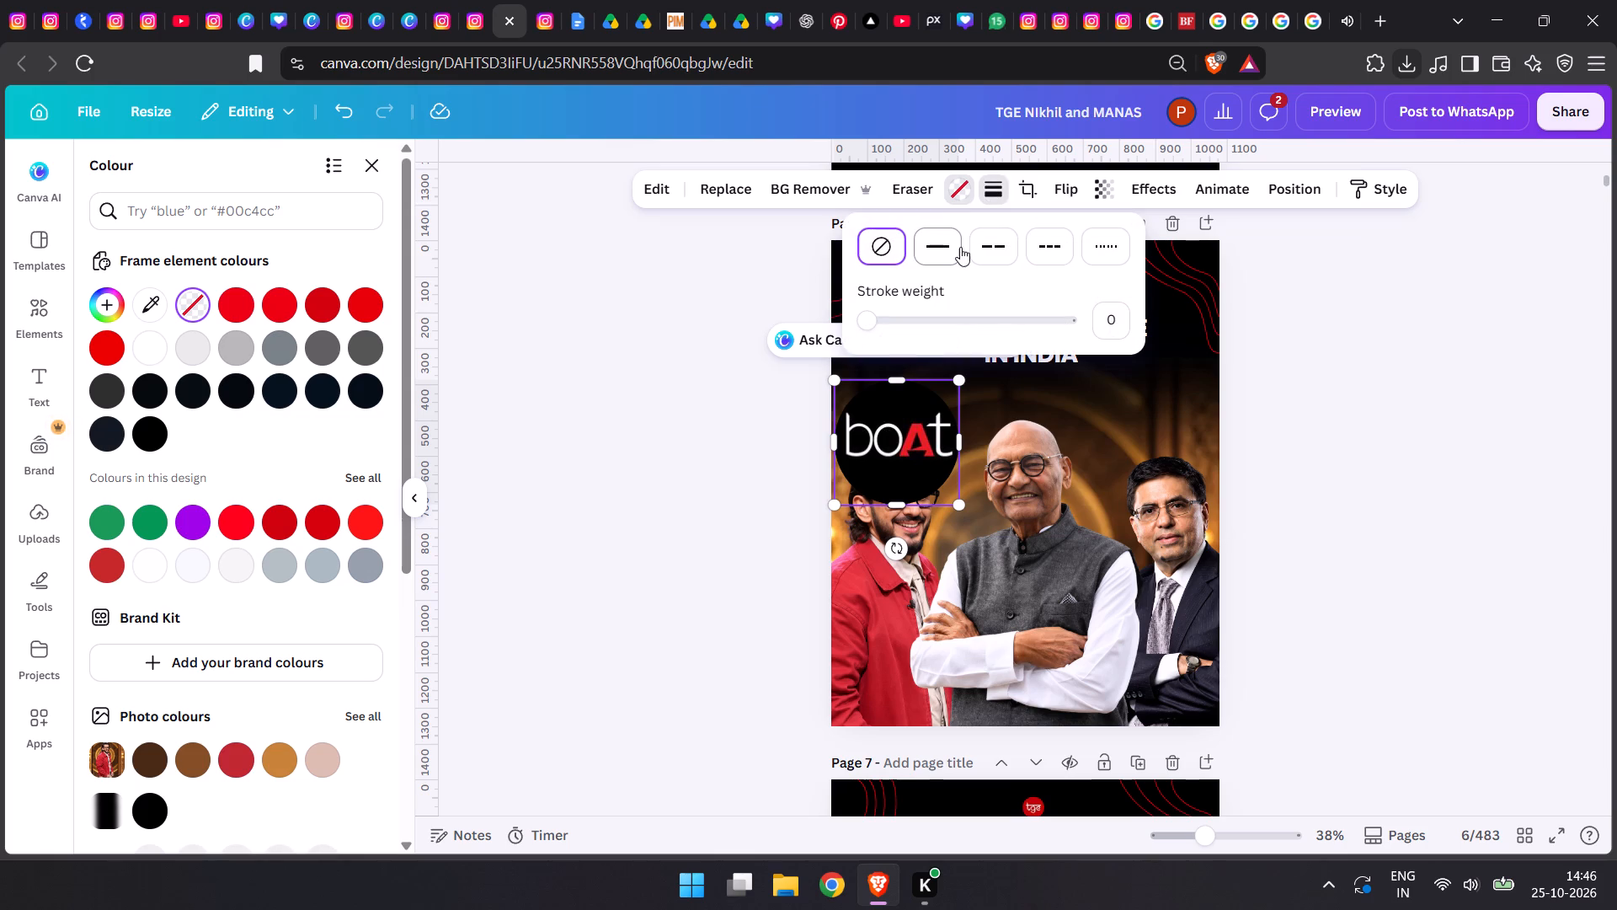
left_click(954, 247)
left_click(979, 190)
left_click(380, 302)
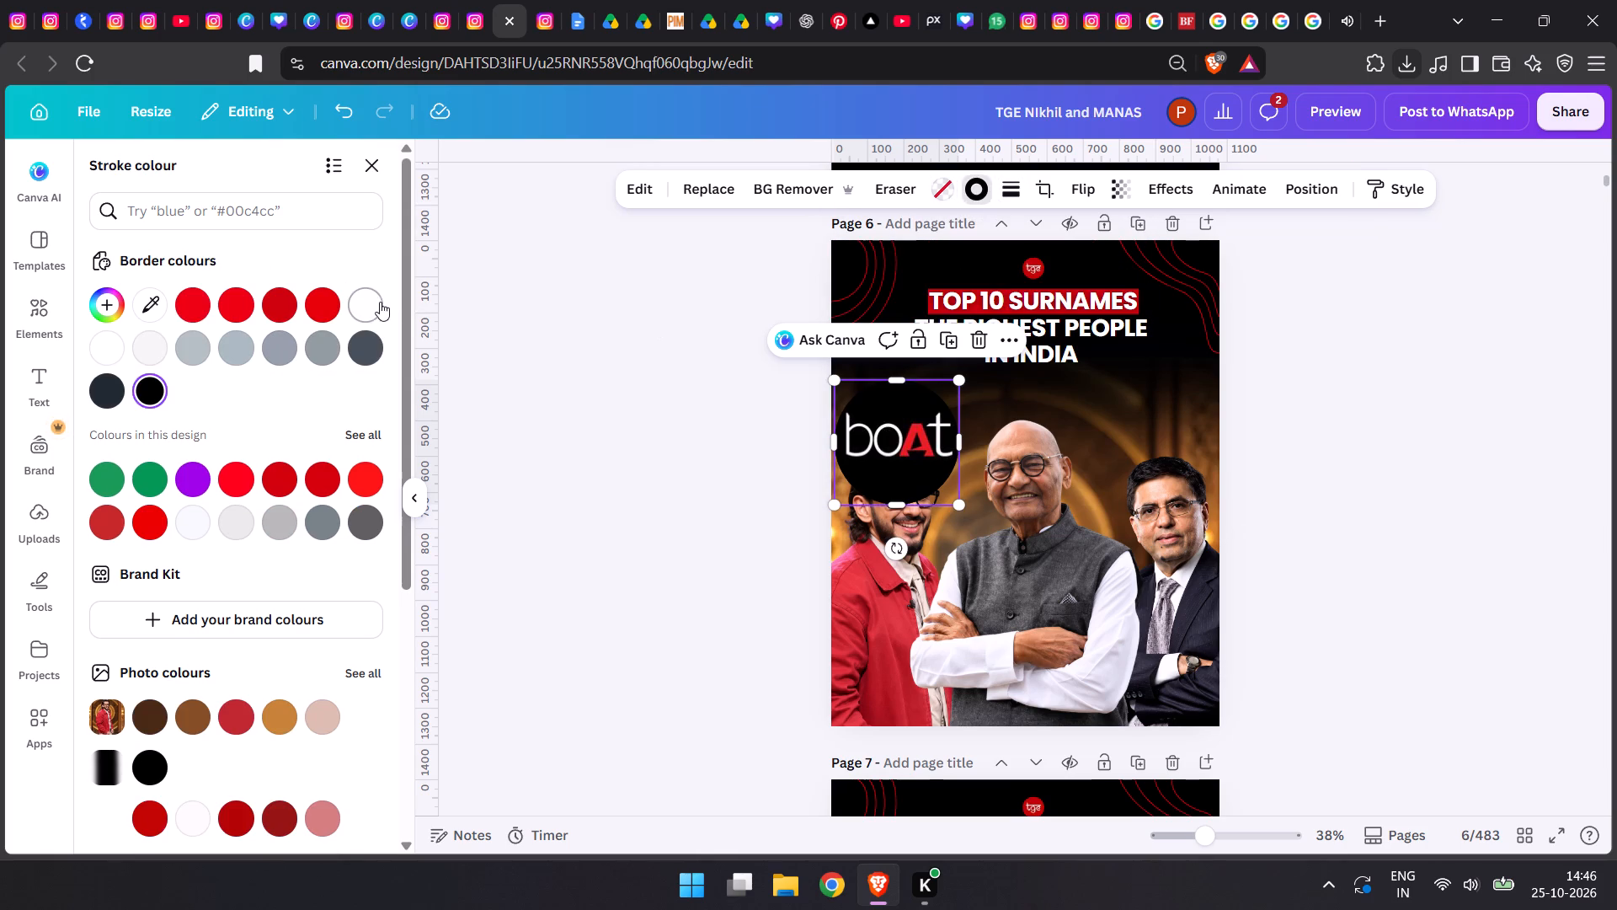
double_click(556, 441)
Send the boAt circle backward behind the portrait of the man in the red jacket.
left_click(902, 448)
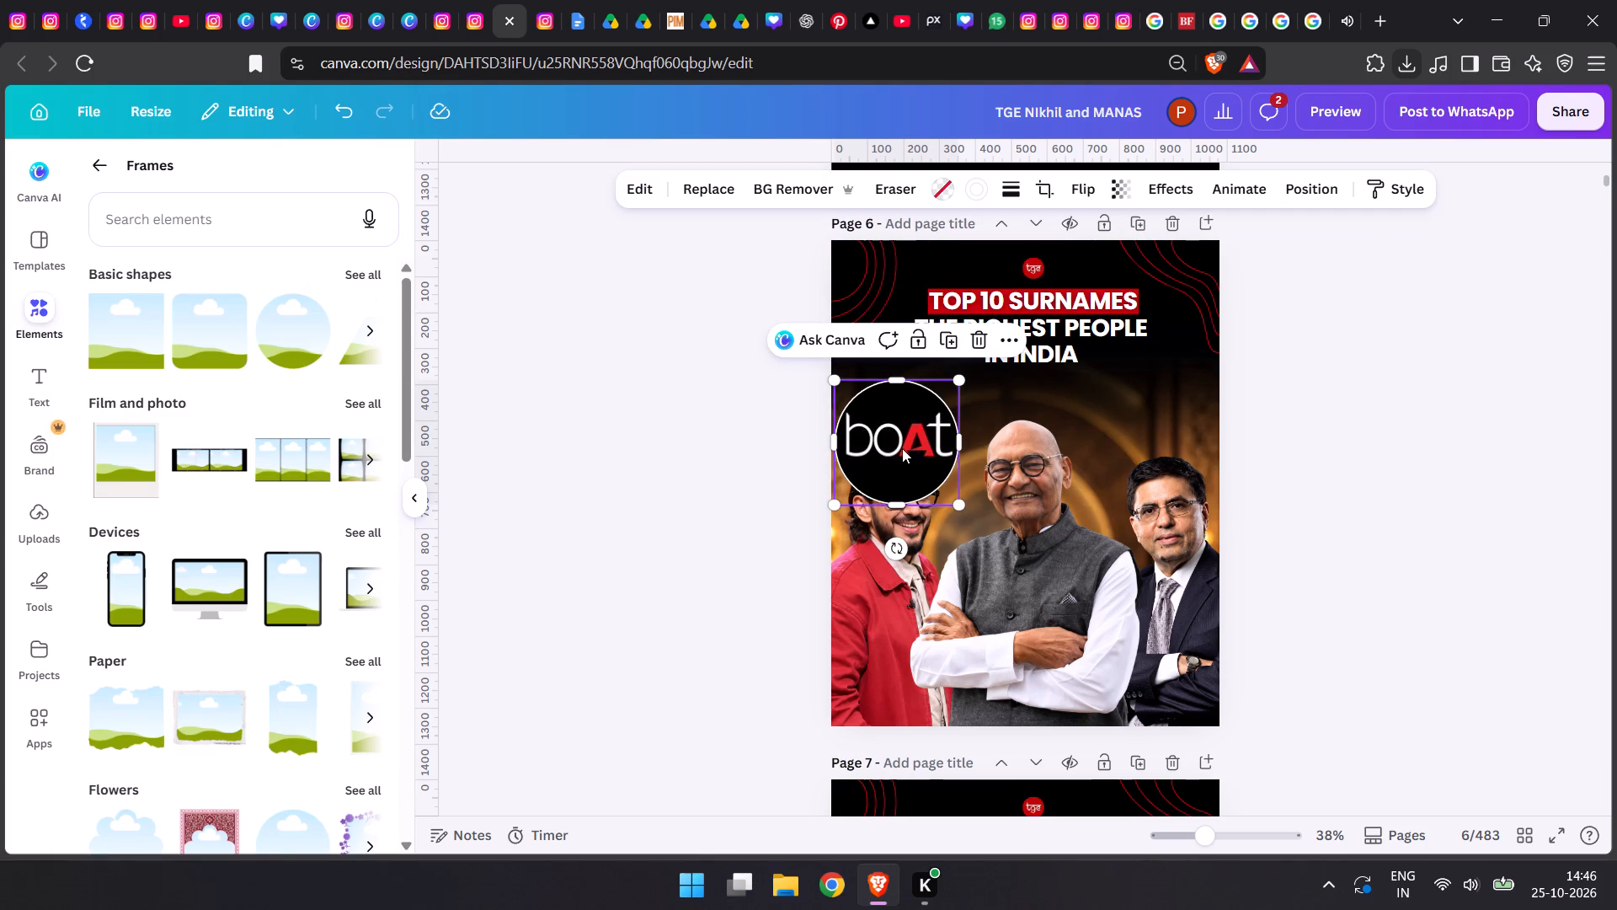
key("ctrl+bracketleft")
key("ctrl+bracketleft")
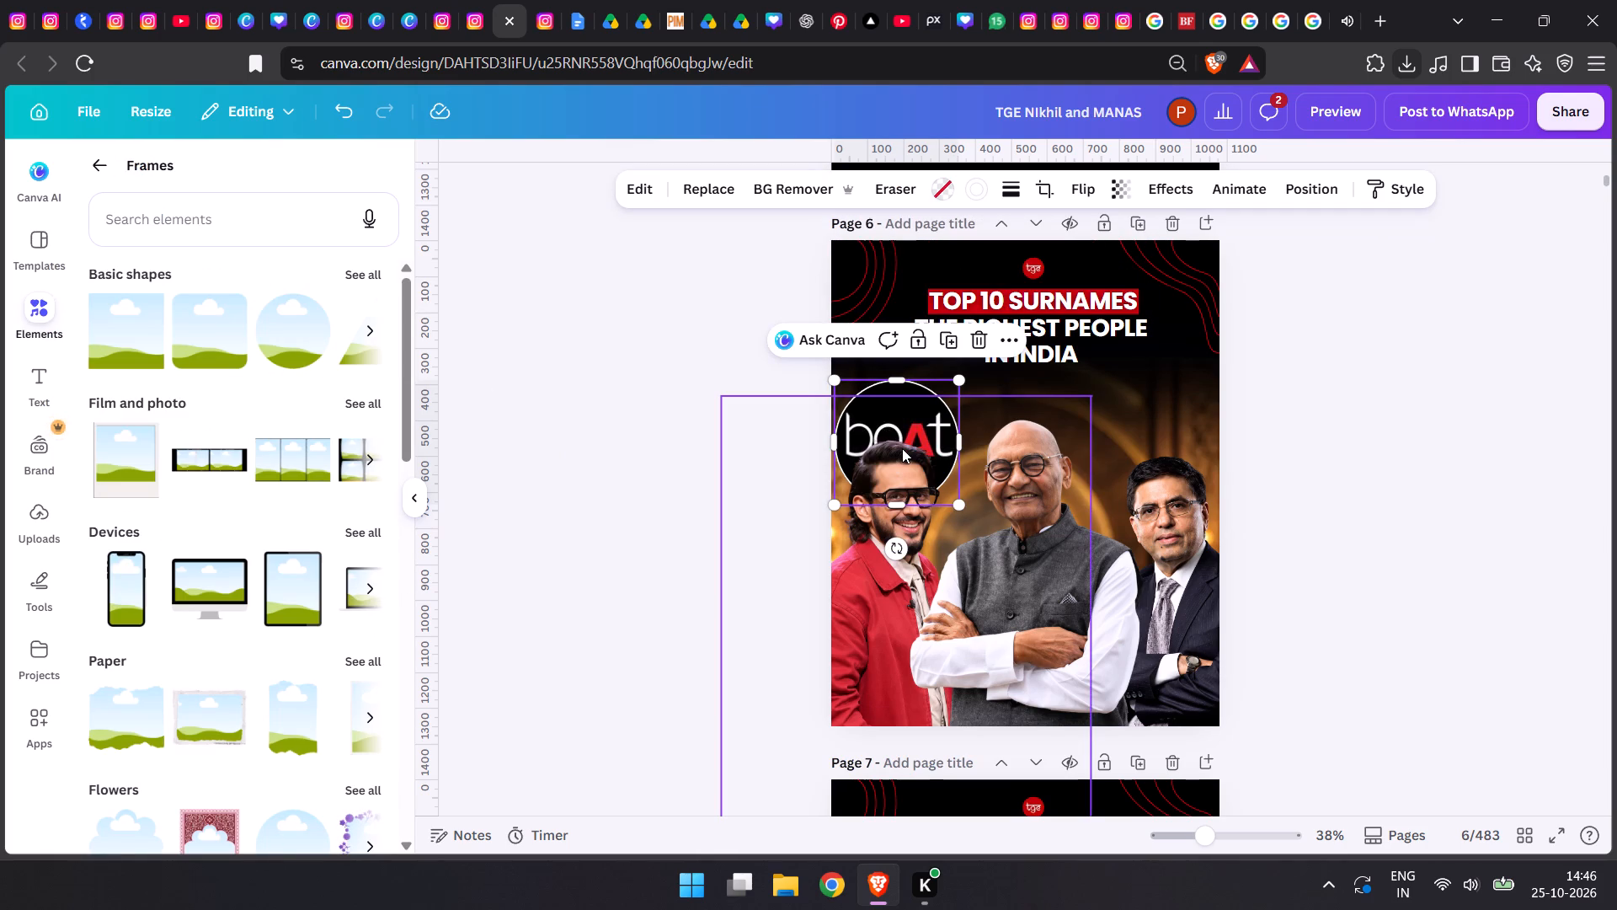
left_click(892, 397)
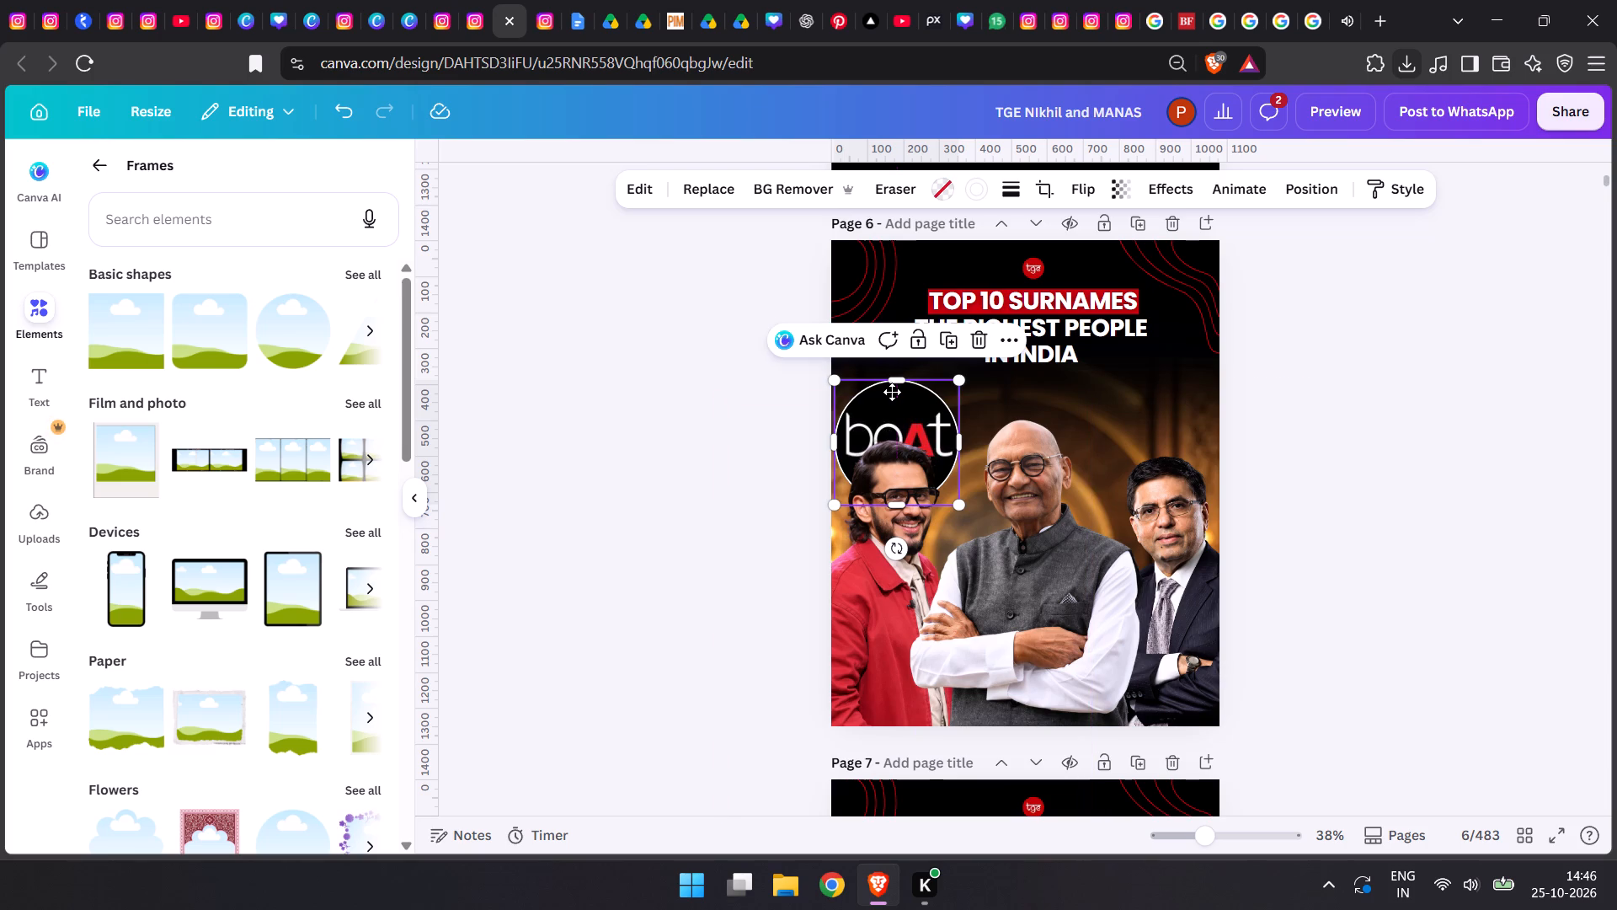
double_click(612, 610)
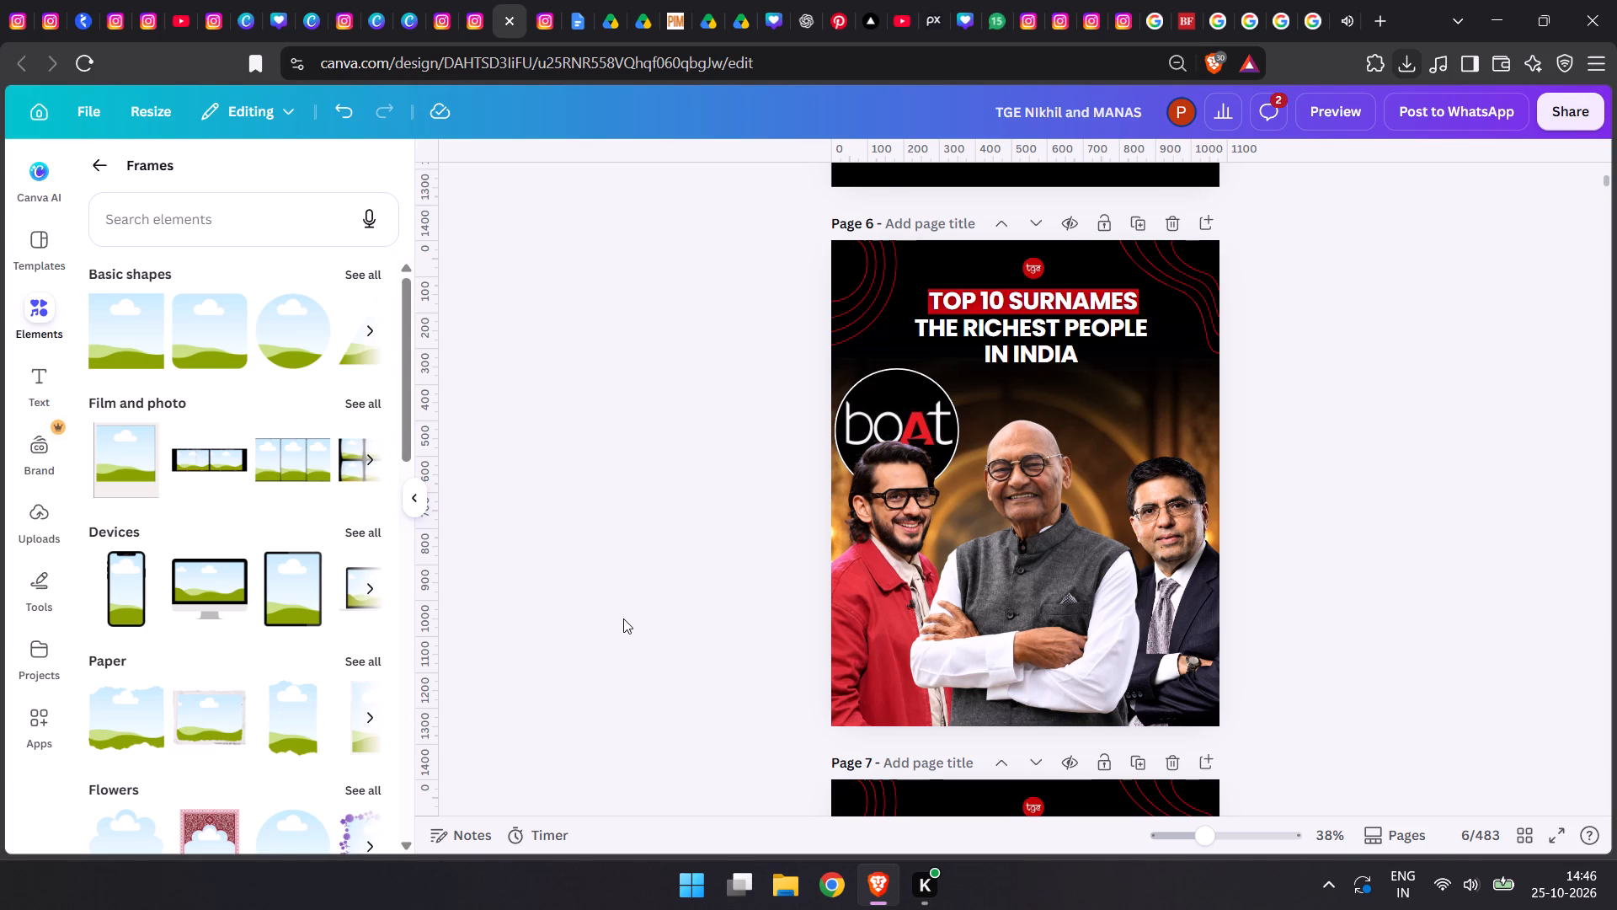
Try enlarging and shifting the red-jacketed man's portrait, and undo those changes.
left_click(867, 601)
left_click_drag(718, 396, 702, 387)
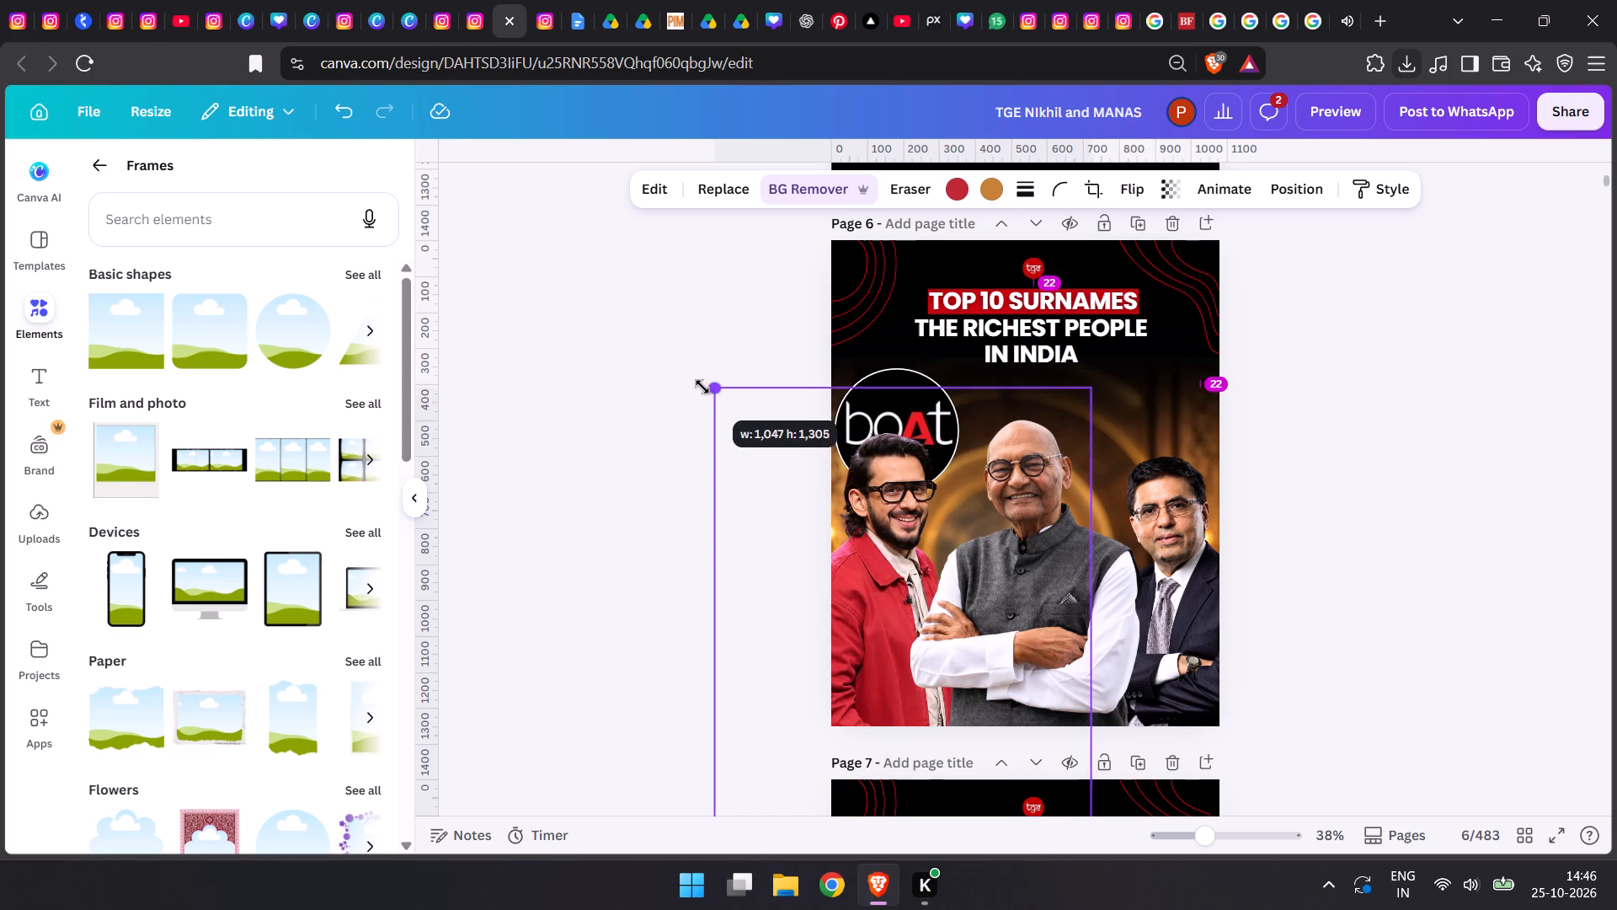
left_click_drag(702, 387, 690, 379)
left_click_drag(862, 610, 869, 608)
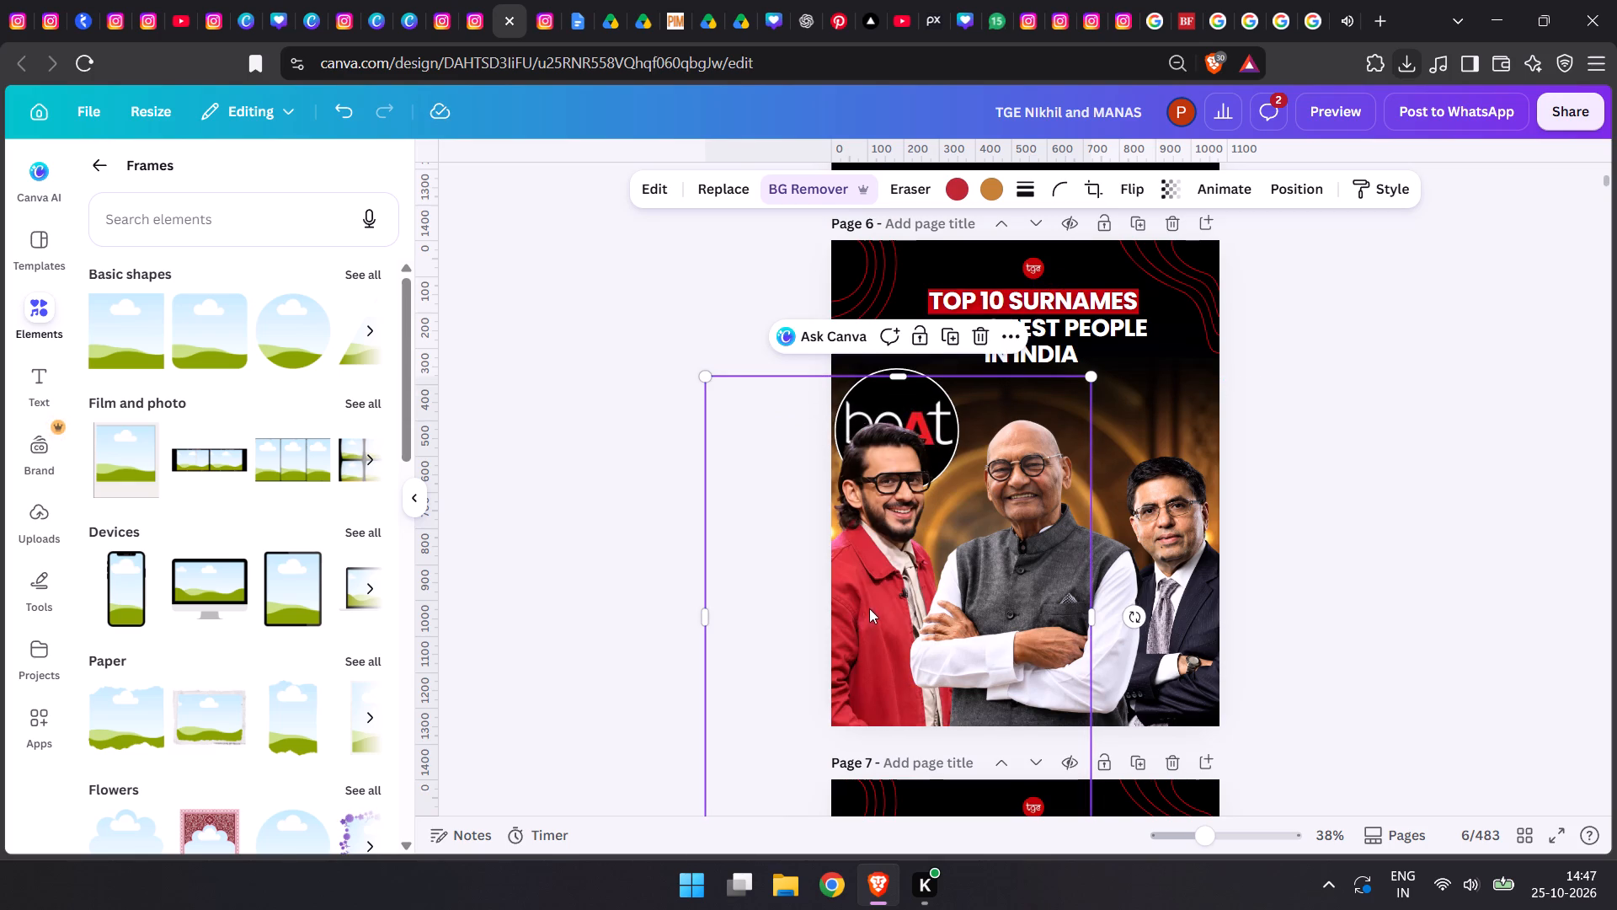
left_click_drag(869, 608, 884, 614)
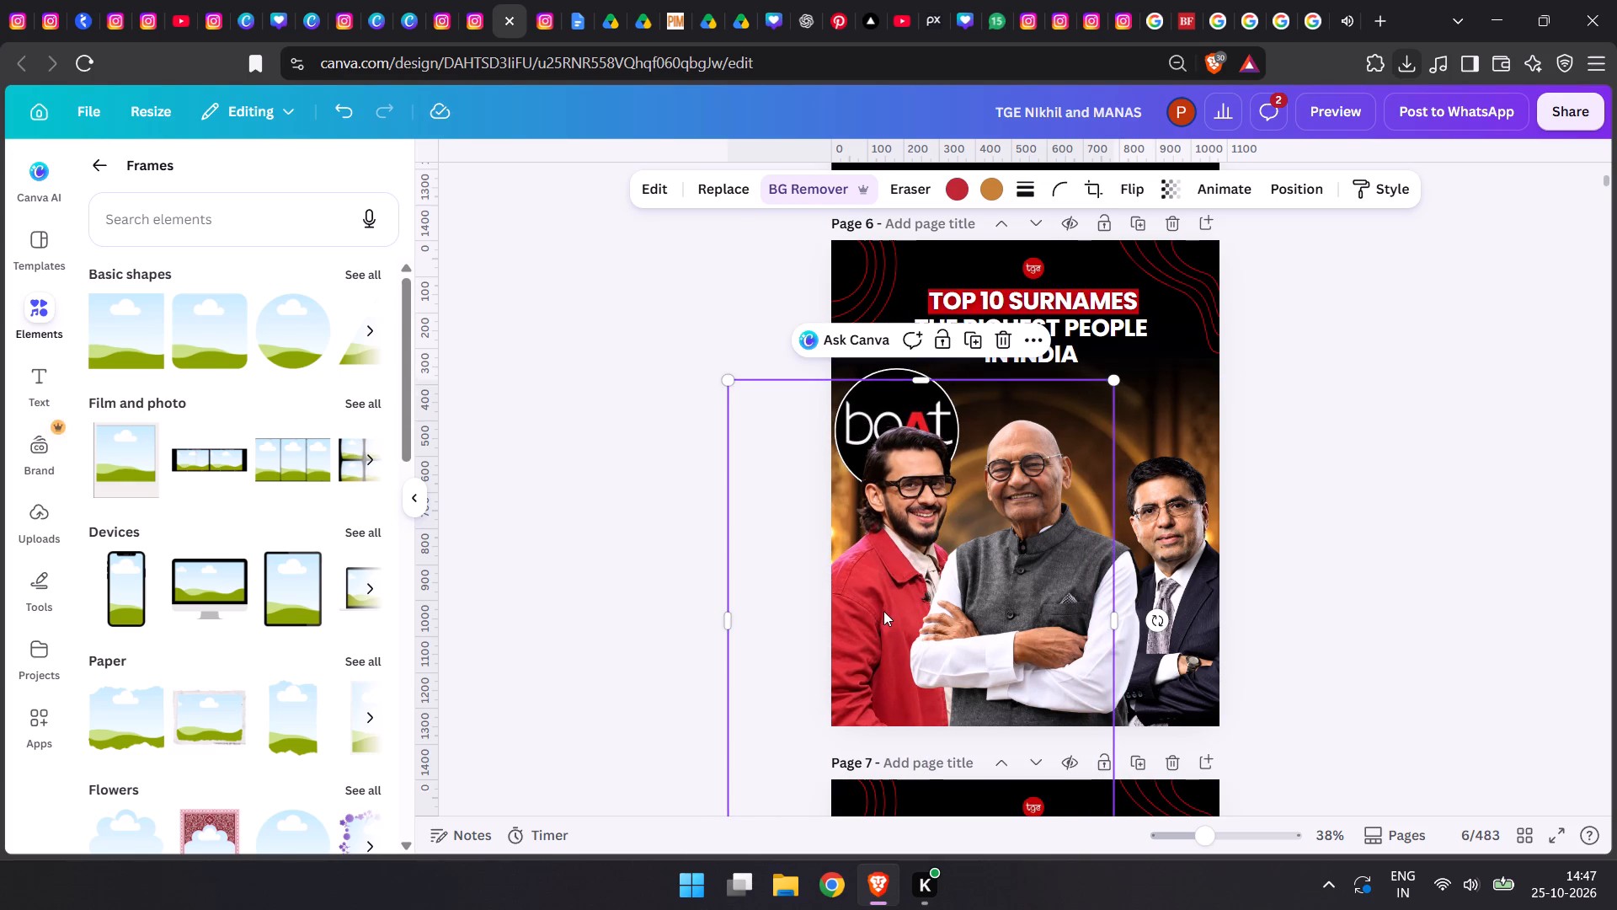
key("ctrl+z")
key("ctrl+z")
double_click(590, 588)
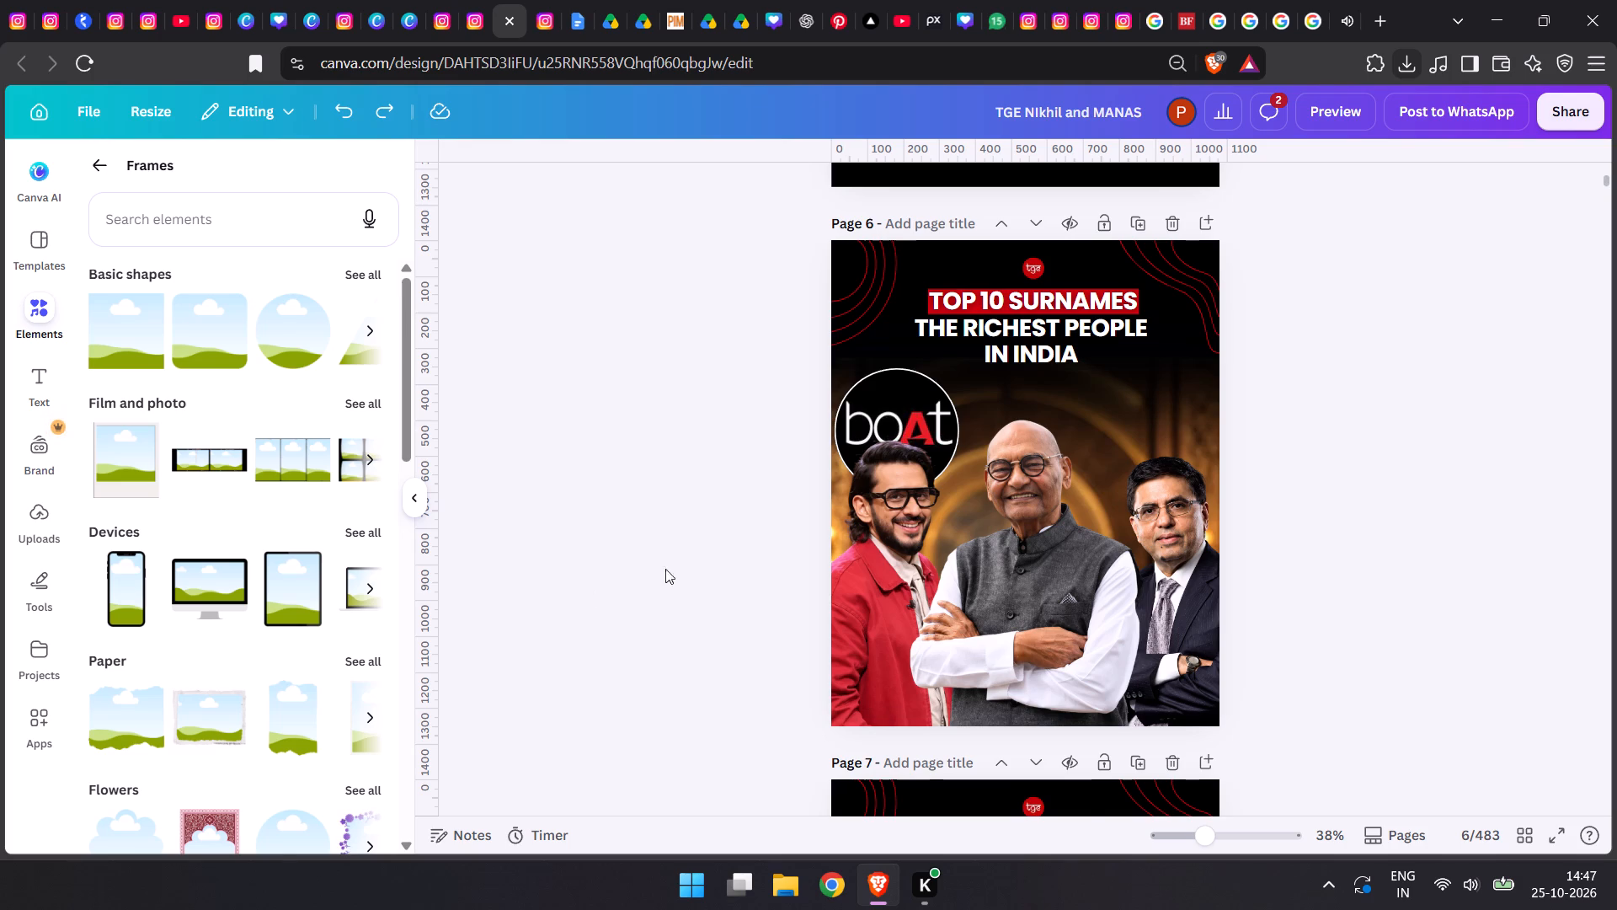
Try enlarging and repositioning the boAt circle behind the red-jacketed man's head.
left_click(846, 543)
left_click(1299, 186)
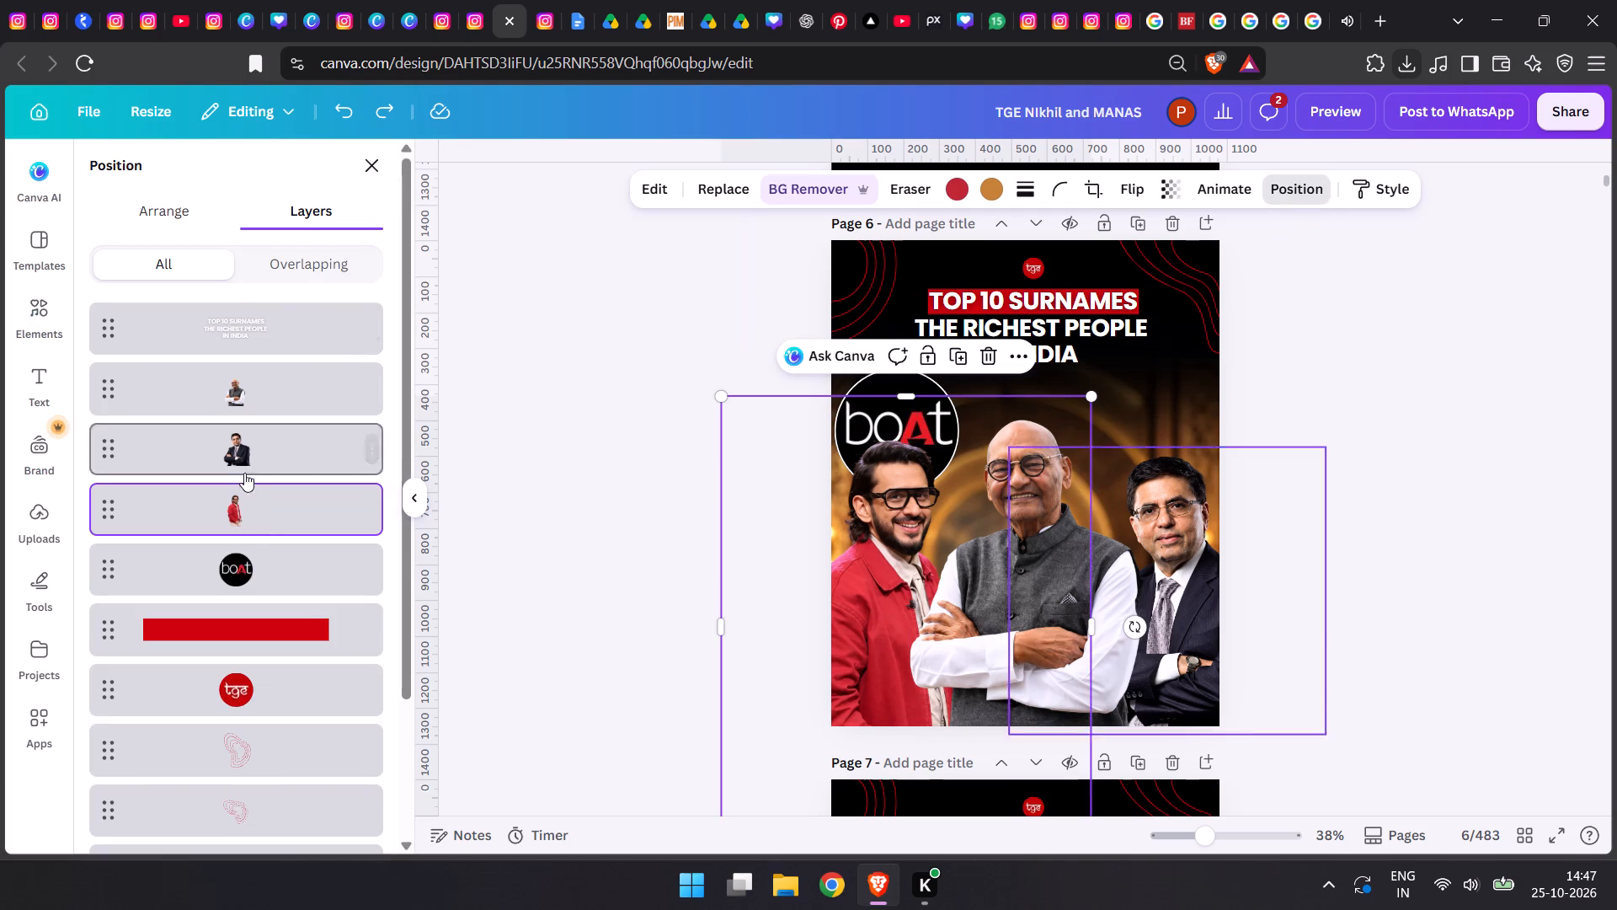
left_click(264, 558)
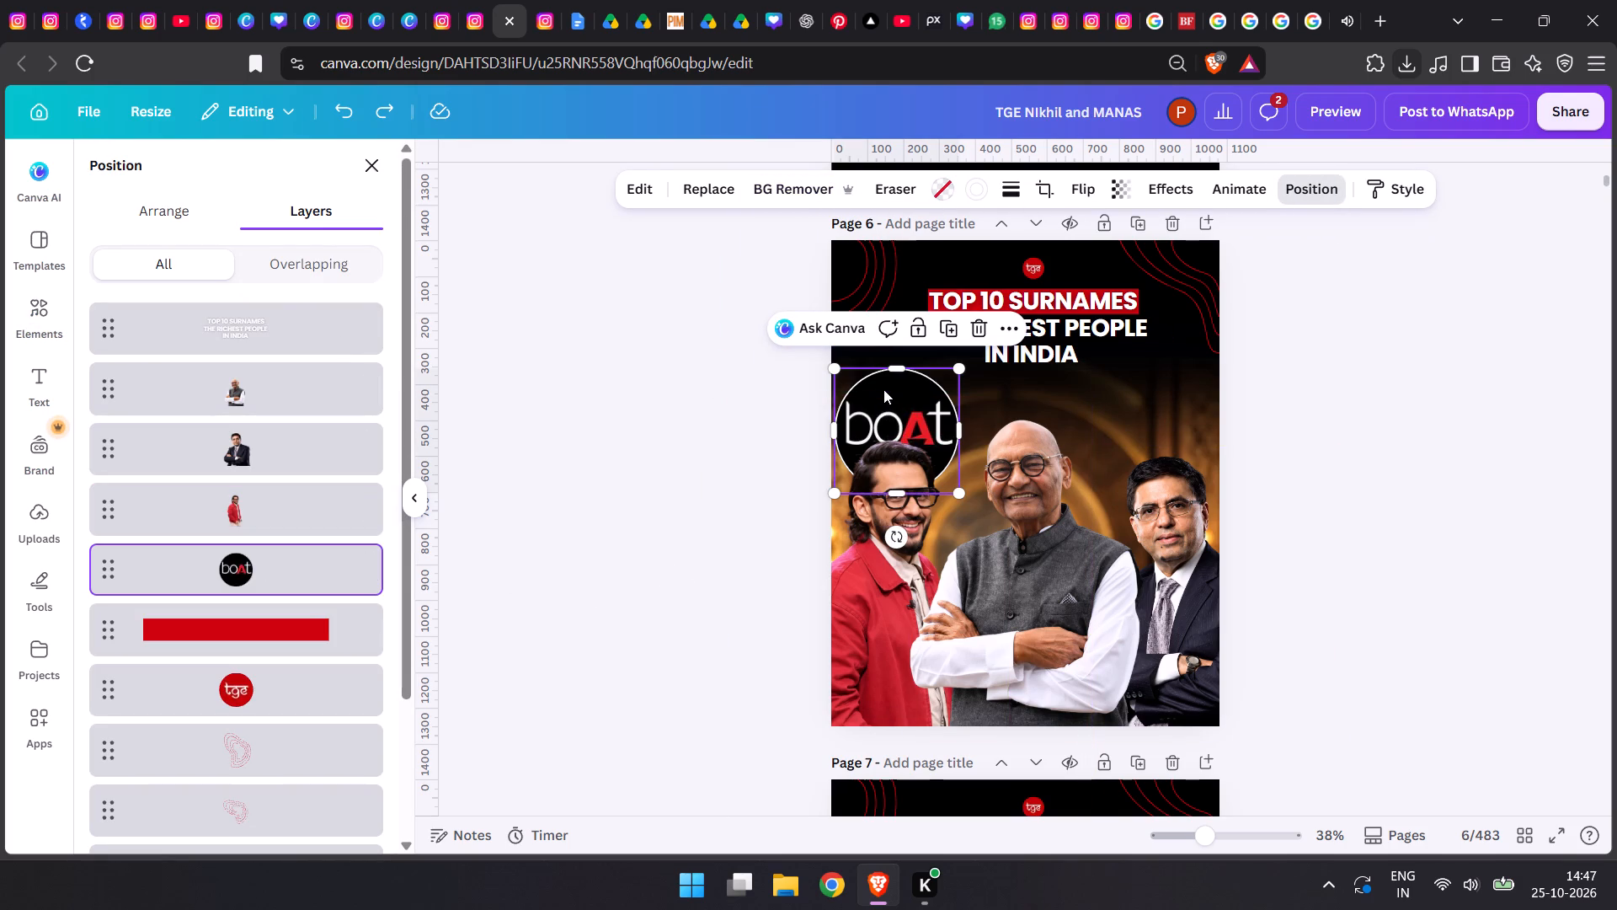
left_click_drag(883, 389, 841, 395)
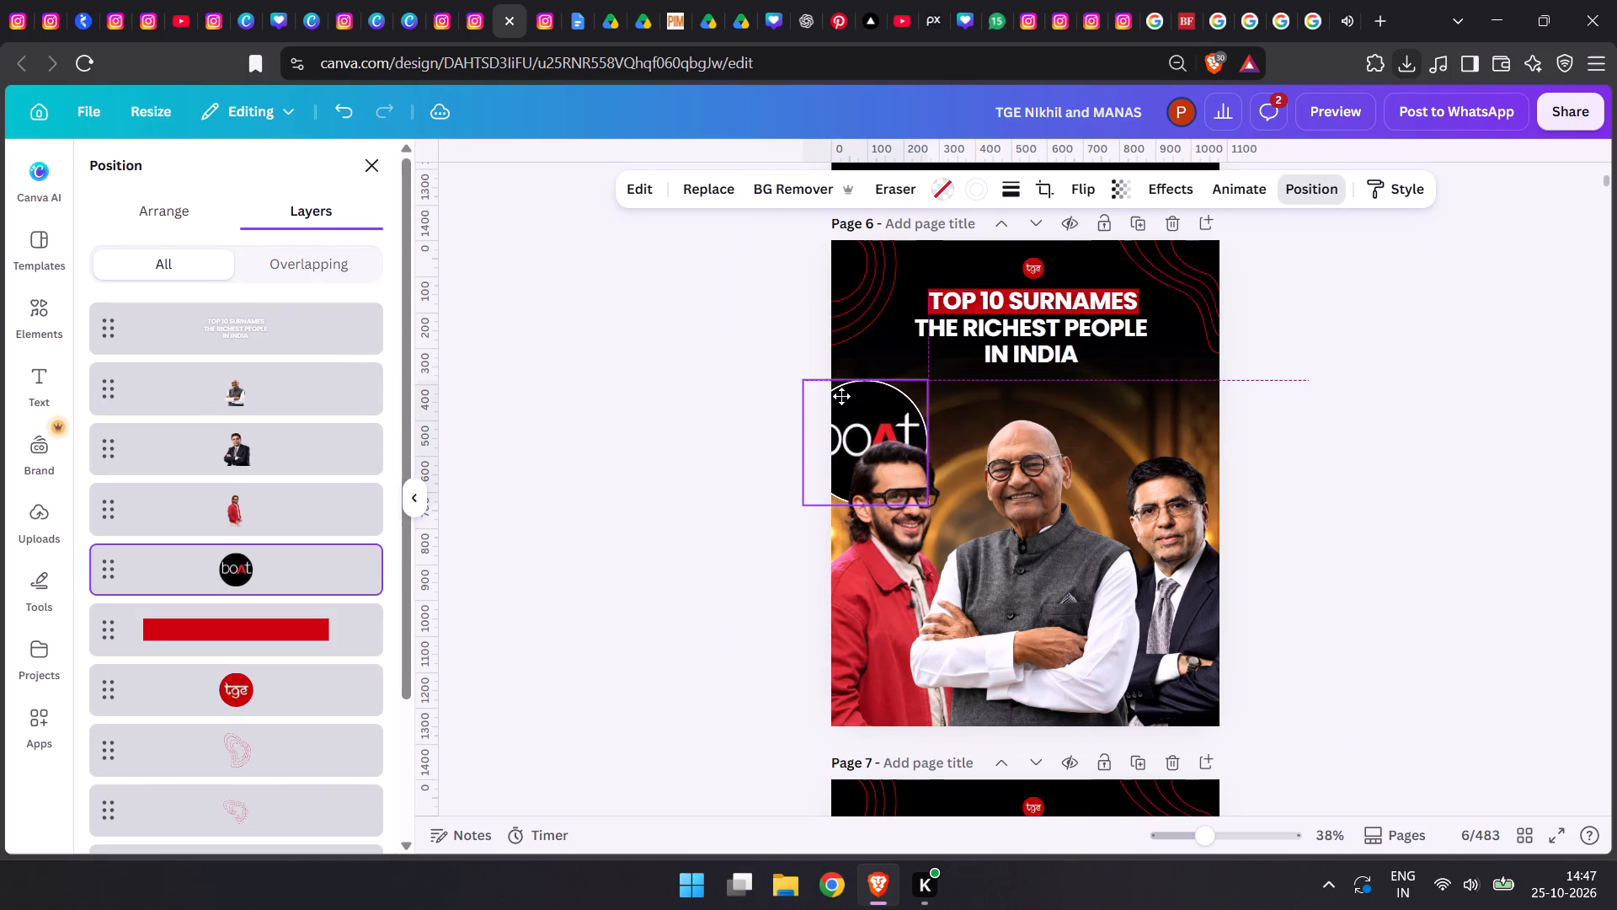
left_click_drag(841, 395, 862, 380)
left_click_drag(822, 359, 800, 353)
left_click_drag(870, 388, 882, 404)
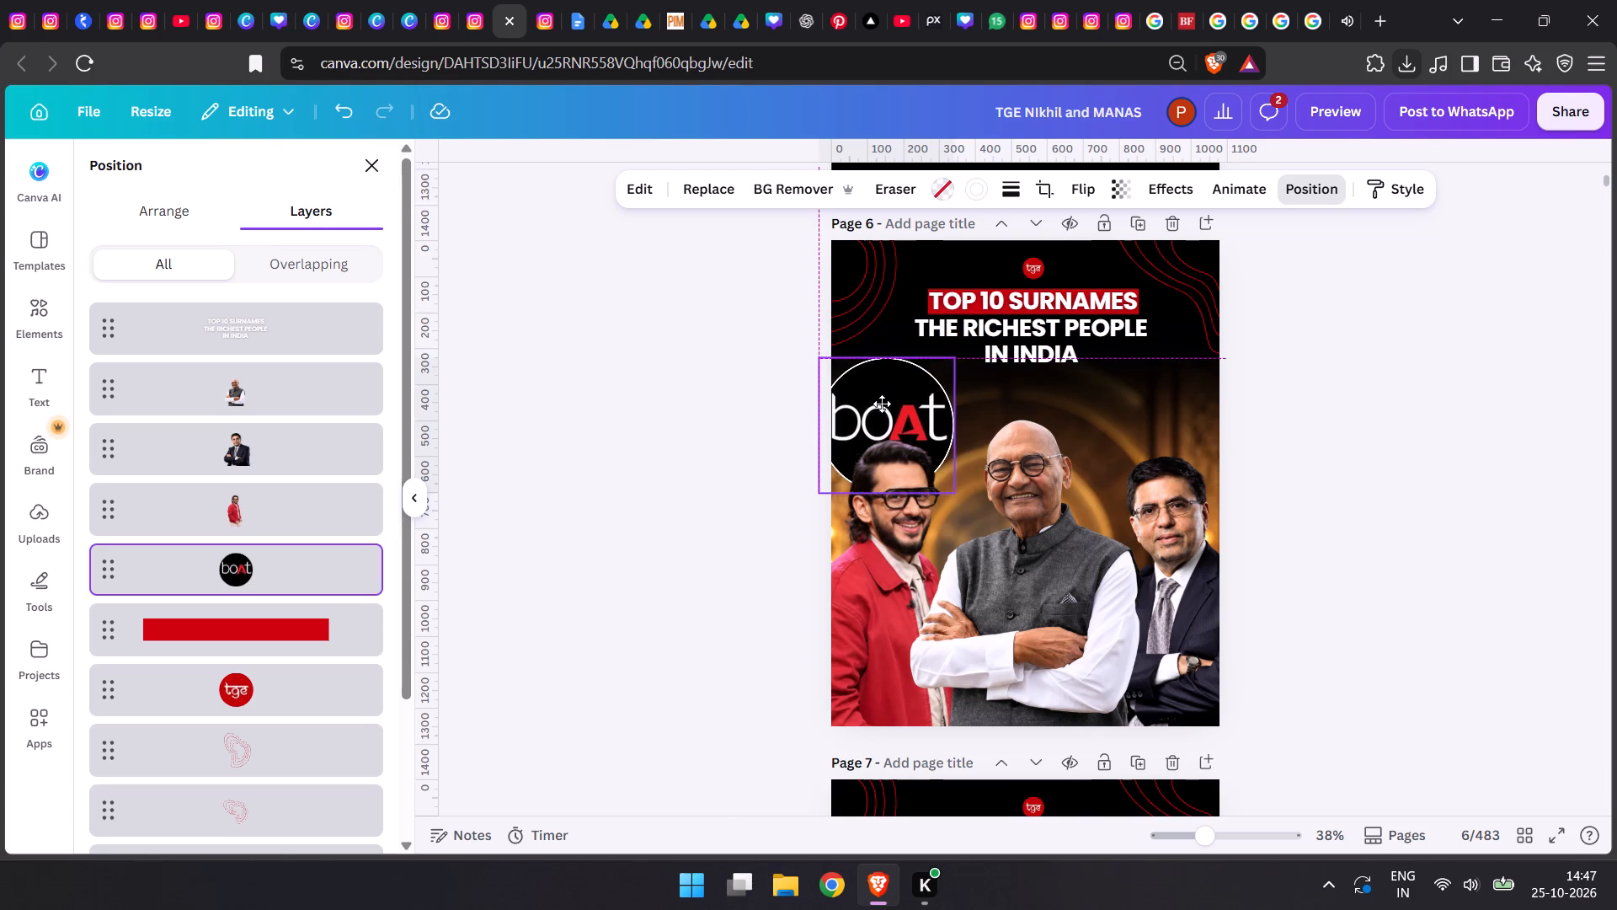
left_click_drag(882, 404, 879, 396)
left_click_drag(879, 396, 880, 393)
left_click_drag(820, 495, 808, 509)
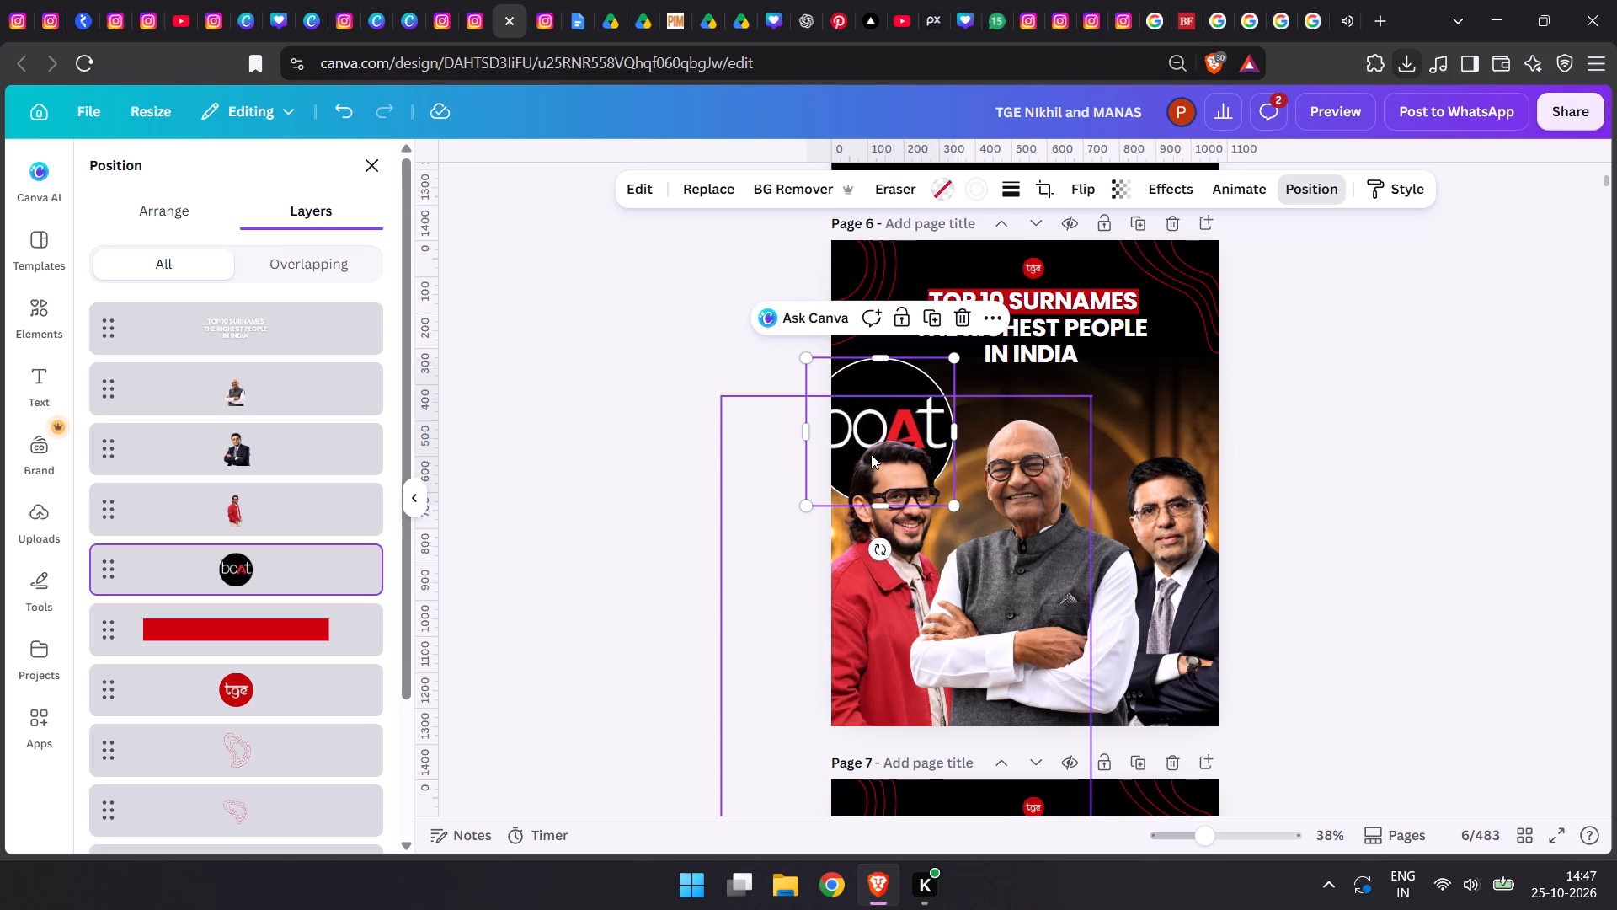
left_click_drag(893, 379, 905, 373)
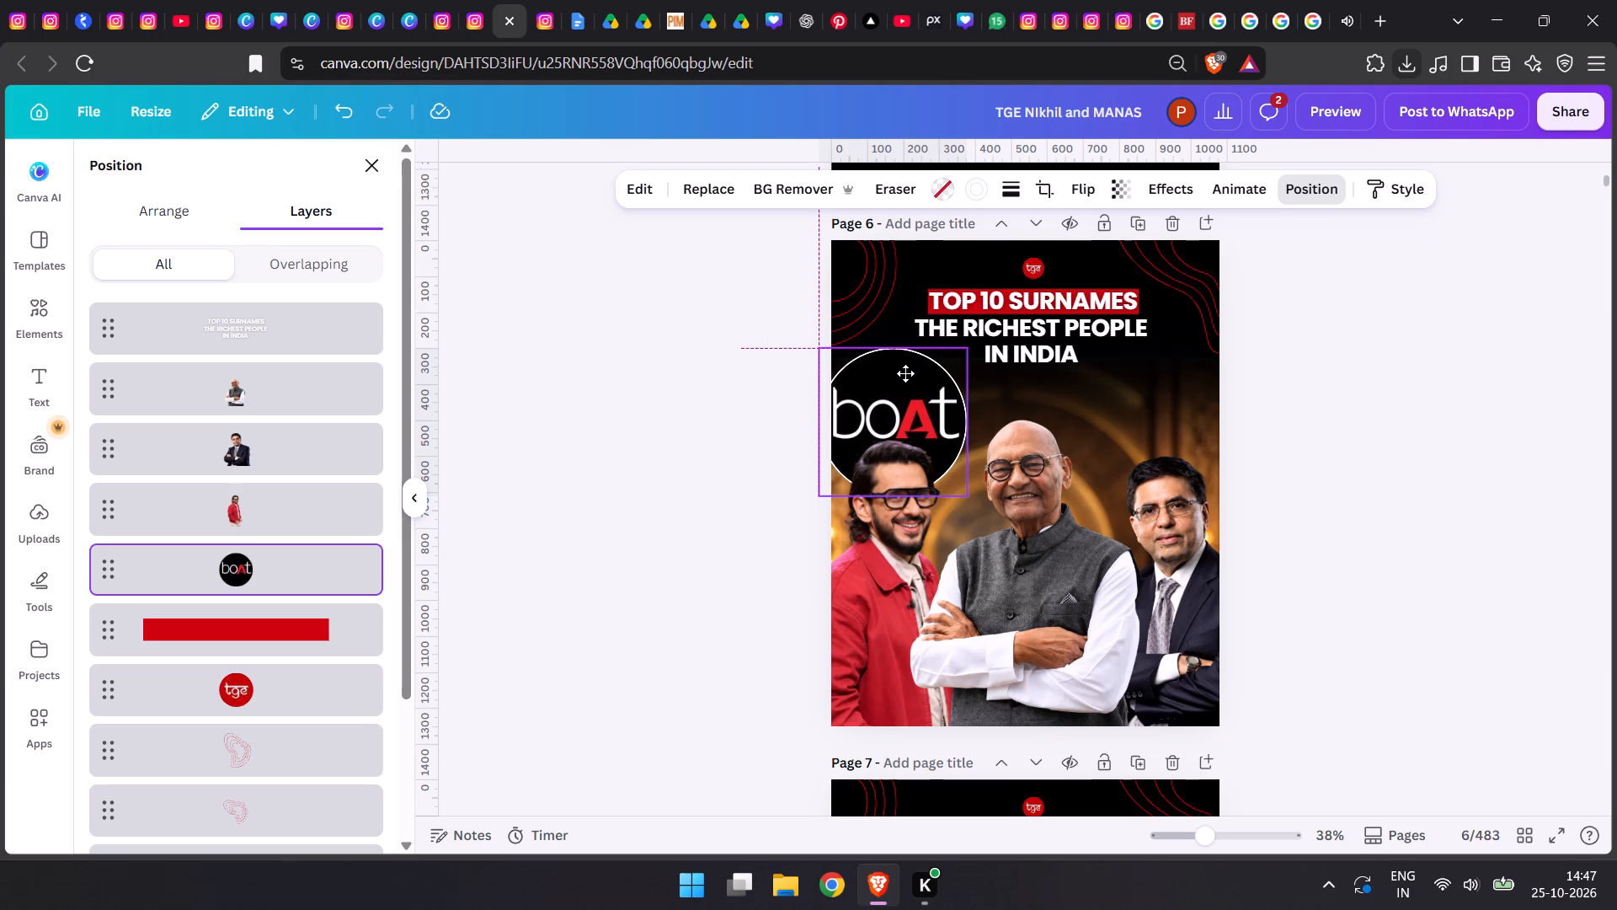
Shrink the boAt circle and place it in page 6's bottom-left corner, layered in front of the three portraits.
left_click_drag(905, 373, 900, 514)
key("ctrl+bracketright")
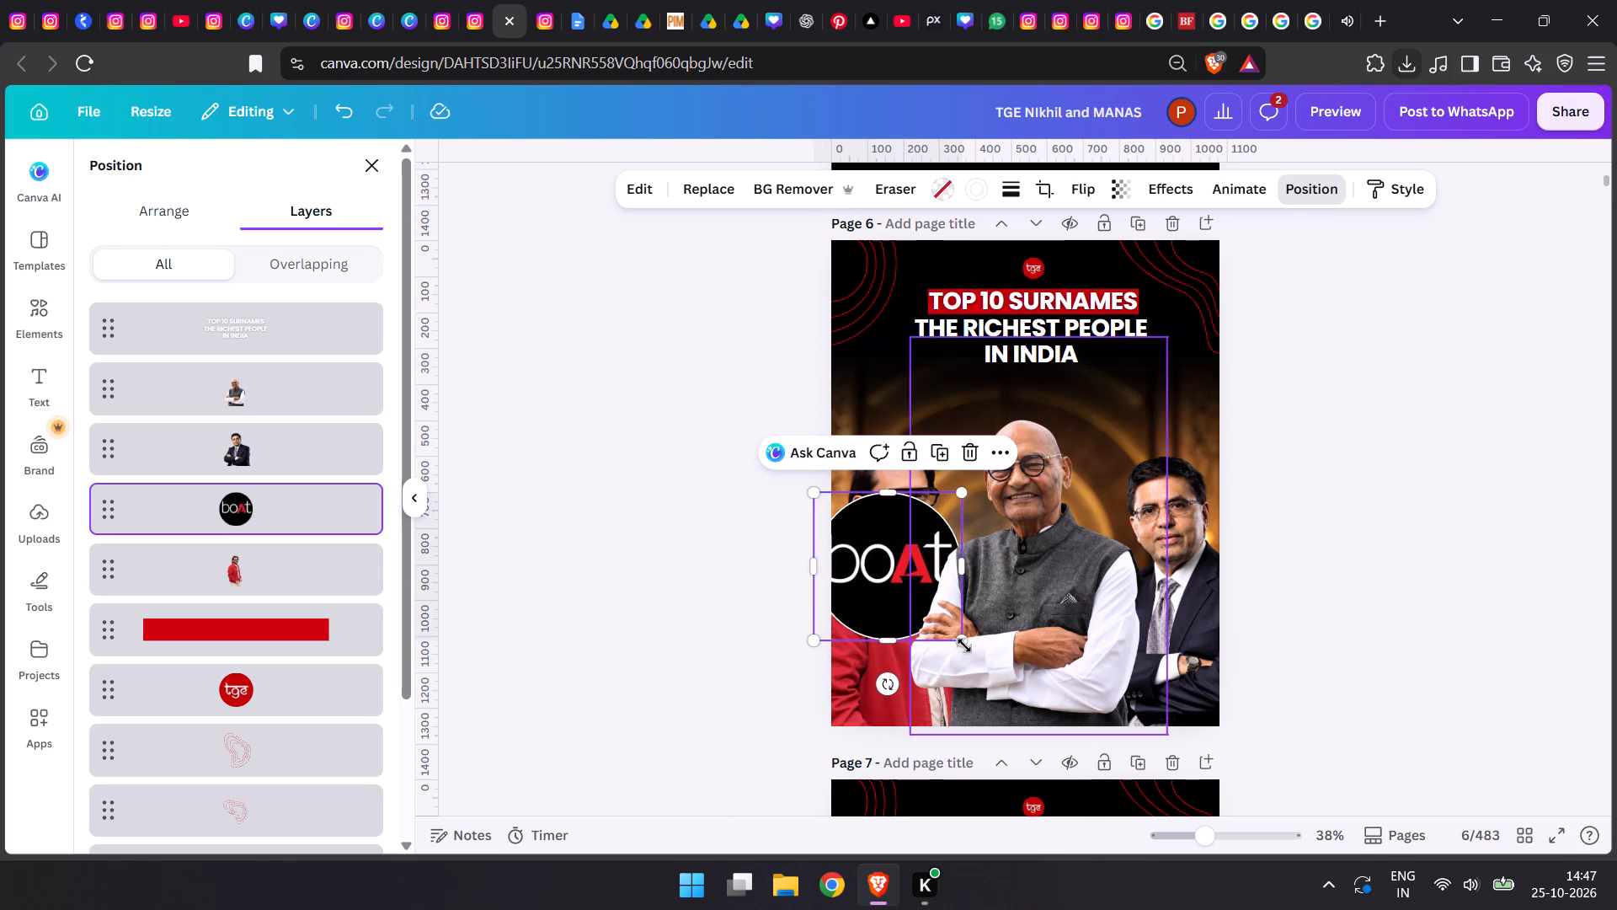
left_click_drag(965, 643, 911, 602)
left_click_drag(869, 552, 897, 684)
key("ctrl+bracketright")
key("ctrl+bracketright")
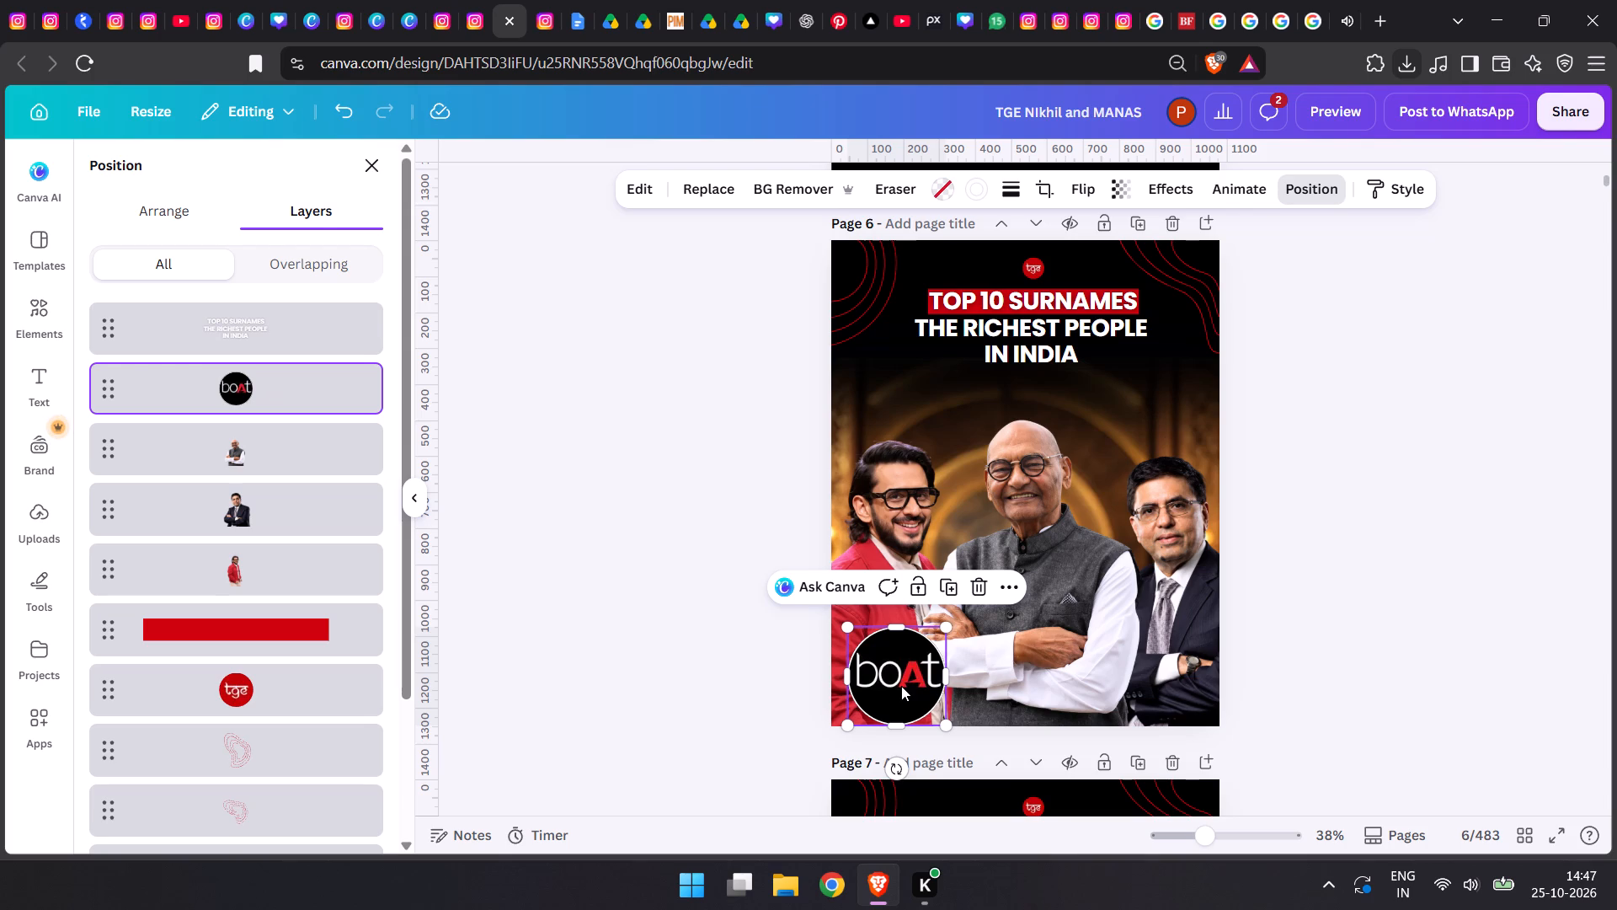
left_click_drag(889, 681, 875, 686)
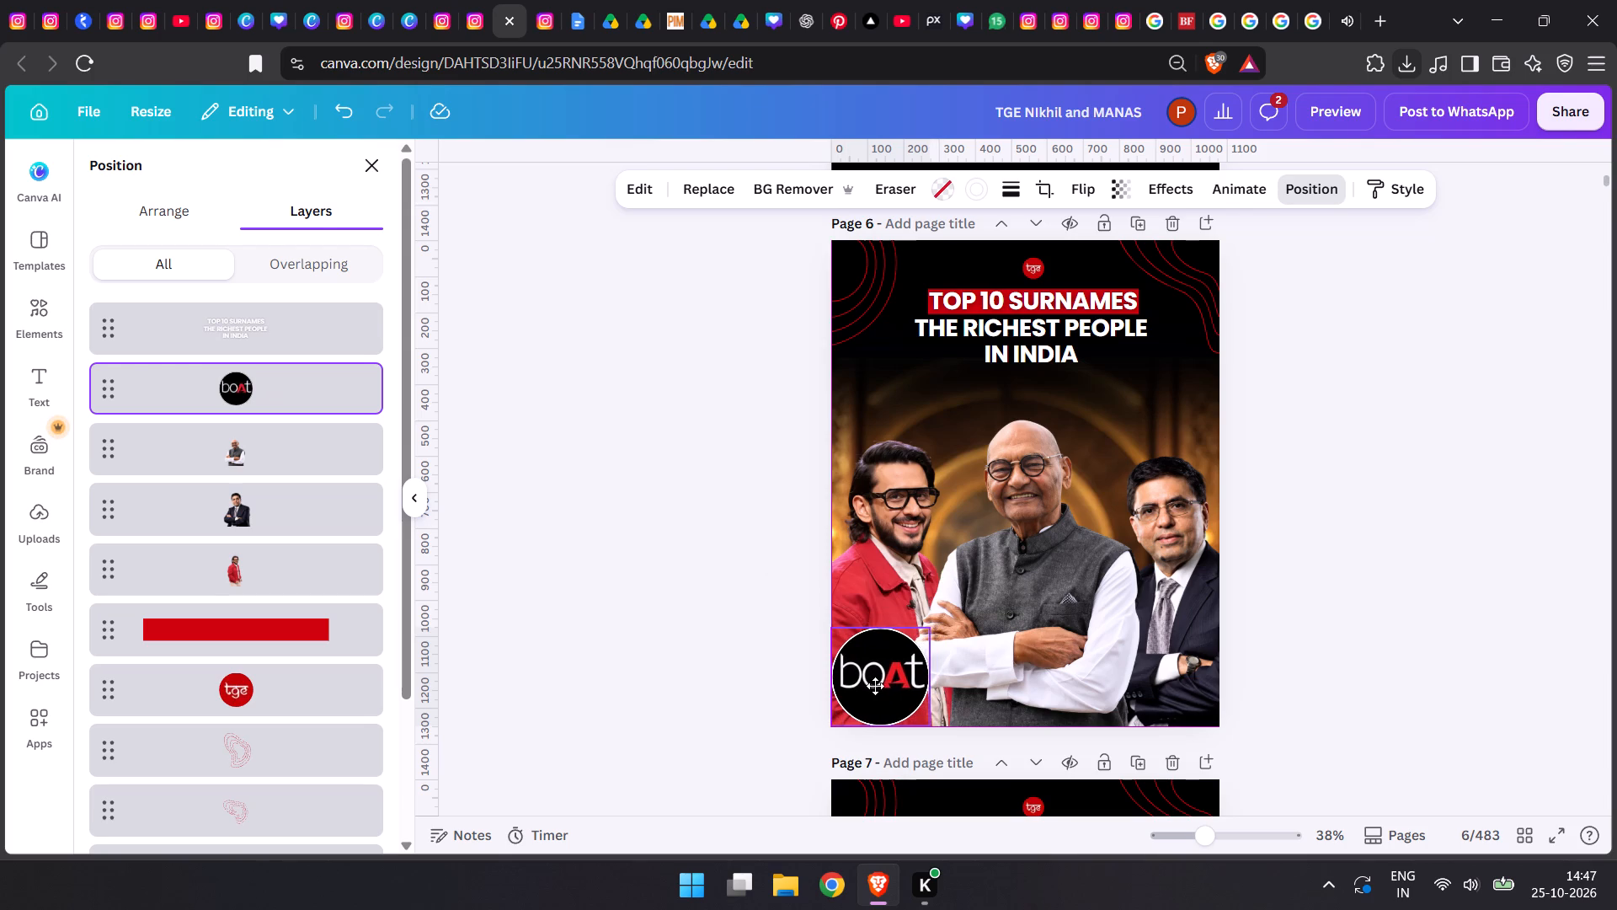
left_click_drag(875, 686, 880, 684)
left_click(880, 684)
left_click(713, 677)
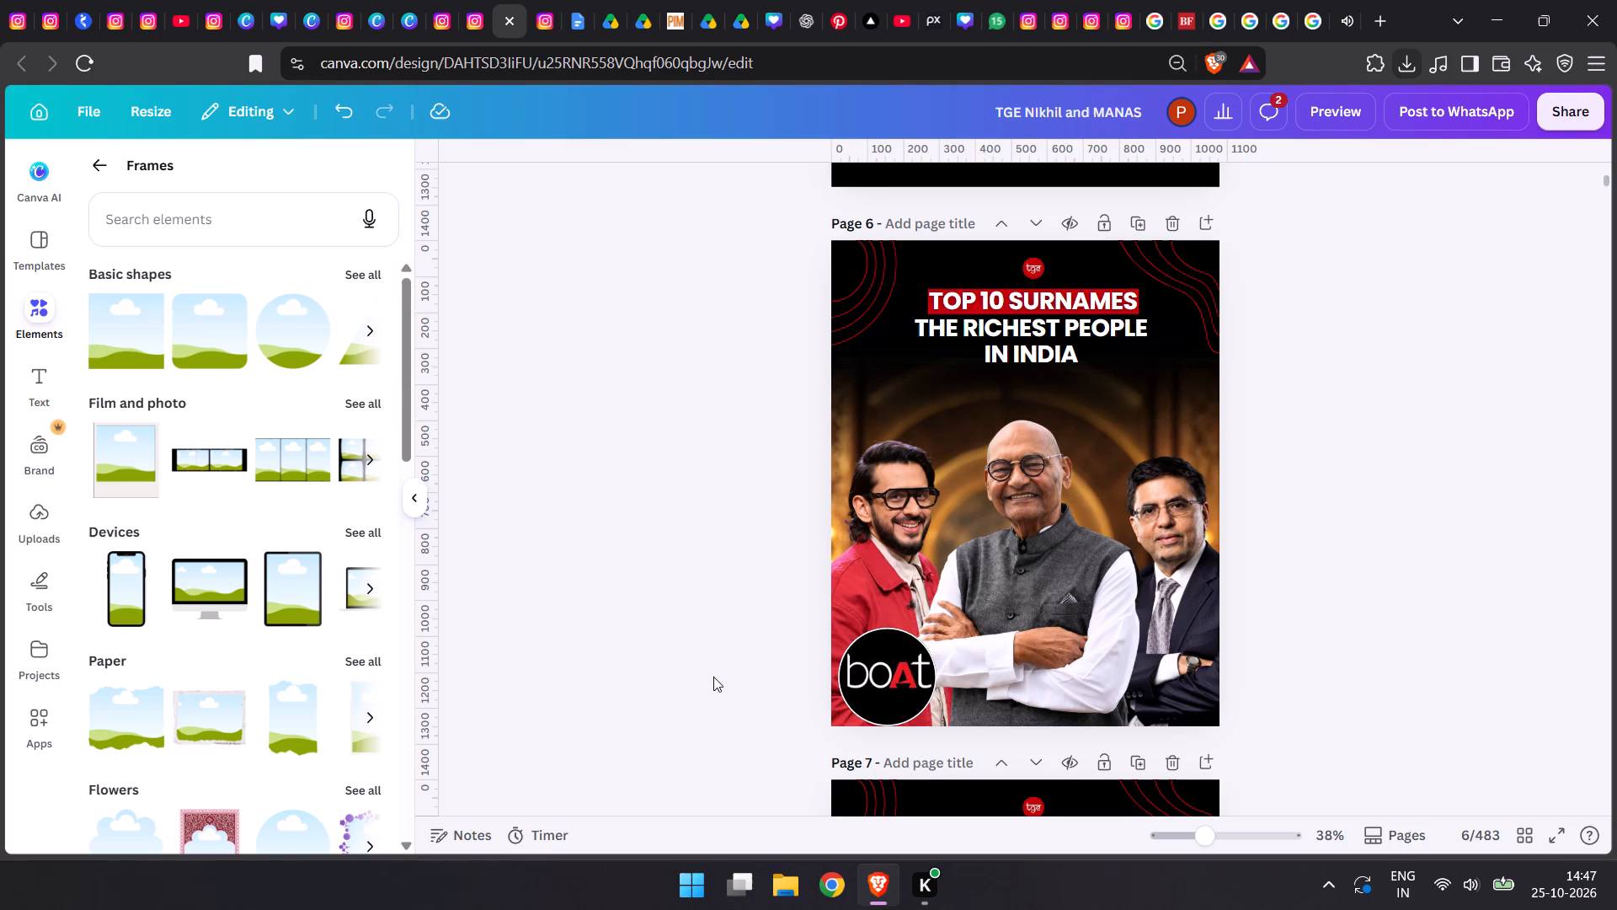
Duplicate the boAt circle and place the copy over the chest of the central man in the grey vest.
left_click(1404, 67)
left_click(883, 703)
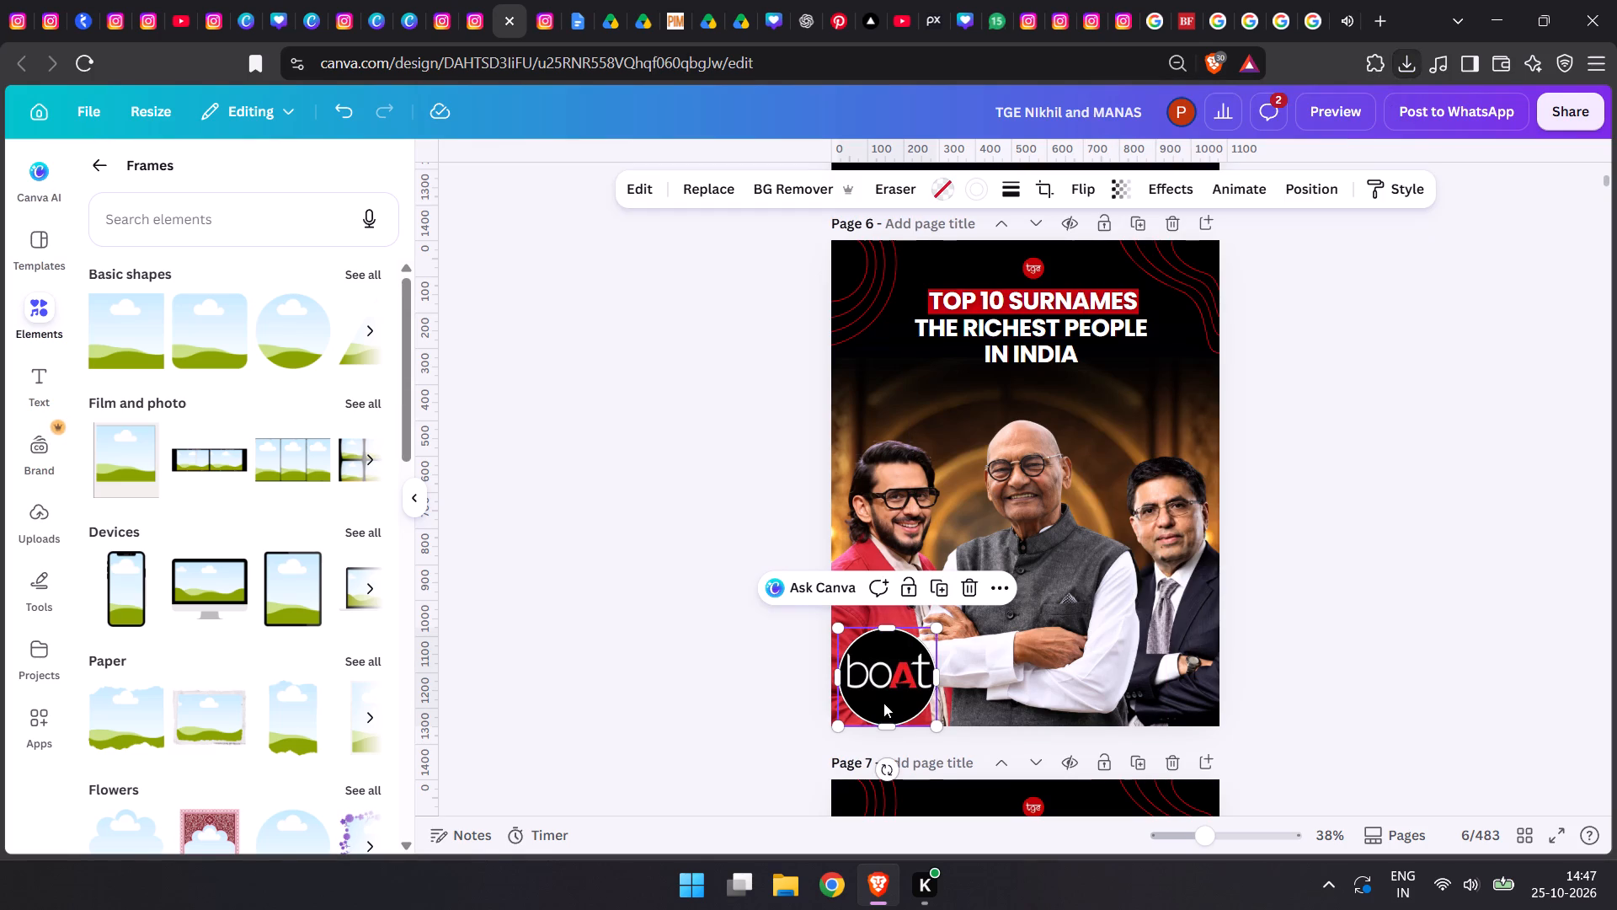
key("ctrl+d")
left_click_drag(899, 684, 1001, 574)
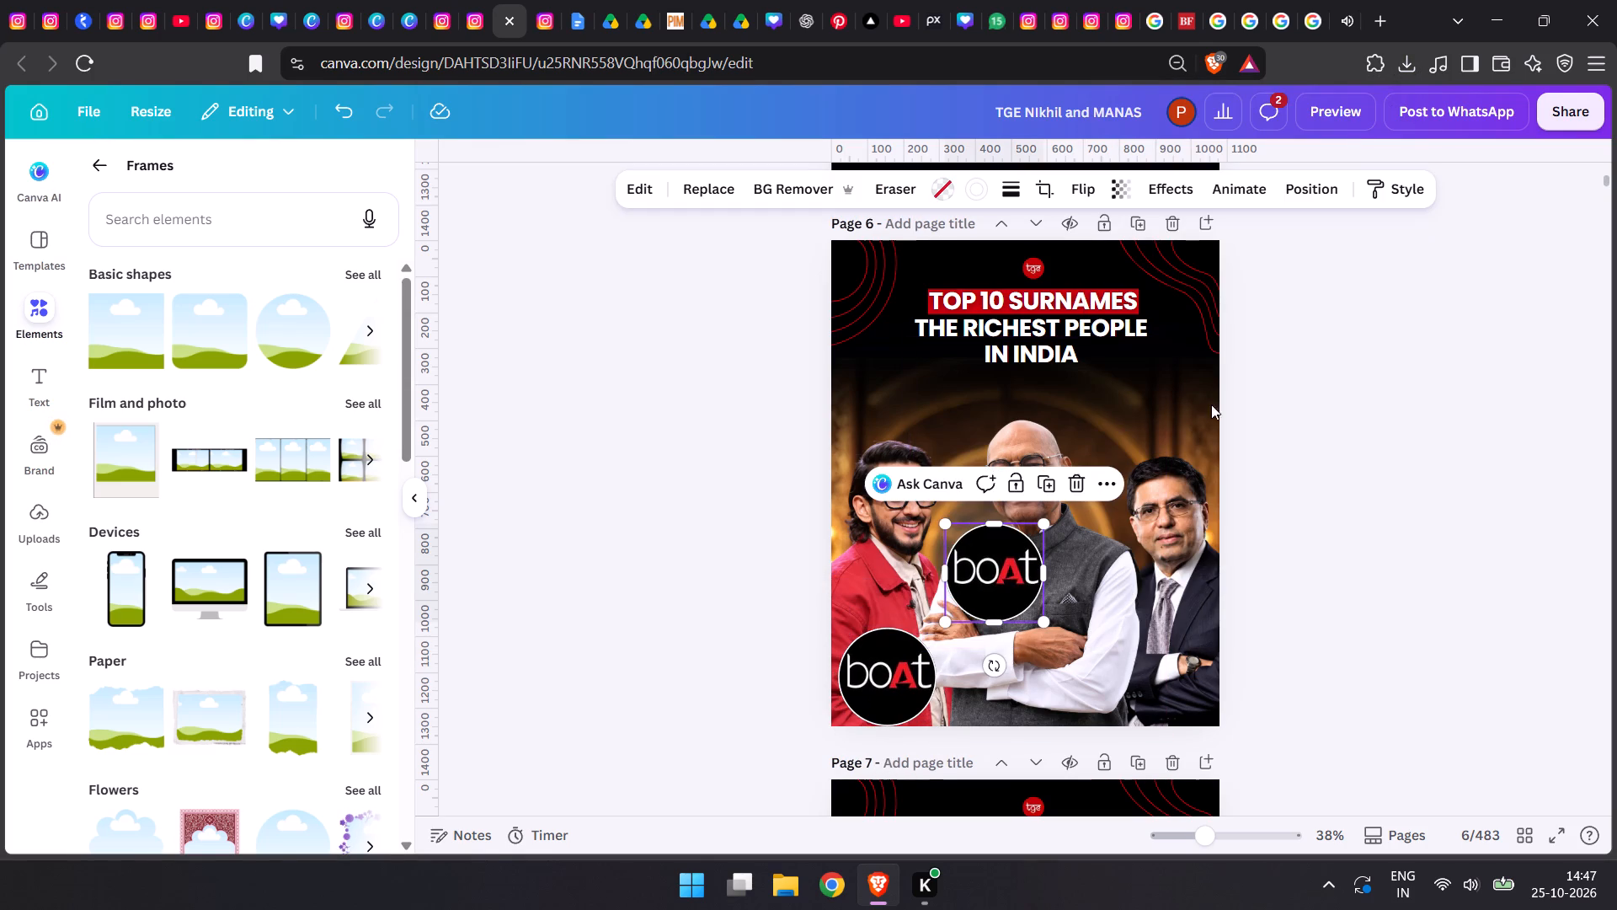
Replace the image in the copied boAt circle with the downloaded Vedanta logo.
left_click(1406, 64)
left_click_drag(1217, 182, 979, 549)
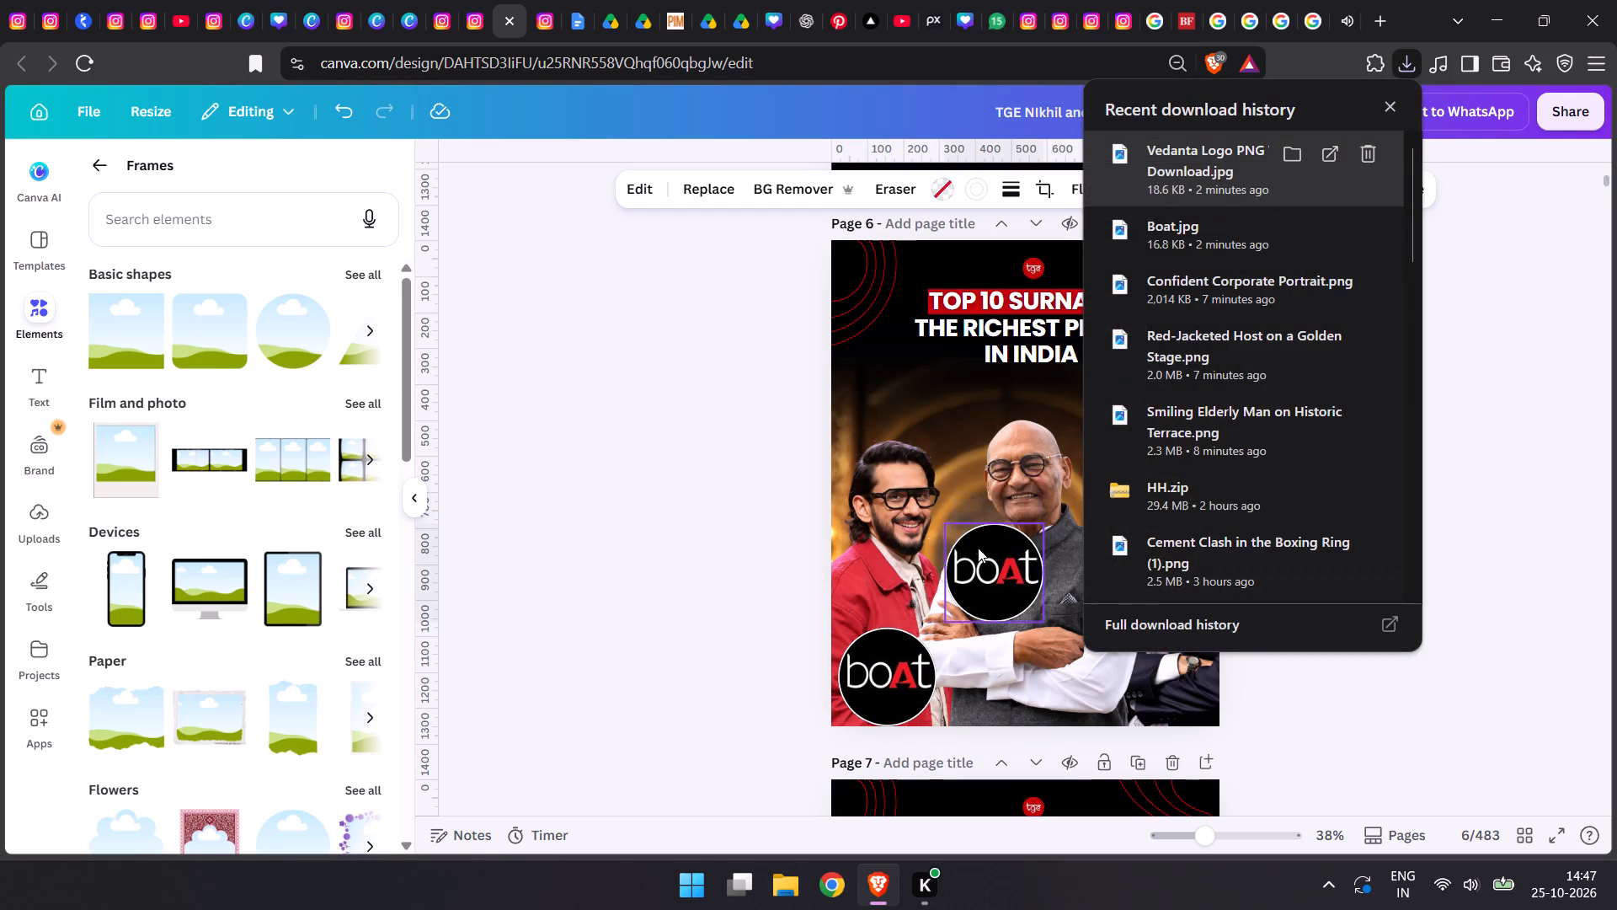
left_click_drag(961, 522, 973, 570)
left_click_drag(989, 572, 993, 585)
Change the Vedanta circle's border colour from the border palette to red.
left_click(973, 197)
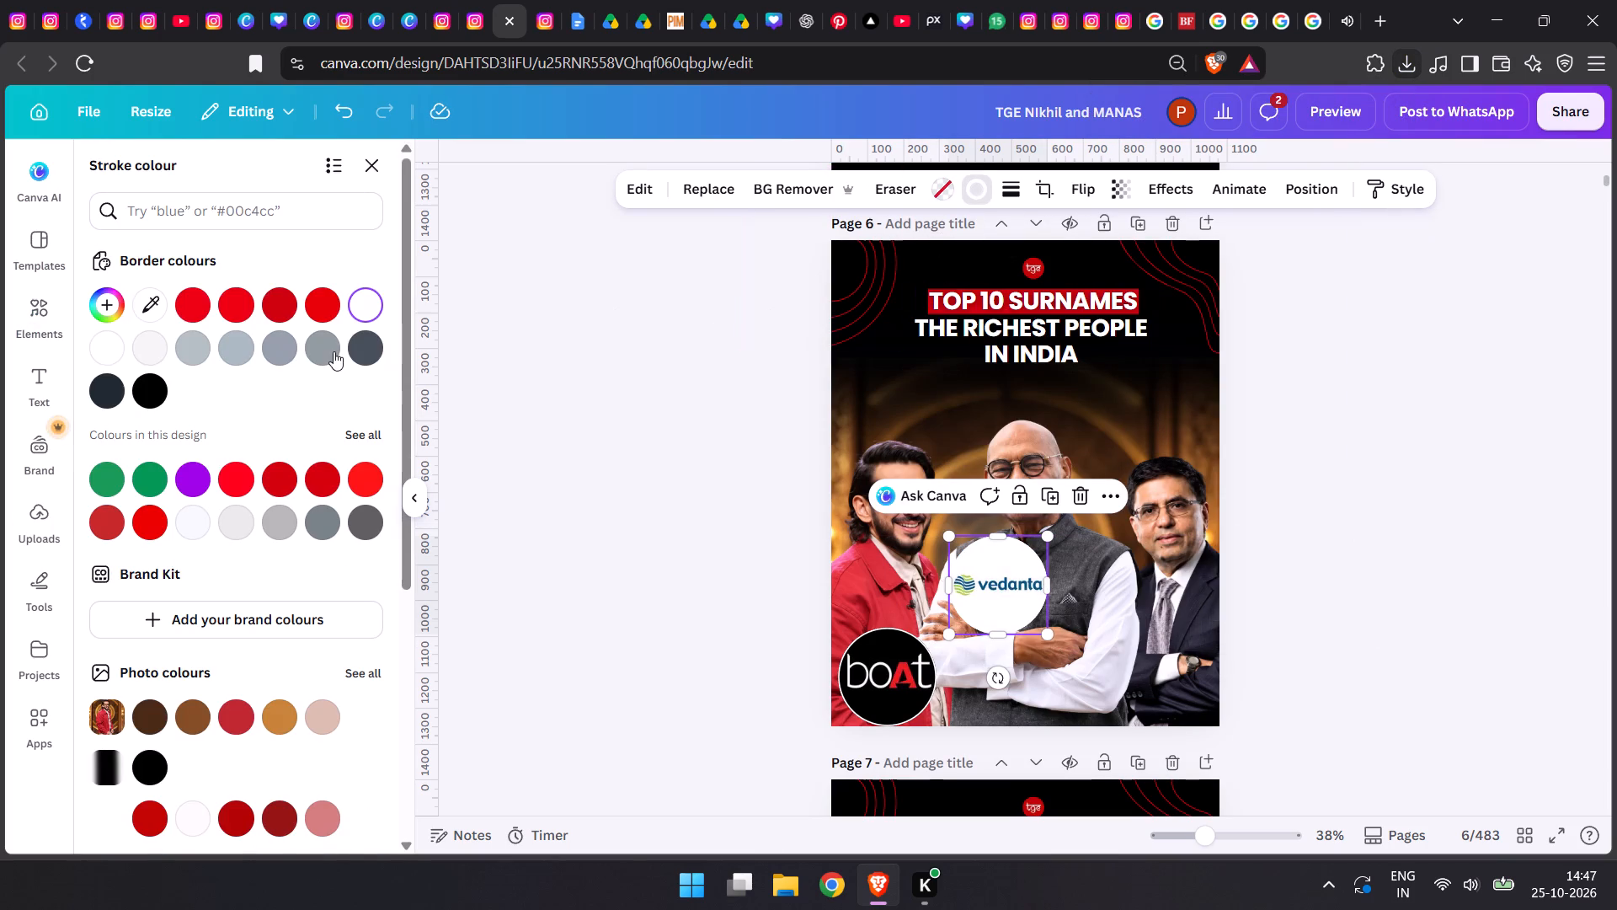
left_click(323, 306)
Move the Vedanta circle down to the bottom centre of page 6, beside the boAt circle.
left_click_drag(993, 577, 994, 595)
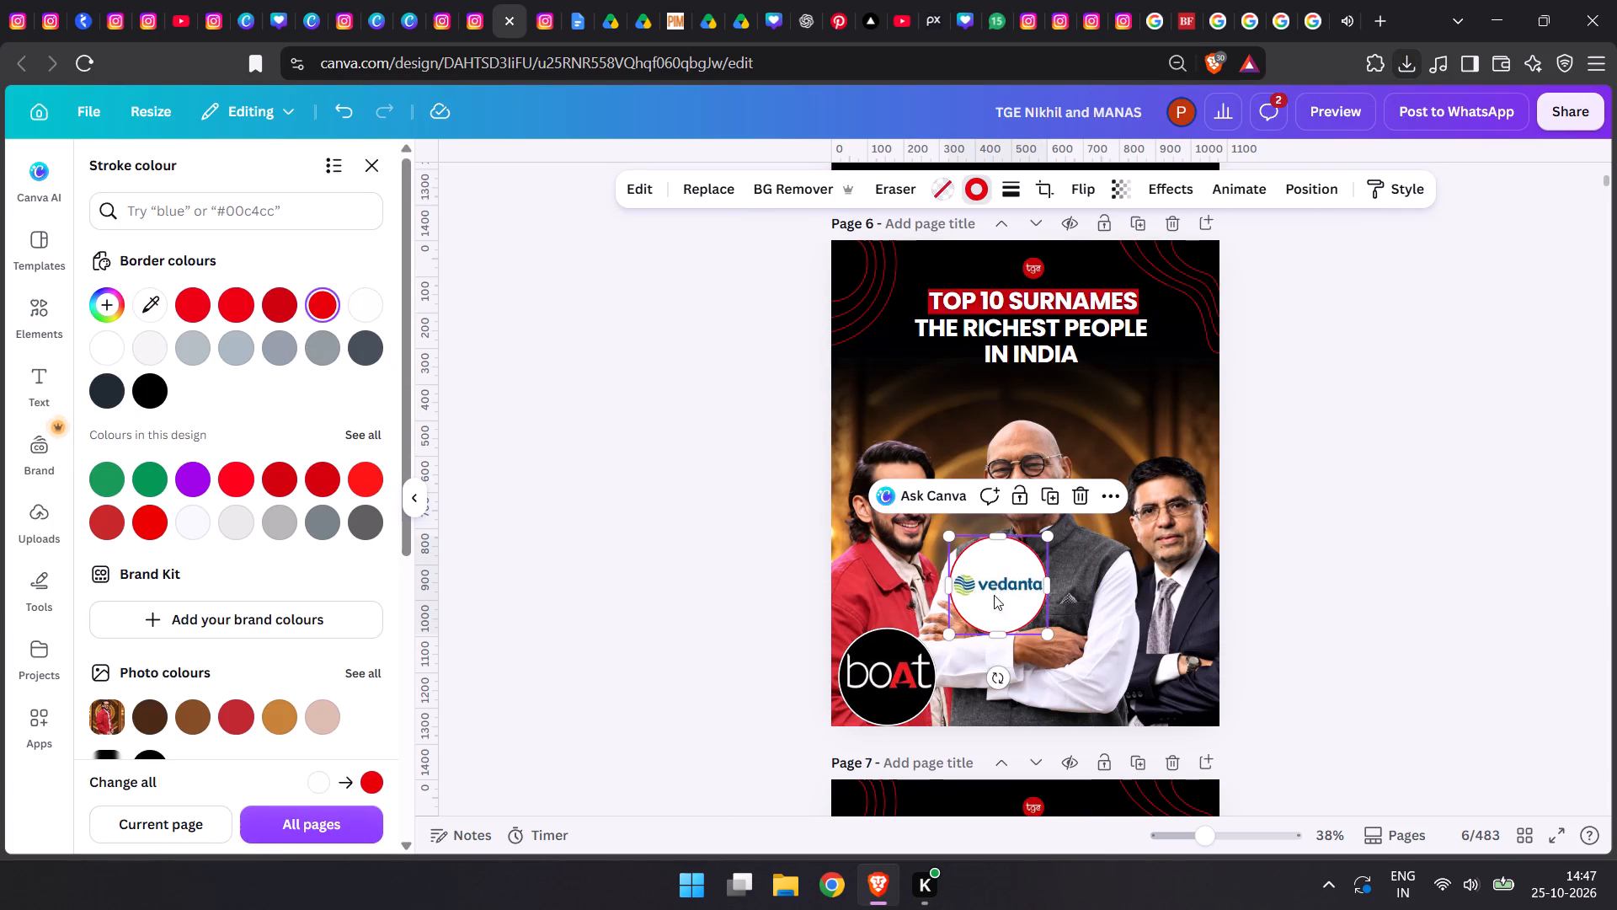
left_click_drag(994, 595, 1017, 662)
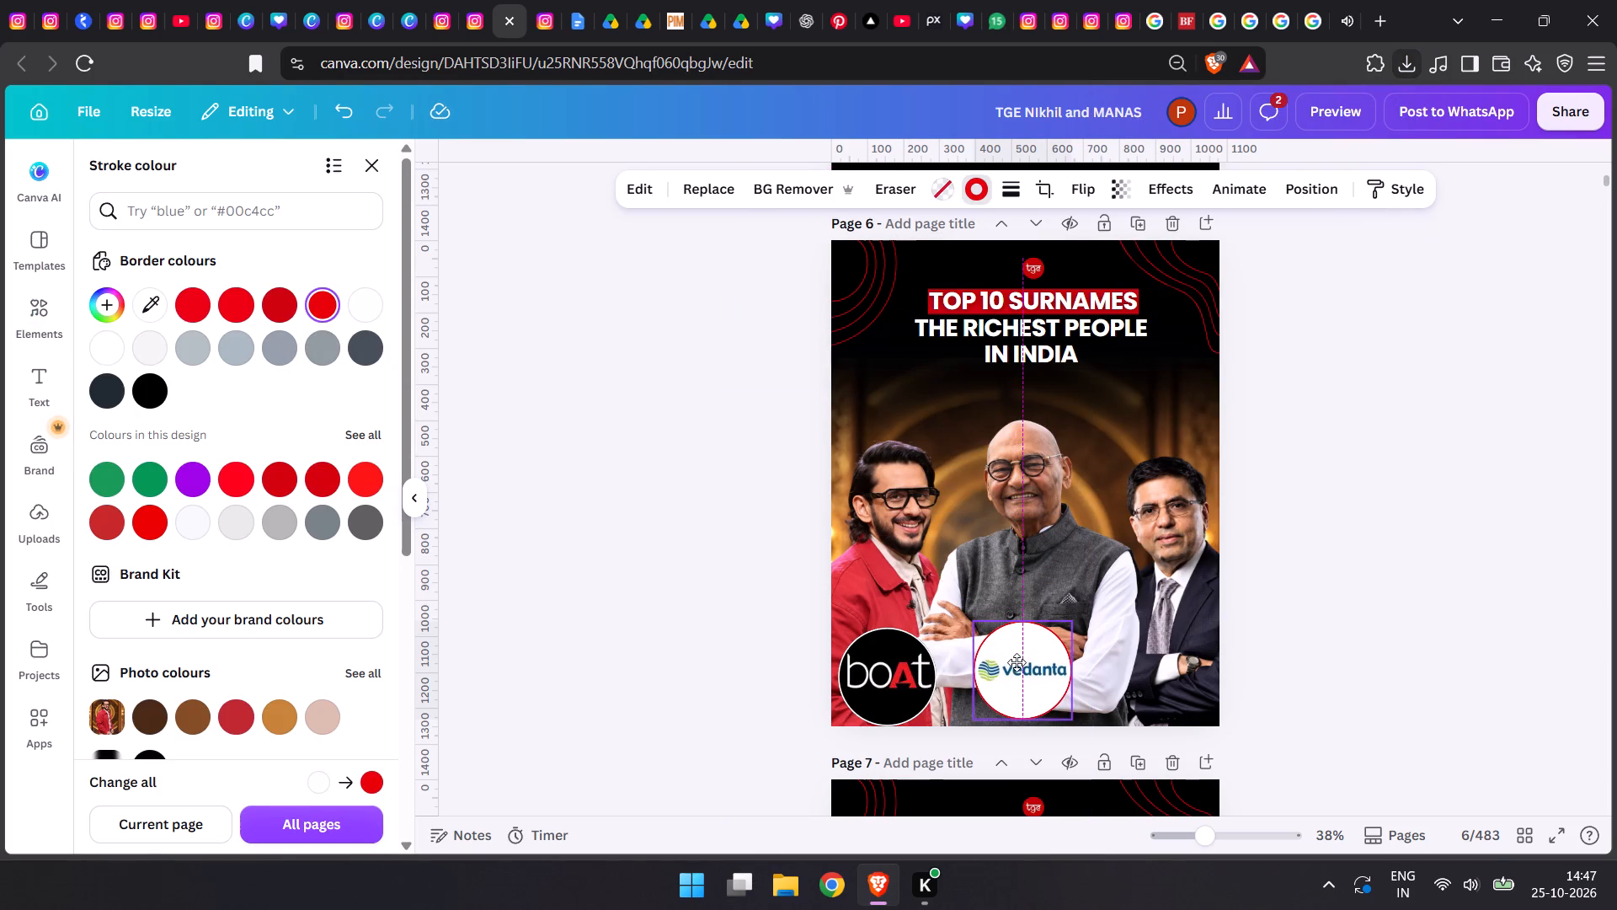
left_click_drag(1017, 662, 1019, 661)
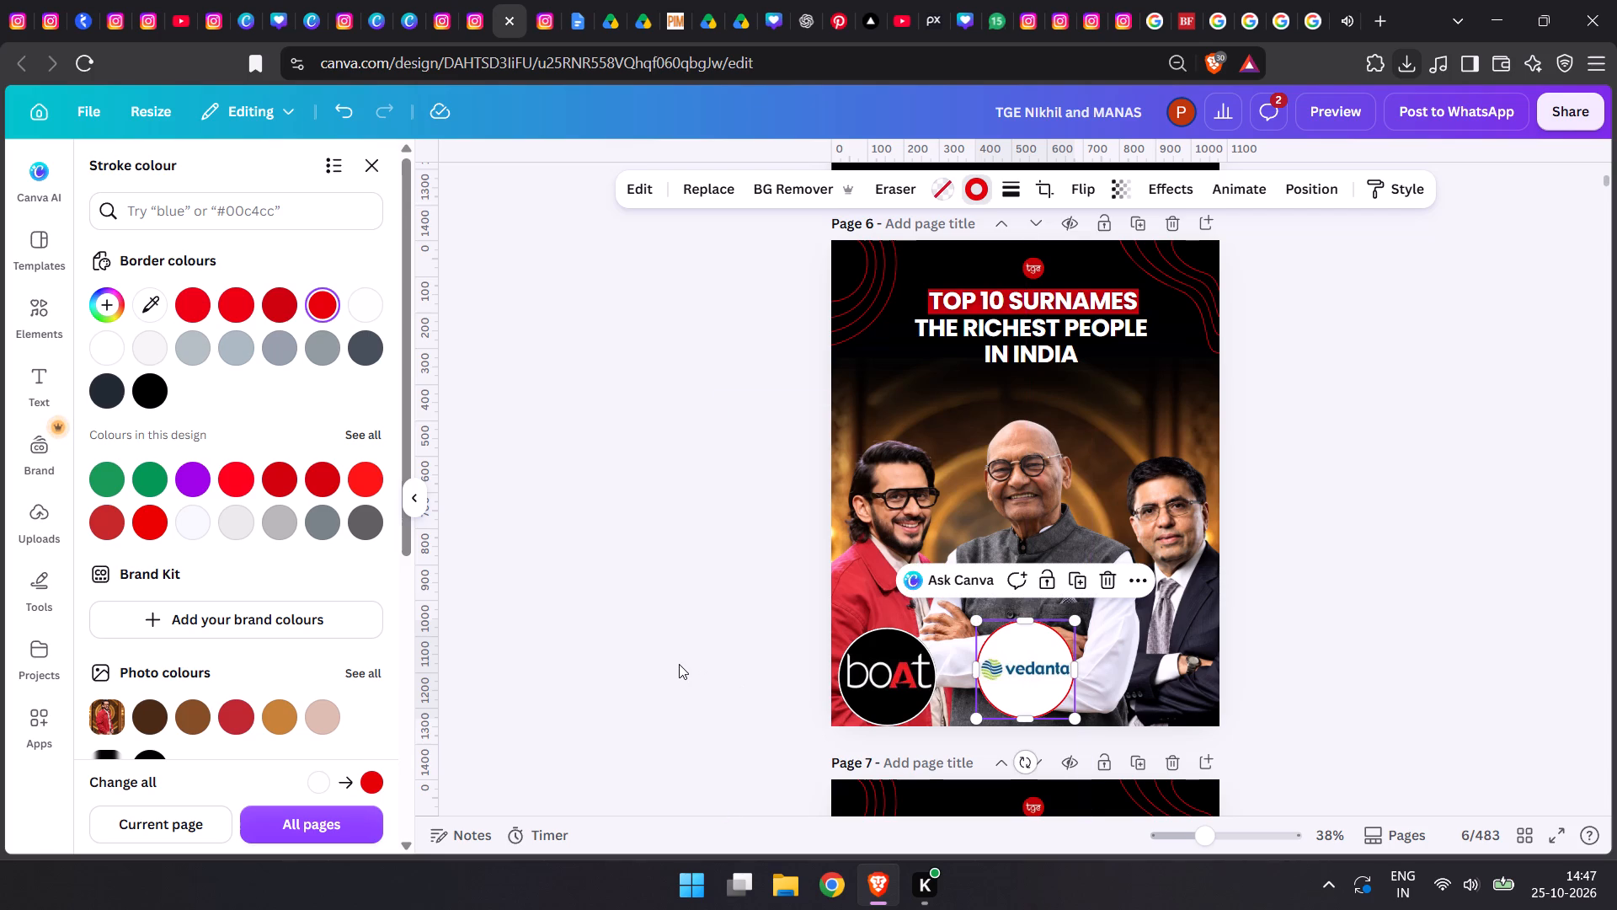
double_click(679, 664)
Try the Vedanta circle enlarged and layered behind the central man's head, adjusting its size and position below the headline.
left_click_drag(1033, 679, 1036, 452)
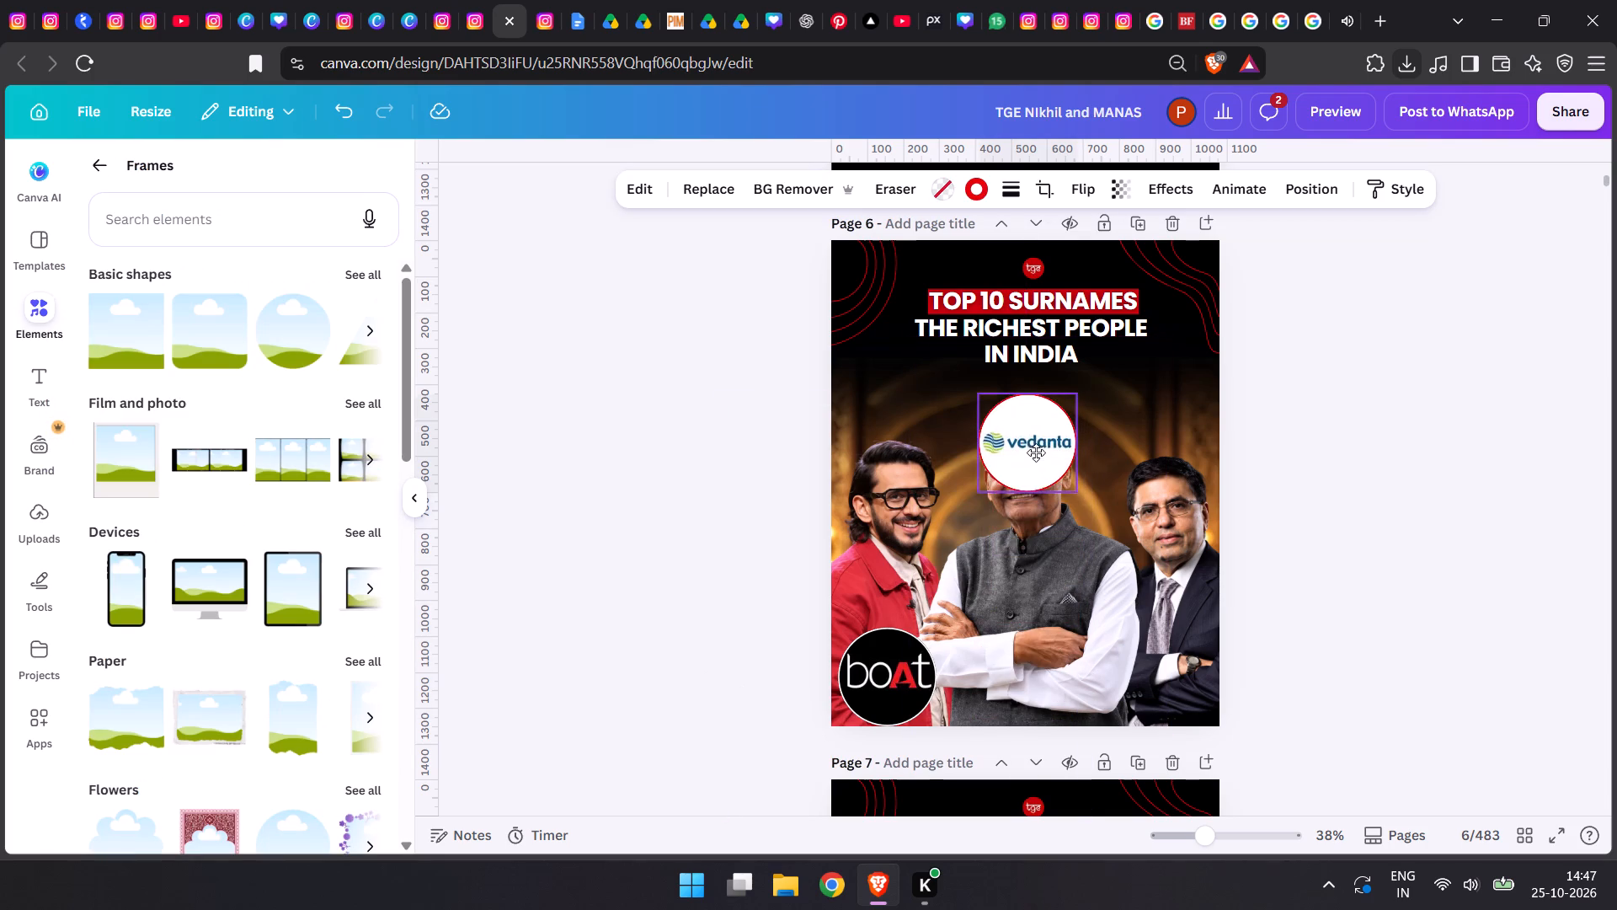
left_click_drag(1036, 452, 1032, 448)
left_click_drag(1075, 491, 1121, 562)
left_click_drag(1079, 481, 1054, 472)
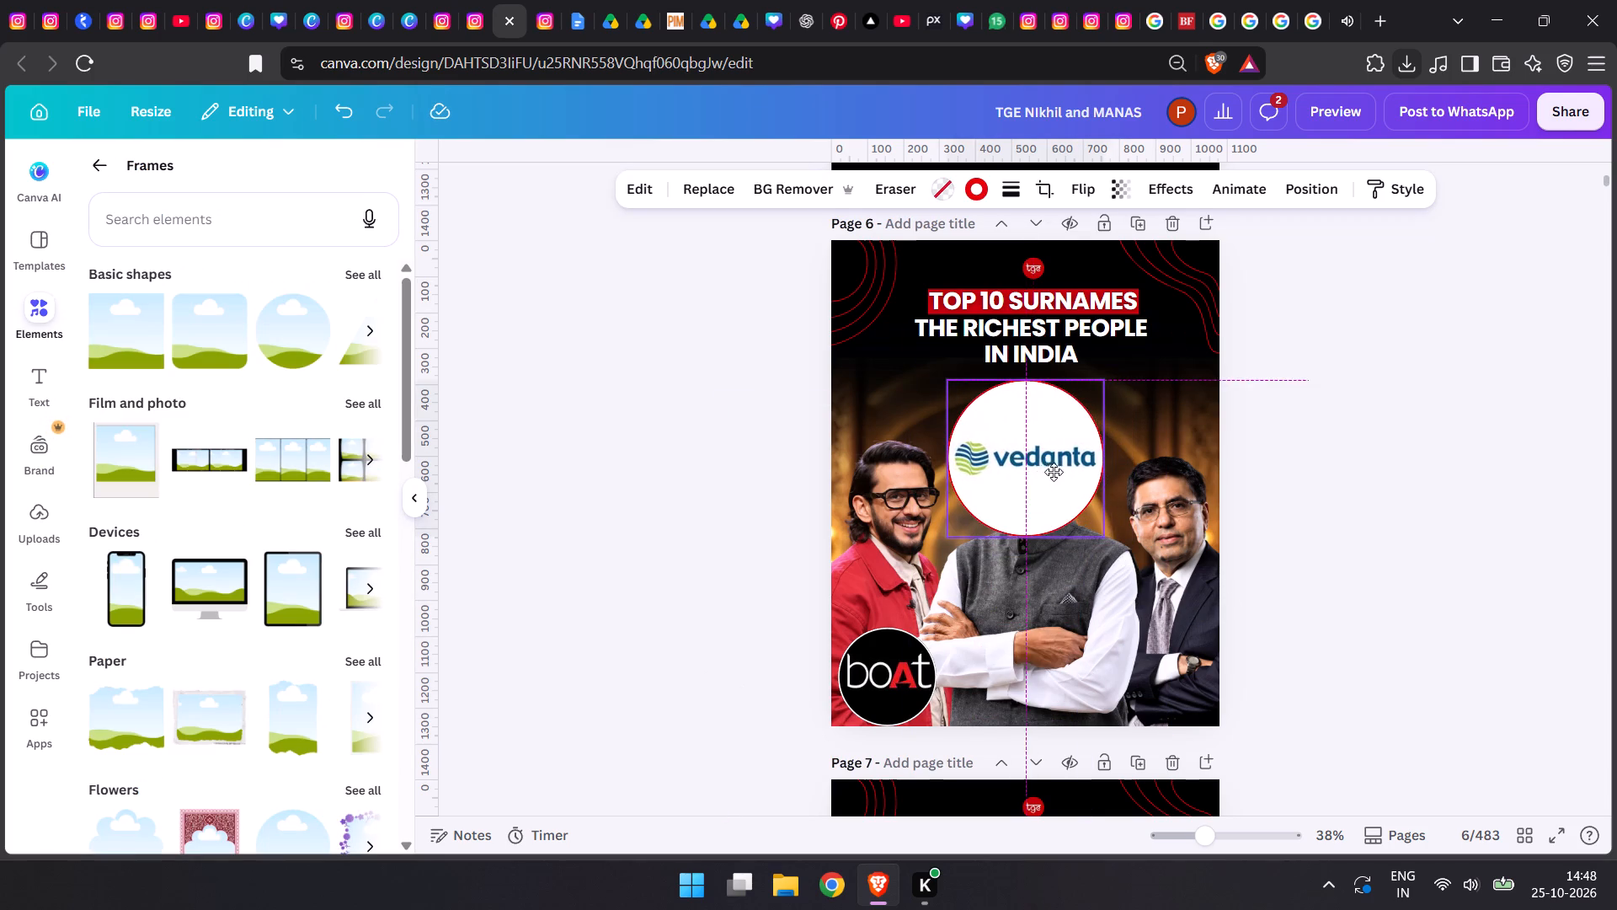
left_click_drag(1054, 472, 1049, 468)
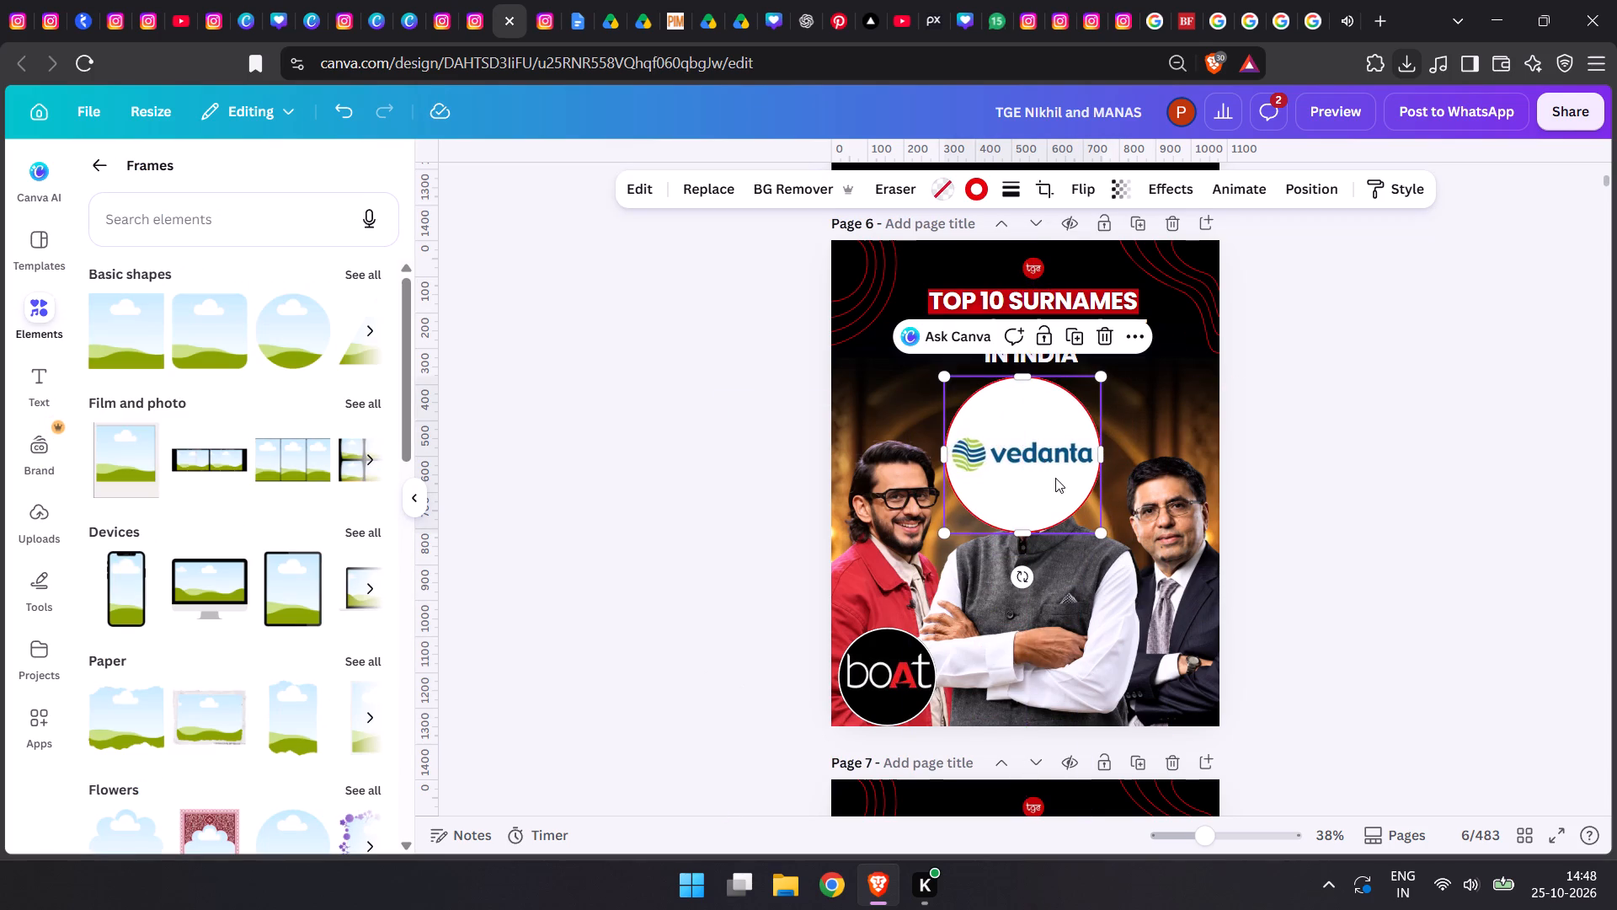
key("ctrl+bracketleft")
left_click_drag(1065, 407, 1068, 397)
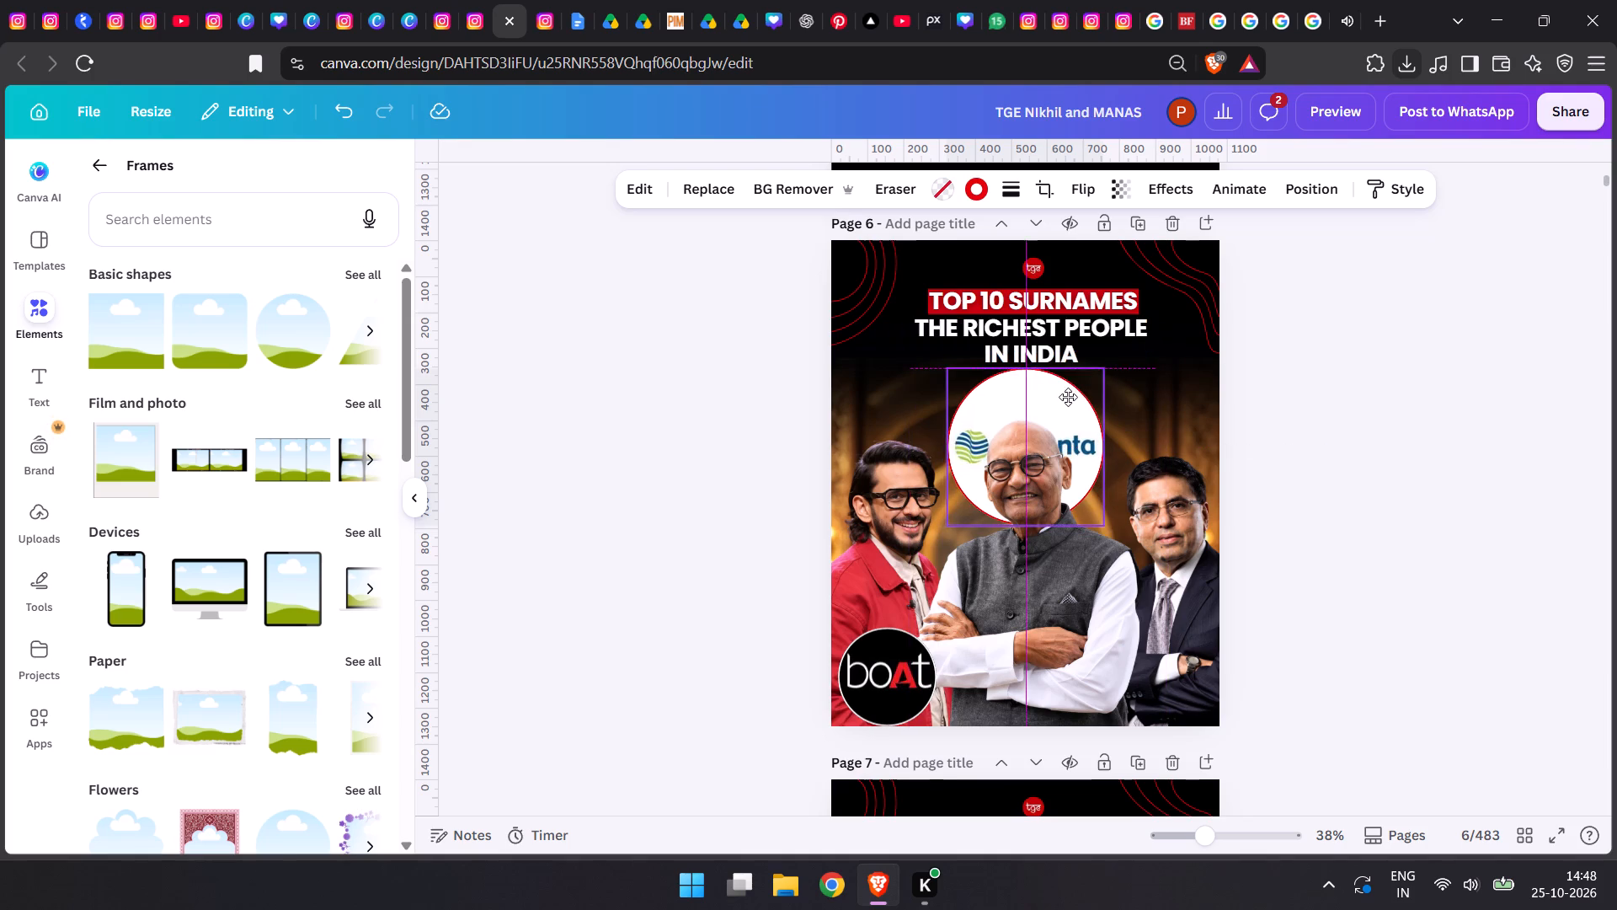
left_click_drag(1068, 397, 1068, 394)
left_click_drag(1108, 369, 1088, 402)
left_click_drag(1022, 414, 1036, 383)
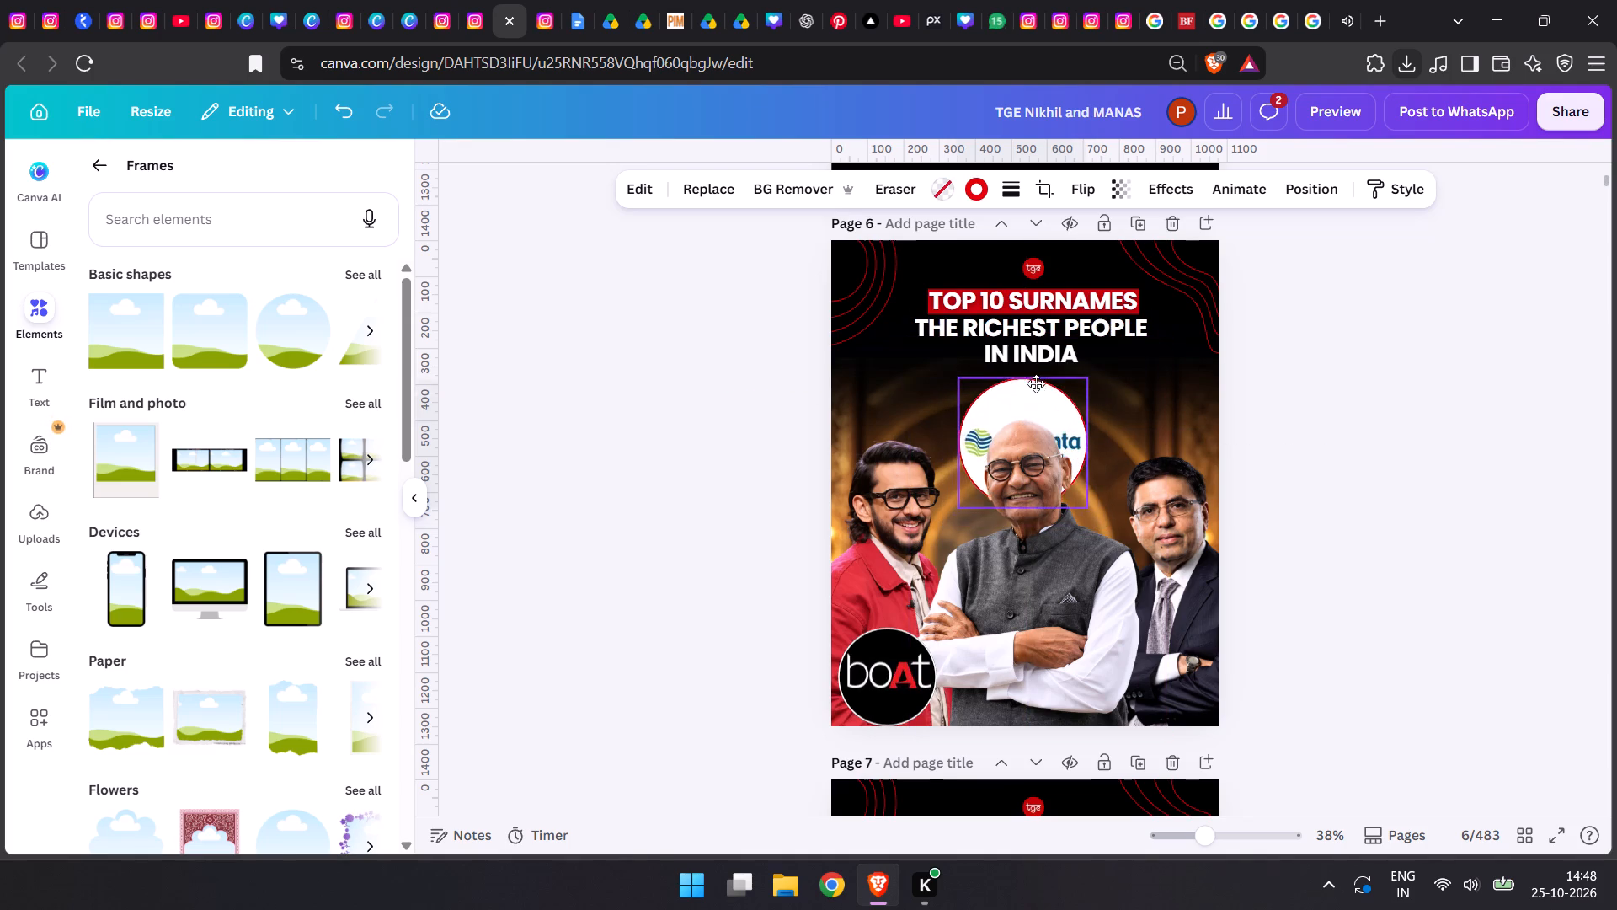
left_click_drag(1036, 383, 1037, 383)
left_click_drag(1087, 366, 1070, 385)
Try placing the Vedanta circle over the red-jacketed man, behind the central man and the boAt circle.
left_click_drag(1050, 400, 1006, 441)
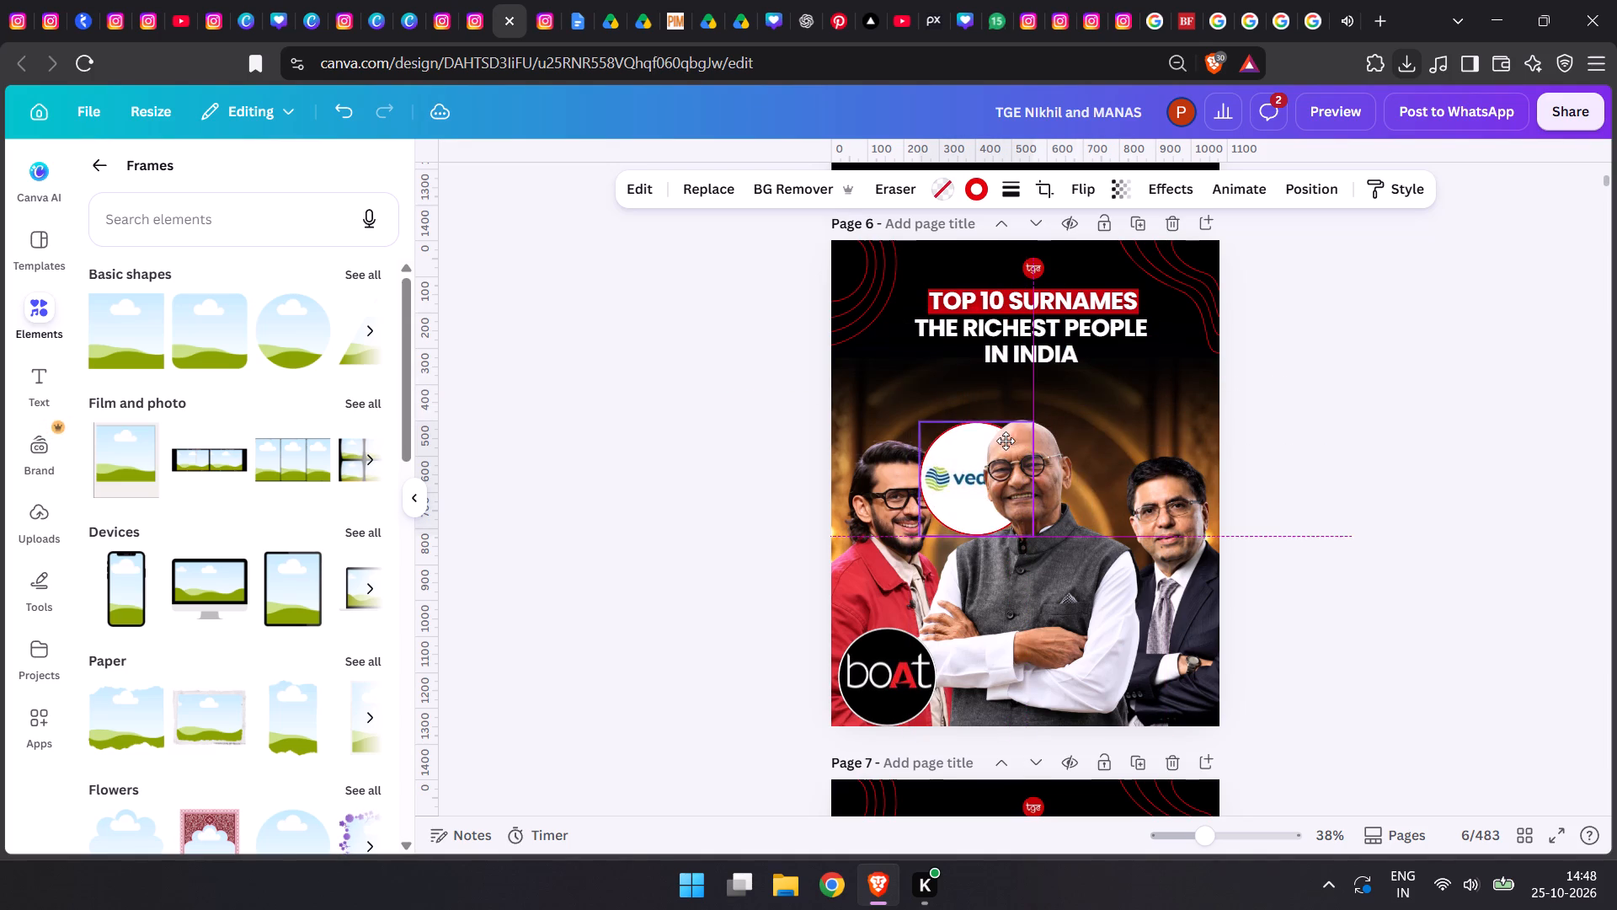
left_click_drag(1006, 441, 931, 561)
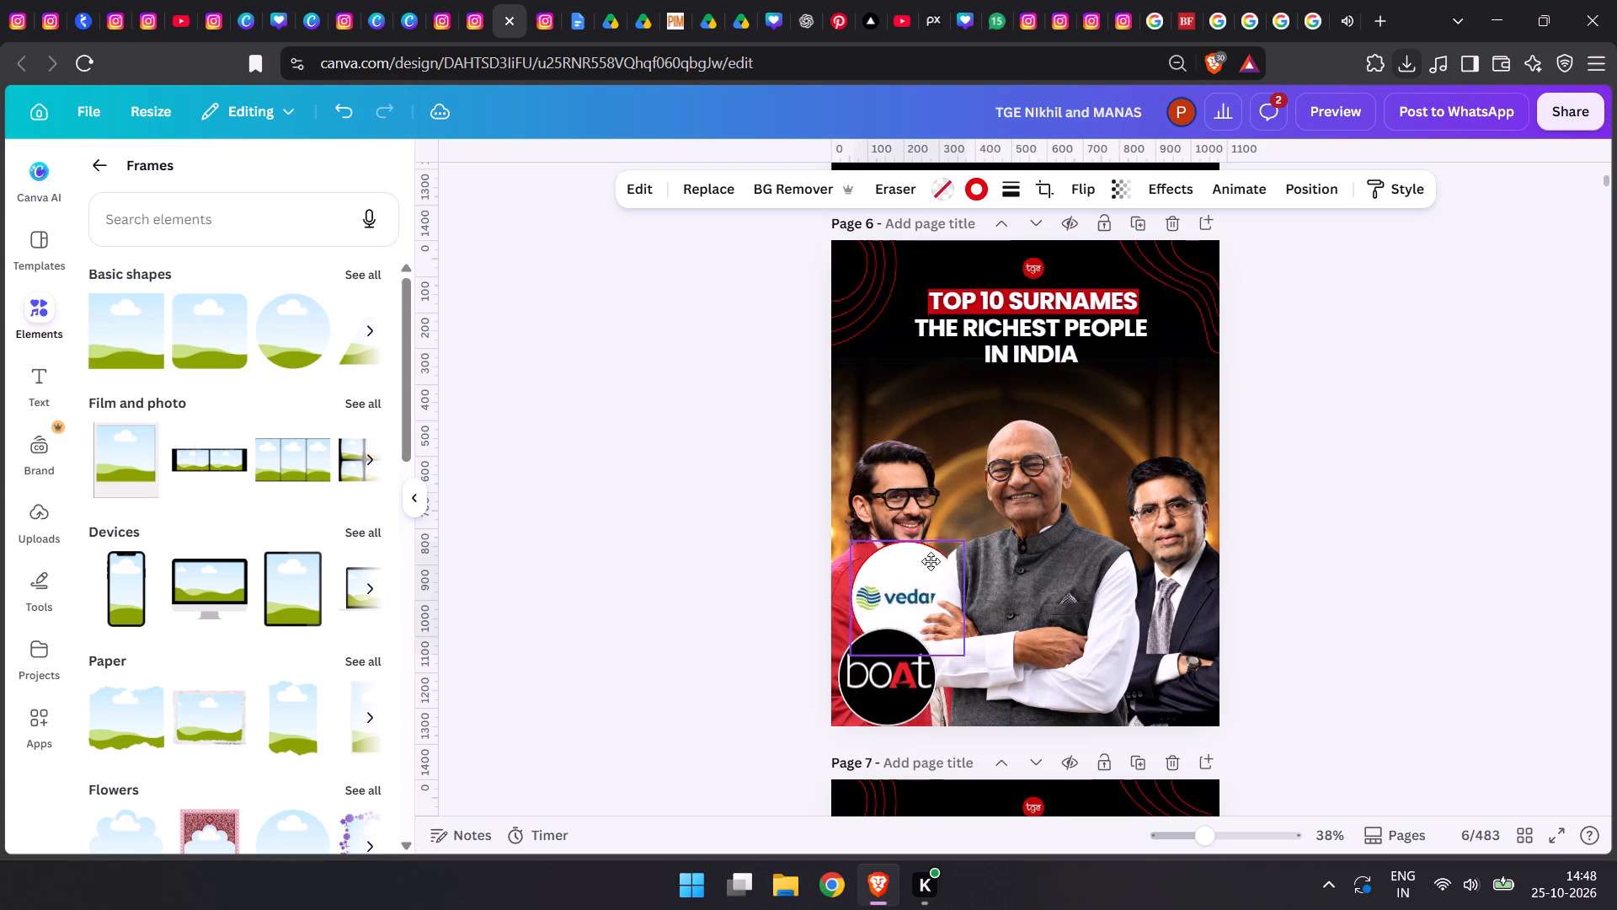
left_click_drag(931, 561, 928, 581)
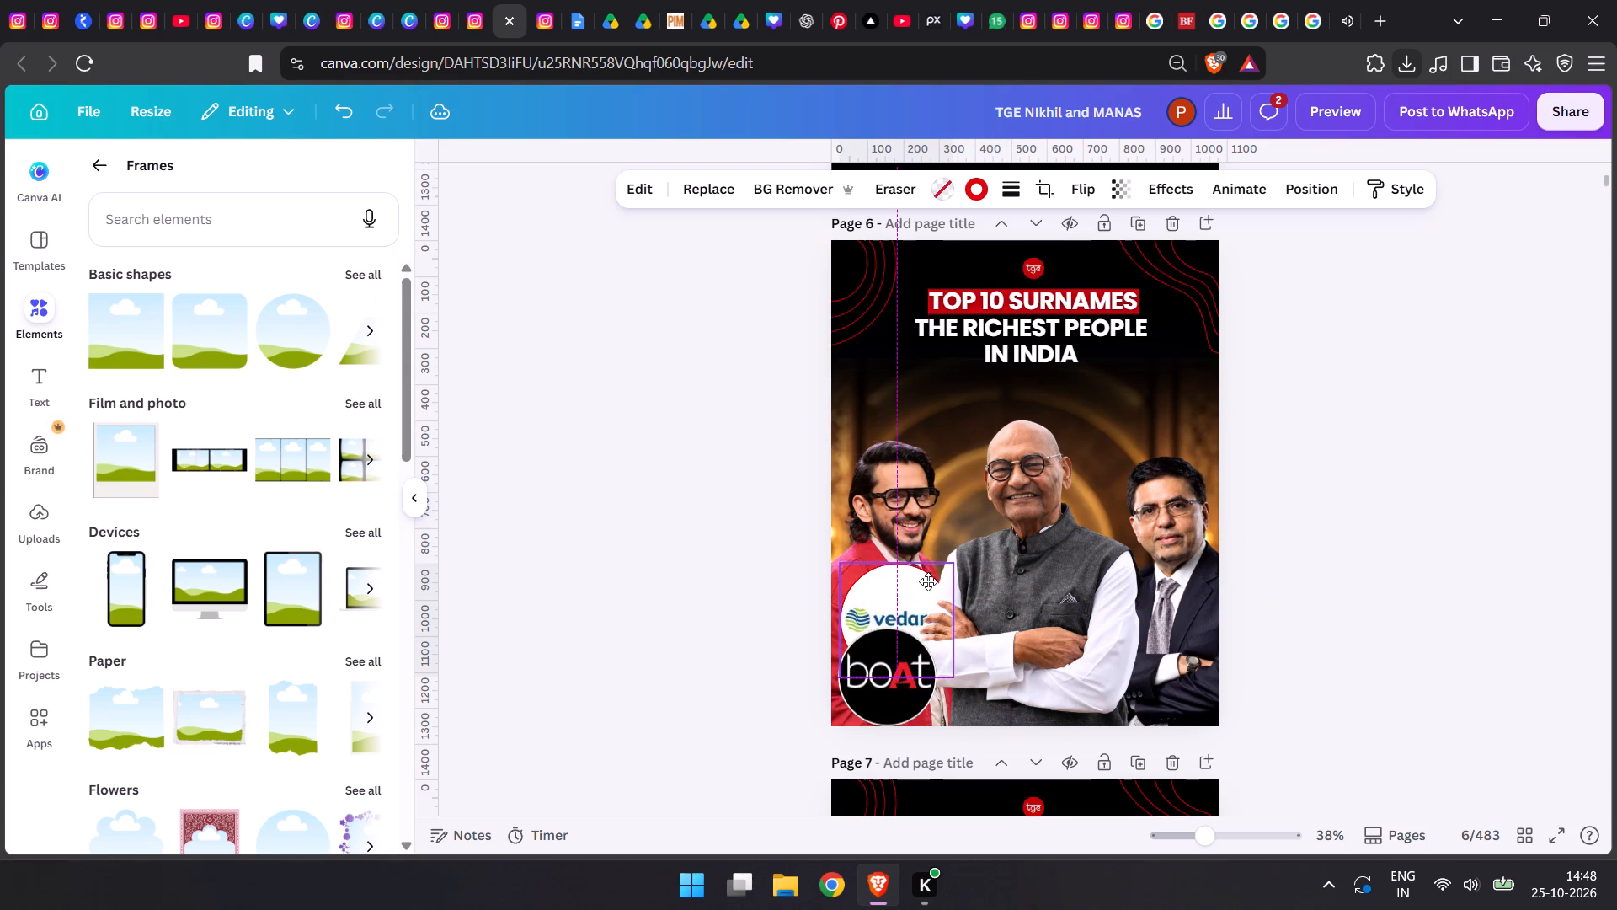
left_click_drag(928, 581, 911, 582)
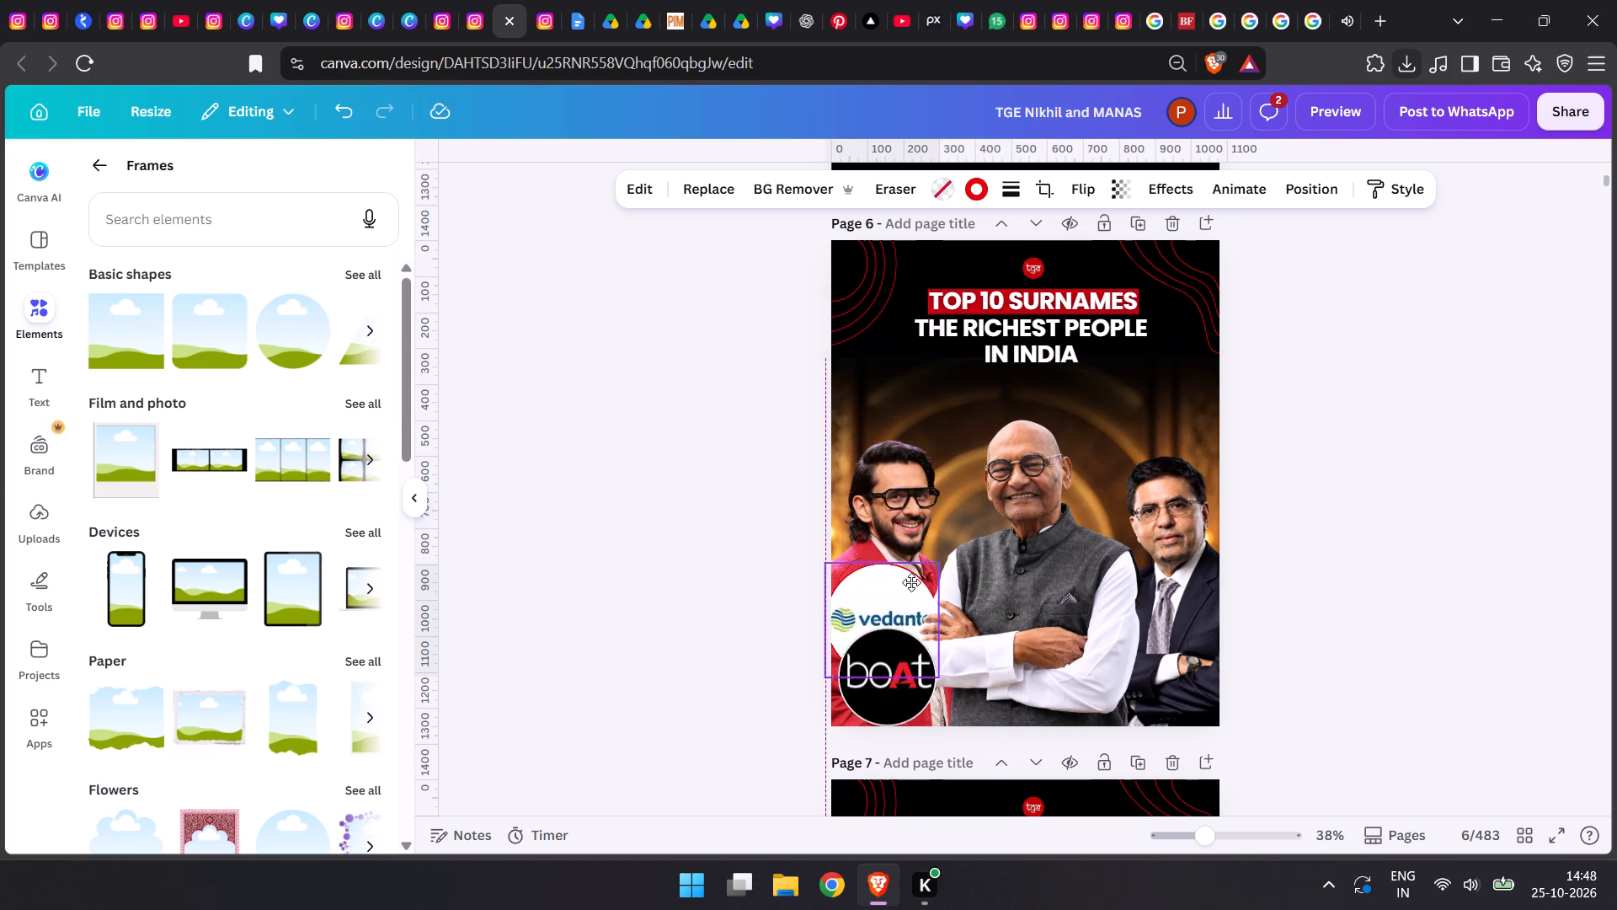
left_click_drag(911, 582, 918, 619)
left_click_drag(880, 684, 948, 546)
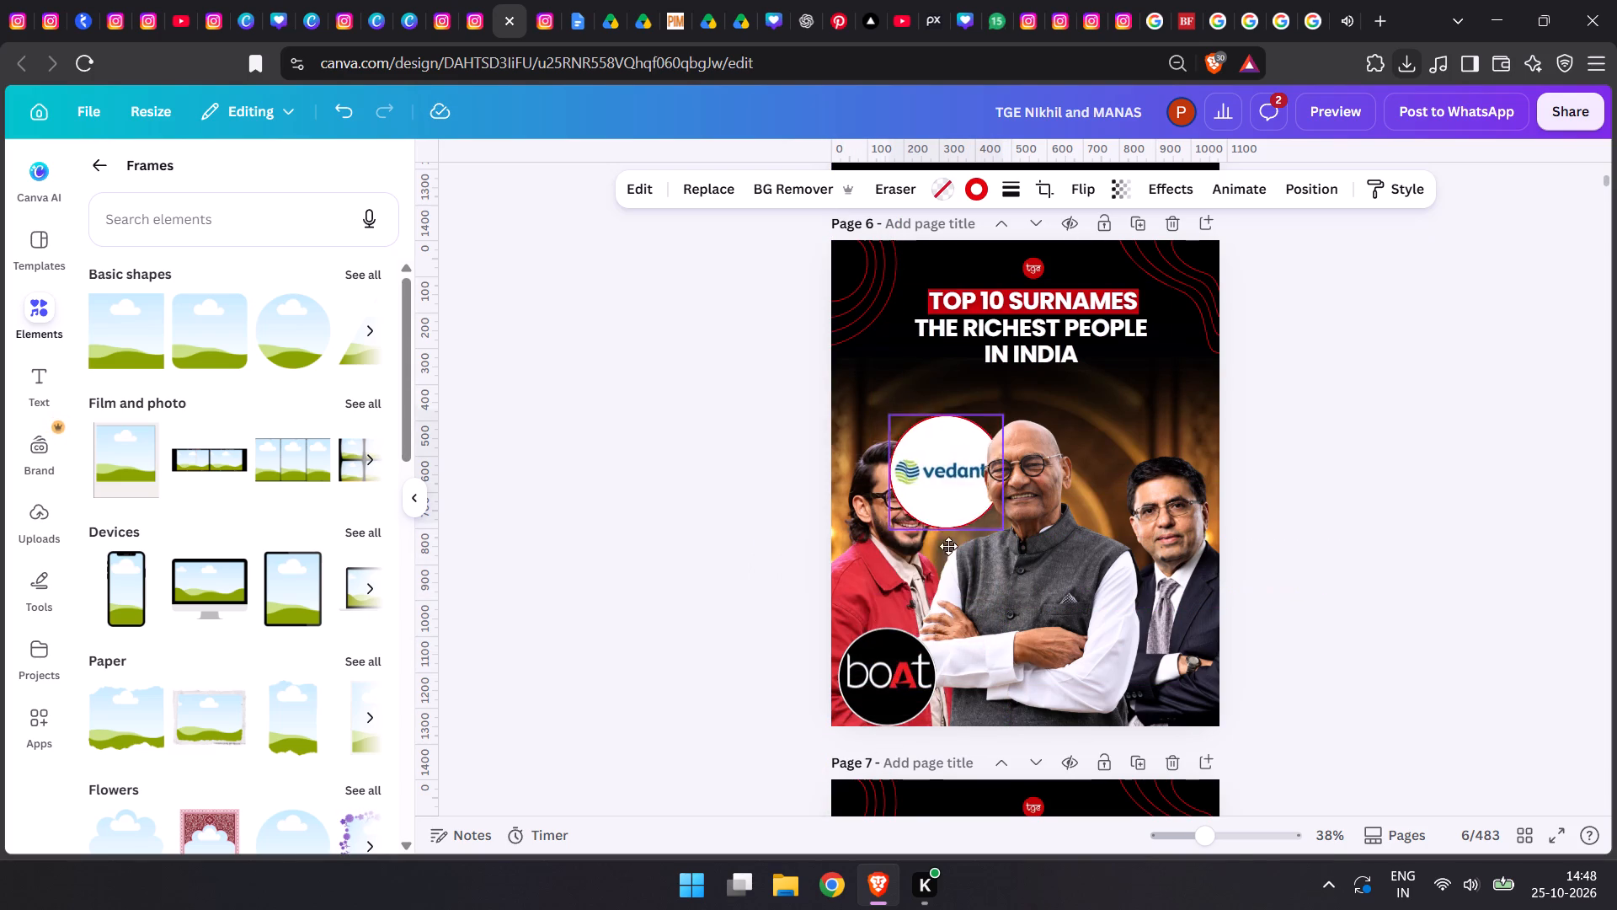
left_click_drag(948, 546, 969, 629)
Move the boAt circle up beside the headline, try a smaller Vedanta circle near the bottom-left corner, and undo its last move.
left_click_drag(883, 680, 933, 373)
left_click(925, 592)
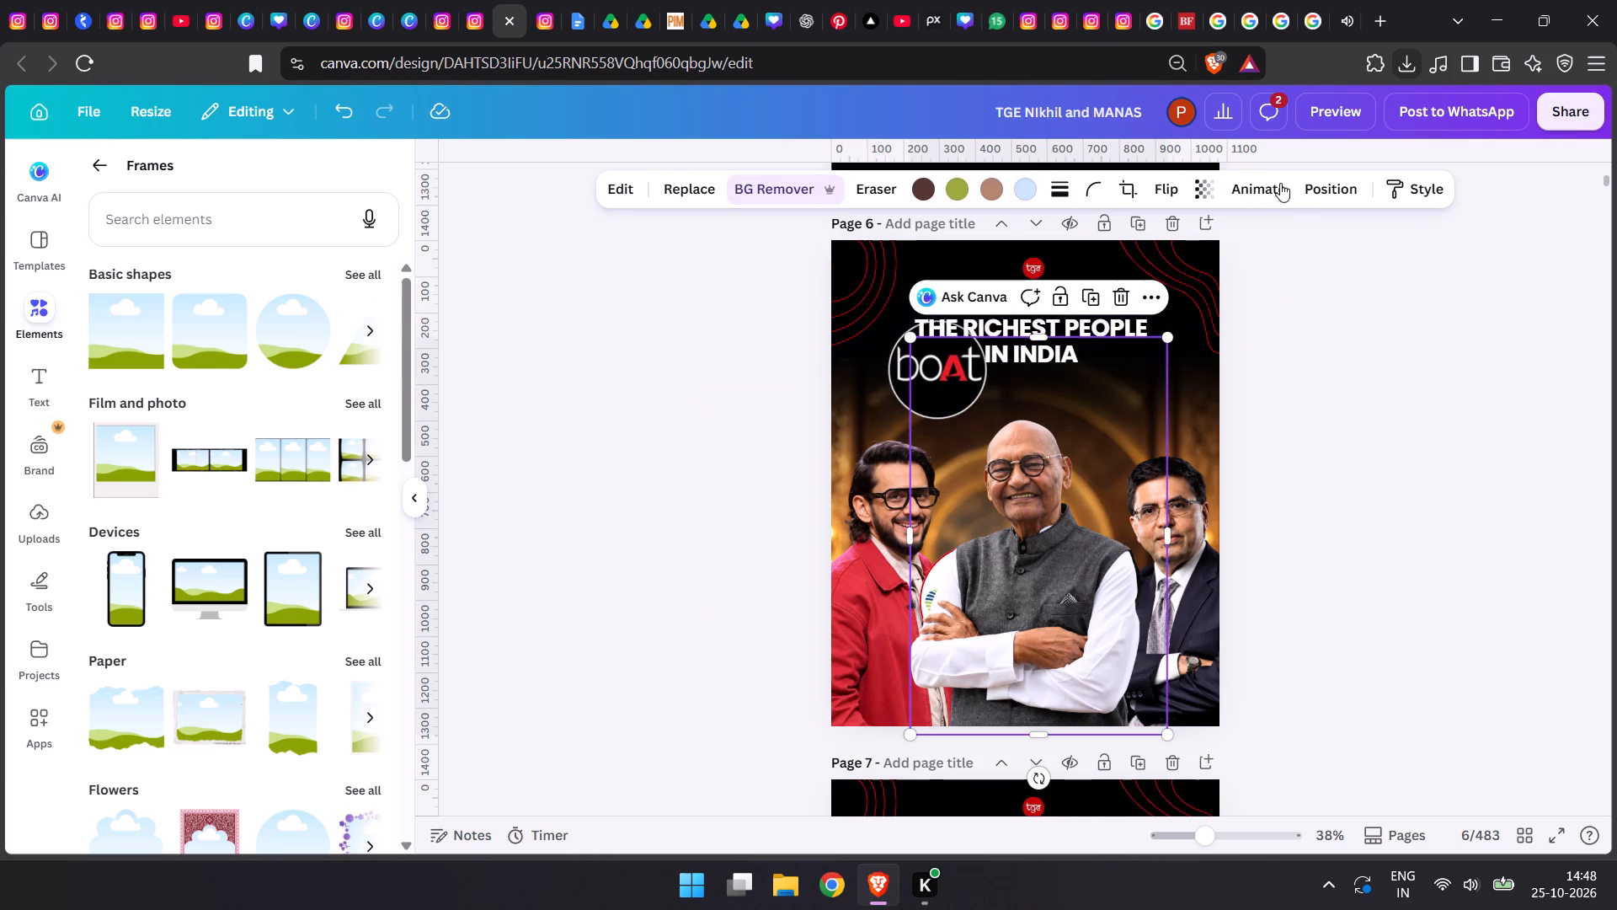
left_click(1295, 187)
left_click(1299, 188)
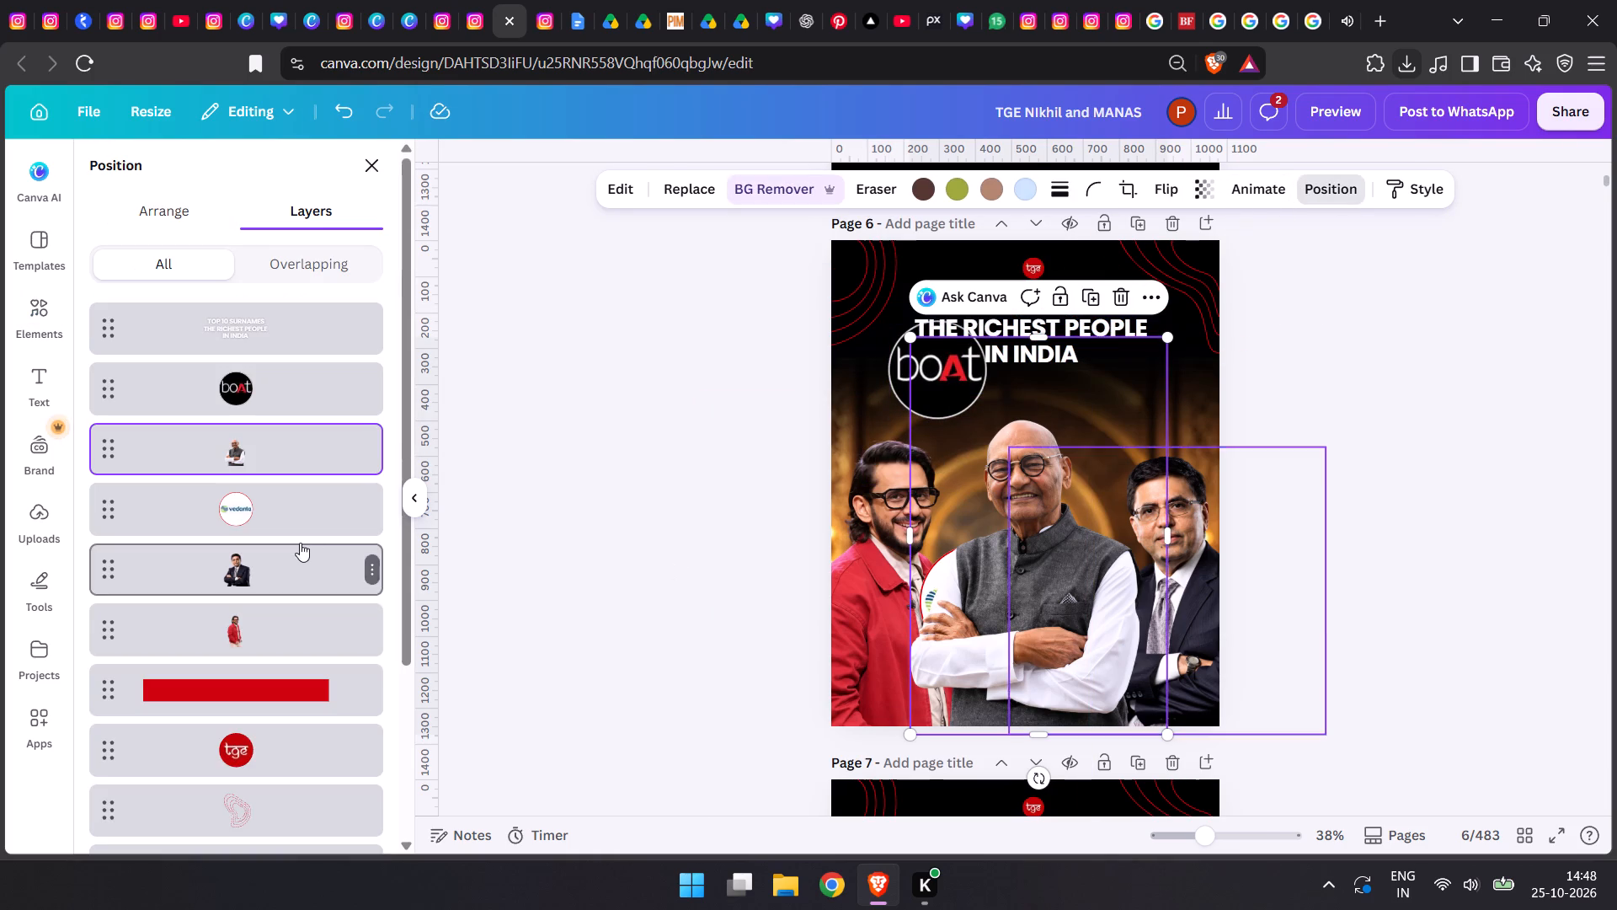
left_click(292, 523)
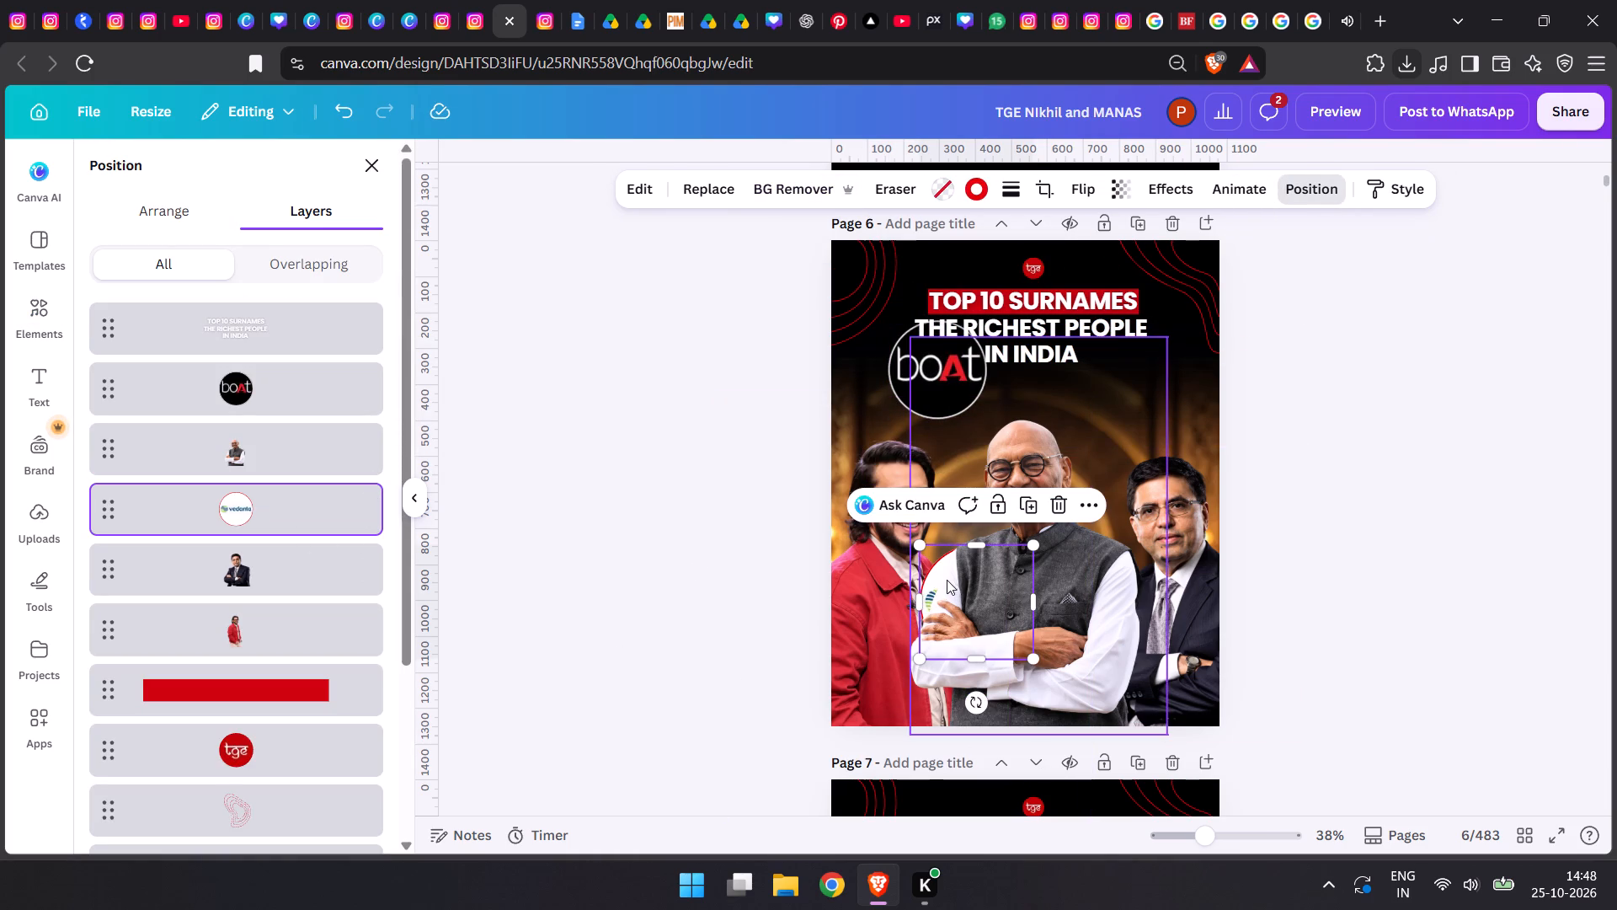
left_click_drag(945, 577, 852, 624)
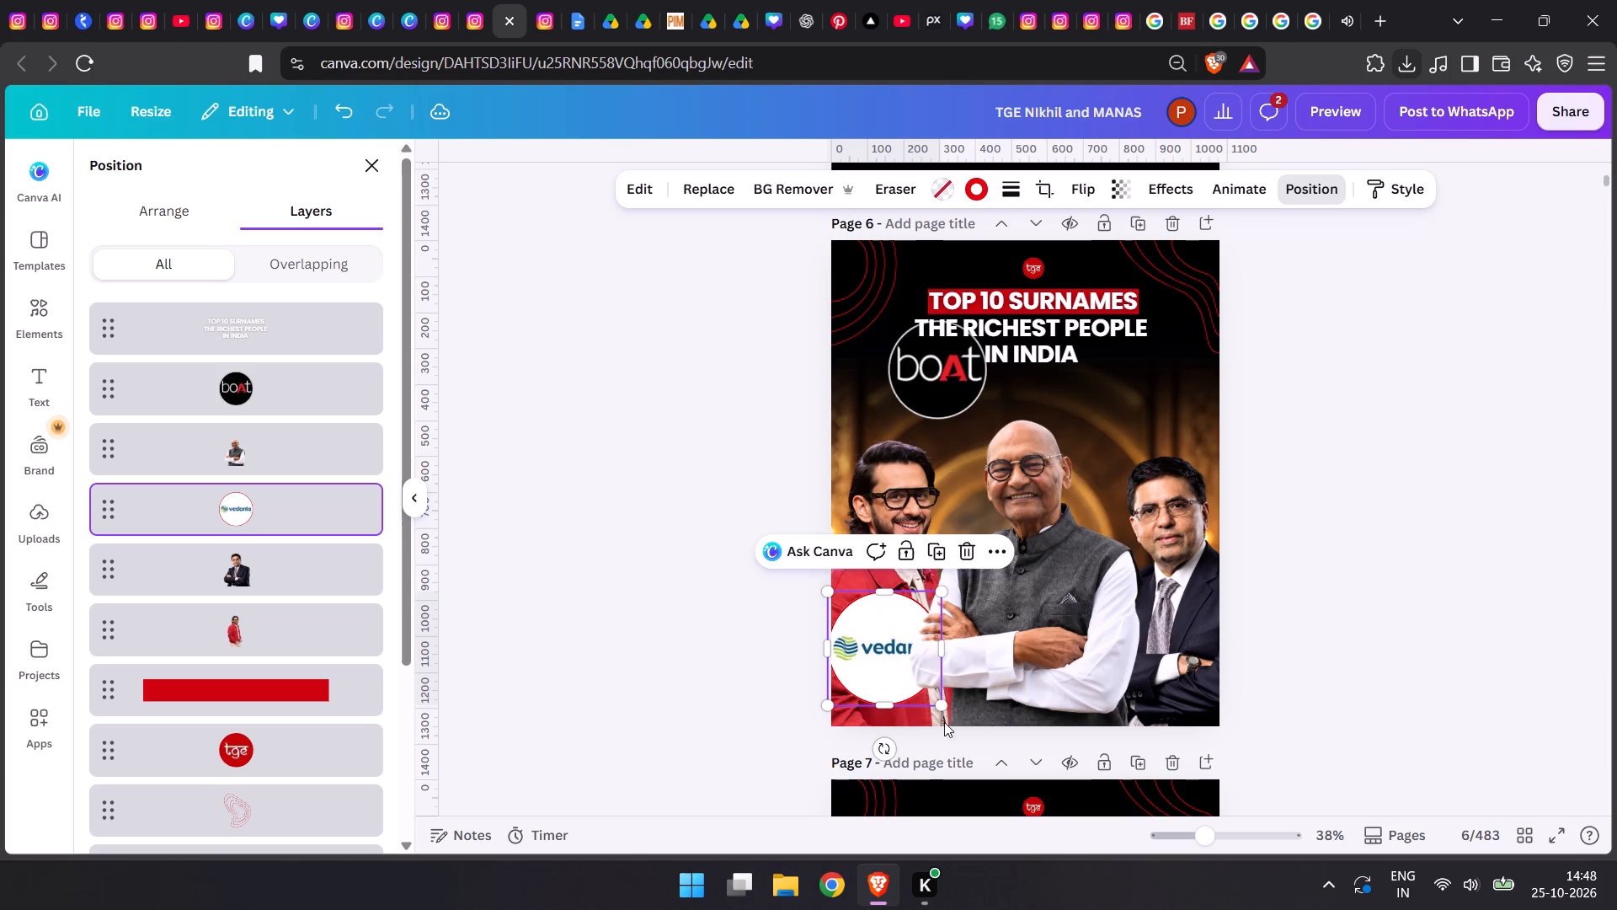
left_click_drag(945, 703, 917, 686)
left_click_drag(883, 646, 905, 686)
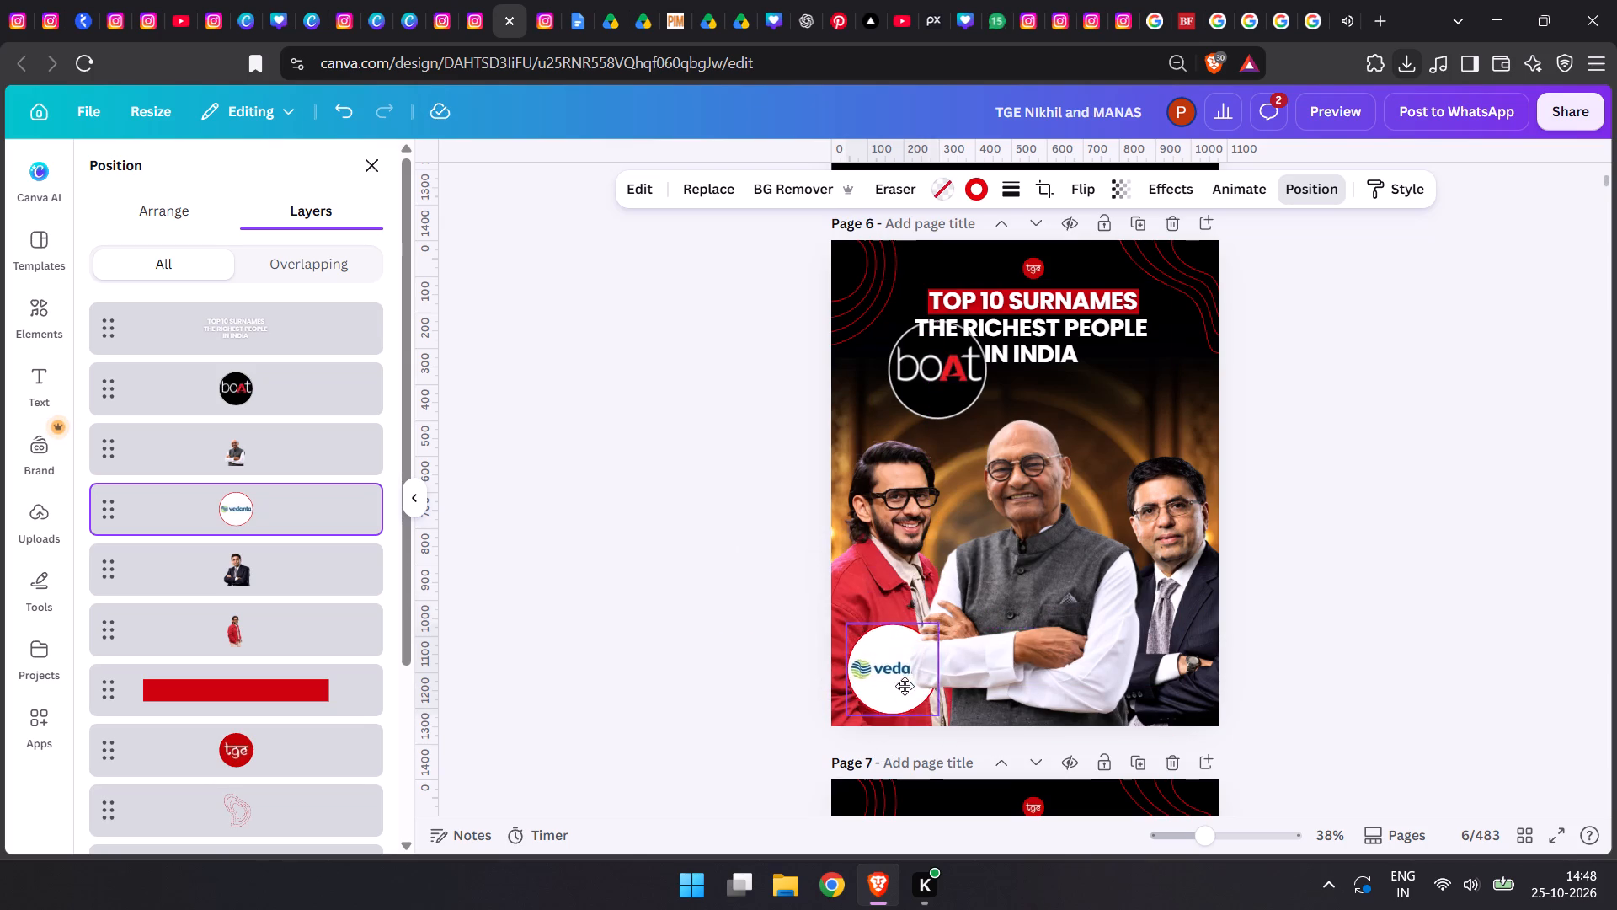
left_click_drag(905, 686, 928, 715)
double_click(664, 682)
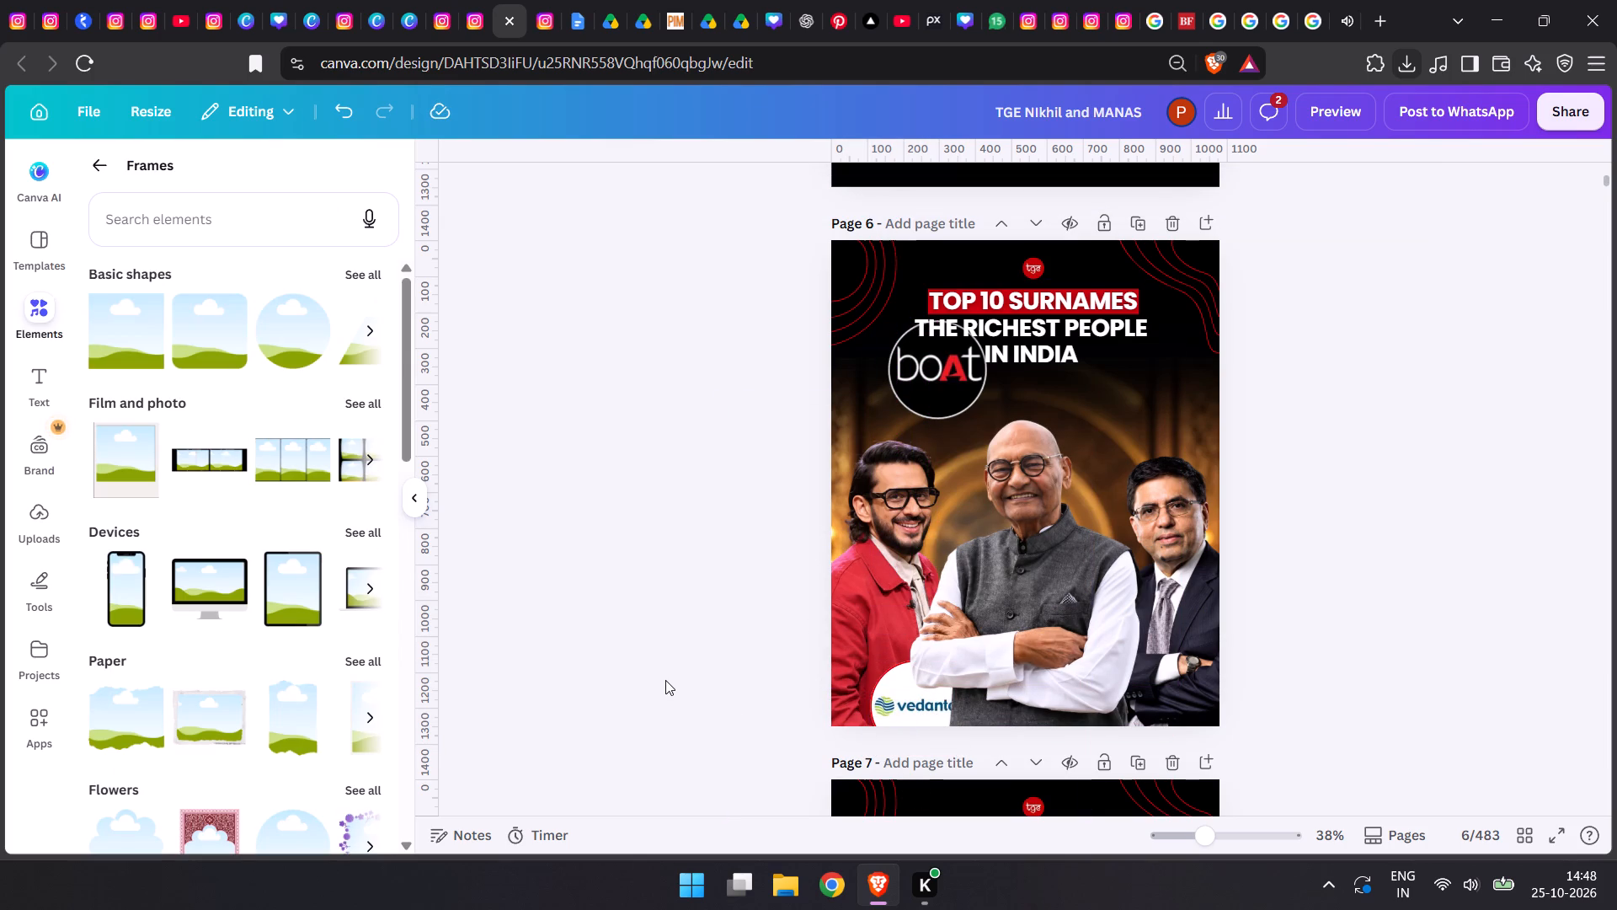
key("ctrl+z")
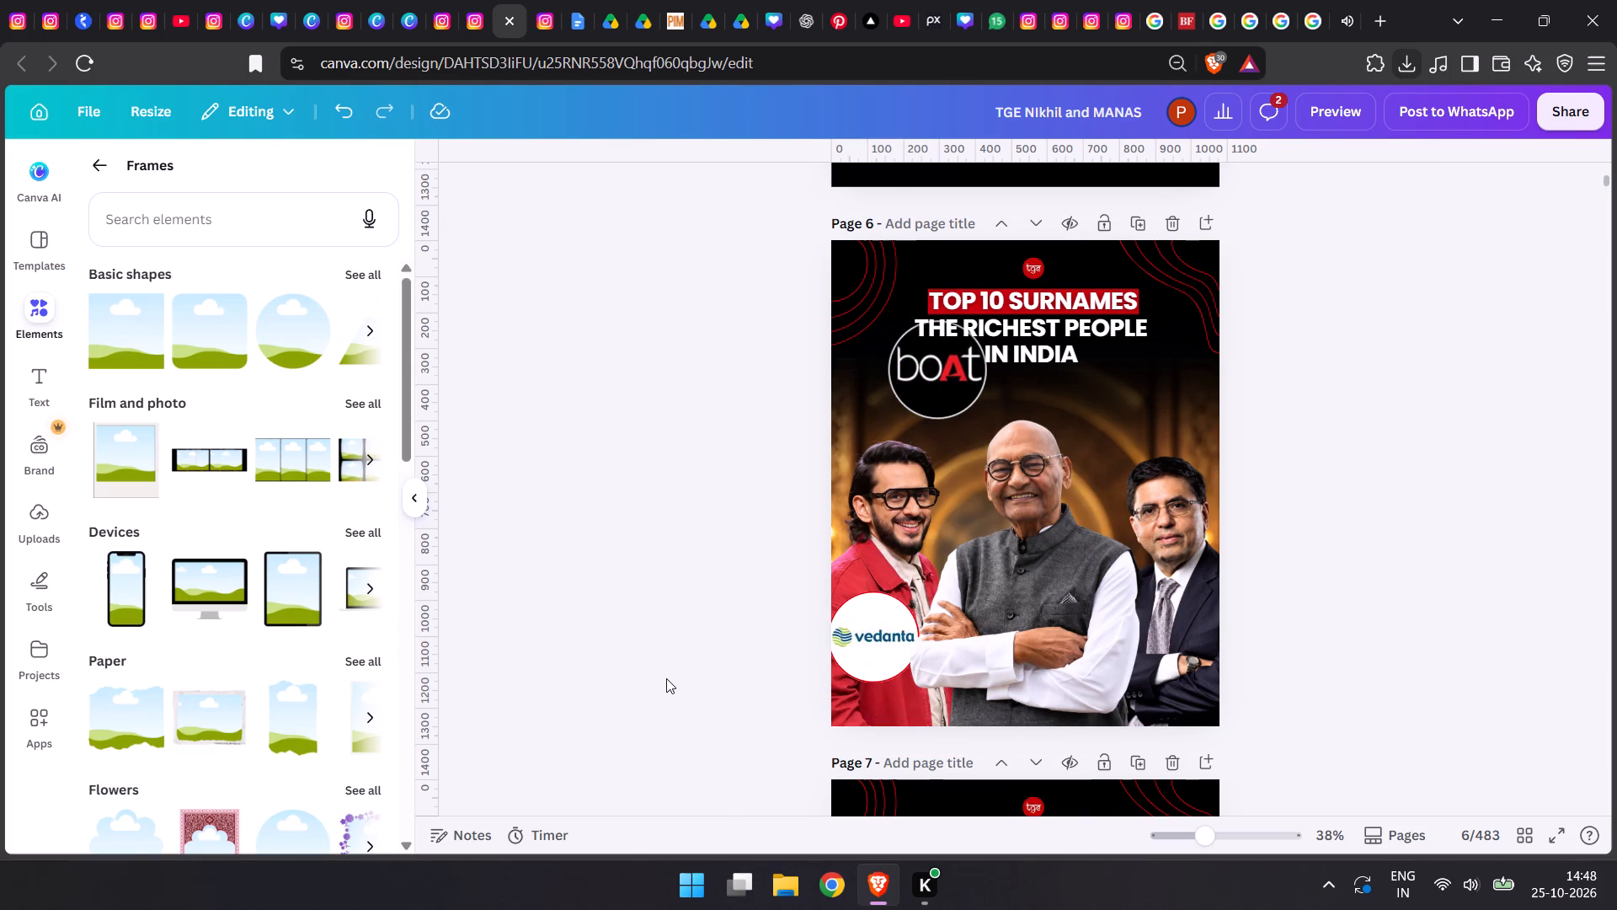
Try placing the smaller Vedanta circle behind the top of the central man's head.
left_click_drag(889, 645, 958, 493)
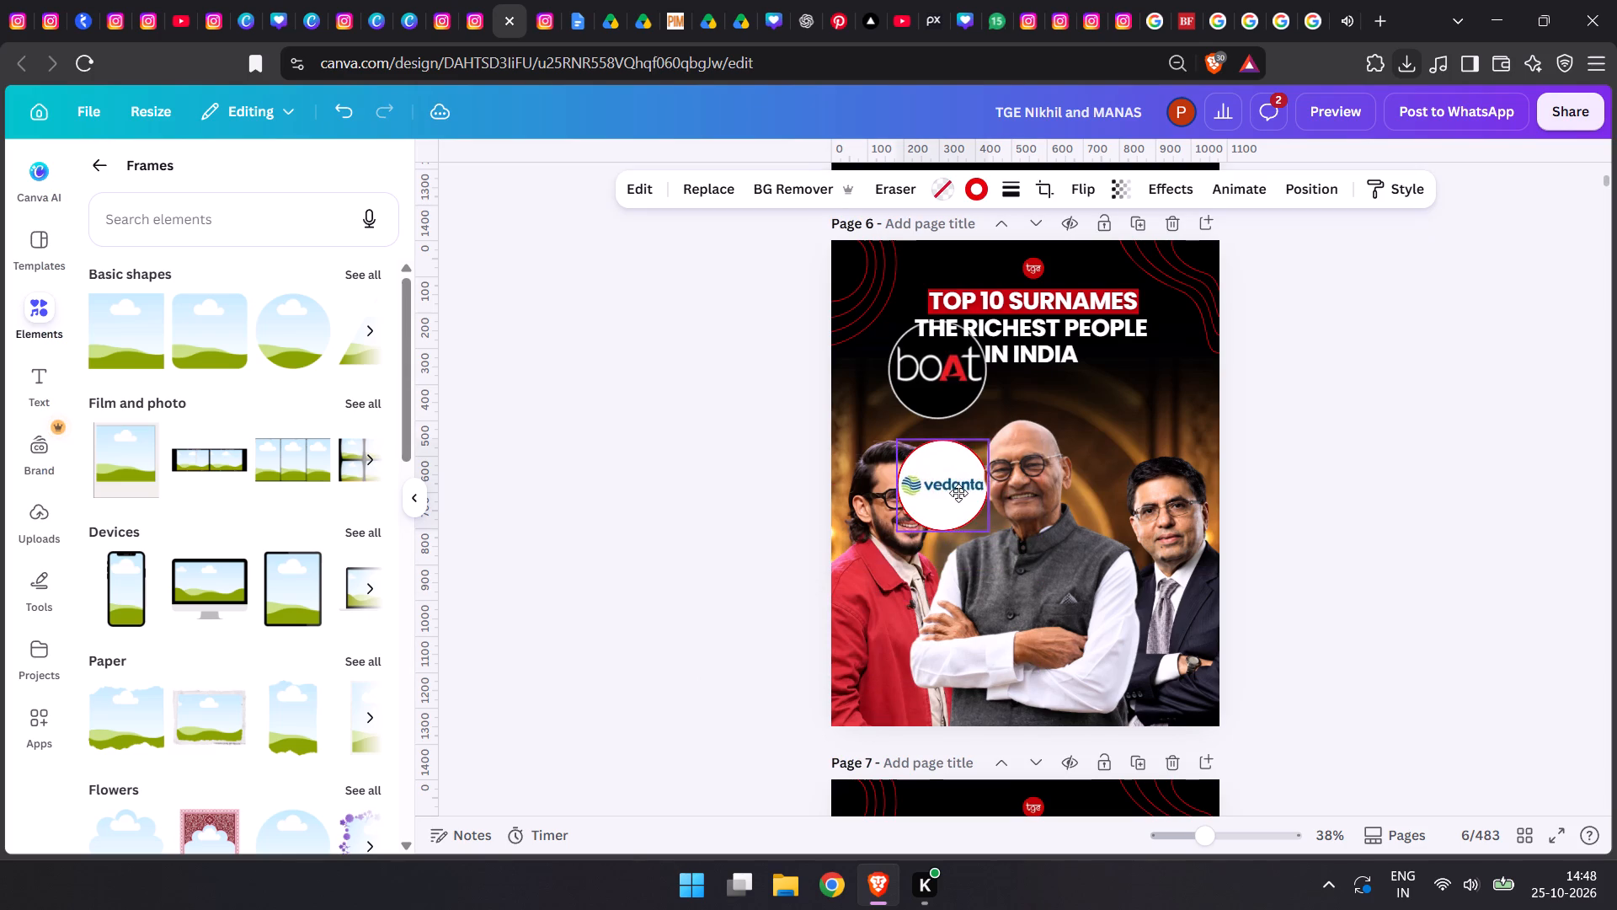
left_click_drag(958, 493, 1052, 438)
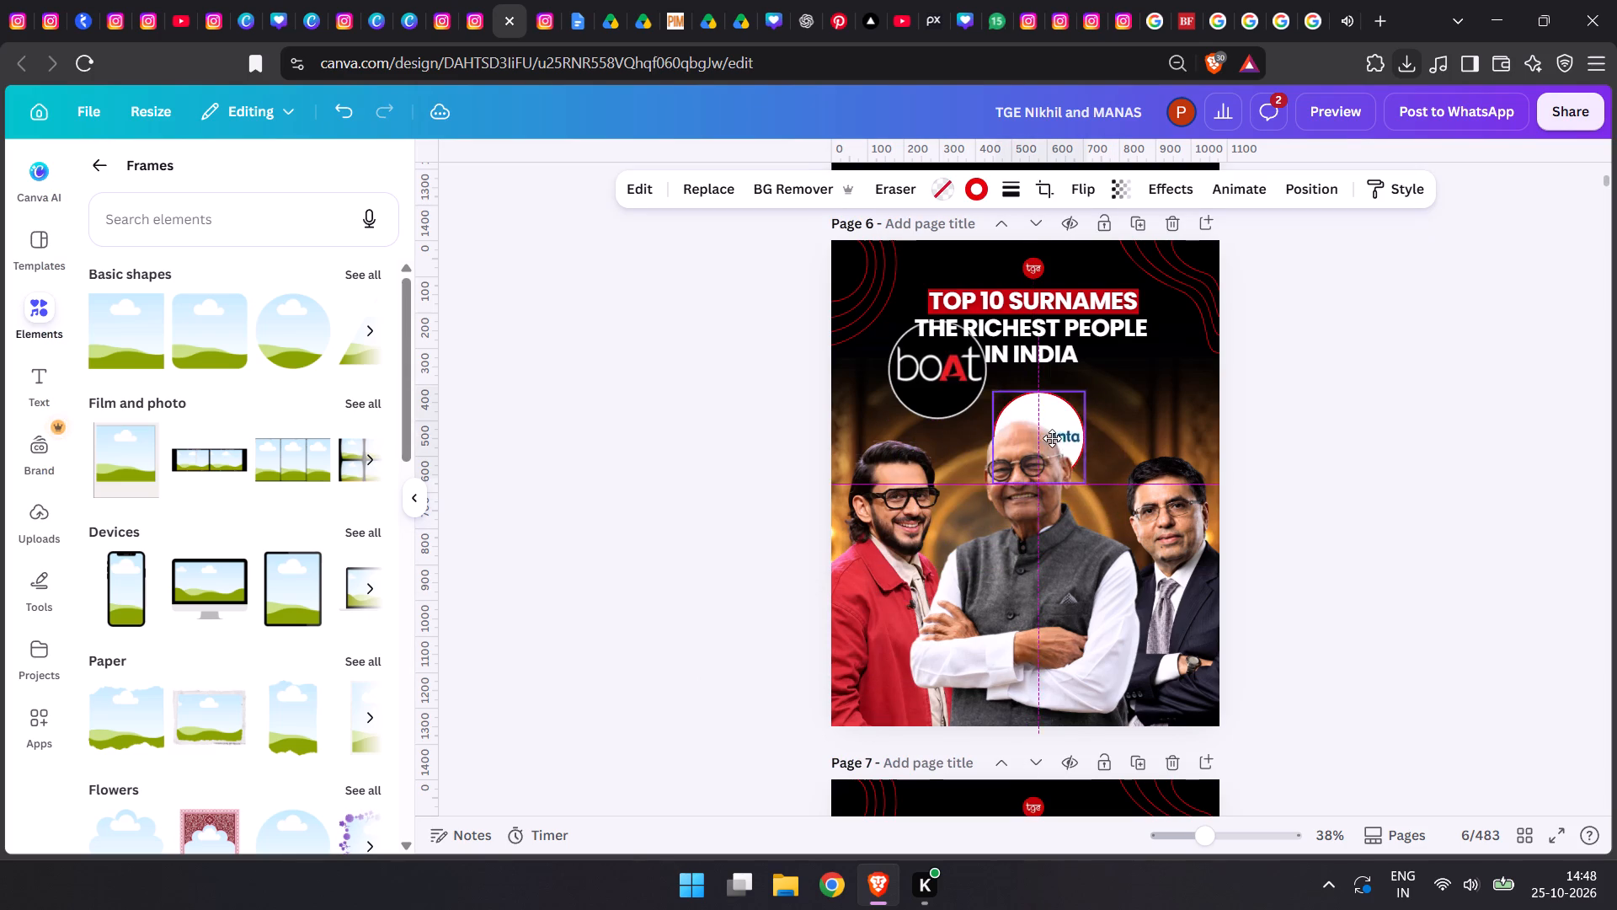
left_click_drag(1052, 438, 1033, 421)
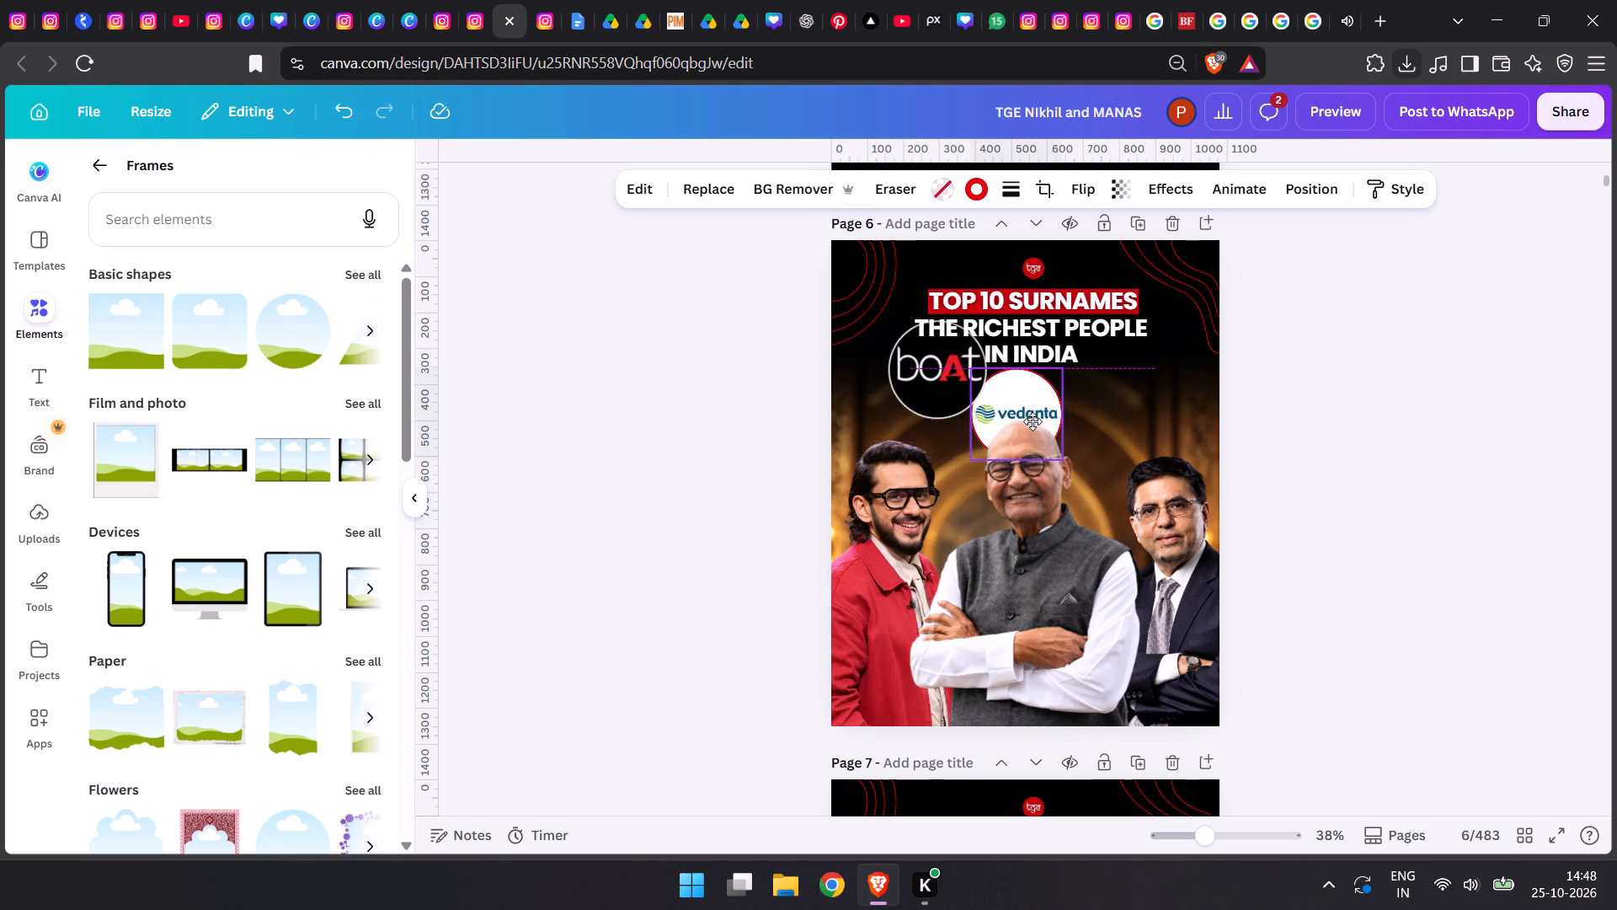
Layer the Vedanta circle in front of the central man, place it at page 6's bottom centre and enlarge it.
left_click_drag(1033, 421, 1033, 613)
key("ctrl+bracketright")
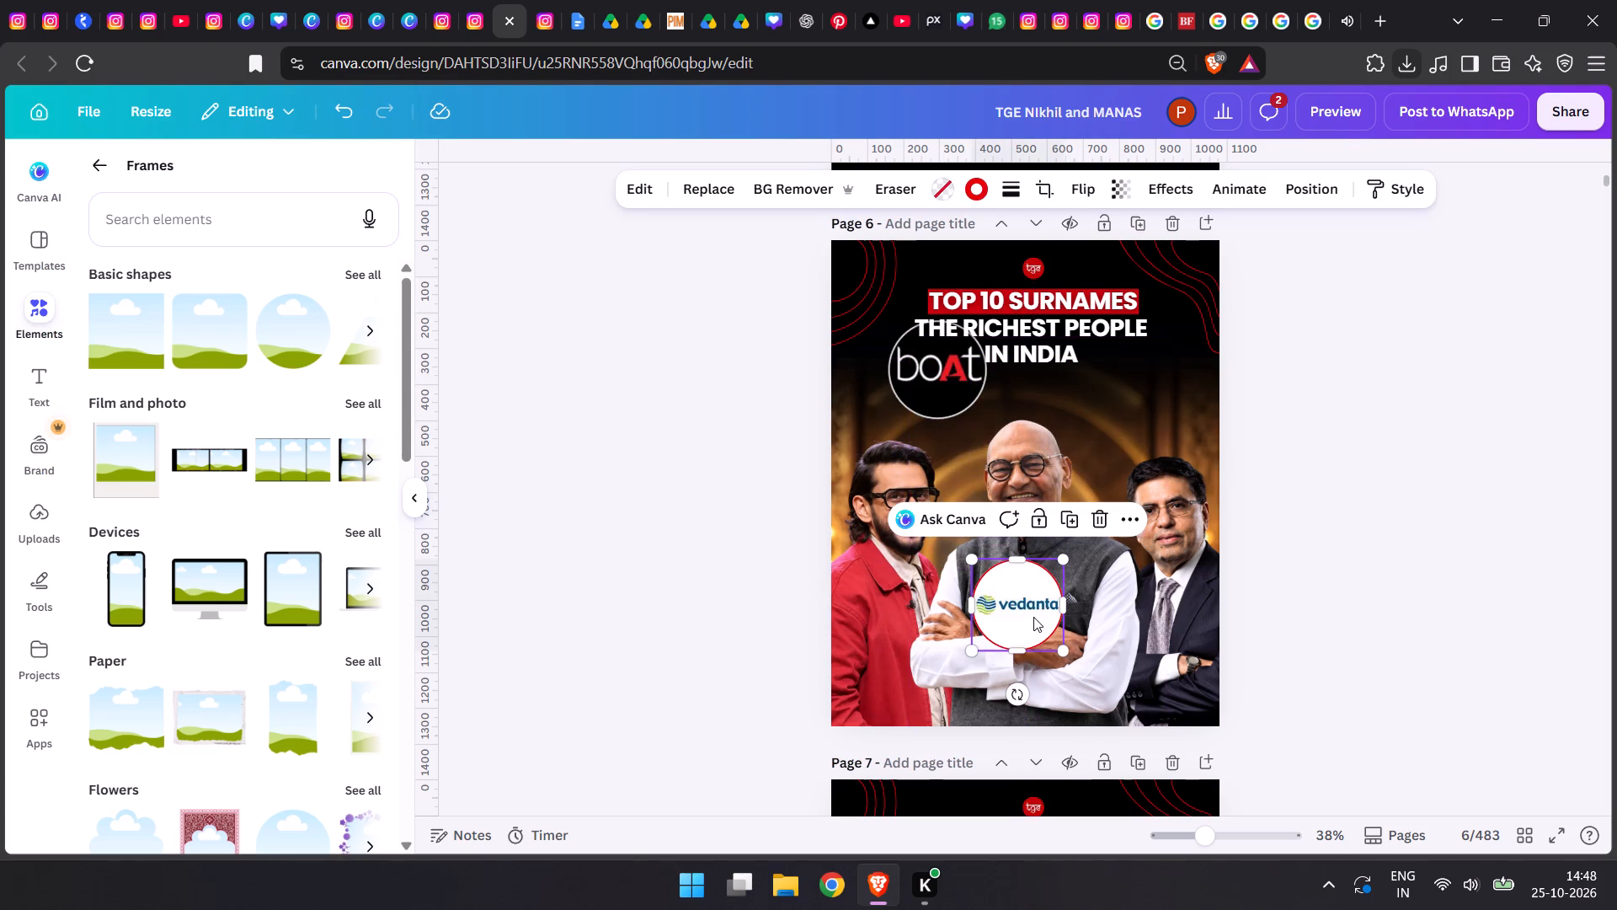
left_click_drag(1019, 599, 1021, 675)
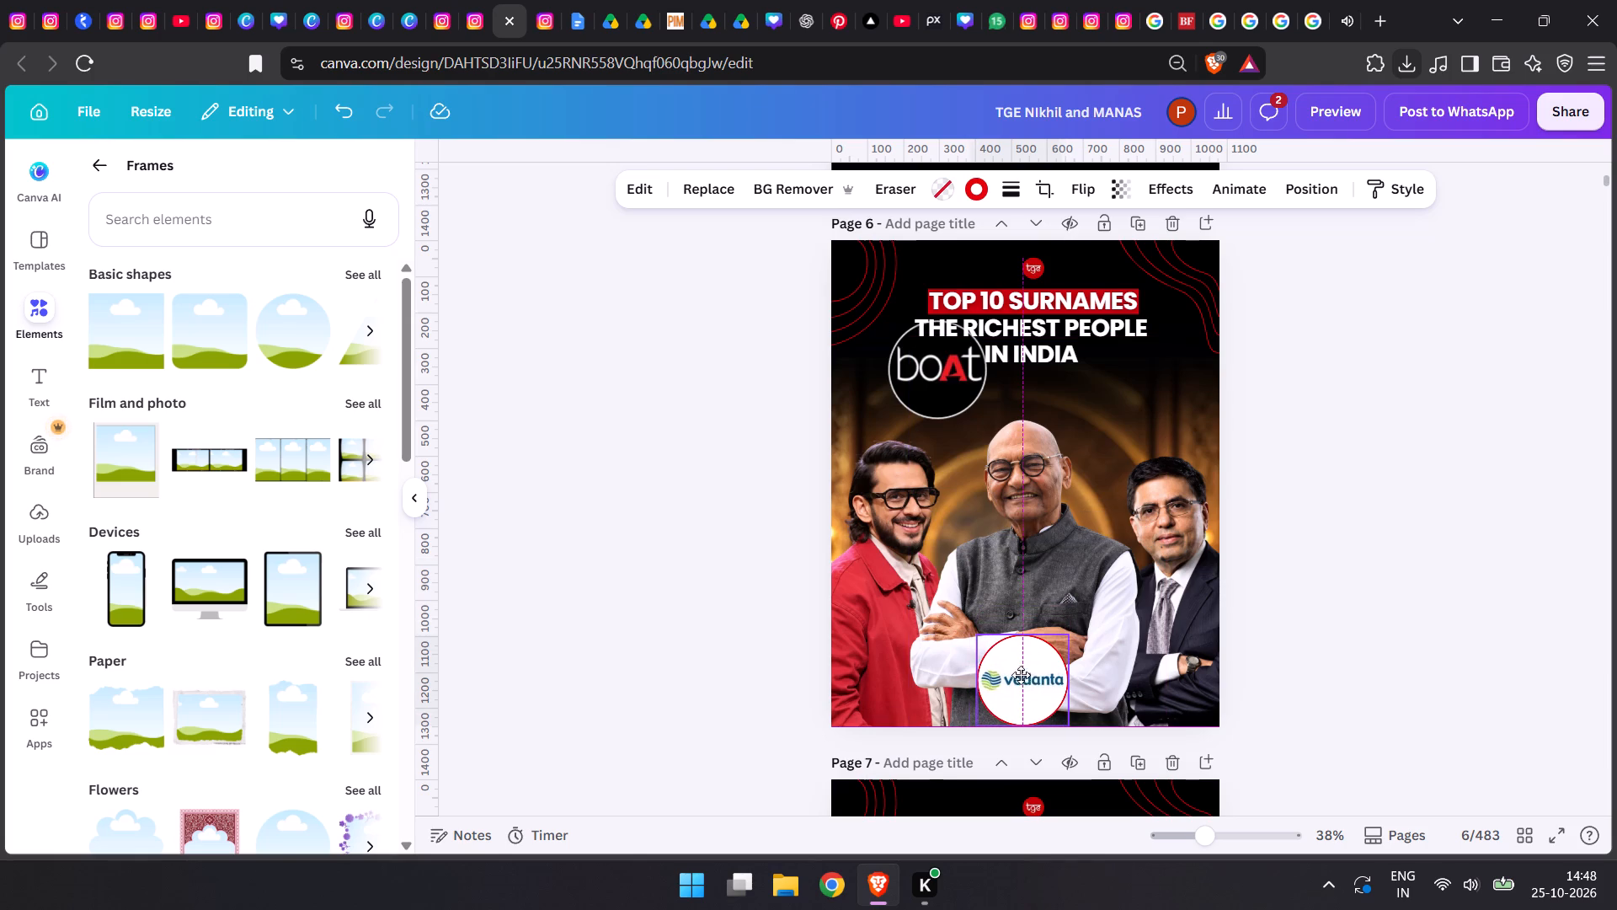
left_click_drag(1021, 675, 1024, 675)
left_click_drag(975, 637, 962, 629)
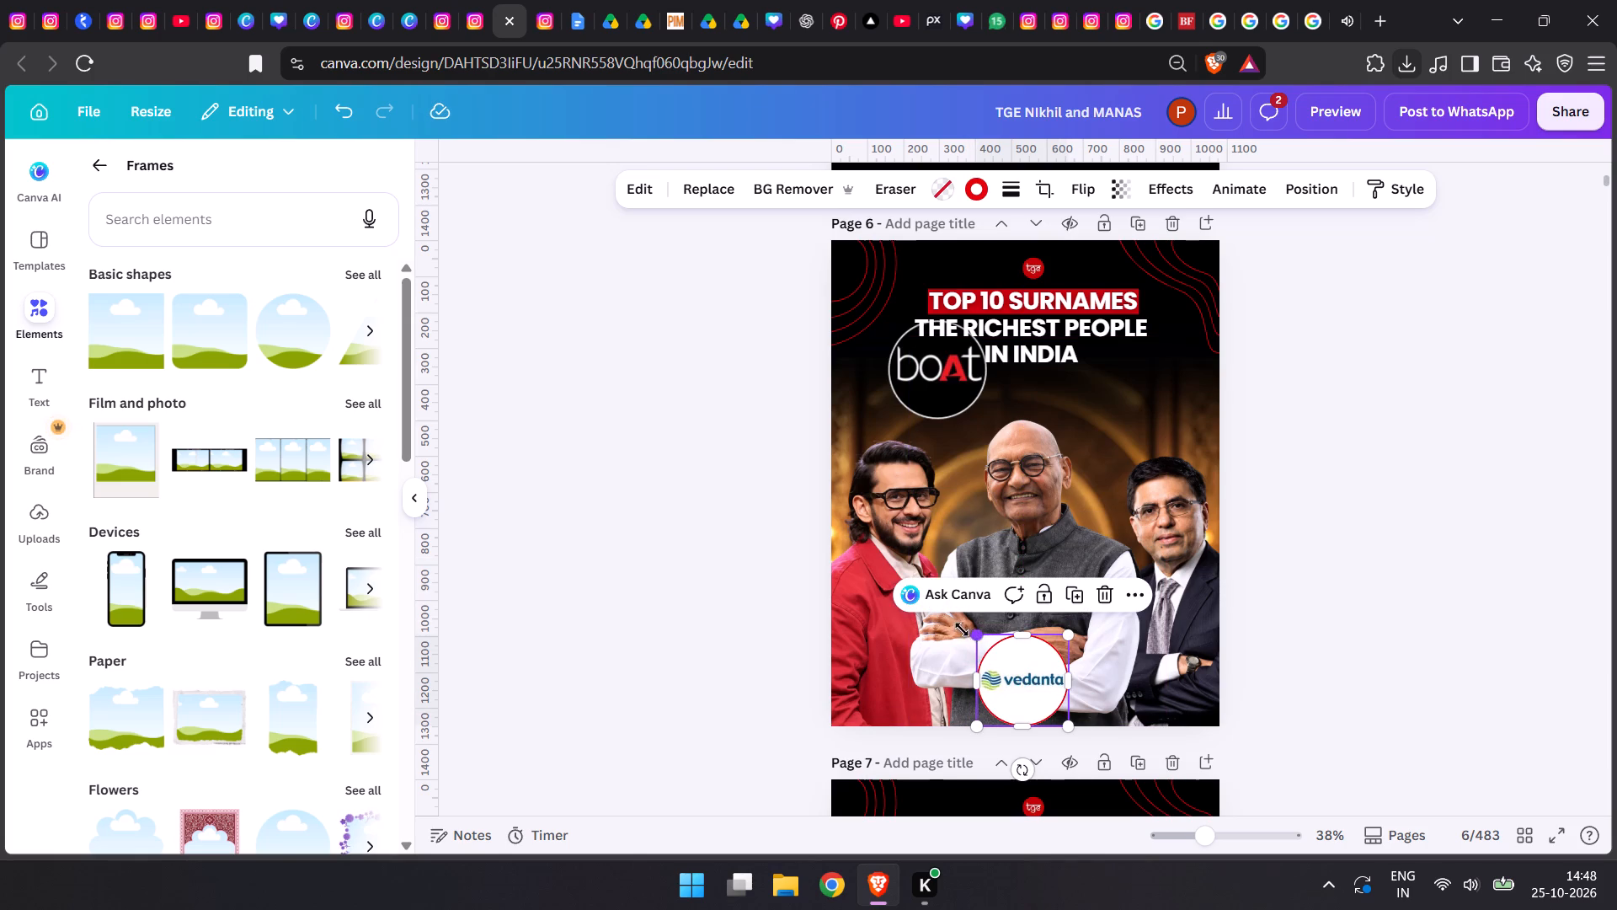
left_click_drag(962, 629, 946, 625)
left_click_drag(1006, 673, 1024, 671)
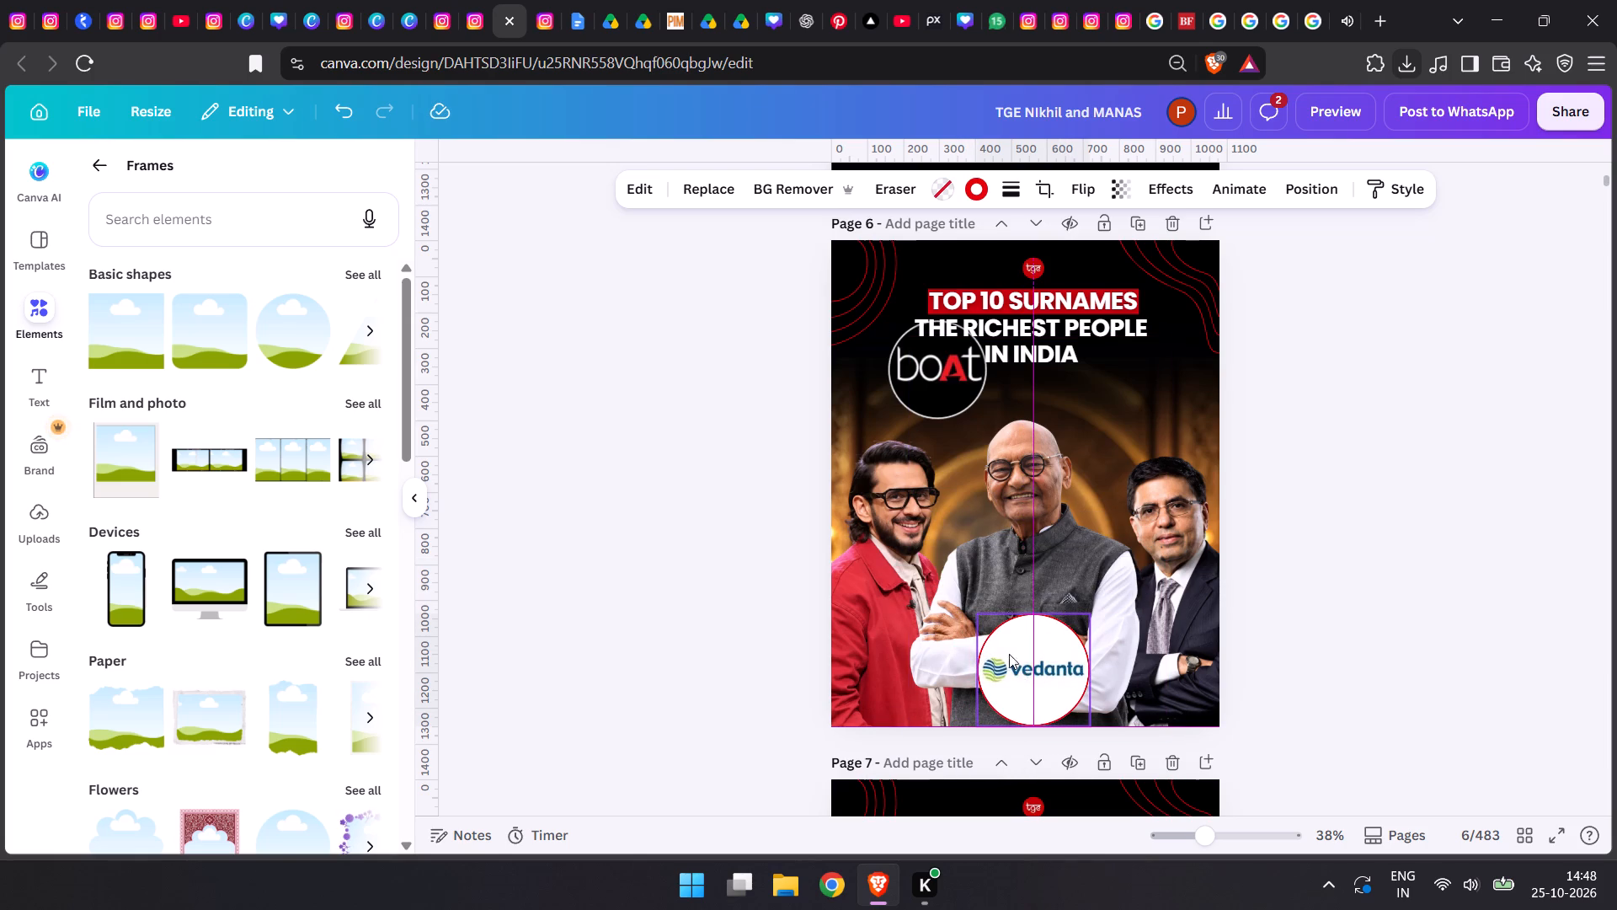
left_click_drag(977, 617, 952, 610)
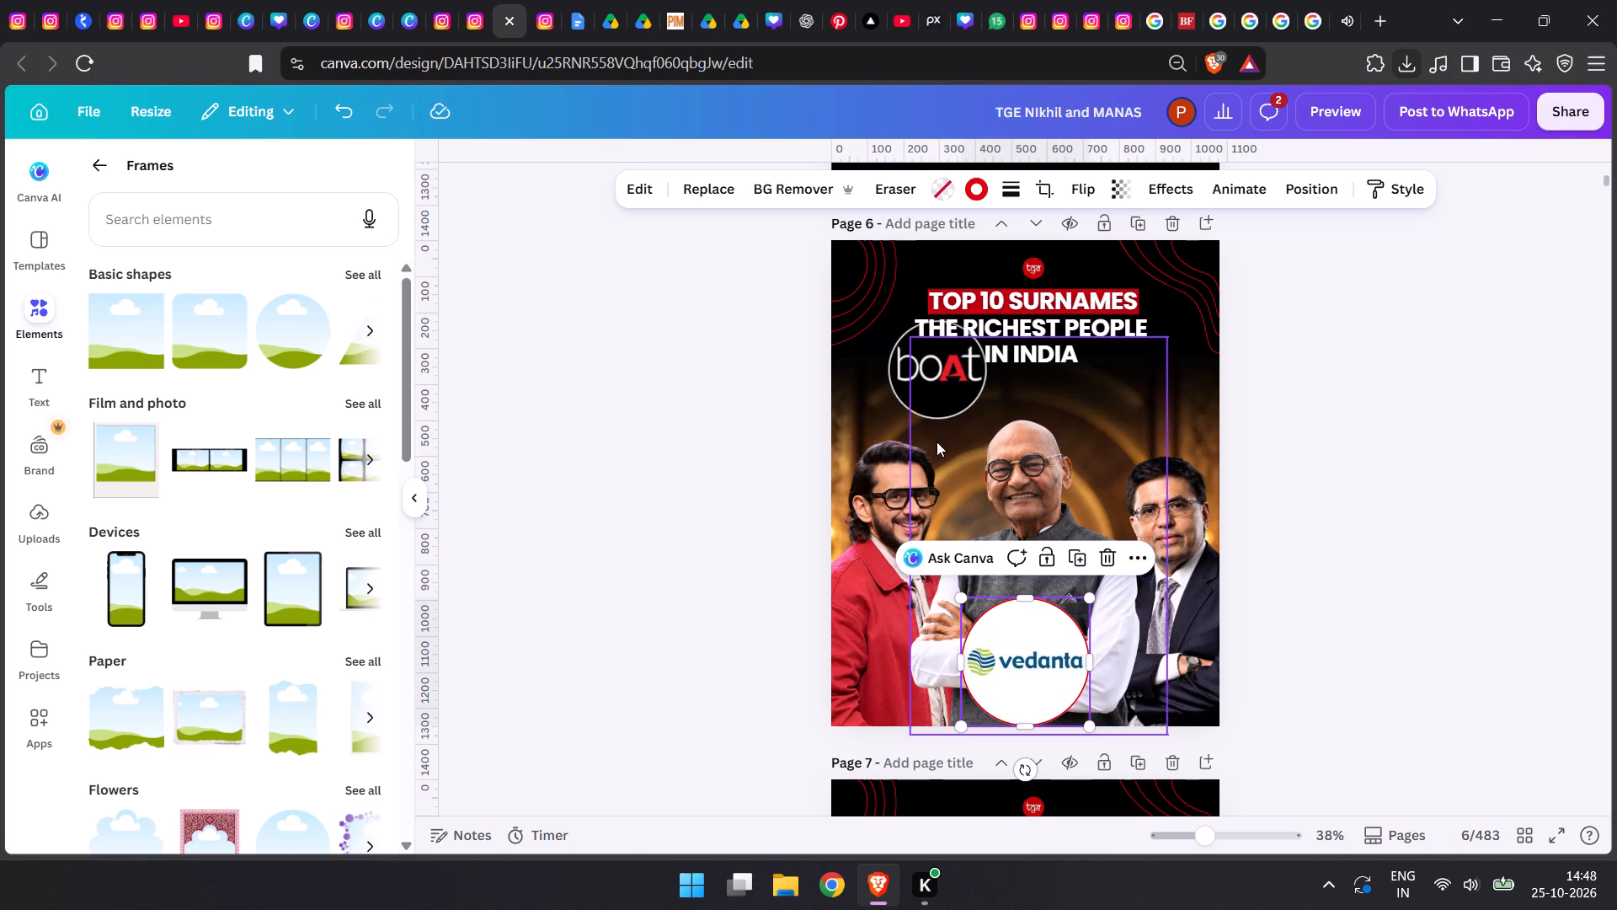
Move the boAt circle back down beside the Vedanta circle, over the red-jacketed man, and enlarge it slightly.
left_click_drag(902, 389, 893, 687)
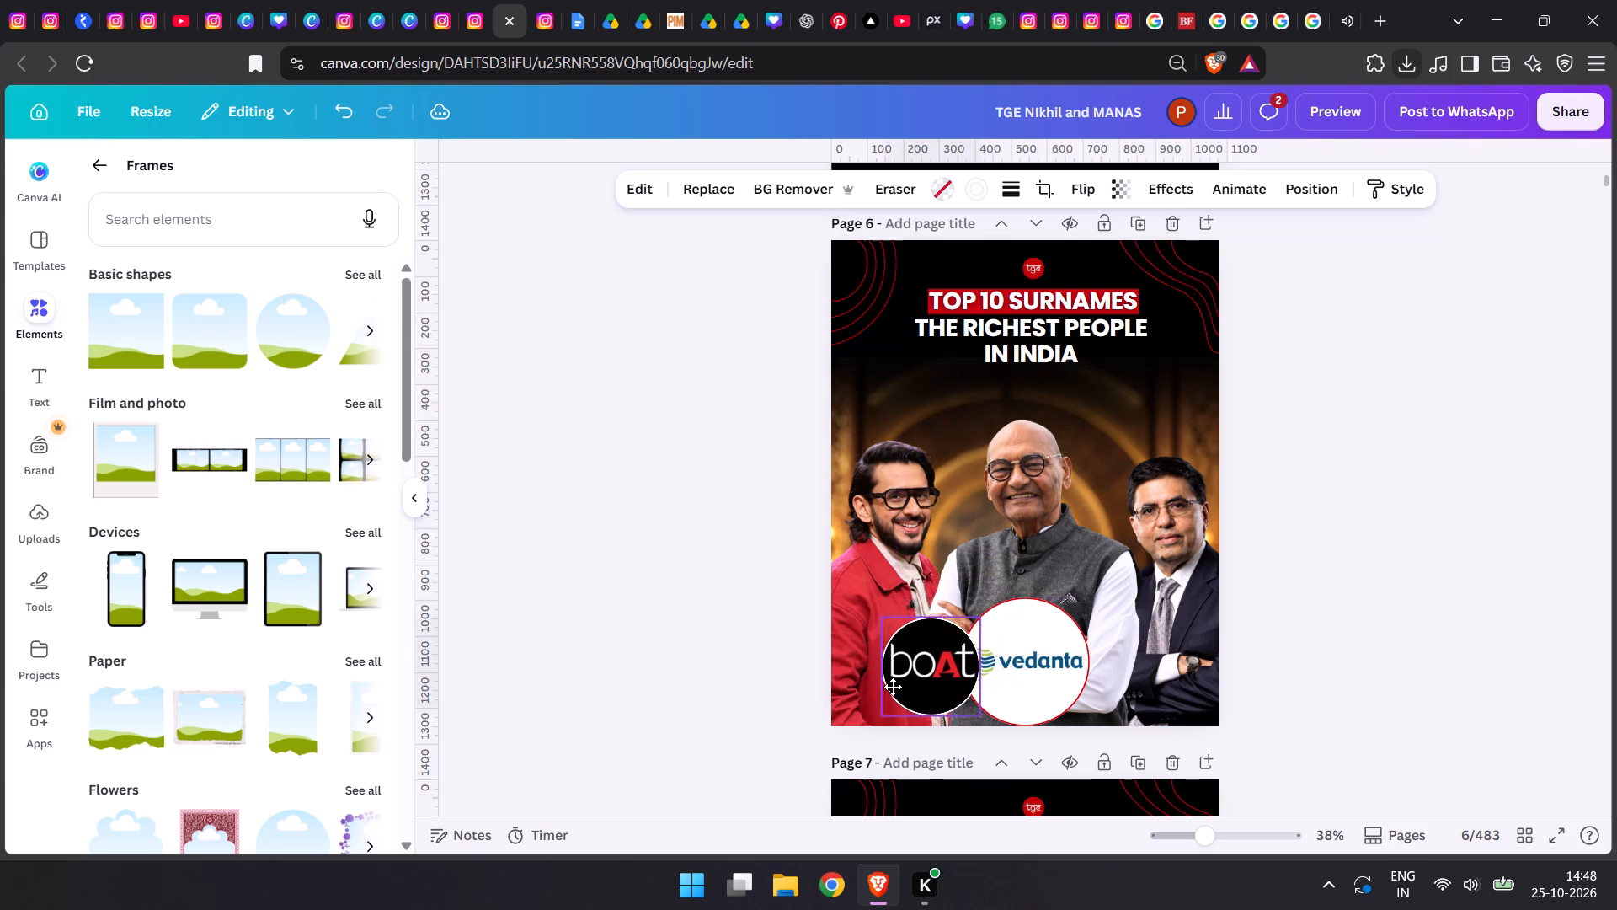
left_click_drag(893, 687, 878, 693)
left_click_drag(867, 629, 857, 624)
Bring the Vedanta circle forward one layer and recentre it at the bottom of page 6 under the central man.
left_click_drag(1026, 677, 1011, 679)
key("ctrl+bracketright")
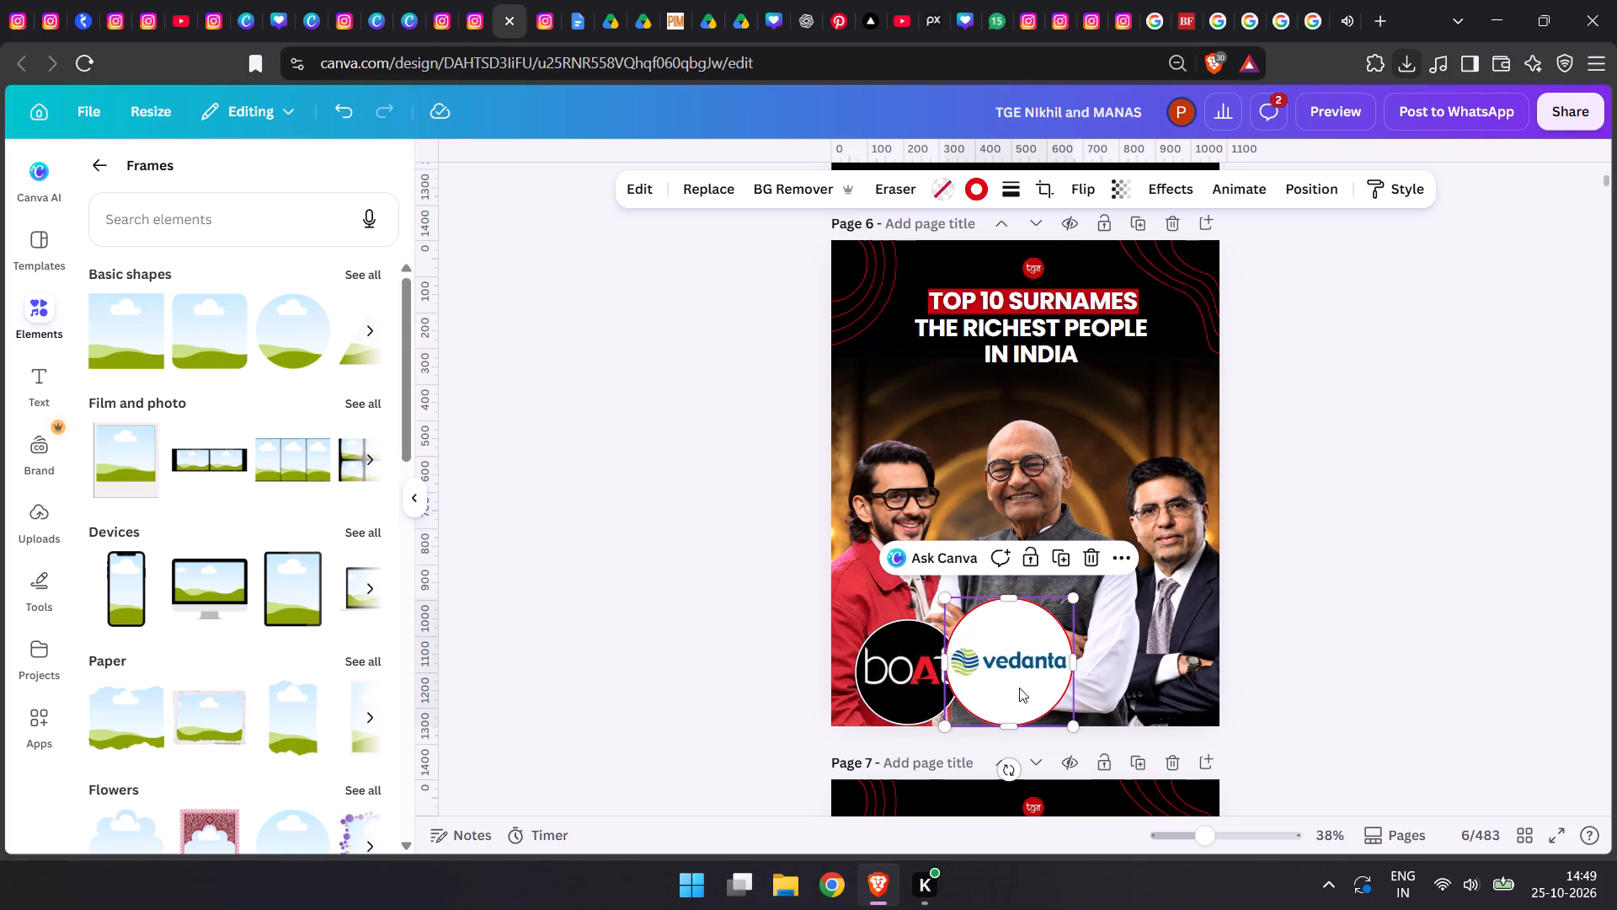
left_click_drag(989, 671, 994, 675)
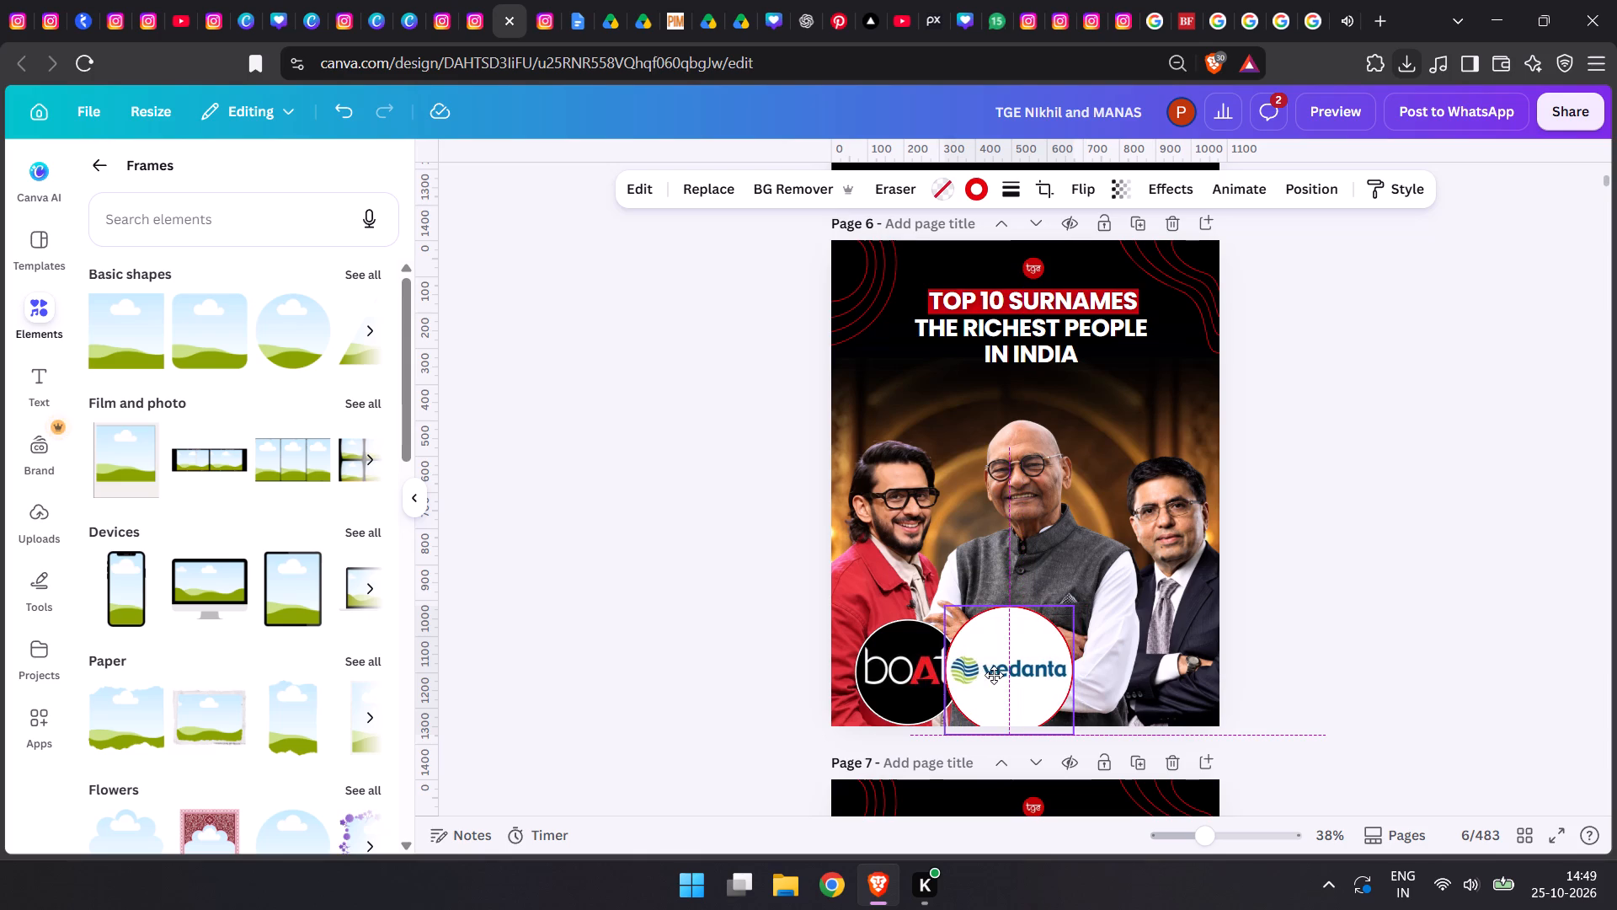
left_click_drag(994, 675, 1001, 669)
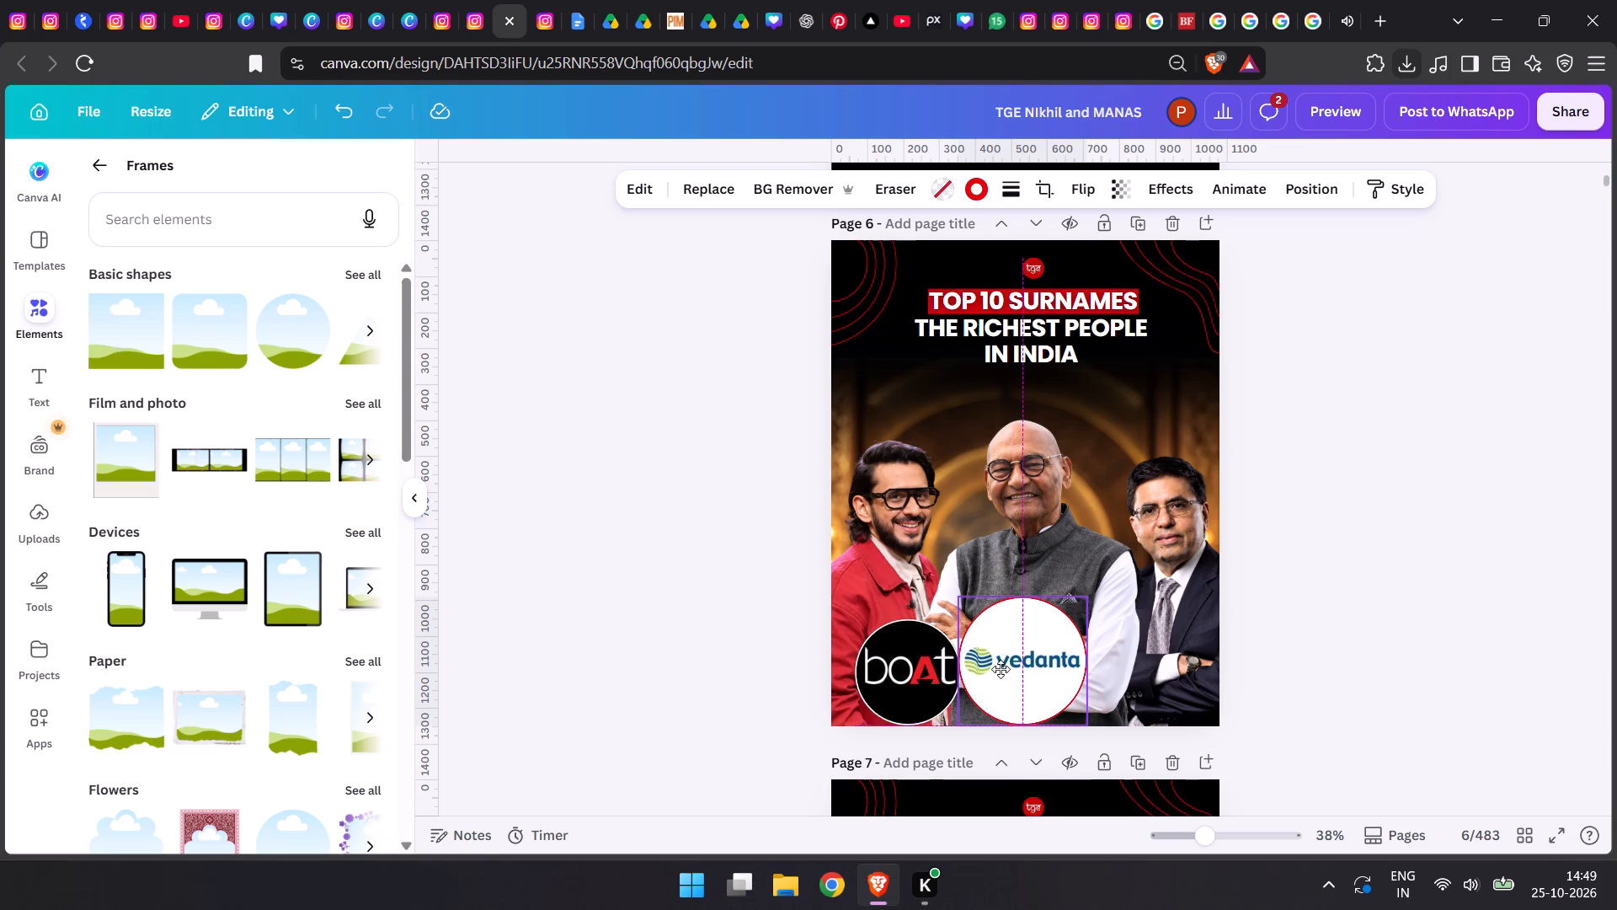
Raise the boAt circle so it lines up vertically with the centre of the Vedanta circle beside it.
left_click_drag(910, 664, 913, 654)
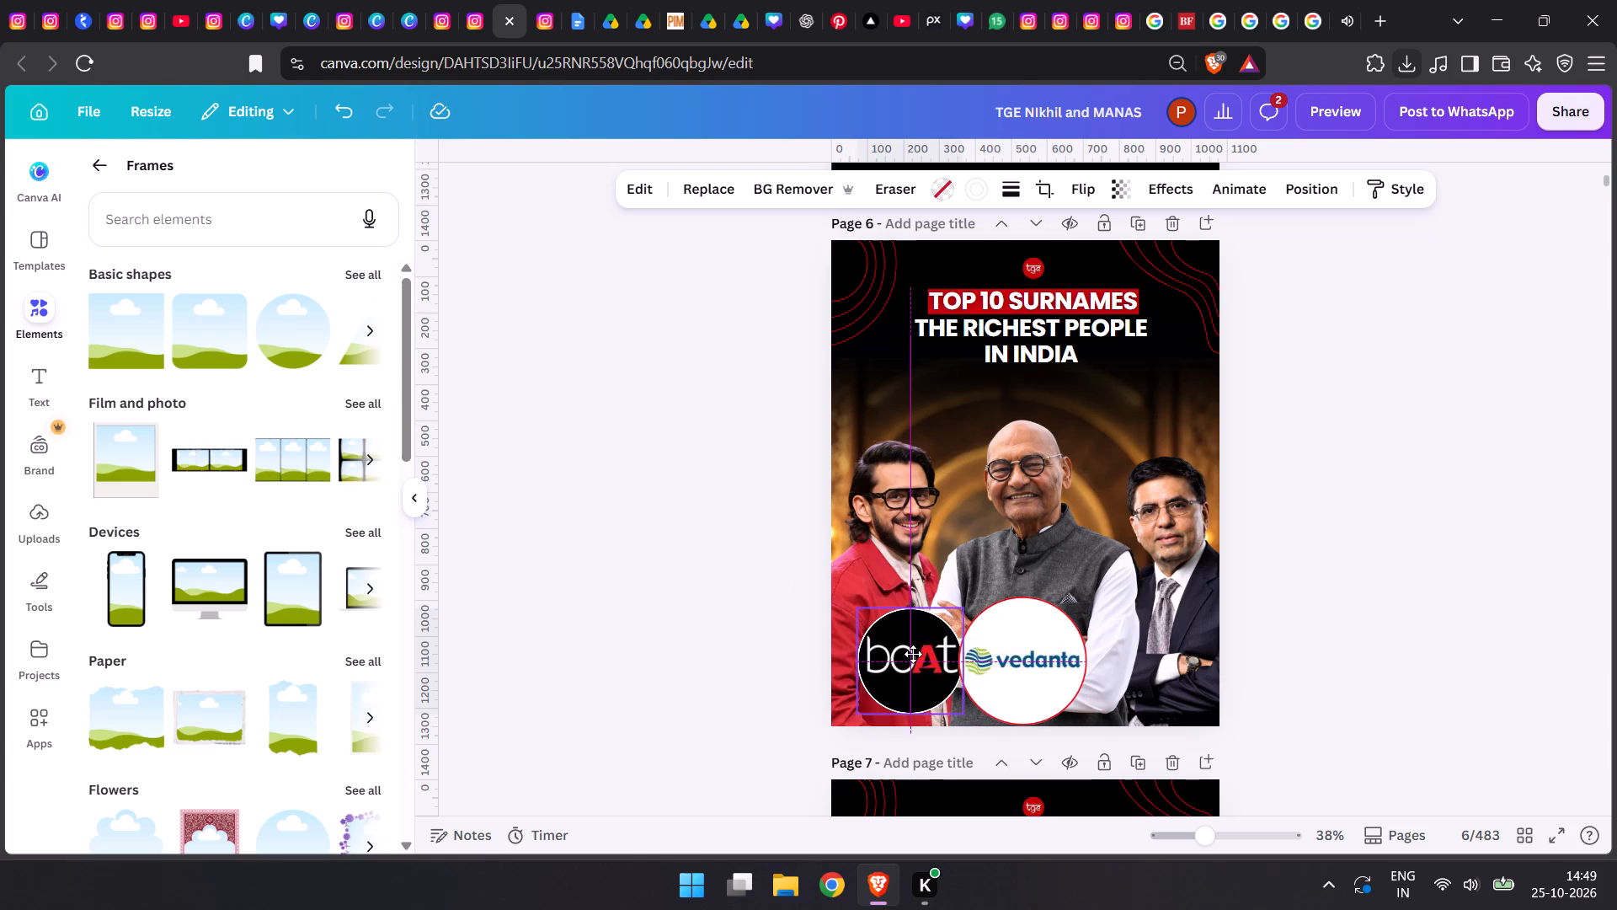
left_click_drag(913, 654, 912, 654)
double_click(696, 667)
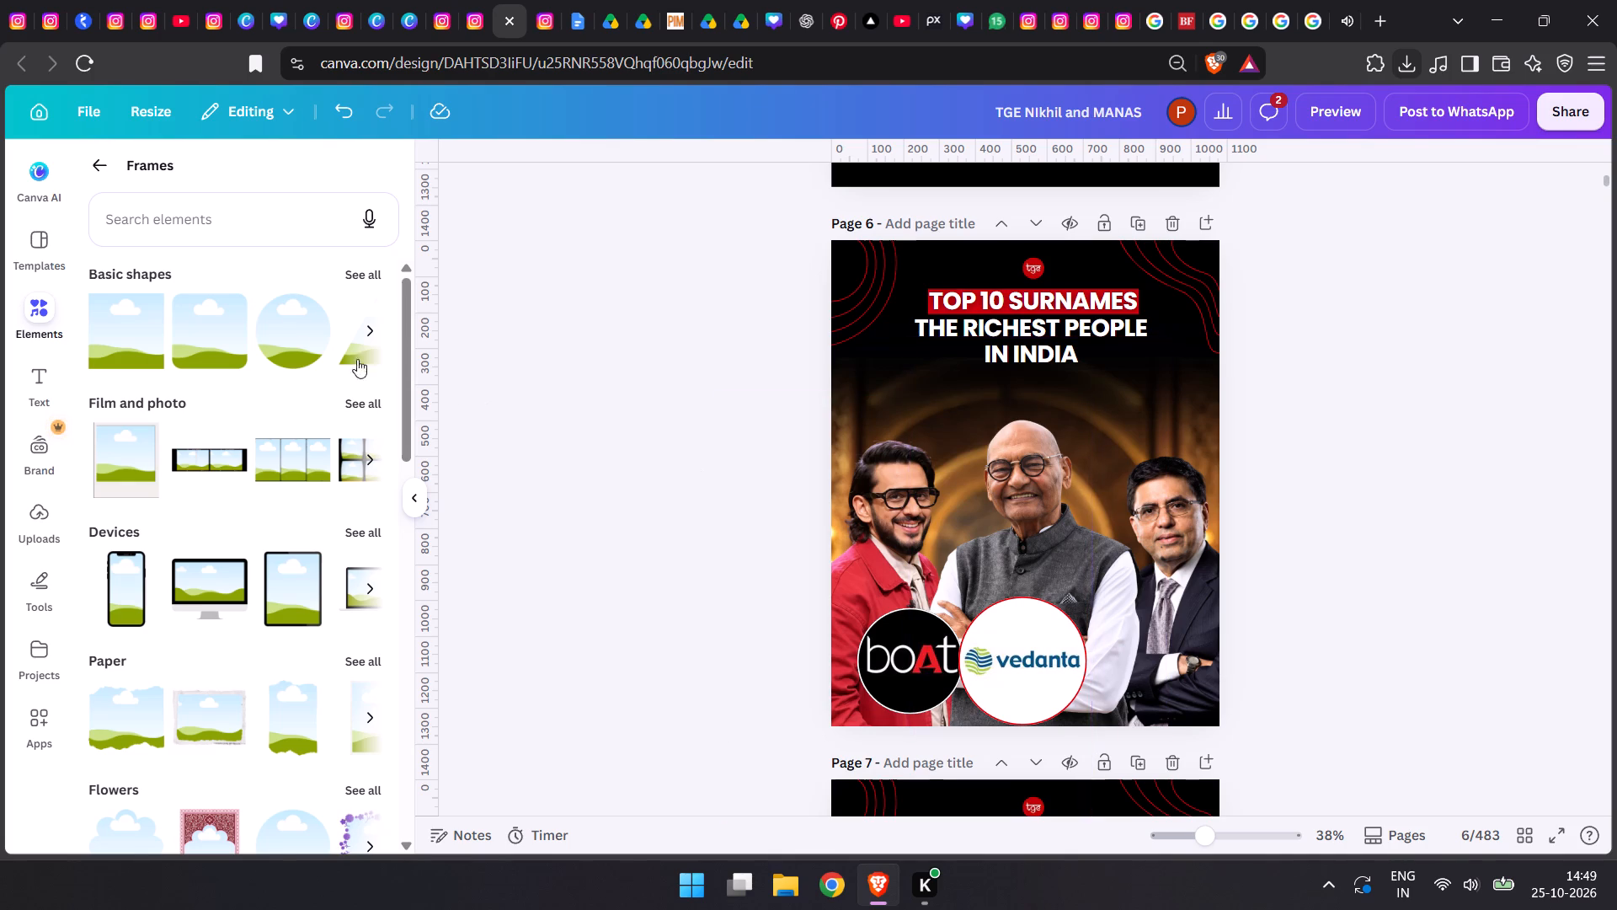
Search the elements for "DOTTED ARROW" and add the dashed arrow graphic that curves upward to page 6.
left_click(190, 220)
left_click(103, 158)
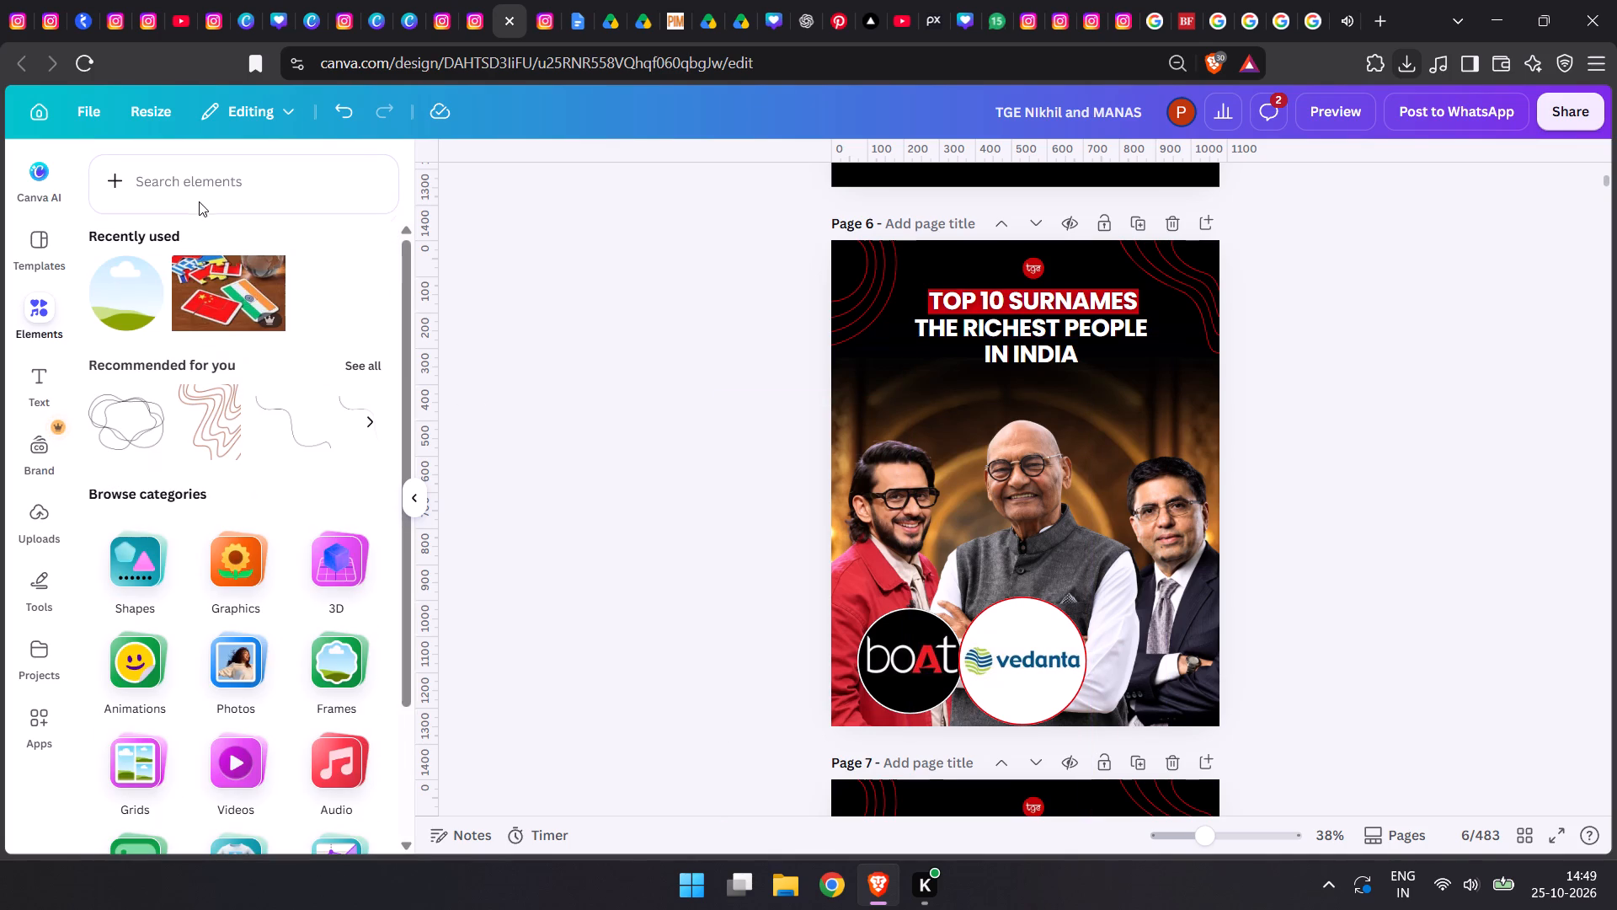
left_click(206, 181)
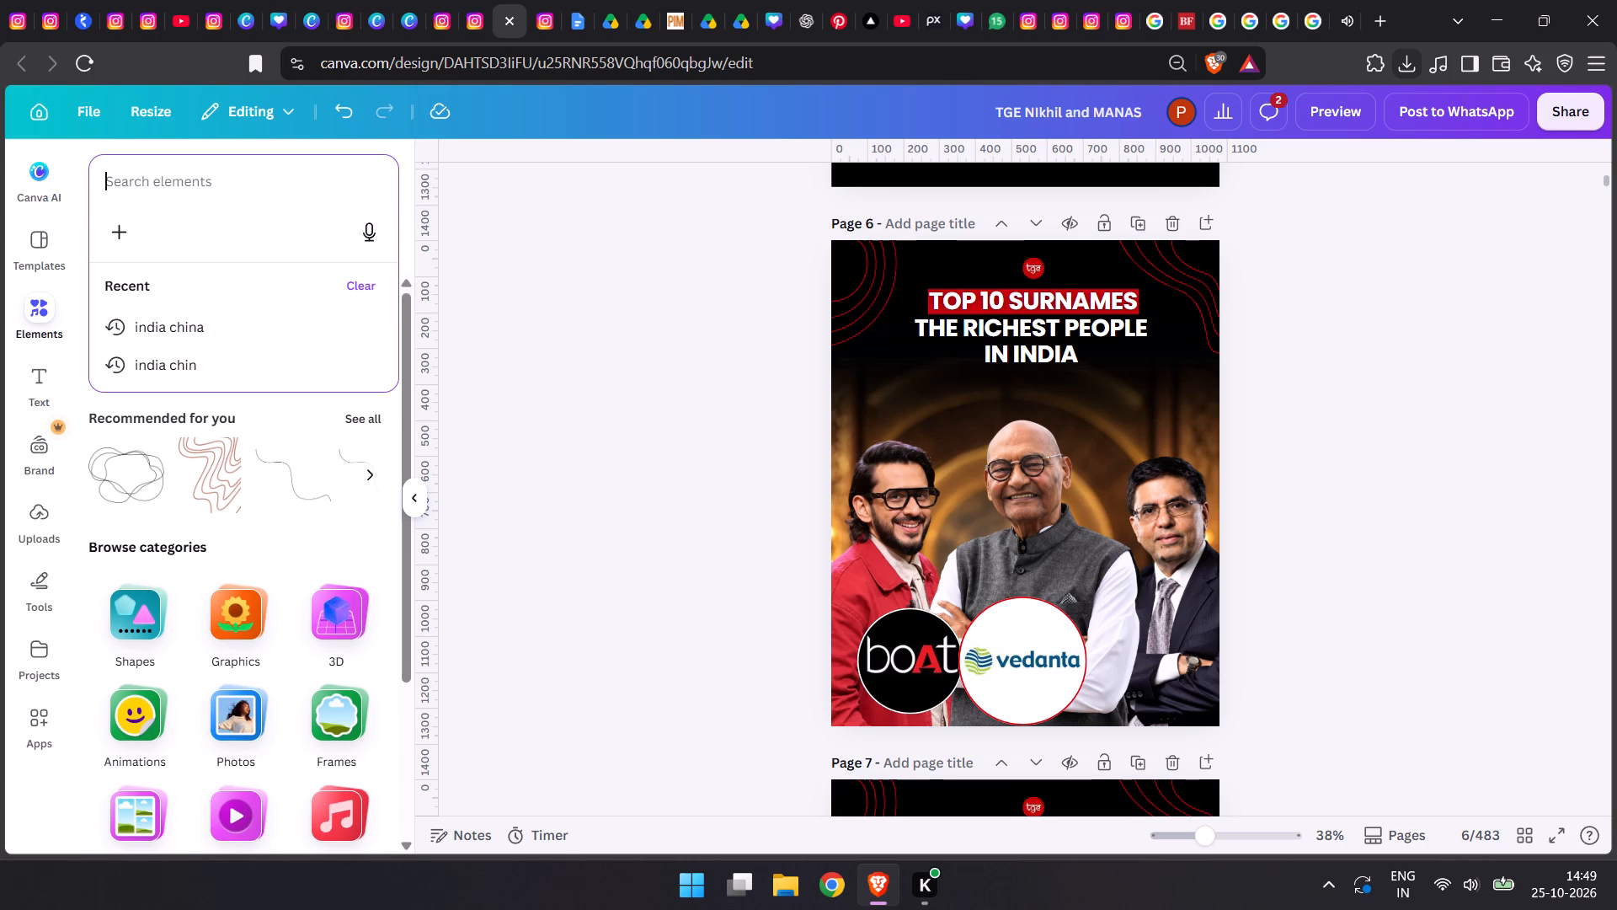
type("DOTTED")
key("space")
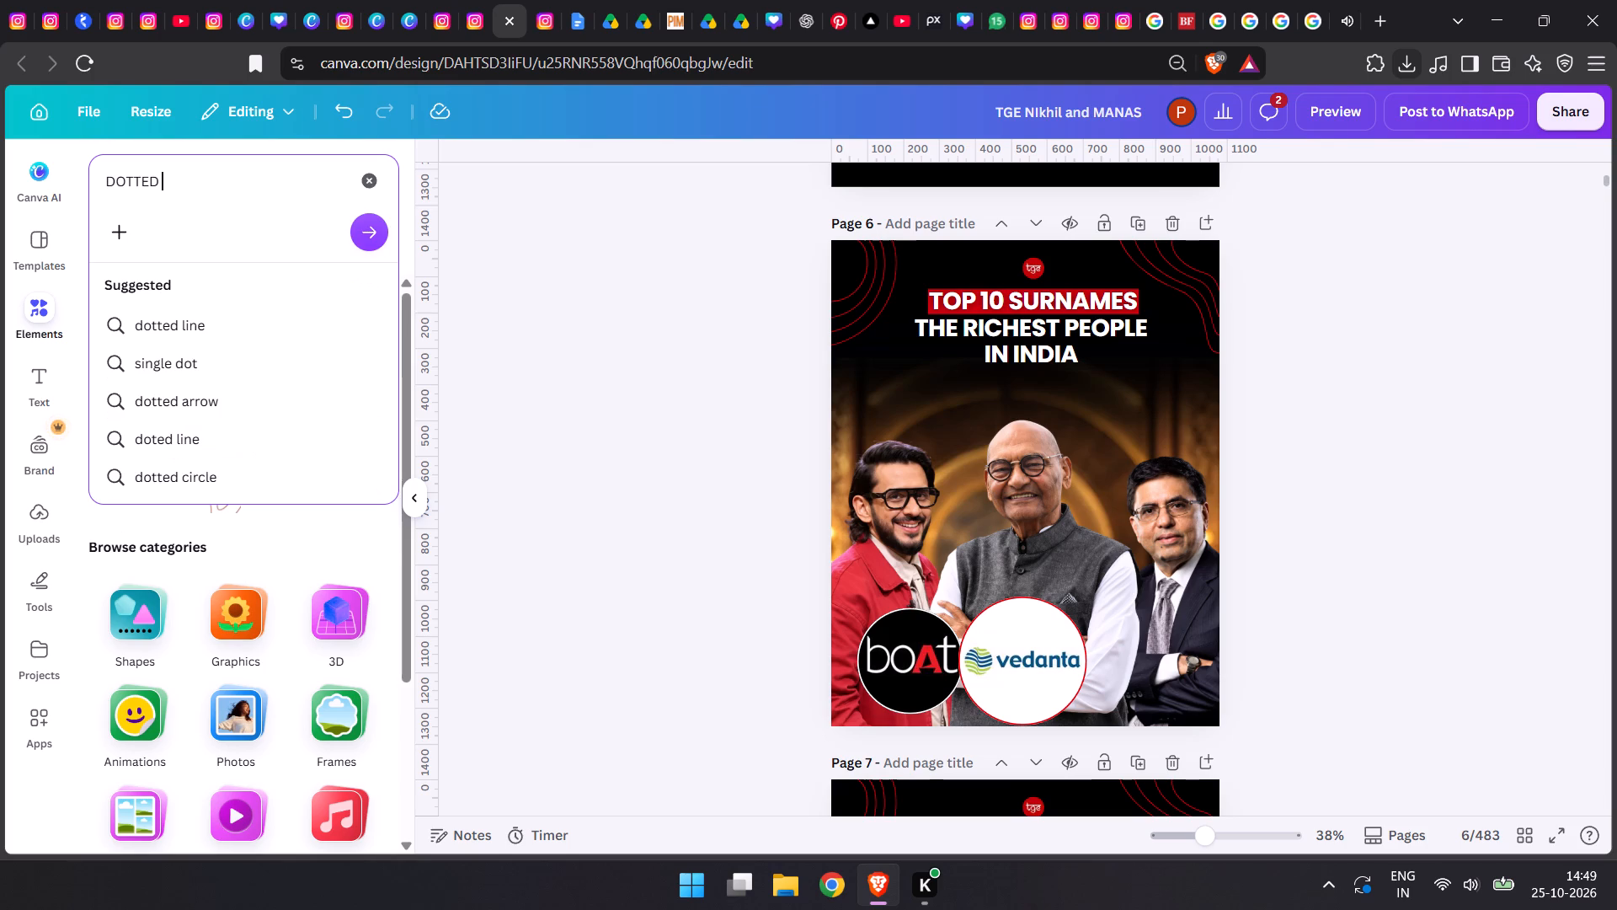
type("ARROW")
key("space")
key("Return")
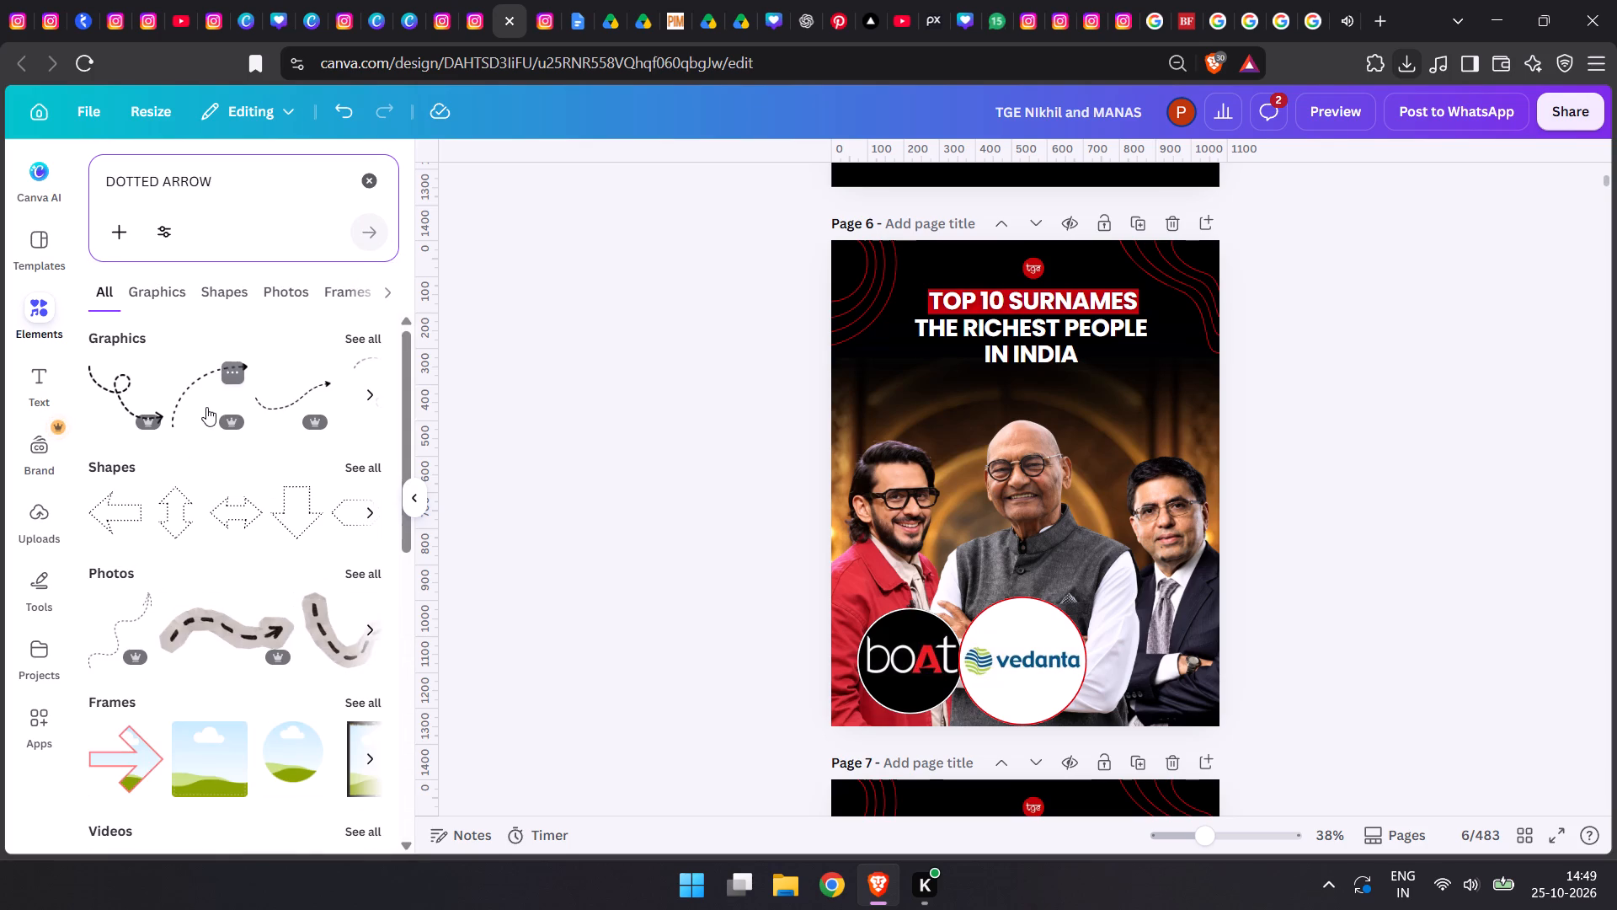
left_click(216, 403)
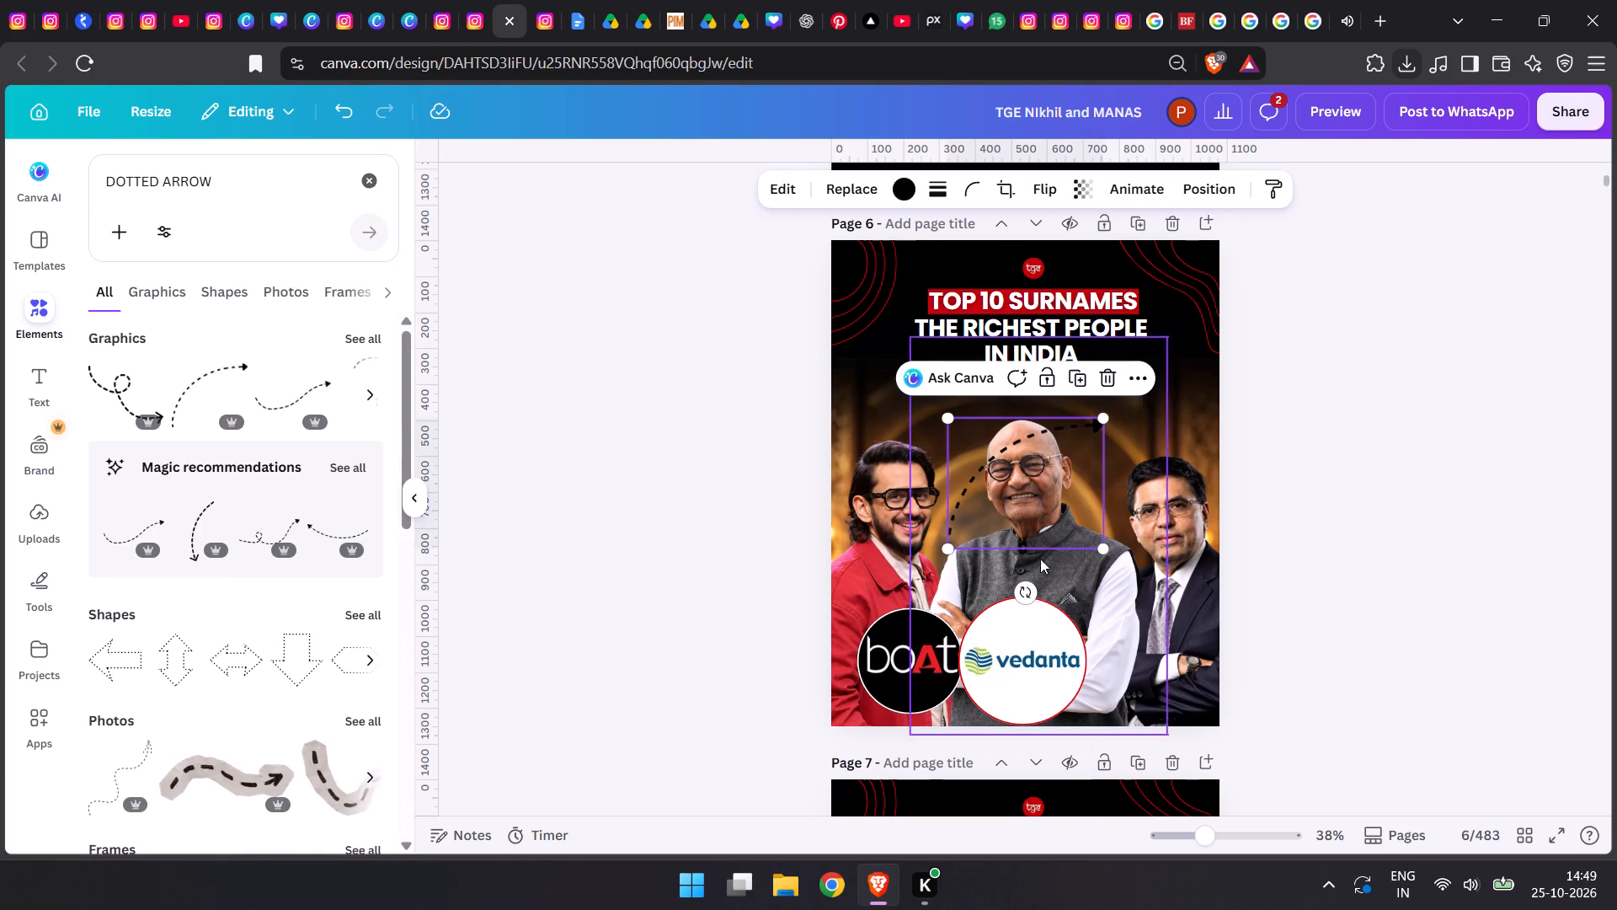
Shrink the dotted arrow, place it just above the red-jacketed man's head and tilt it slightly counterclockwise.
left_click_drag(1105, 414, 961, 504)
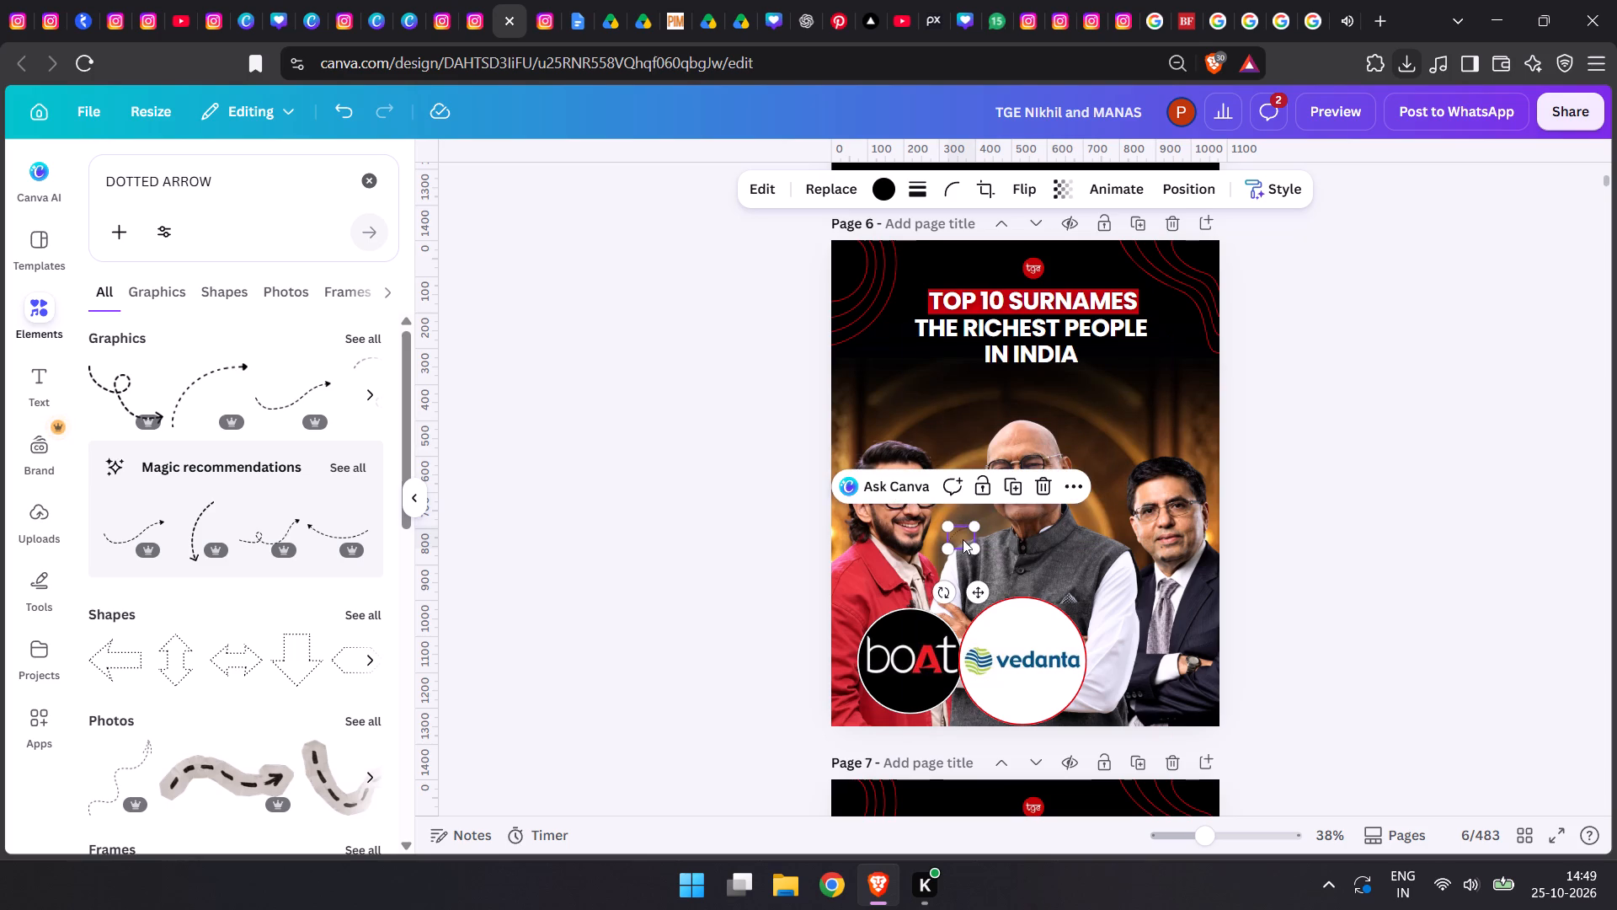
left_click_drag(962, 535, 899, 420)
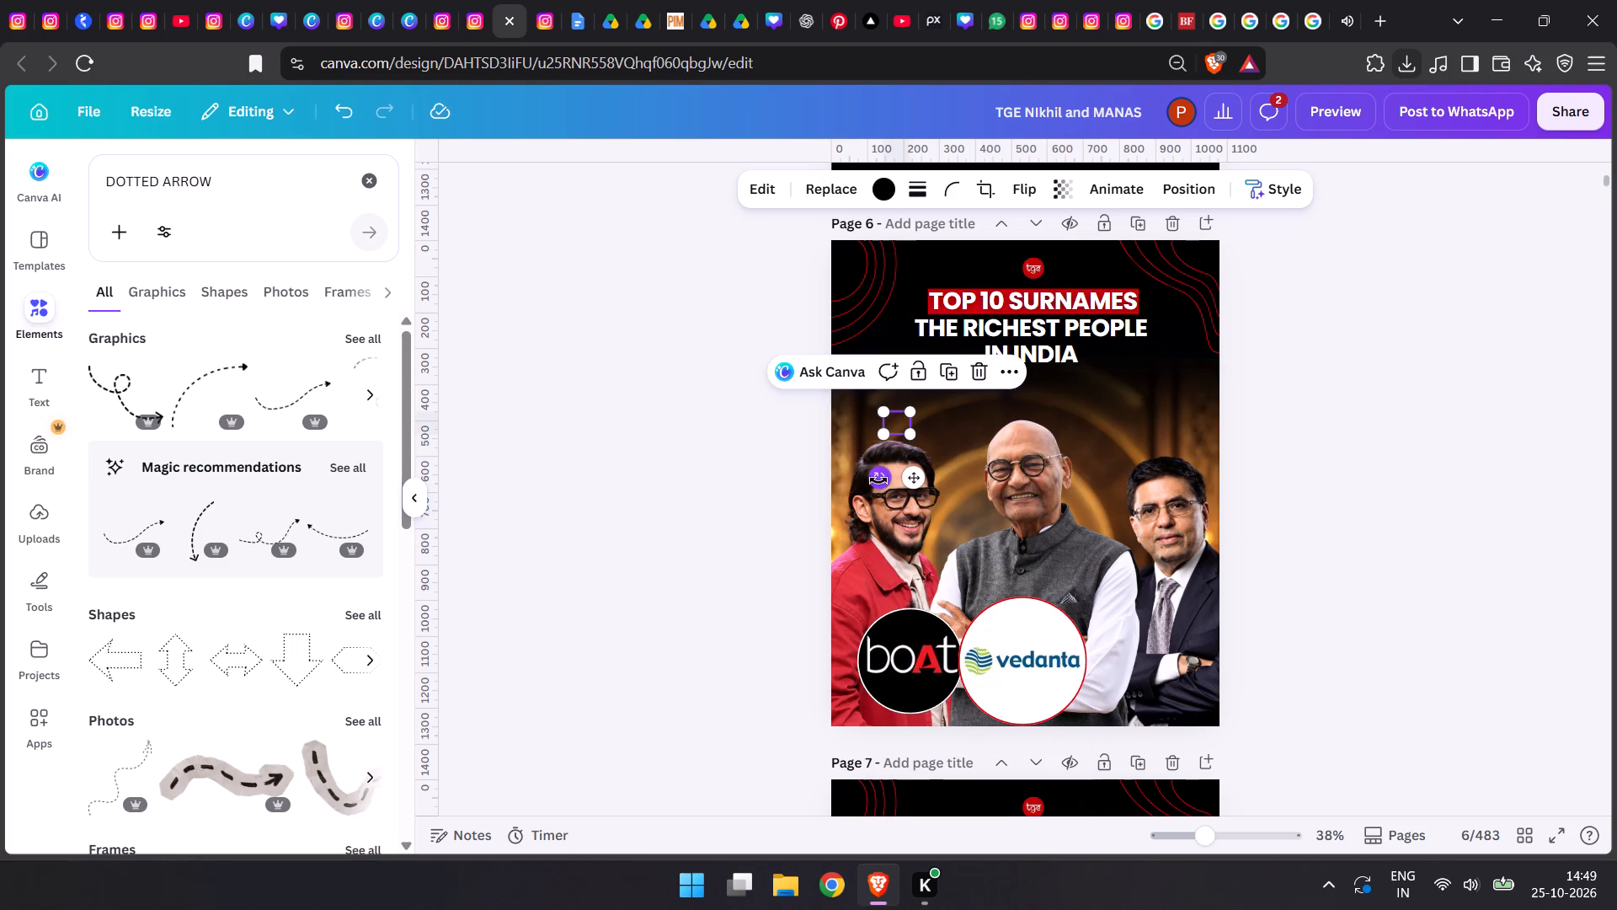
left_click_drag(878, 480, 887, 485)
left_click_drag(906, 407, 930, 394)
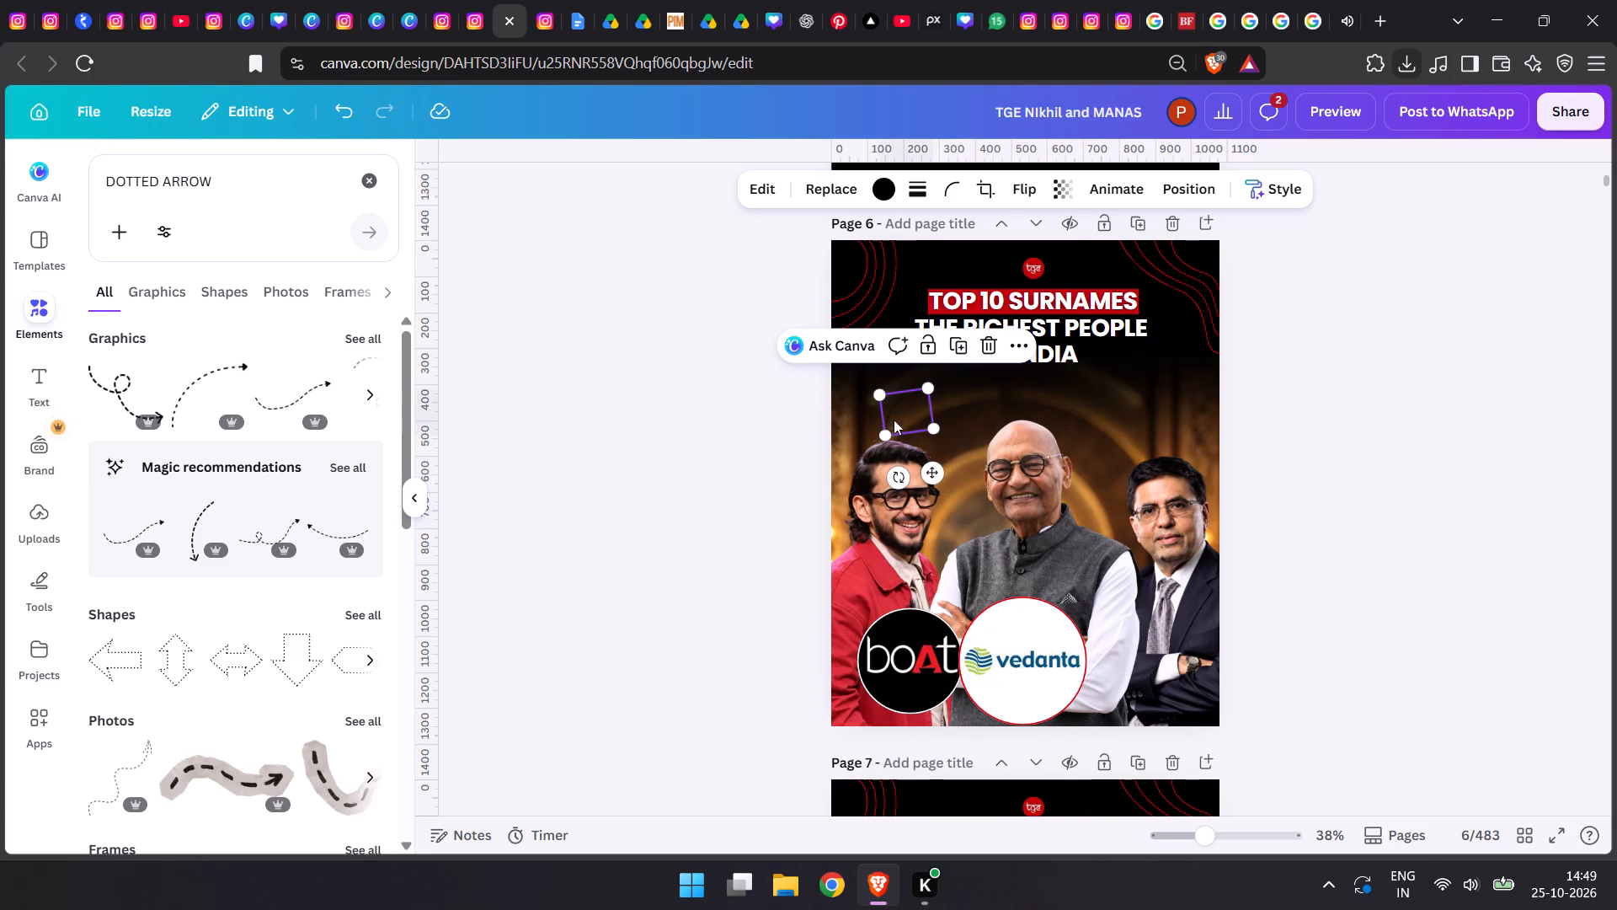
Recolour the dotted arrow white.
left_click(903, 407)
left_click(889, 195)
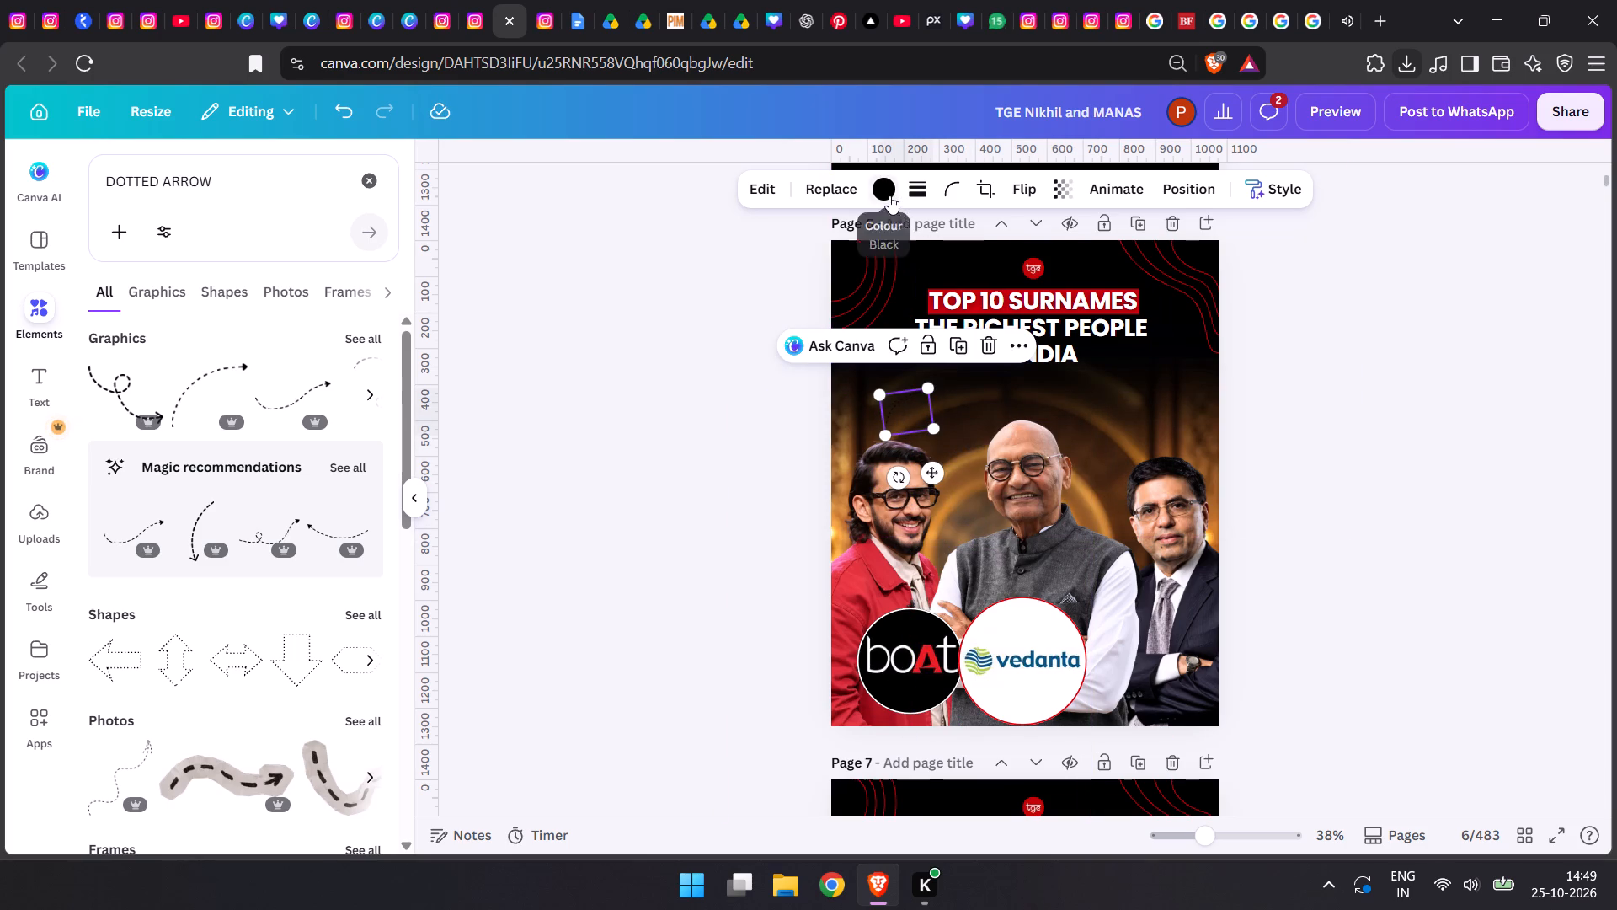
left_click(113, 351)
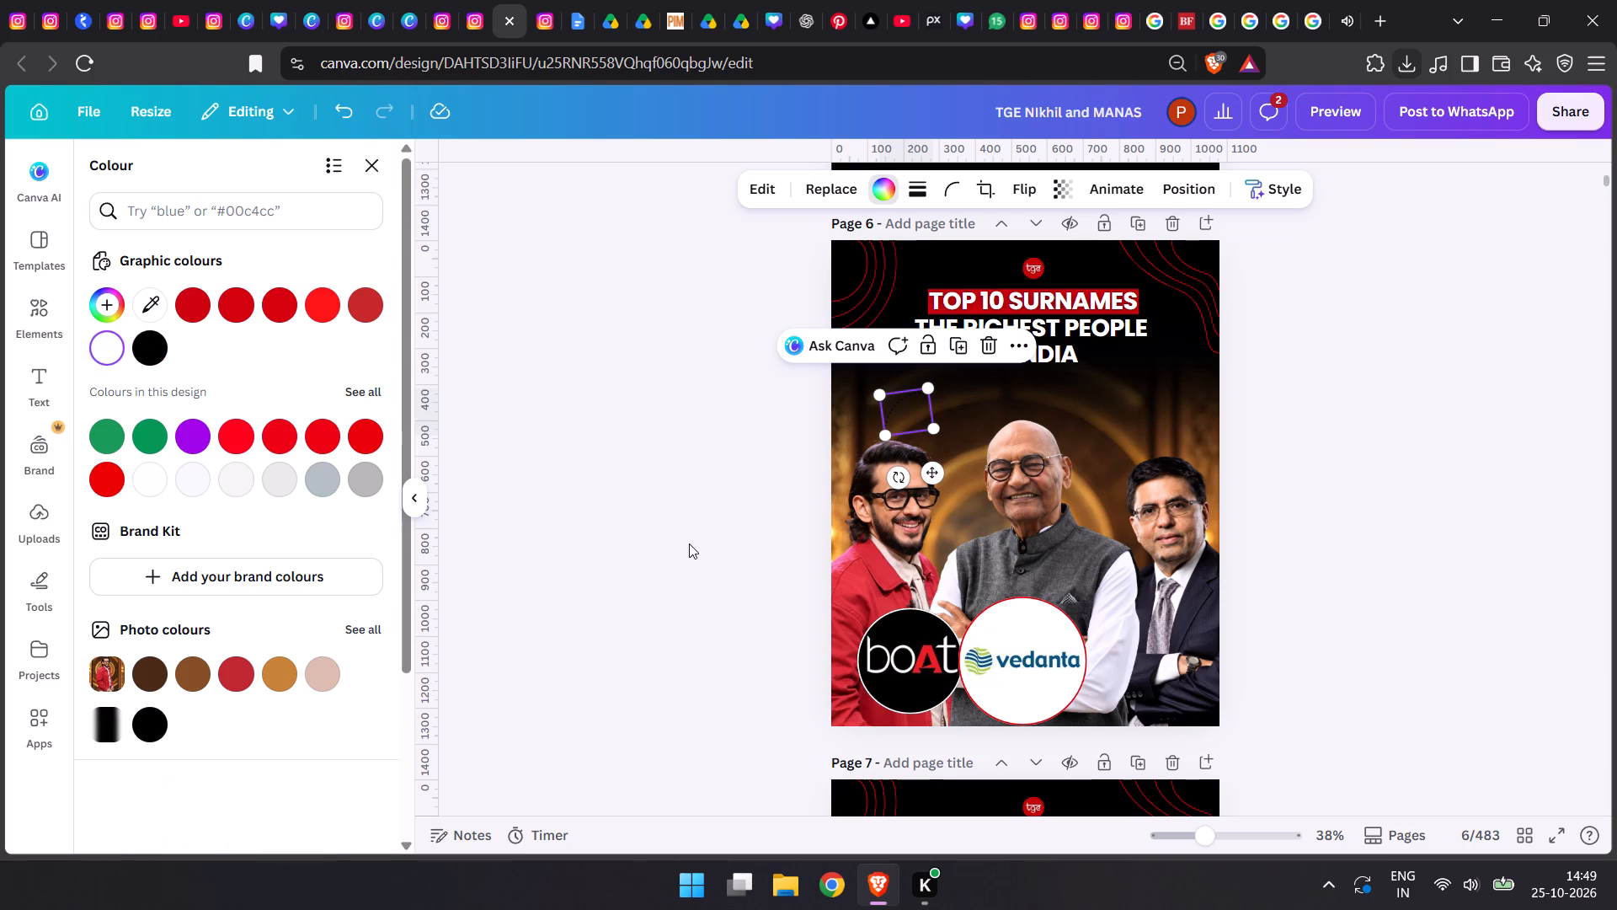
double_click(680, 543)
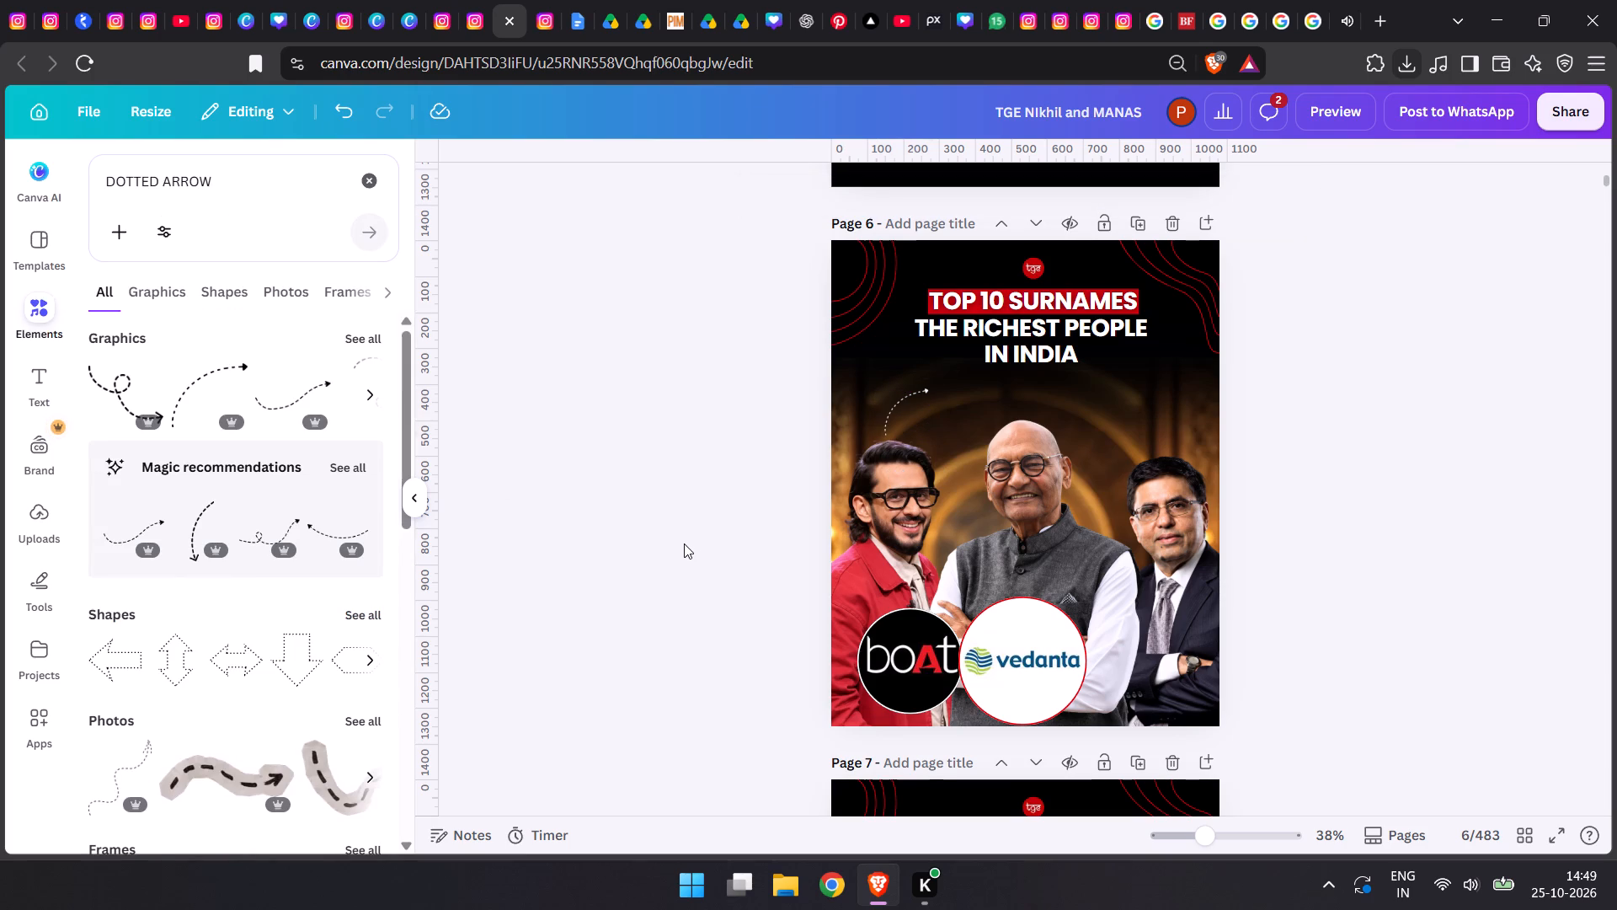
Shift the dotted arrow toward page 6's left edge and tilt it further counterclockwise.
left_click(894, 420)
left_click_drag(888, 414, 887, 414)
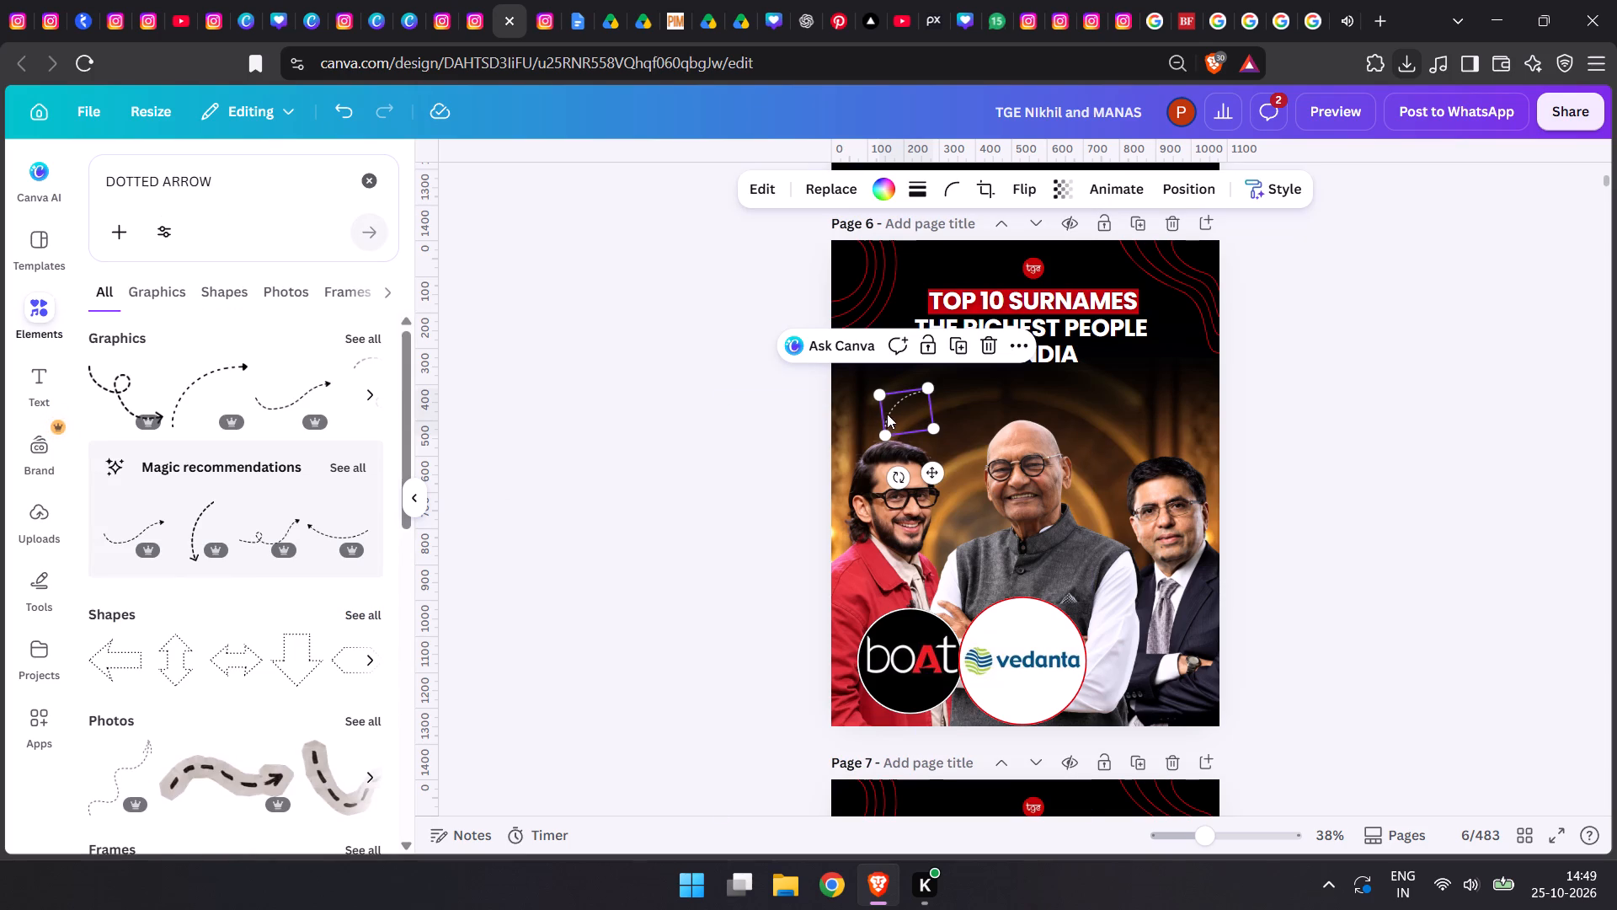
left_click_drag(887, 414, 851, 427)
left_click_drag(861, 485, 867, 494)
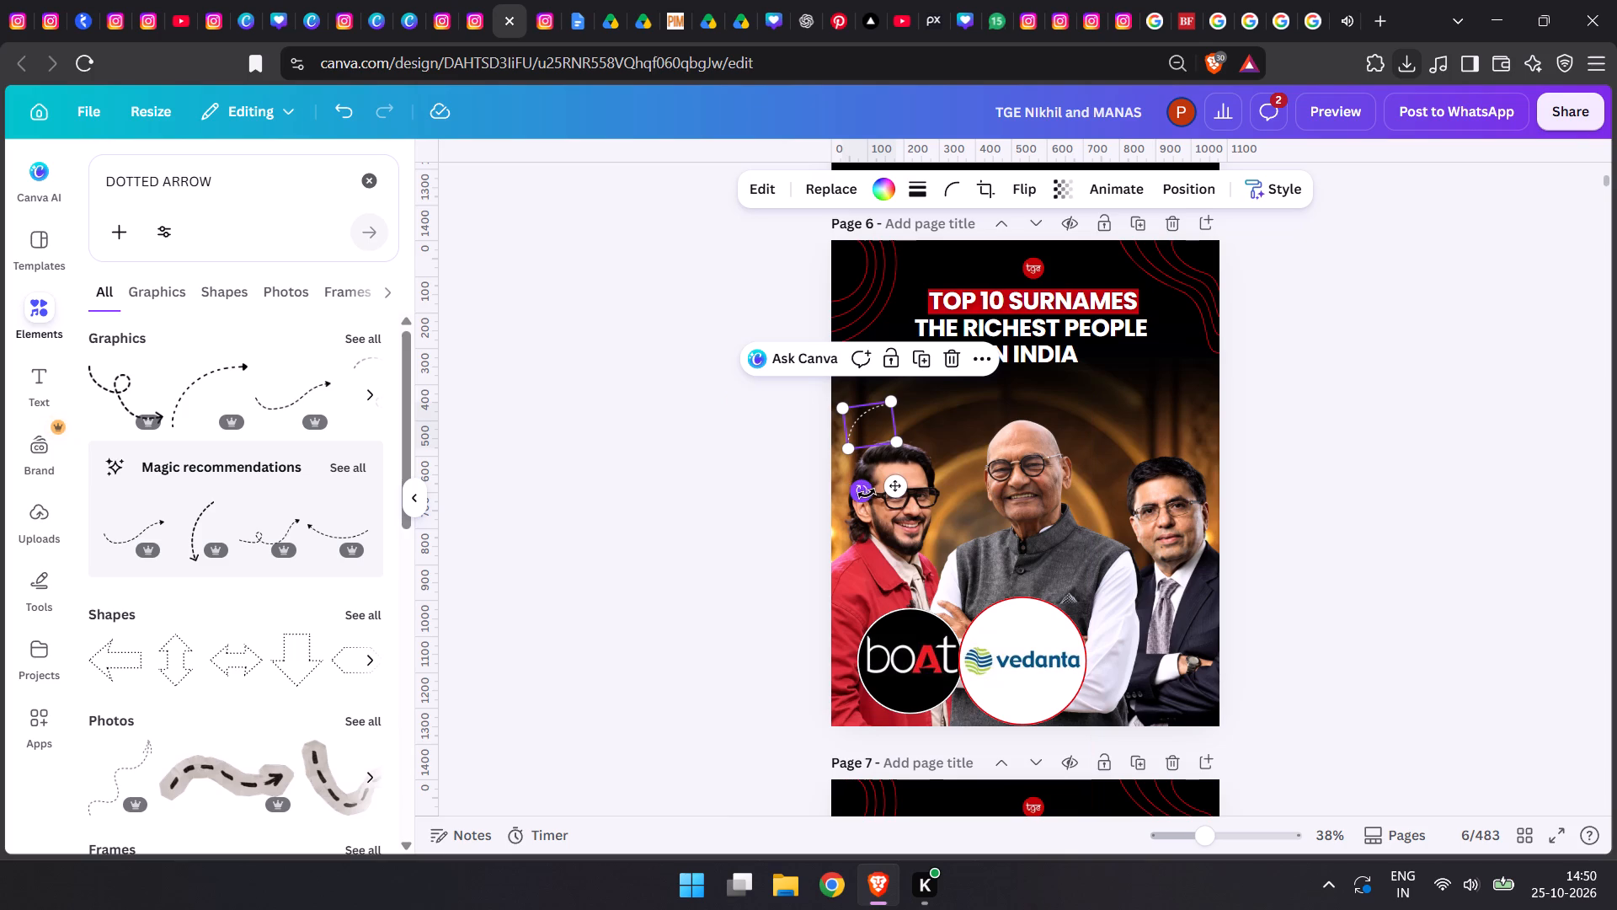
left_click_drag(867, 494, 883, 513)
double_click(549, 533)
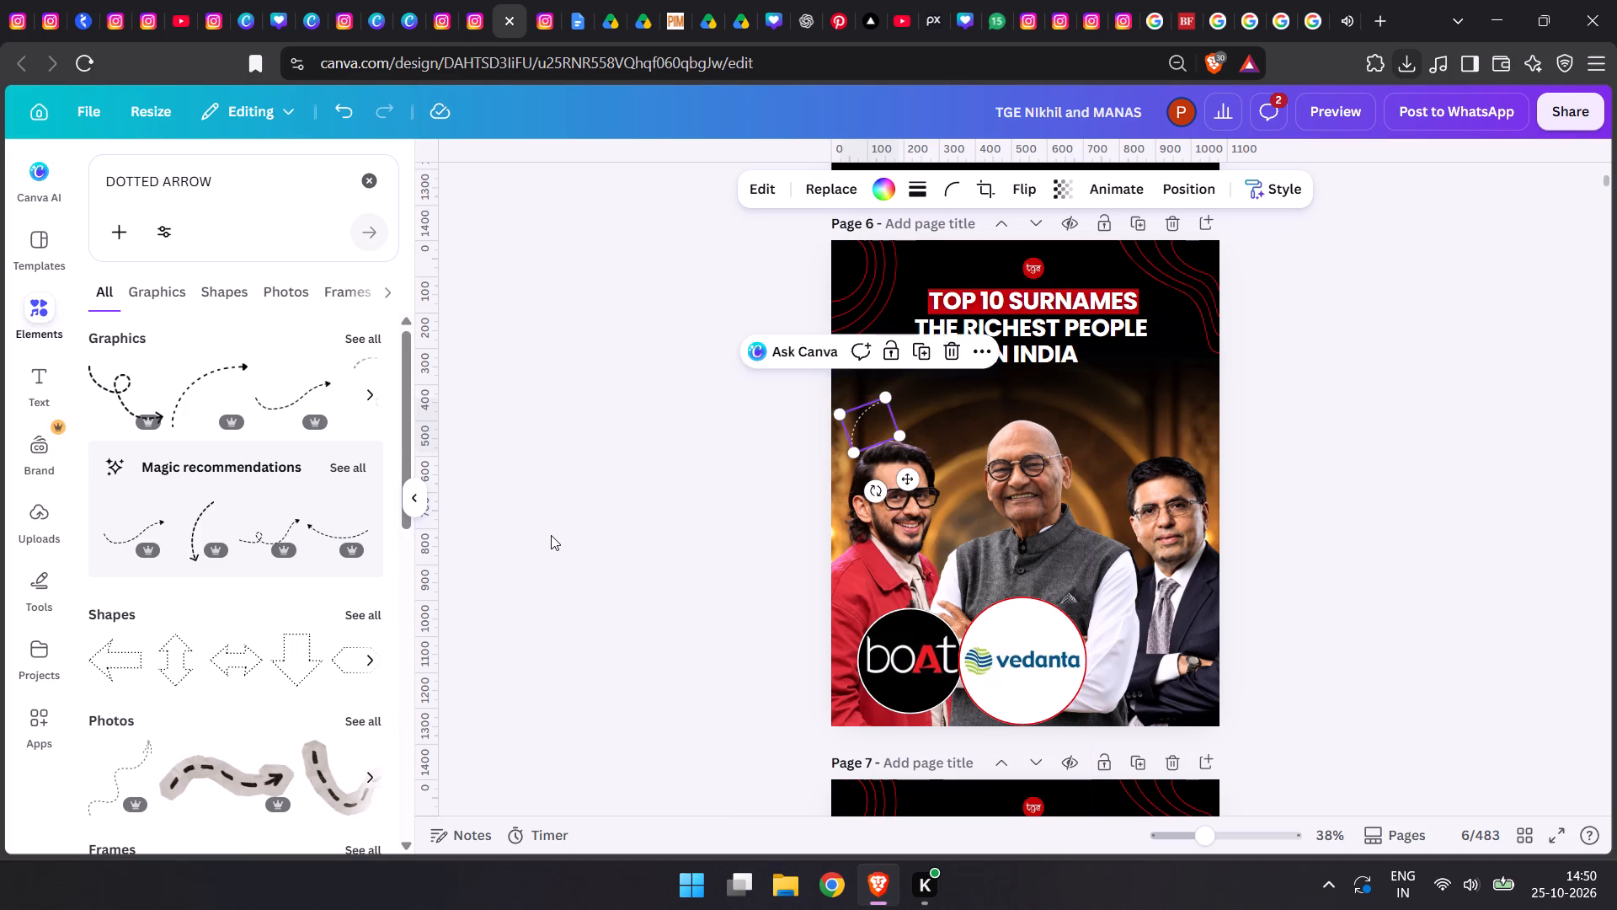
Enlarge the dotted arrow, rotate it to about -24° and position it rising from the red-jacketed man's hair.
left_click(850, 405)
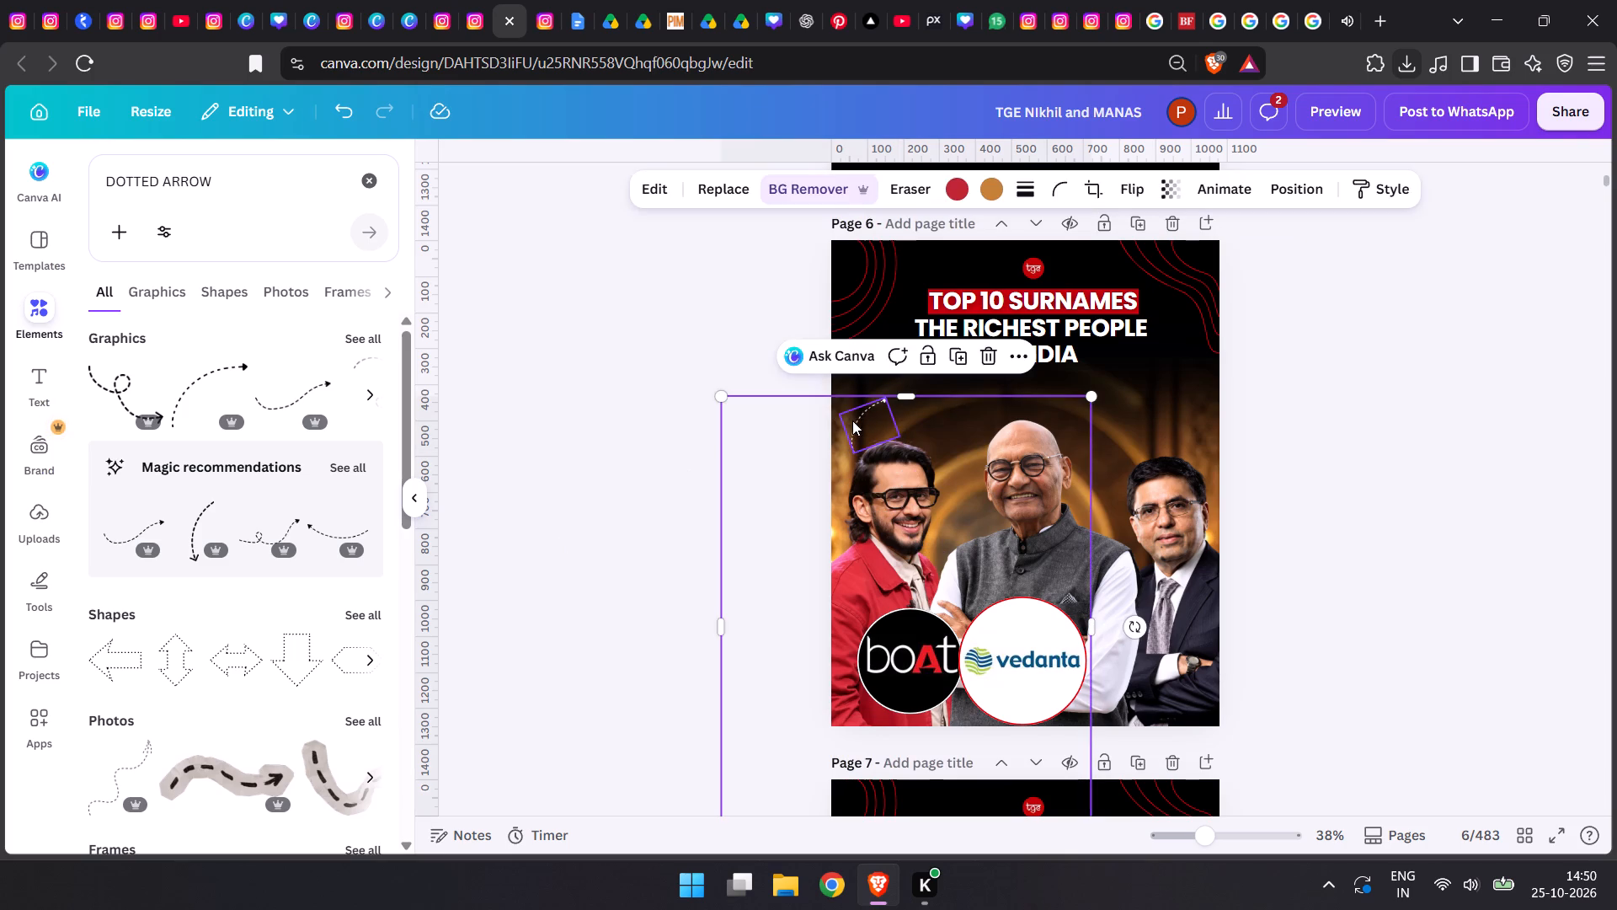
left_click(854, 426)
left_click_drag(841, 415, 819, 407)
left_click_drag(864, 486, 890, 499)
left_click_drag(870, 400, 878, 405)
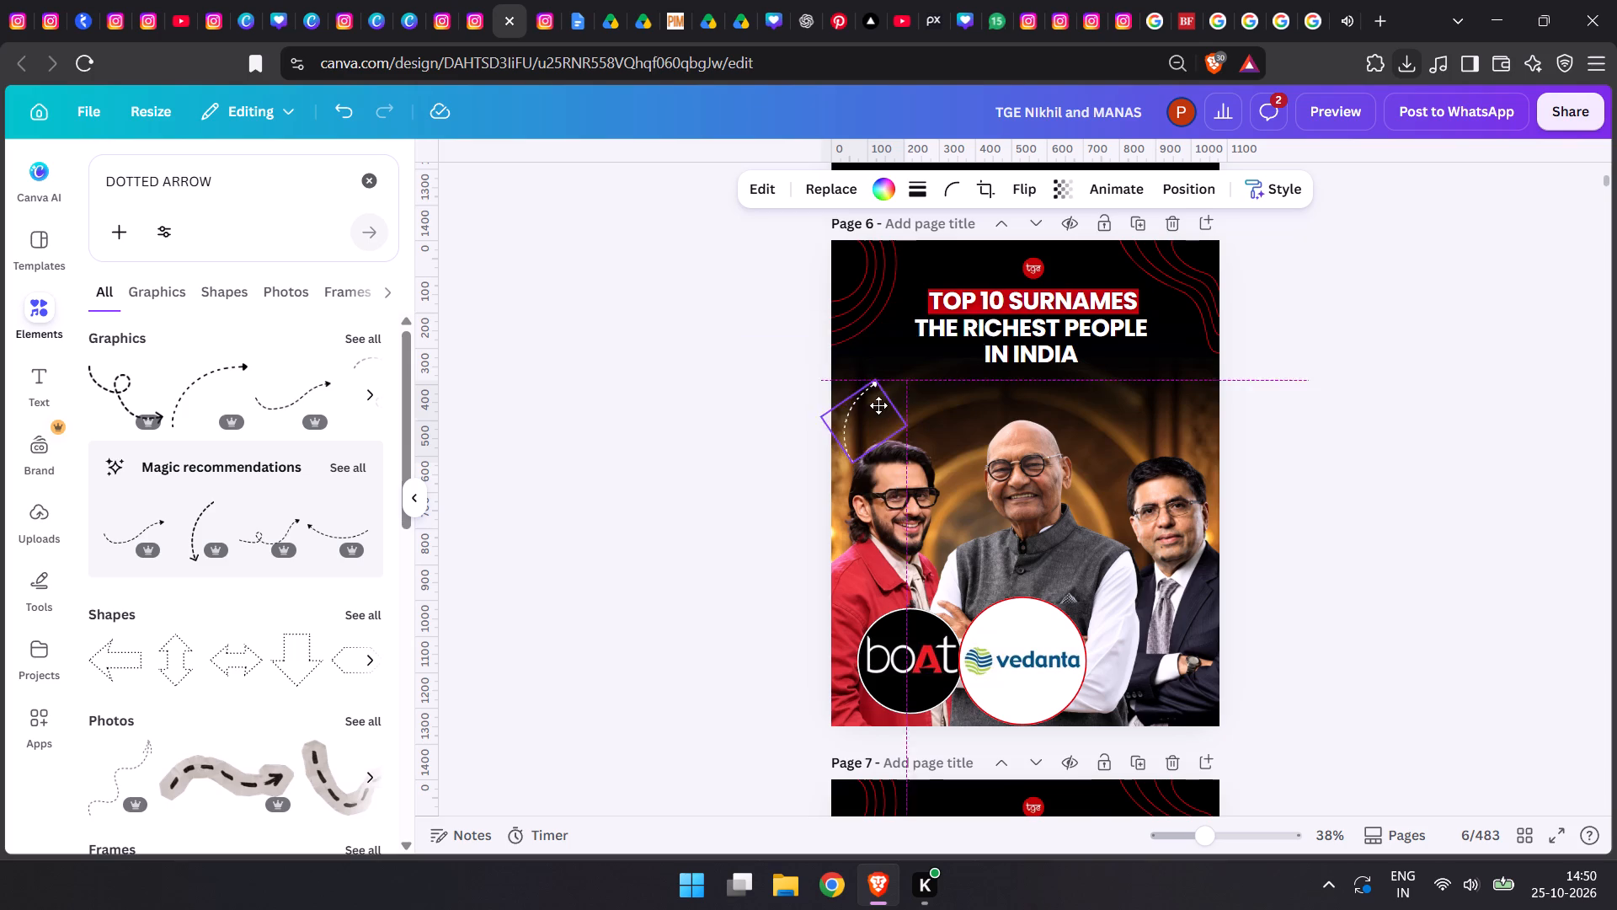
left_click_drag(878, 405, 878, 406)
left_click_drag(894, 493, 880, 493)
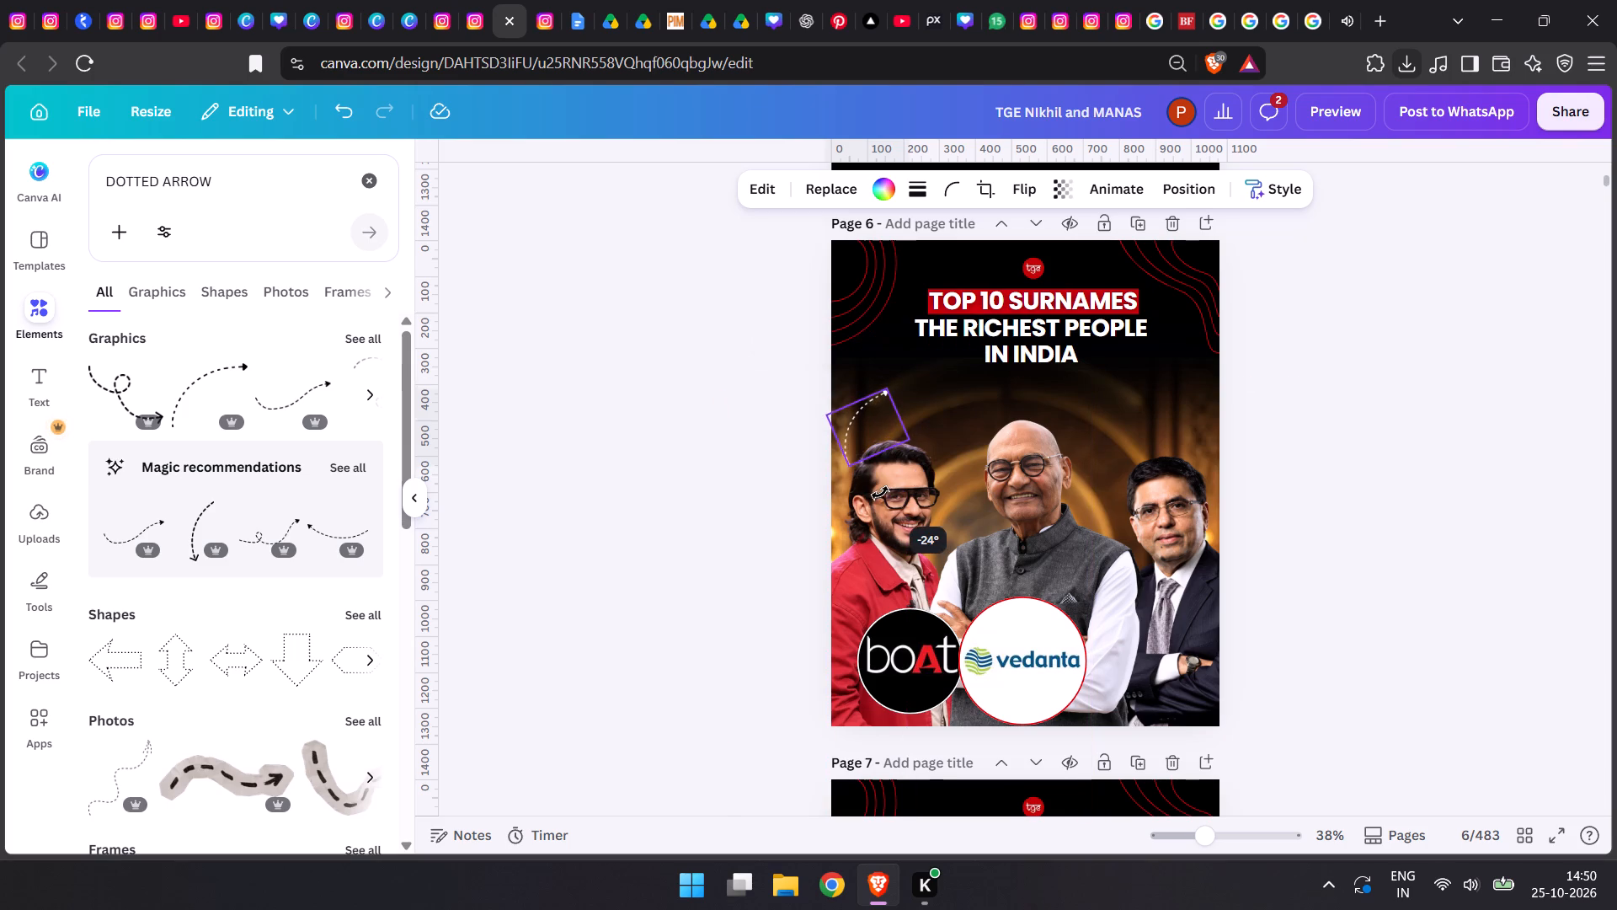
left_click_drag(880, 493, 879, 493)
left_click_drag(863, 413, 871, 413)
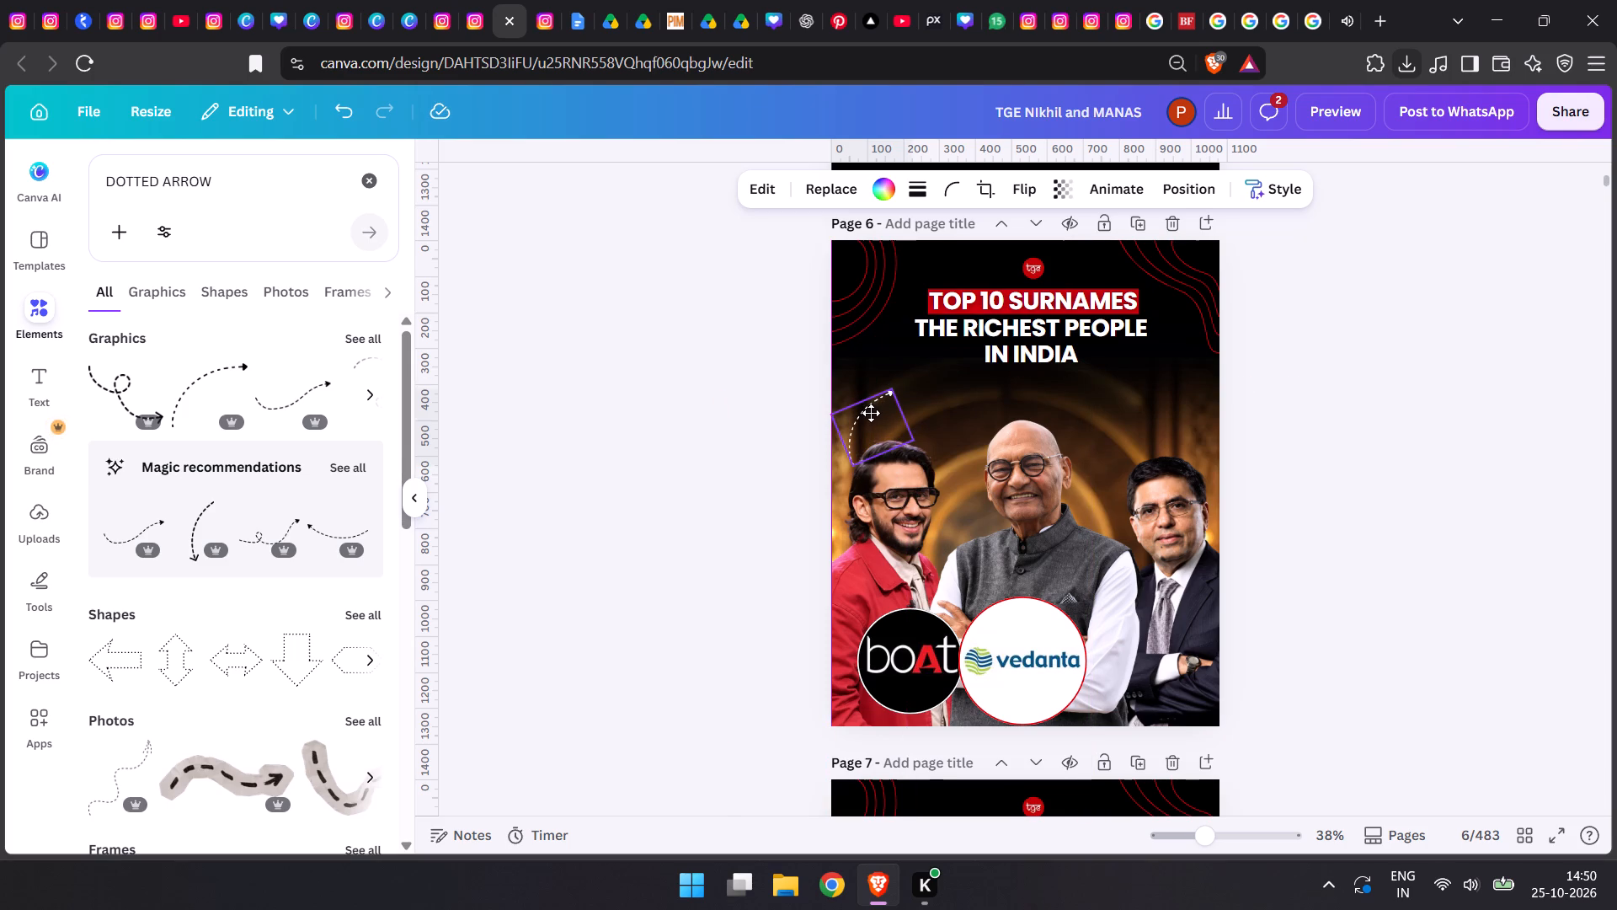
double_click(563, 533)
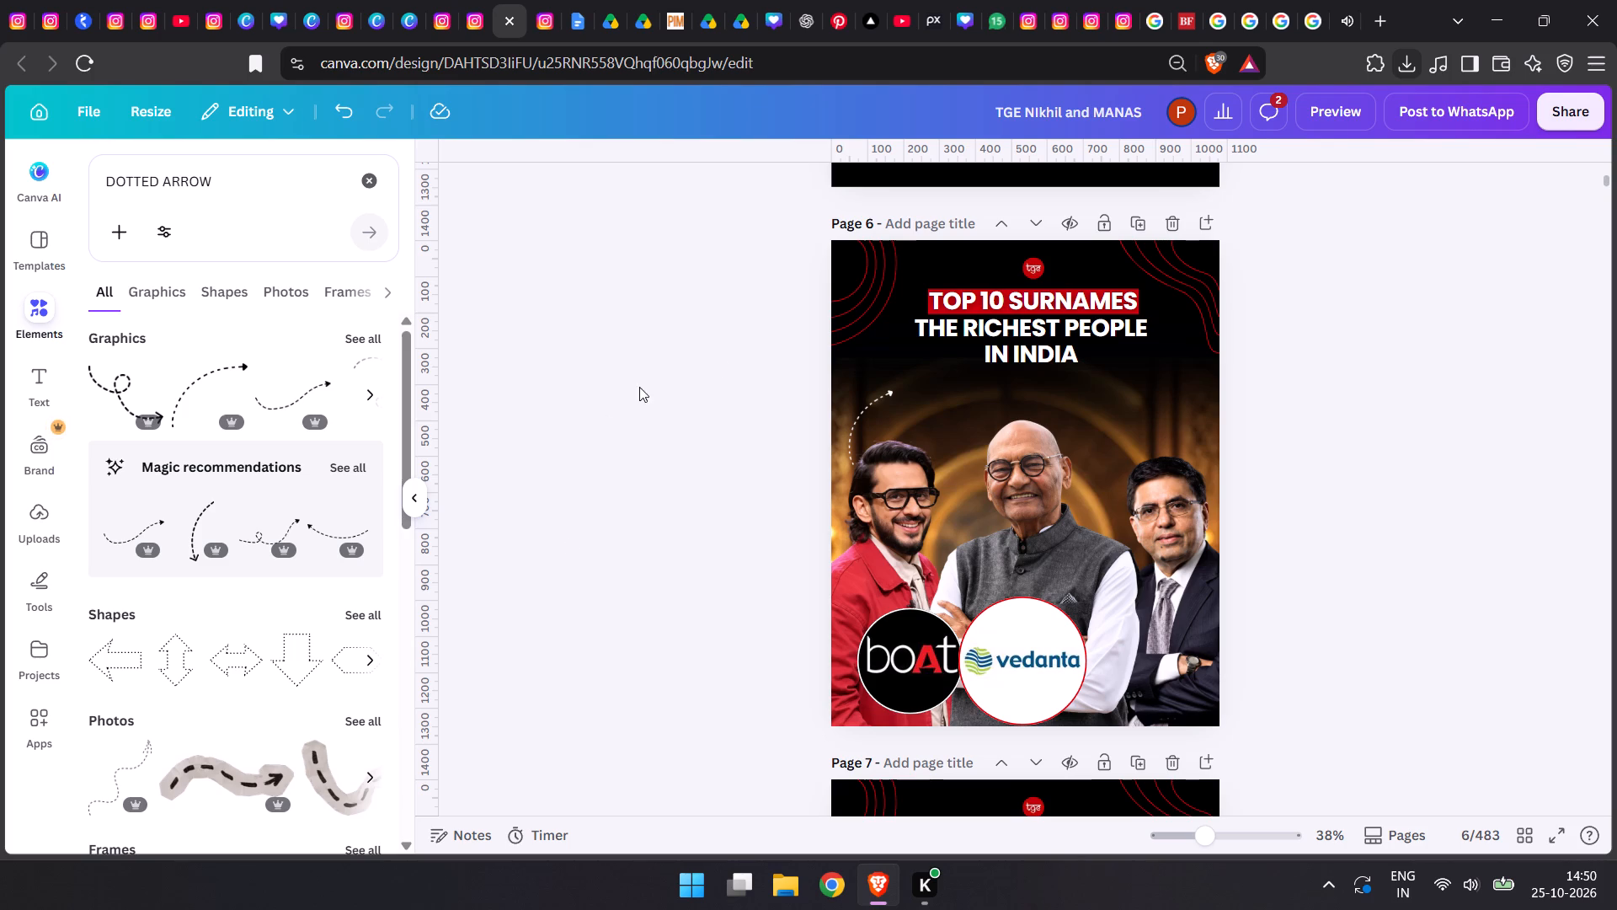
Duplicate page 6's headline, centre the copy lower down, and set its text to size 20 in Poppins Medium.
left_click(1056, 351)
key("ctrl+d")
left_click_drag(1056, 351, 1052, 394)
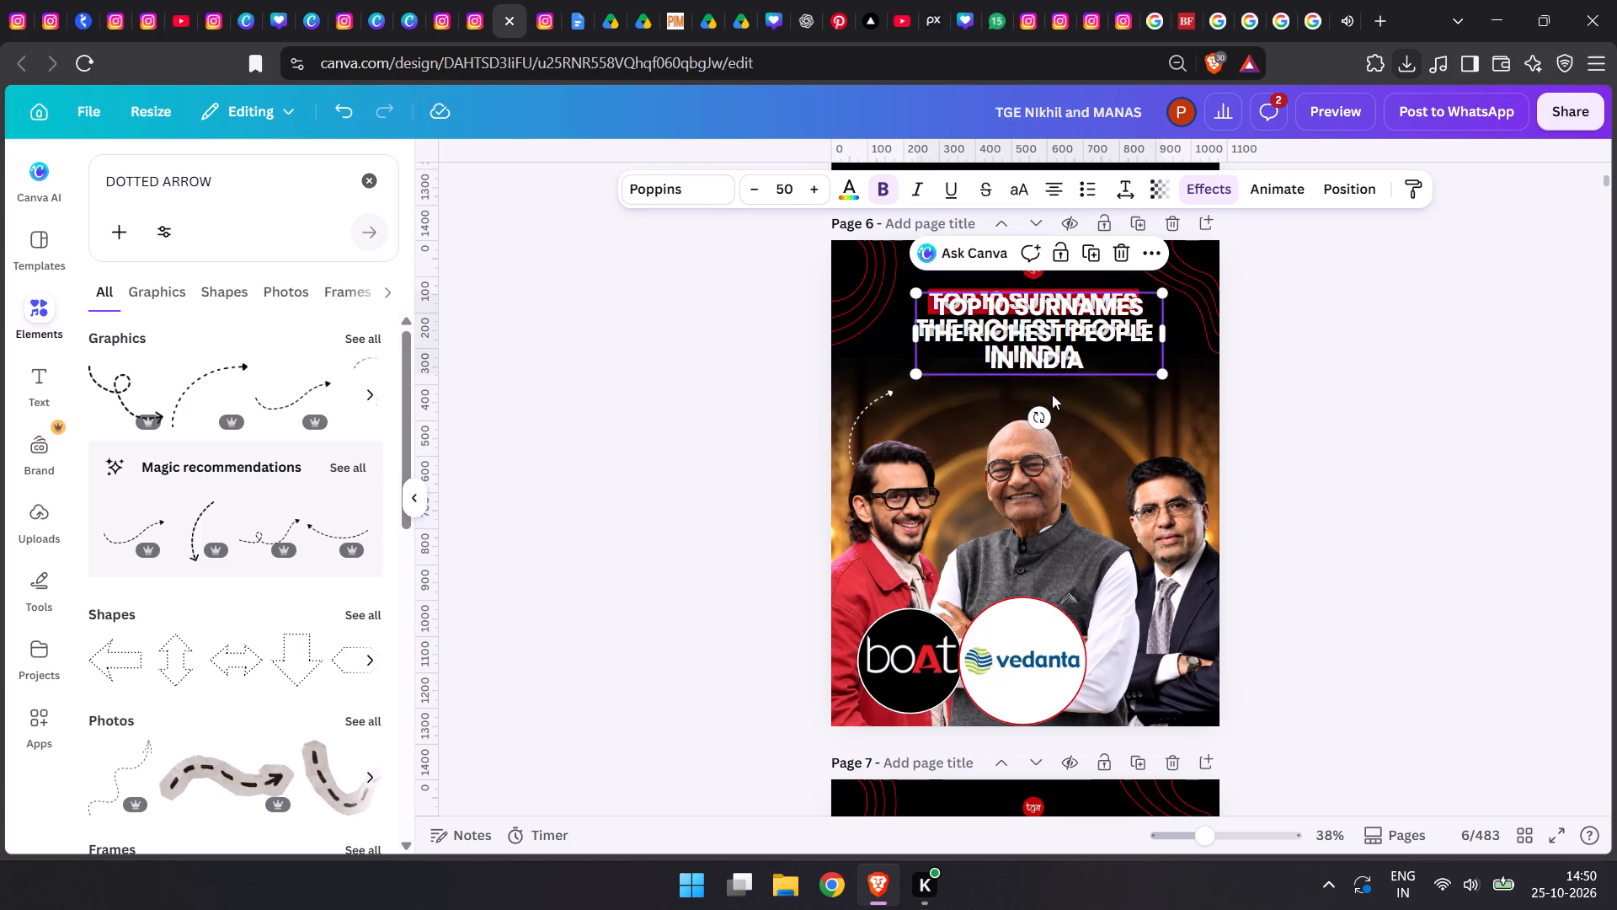
left_click_drag(1052, 394, 1049, 415)
left_click(793, 182)
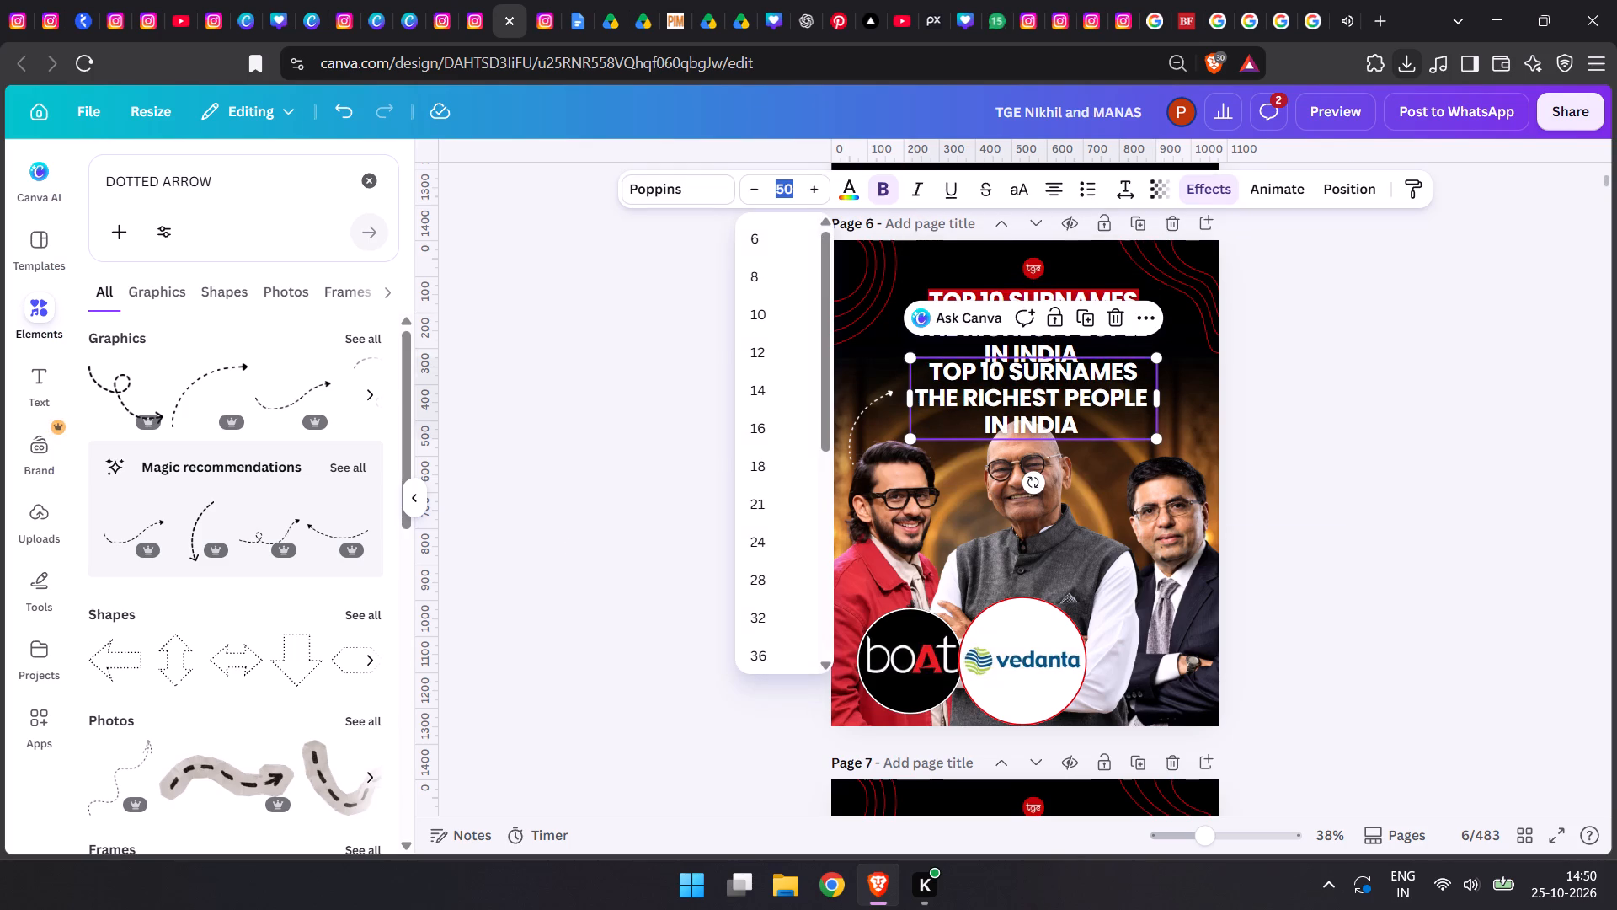
type("20")
key("Return")
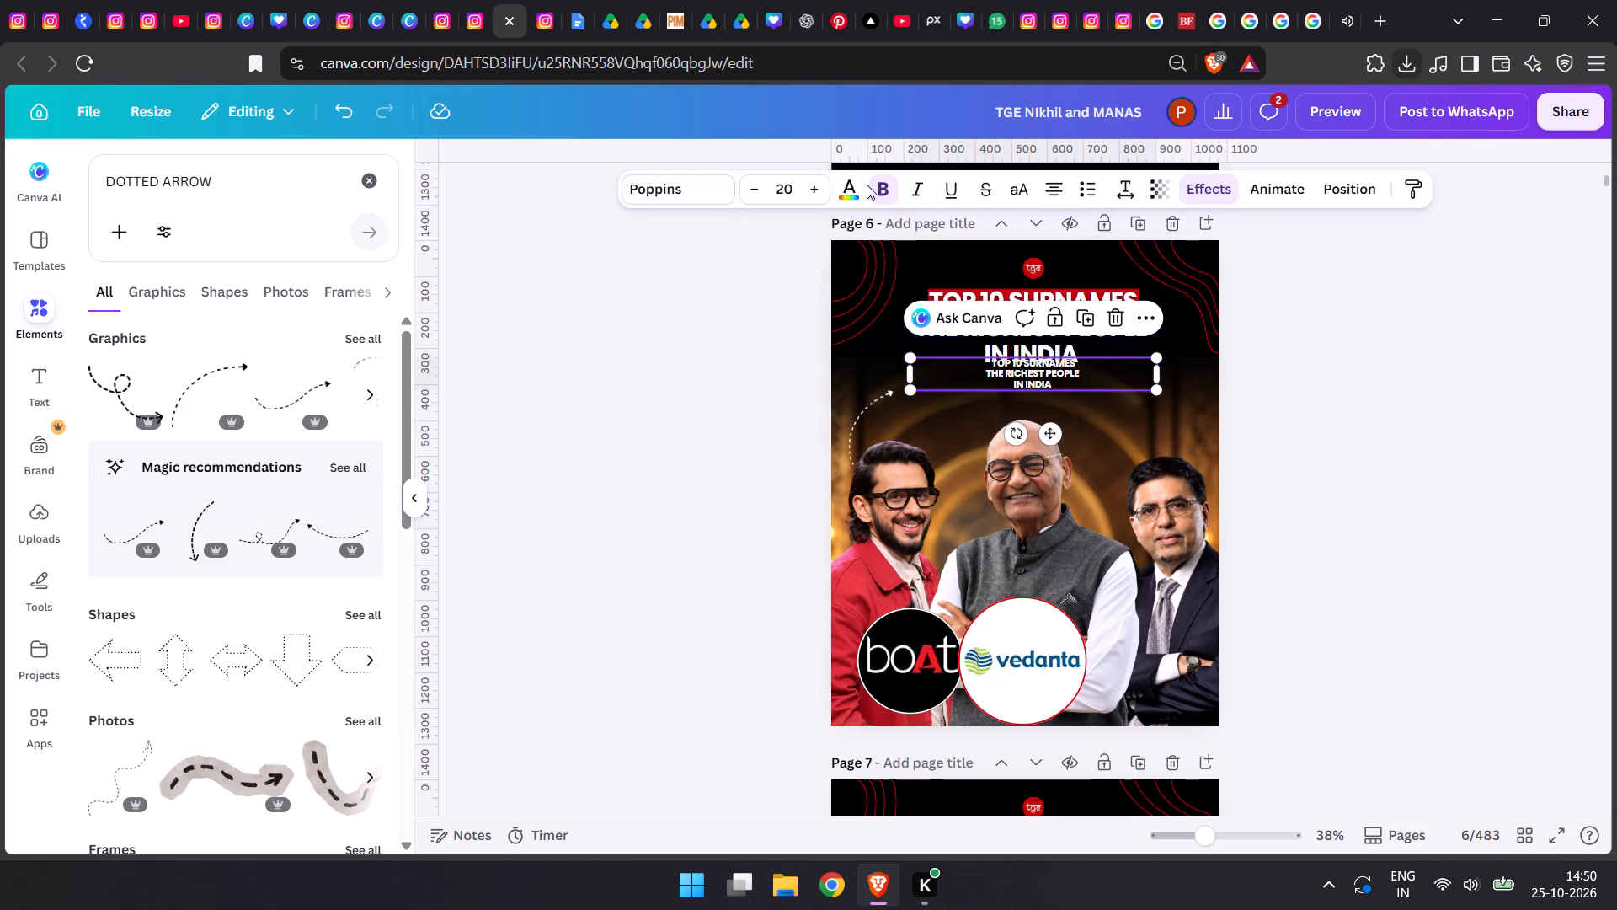
left_click(715, 183)
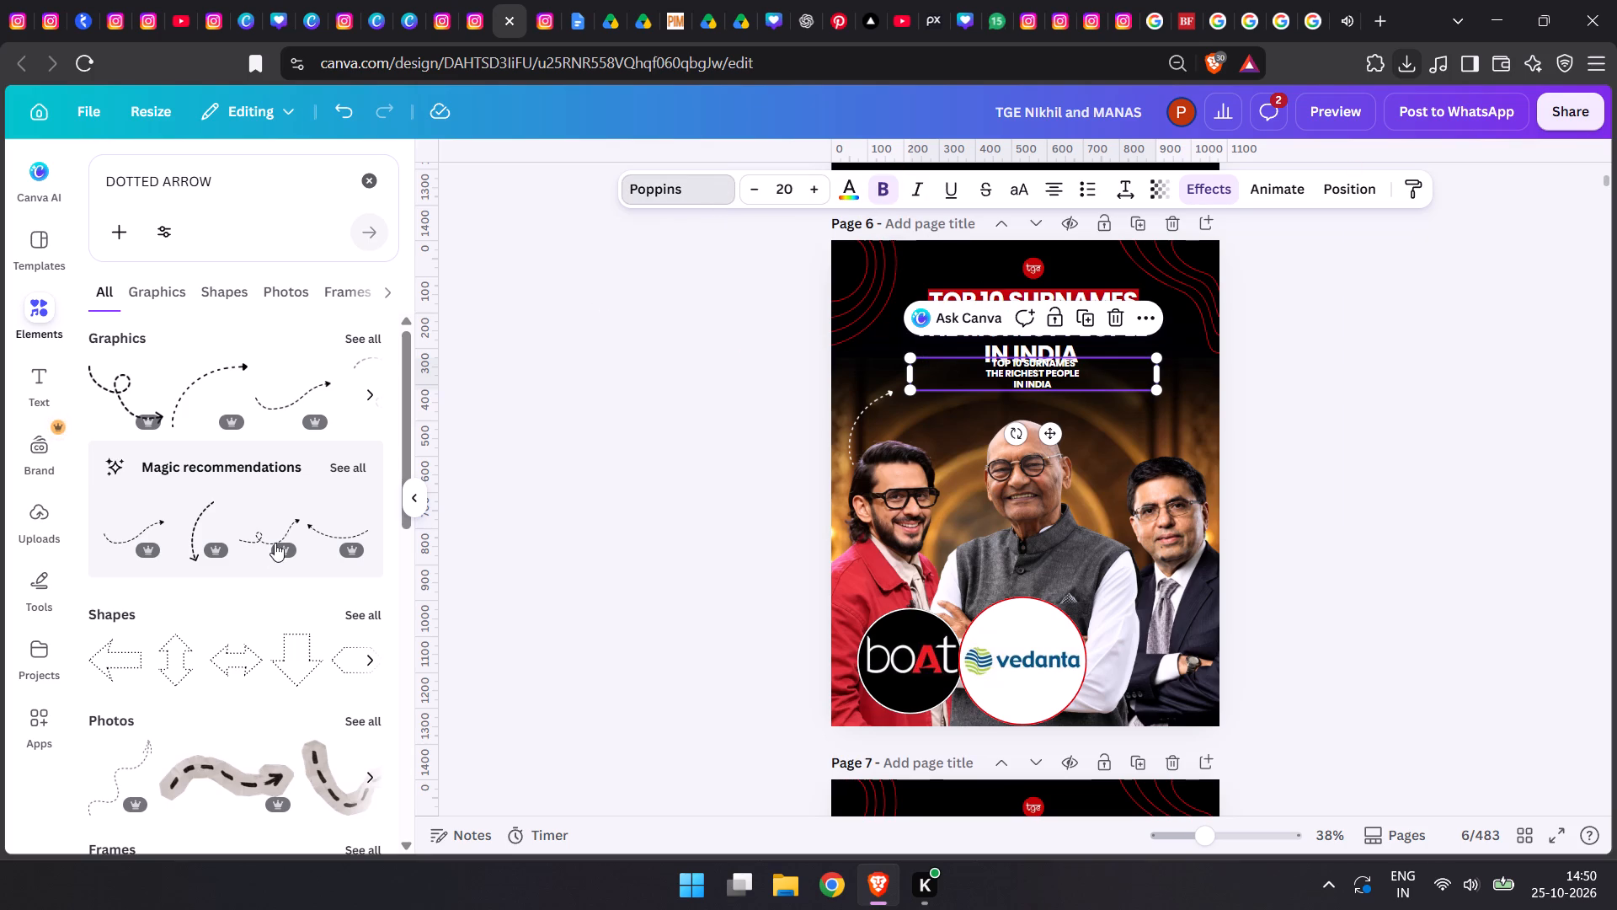
left_click(108, 557)
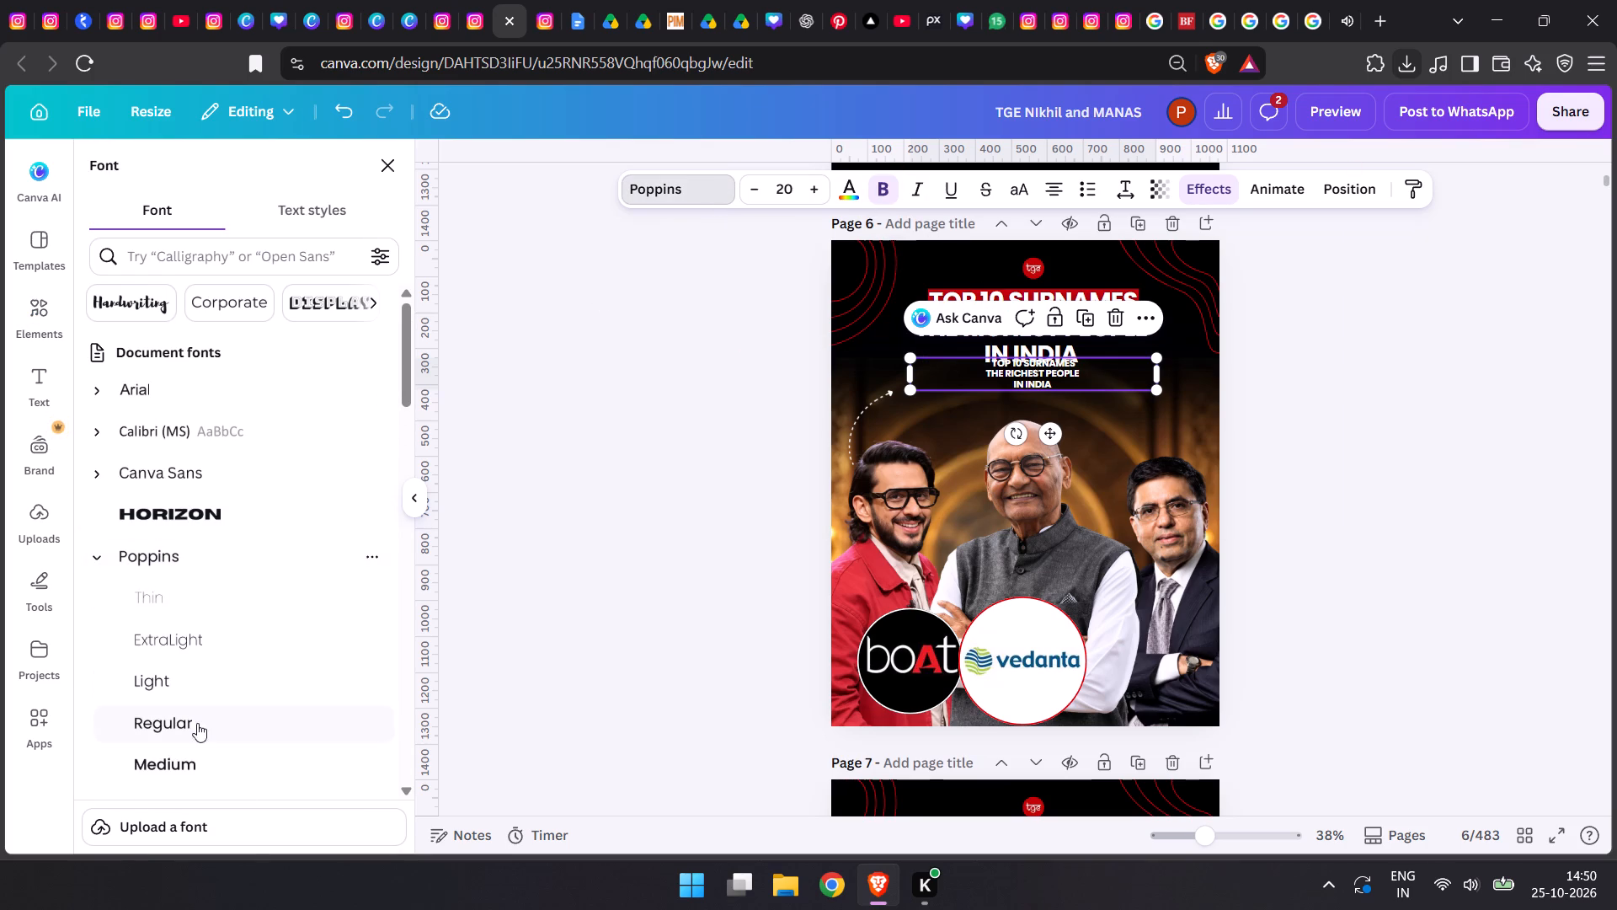
left_click(194, 752)
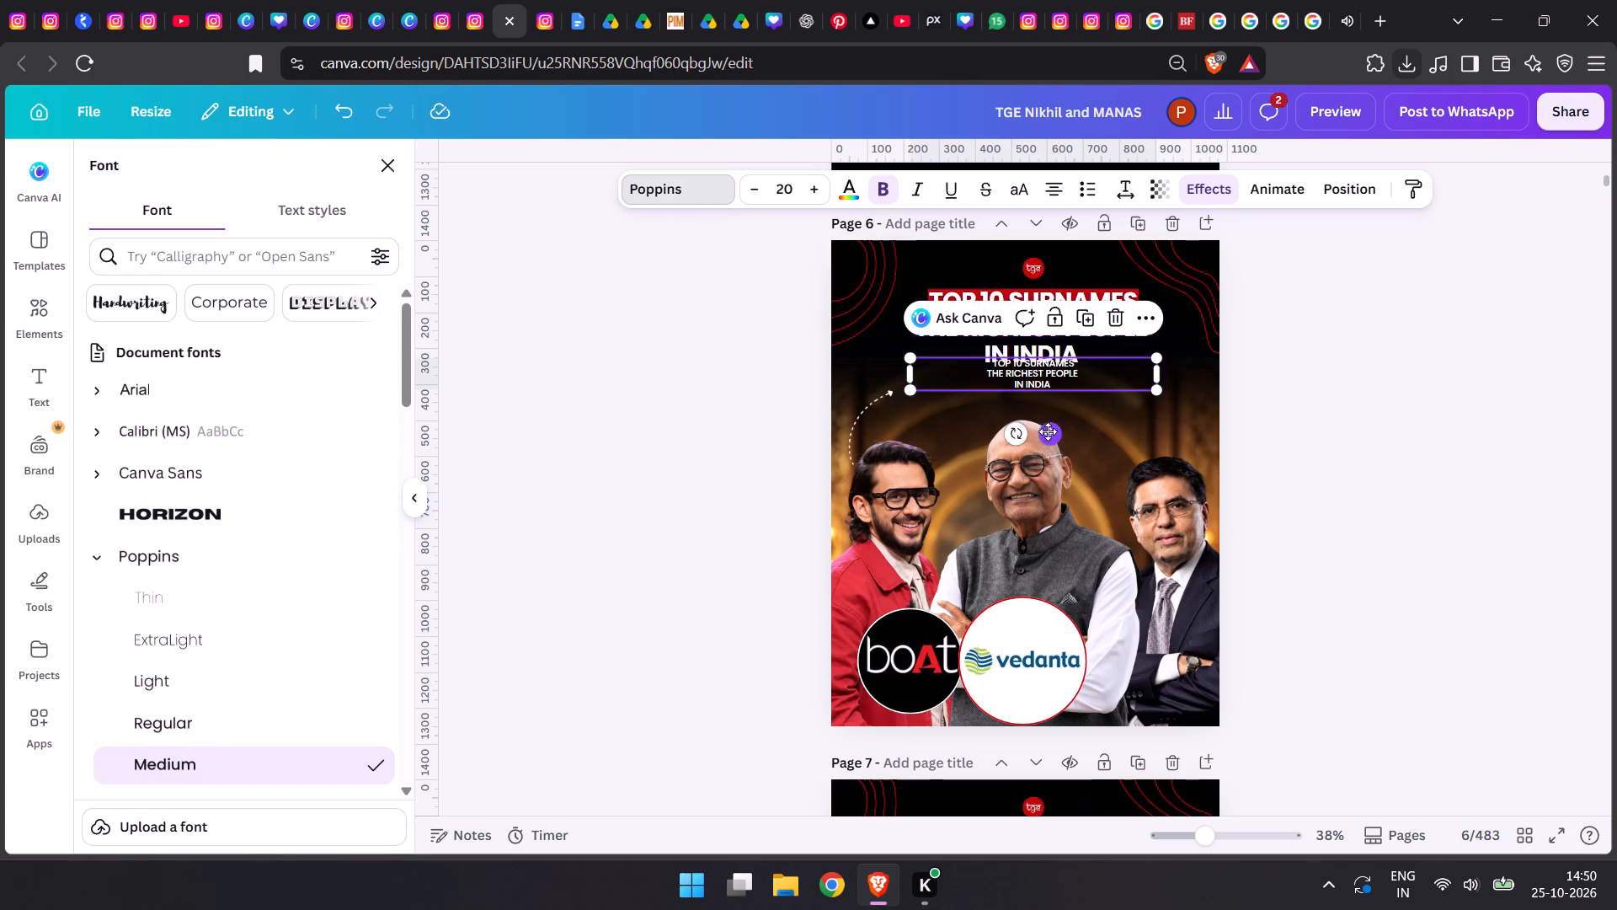
Move the small headline copy beside the arrowhead, replace its text with "AMAN GUPTA(BOAT)" and narrow its box to fit.
left_click_drag(1048, 431, 1010, 487)
left_click(1017, 439)
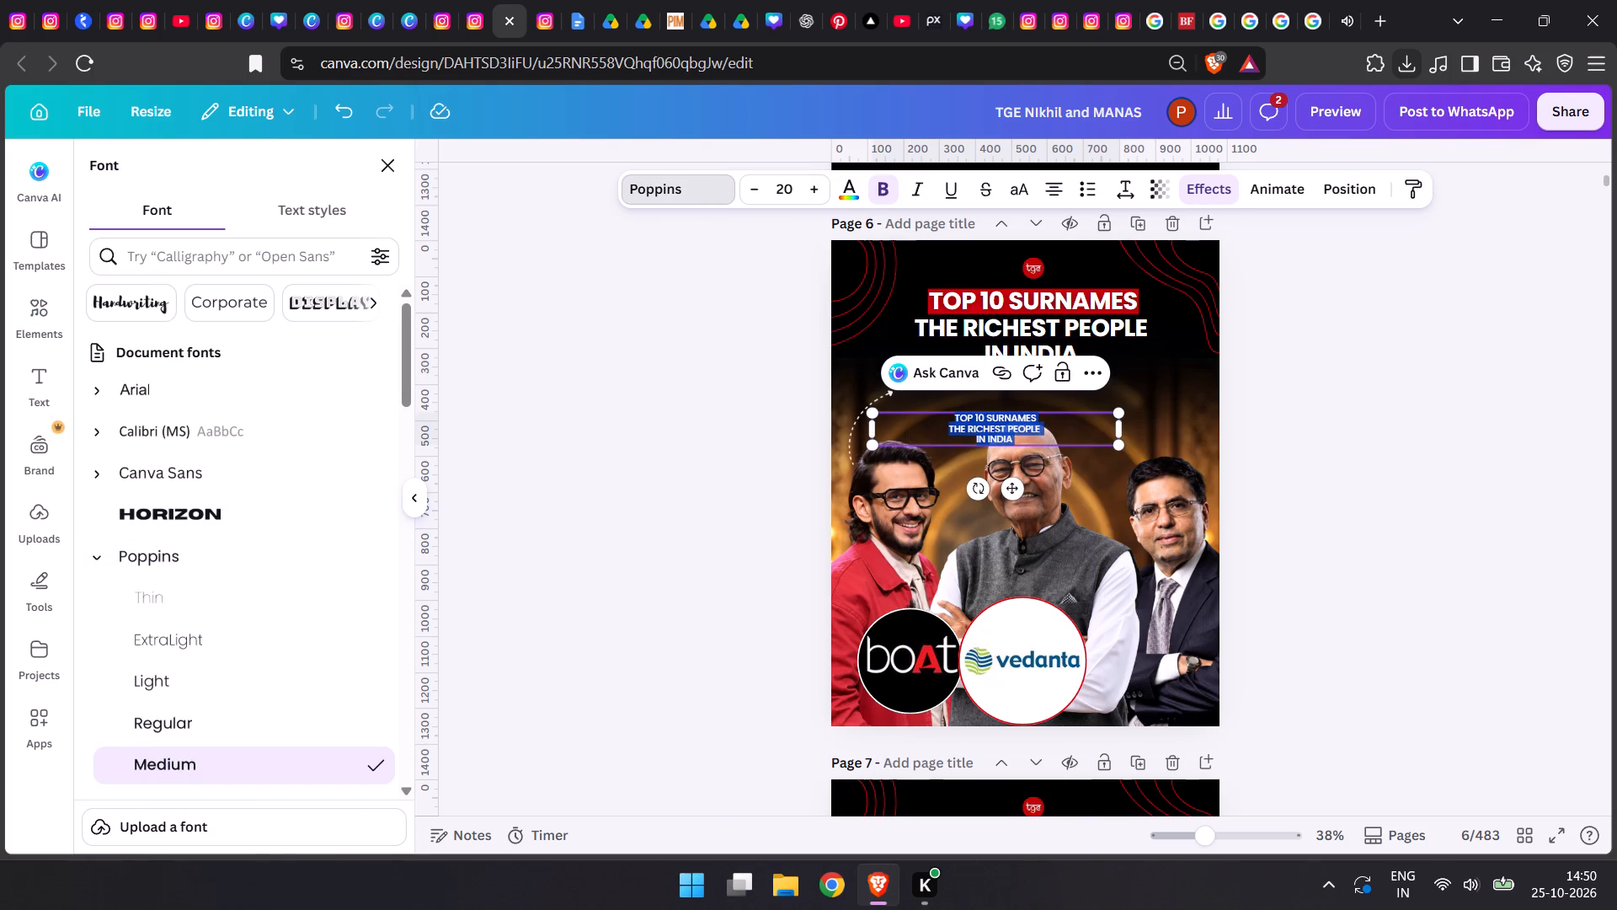
key("a")
type("MAN GUPTA")
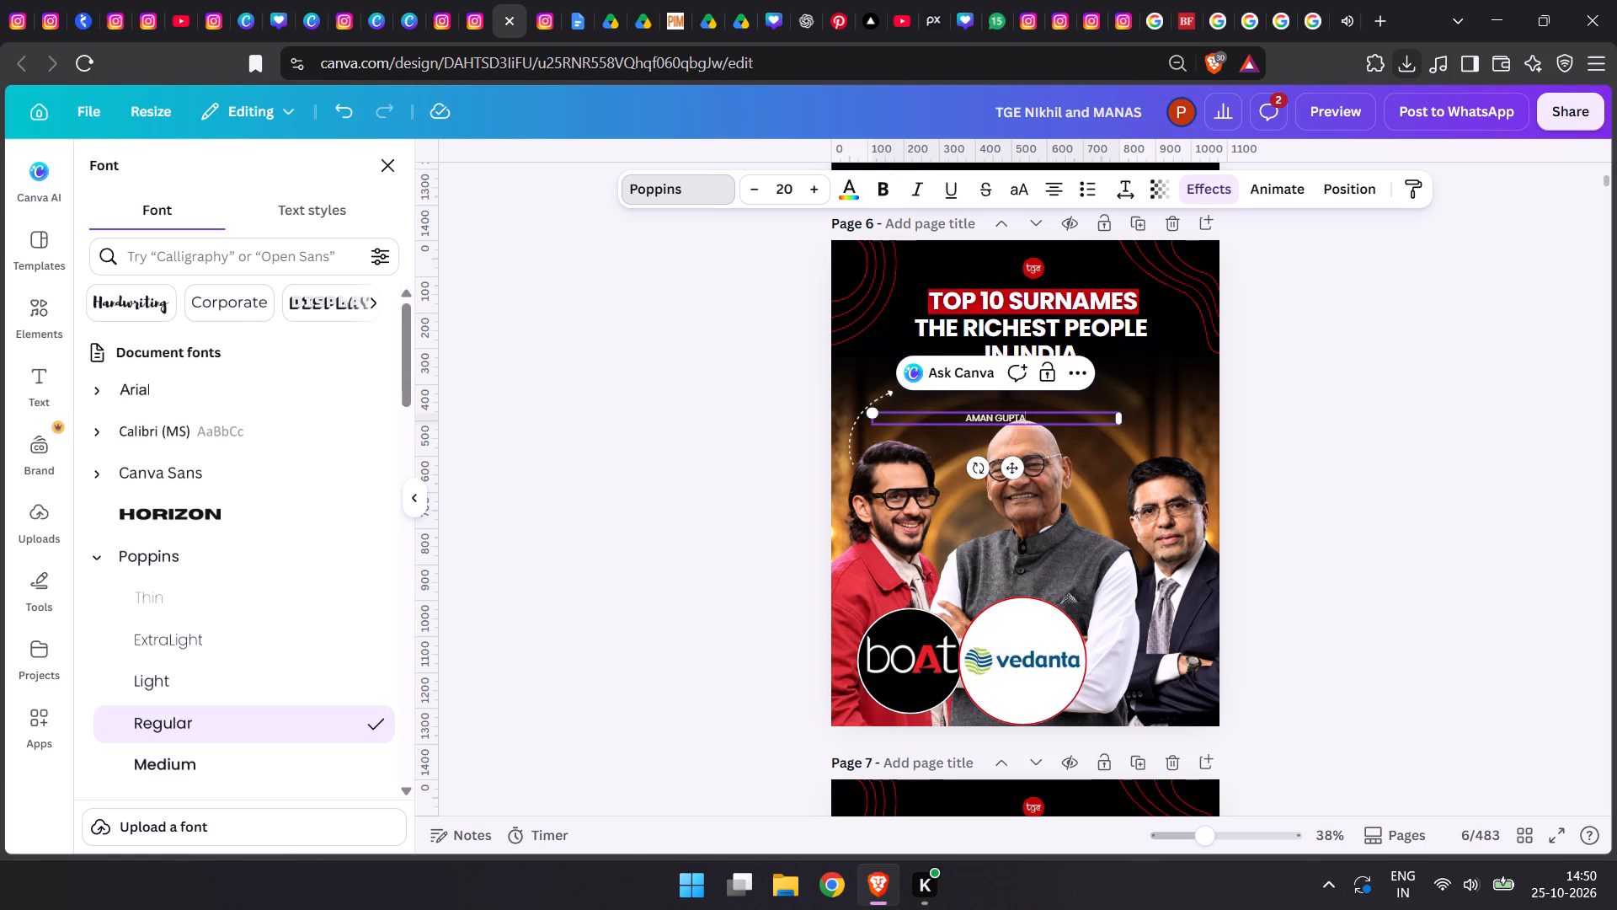
key("shift+parenleft")
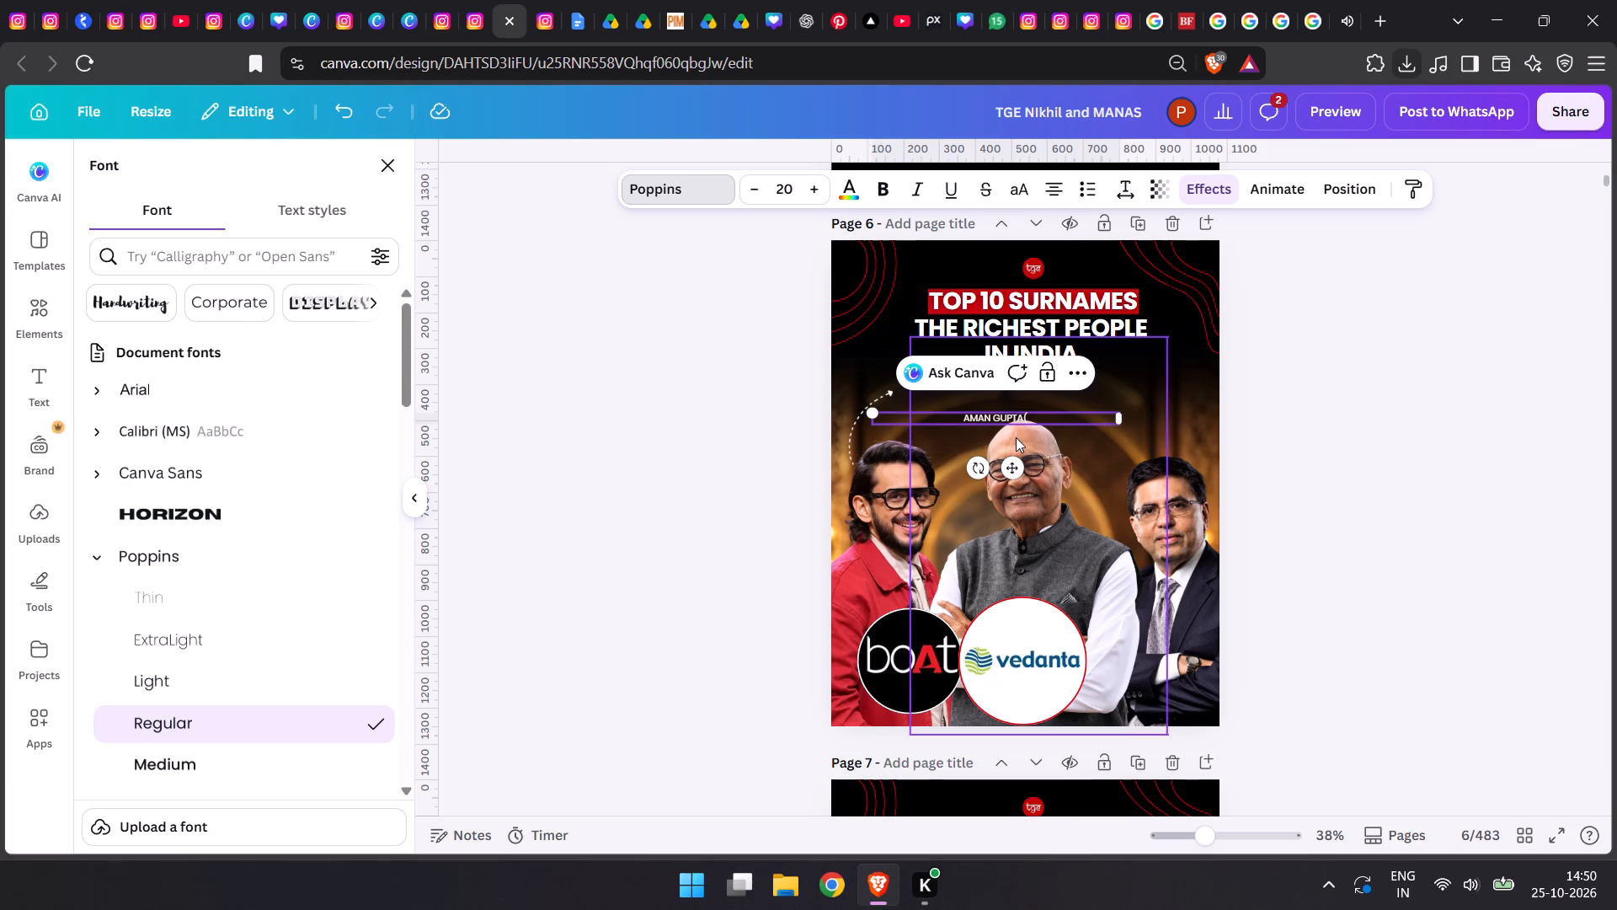
type("BOA")
key("t")
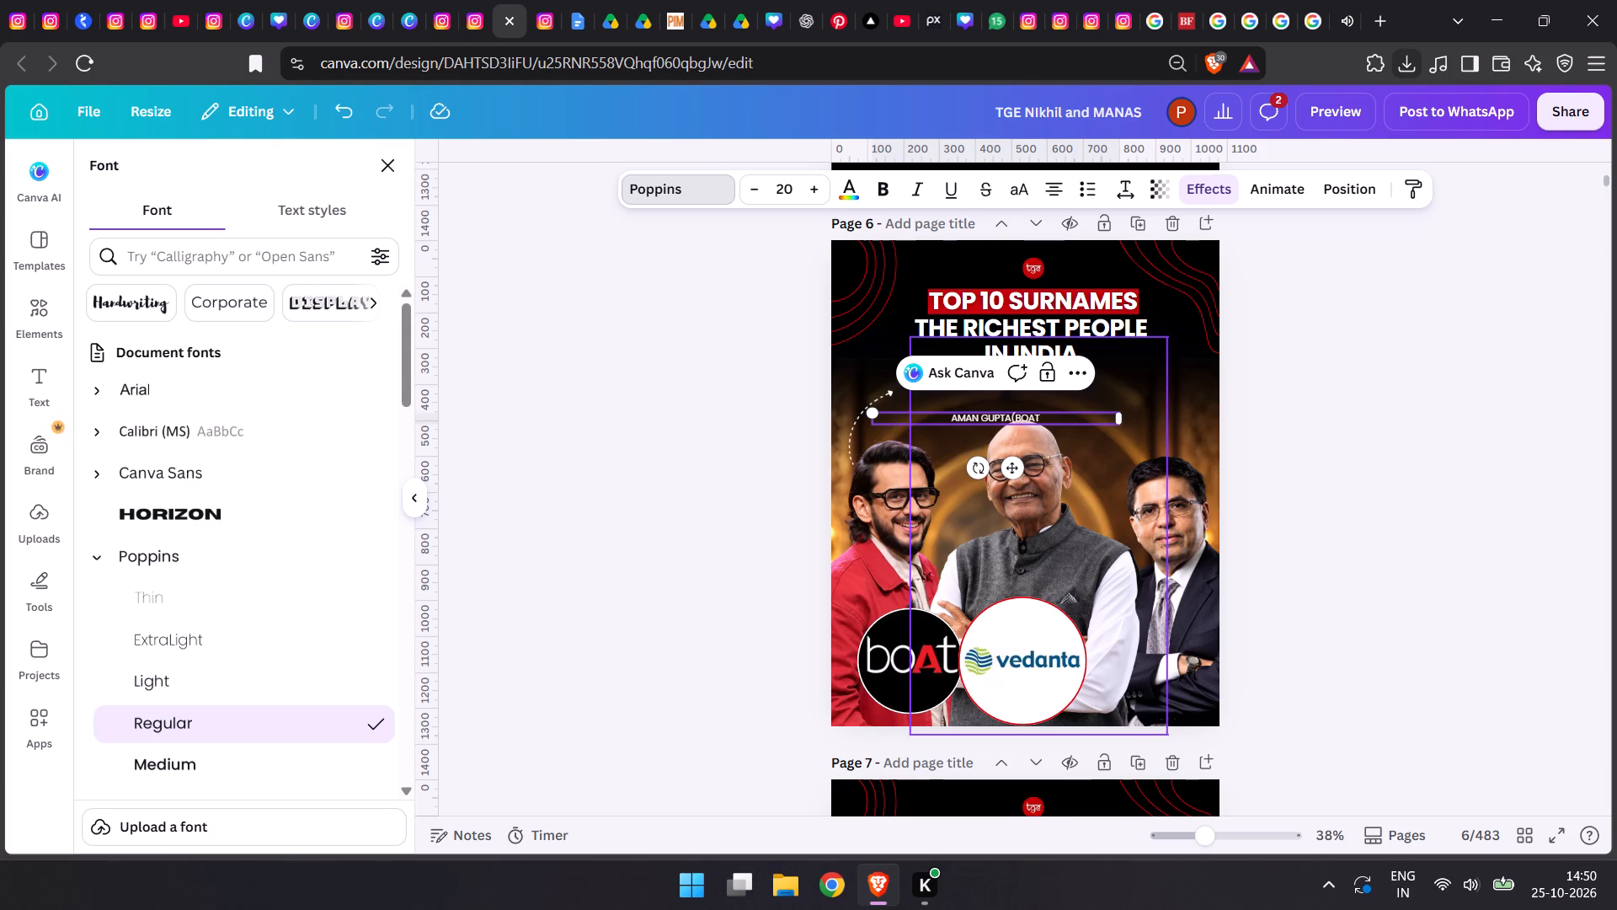
key("shift+parenright")
left_click_drag(1119, 420, 977, 424)
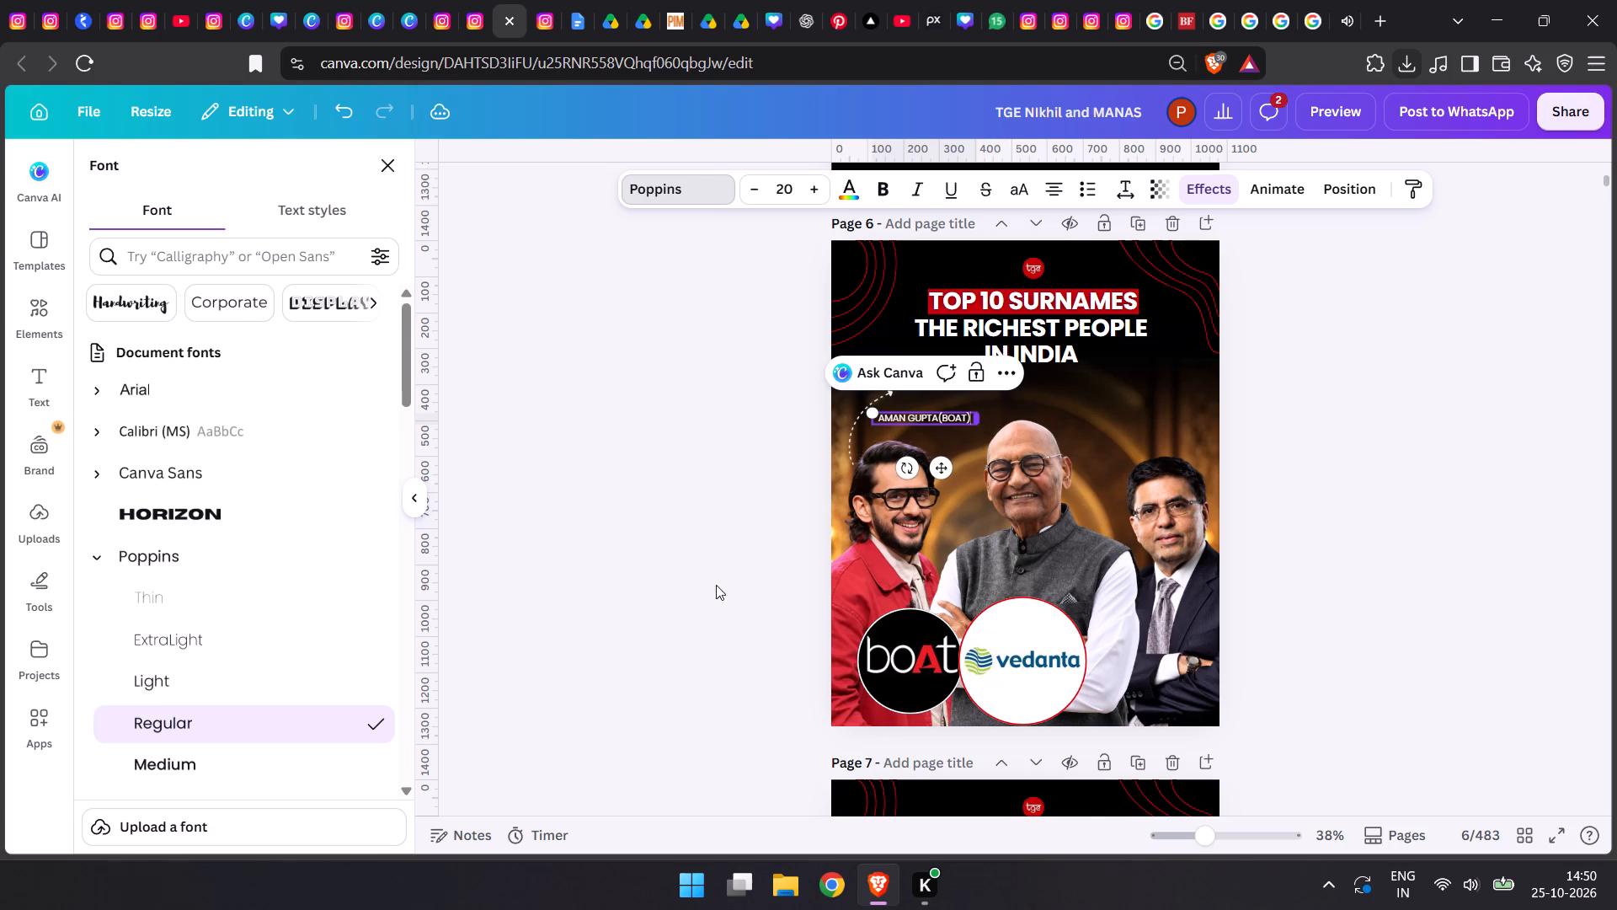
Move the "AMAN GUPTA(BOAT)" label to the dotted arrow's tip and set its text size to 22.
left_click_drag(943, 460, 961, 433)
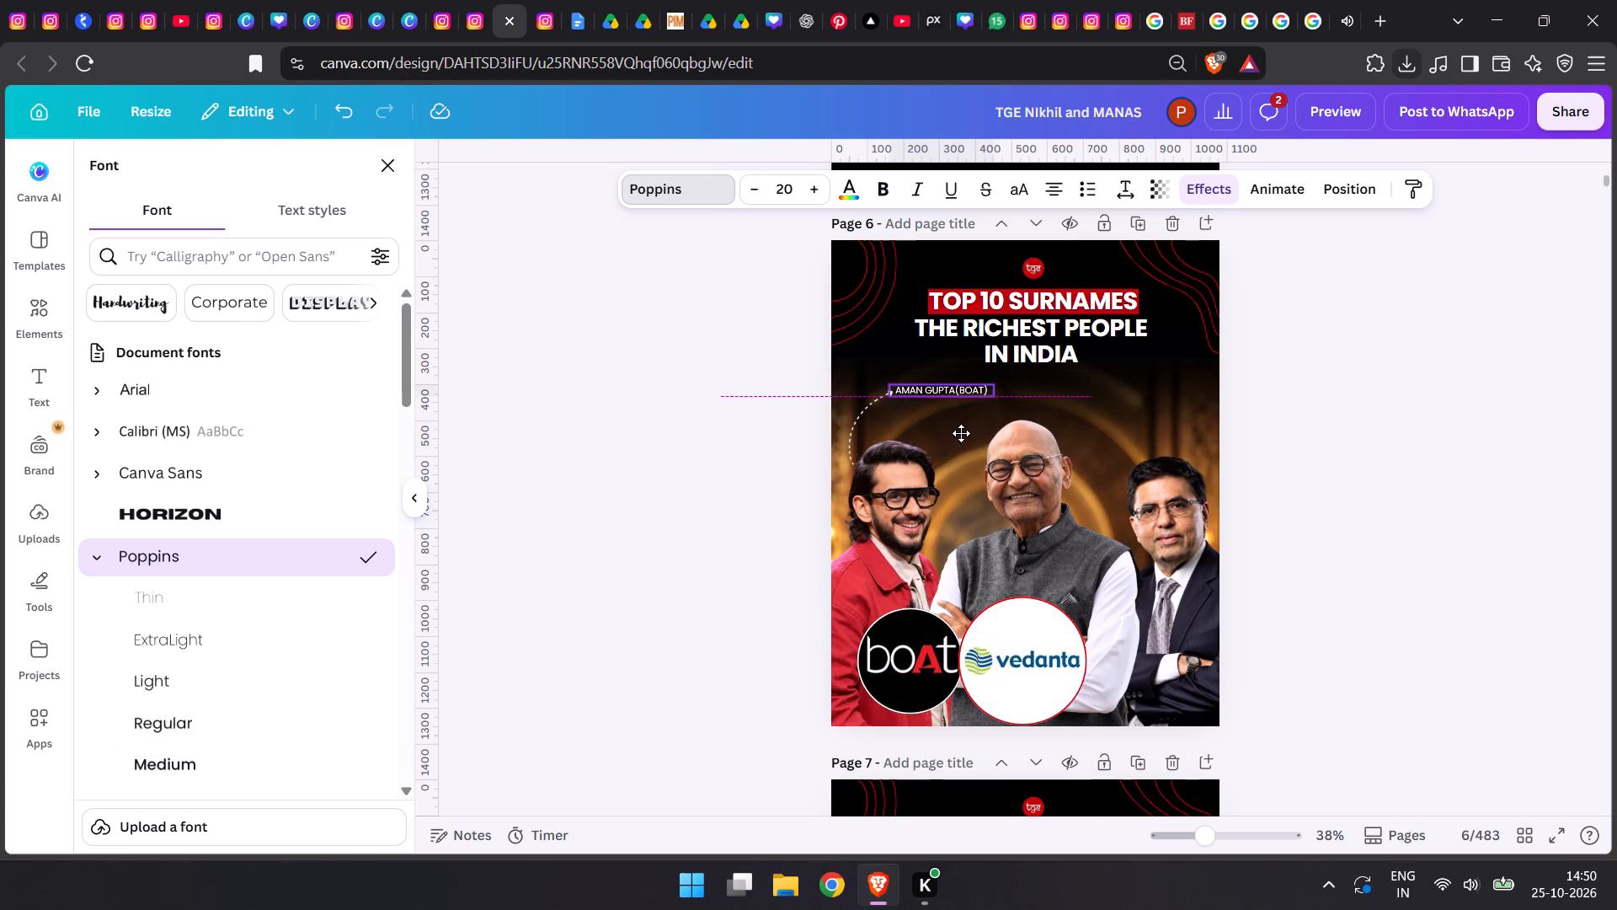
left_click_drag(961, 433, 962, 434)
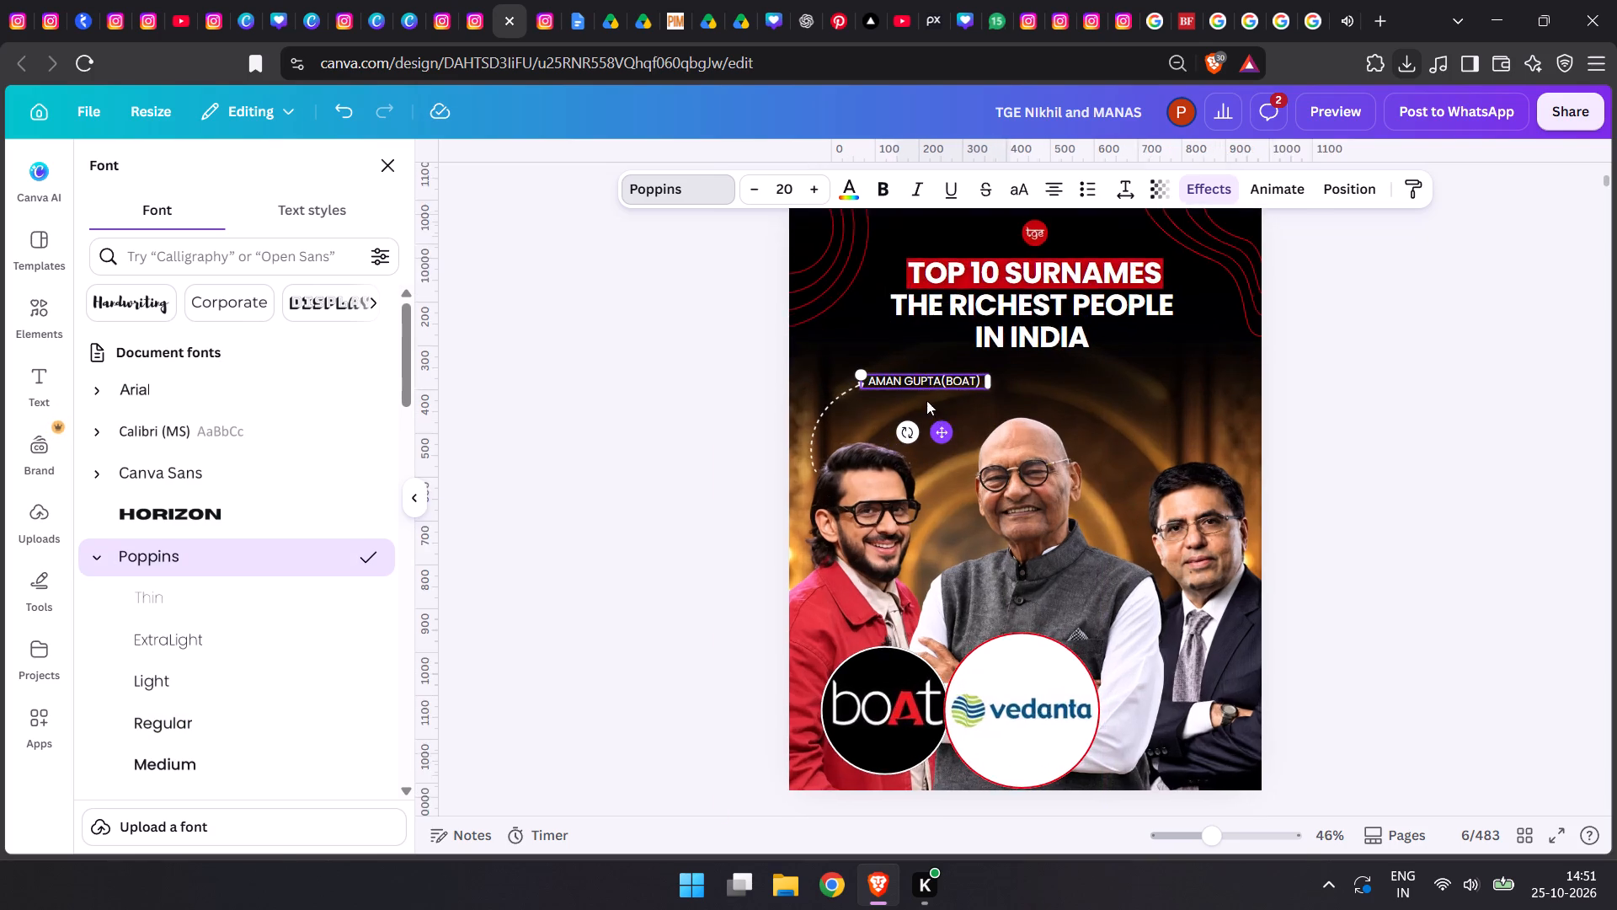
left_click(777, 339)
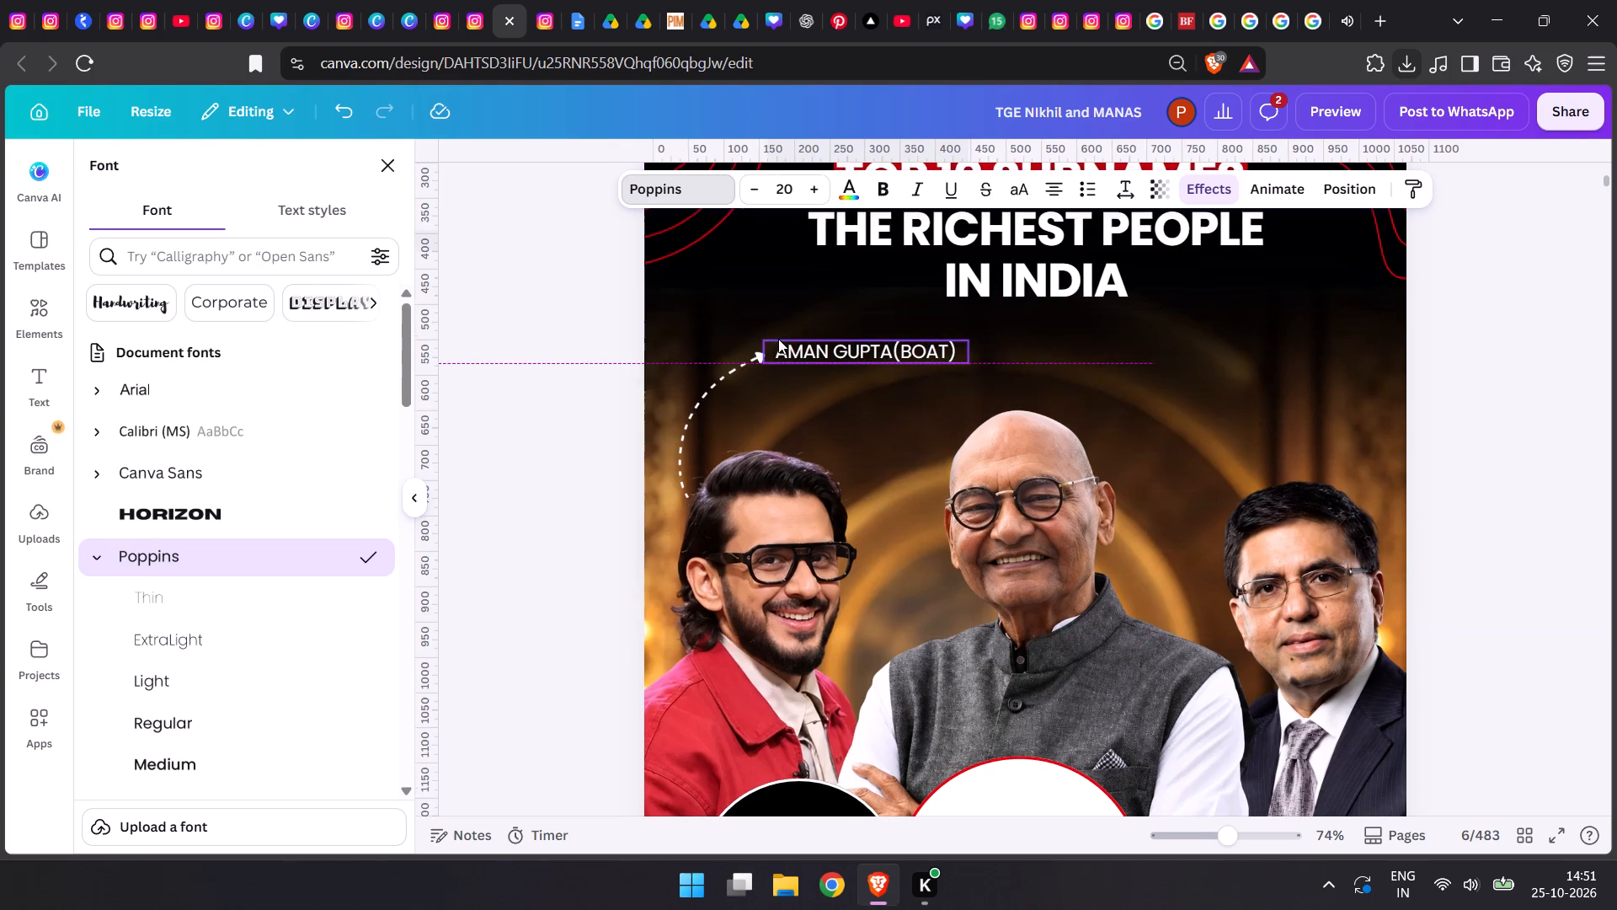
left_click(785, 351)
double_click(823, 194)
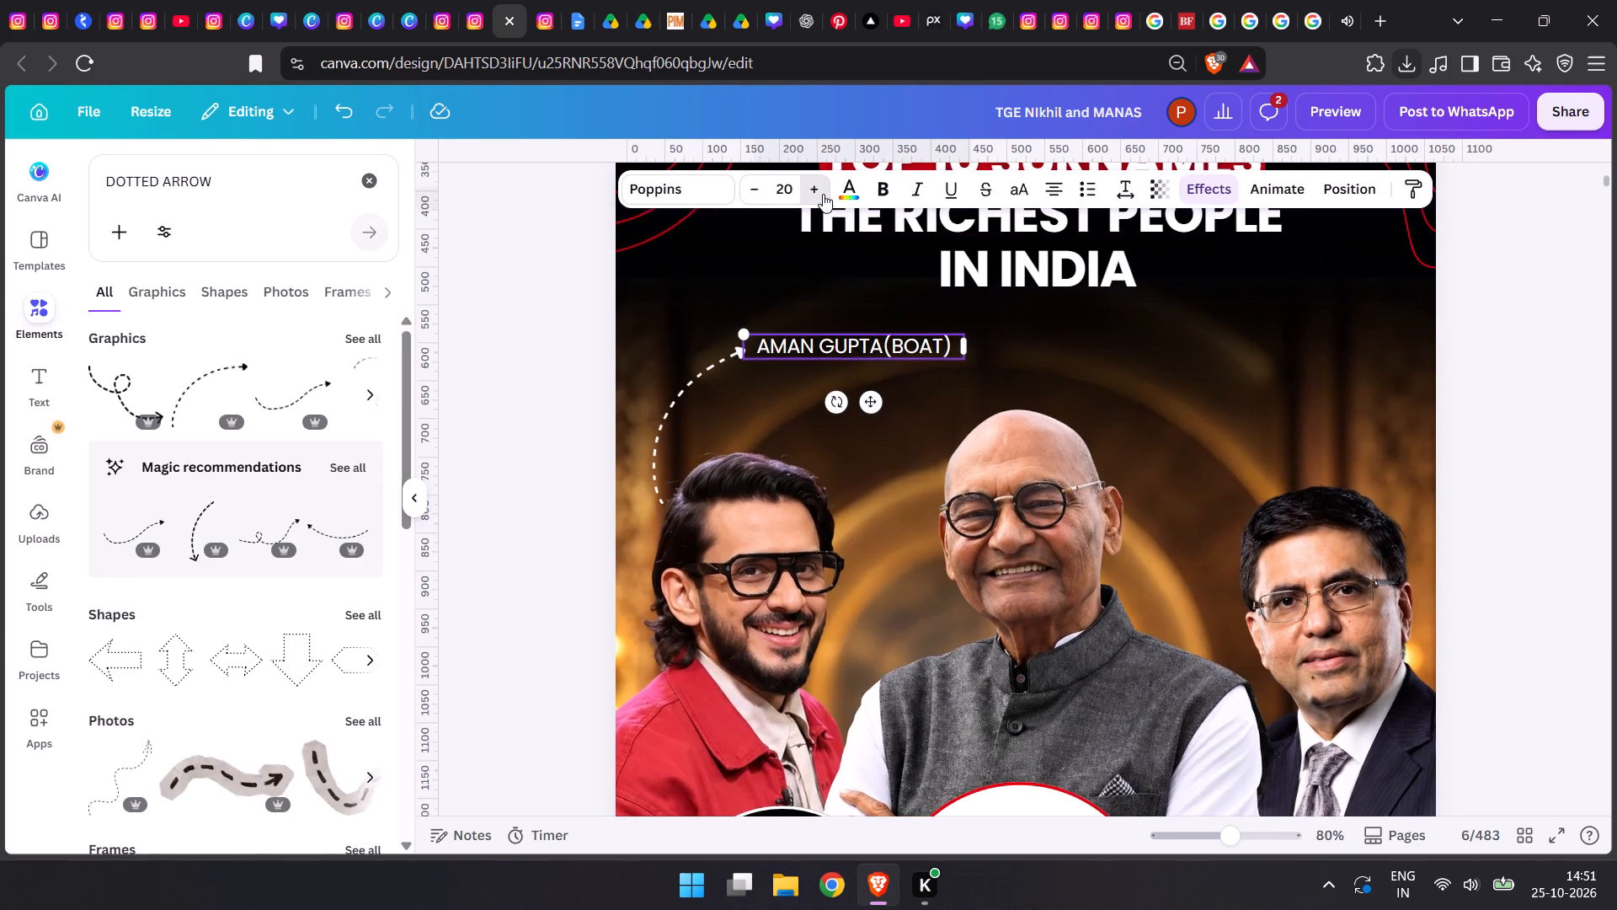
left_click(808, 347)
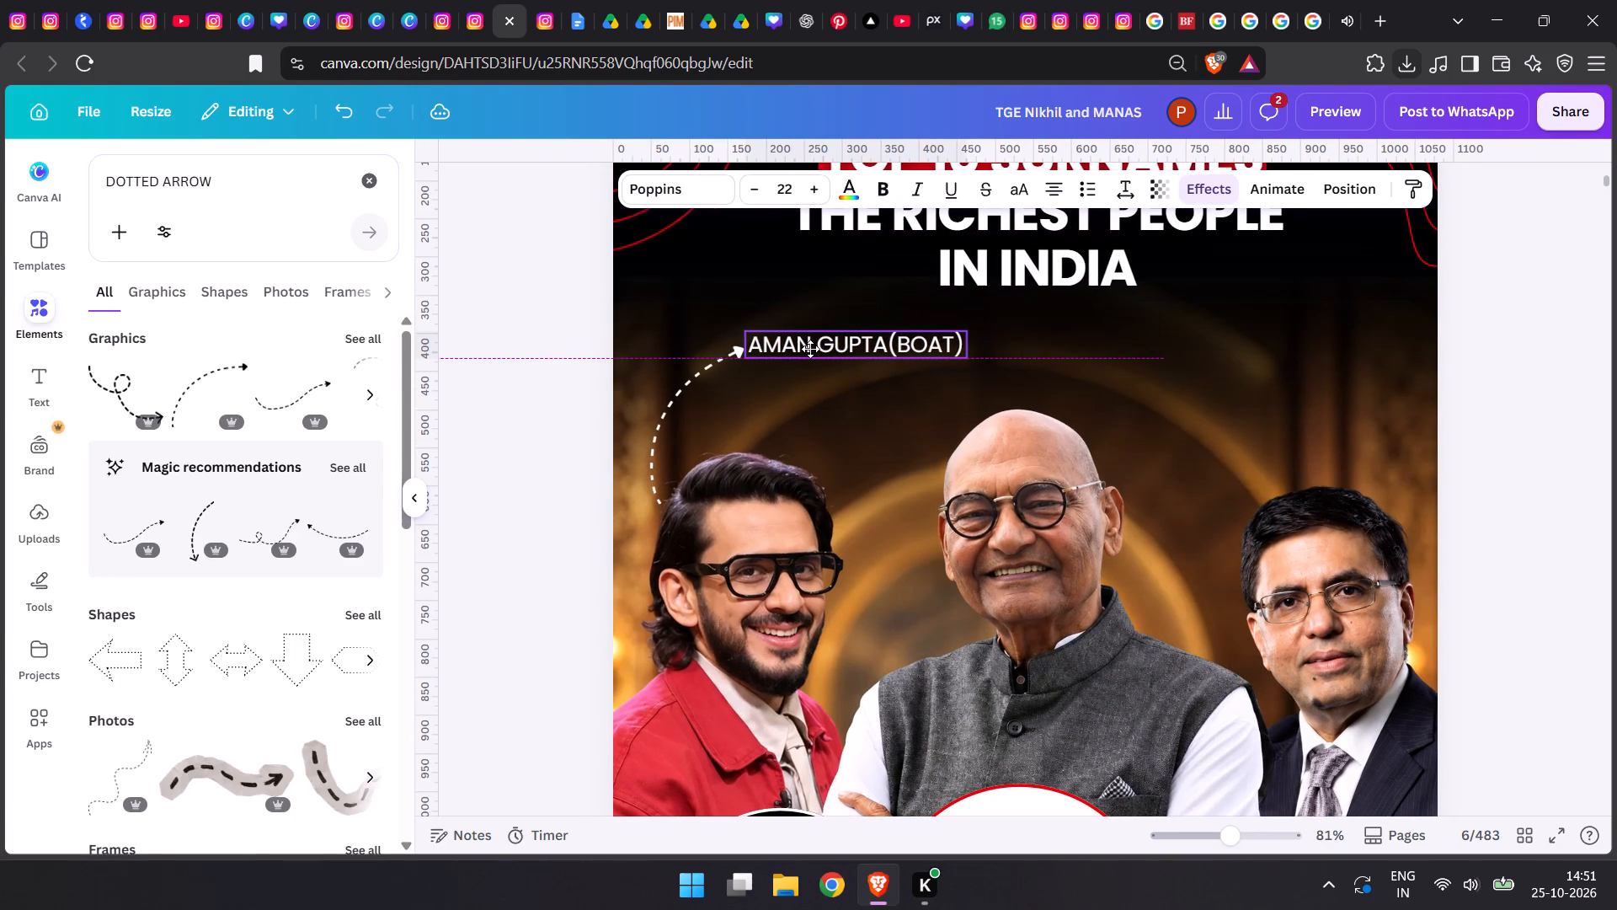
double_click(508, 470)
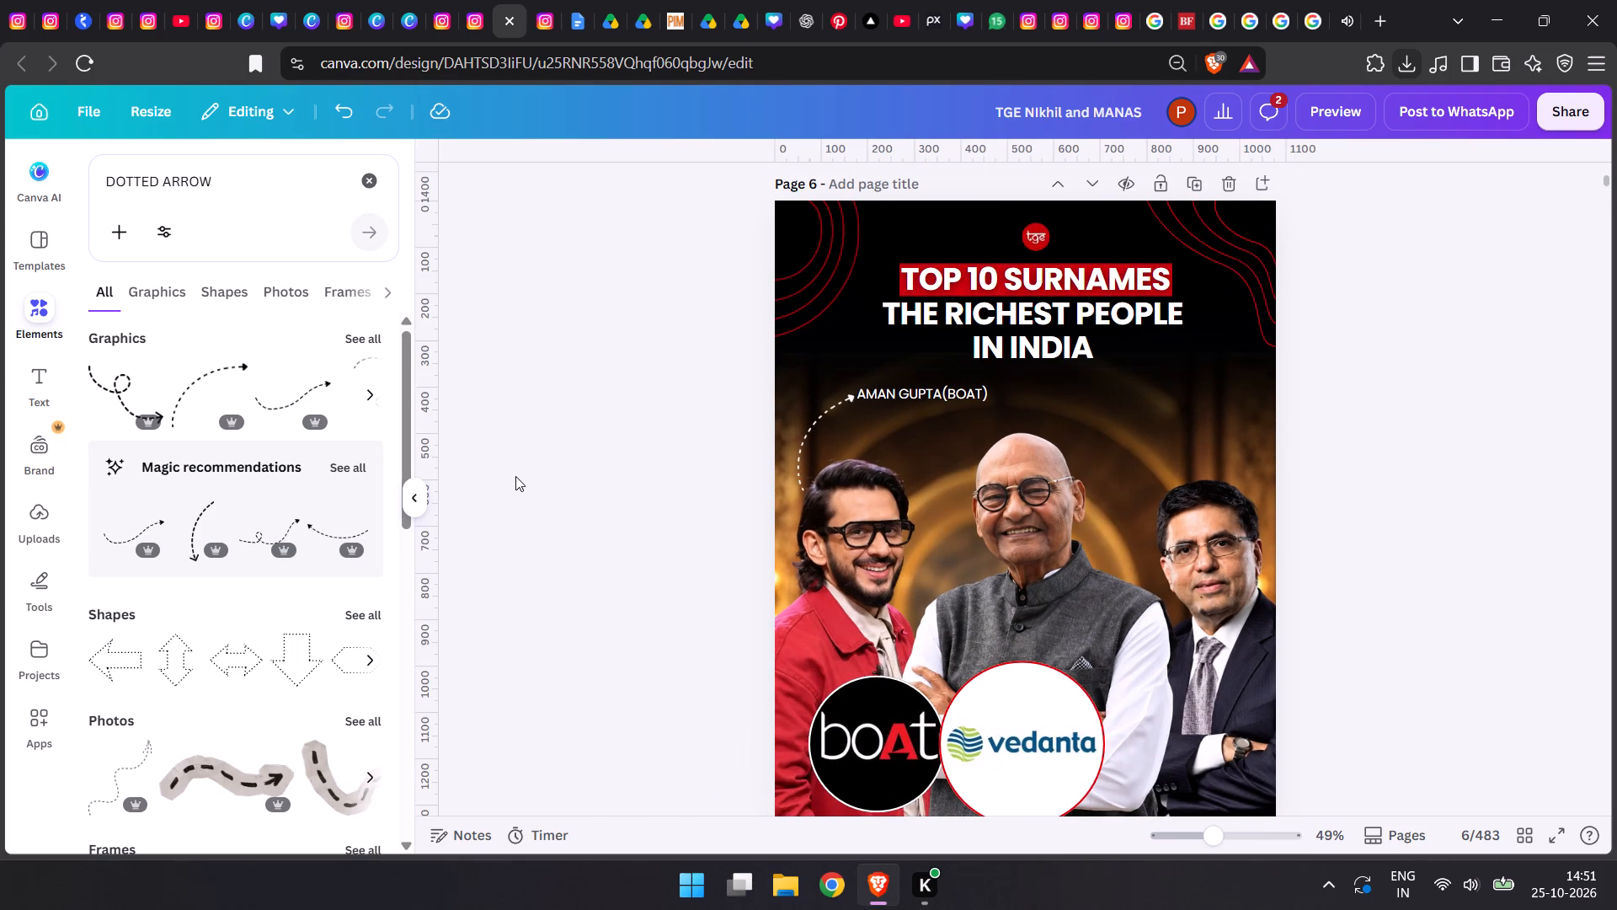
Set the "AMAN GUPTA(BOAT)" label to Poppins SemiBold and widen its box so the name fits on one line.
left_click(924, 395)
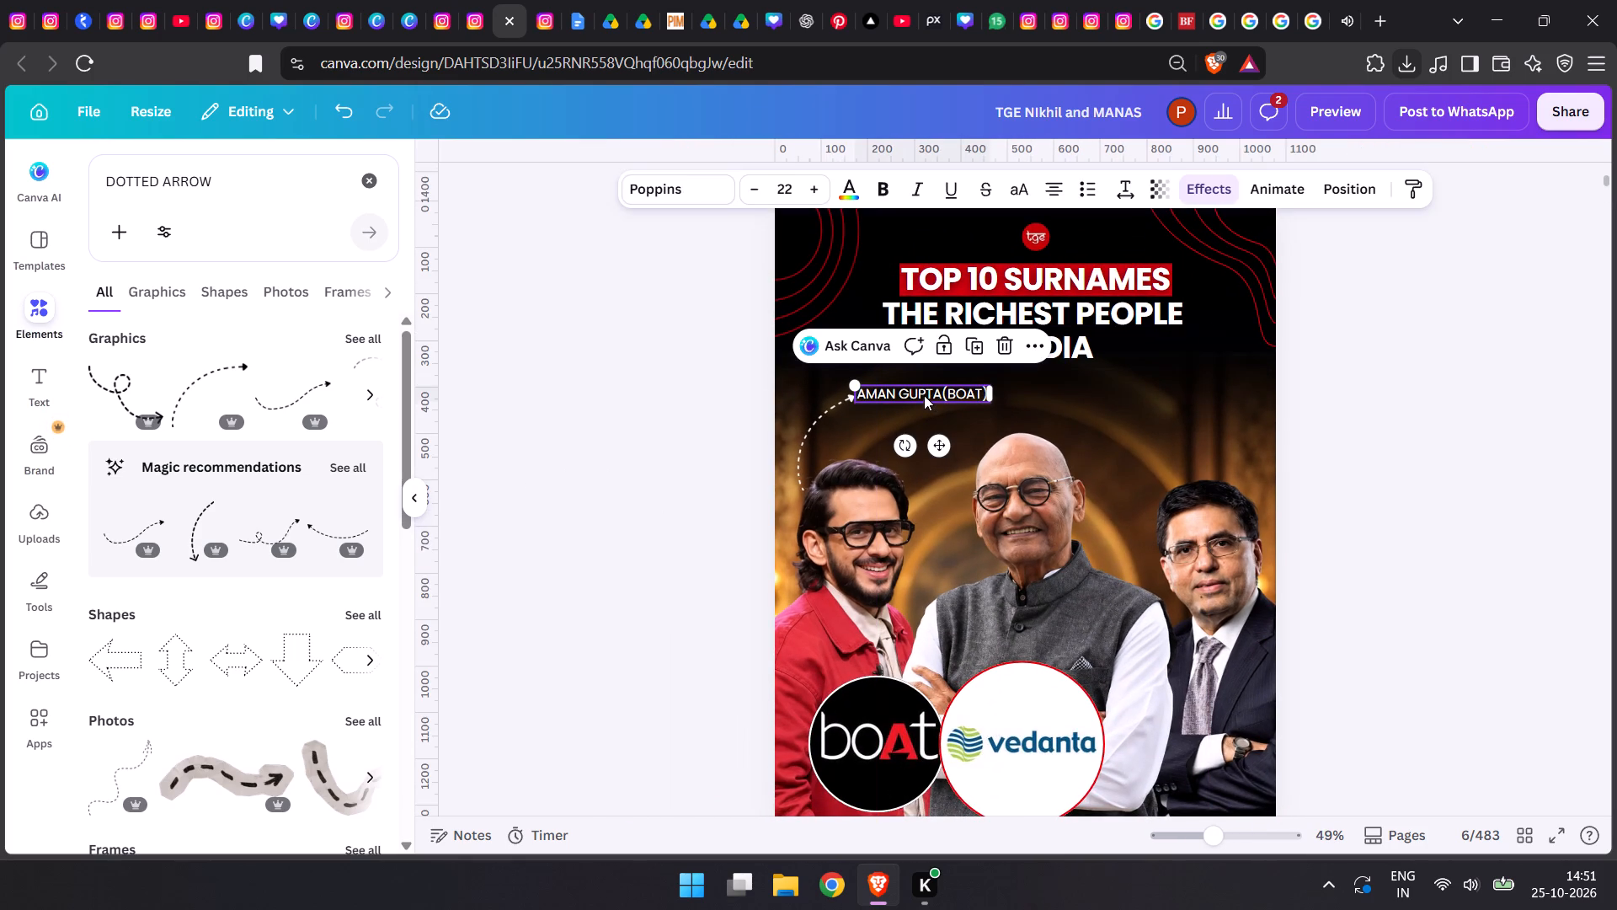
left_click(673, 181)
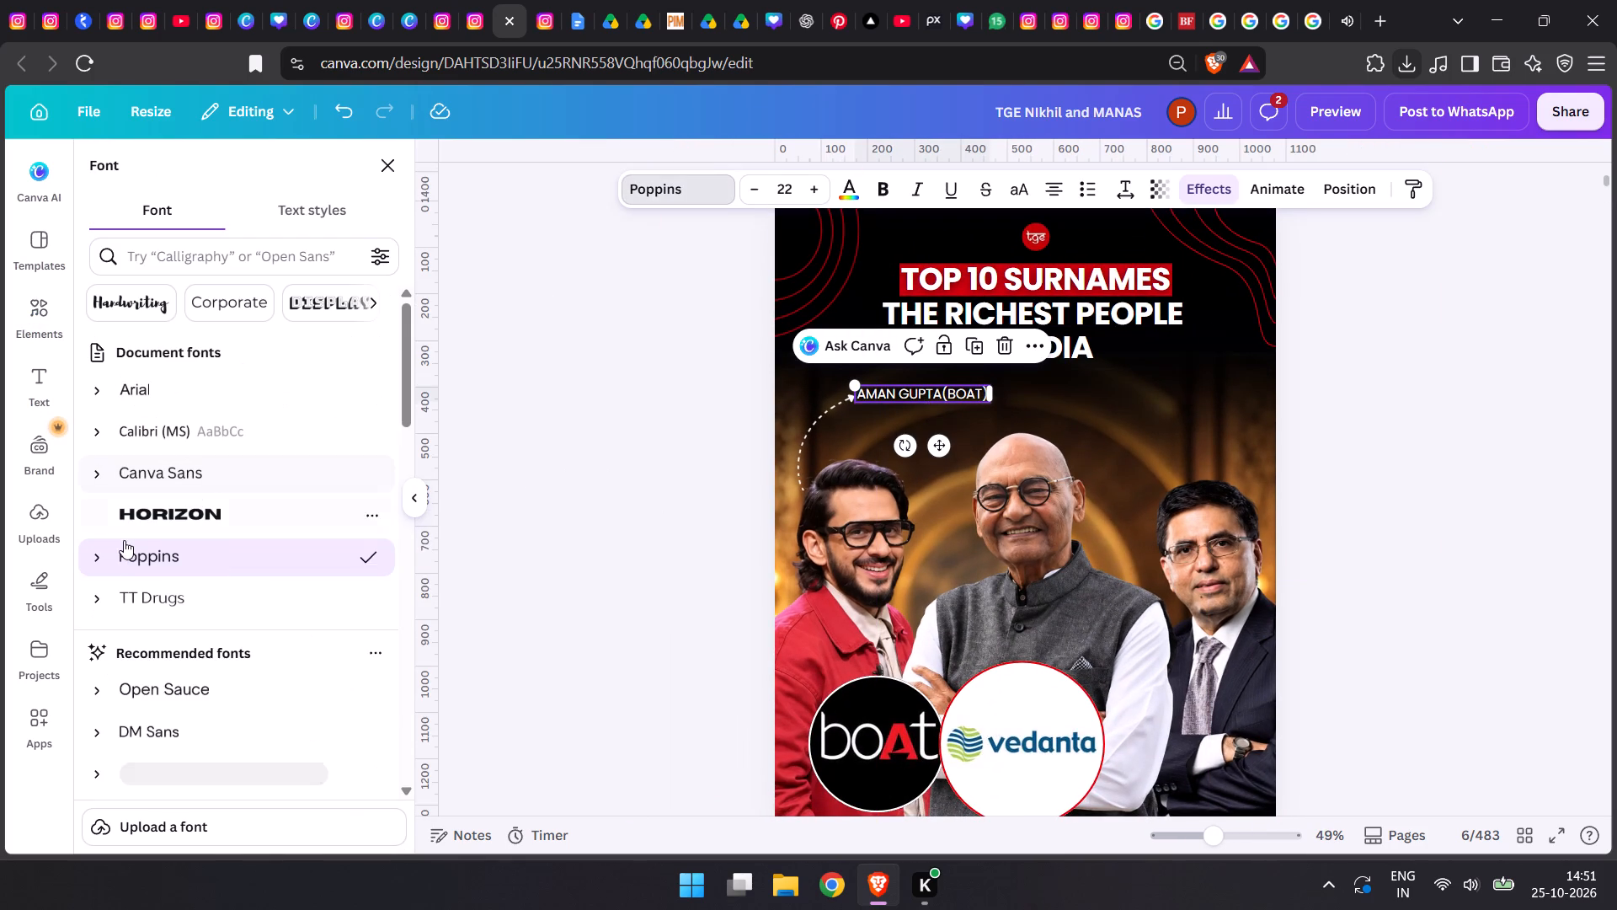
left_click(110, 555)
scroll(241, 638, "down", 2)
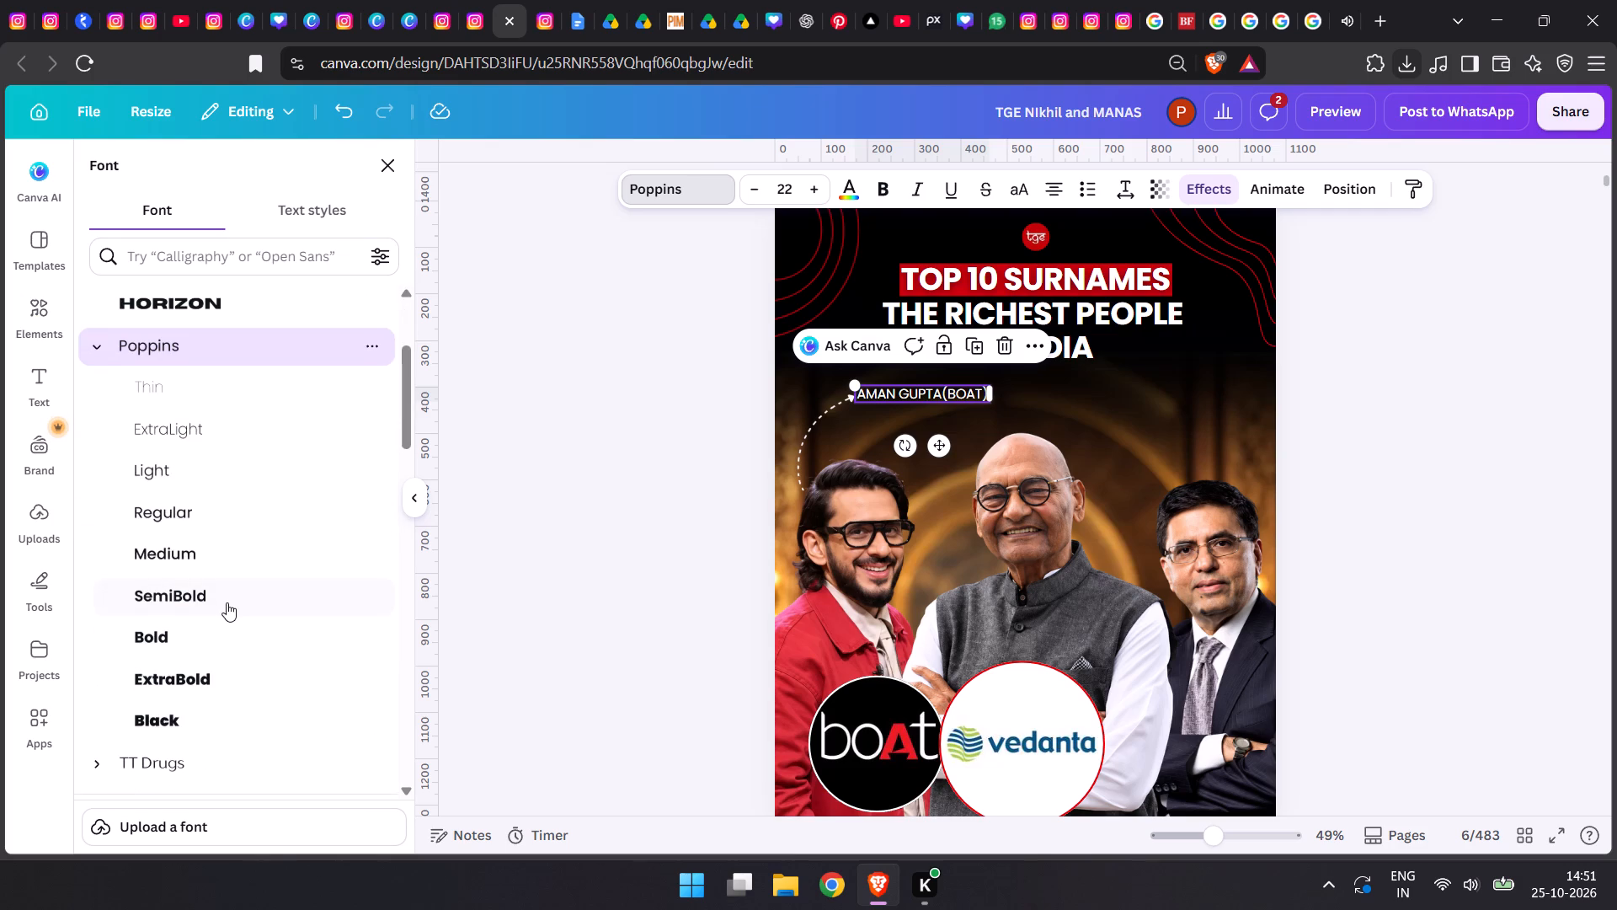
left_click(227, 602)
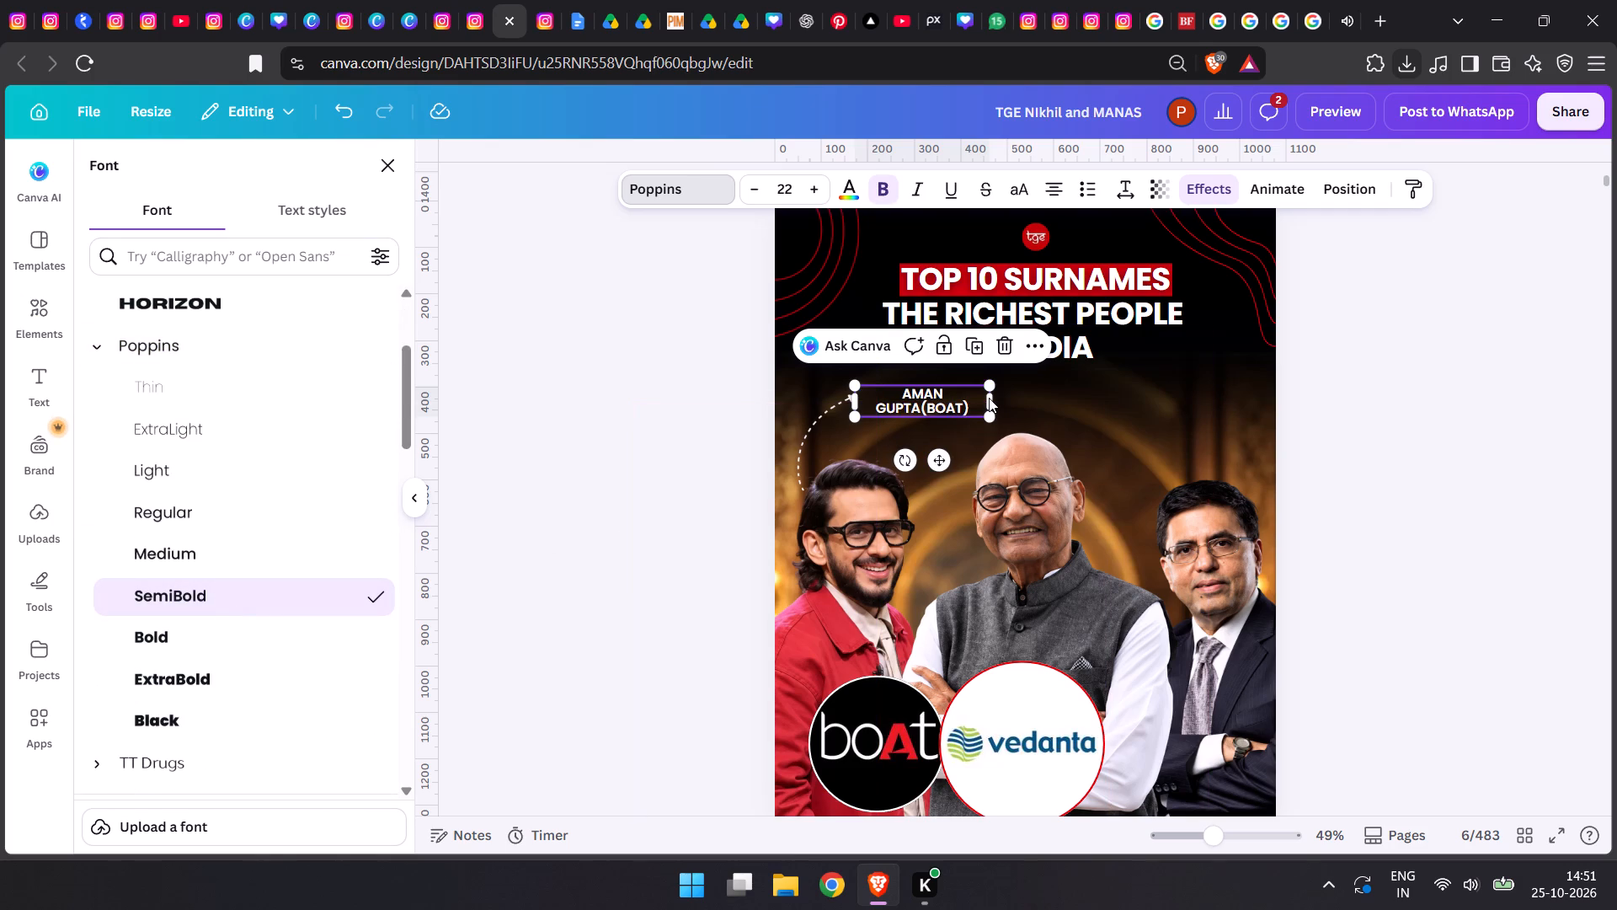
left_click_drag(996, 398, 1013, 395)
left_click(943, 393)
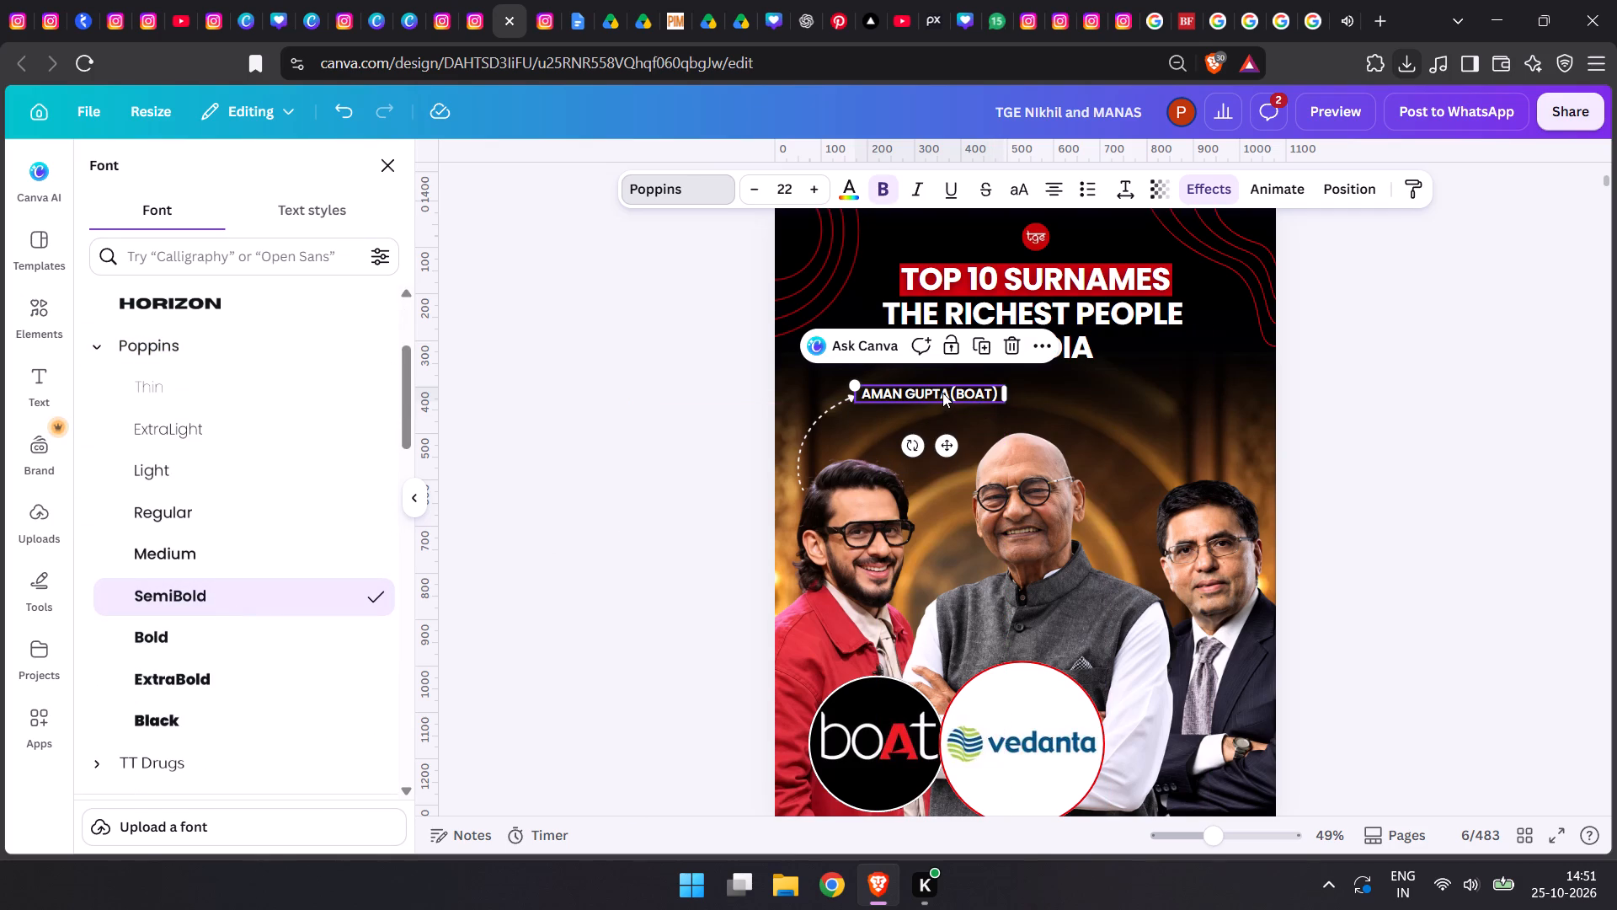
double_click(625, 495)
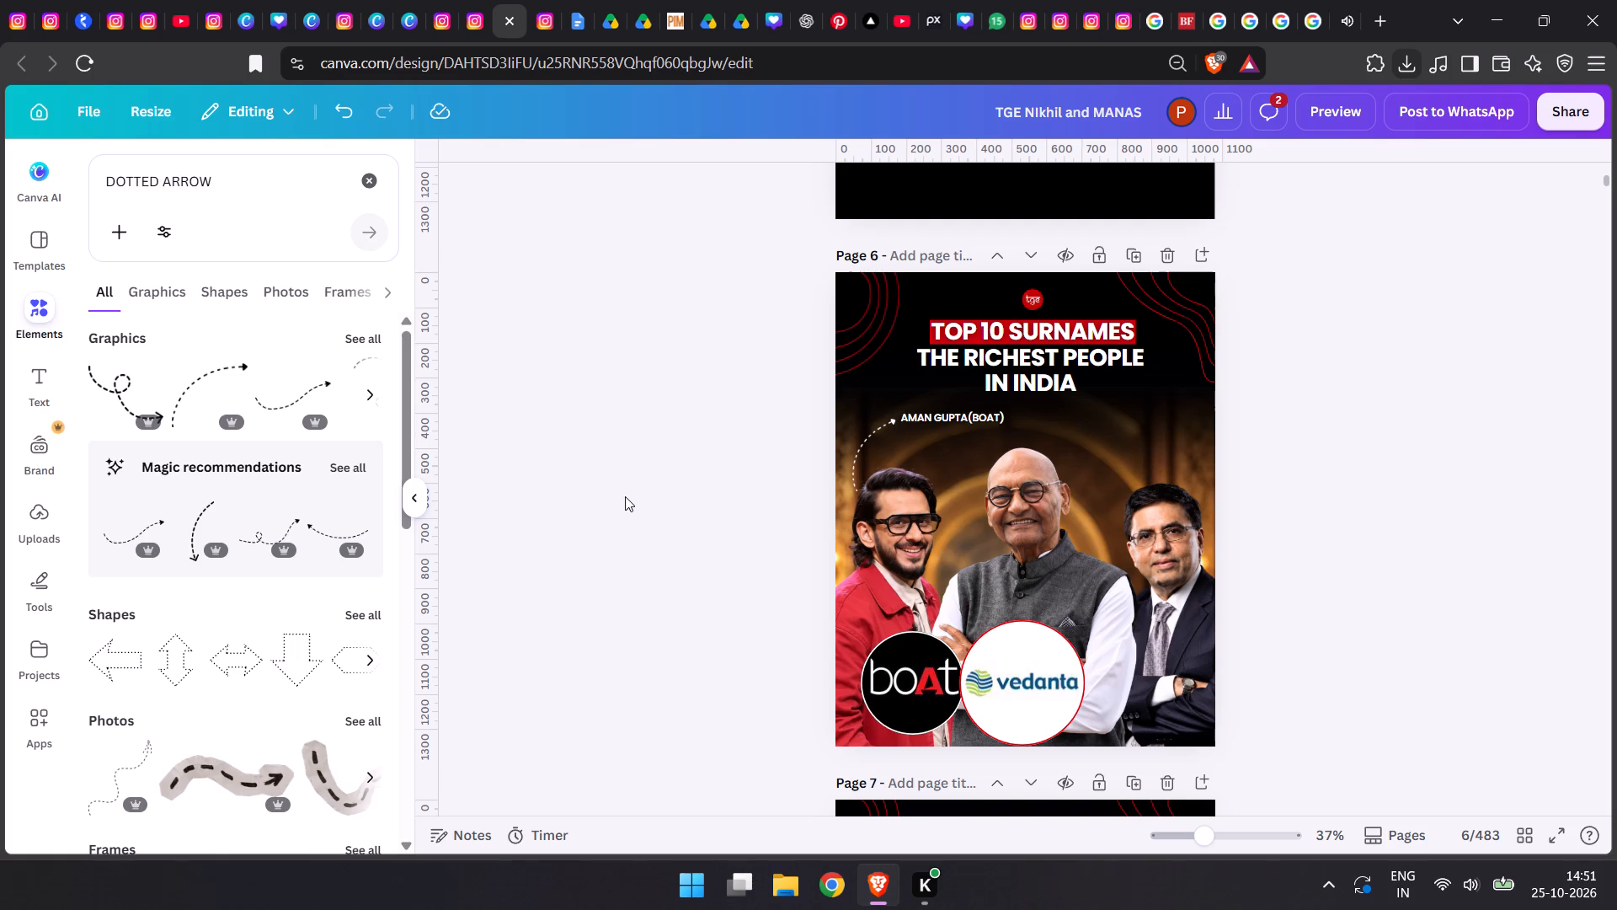
Delete the "AMAN GUPTA(BOAT)" label and the dotted arrow from page 6.
left_click(950, 423)
key("Delete")
left_click(879, 430)
key("Delete")
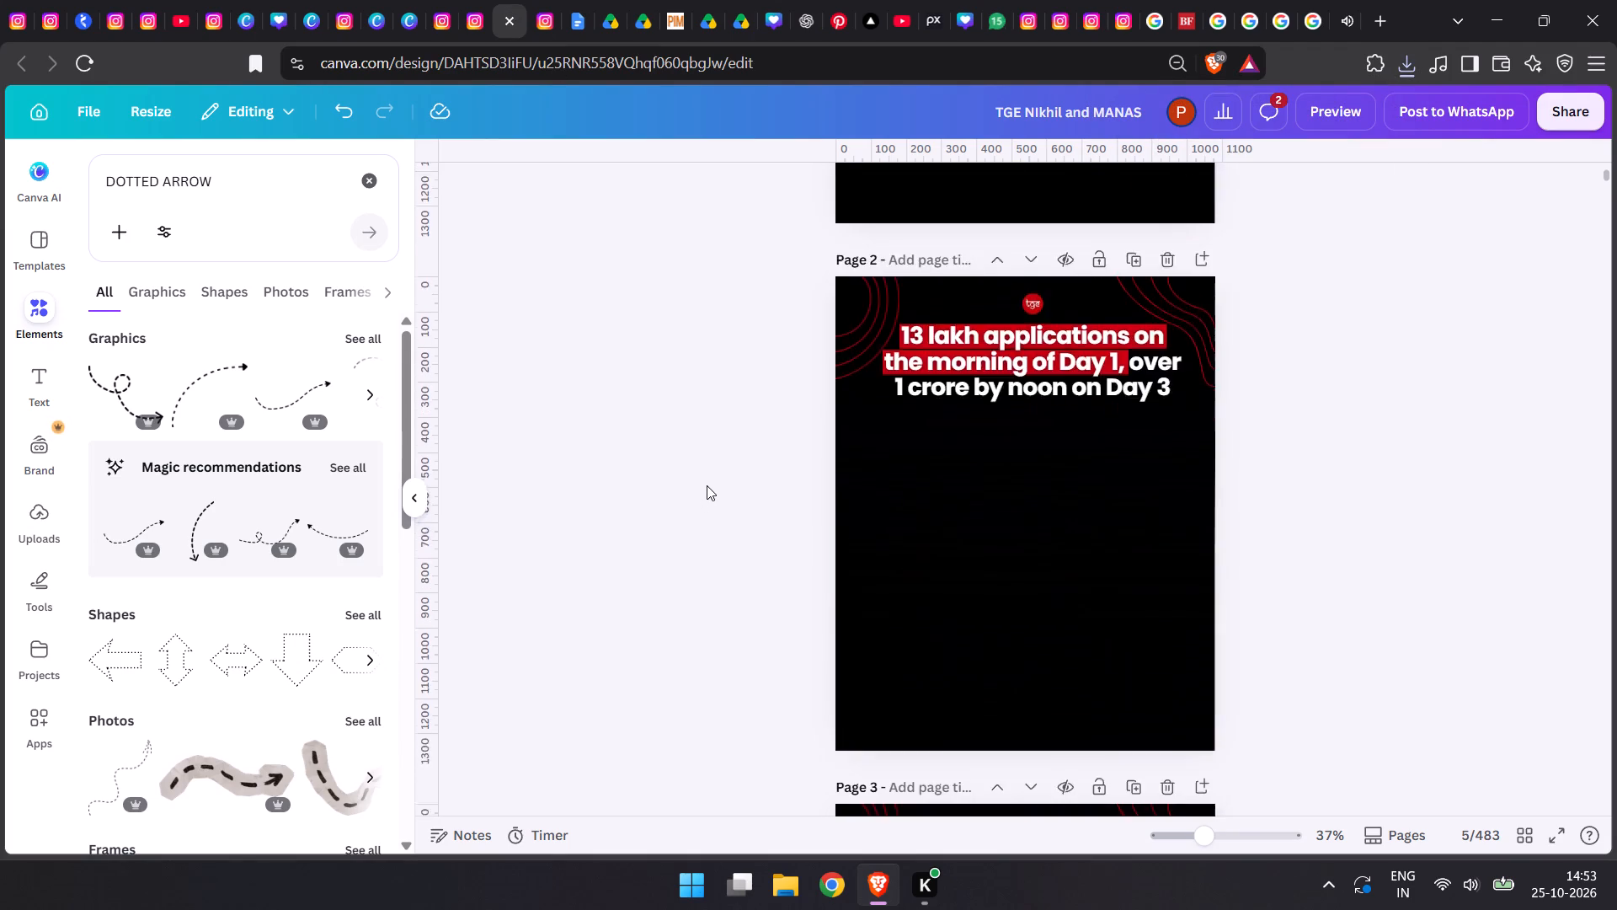
left_click(1412, 72)
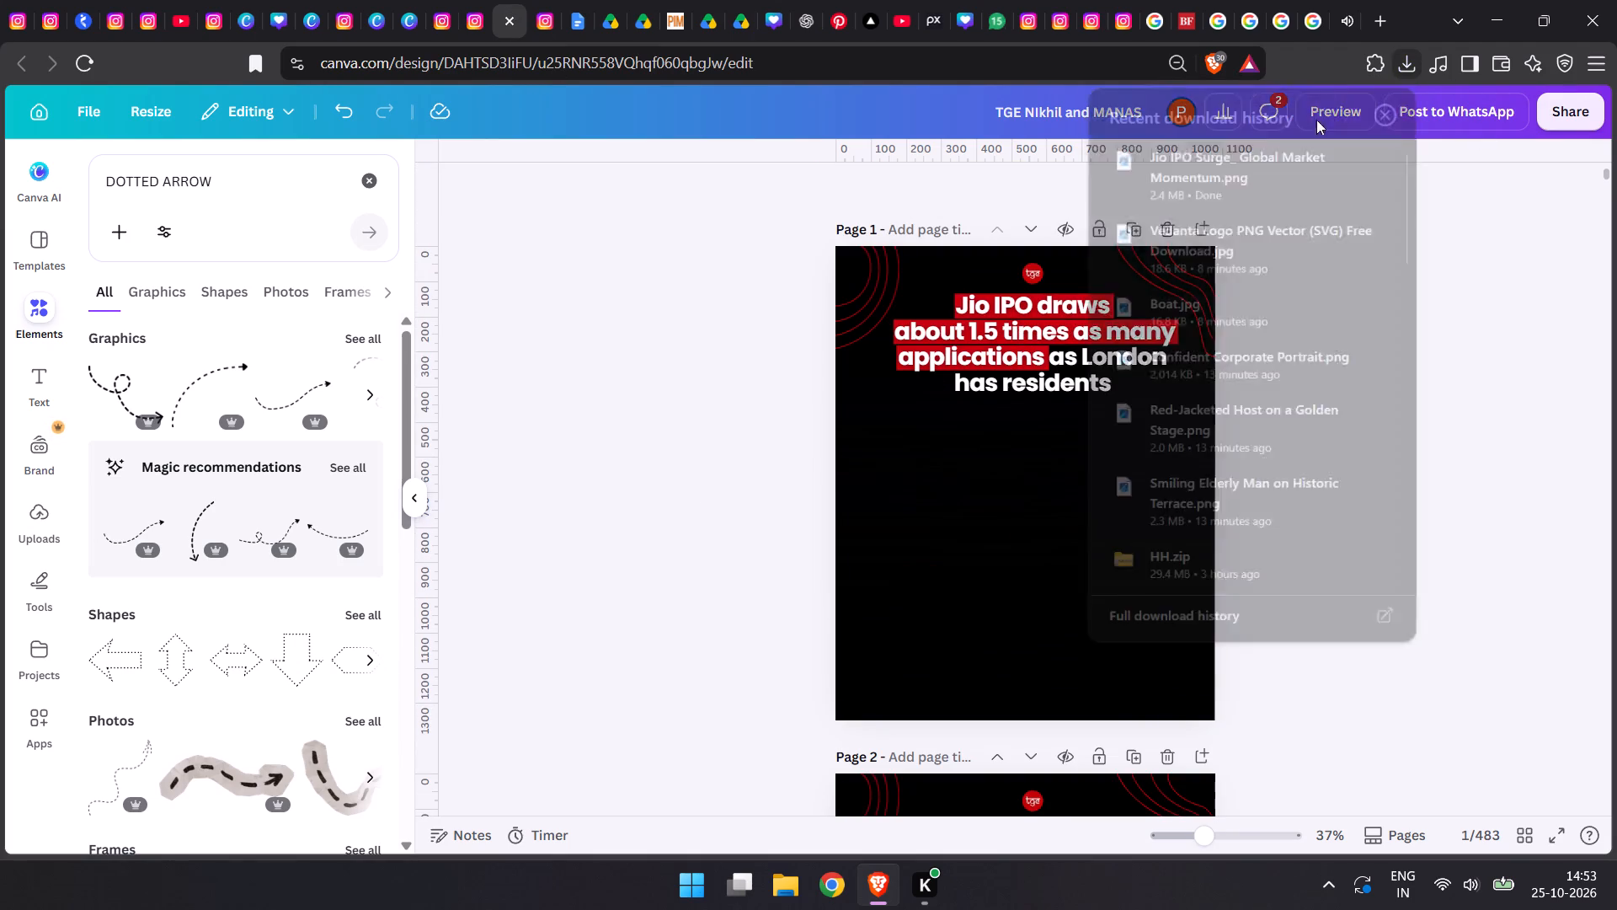
left_click_drag(1164, 178, 965, 620)
left_click_drag(1019, 484, 984, 516)
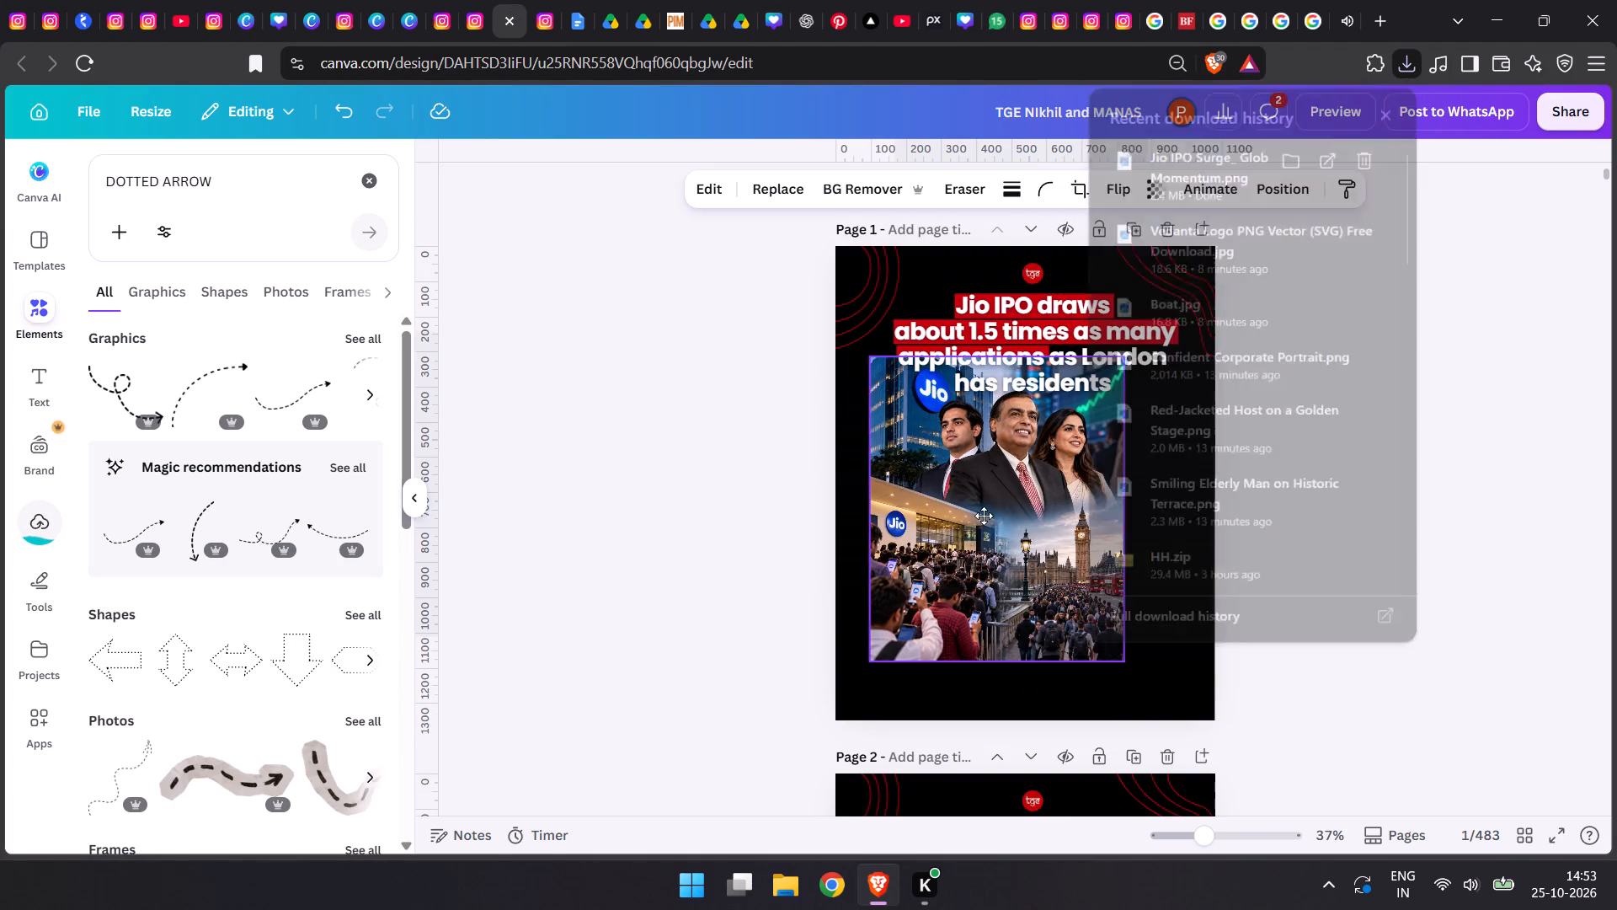
Enlarge the Jio image on page 1 to the full page width, position it below the headline's upper lines, and send it two layers backward.
left_click_drag(984, 516, 955, 511)
left_click_drag(1091, 660, 1189, 715)
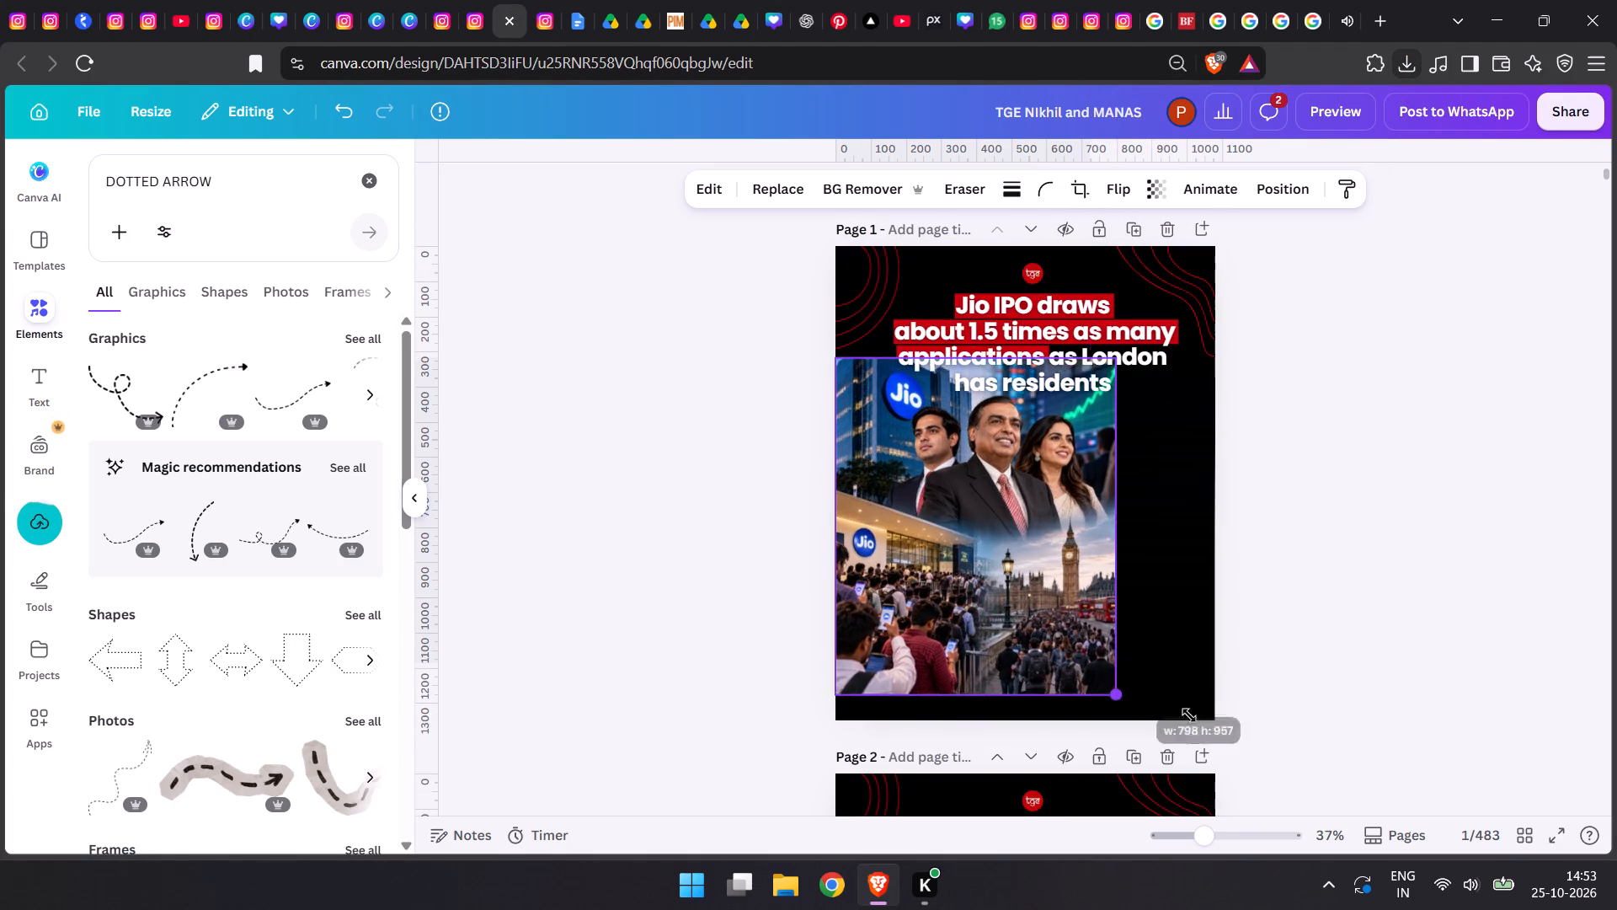
left_click_drag(1189, 715, 1287, 752)
left_click_drag(1118, 635, 1120, 654)
key("ctrl+bracketleft")
key("ctrl+bracketleft")
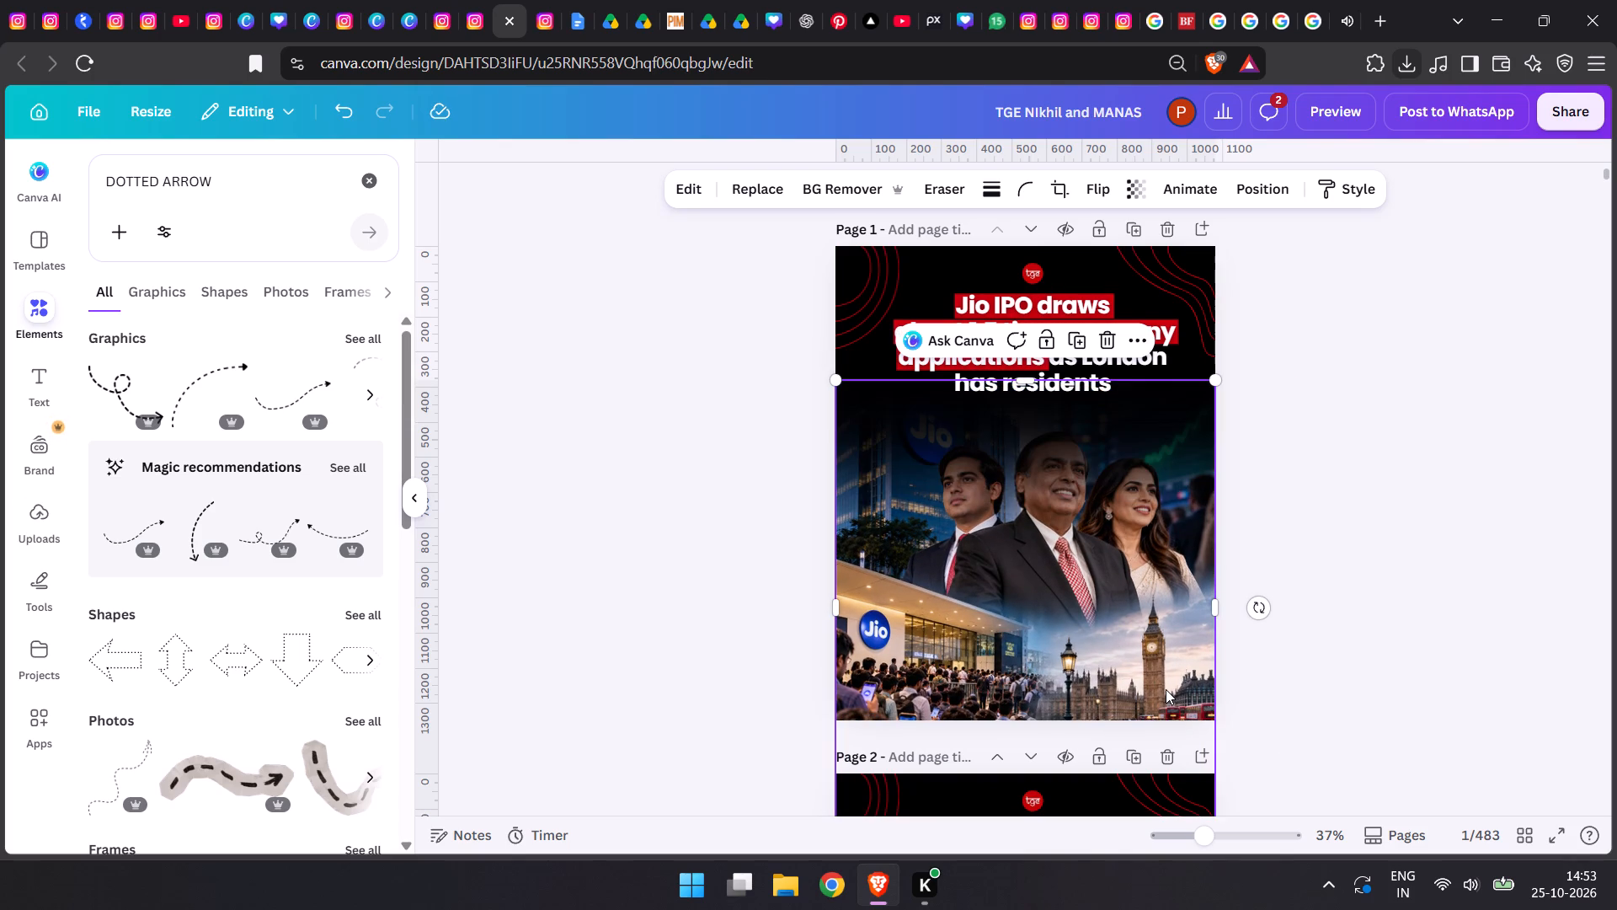
Duplicate the Jio image, remove the copy's background, and align the cutout exactly over the original.
key("ctrl+c")
key("ctrl+v")
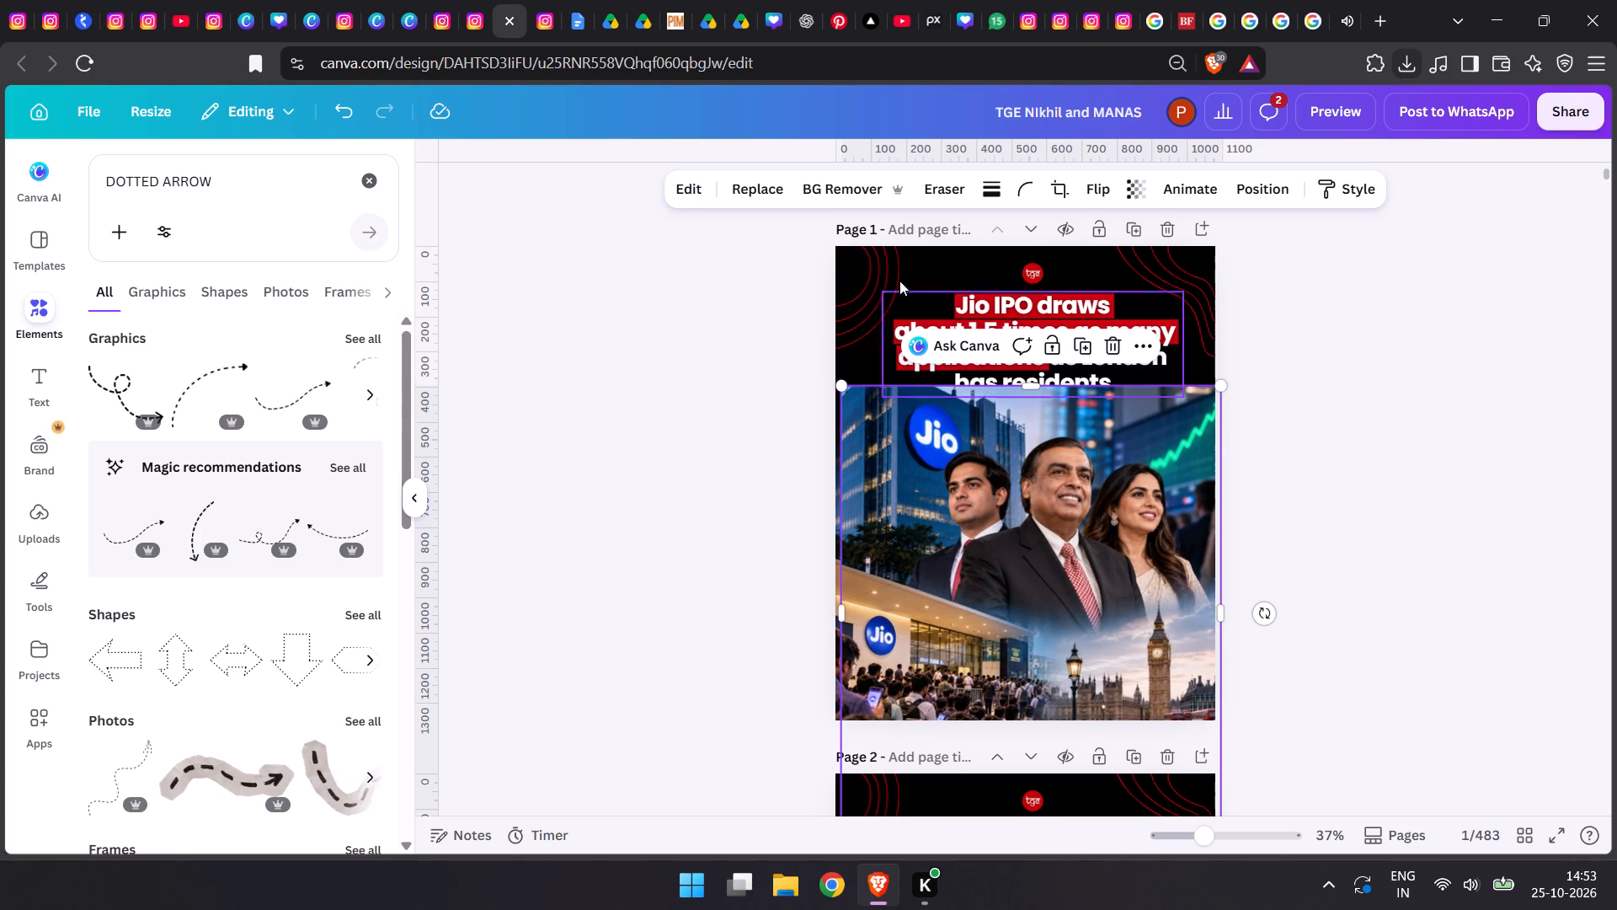
left_click(860, 190)
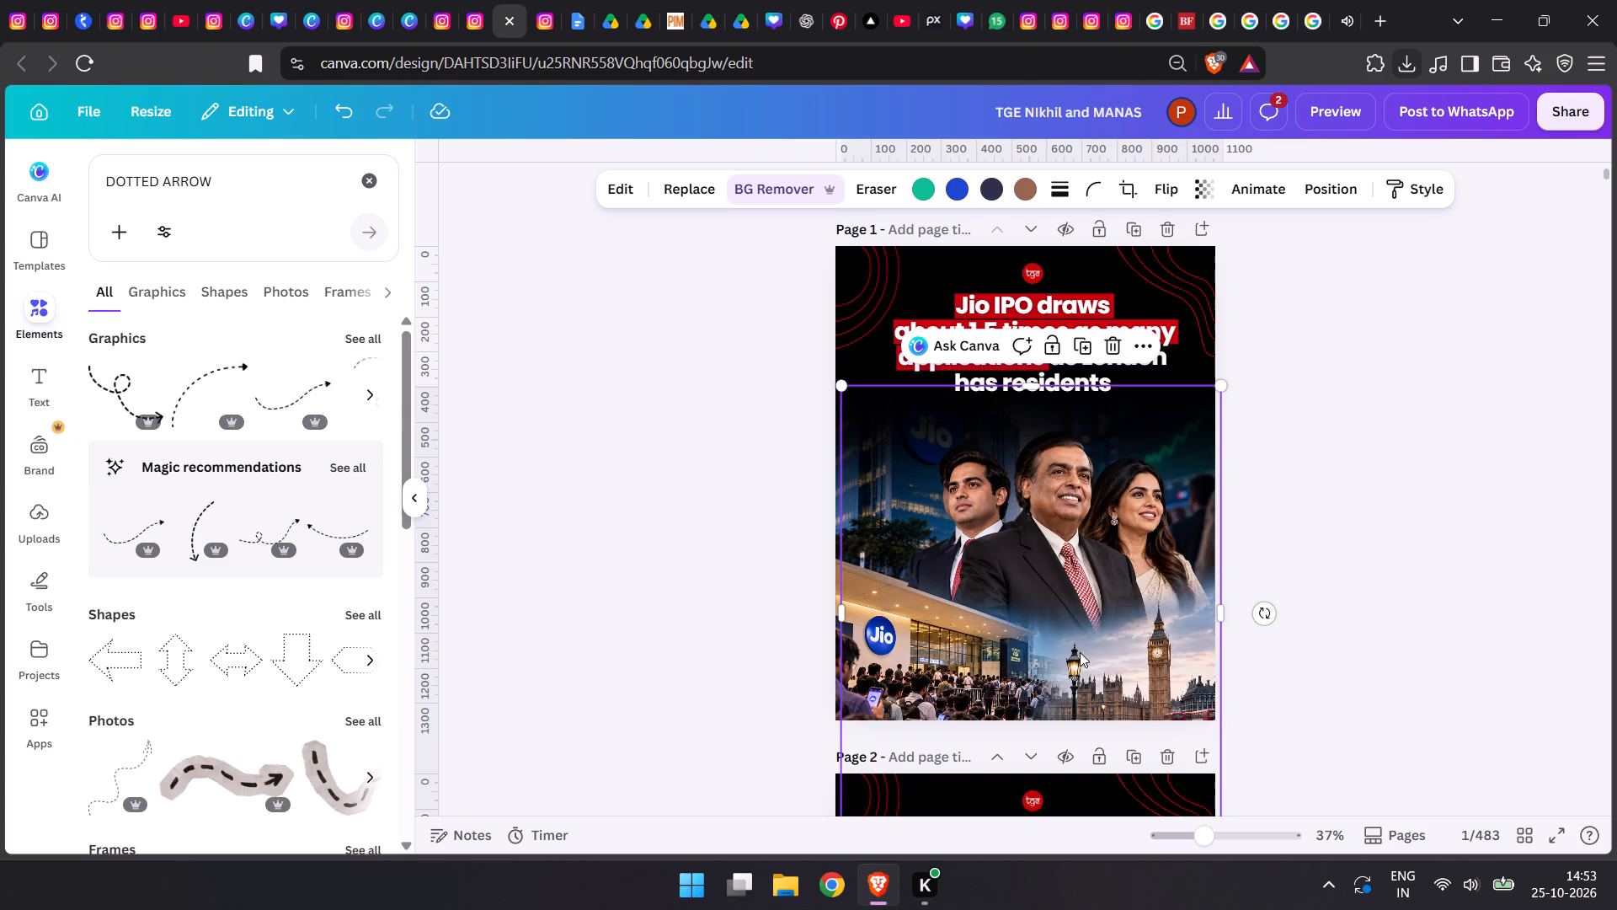
left_click_drag(1080, 652, 1070, 646)
left_click(1070, 646)
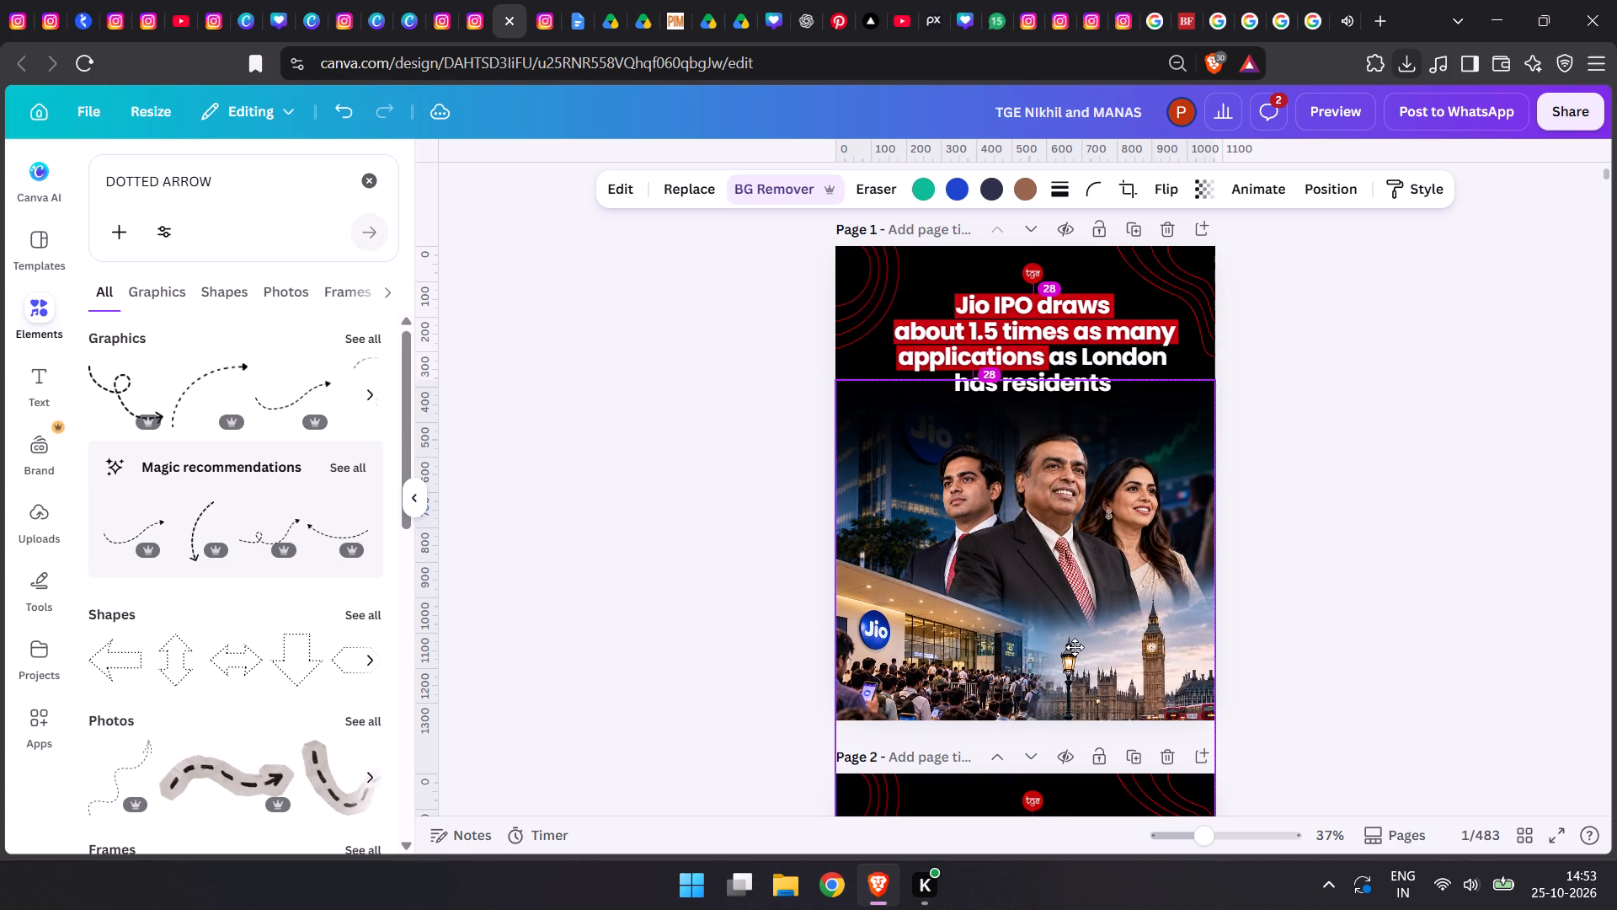
double_click(1416, 634)
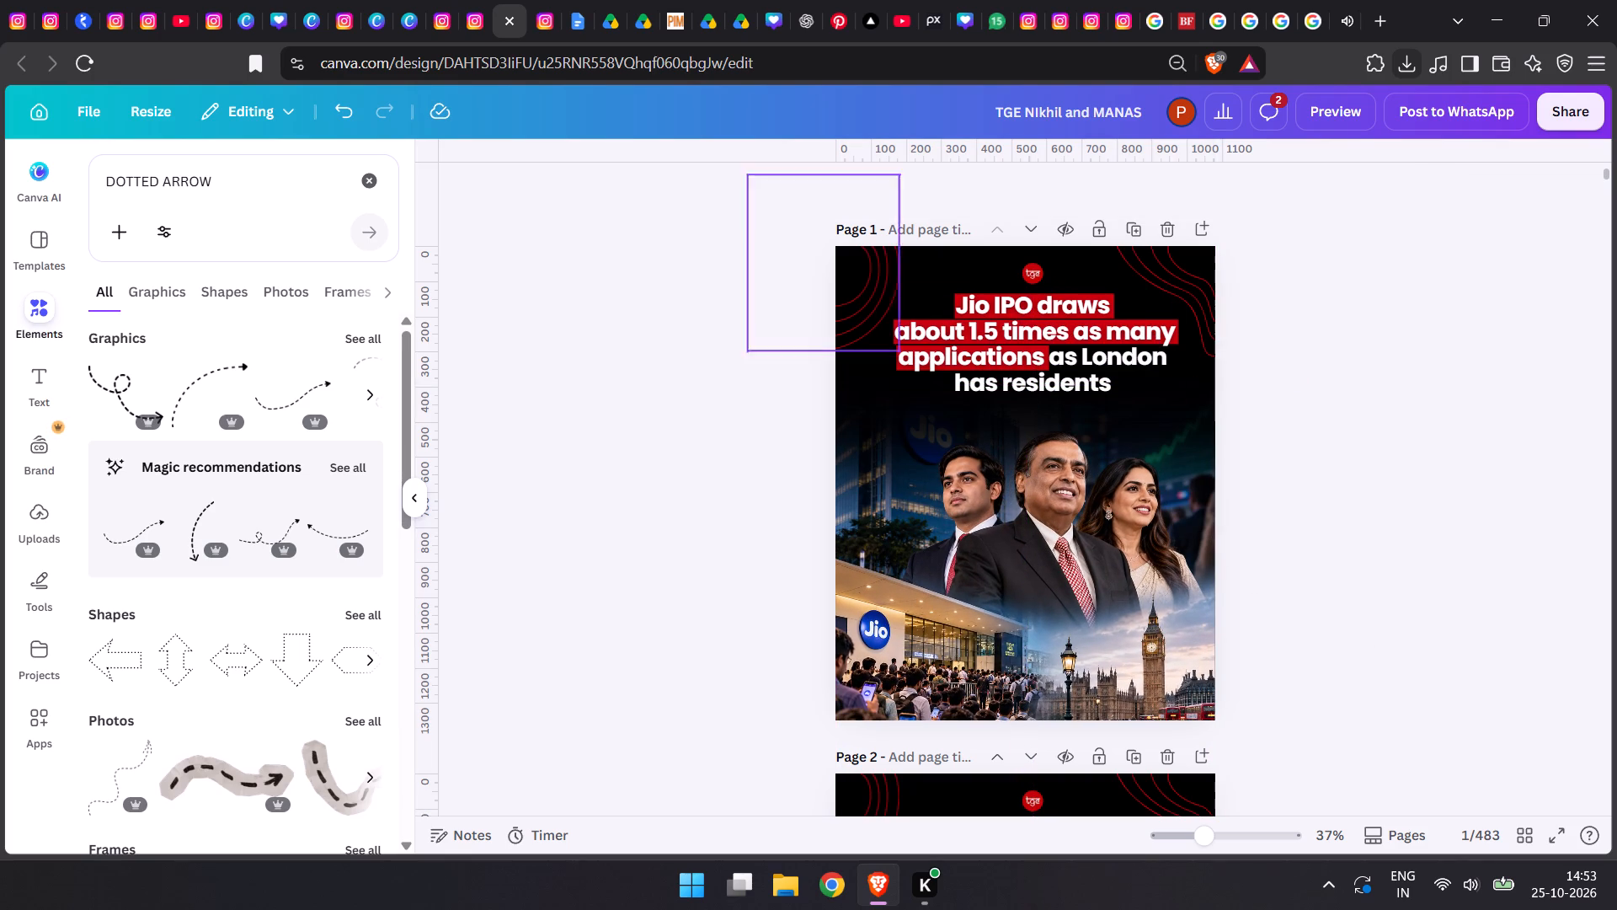
Move the black gradient overlay on page 1 slightly up, aligned with the page's left edge.
left_click_drag(952, 260, 950, 236)
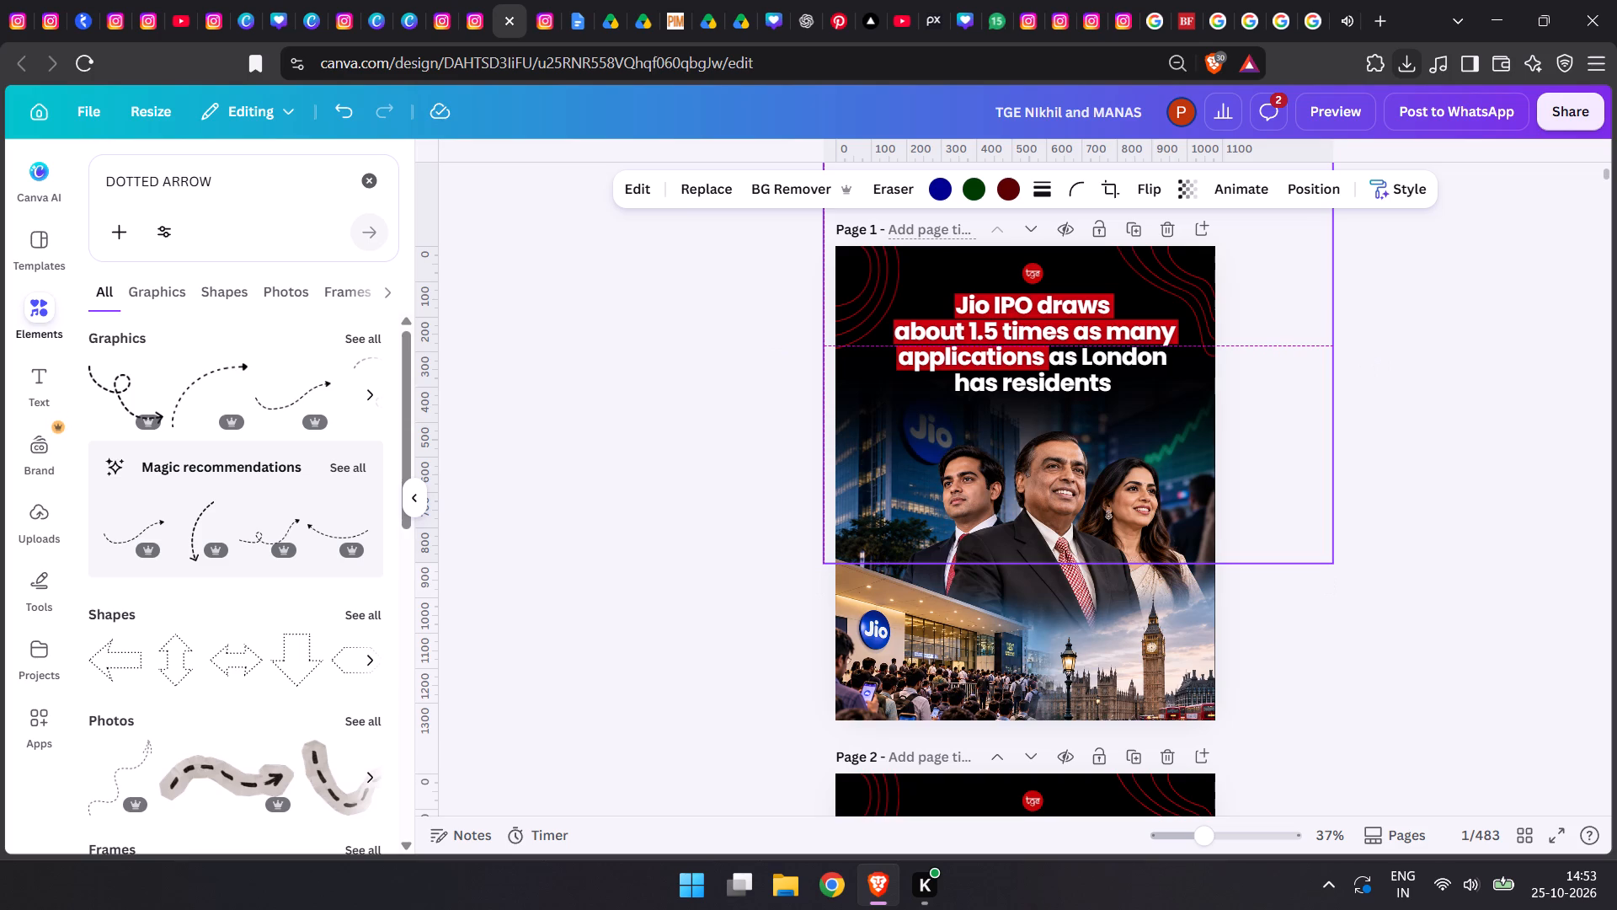
left_click_drag(950, 236, 960, 228)
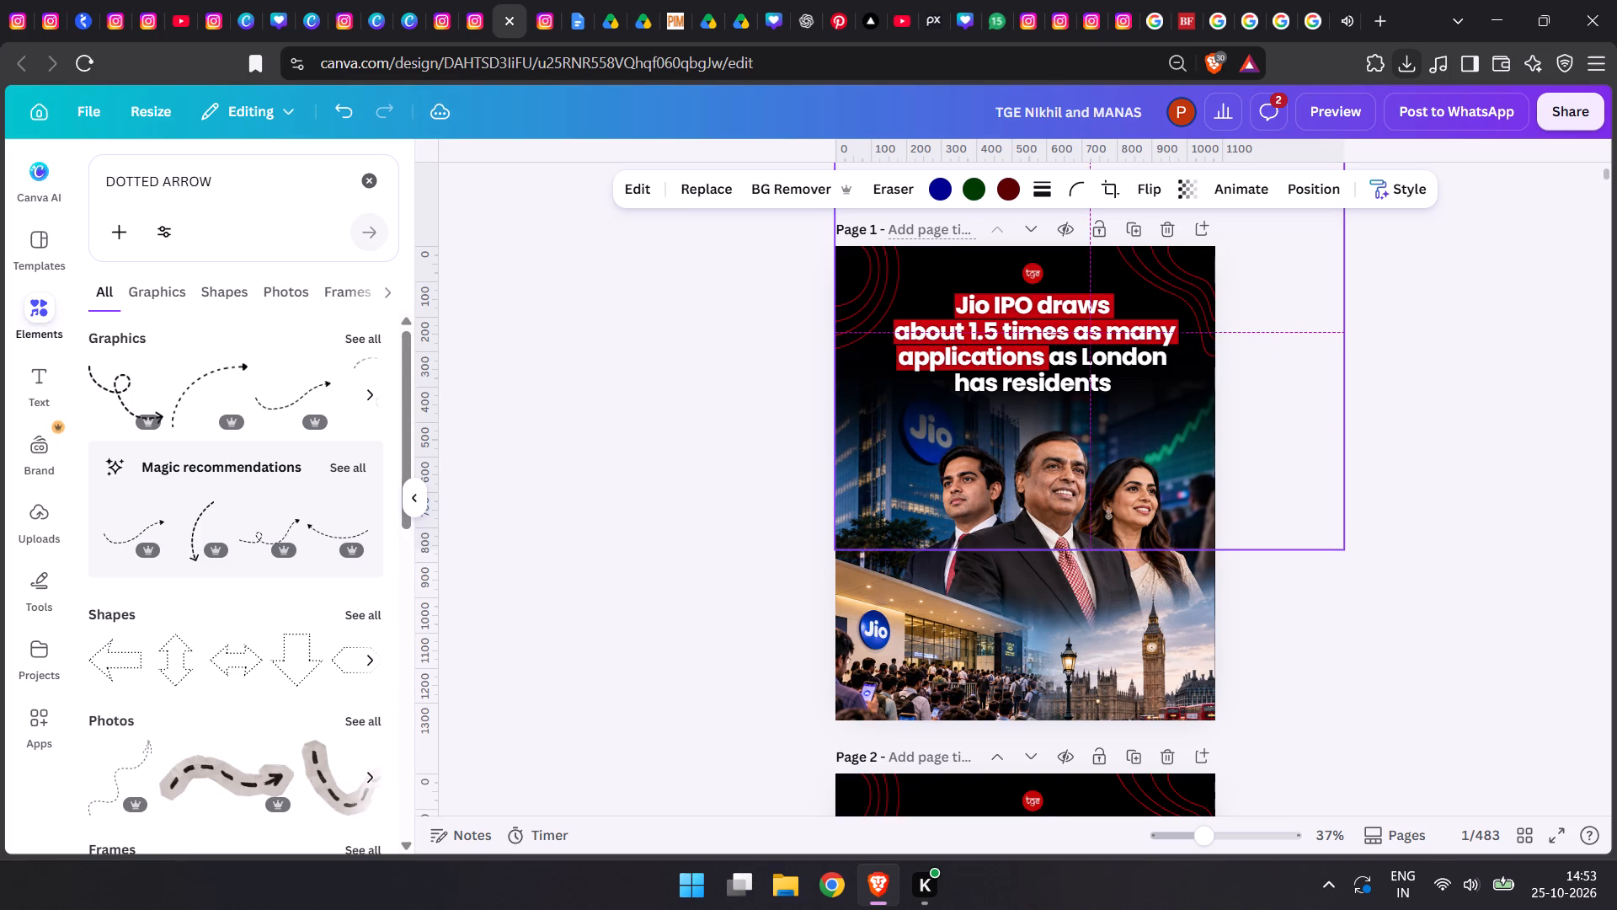
double_click(1506, 663)
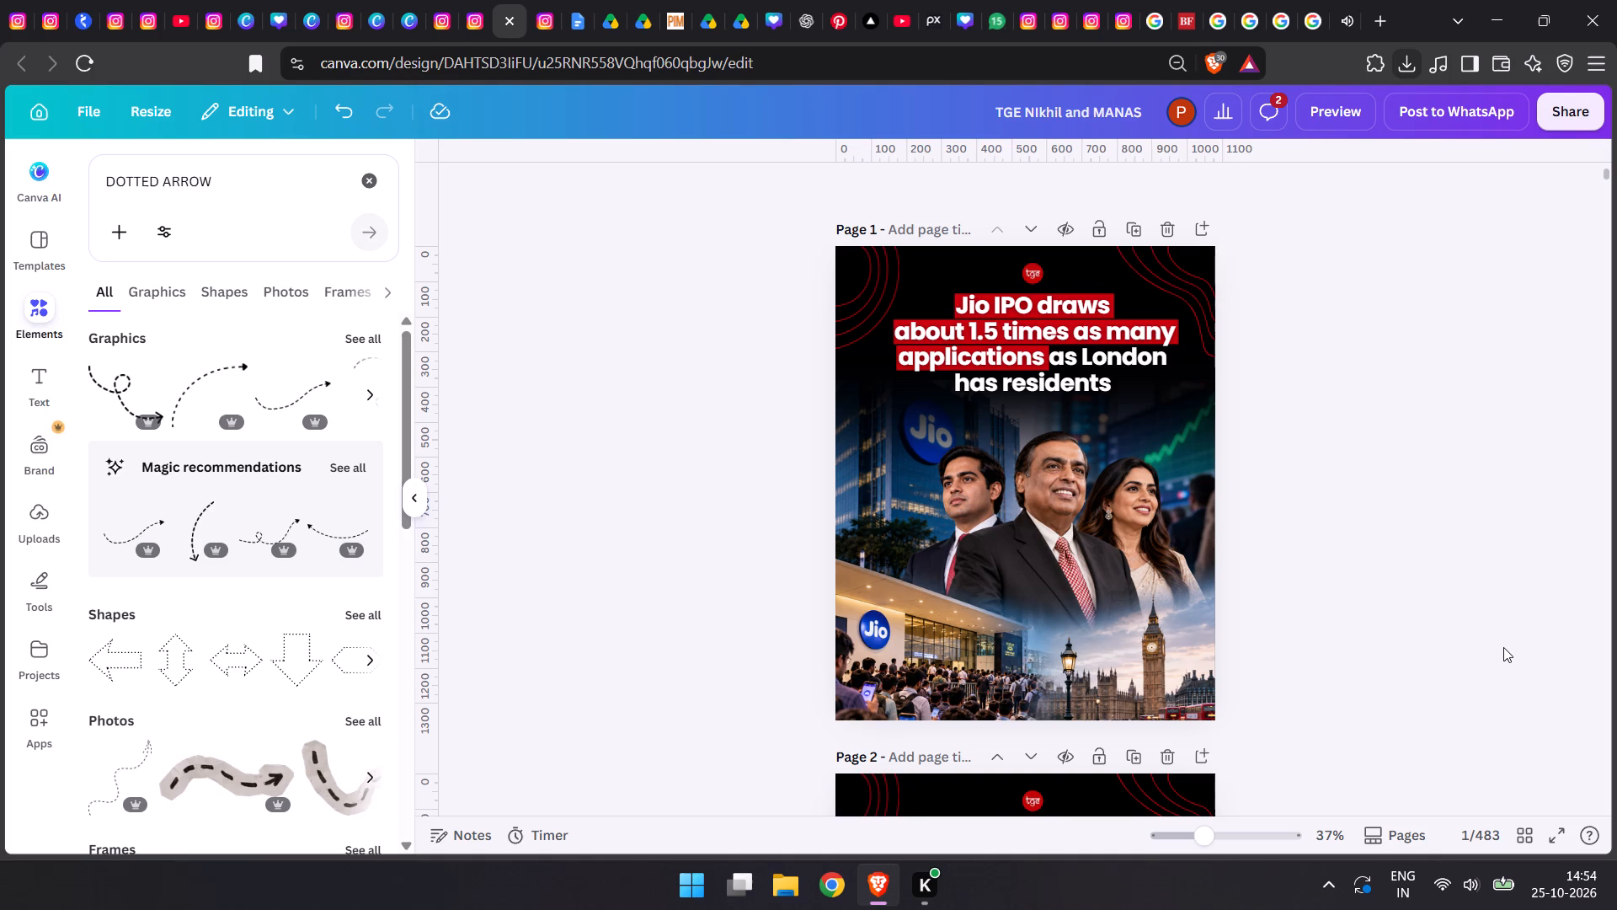
On page 3, widen the red highlight behind "Jio's IPO" leftward to about 279 wide.
scroll(1496, 641, "down", 4)
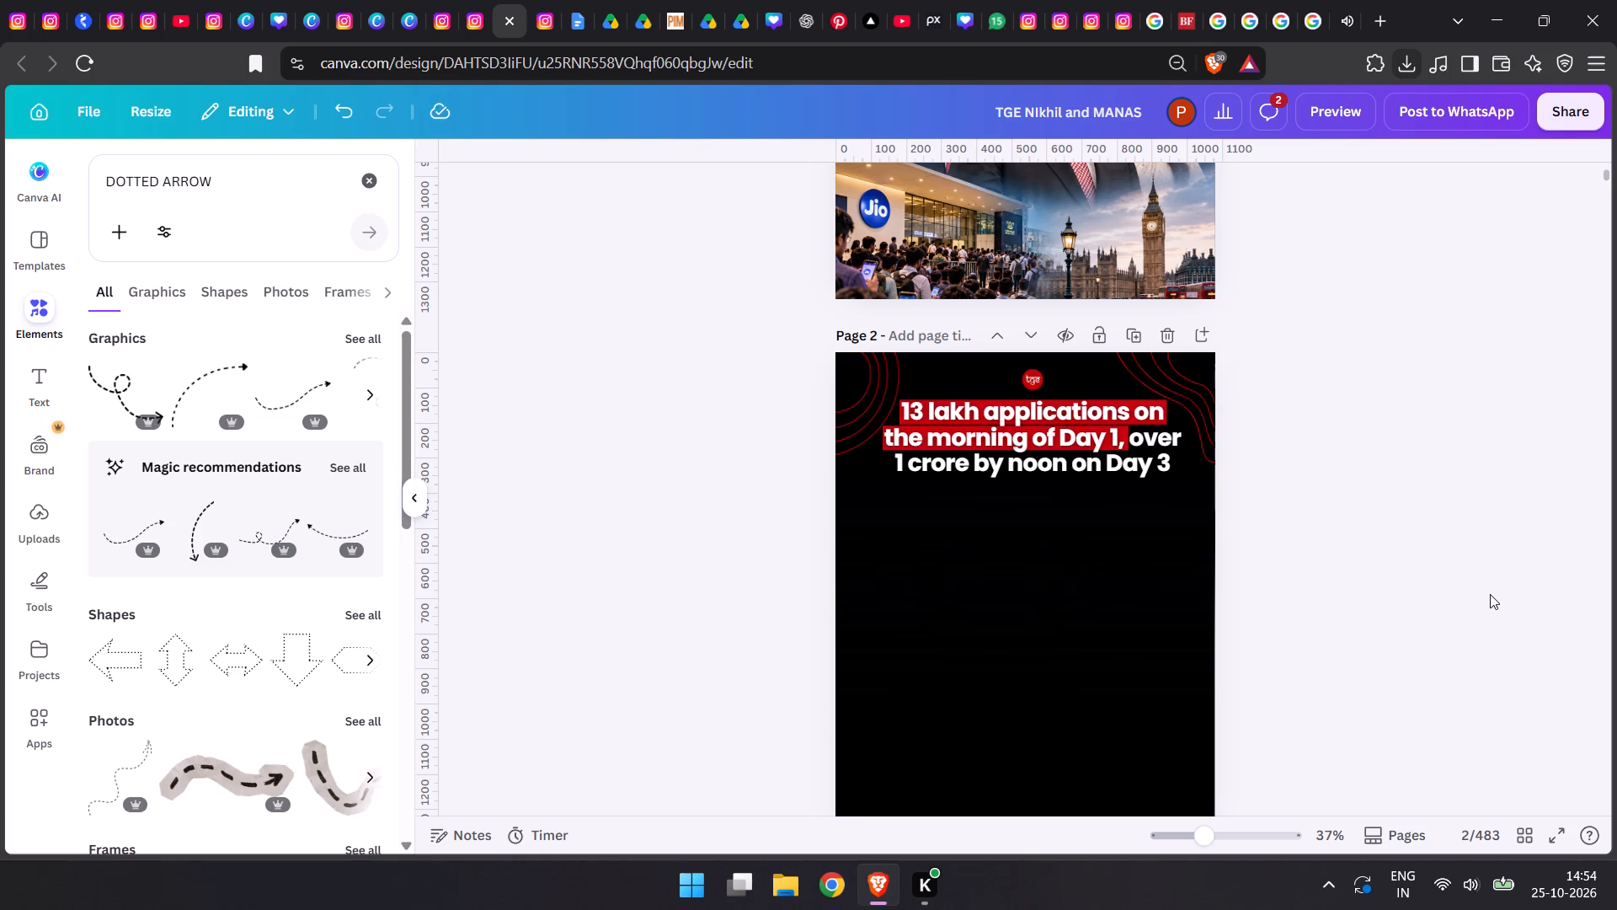
scroll(1490, 594, "up", 1)
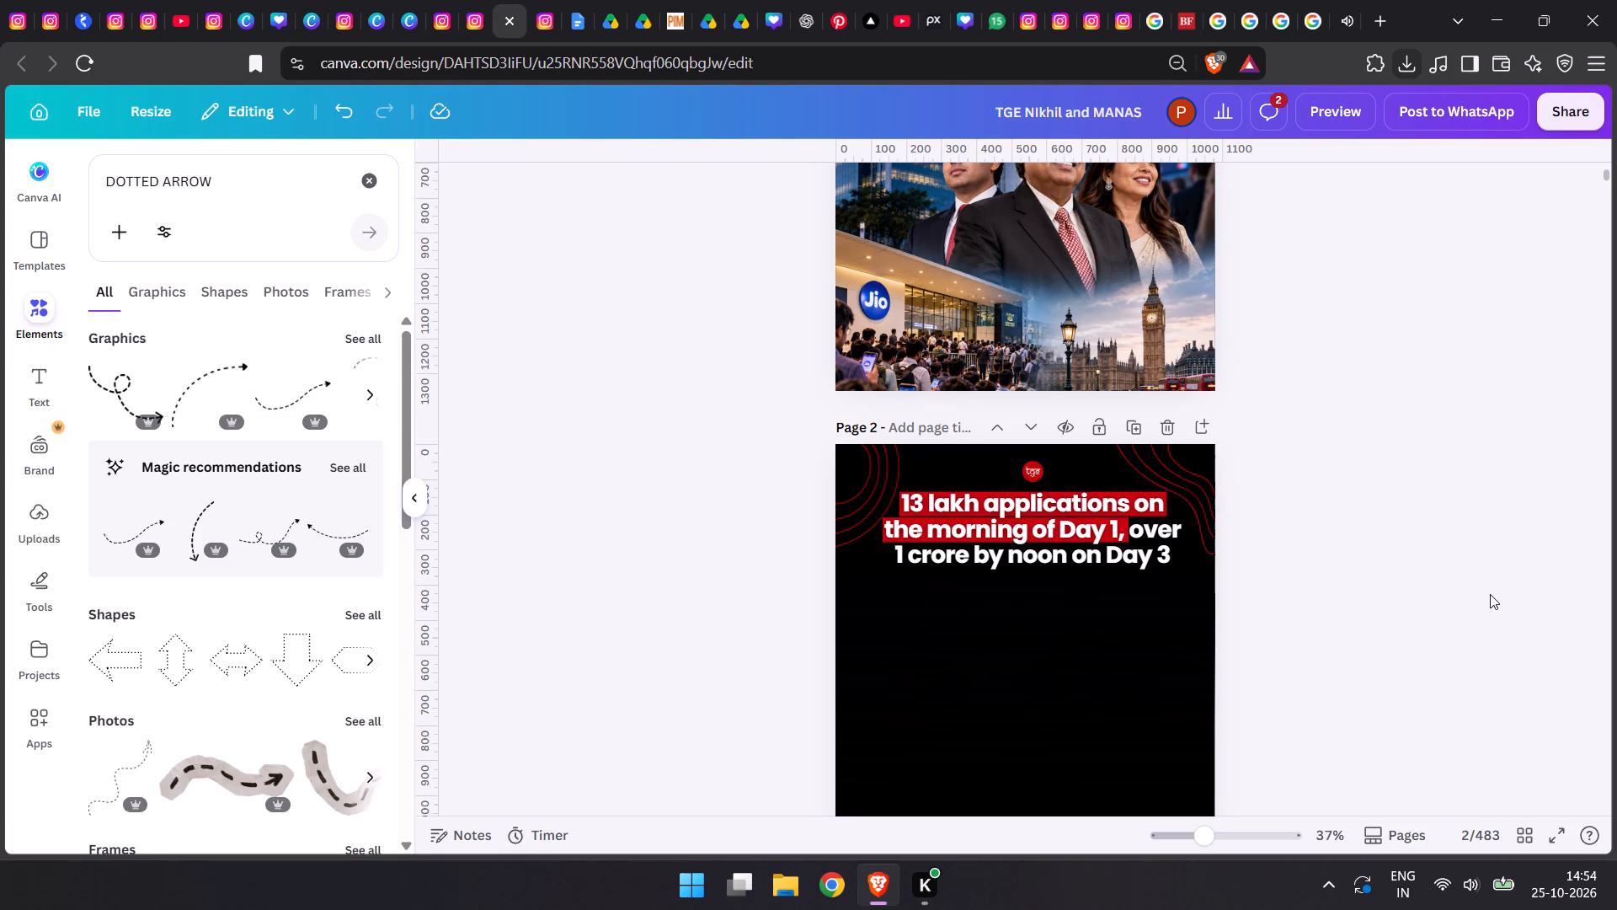
scroll(1483, 597, "down", 4)
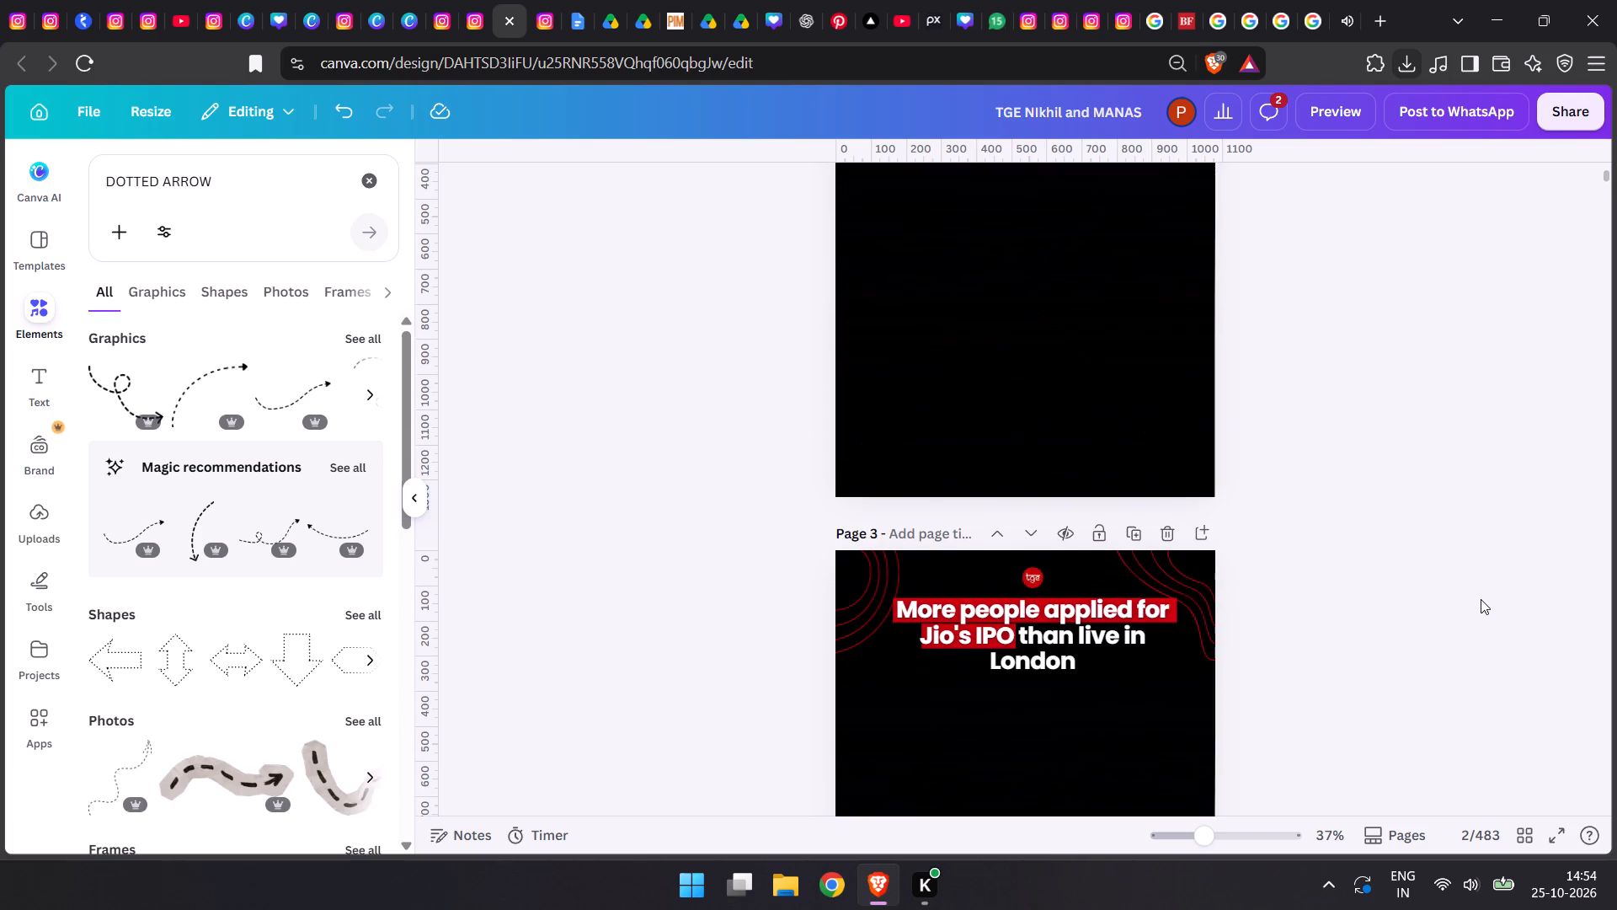
scroll(1486, 599, "down", 2)
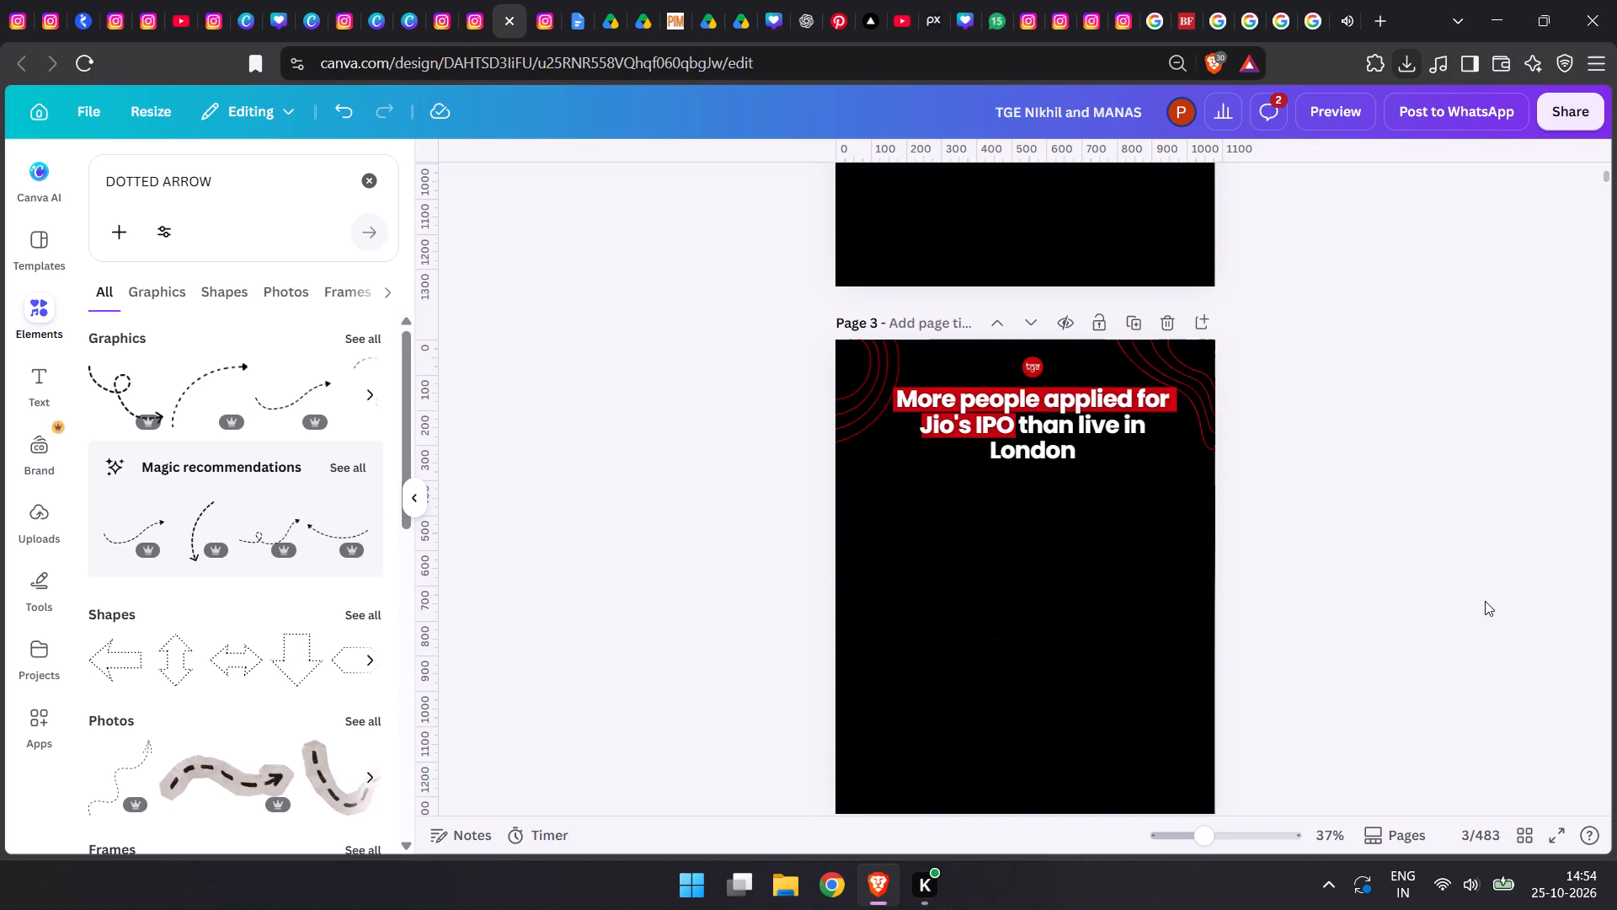
left_click(1025, 428)
left_click(1346, 187)
left_click(336, 400)
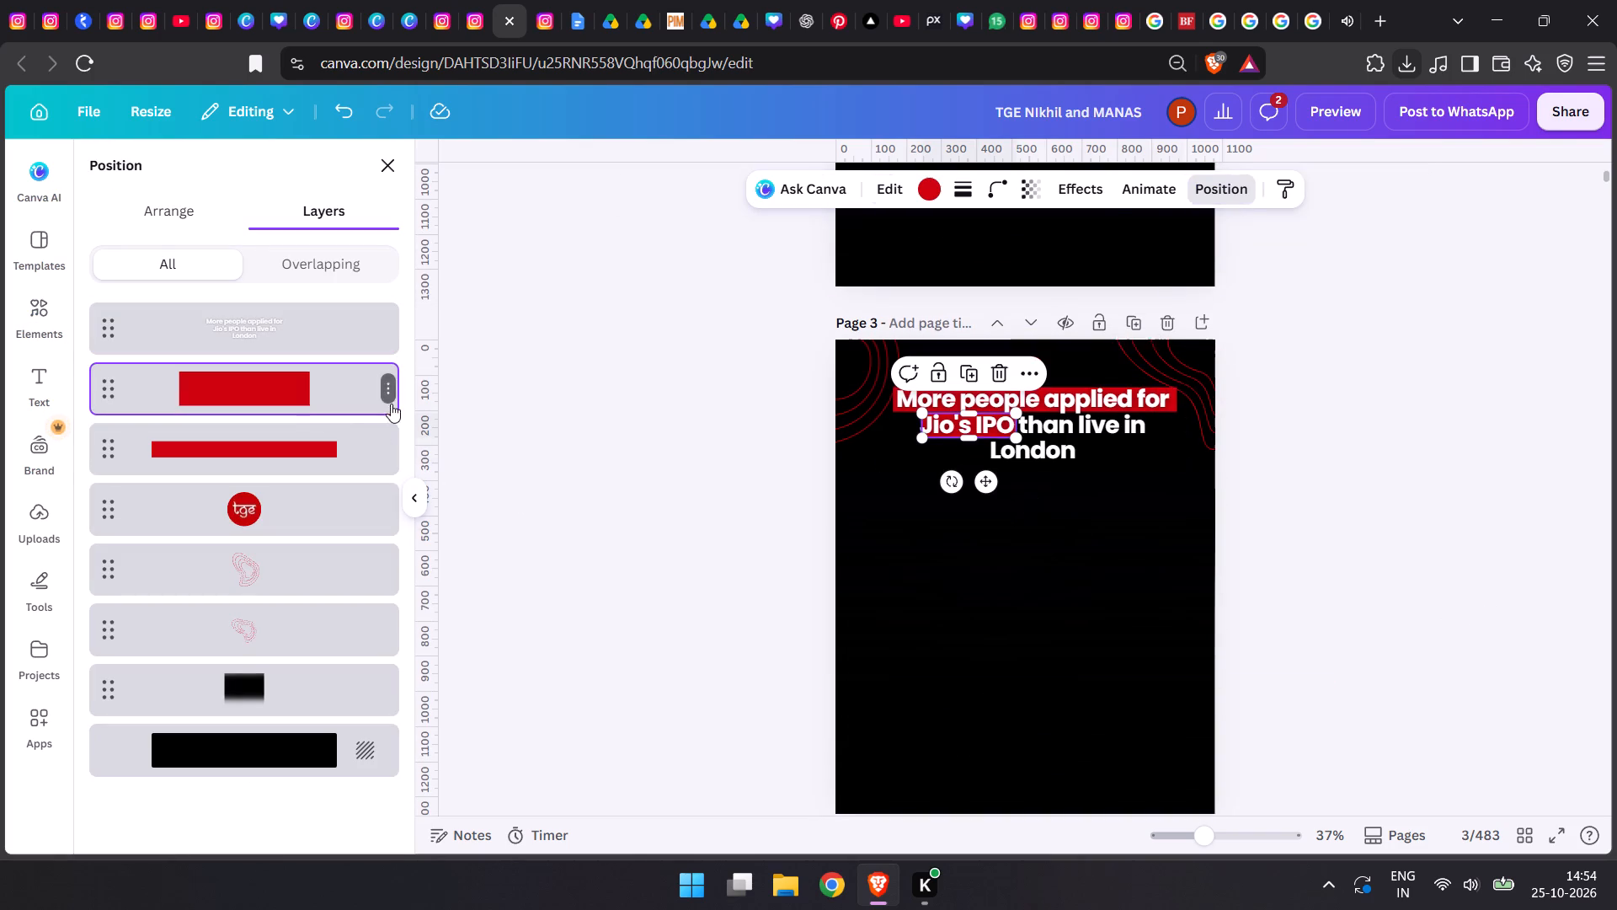
left_click(923, 423)
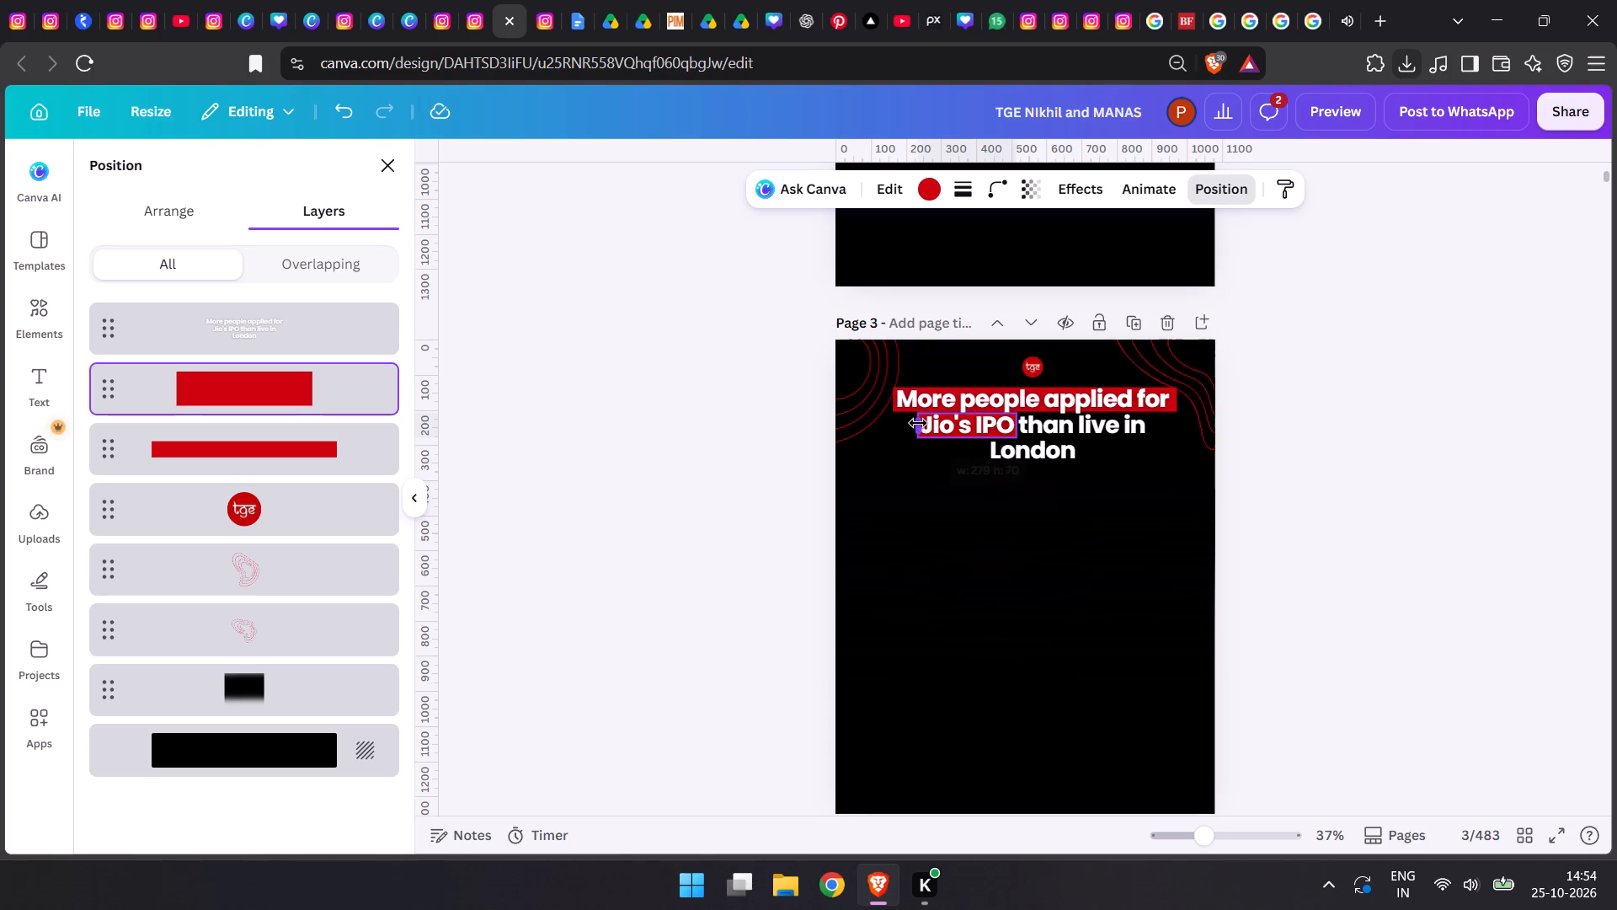
double_click(712, 485)
Review the posts from page 1 through page 9, and check page 6's surname portraits and company logo circles.
scroll(711, 495, "up", 12)
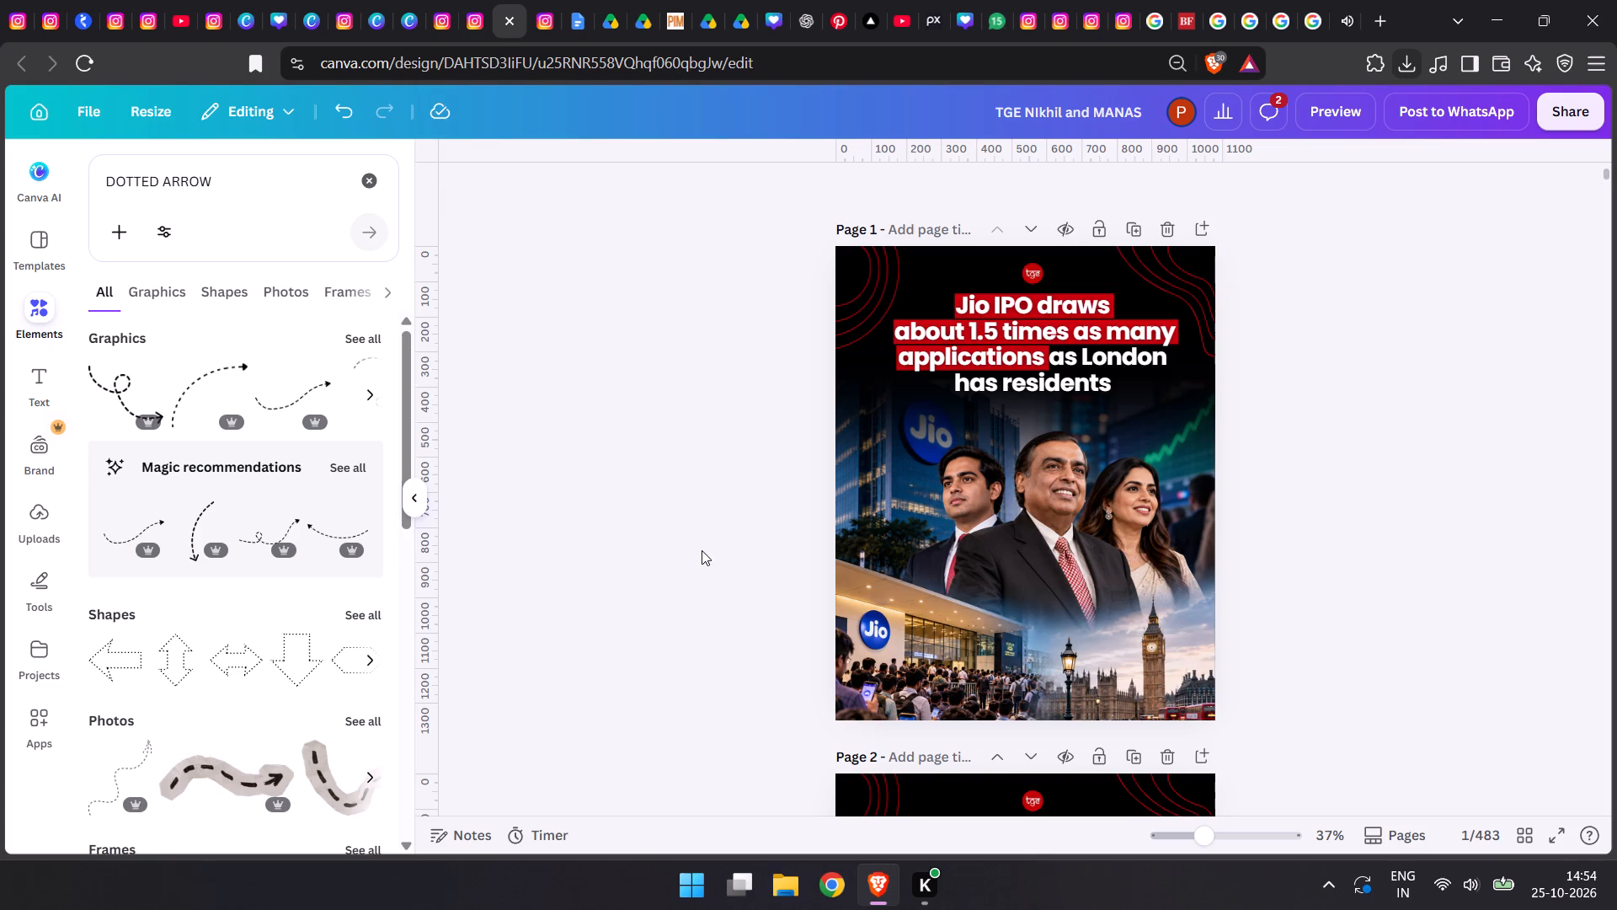
scroll(702, 550, "down", 20)
scroll(702, 550, "down", 11)
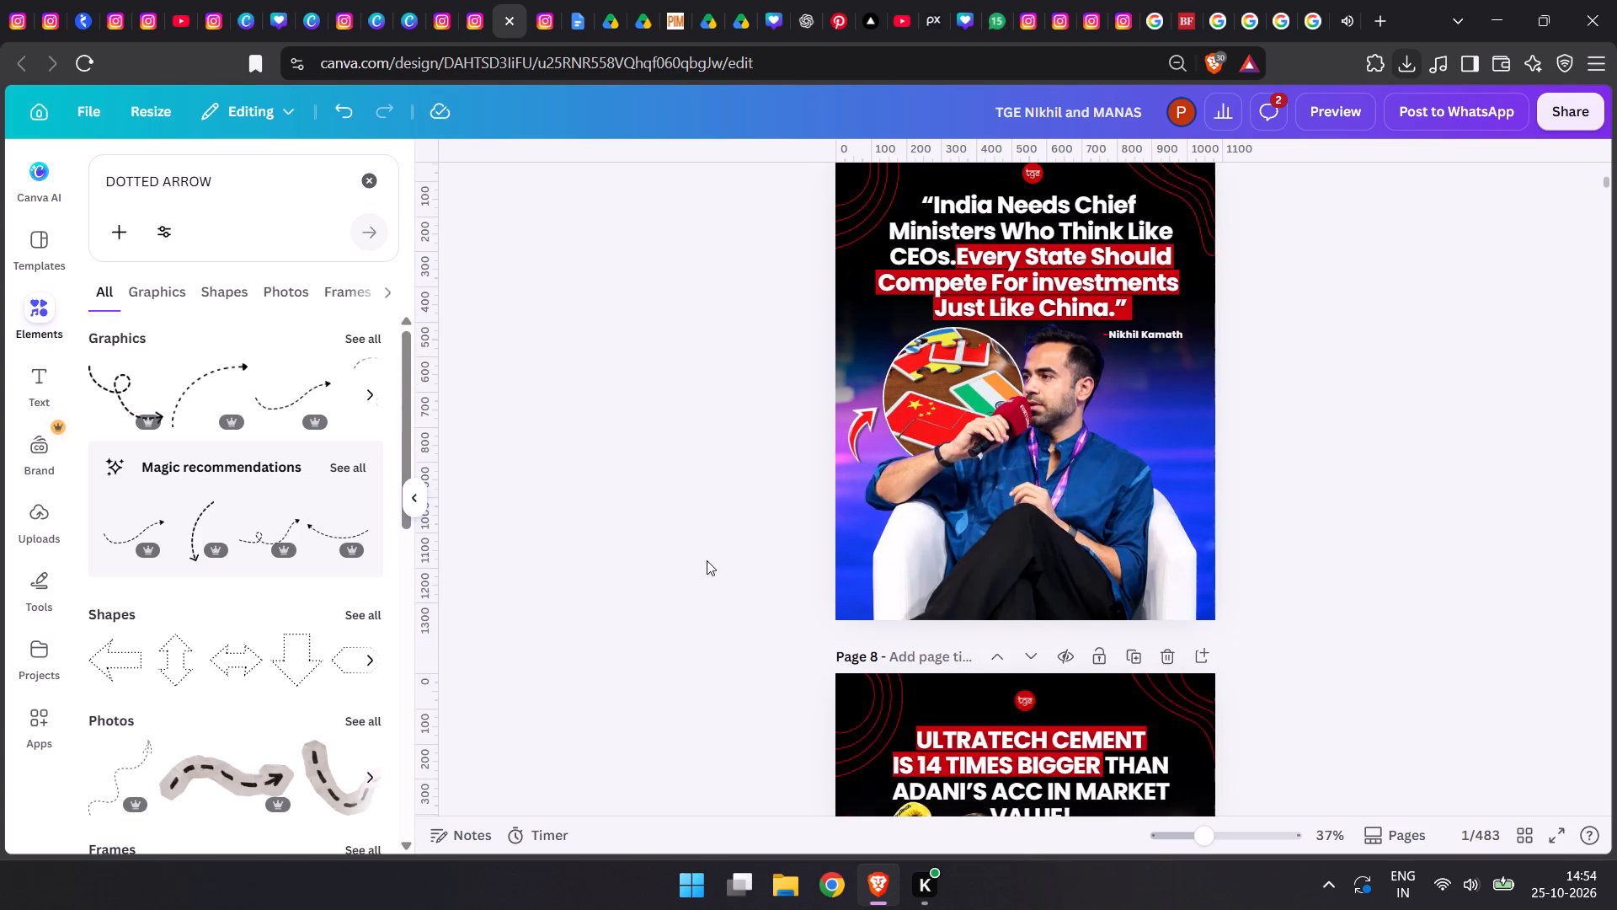
scroll(707, 560, "down", 5)
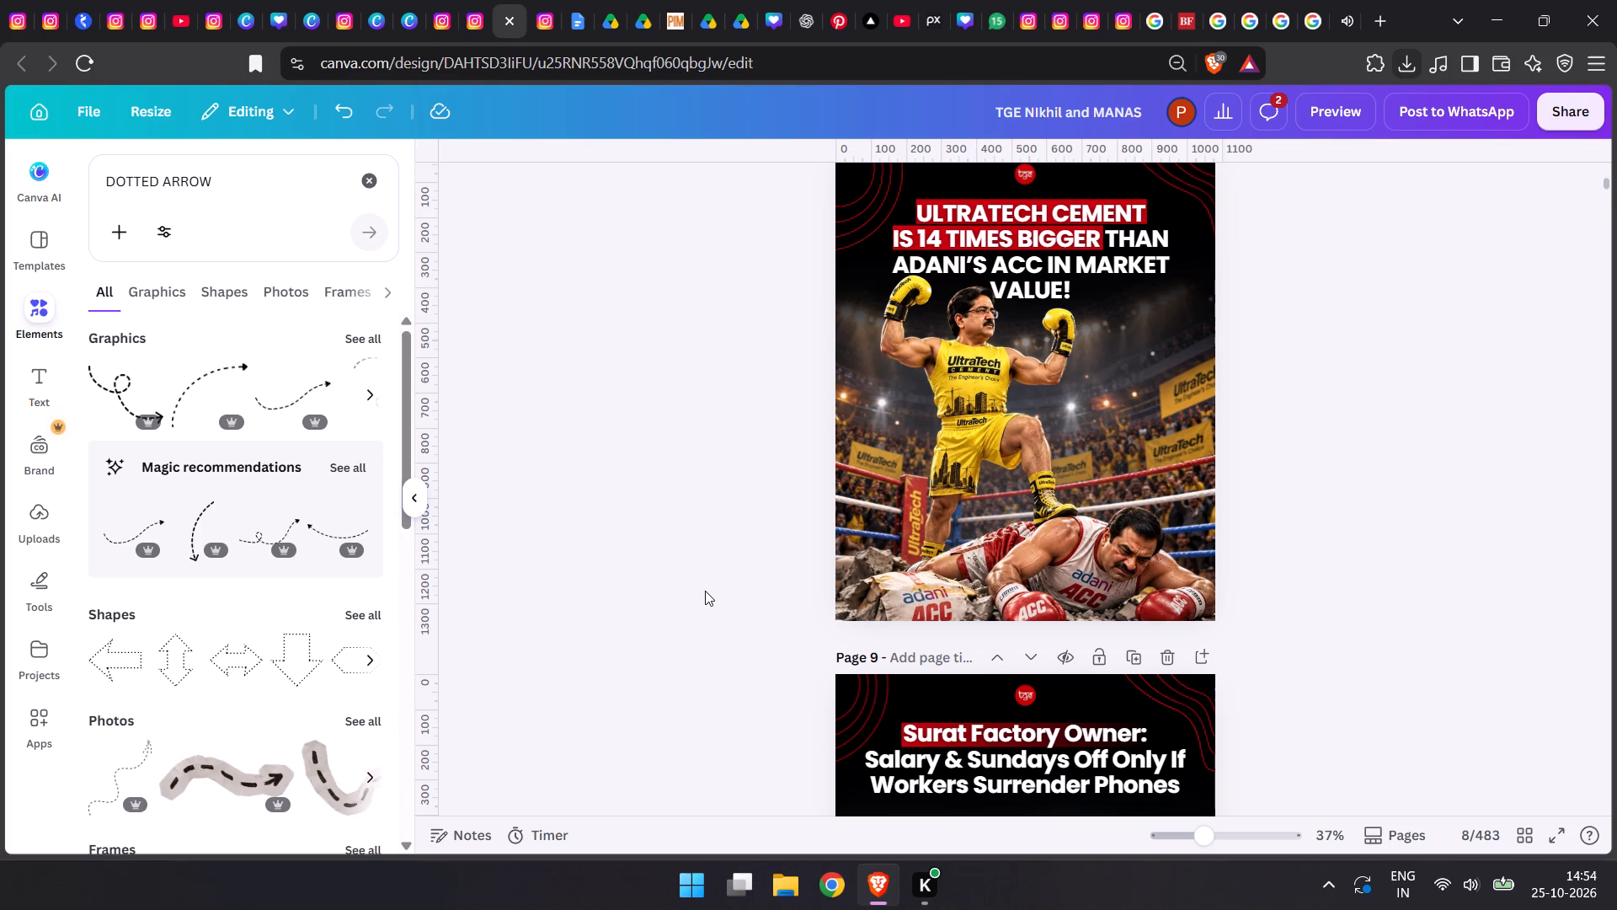
scroll(704, 587, "up", 12)
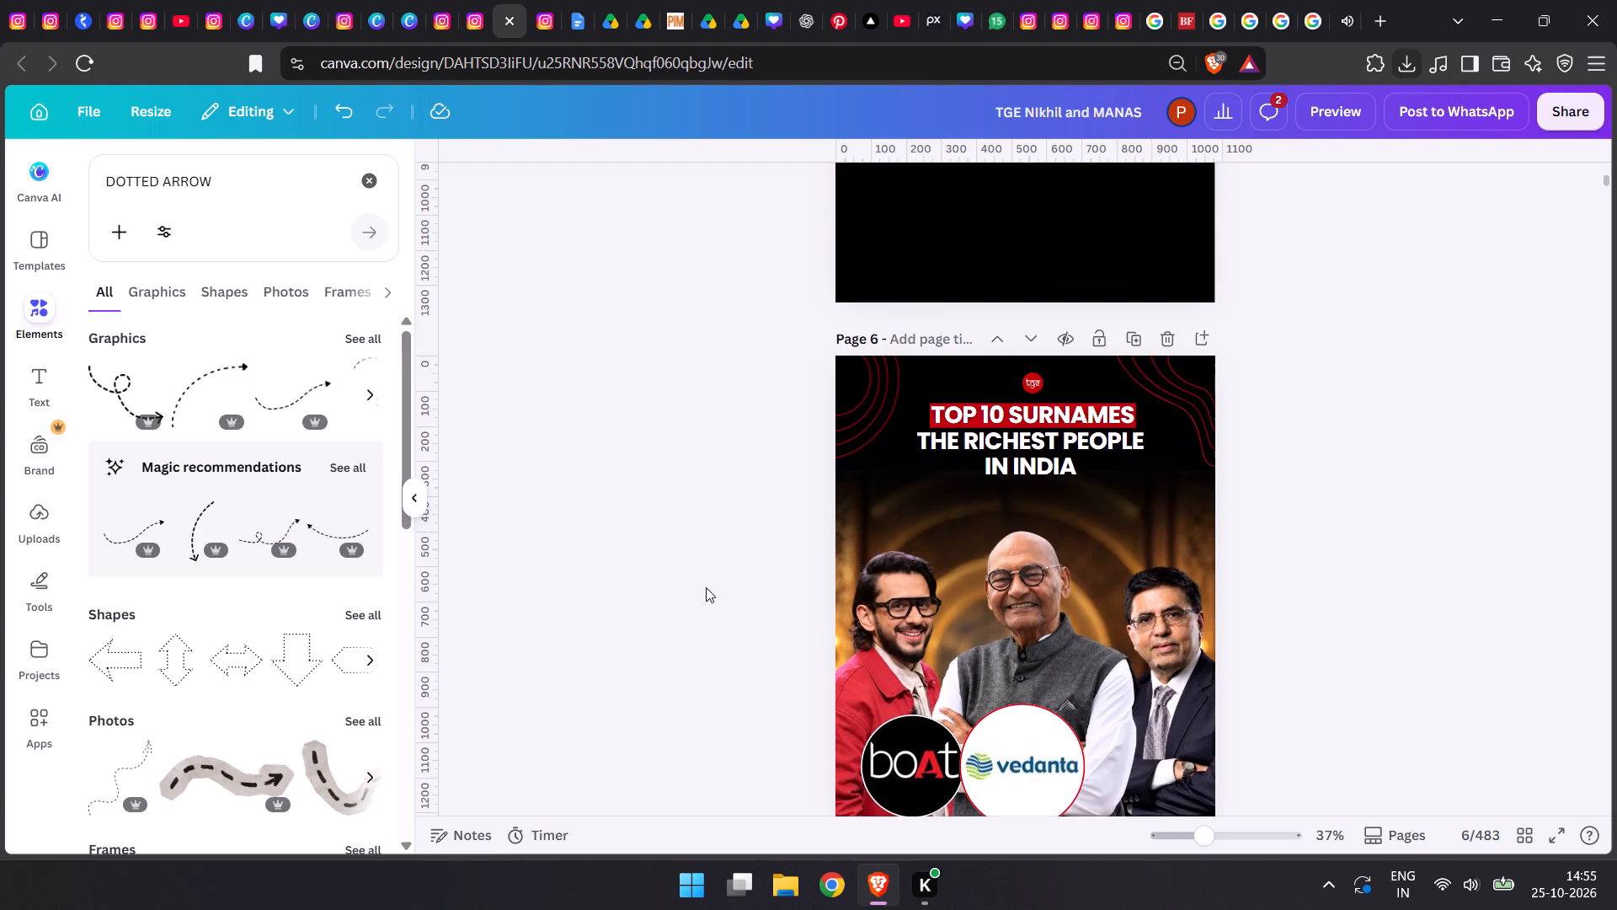
scroll(706, 587, "up", 1)
scroll(706, 587, "down", 2)
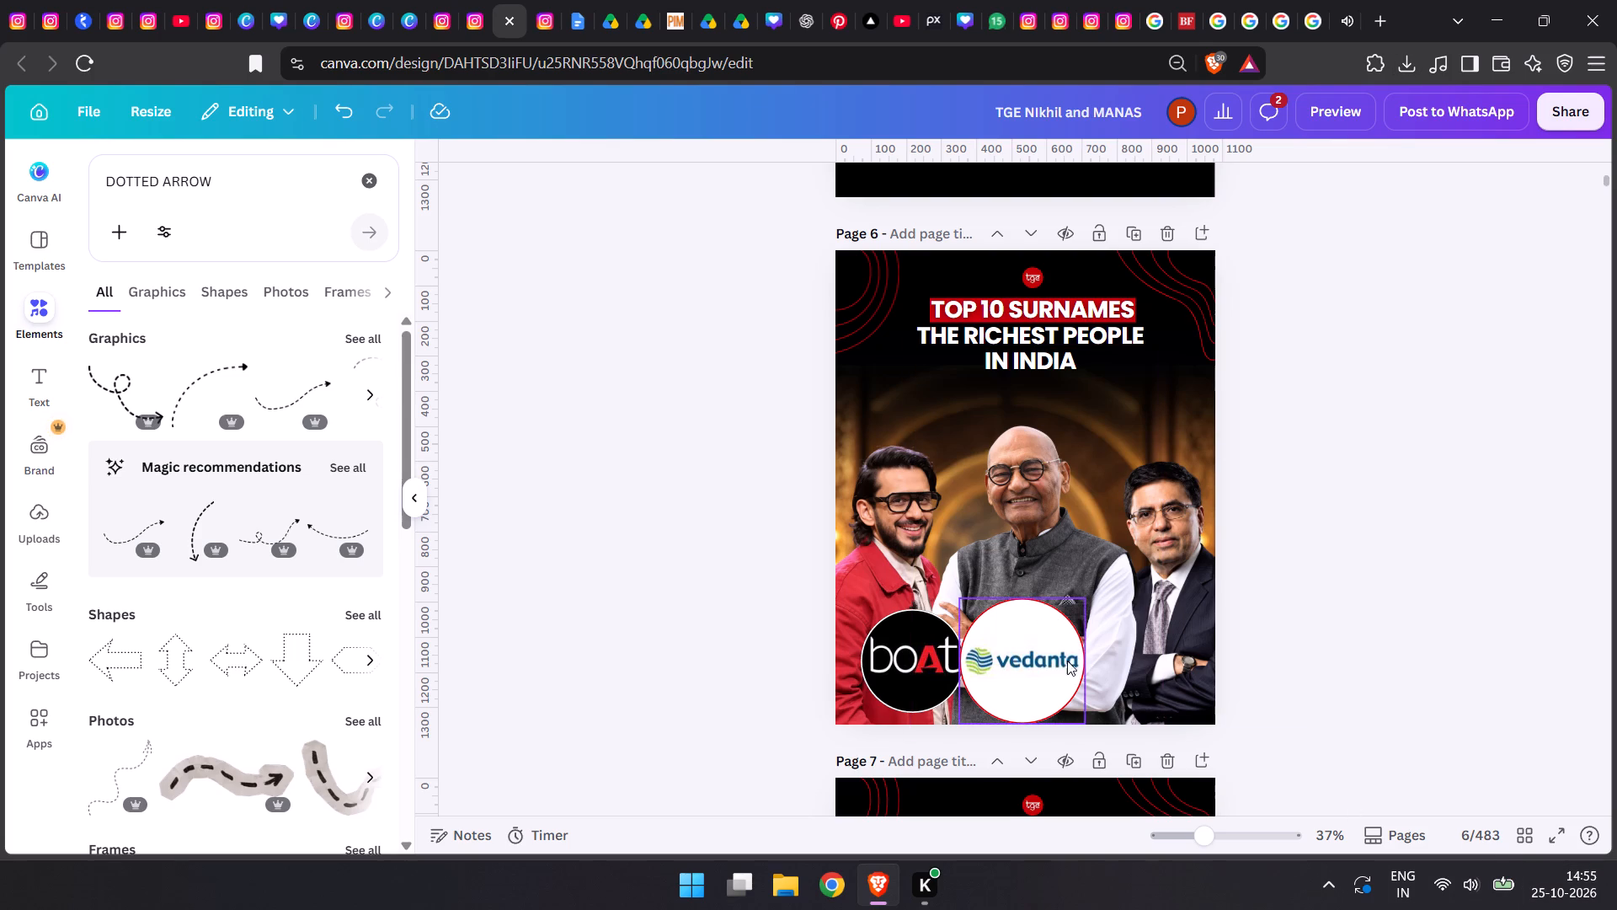
left_click(1042, 634)
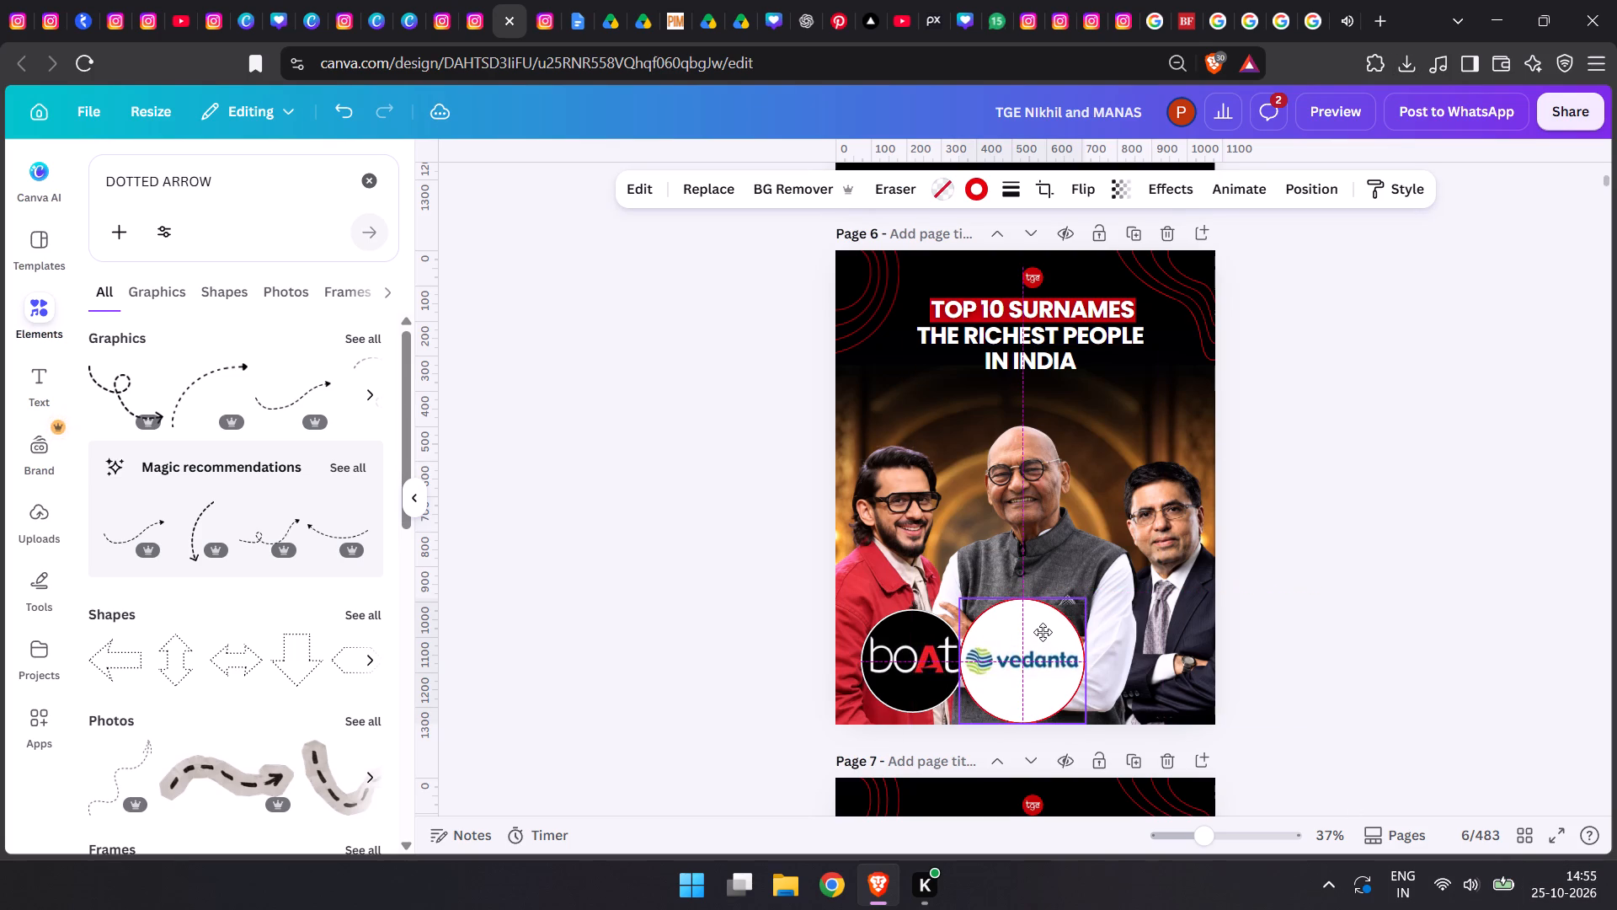
left_click(526, 487)
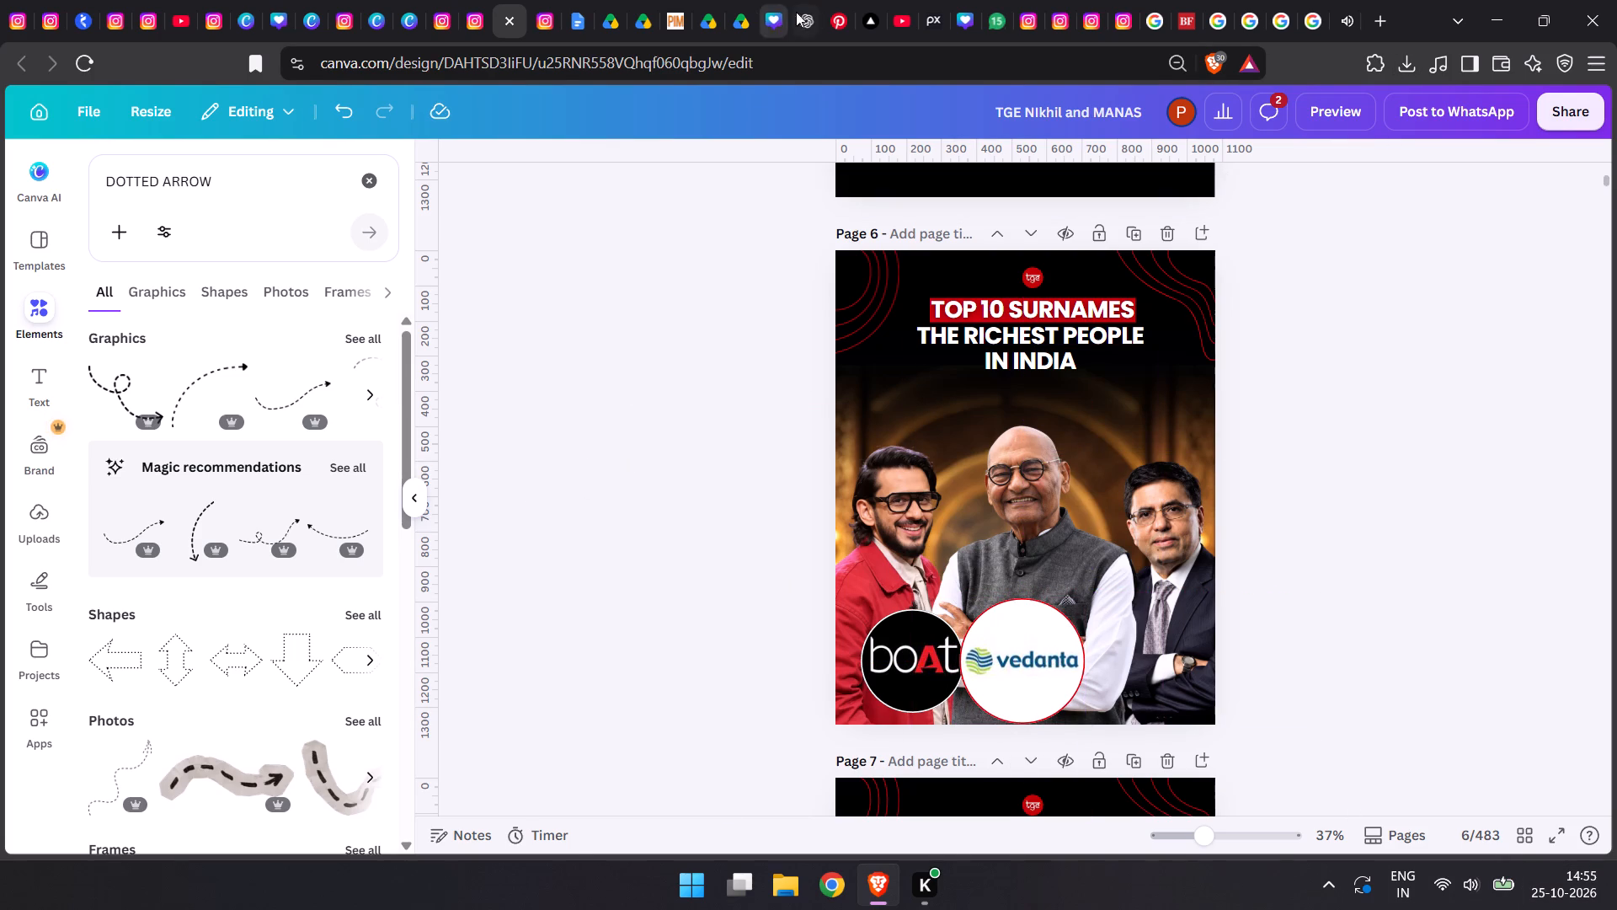
Switch to Pinterest and search for "HINDUSTAN UNILIVER LOGO".
left_click(829, 6)
left_click(766, 98)
left_click(753, 134)
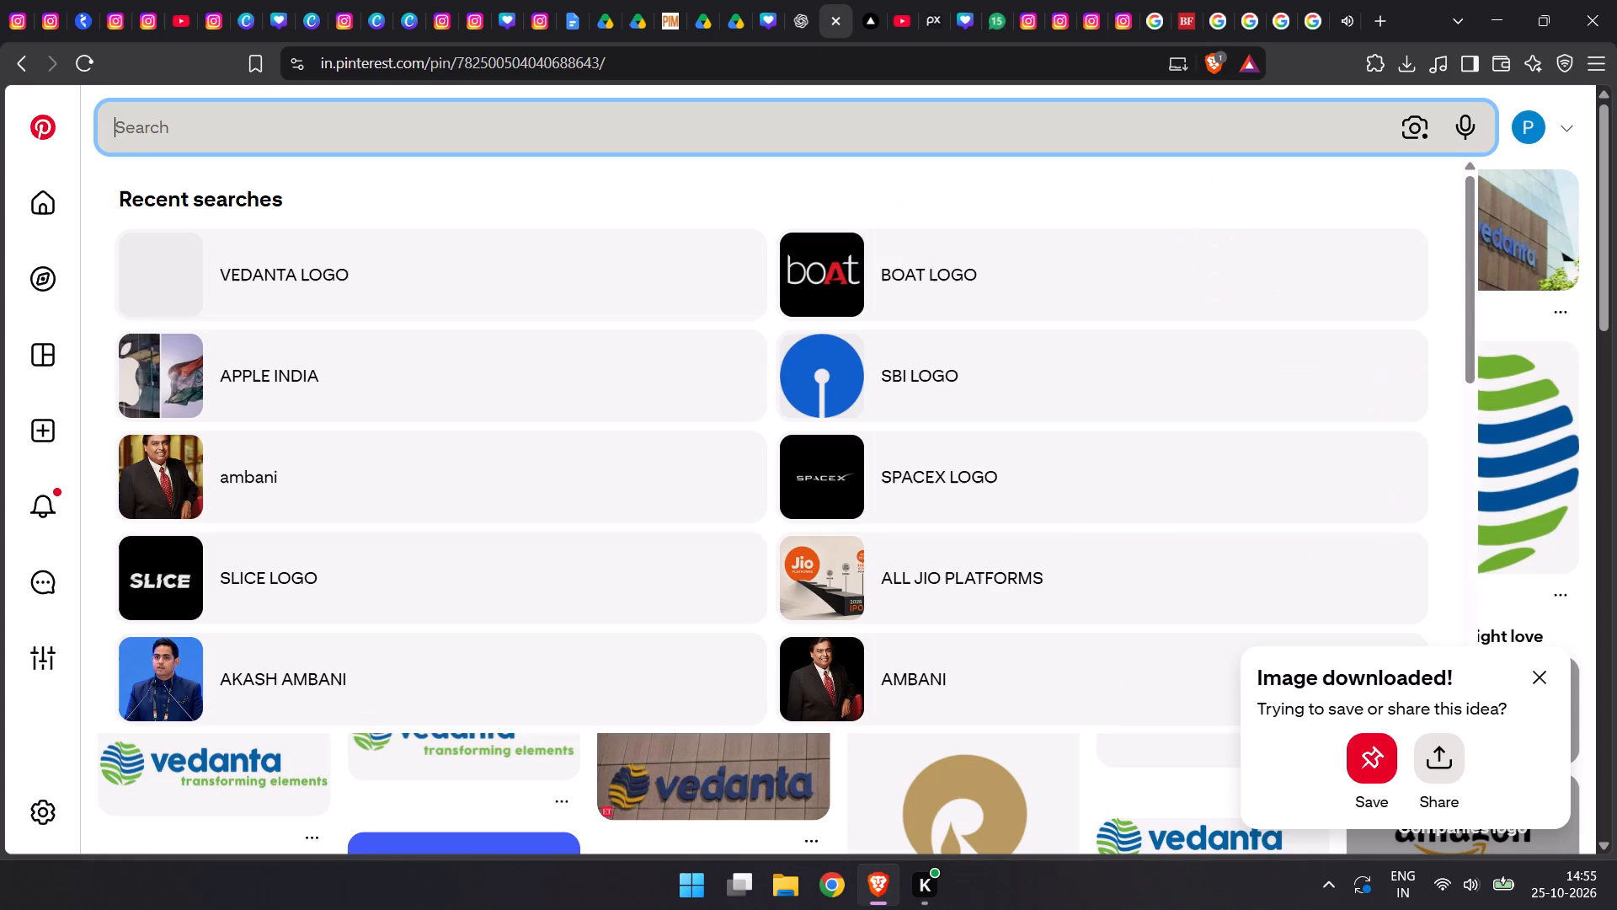
type("HINDUSTAN UNILI")
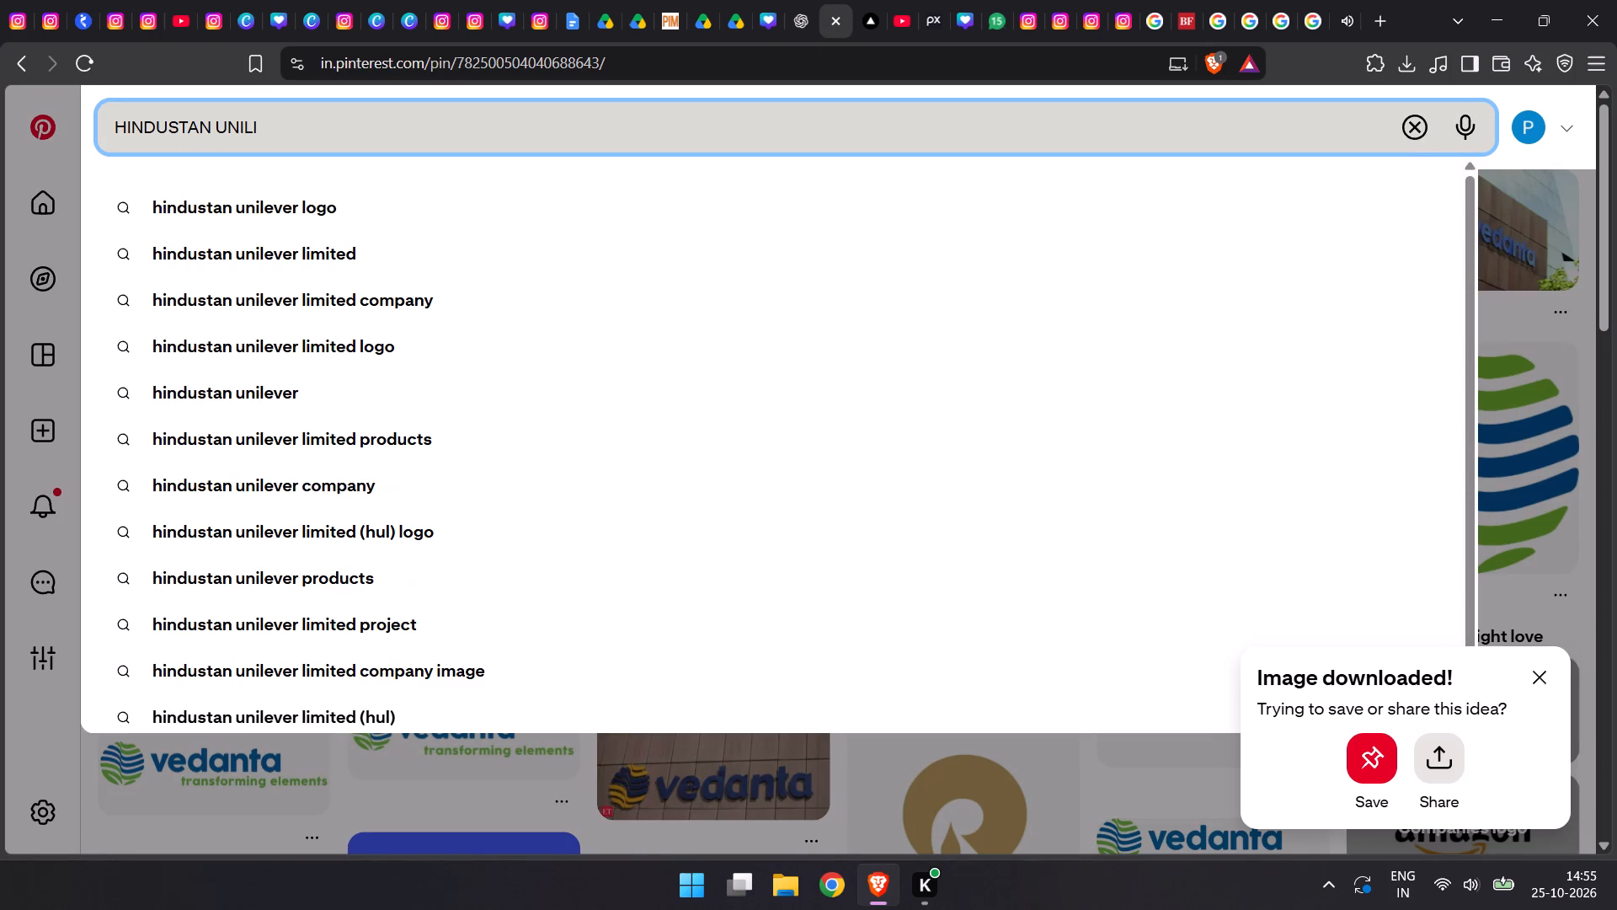
type("VER")
key("space")
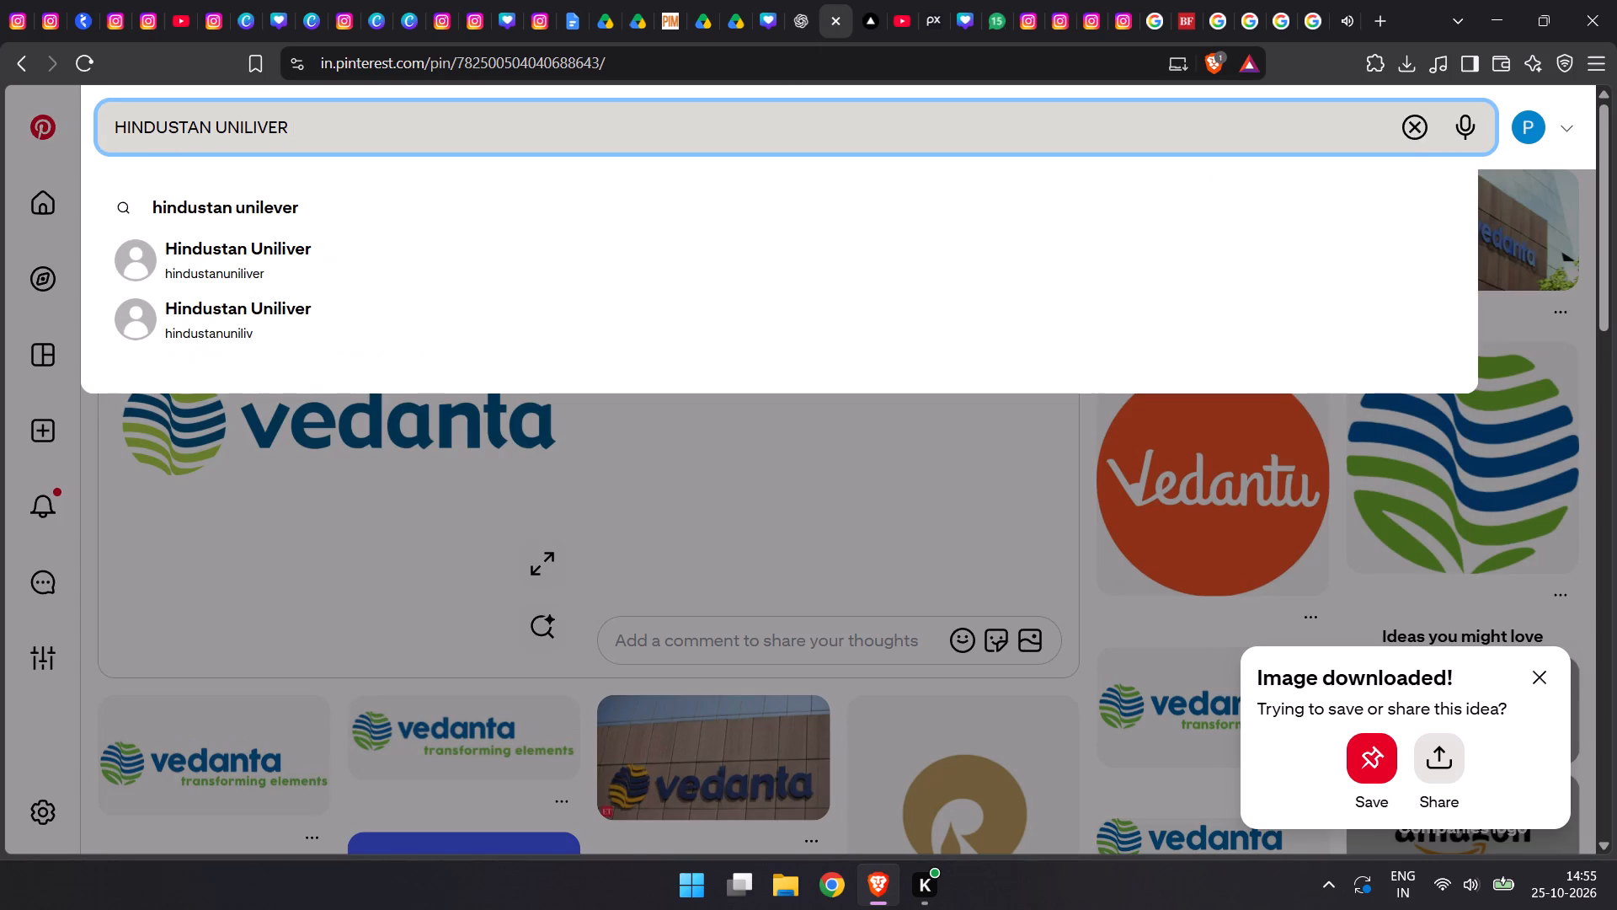
type("LOGO")
key("space")
key("Return")
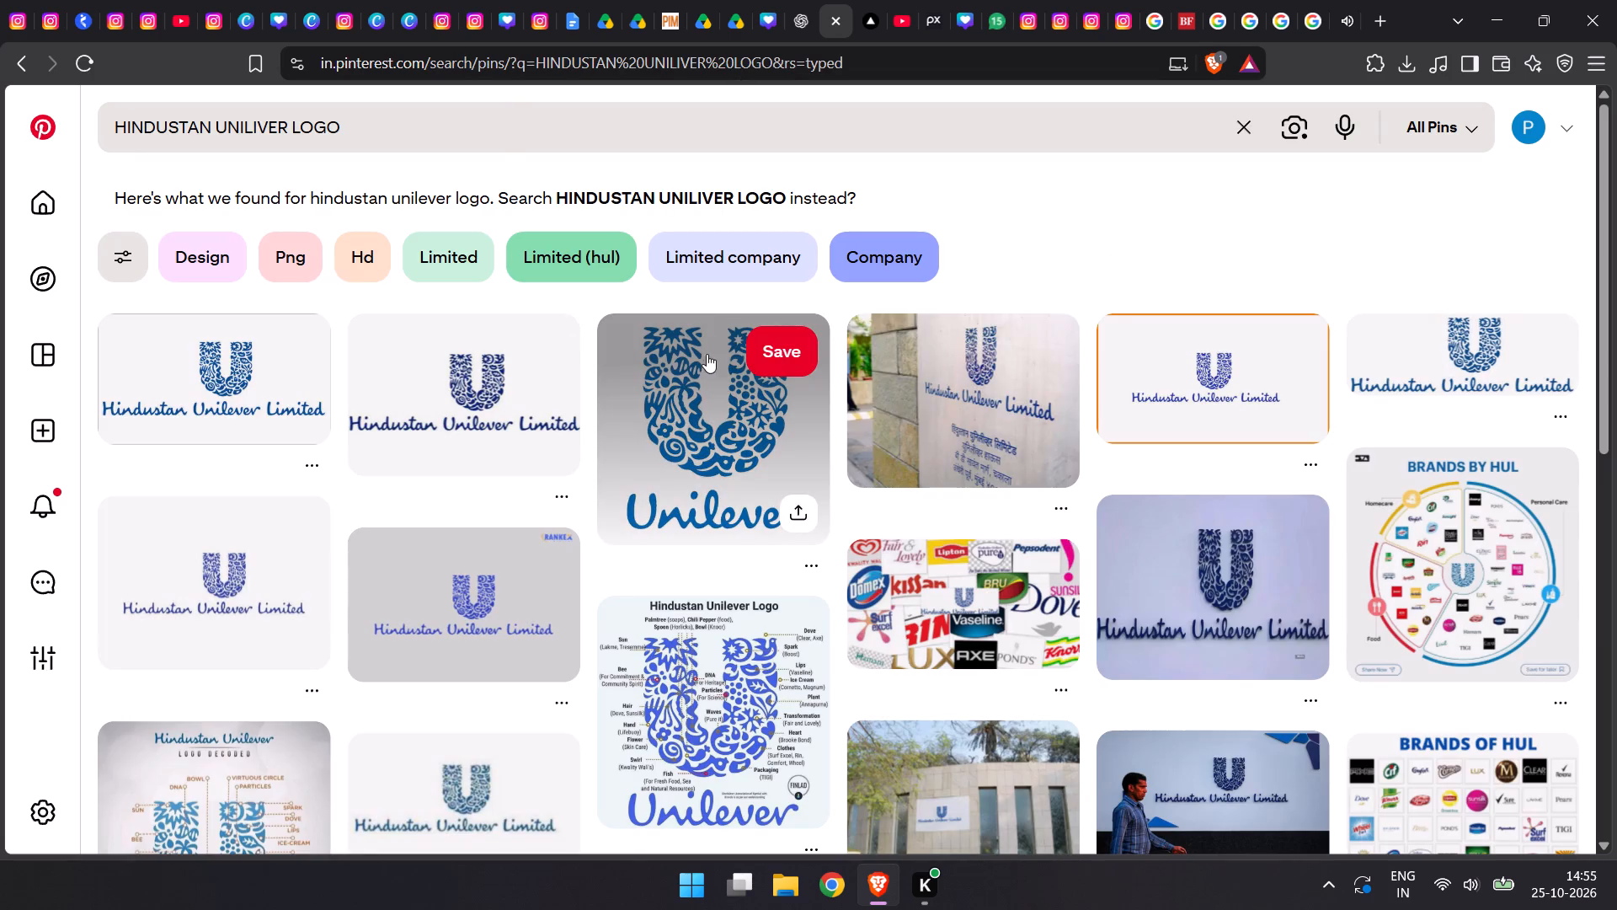
Browse the logo results, narrow them to Hd, and open a pin with the dark blue Unilever logo on white.
scroll(1007, 436, "down", 4)
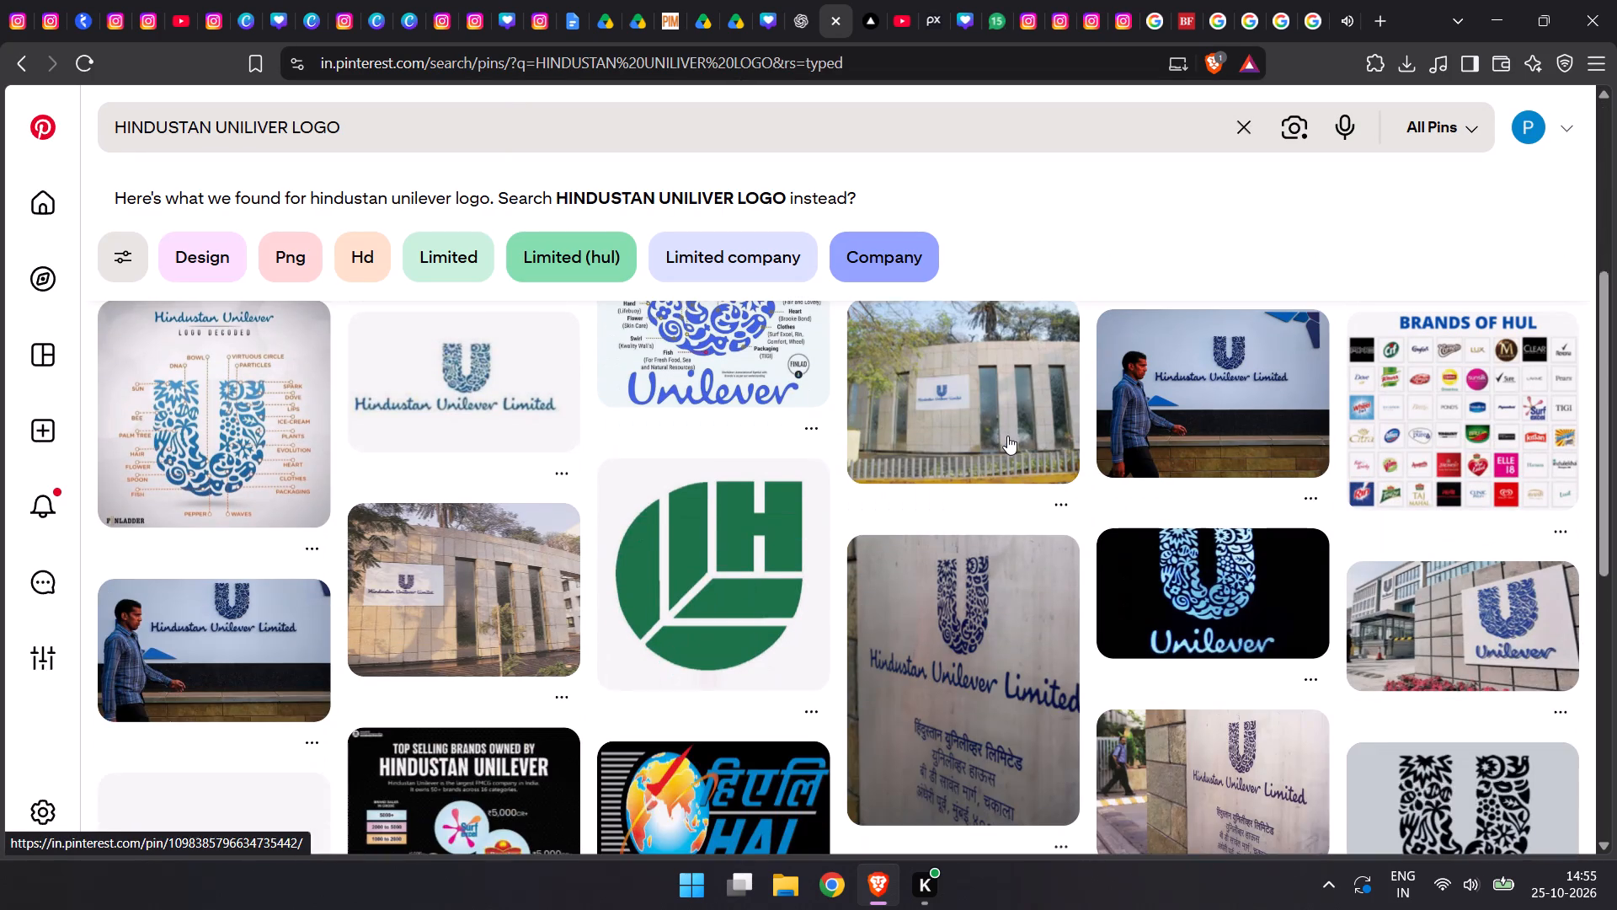
scroll(1006, 436, "down", 10)
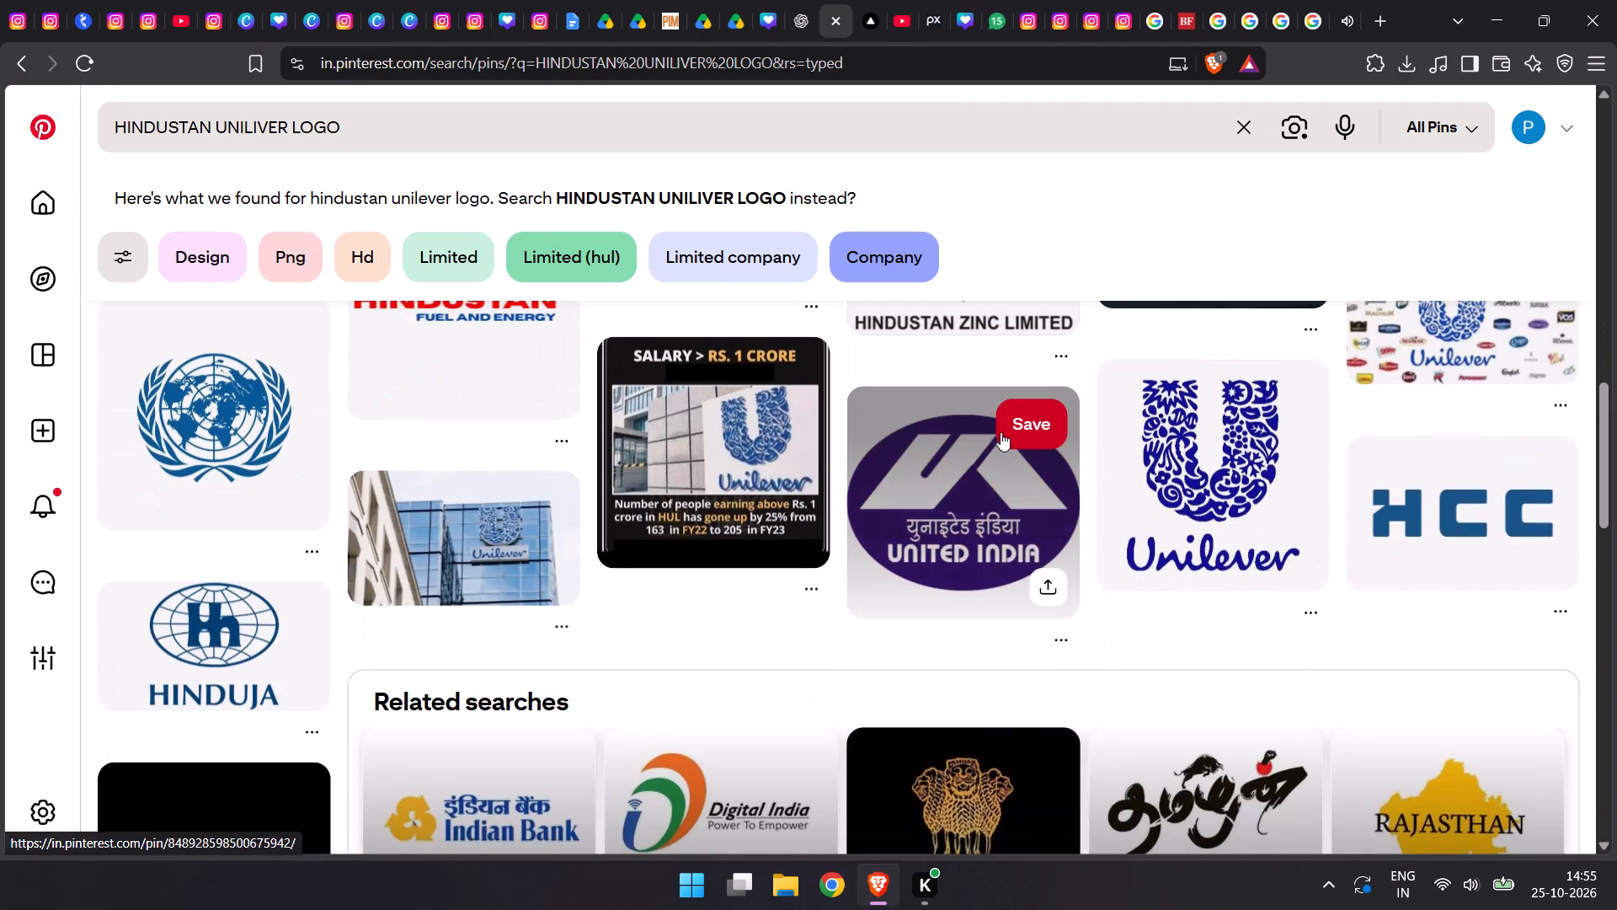
scroll(997, 426, "down", 5)
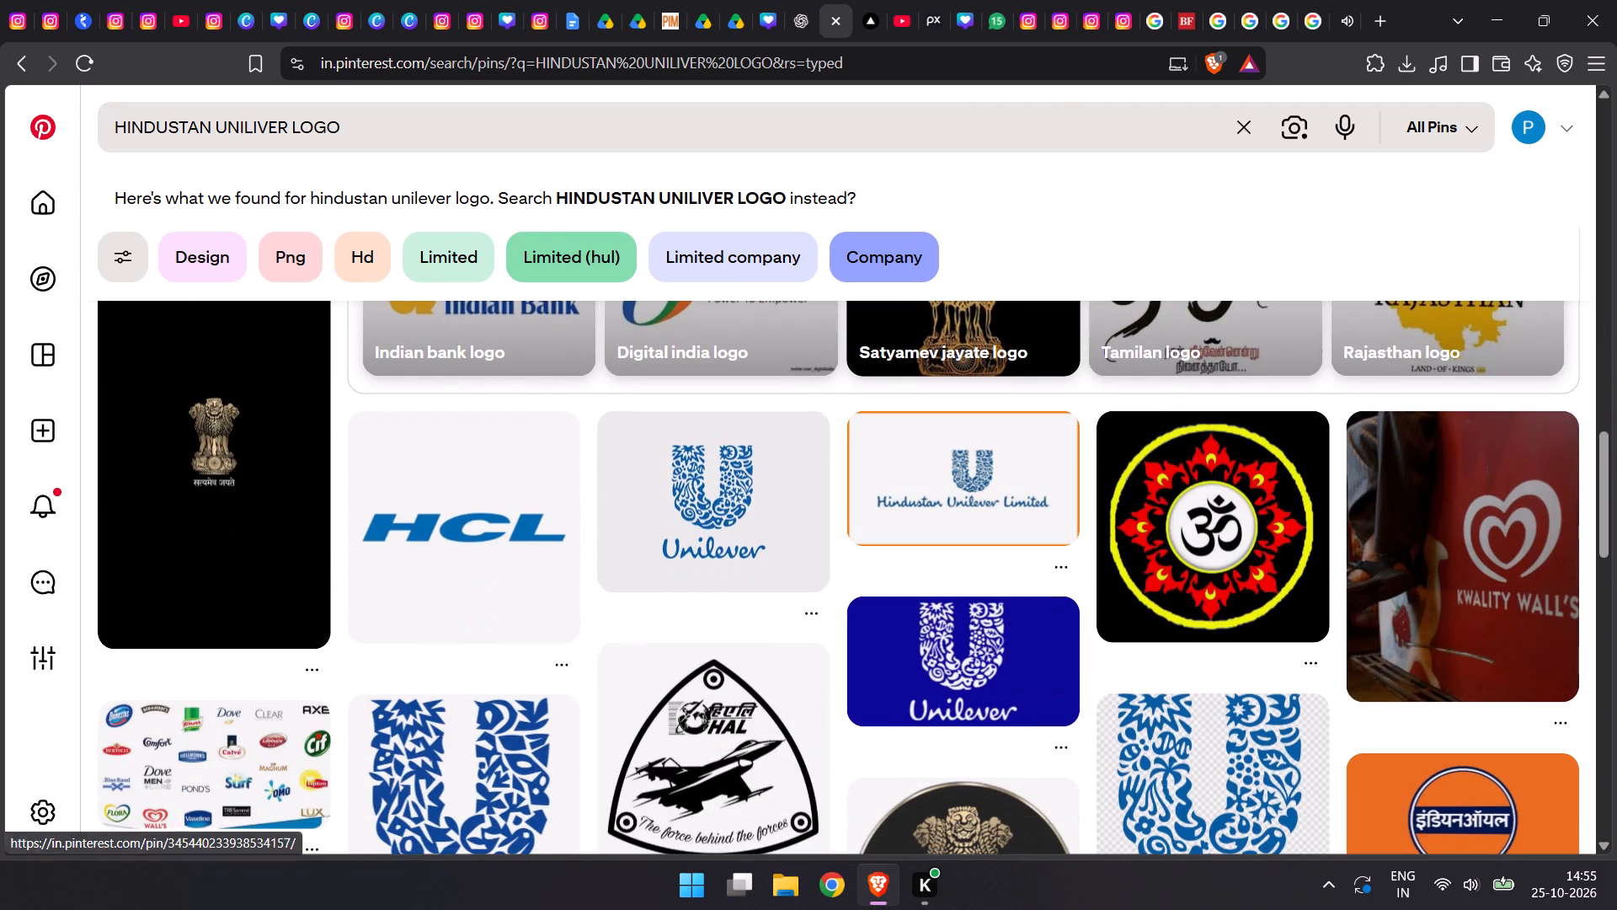
left_click(359, 257)
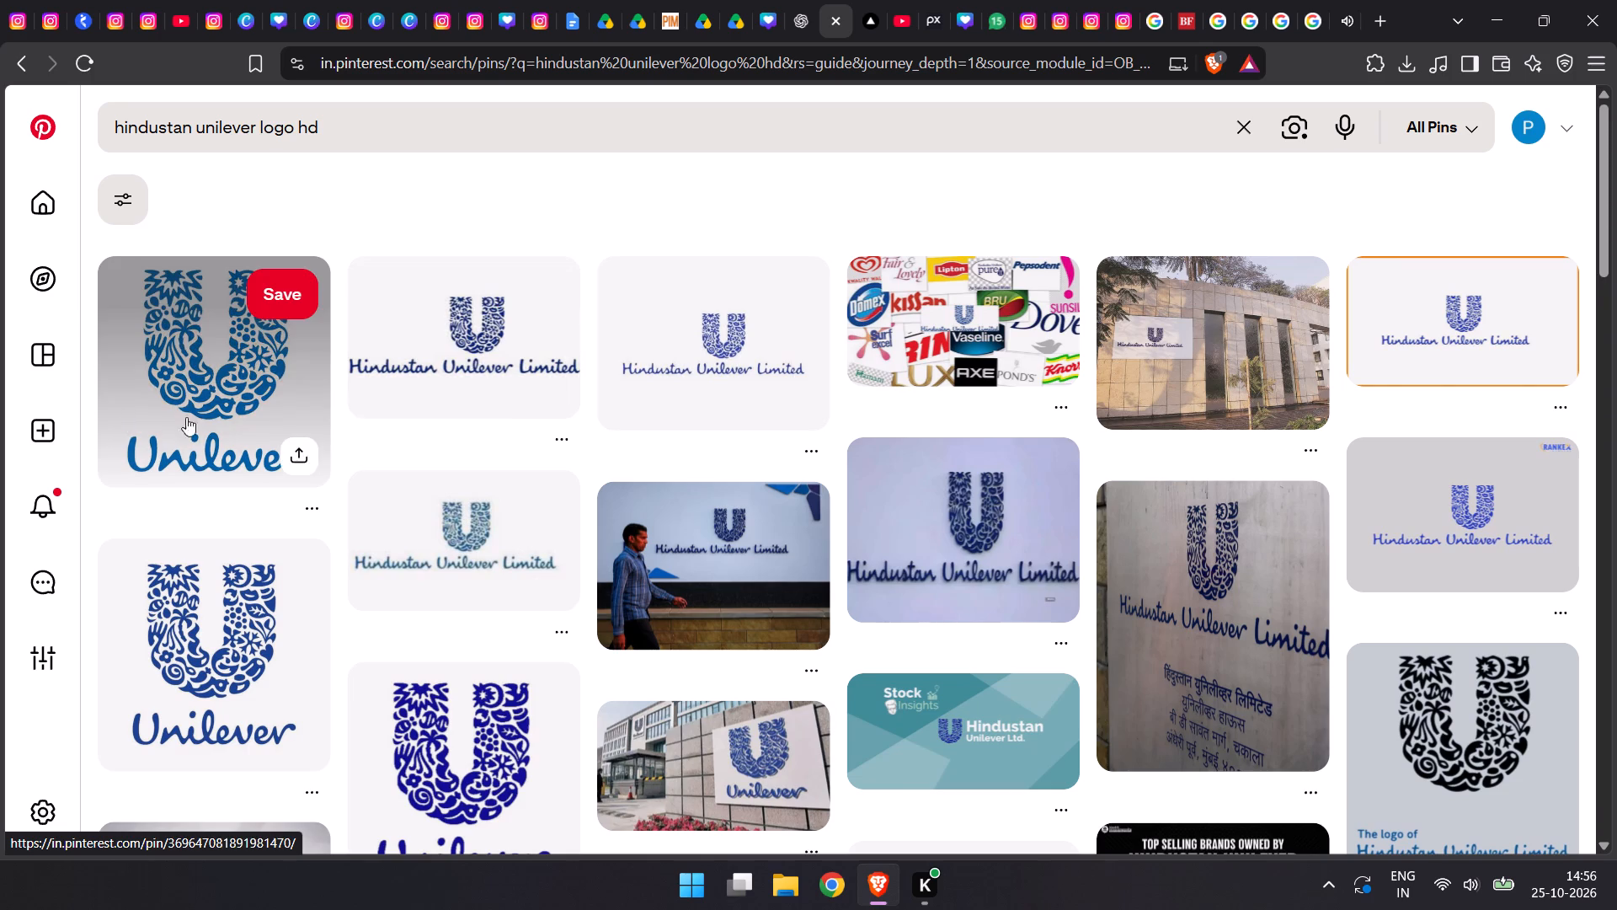
scroll(202, 417, "down", 11)
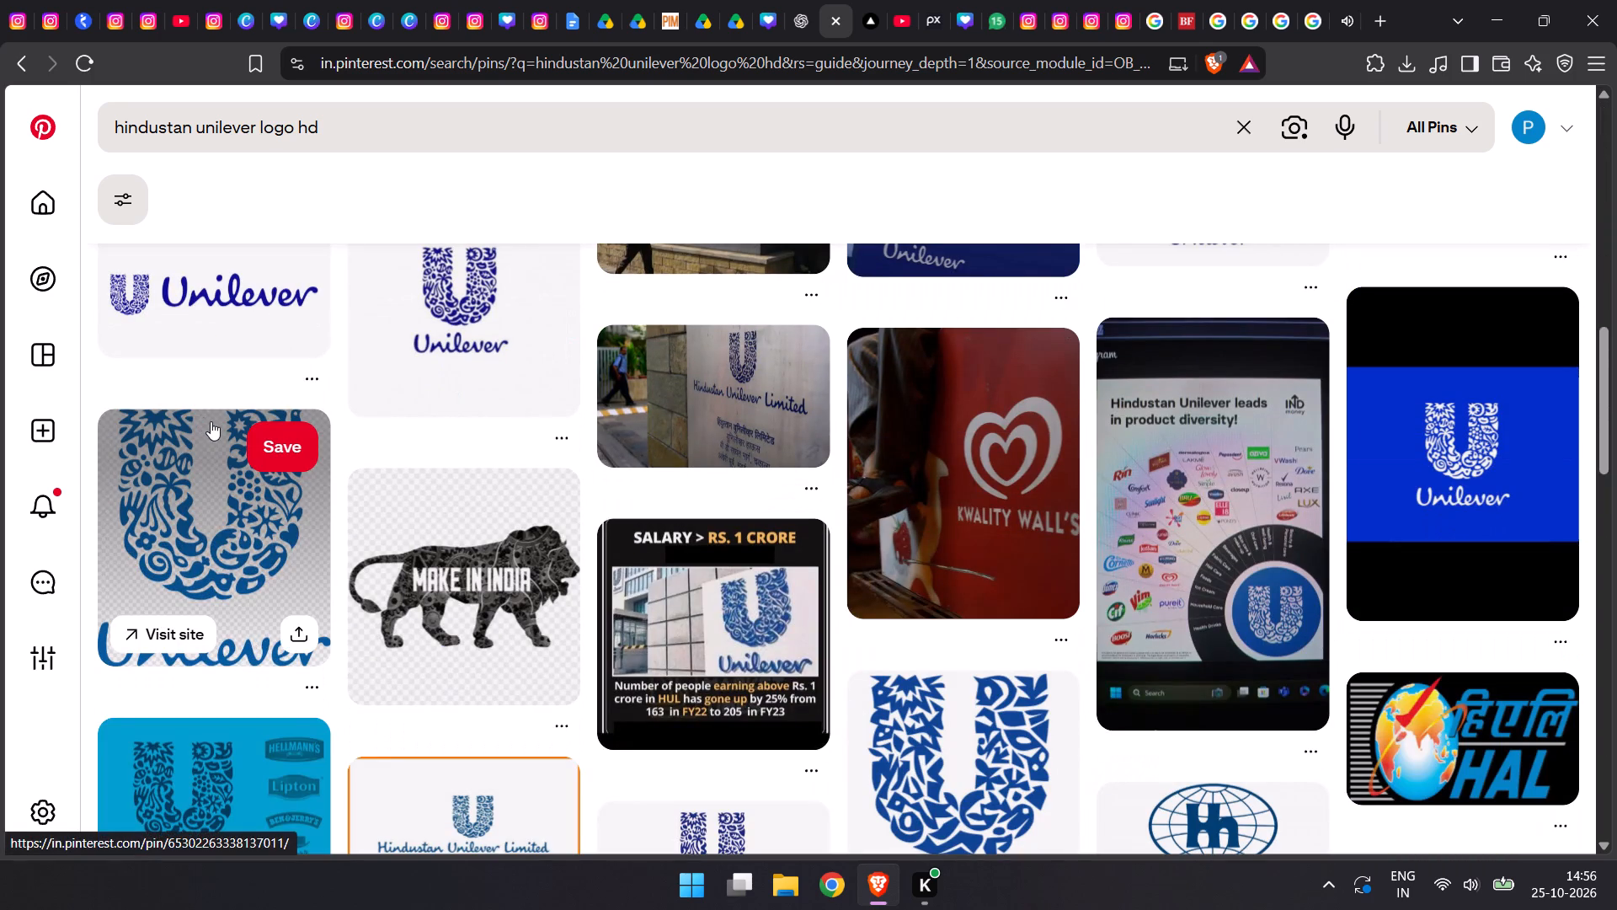
scroll(211, 421, "up", 3)
left_click(454, 629)
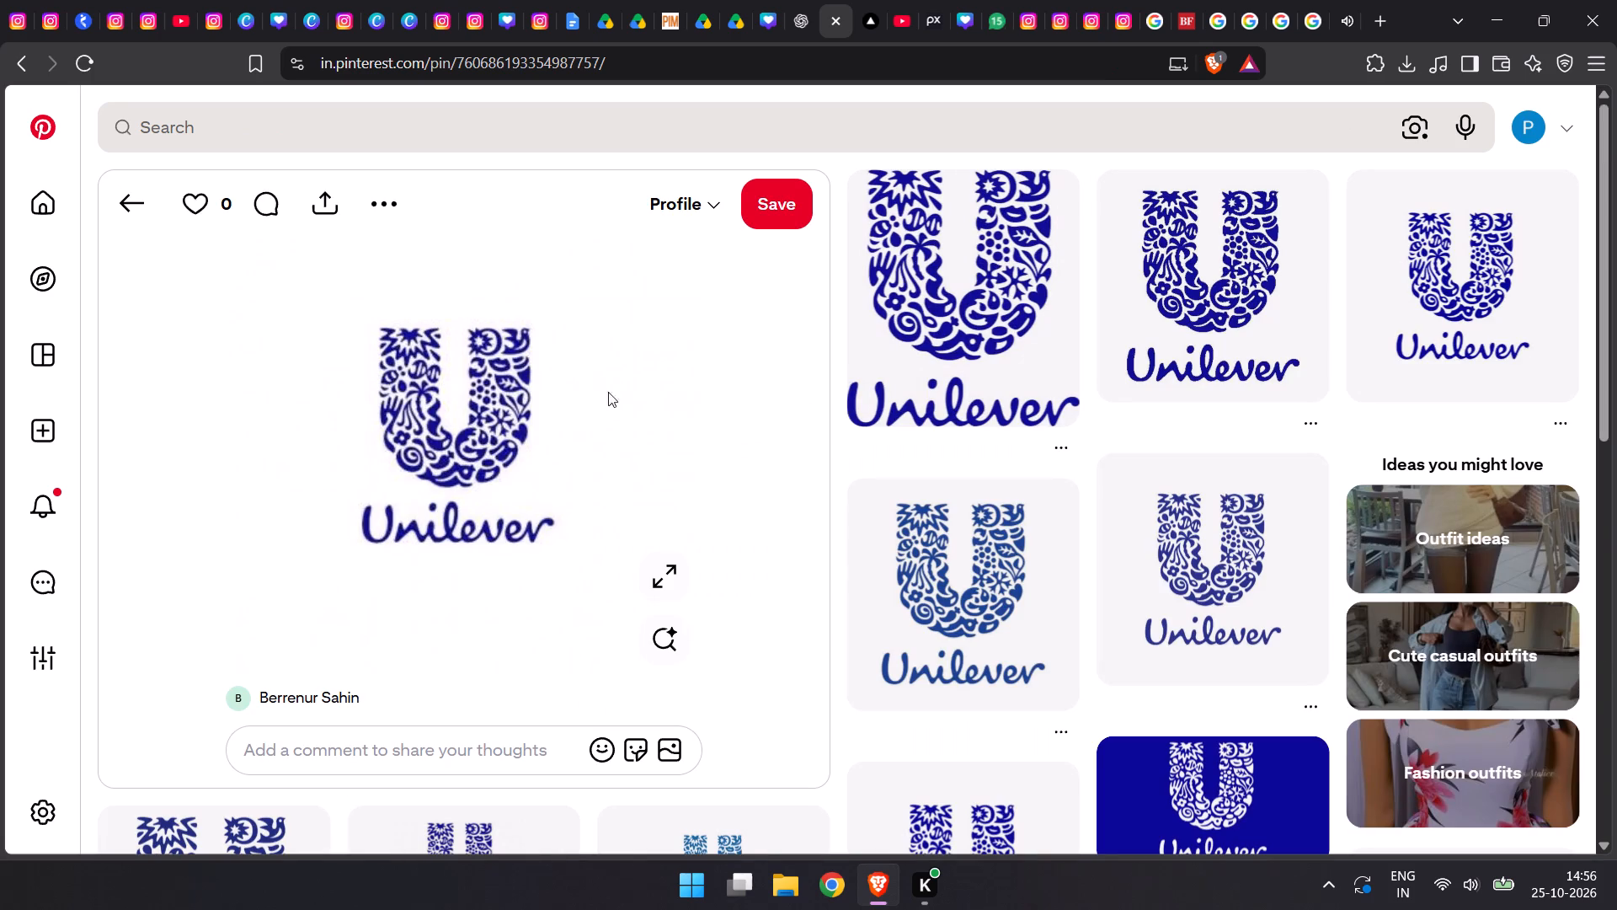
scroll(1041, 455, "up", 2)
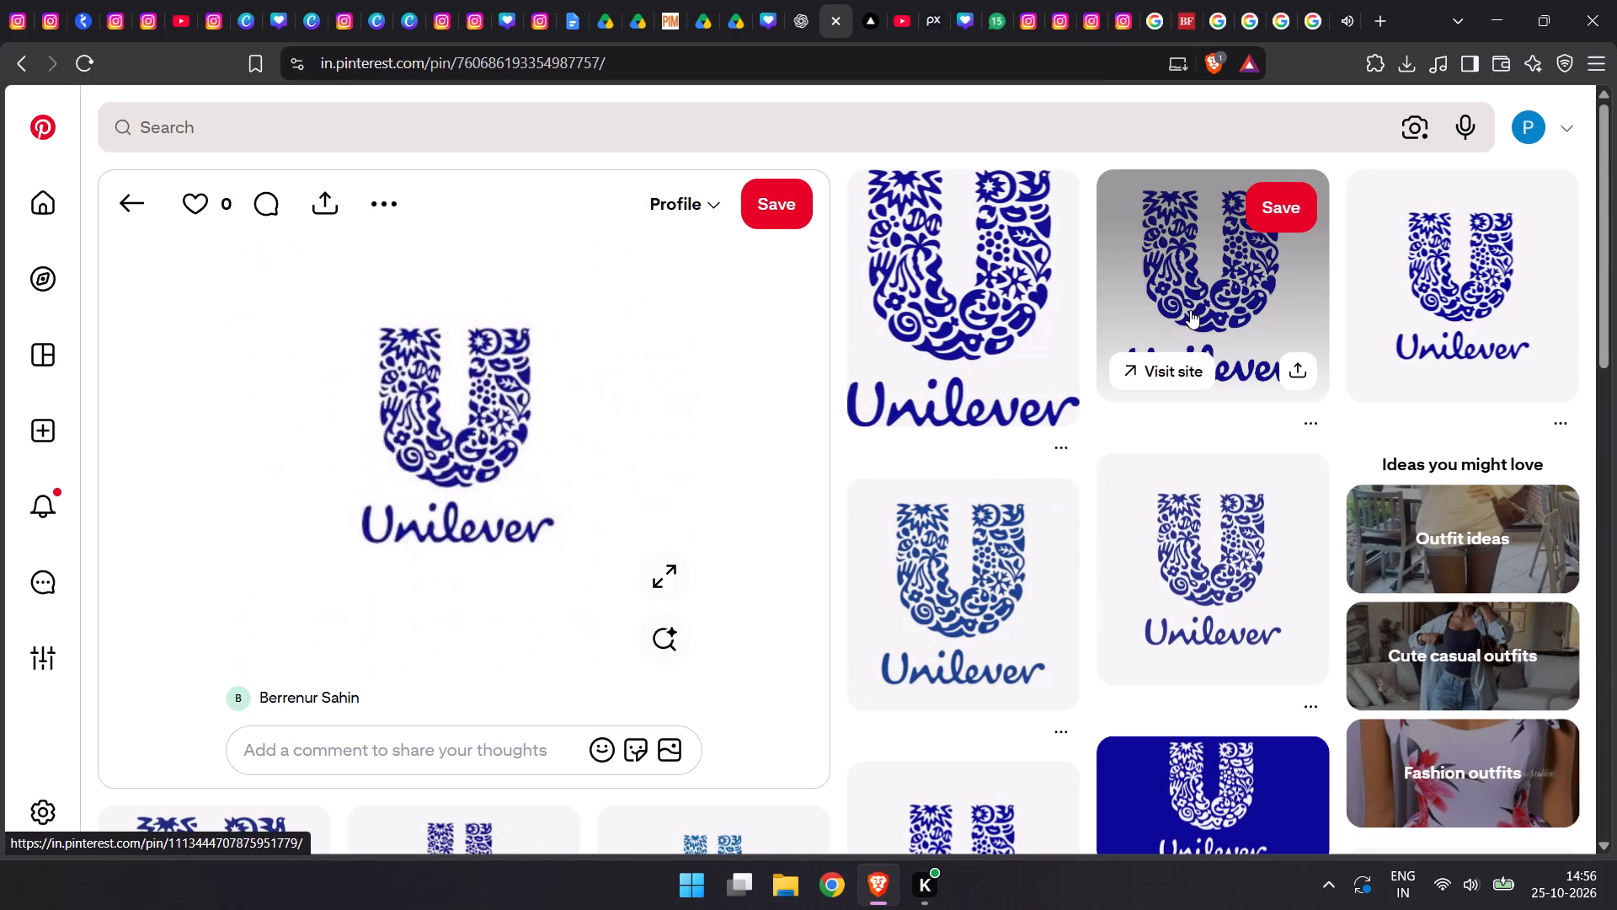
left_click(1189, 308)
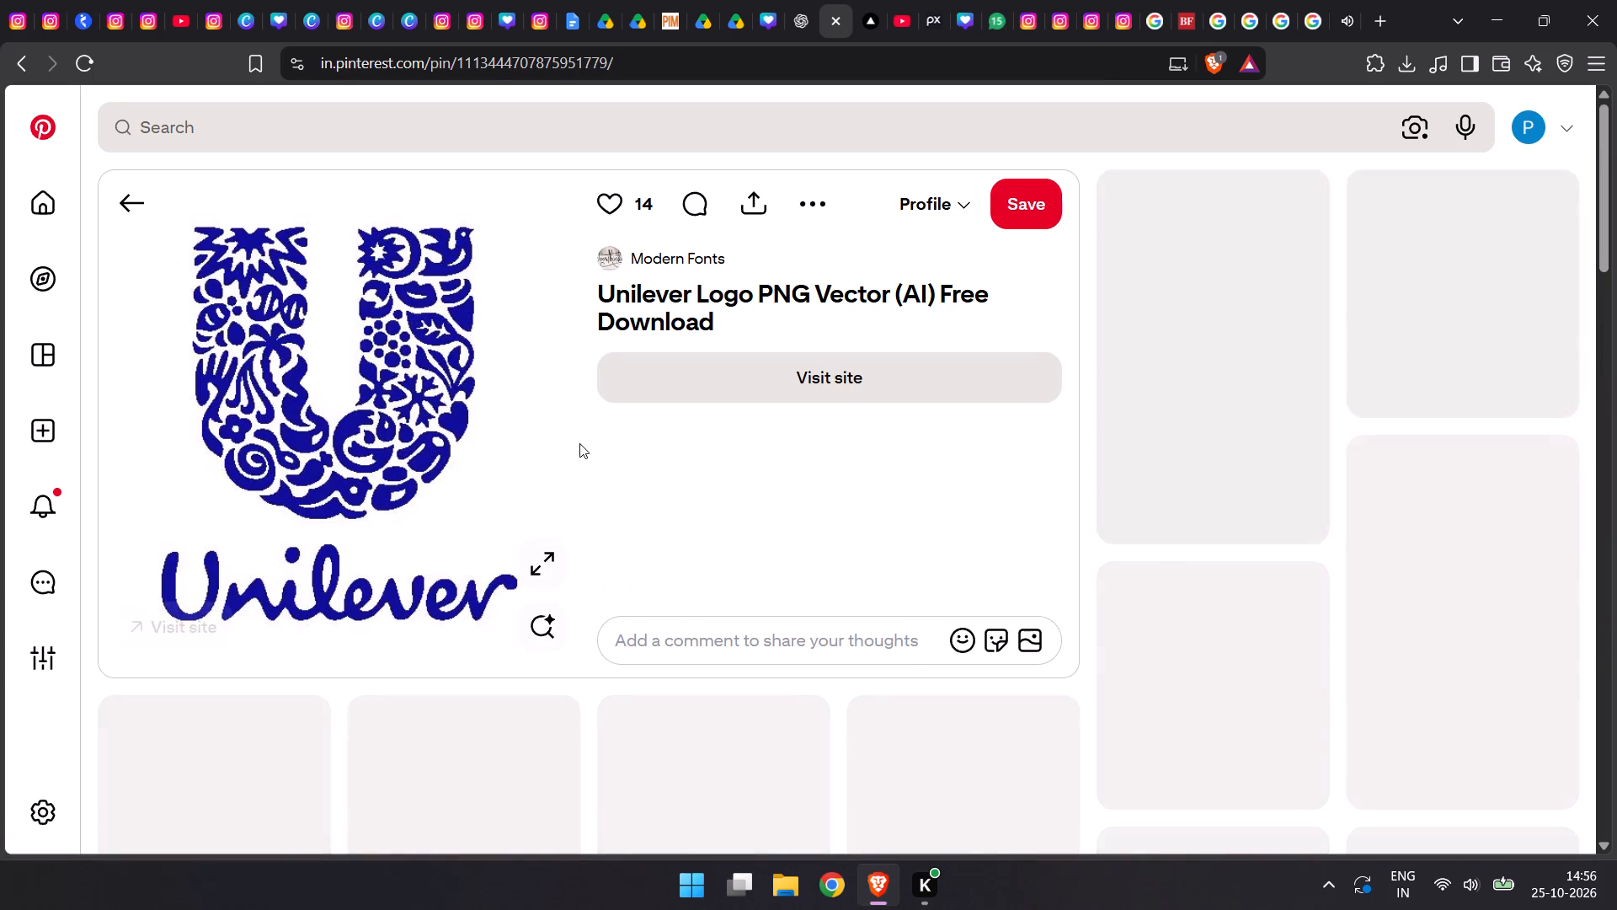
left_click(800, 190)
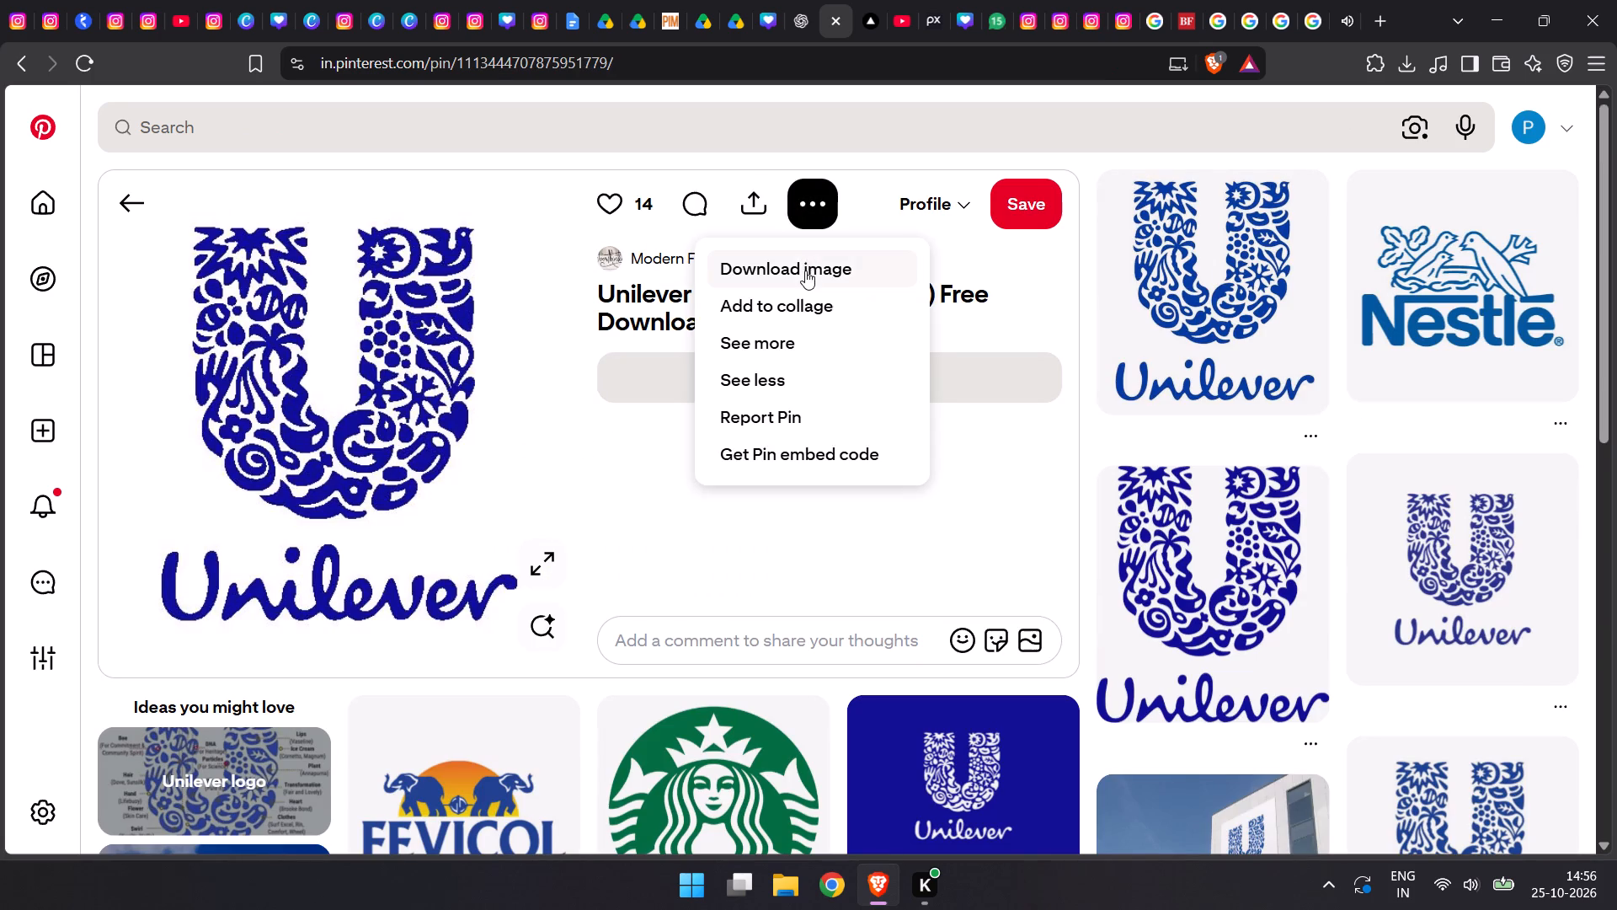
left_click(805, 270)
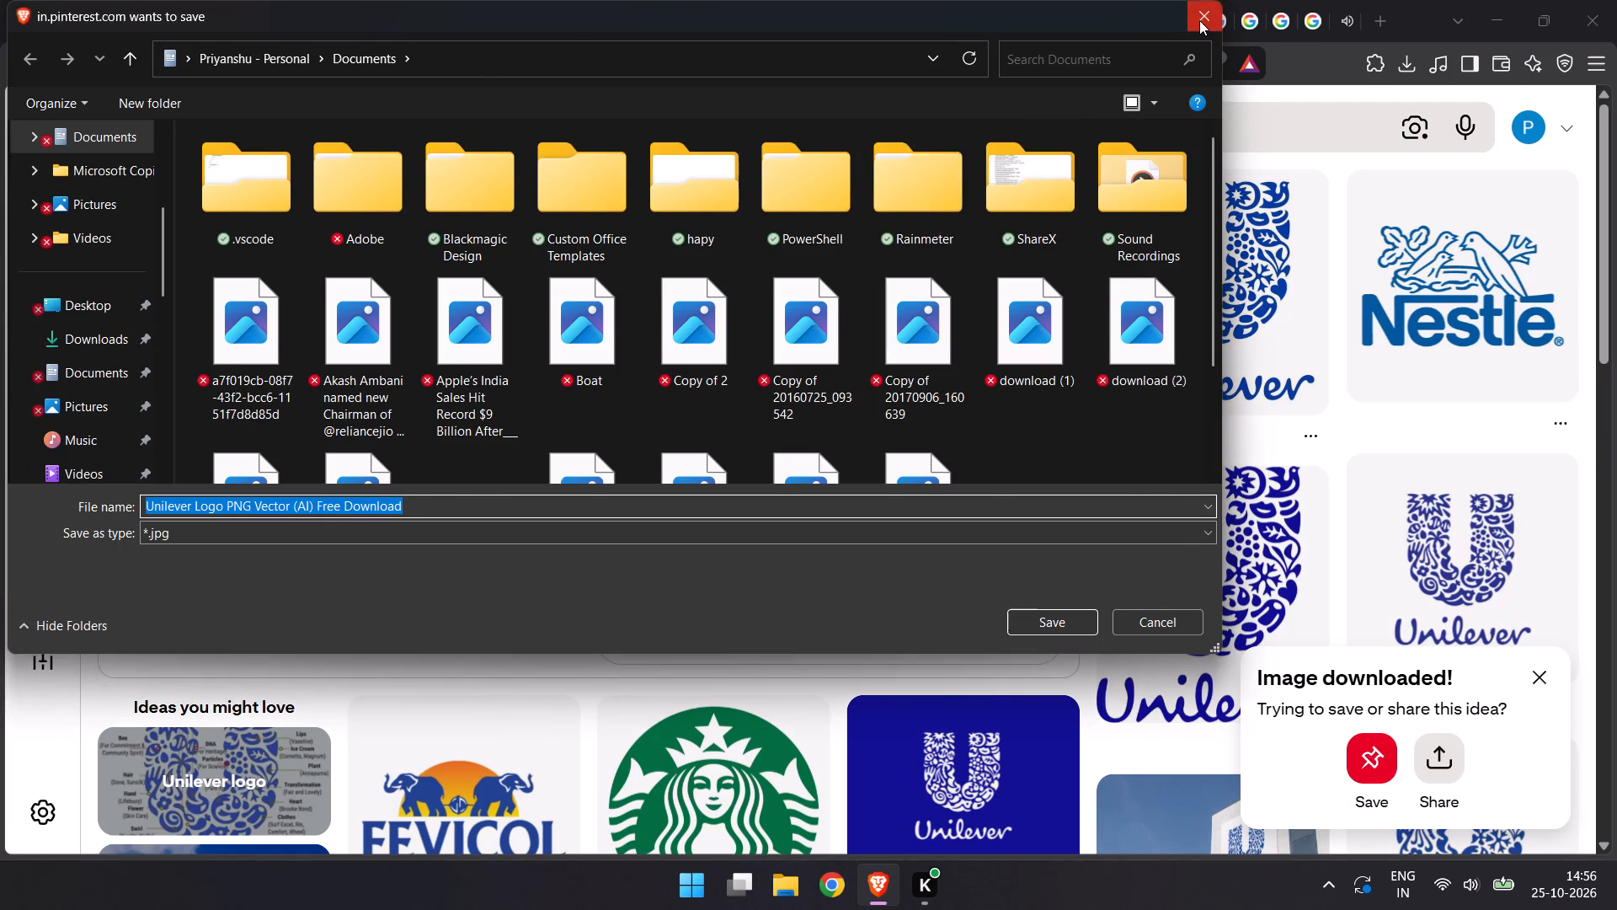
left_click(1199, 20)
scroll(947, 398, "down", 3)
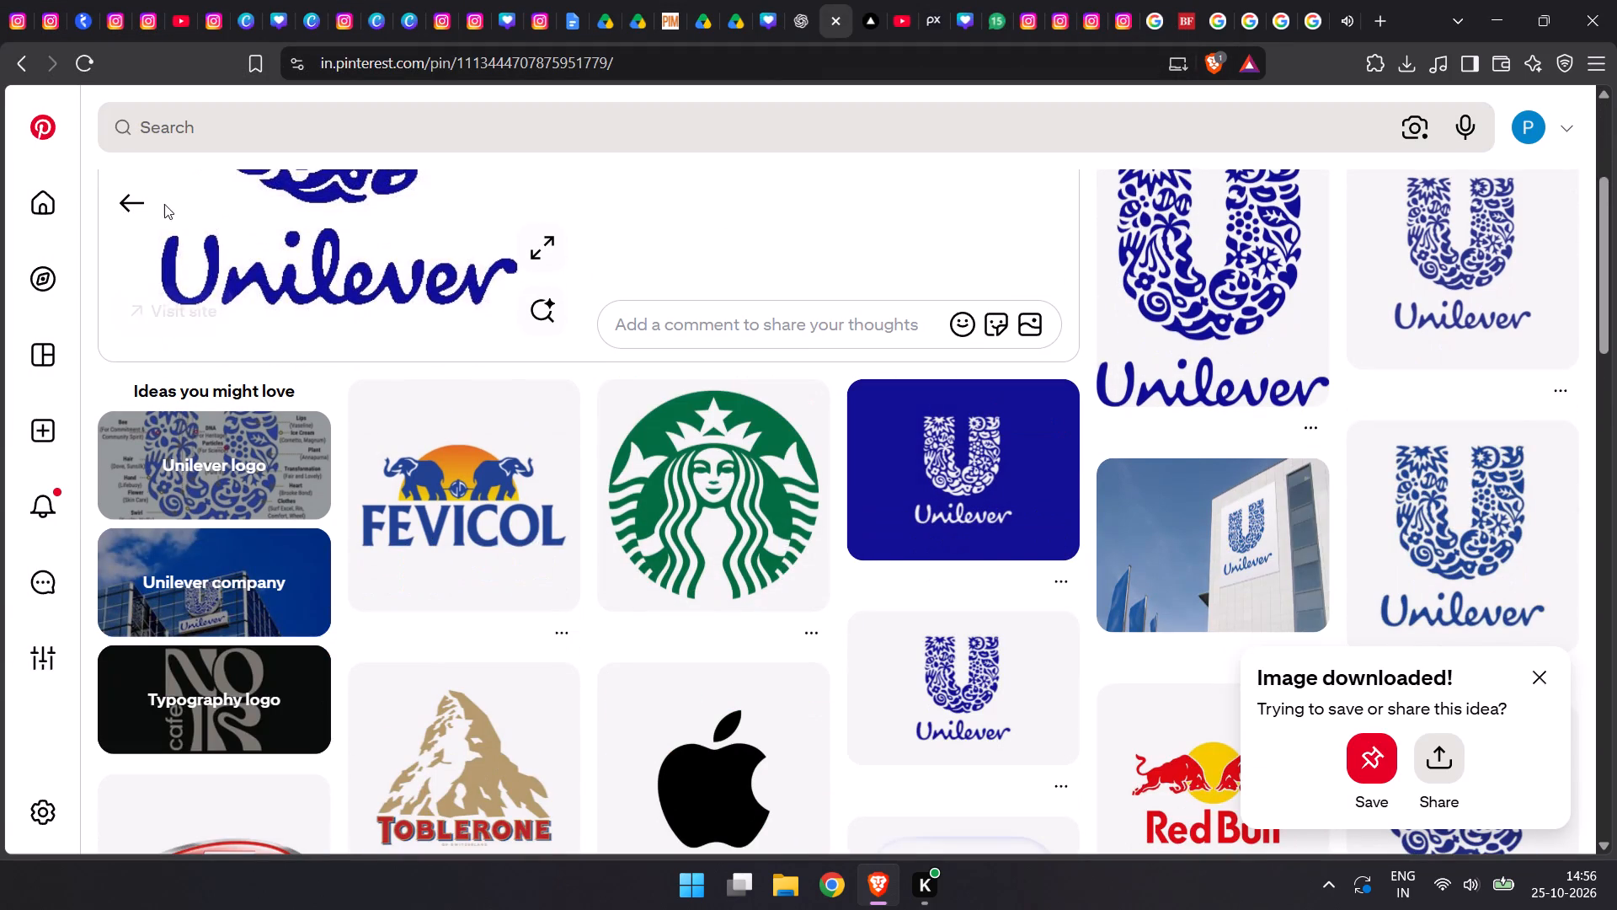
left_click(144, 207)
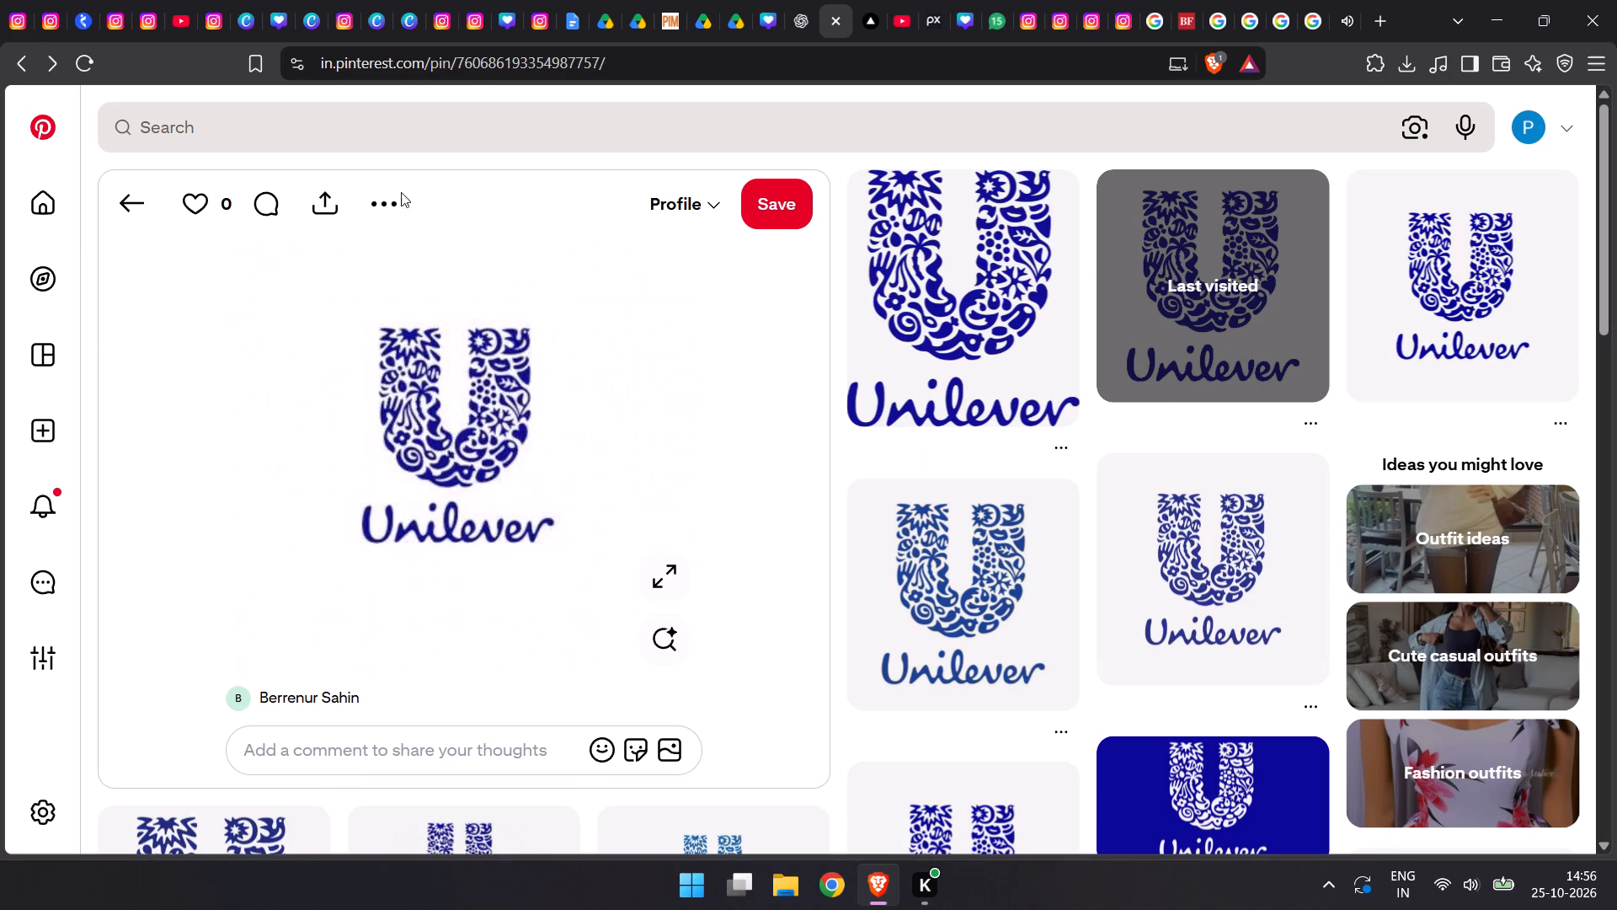
Download the dark blue Unilever logo image from the original pin as download (3).jpg.
left_click(385, 204)
left_click(407, 263)
left_click(1070, 618)
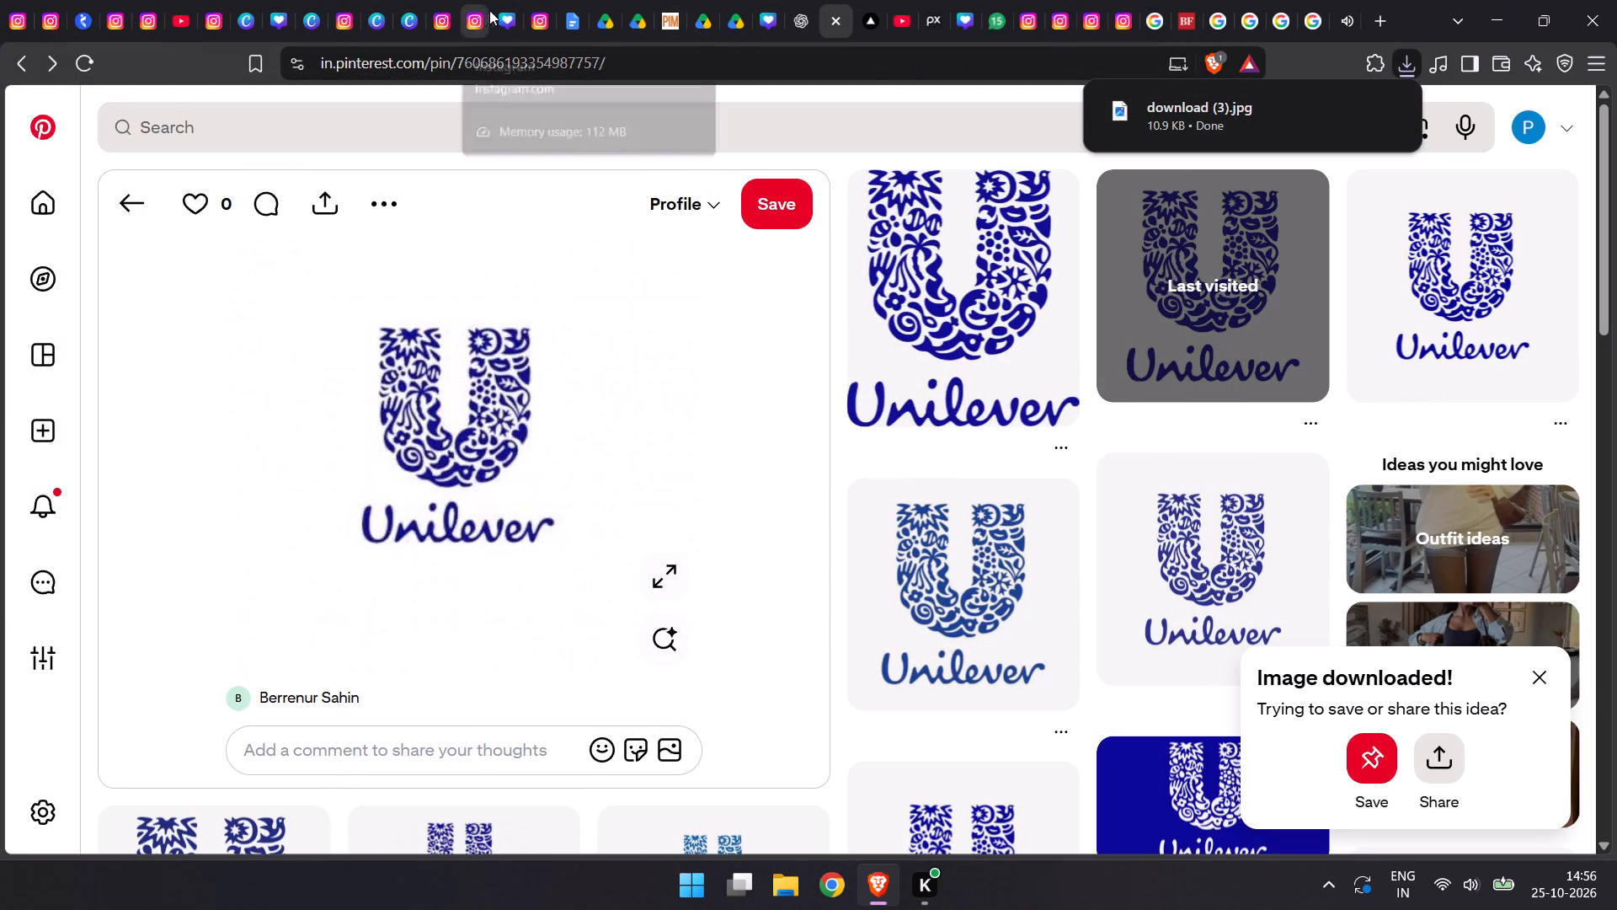
Switch to the Canva design and place the downloaded Unilever logo image over the portraits on page 6.
left_click(500, 7)
left_click(1406, 62)
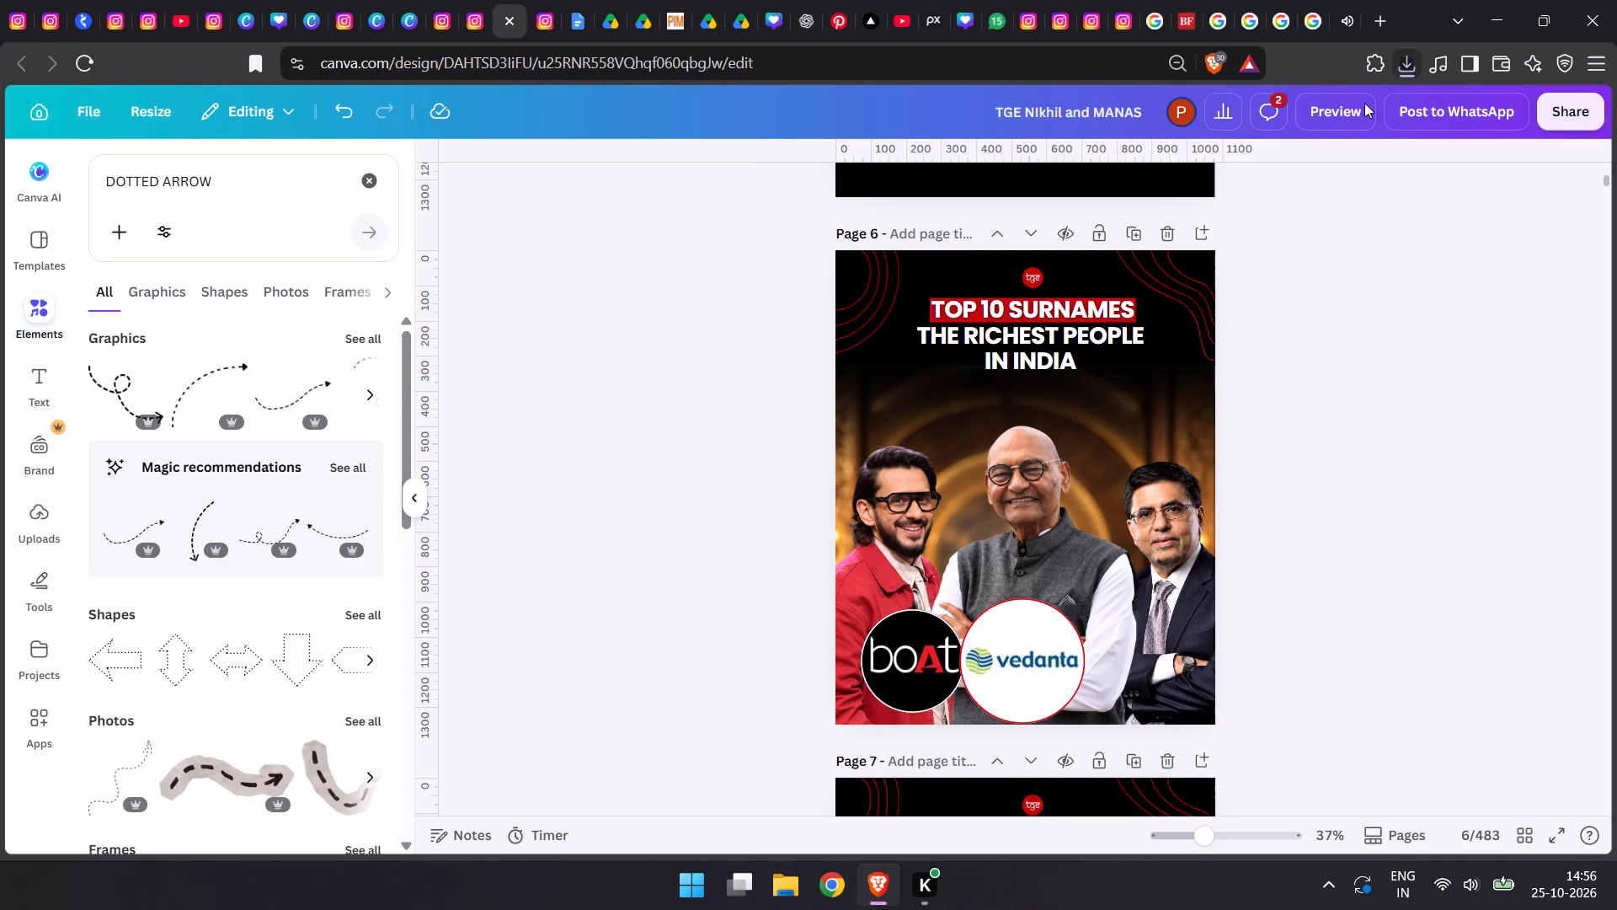
left_click_drag(1214, 161, 1023, 474)
left_click_drag(1021, 451, 1003, 453)
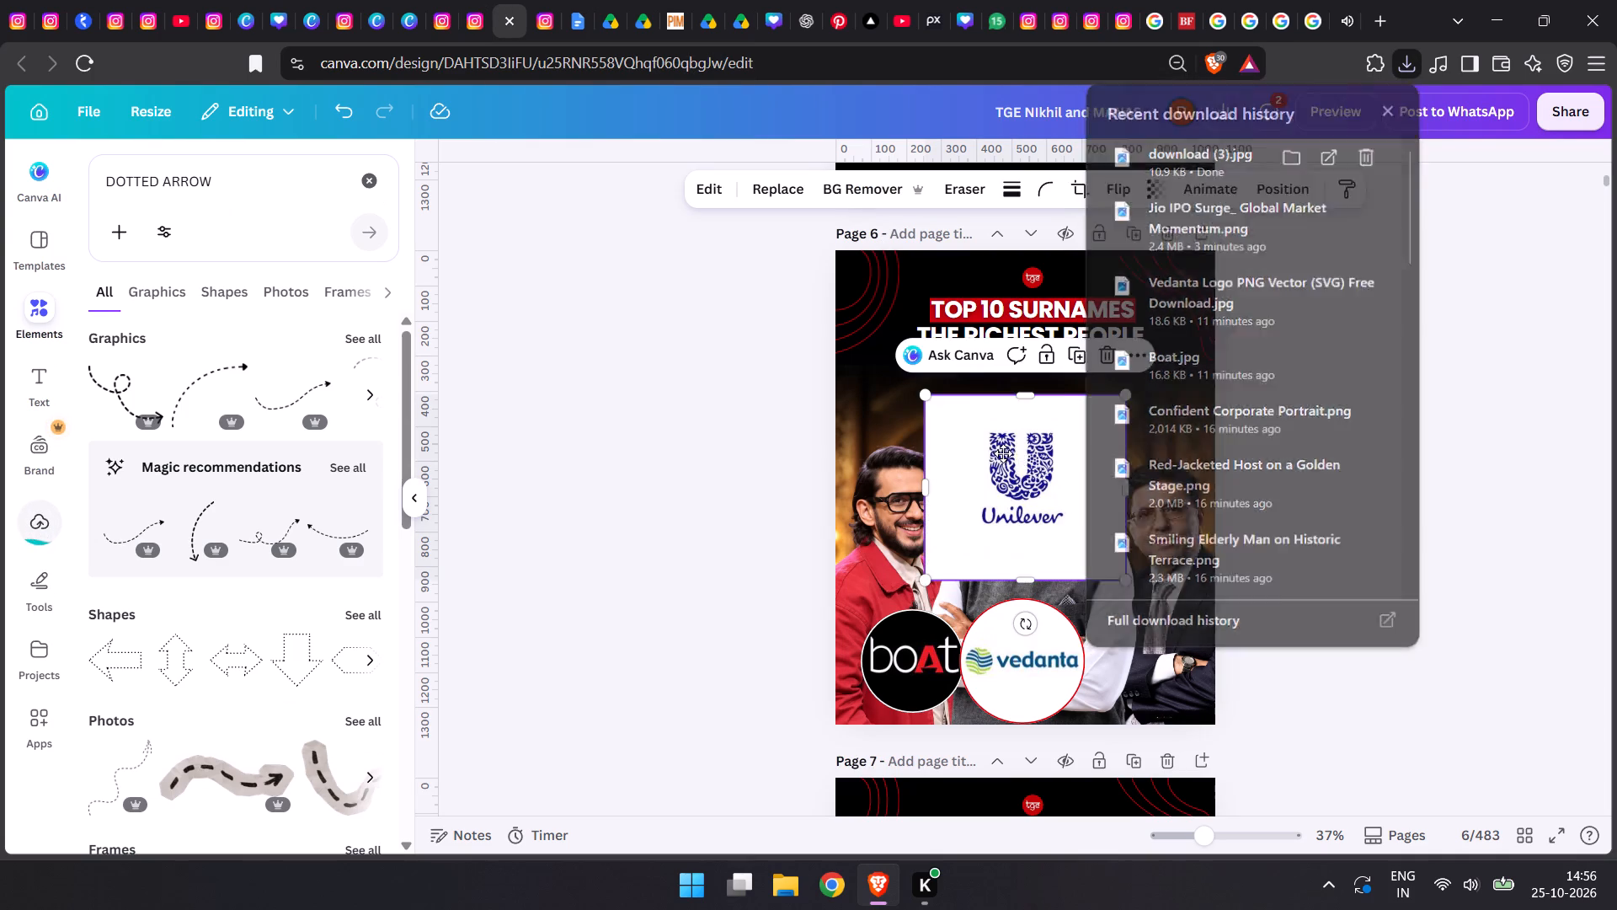
left_click_drag(1003, 453, 994, 453)
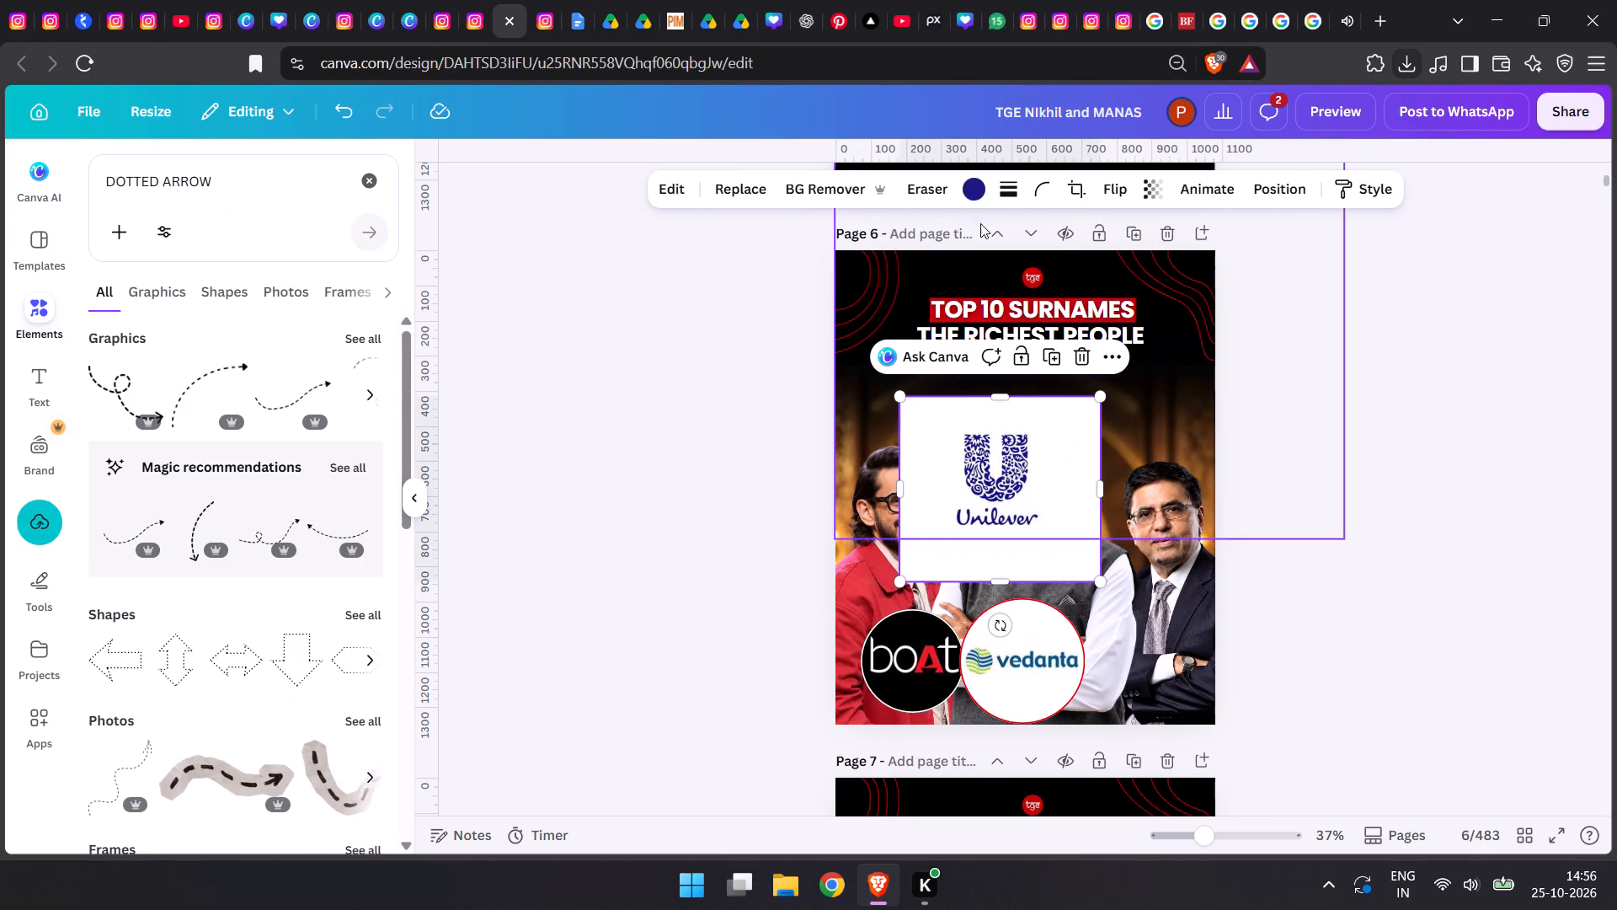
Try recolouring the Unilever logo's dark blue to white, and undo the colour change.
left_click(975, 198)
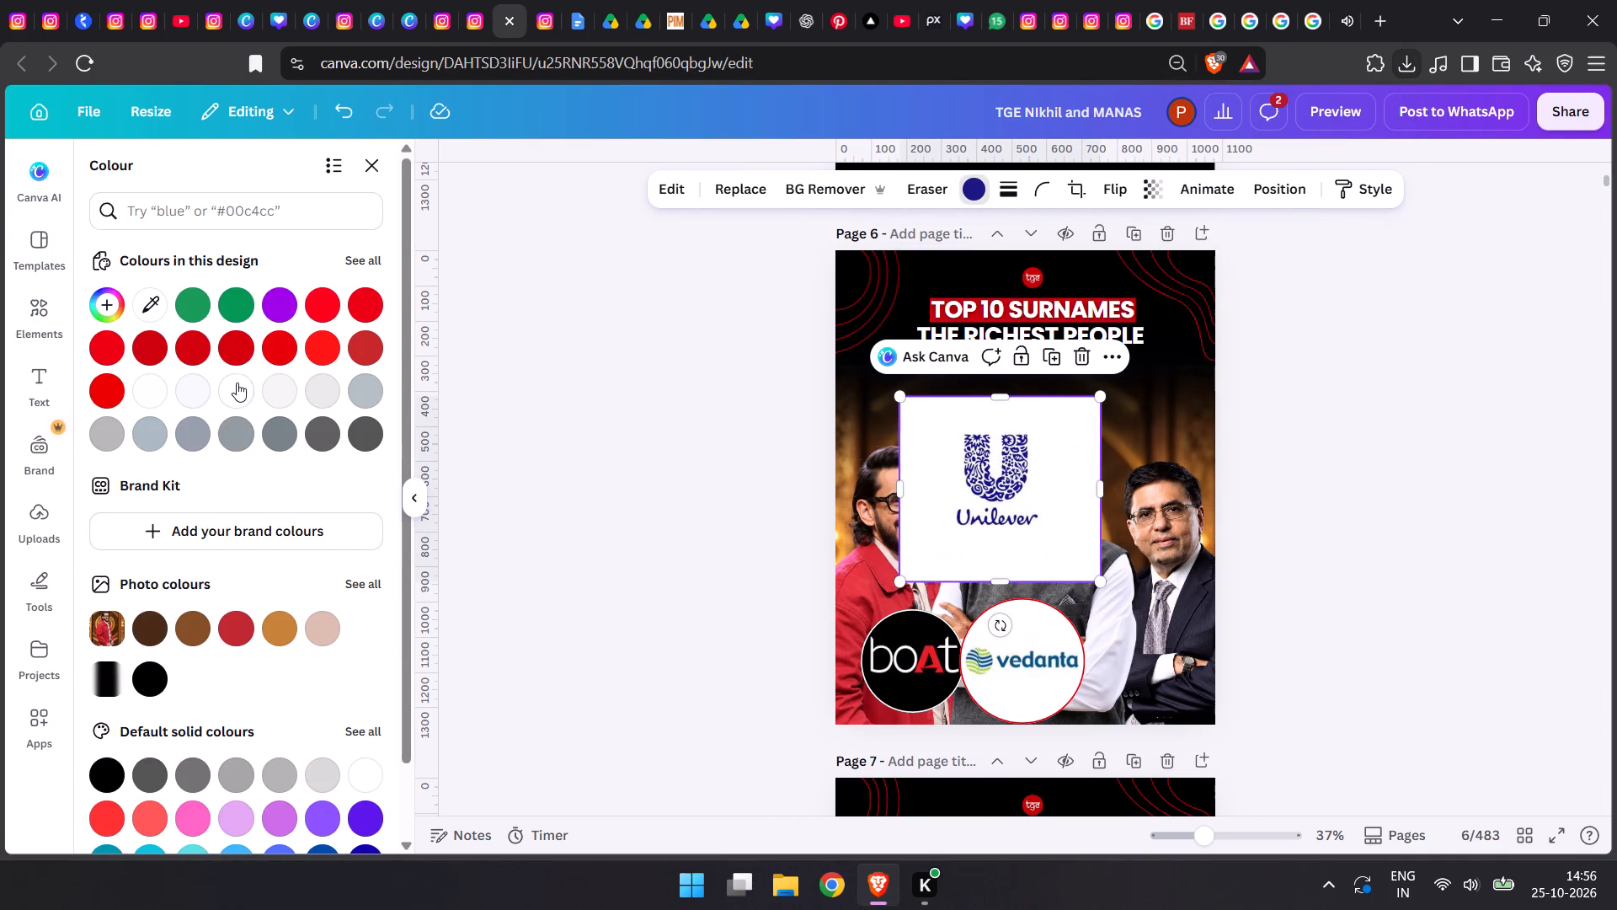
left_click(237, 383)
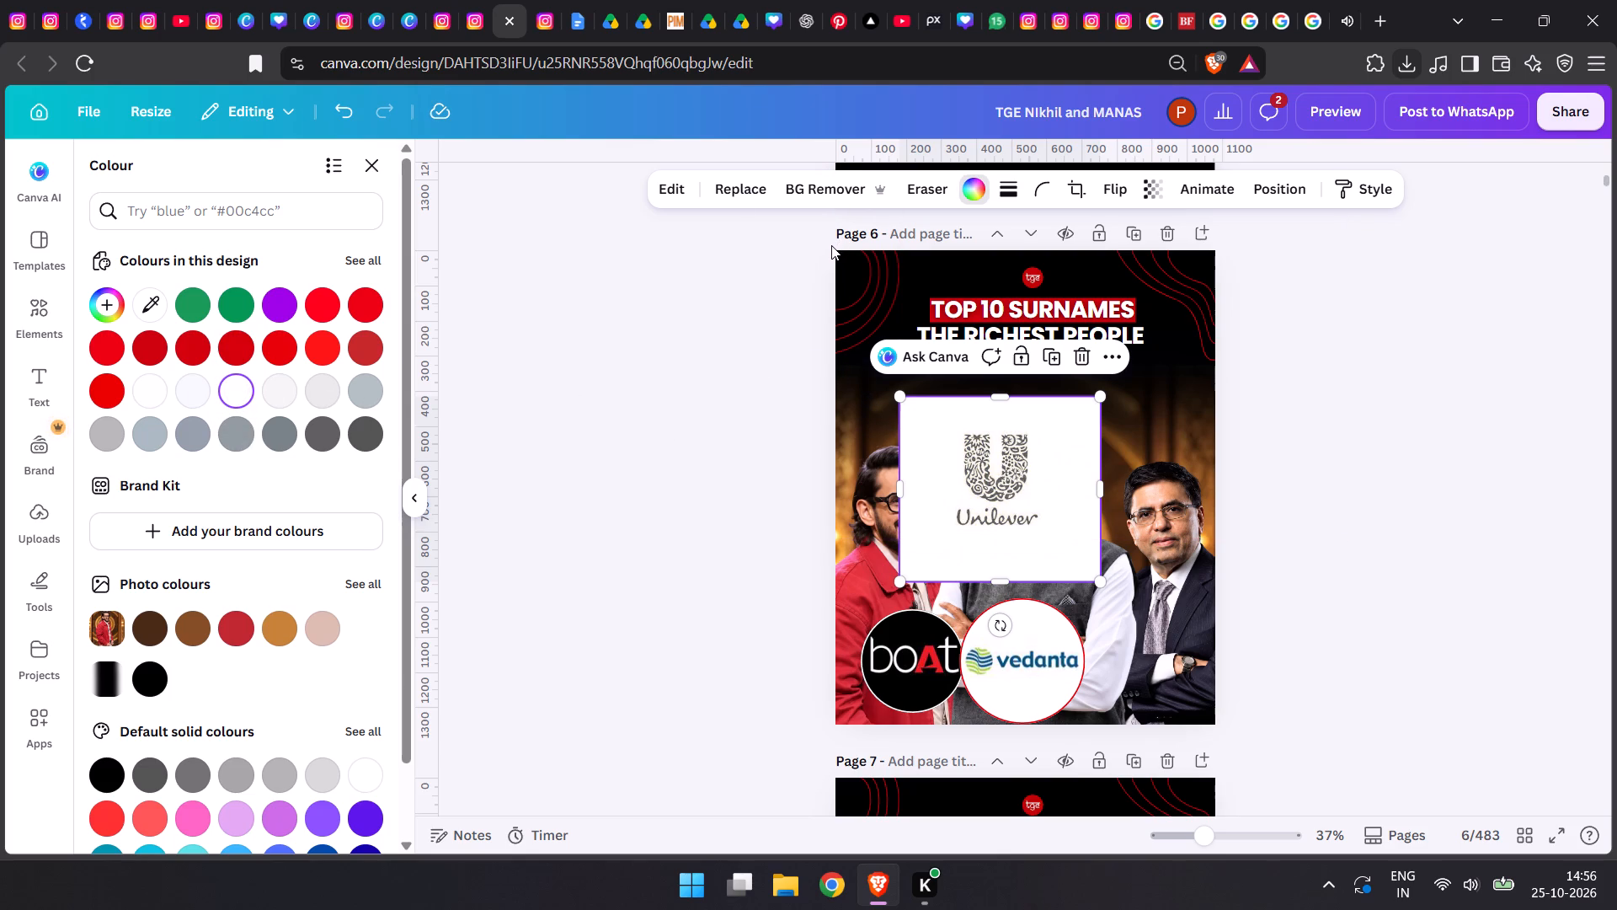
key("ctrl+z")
Remove the Unilever logo's background and position the logo above the man in the red jacket.
left_click(845, 189)
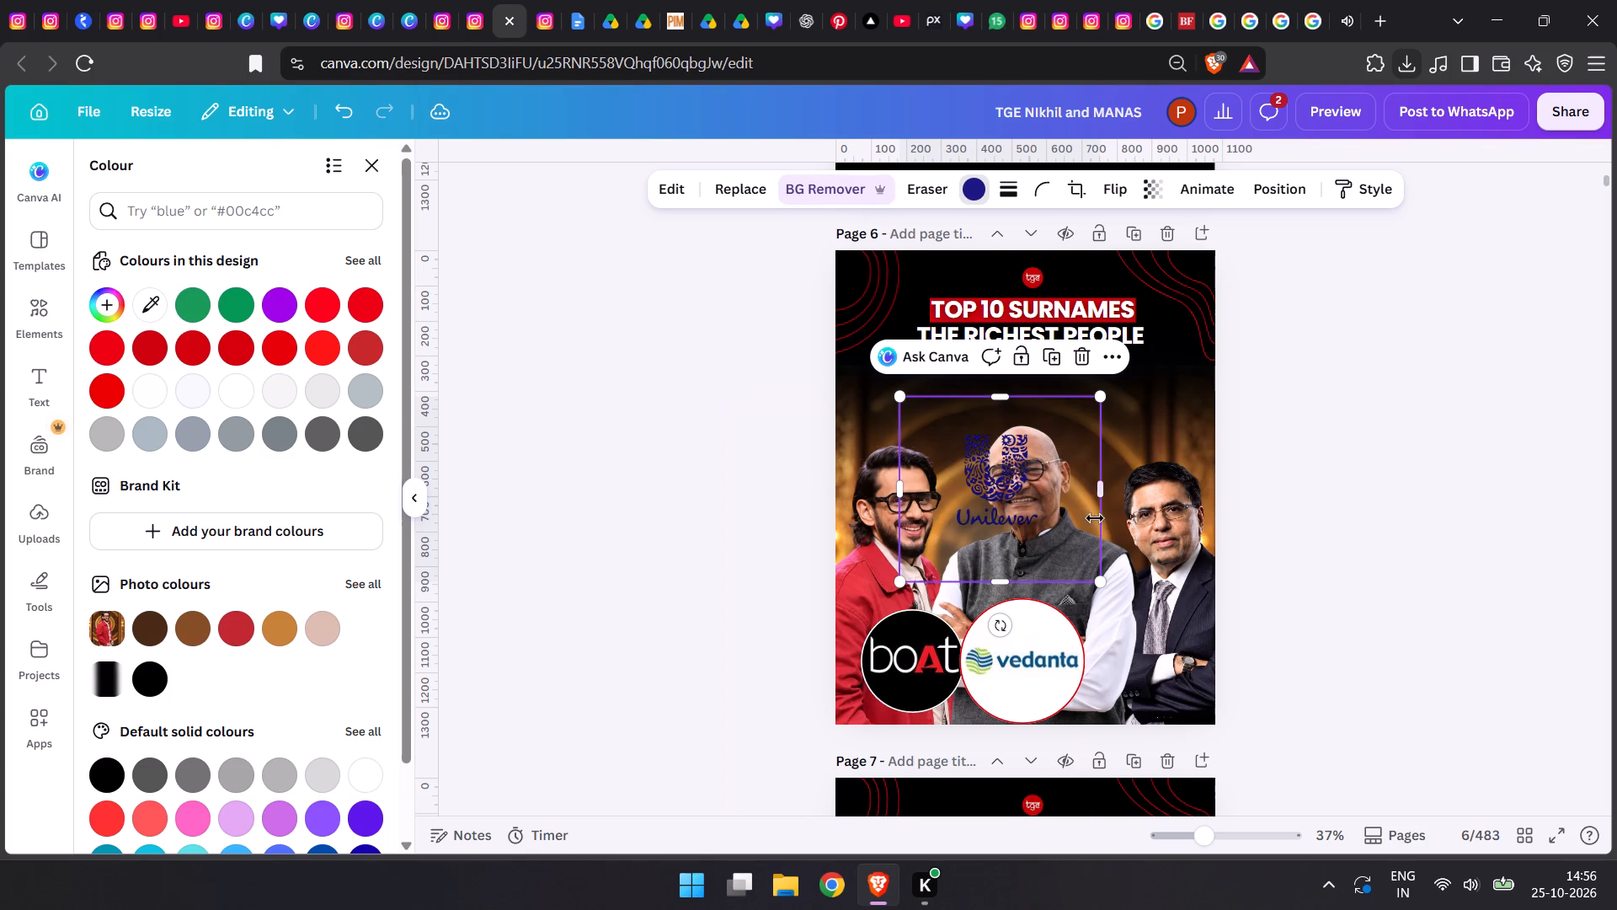
left_click_drag(1003, 495, 1014, 663)
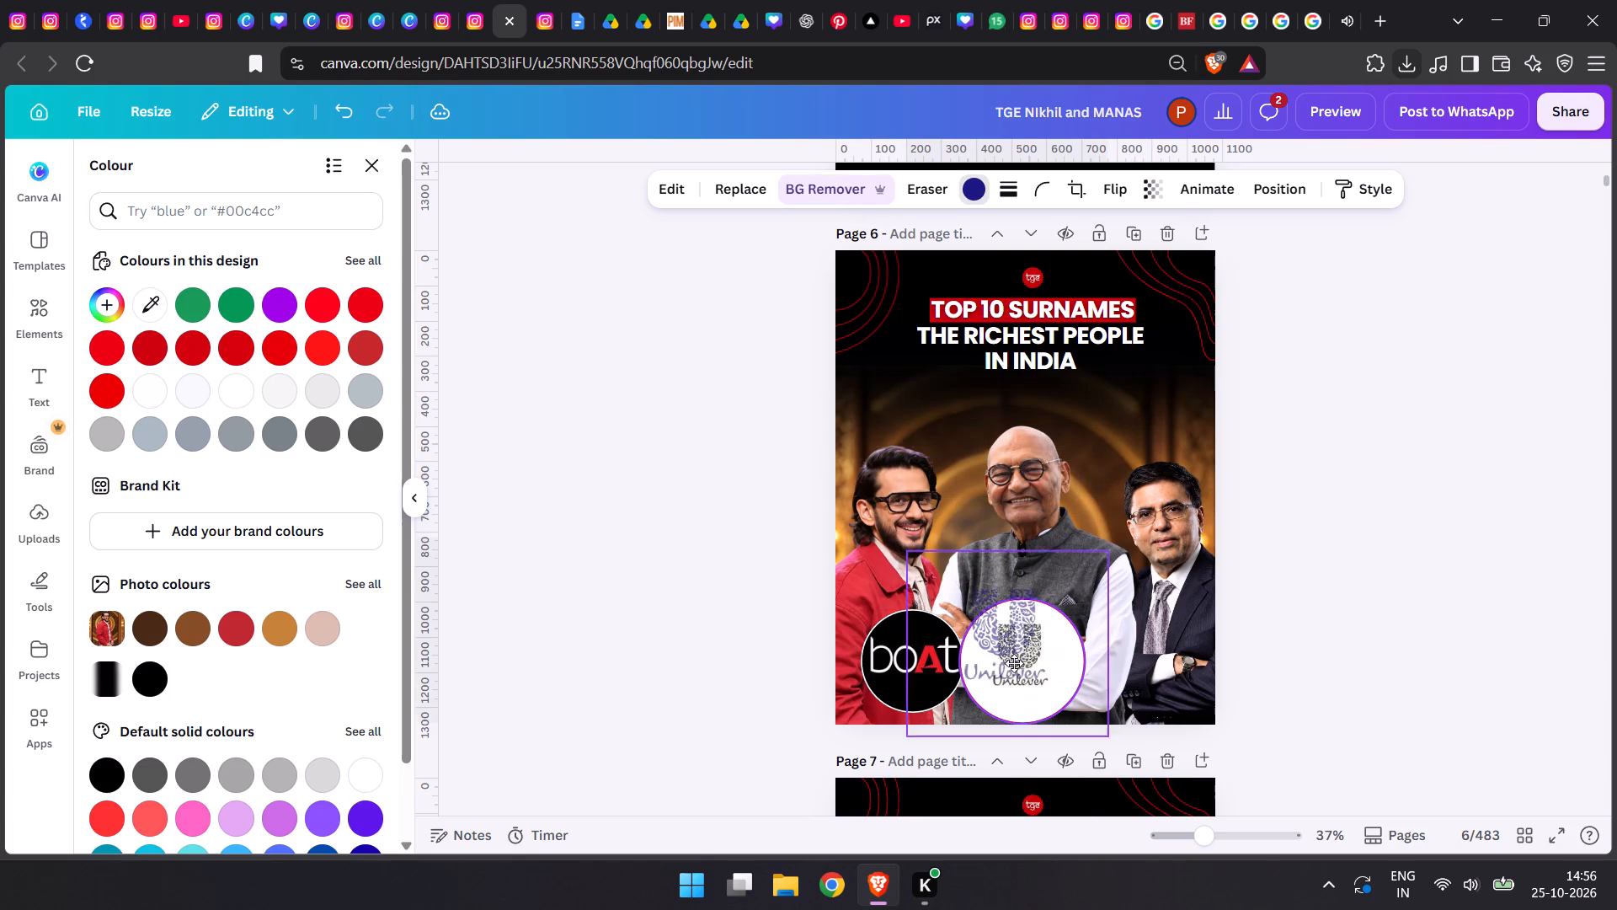
left_click_drag(1014, 663, 968, 451)
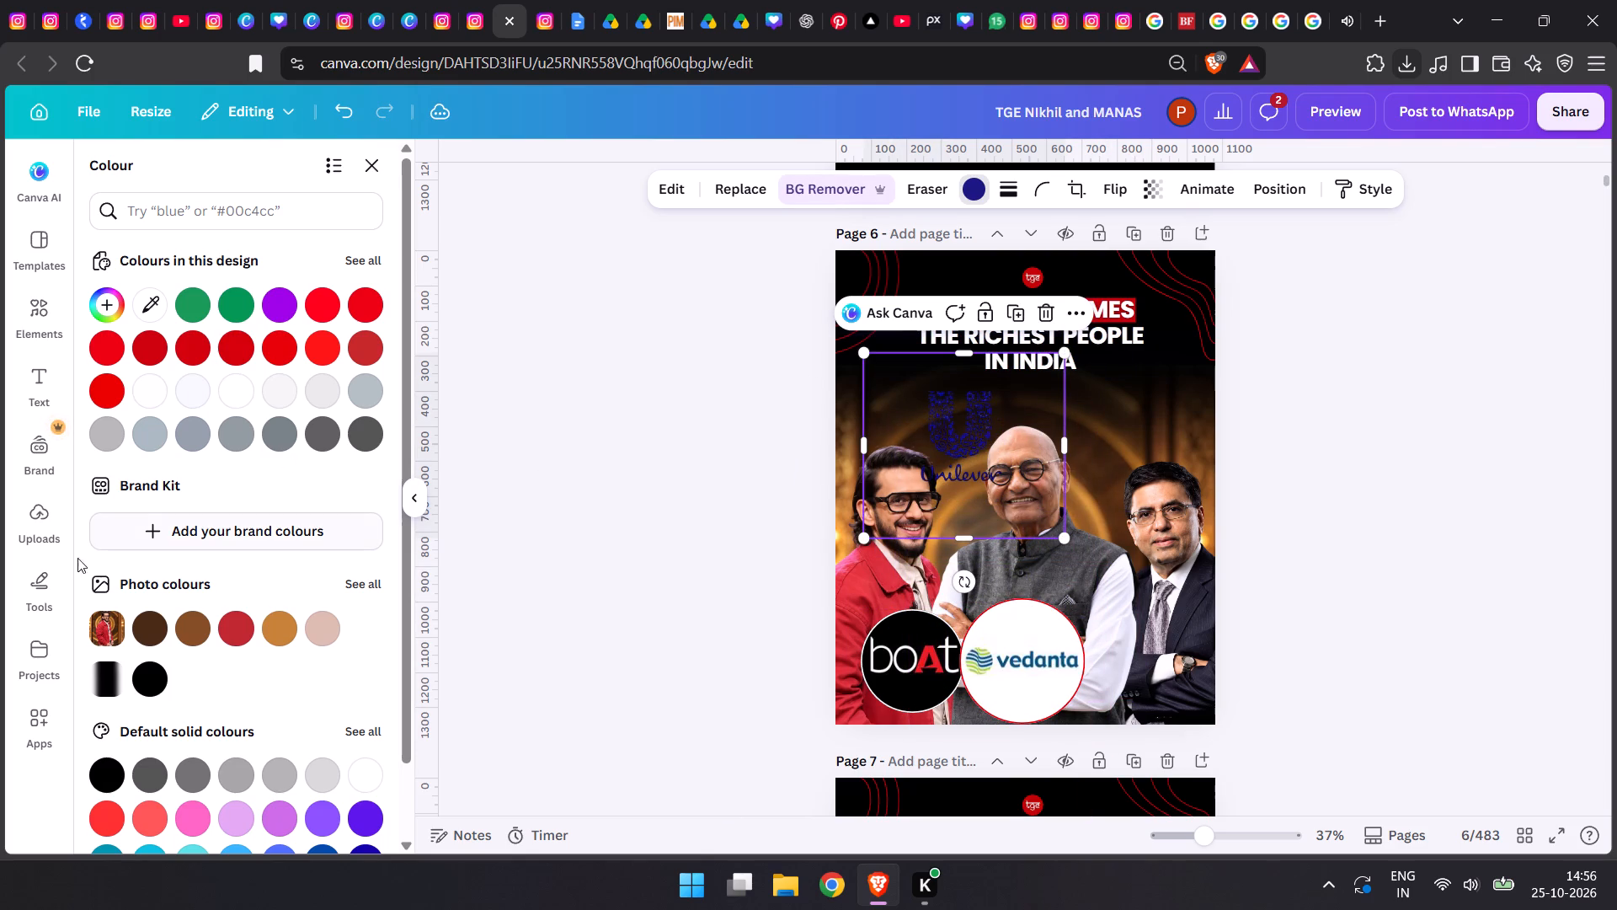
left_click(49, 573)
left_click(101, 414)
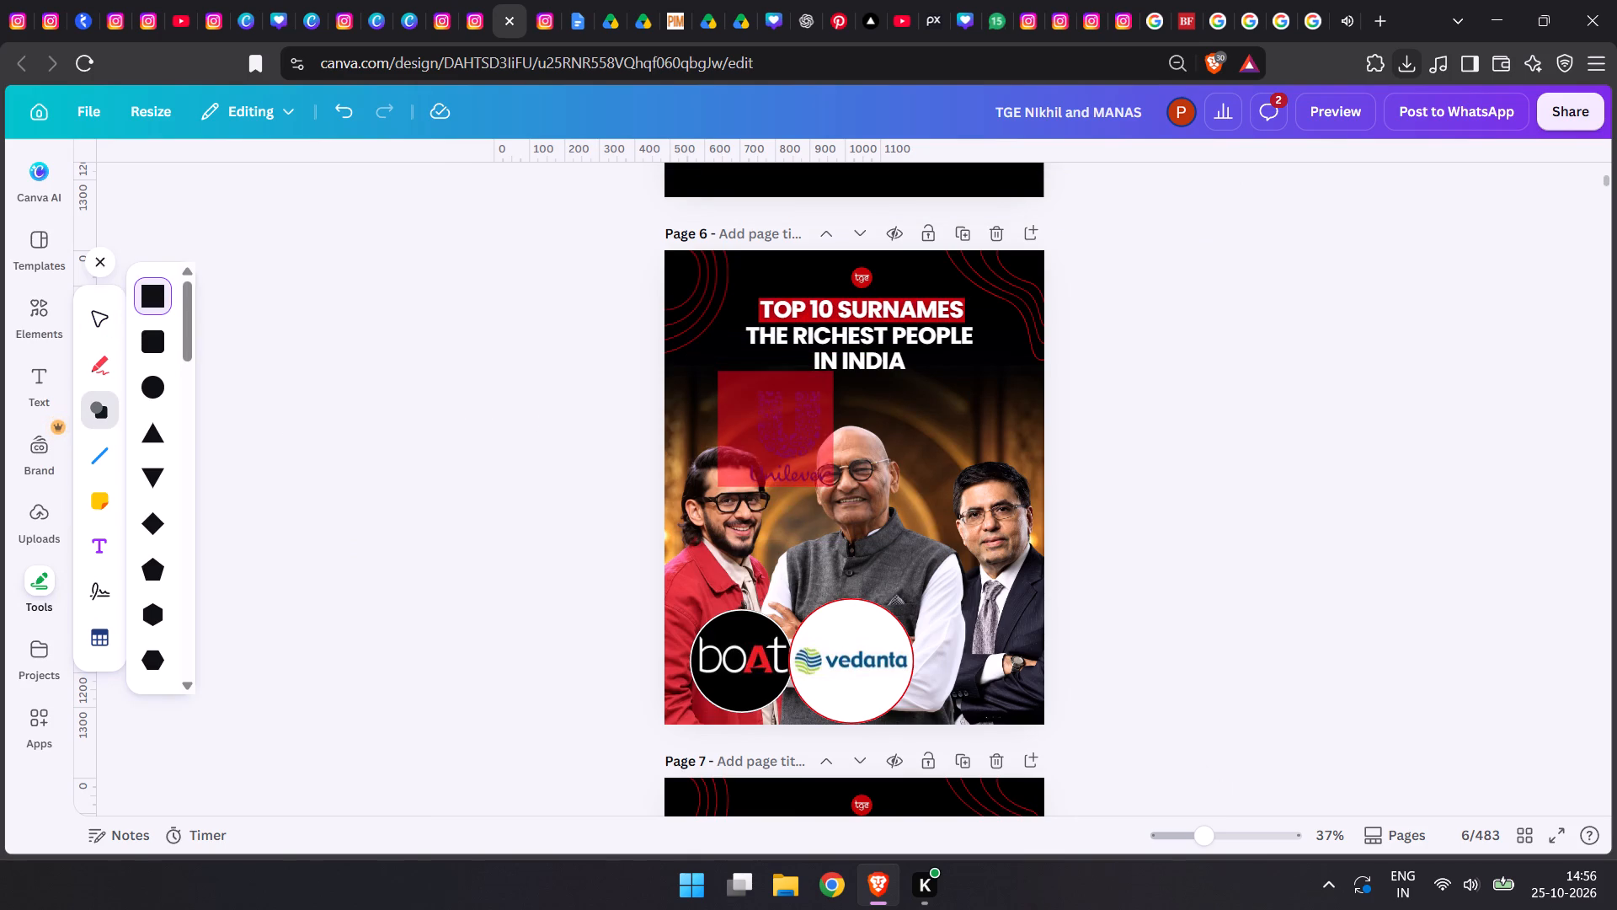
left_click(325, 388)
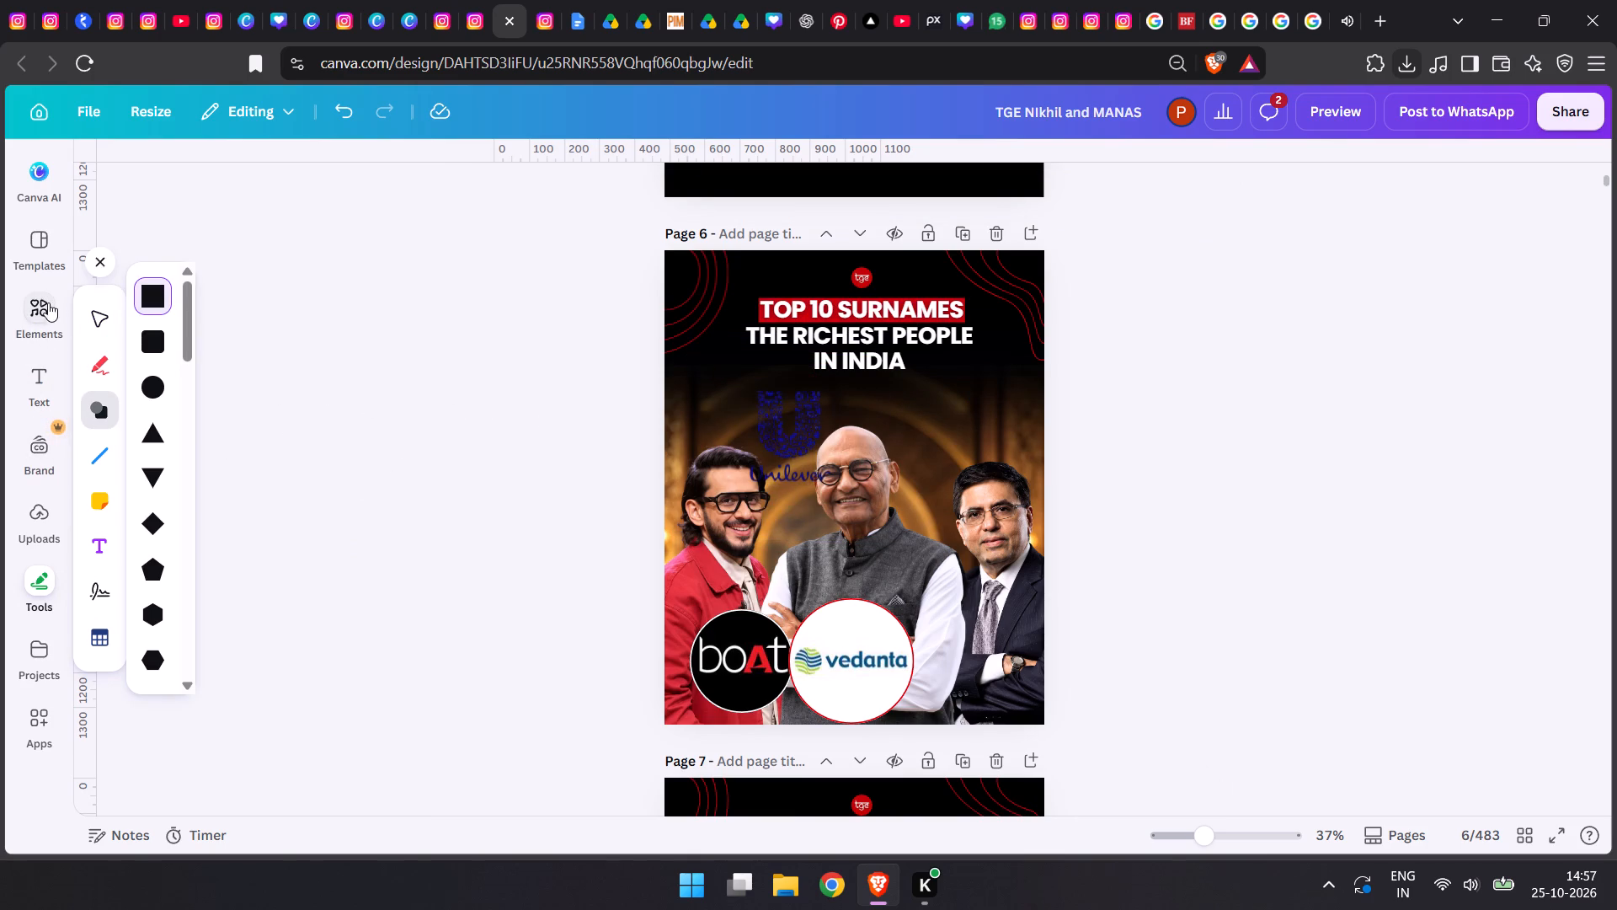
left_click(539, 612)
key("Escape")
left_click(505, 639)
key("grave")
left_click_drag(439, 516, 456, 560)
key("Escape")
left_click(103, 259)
Duplicate the Vedanta logo circle and place the copy up and to its right, overlapping the suited man.
left_click(901, 633)
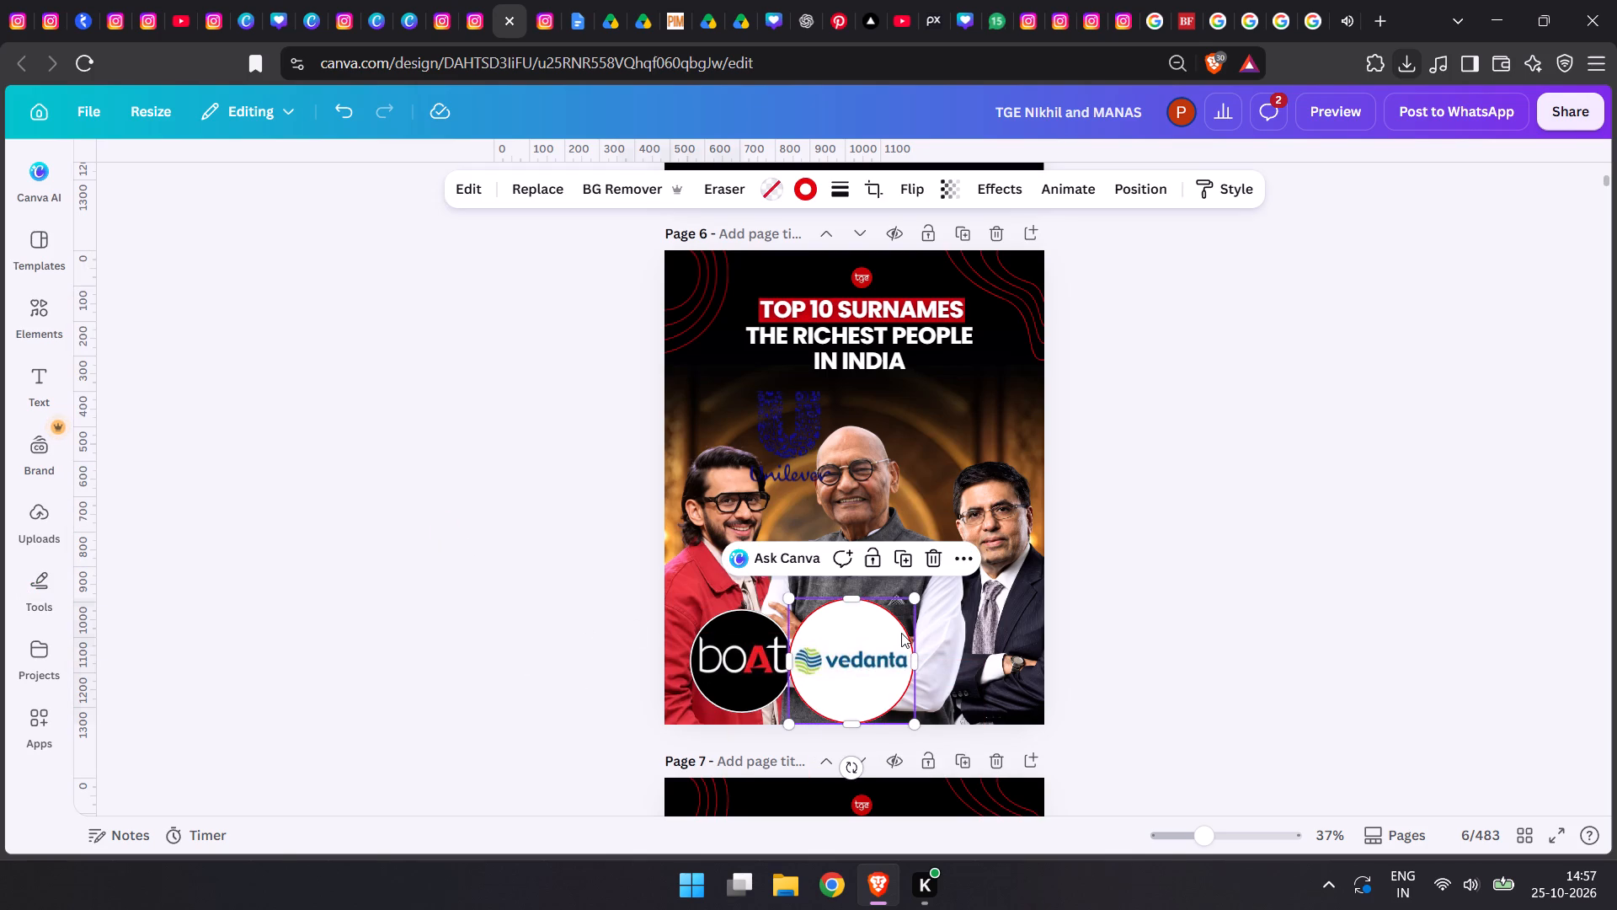
key("ctrl+d")
left_click_drag(878, 664, 961, 613)
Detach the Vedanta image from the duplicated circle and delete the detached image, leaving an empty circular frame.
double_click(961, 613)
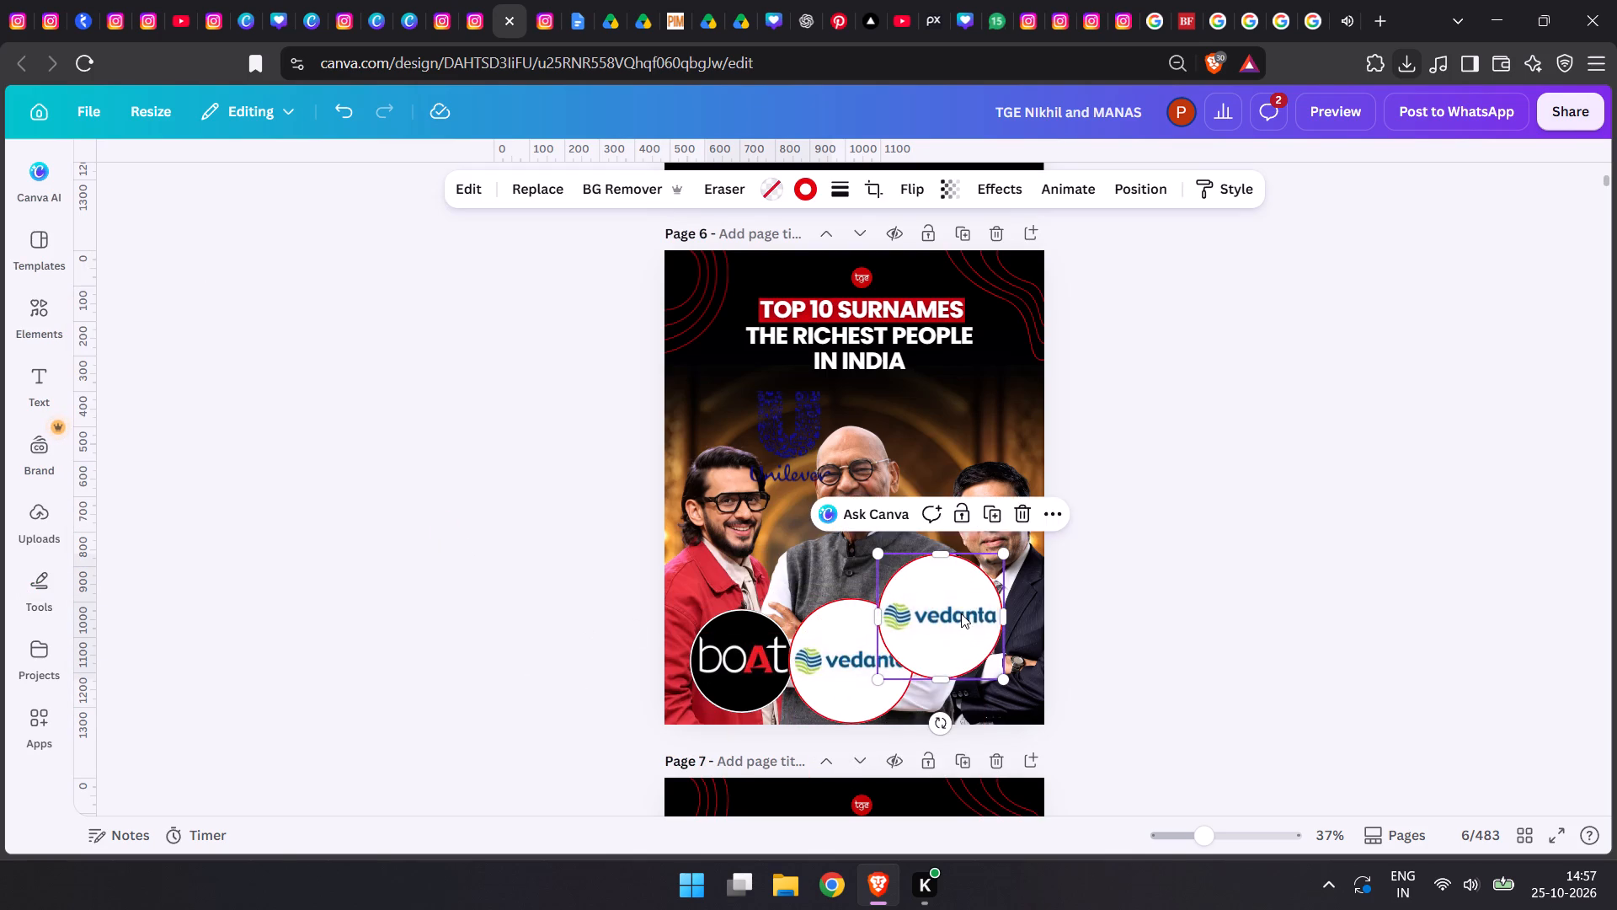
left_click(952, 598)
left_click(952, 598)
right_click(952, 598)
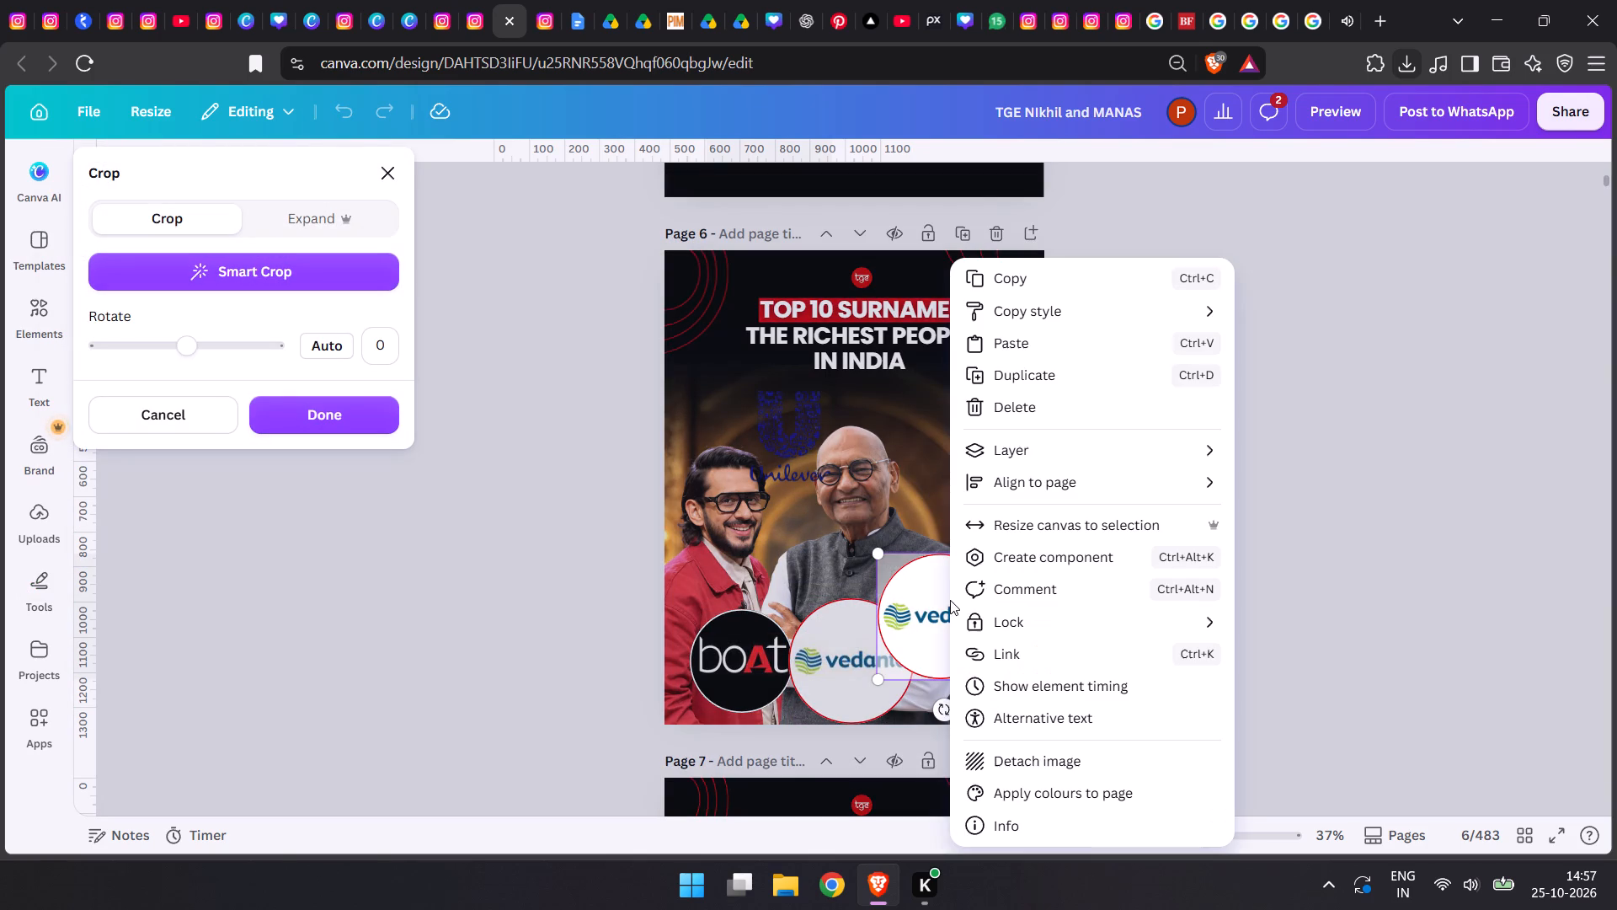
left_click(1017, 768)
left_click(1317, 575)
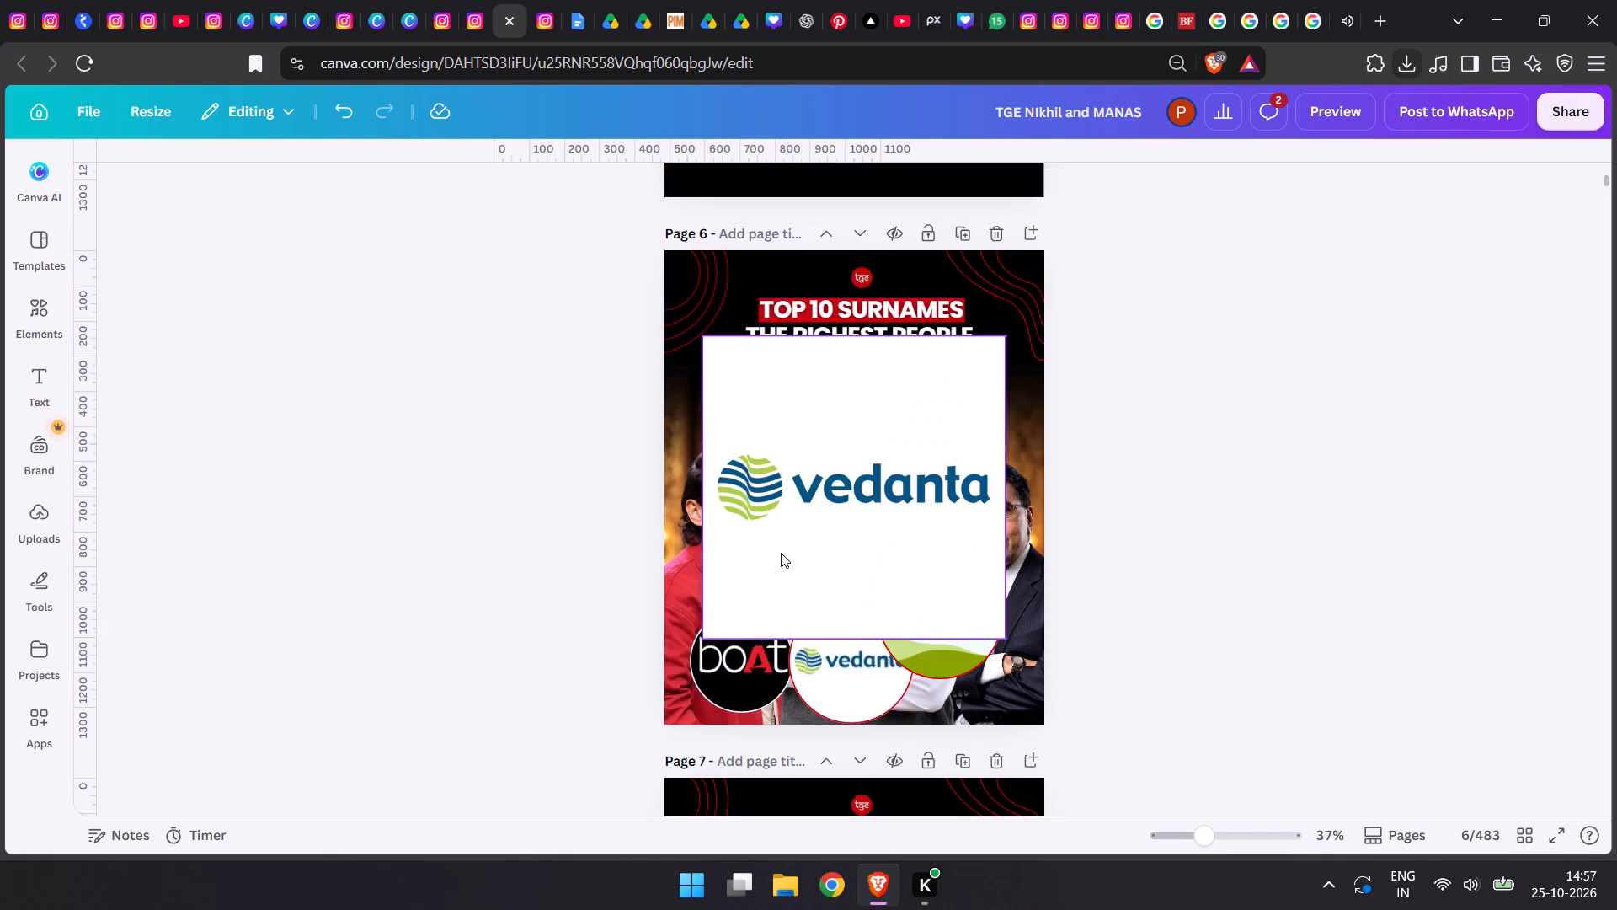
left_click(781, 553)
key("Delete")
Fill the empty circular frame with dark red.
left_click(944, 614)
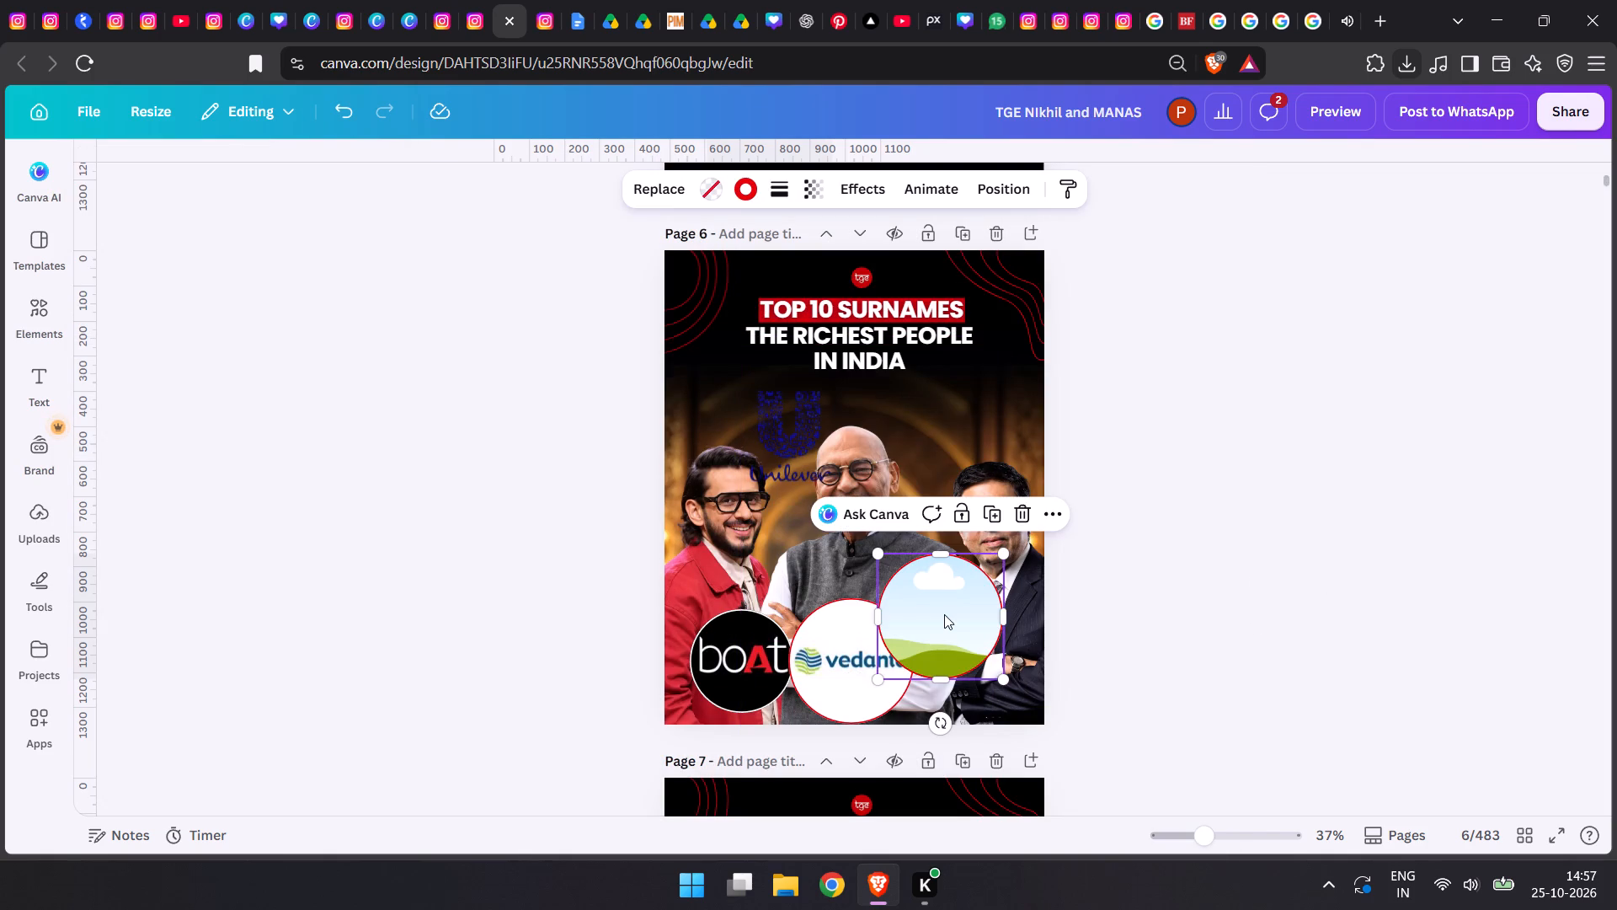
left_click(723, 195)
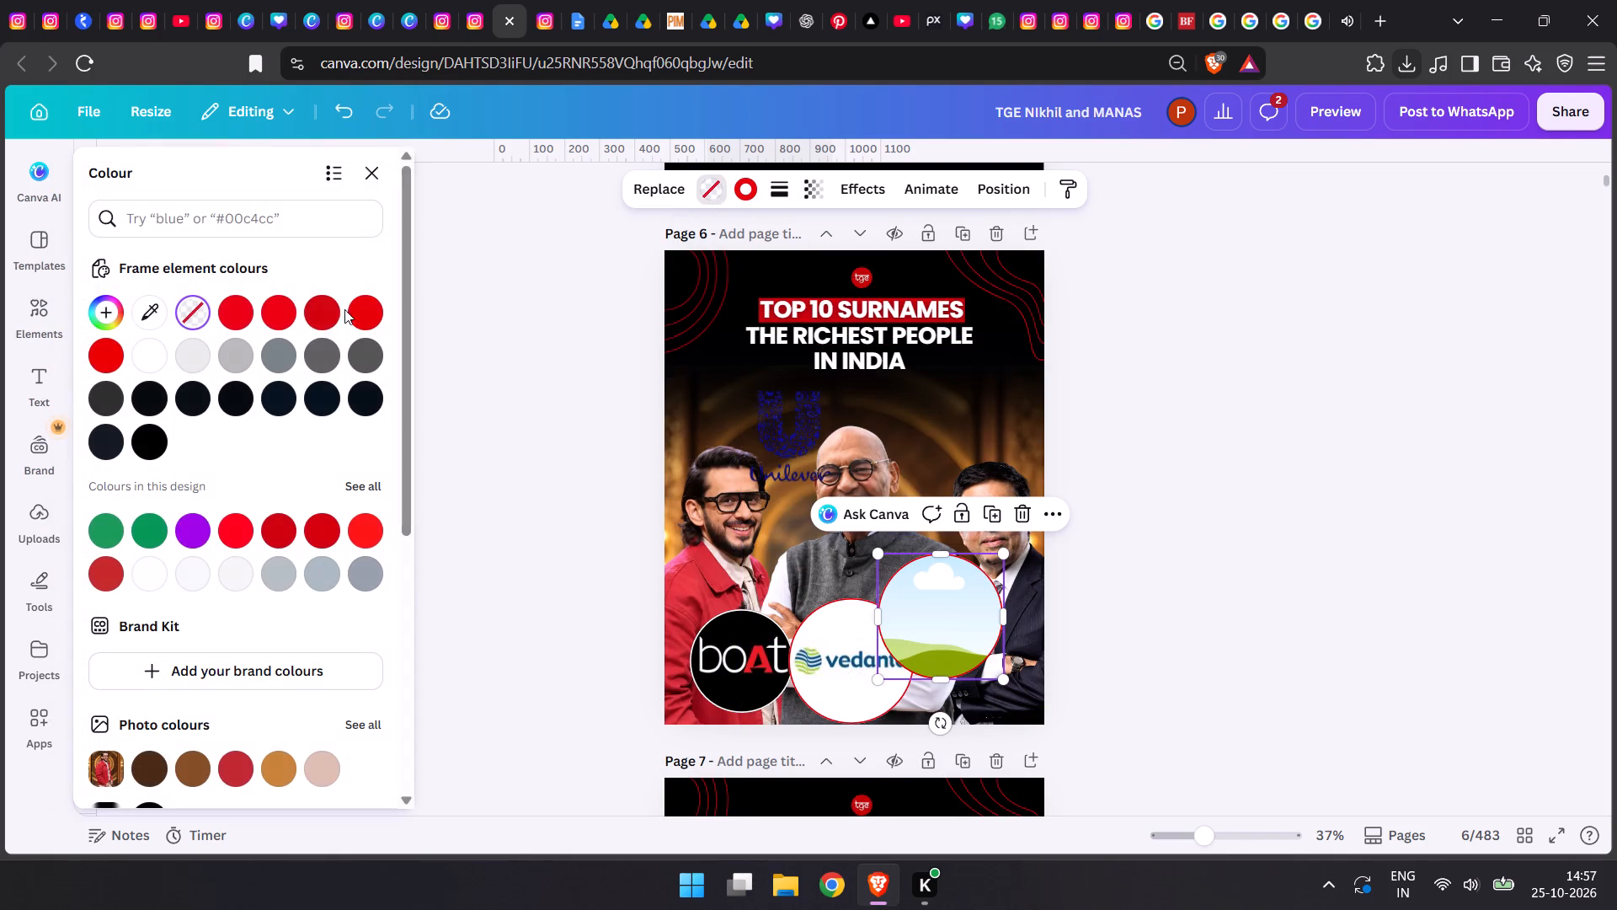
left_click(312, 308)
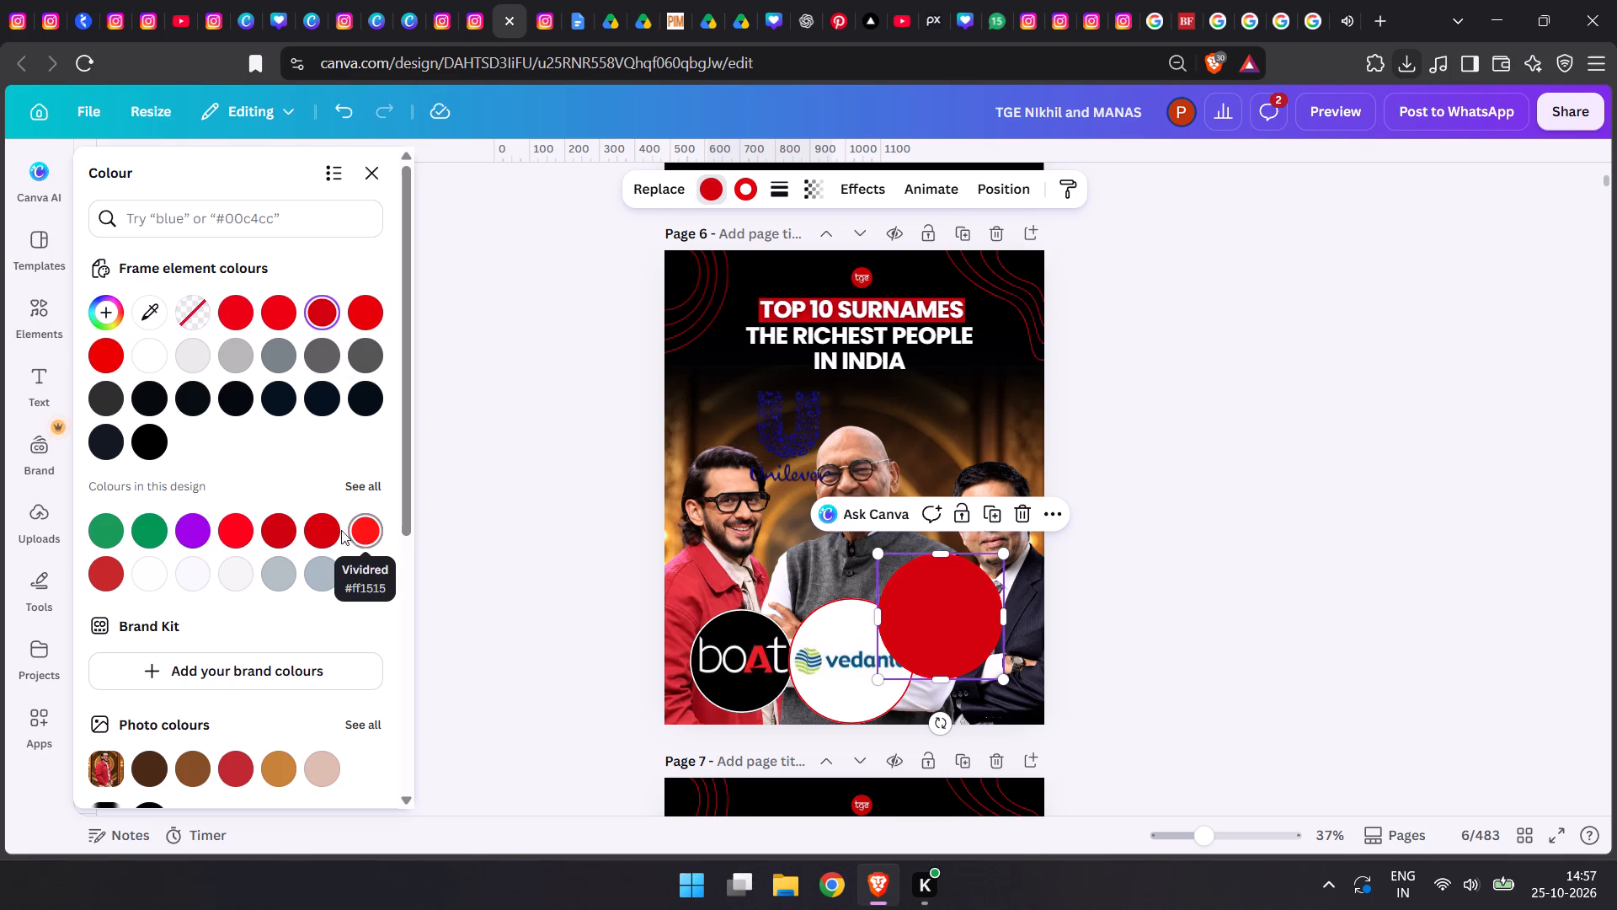
Recolour the Unilever logo's dark blue to white.
left_click(777, 442)
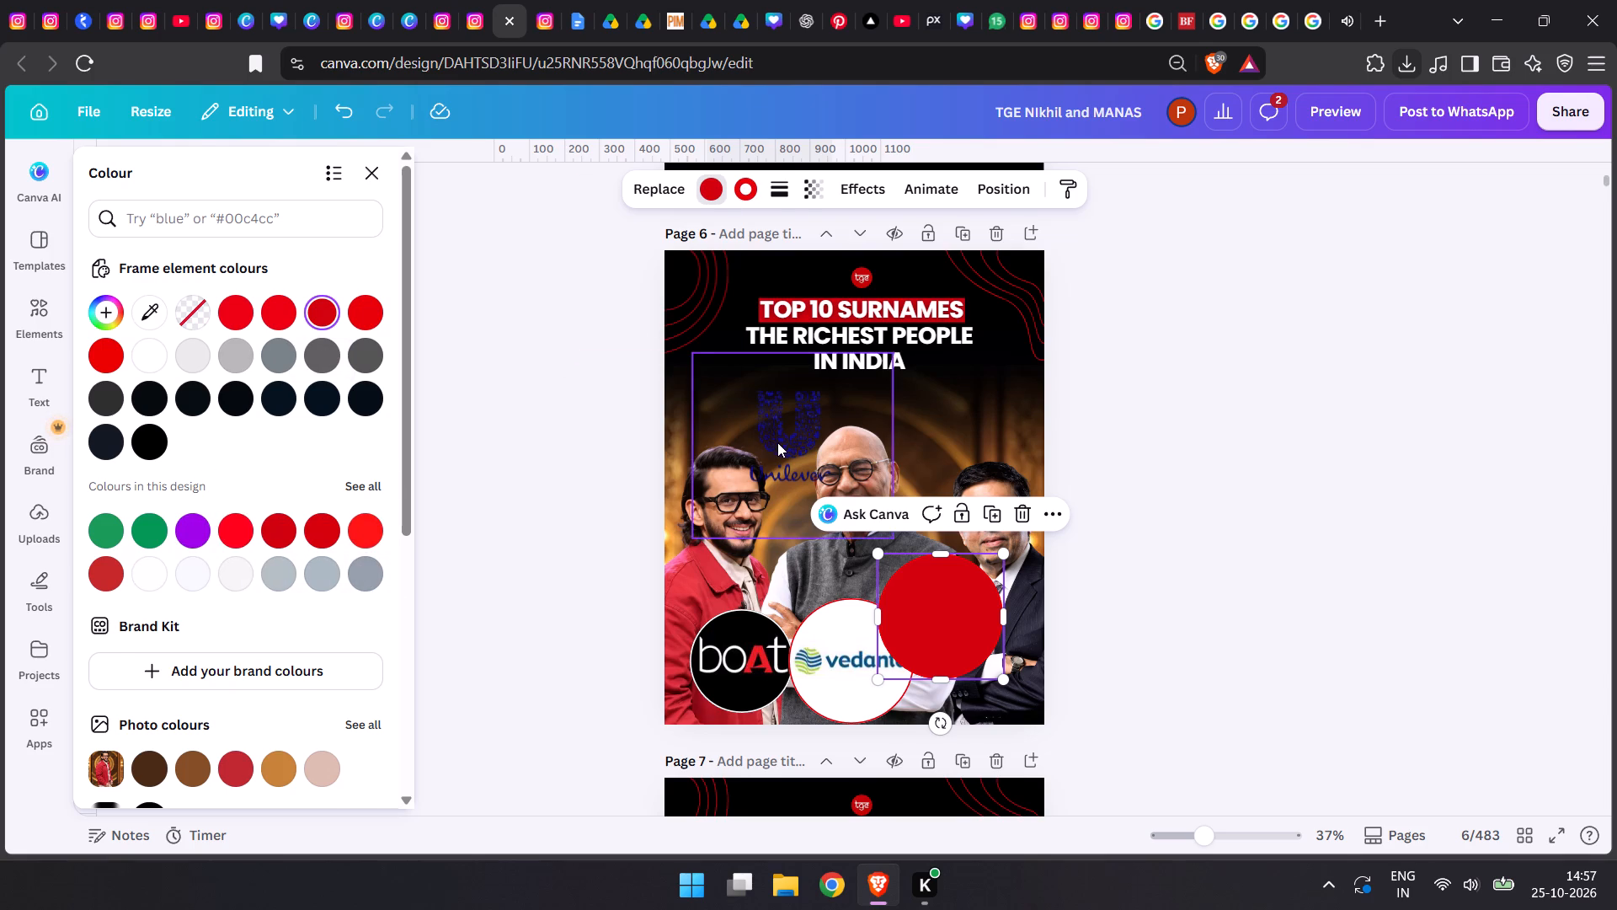
left_click(240, 403)
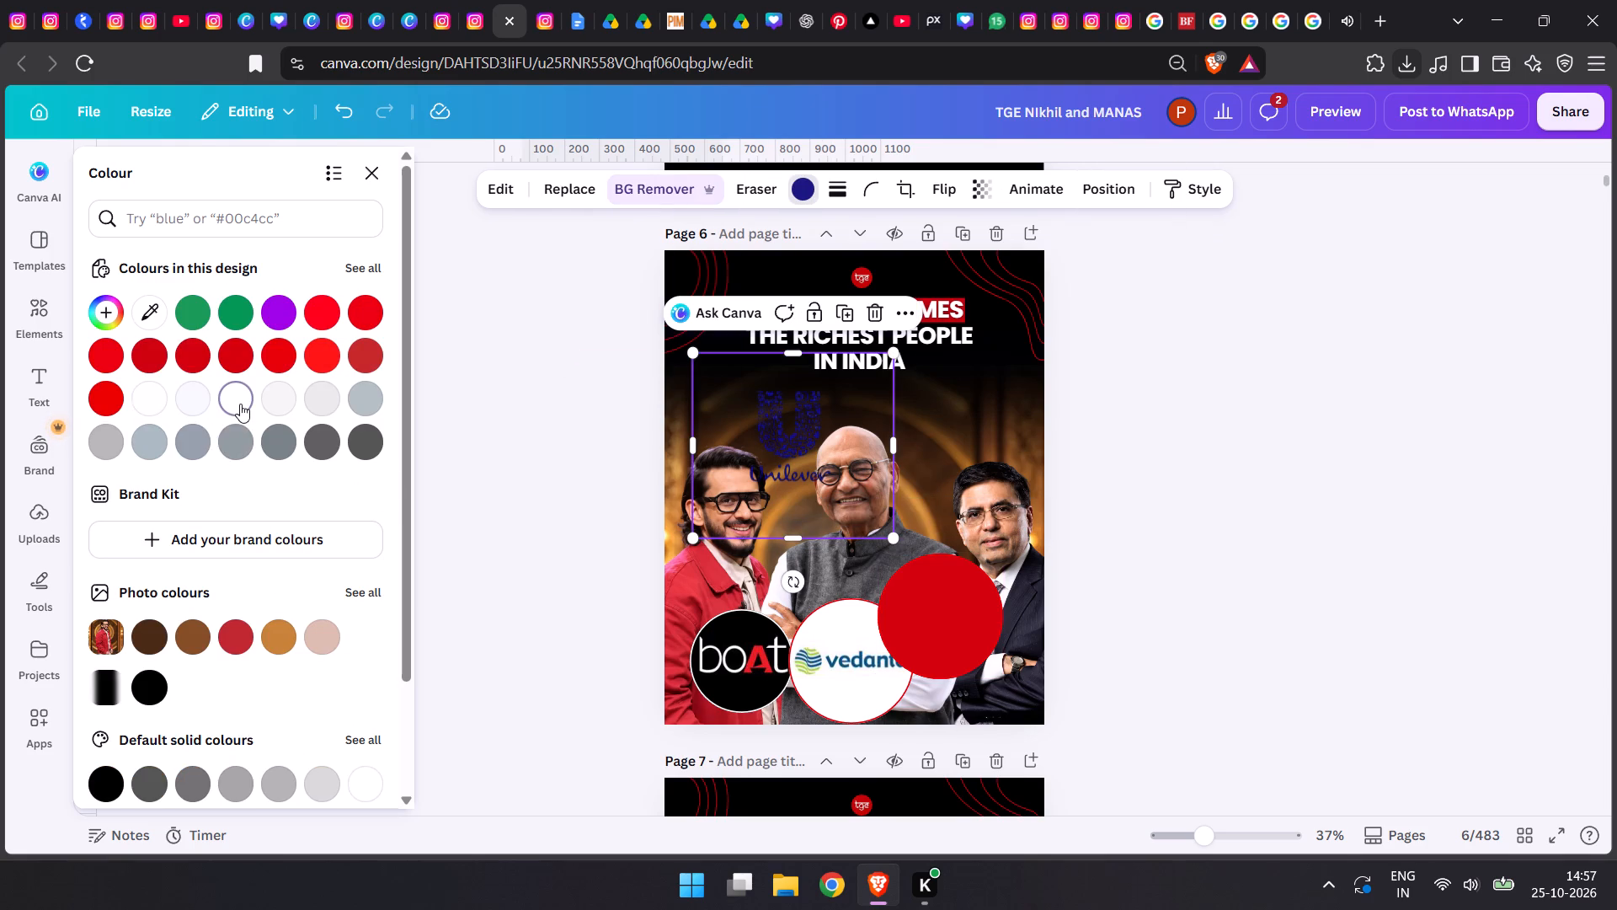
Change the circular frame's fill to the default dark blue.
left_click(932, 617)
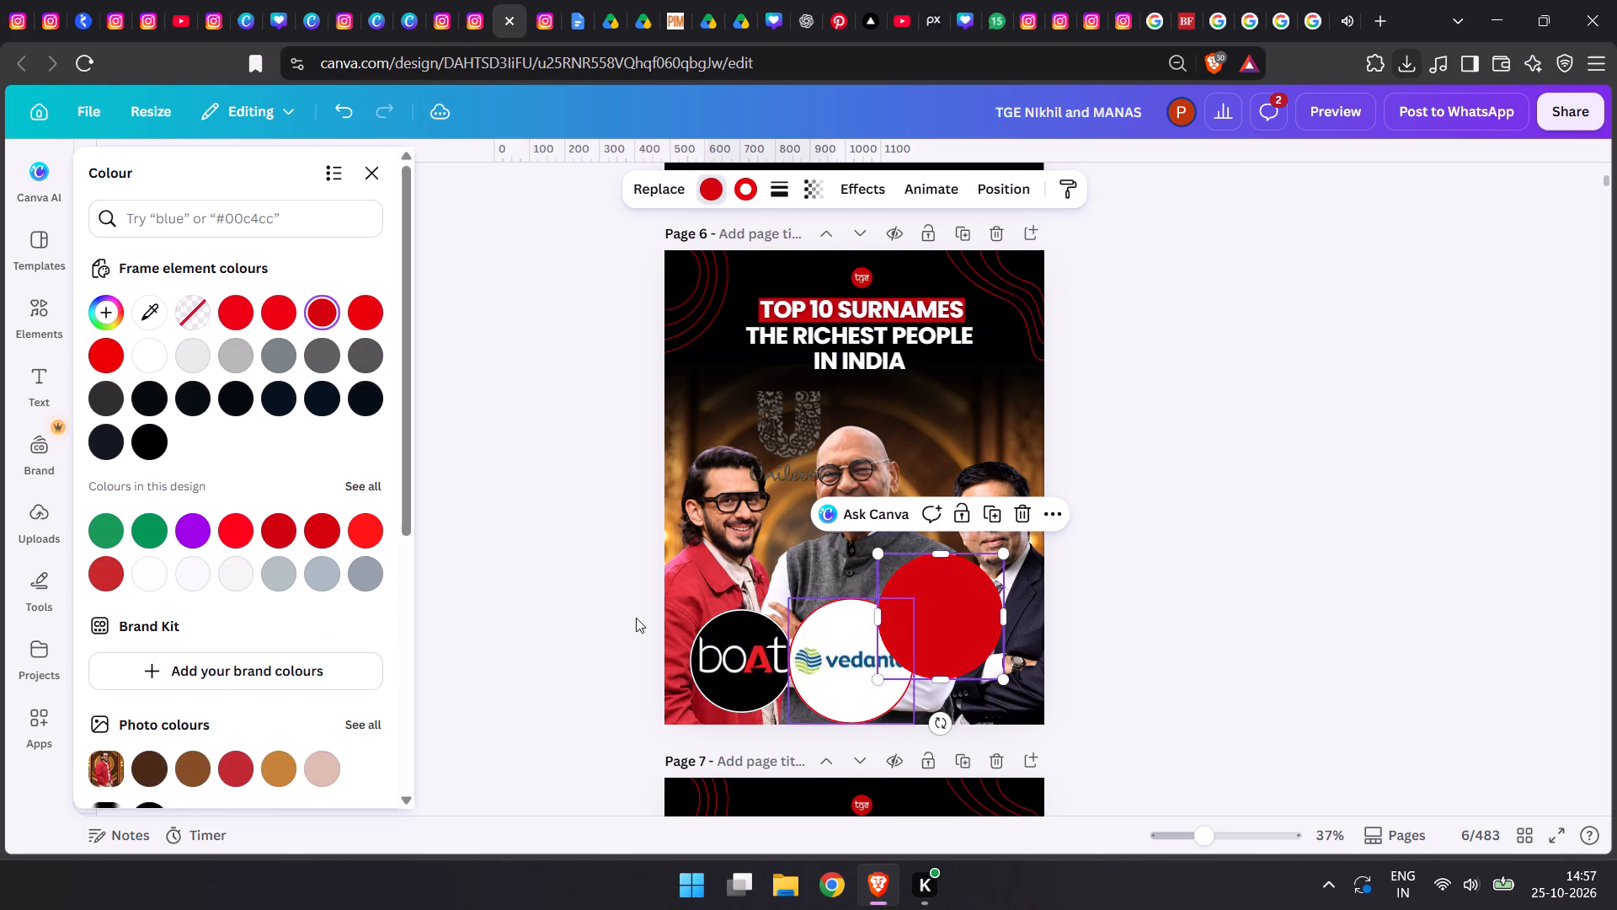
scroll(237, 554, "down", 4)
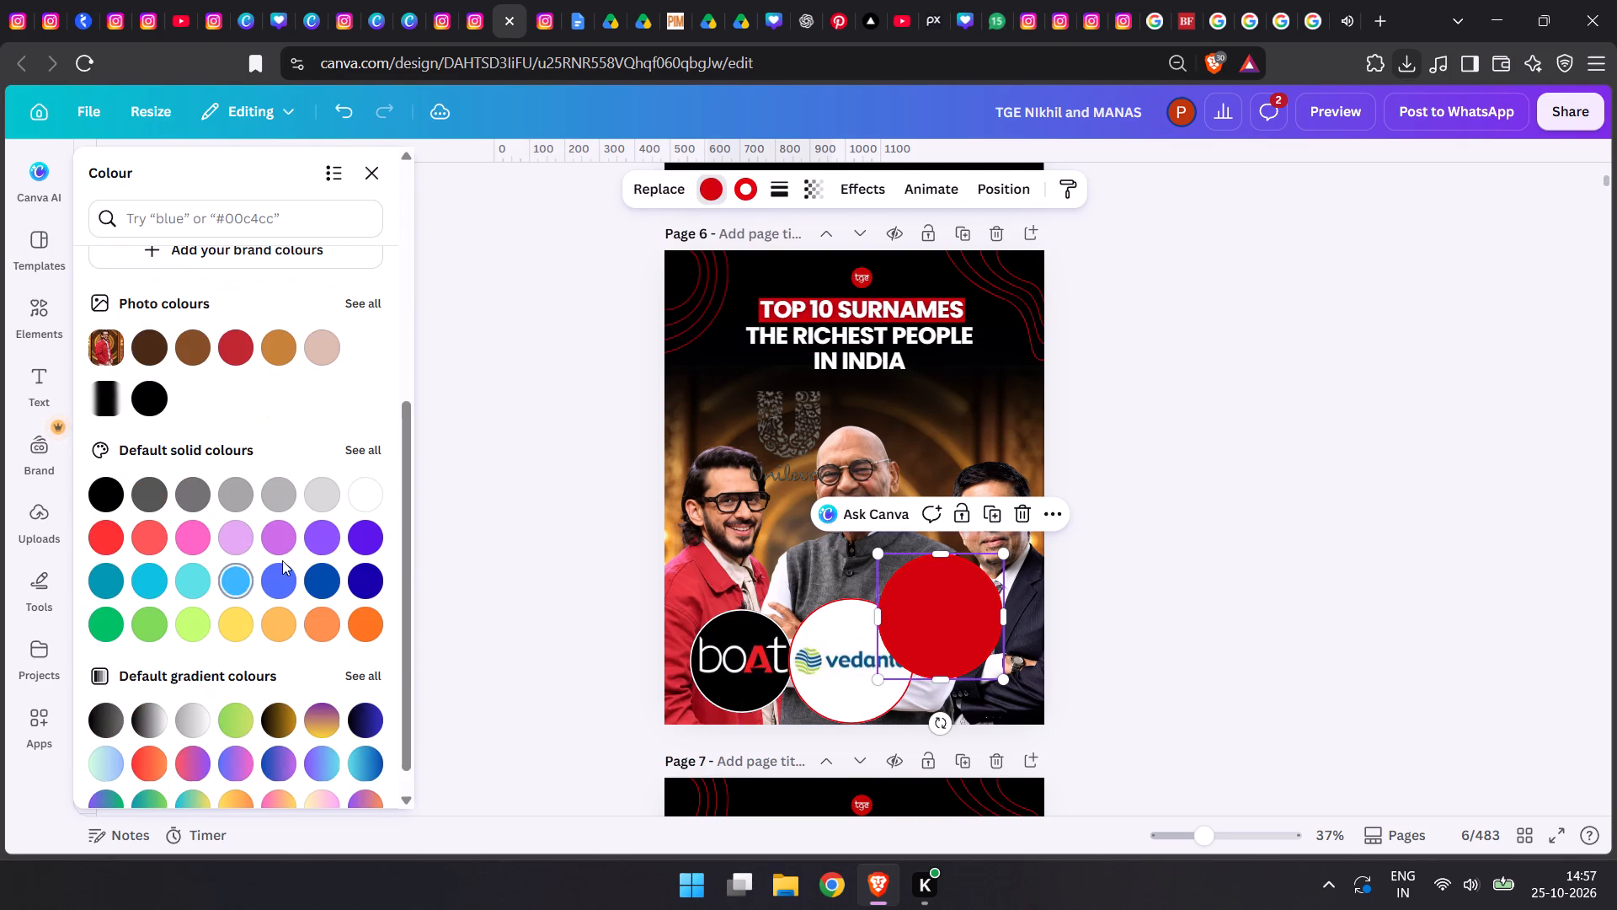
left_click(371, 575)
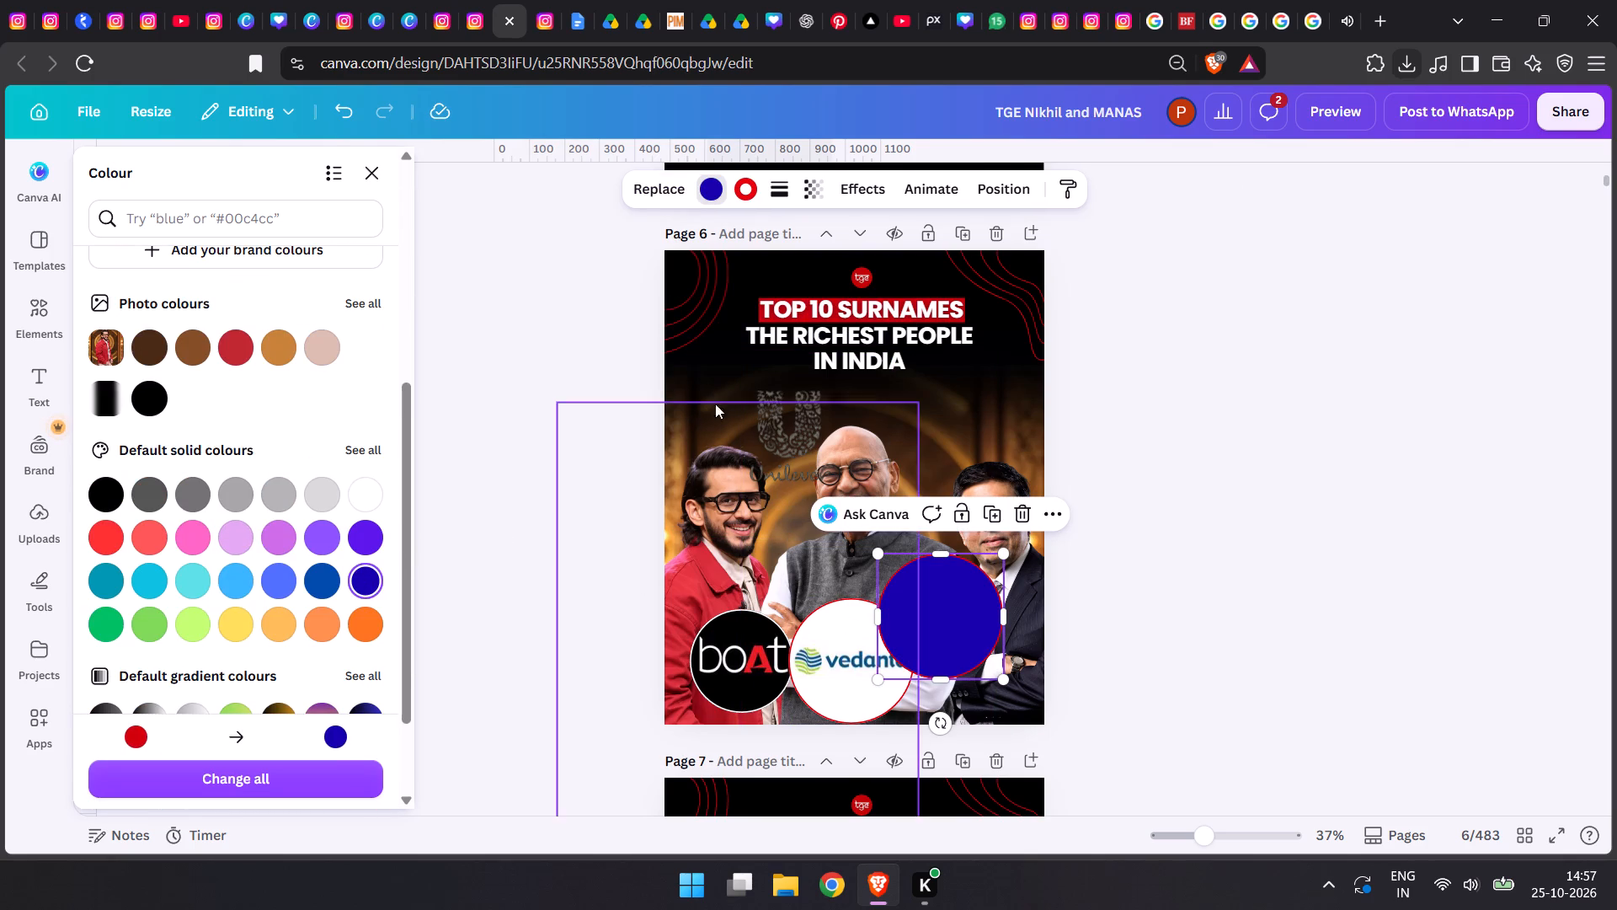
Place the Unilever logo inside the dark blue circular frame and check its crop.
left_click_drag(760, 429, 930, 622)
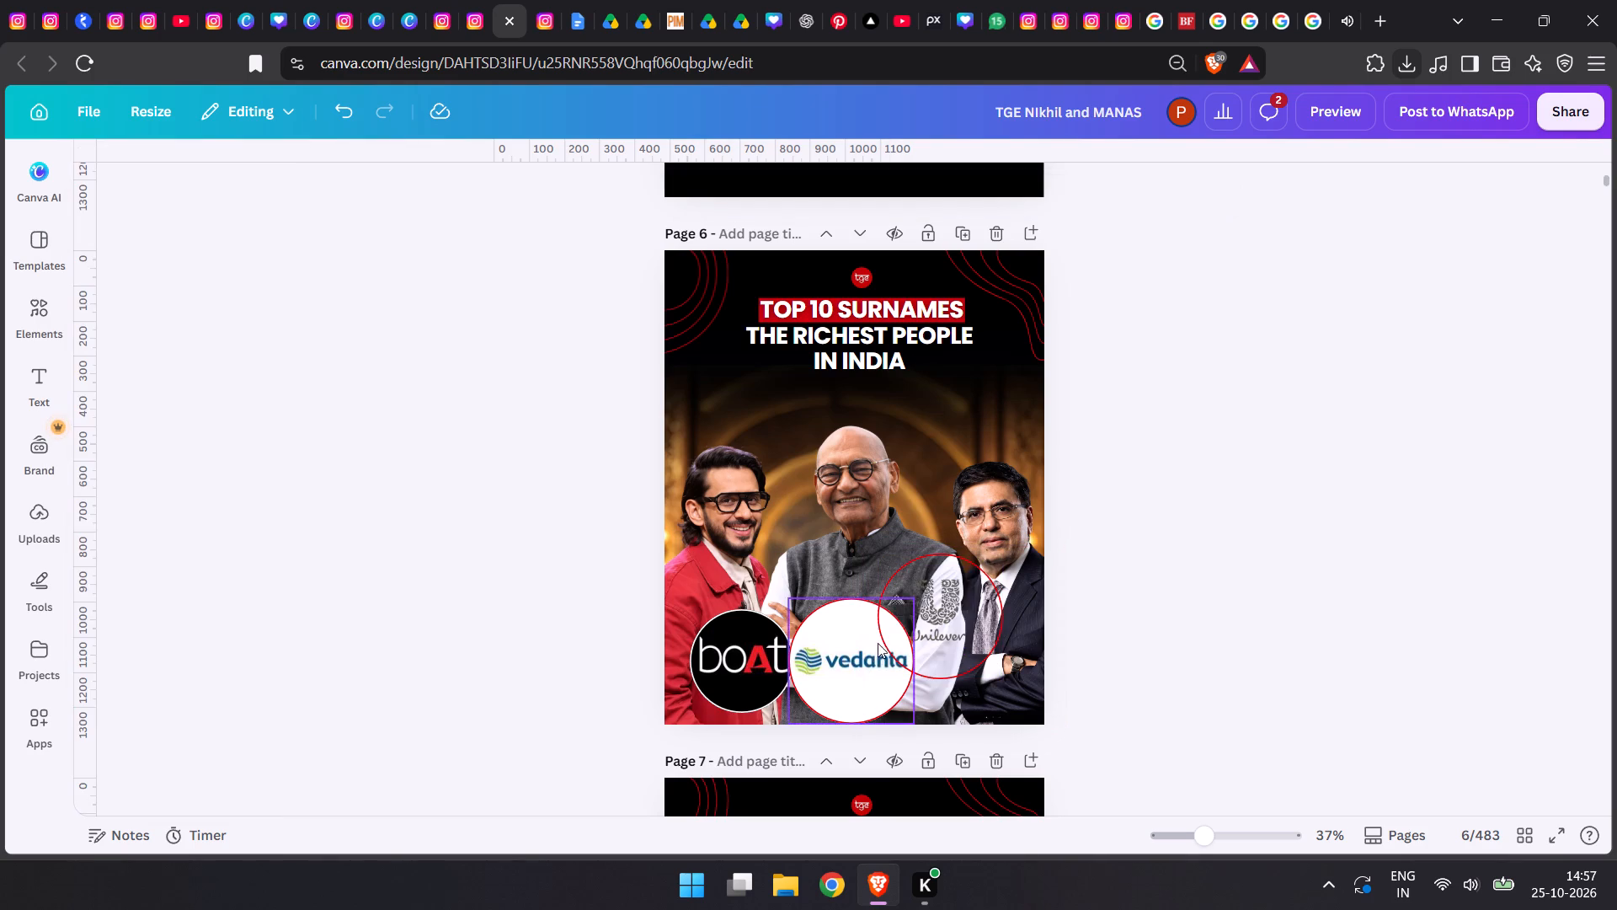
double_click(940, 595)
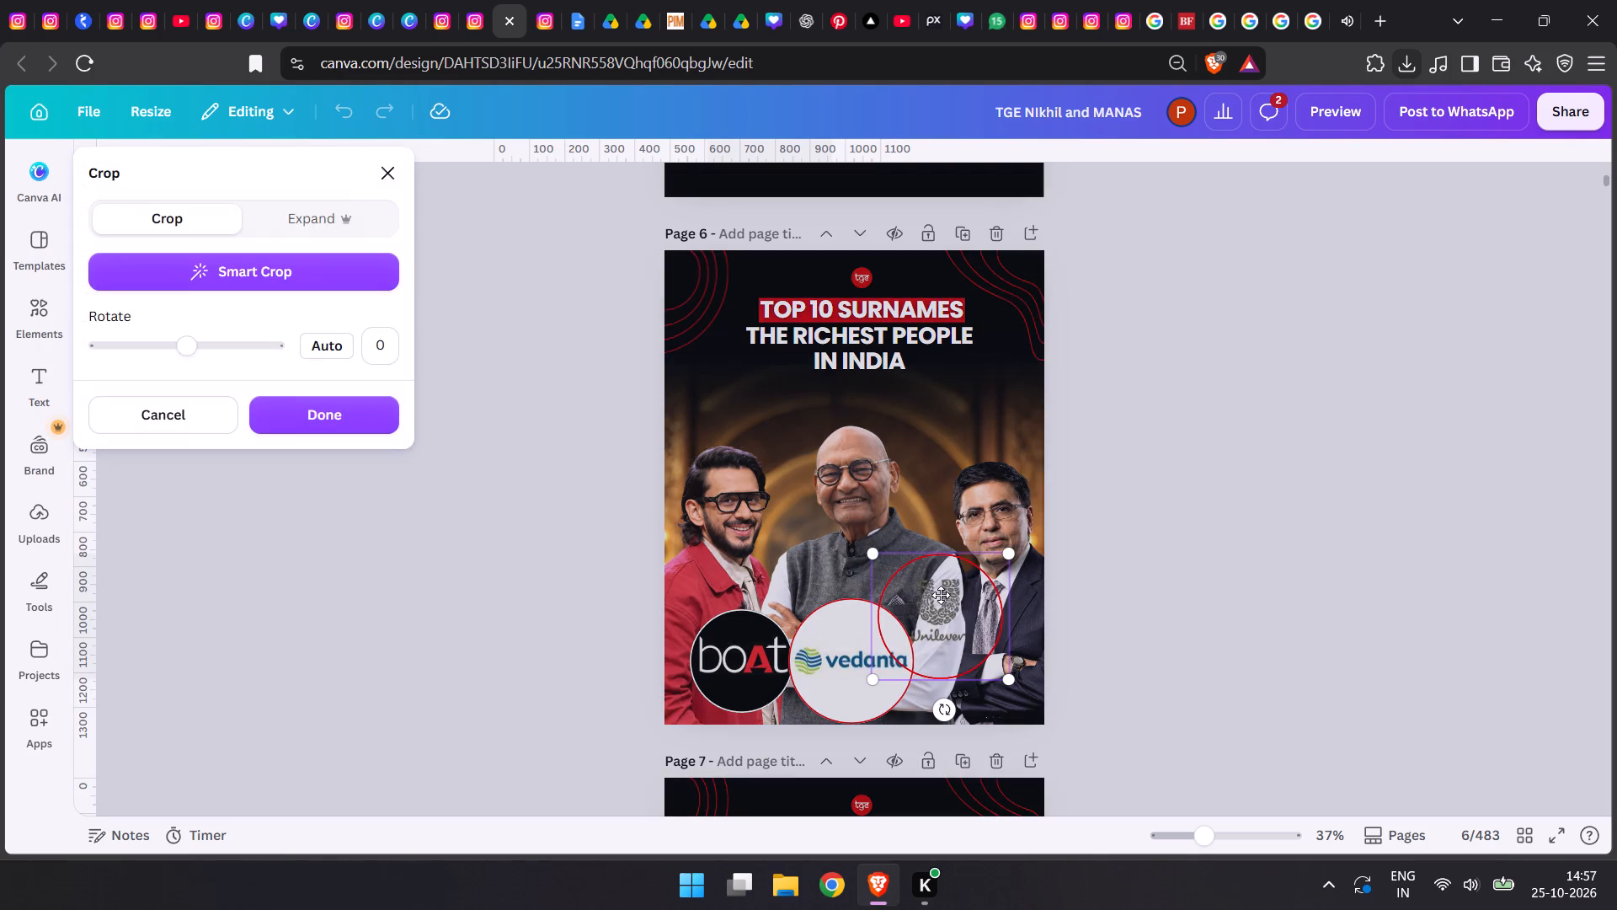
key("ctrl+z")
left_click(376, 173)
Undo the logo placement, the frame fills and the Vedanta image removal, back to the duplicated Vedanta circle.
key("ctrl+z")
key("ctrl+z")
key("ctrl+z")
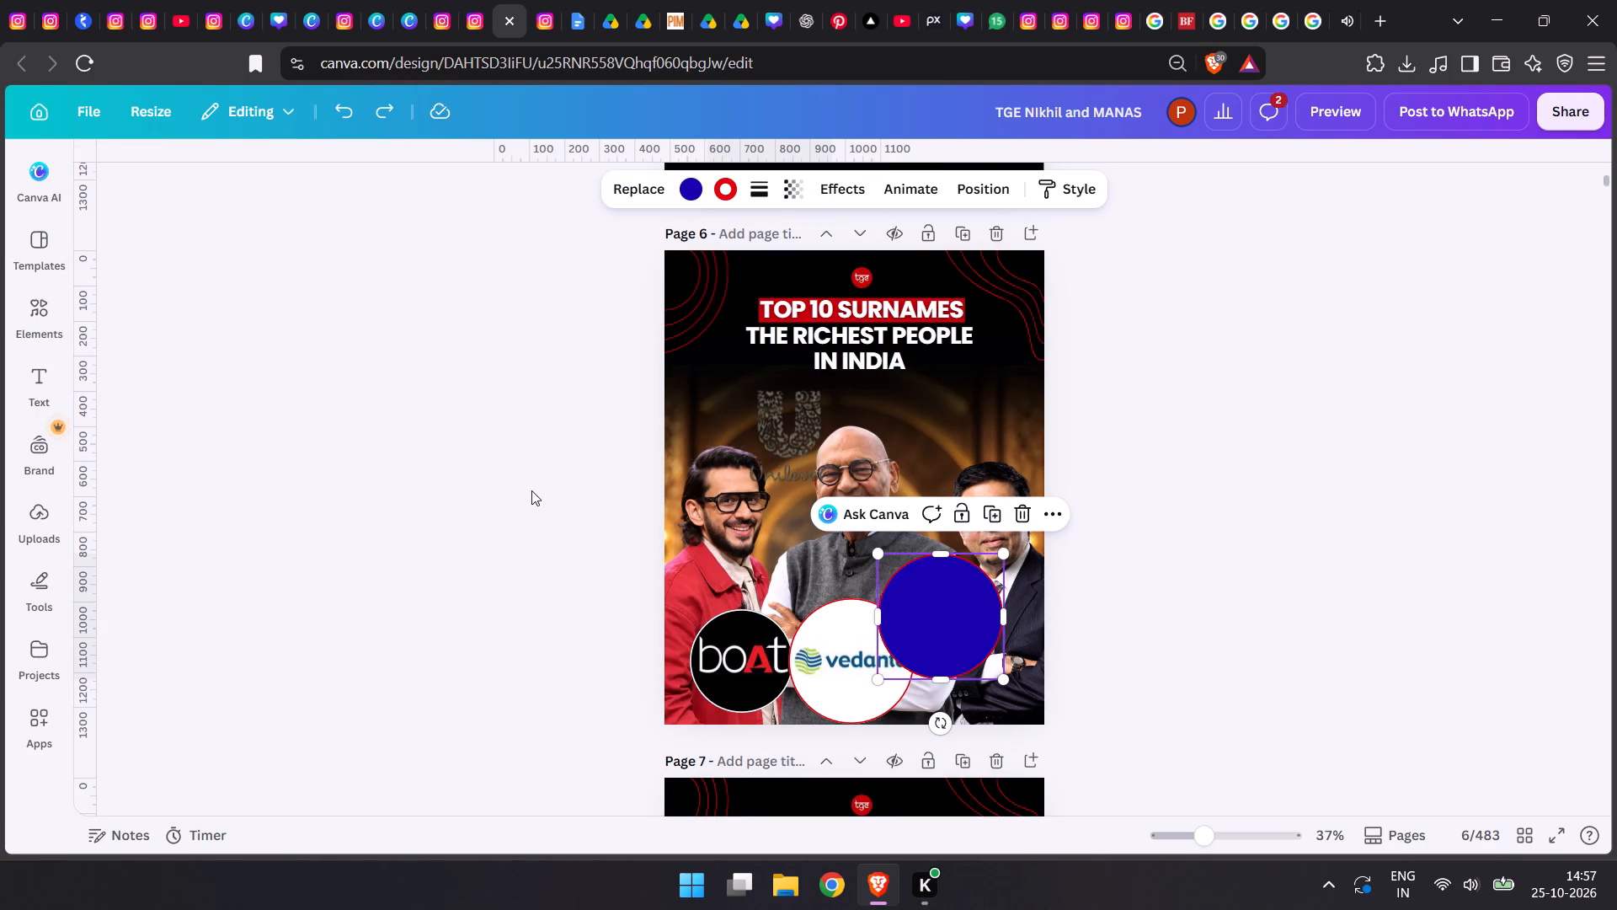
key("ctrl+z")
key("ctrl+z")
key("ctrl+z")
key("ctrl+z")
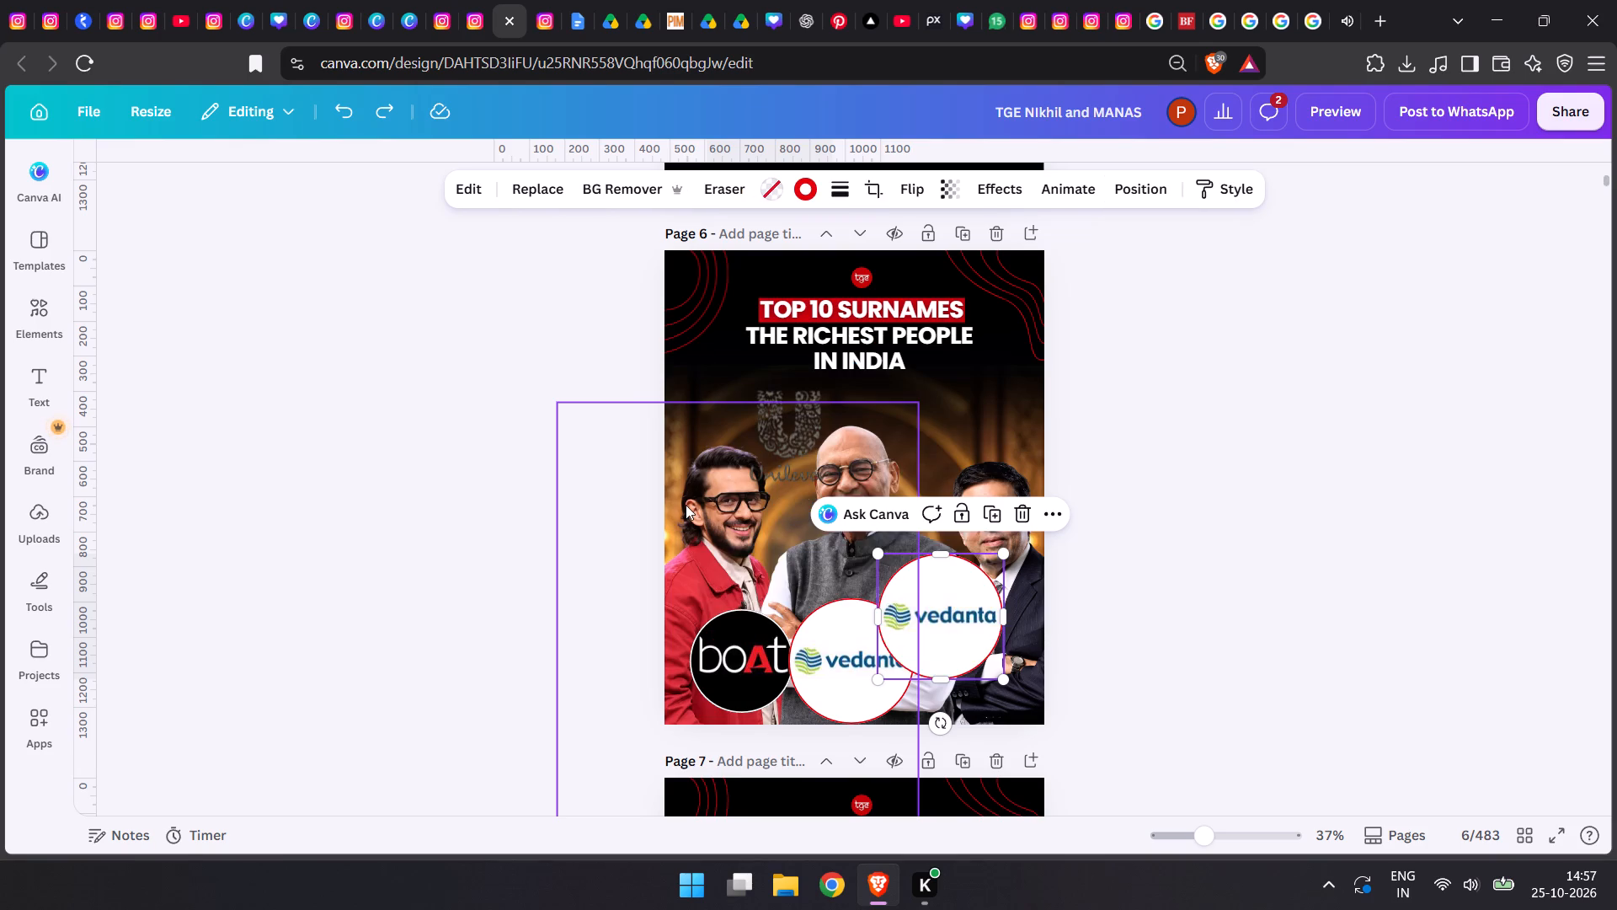
Undo the duplicated Vedanta circle and the Unilever logo insertion, back to only the boAt and Vedanta circles on page 6.
key("ctrl+z")
key("ctrl+z")
key("ctrl+z")
key("ctrl+z")
key("ctrl+z")
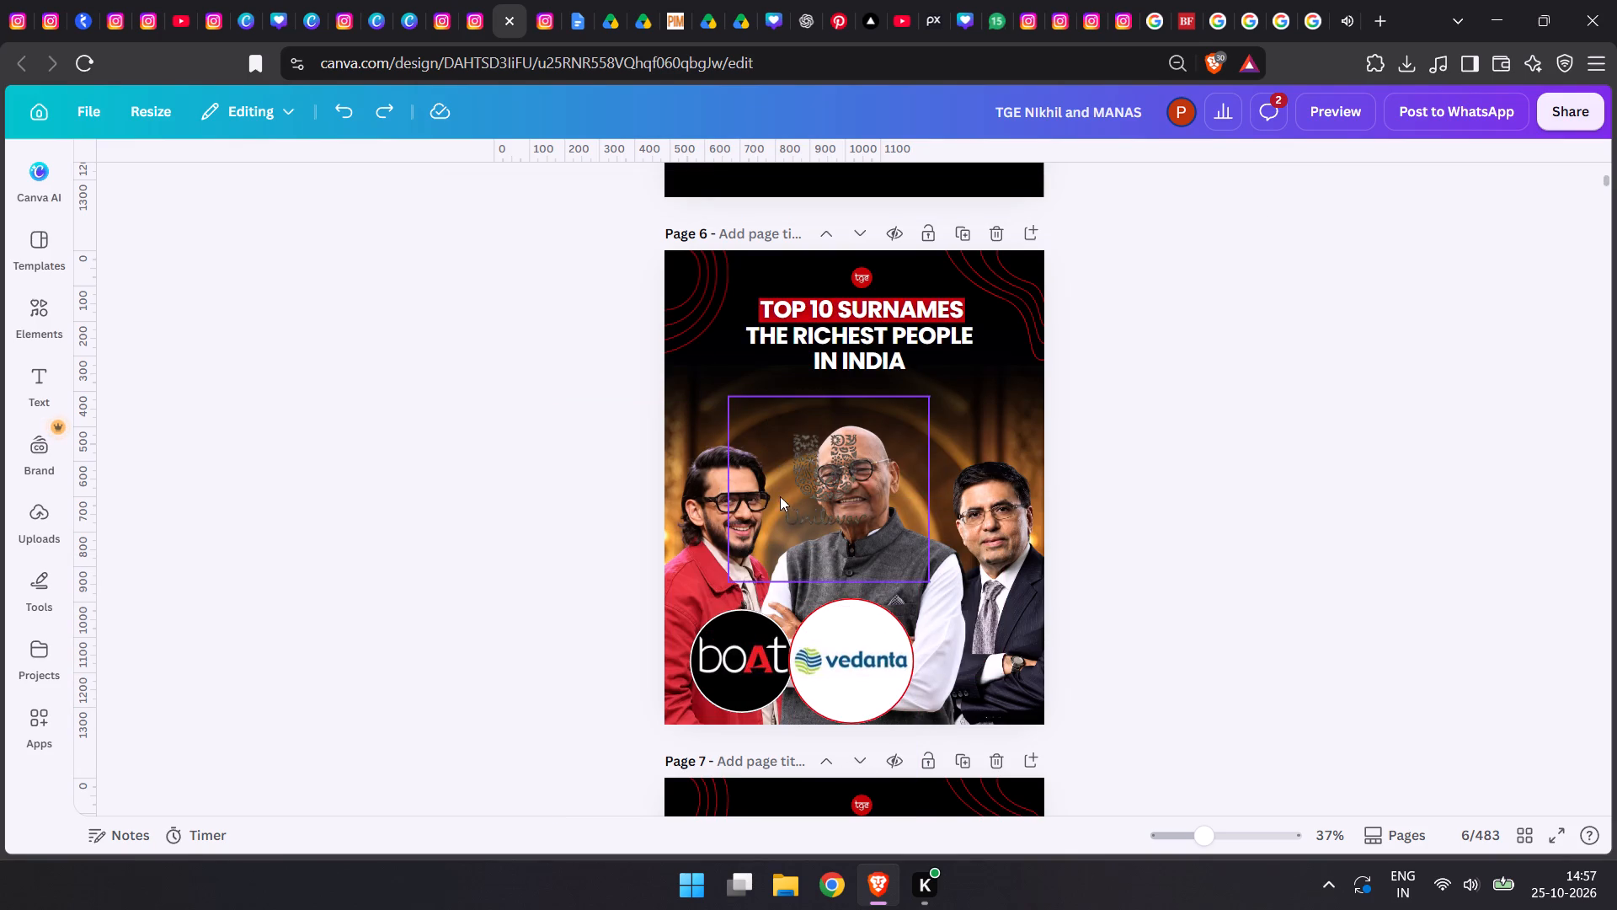
key("ctrl+z")
key("ctrl+z")
key("ctrl+z")
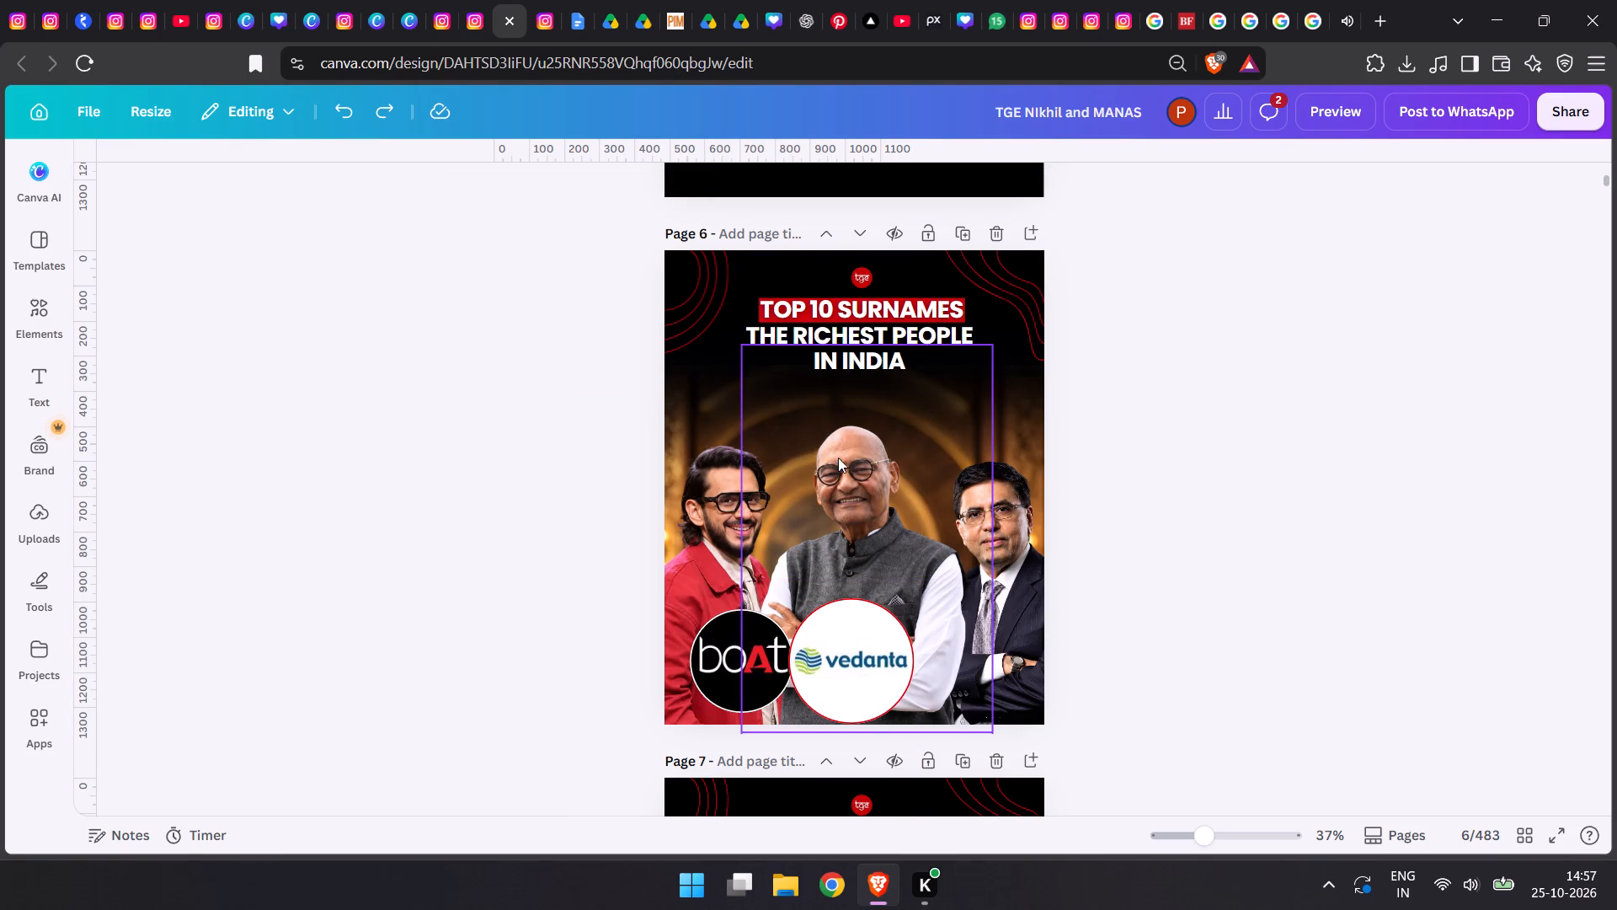
left_click_drag(838, 458, 746, 482)
key("ctrl+z")
left_click(374, 506)
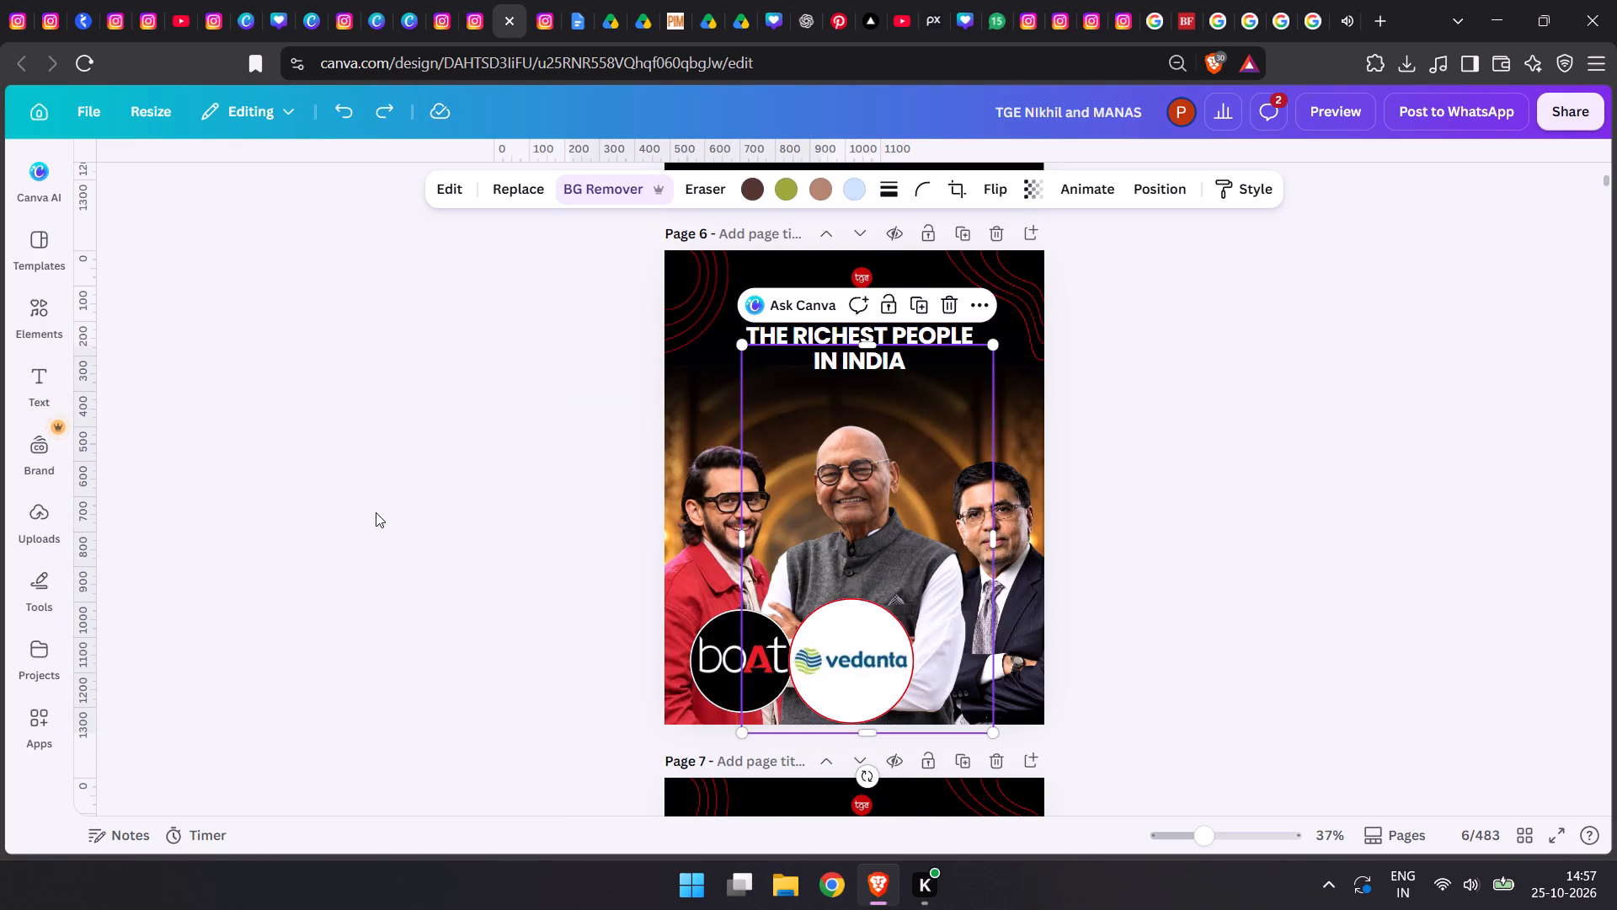
Add the downloaded Unilever logo image, download (3).jpg, to page 6.
left_click(1394, 55)
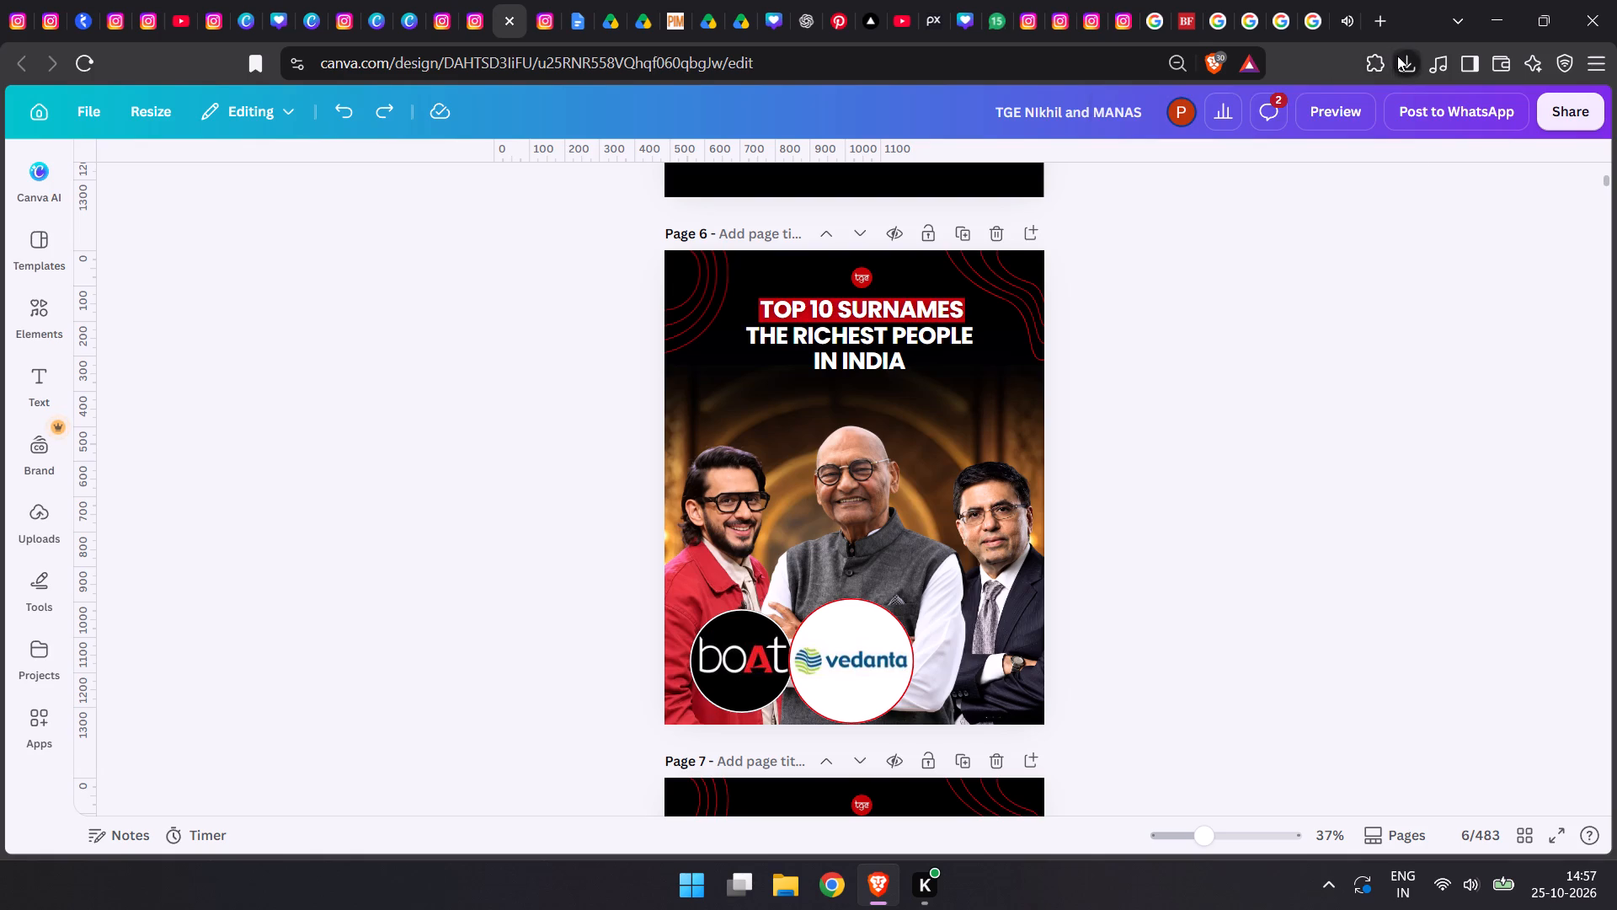
left_click_drag(1166, 164, 723, 450)
Duplicate the Vedanta circle, fill the copy with the Unilever logo, and place it beside the original, below the man in the dark suit.
left_click(867, 641)
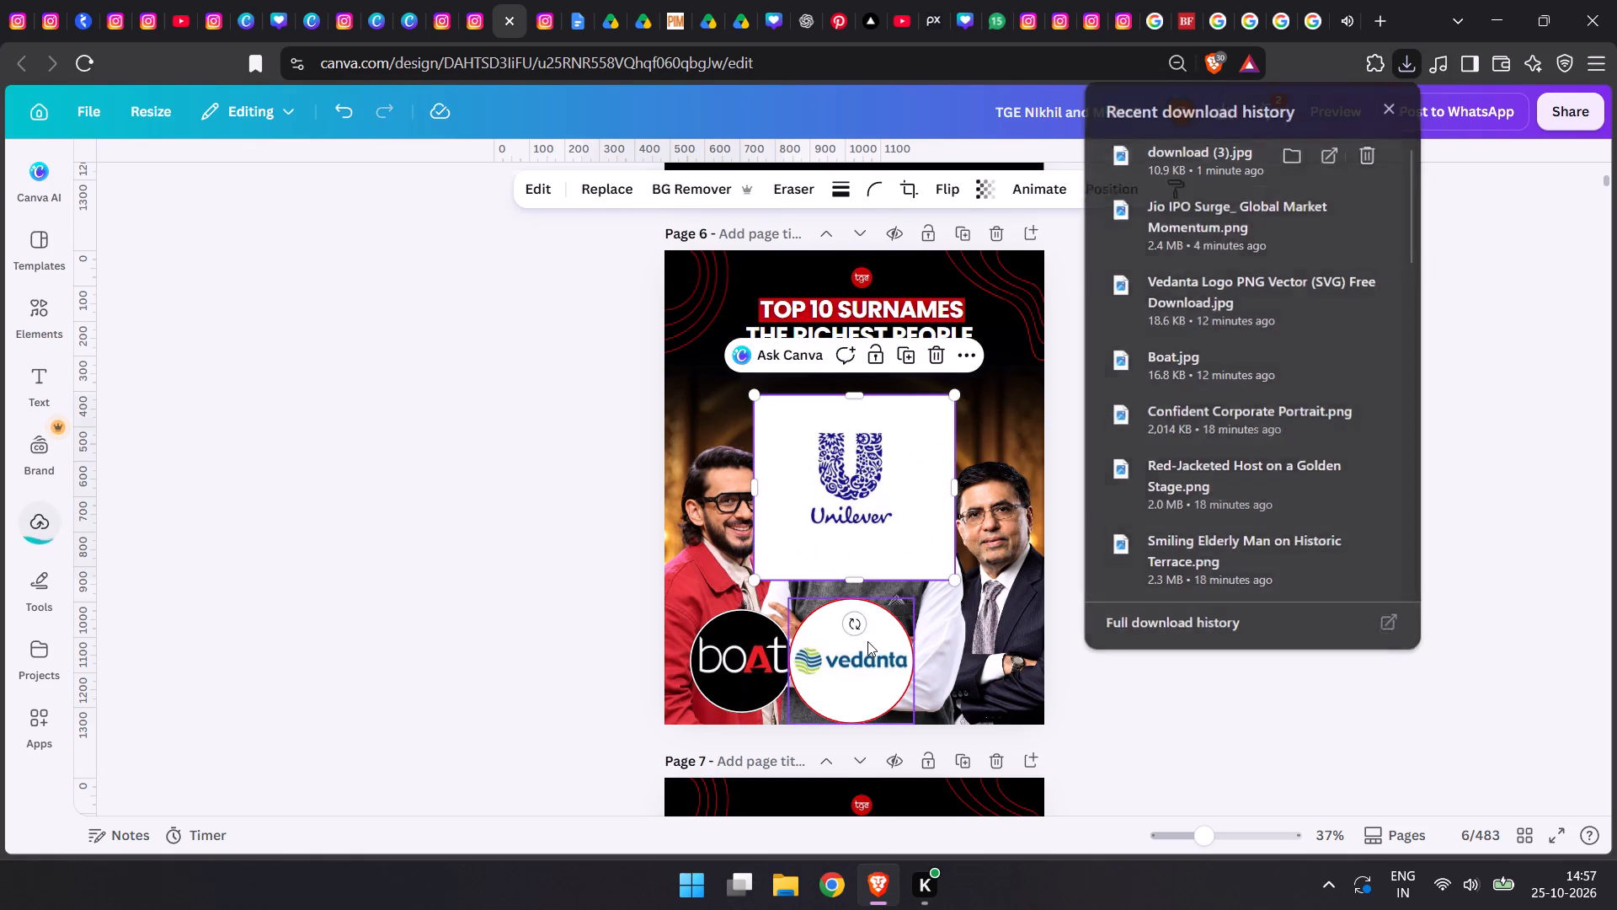
key("ctrl+d")
left_click_drag(863, 455, 867, 617)
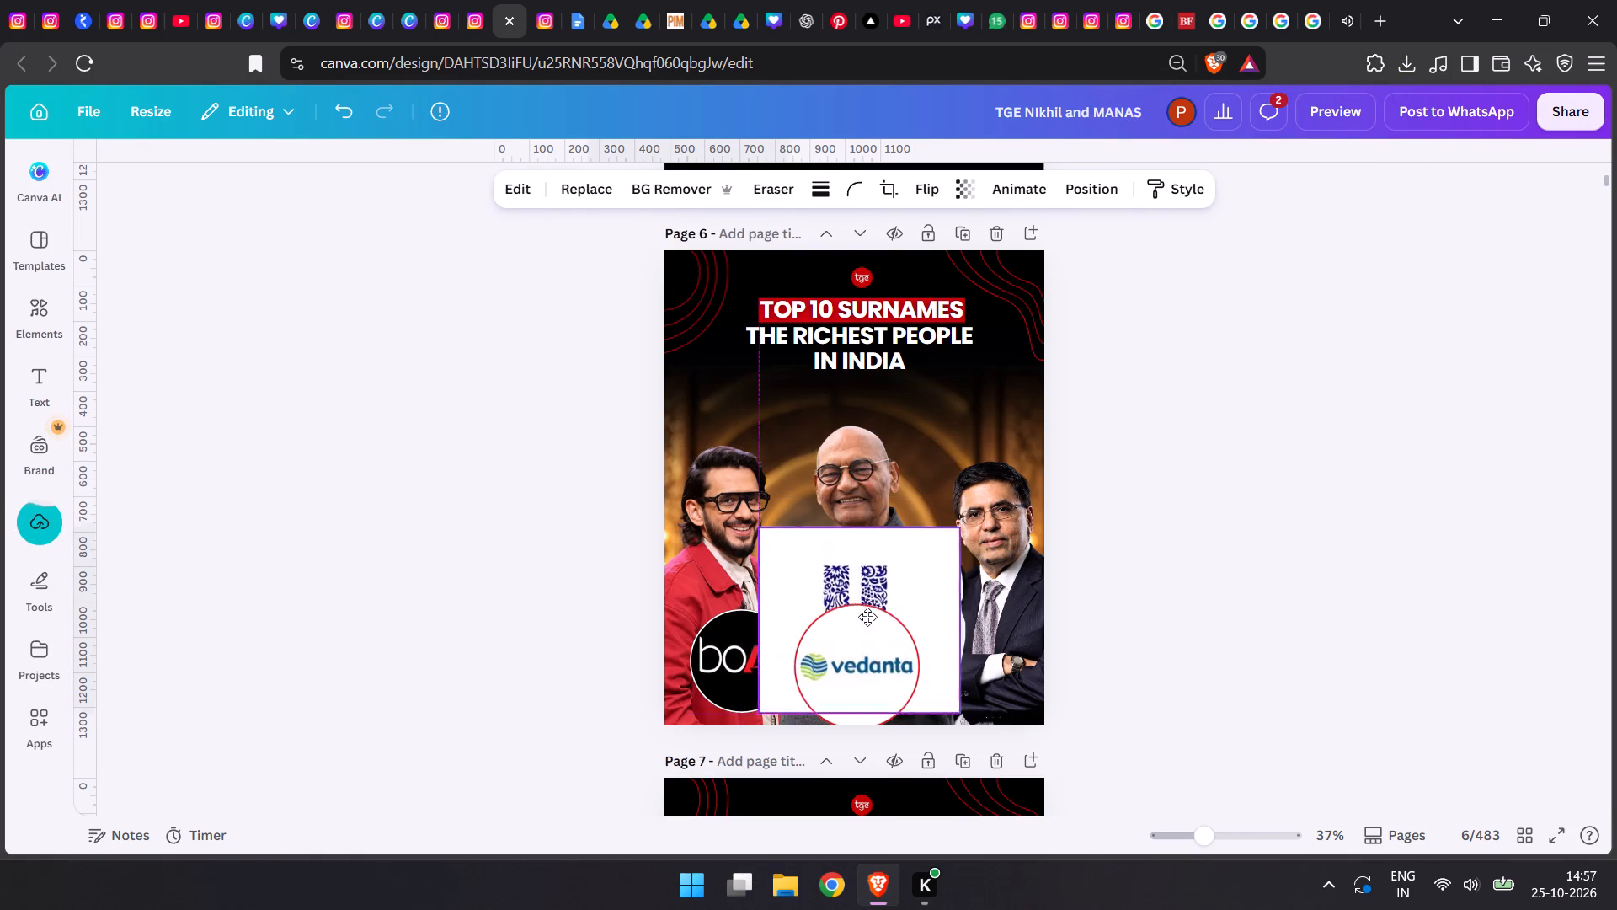
left_click_drag(867, 617, 867, 619)
left_click_drag(862, 649, 979, 646)
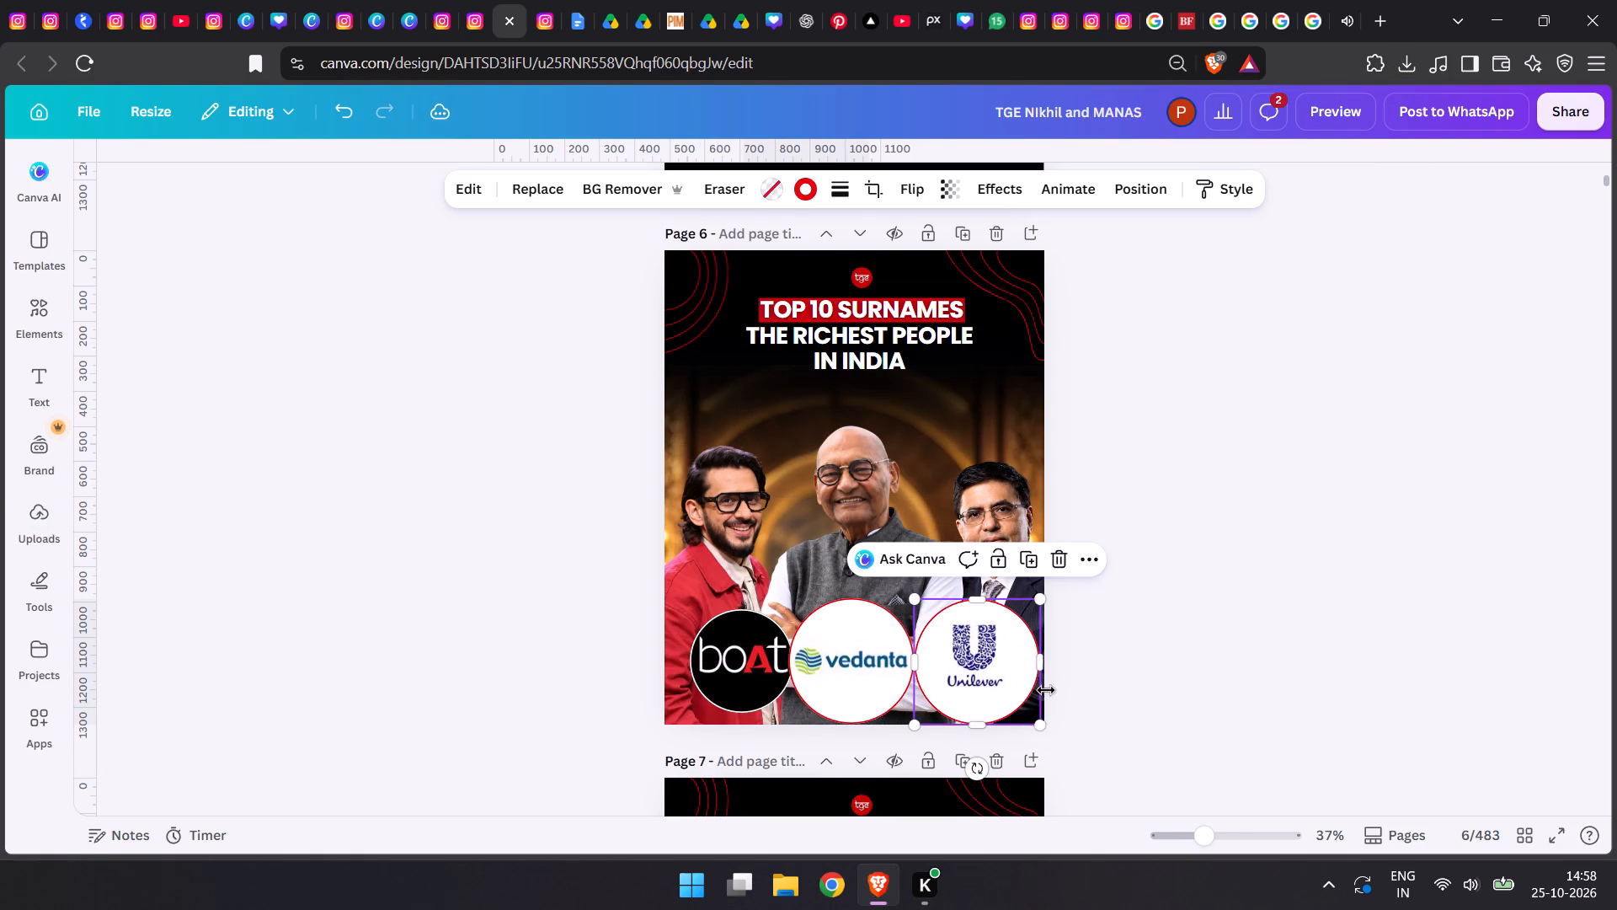
Shrink the Unilever circle to about the boAt circle's size and move it towards the page's bottom-right corner.
left_click_drag(1039, 729, 1014, 709)
left_click_drag(978, 640, 995, 653)
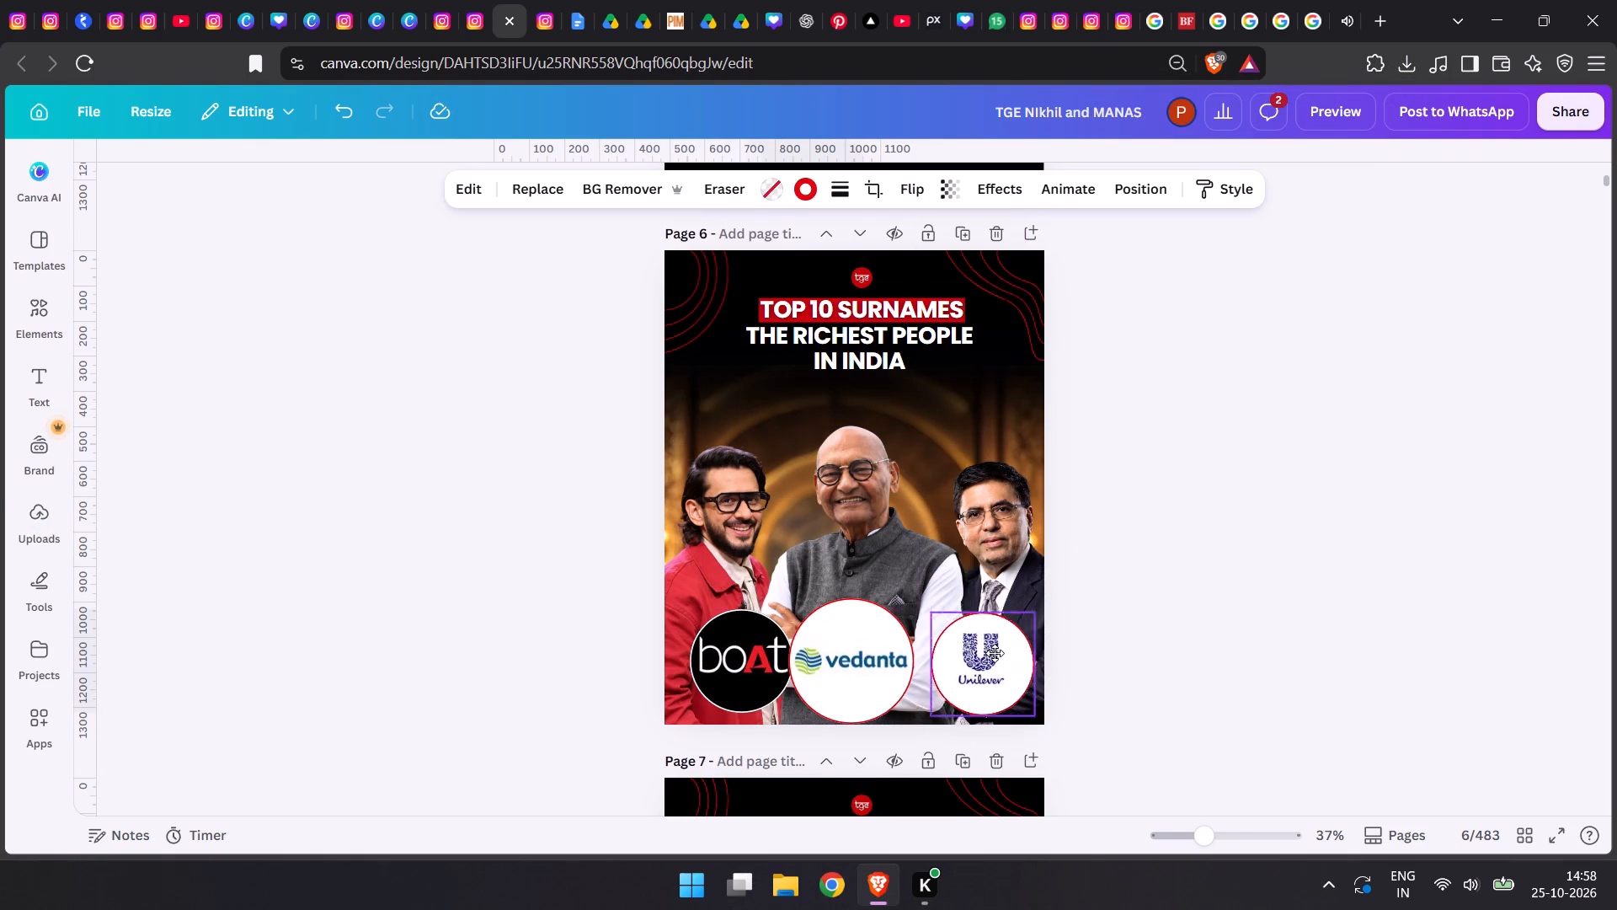
left_click_drag(995, 653, 995, 659)
Enlarge the Vedanta circle to about 404 px and centre it between the boAt and Unilever circles at the page's bottom.
left_click_drag(871, 650, 889, 651)
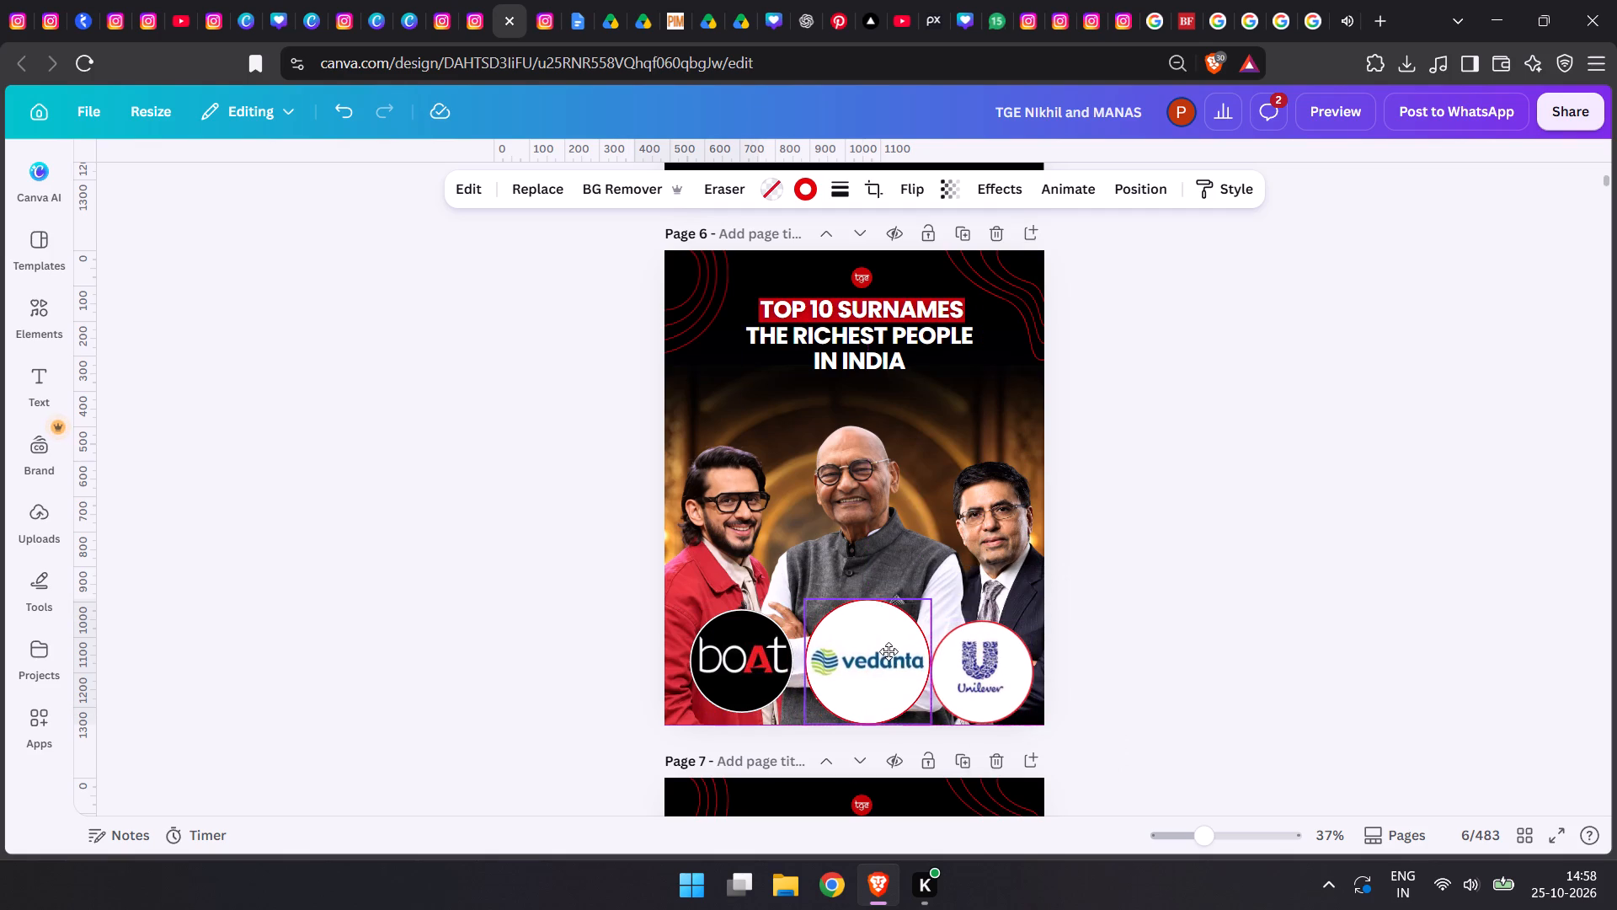
left_click_drag(889, 651, 896, 649)
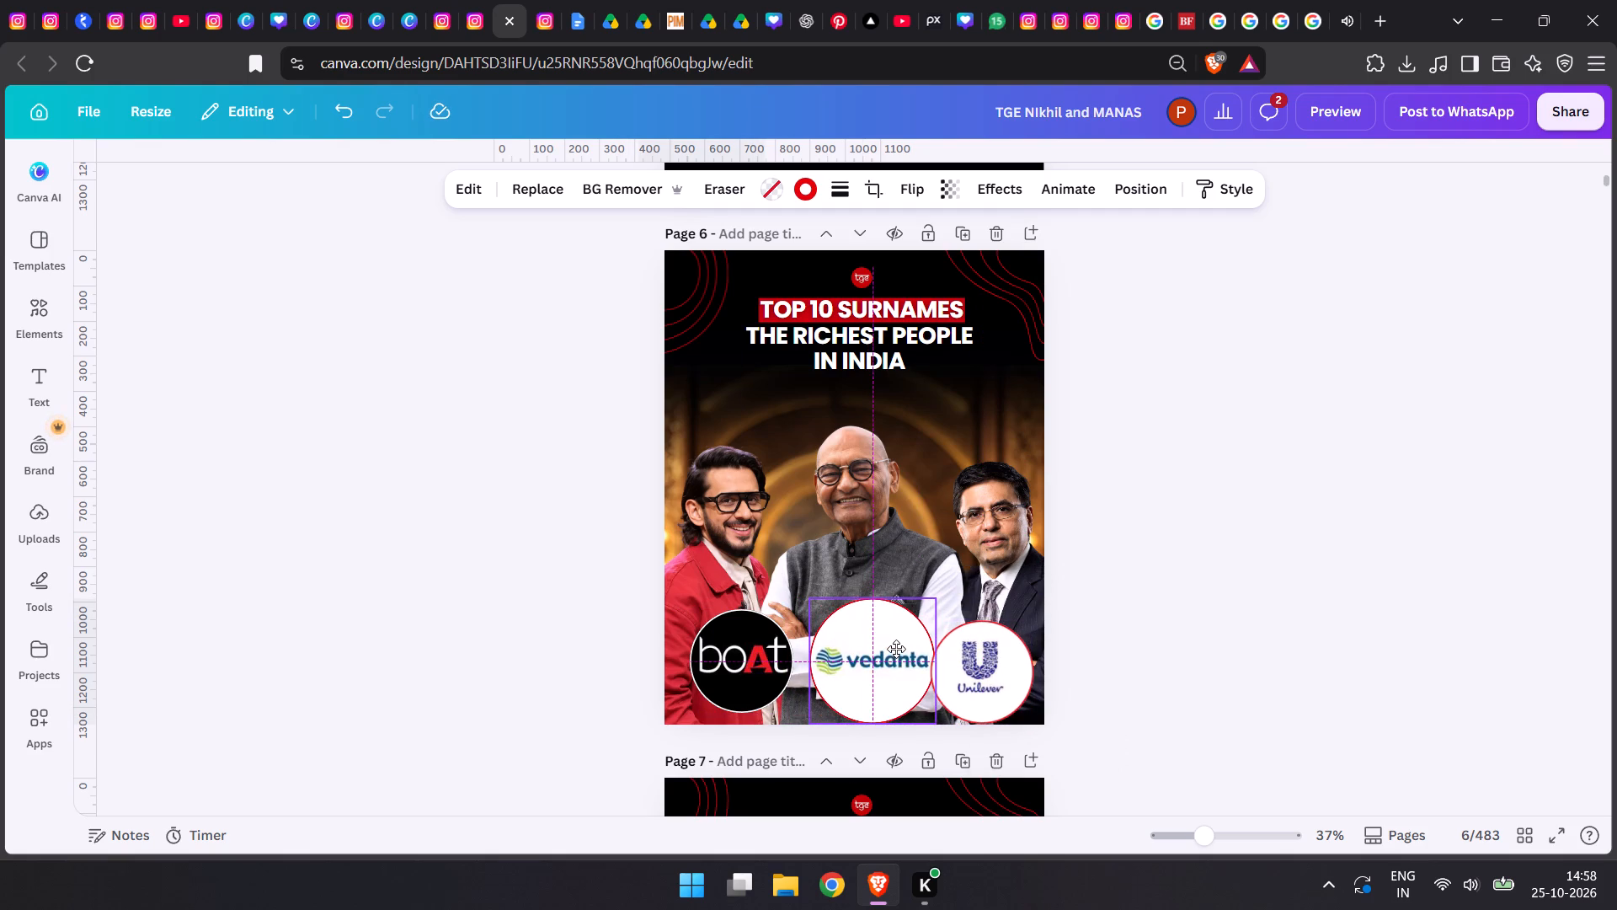
left_click_drag(896, 649, 894, 645)
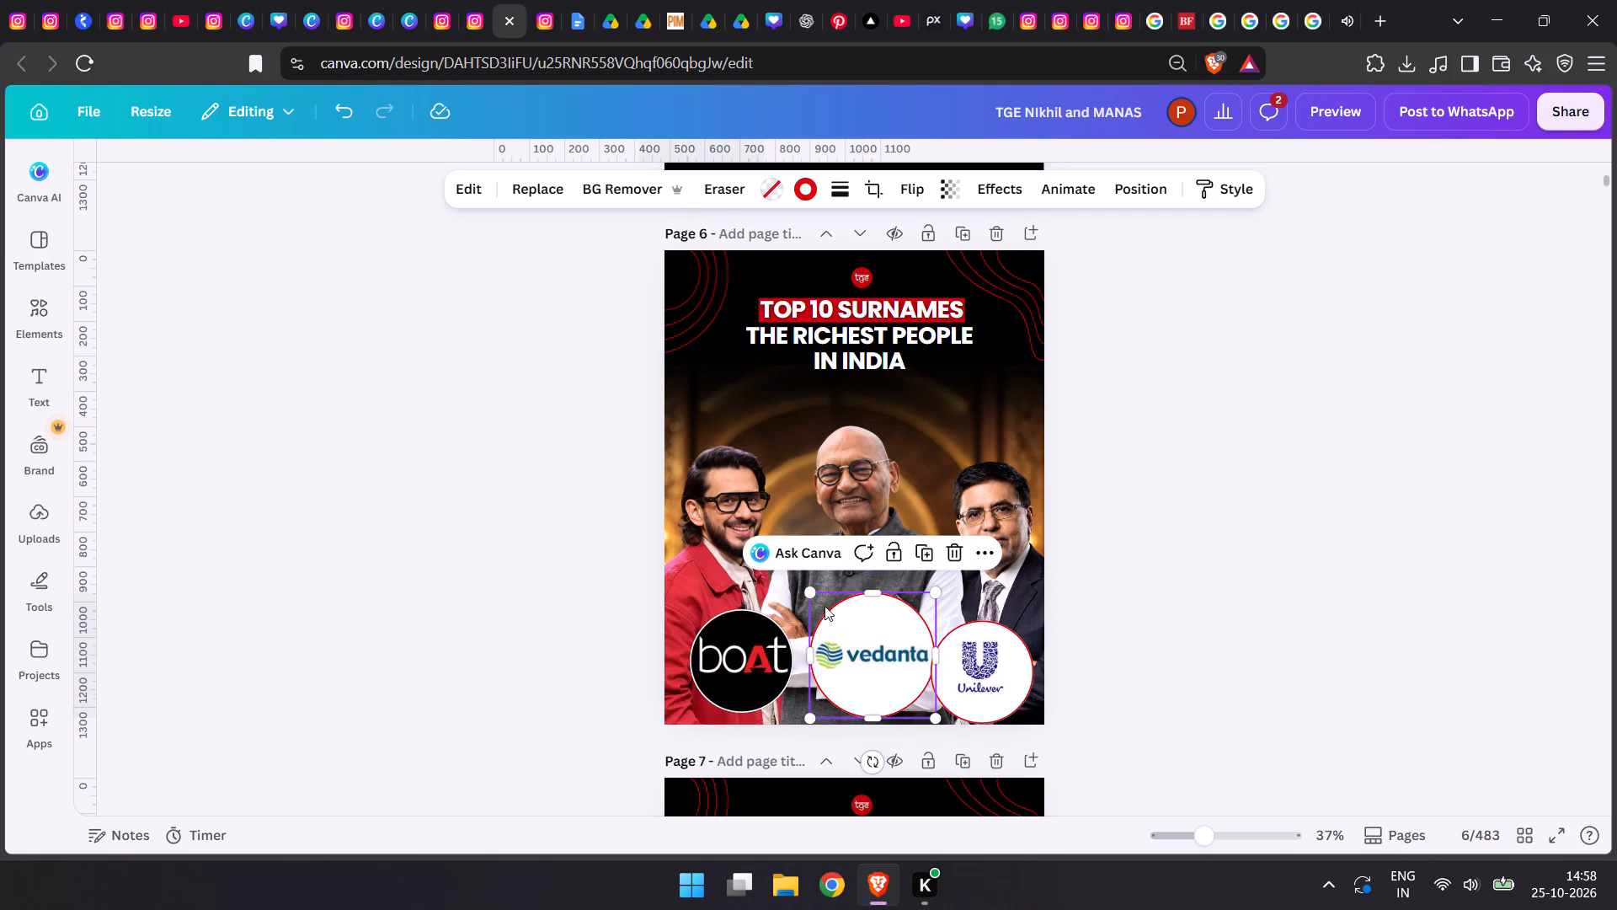
left_click_drag(816, 594, 796, 581)
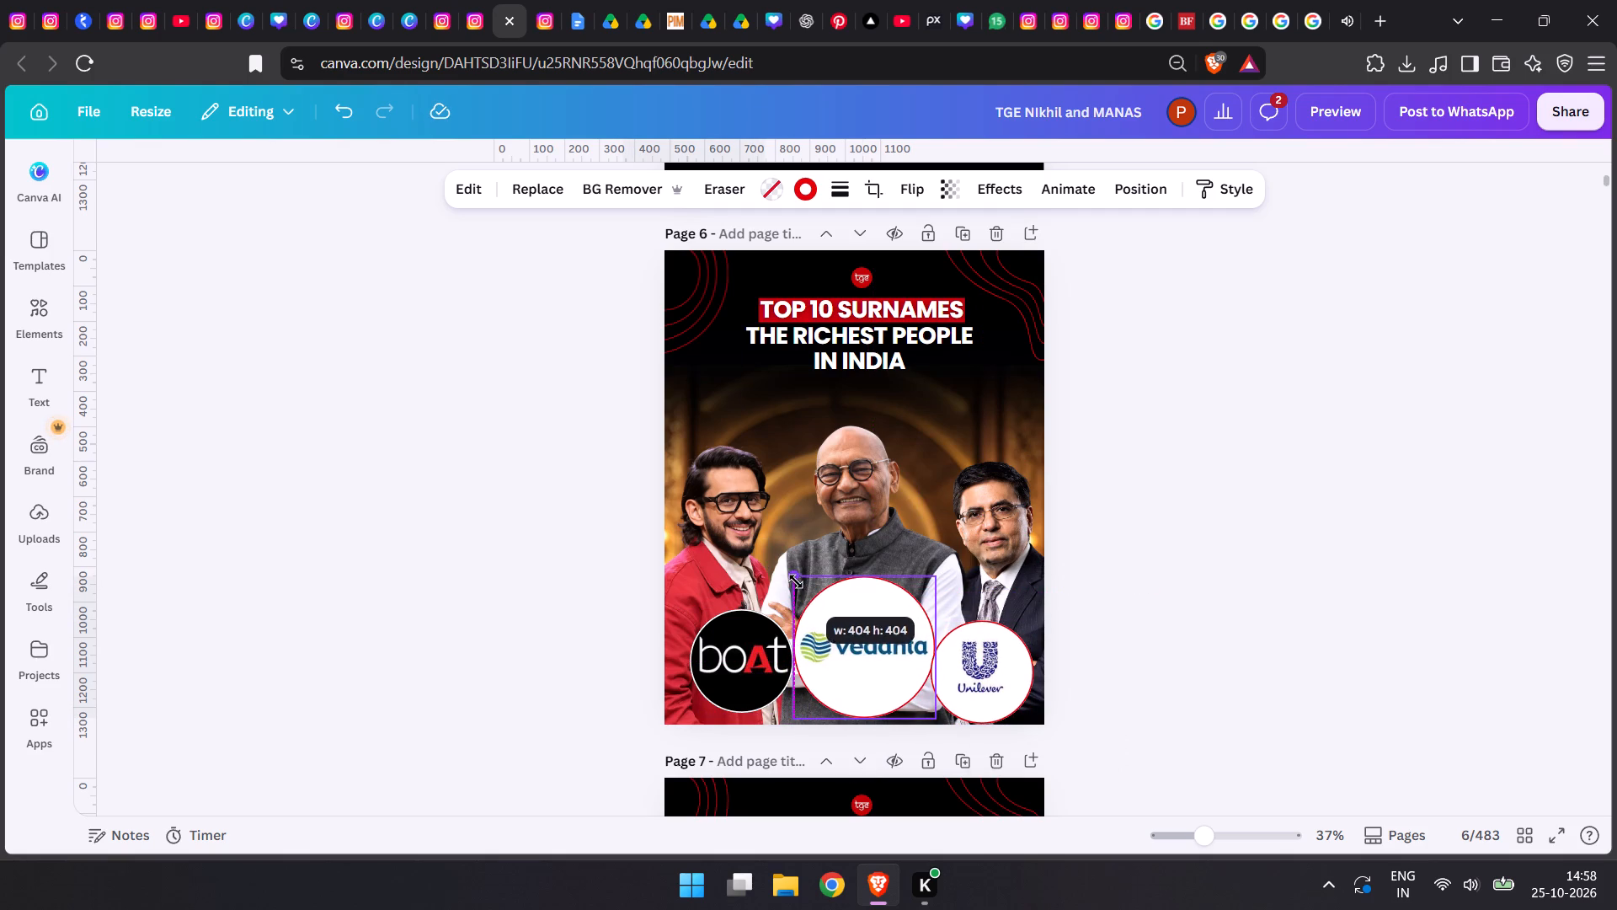
left_click_drag(796, 581, 793, 581)
left_click_drag(867, 643, 855, 646)
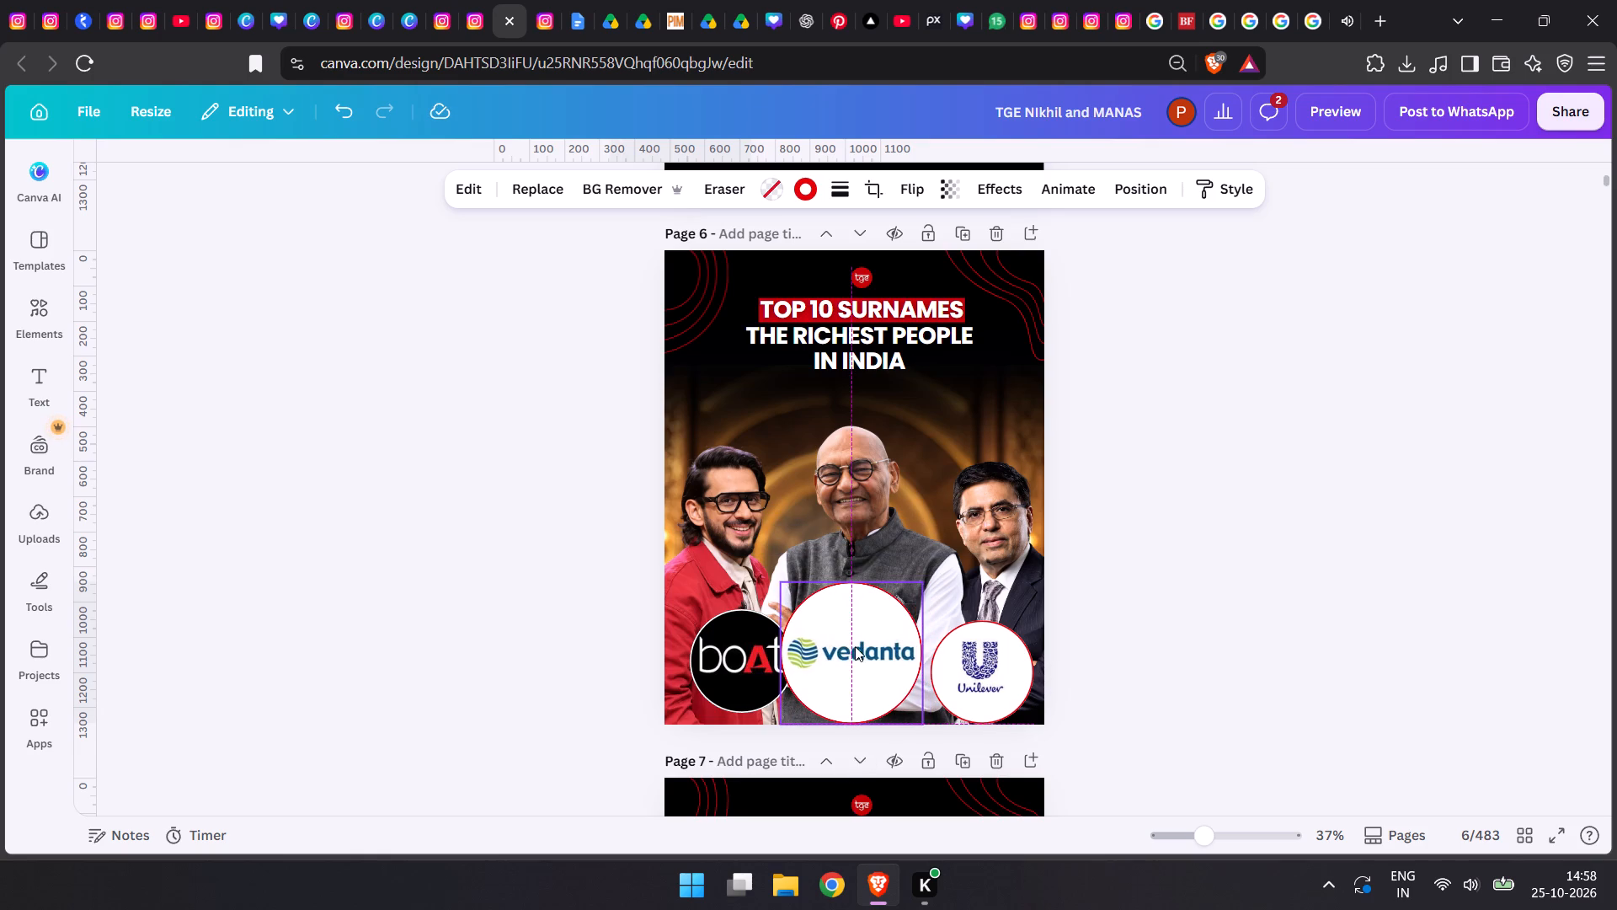
Enlarge the Unilever circle slightly, send it backward, and tuck its edge behind the Vedanta circle.
left_click_drag(983, 676, 967, 661)
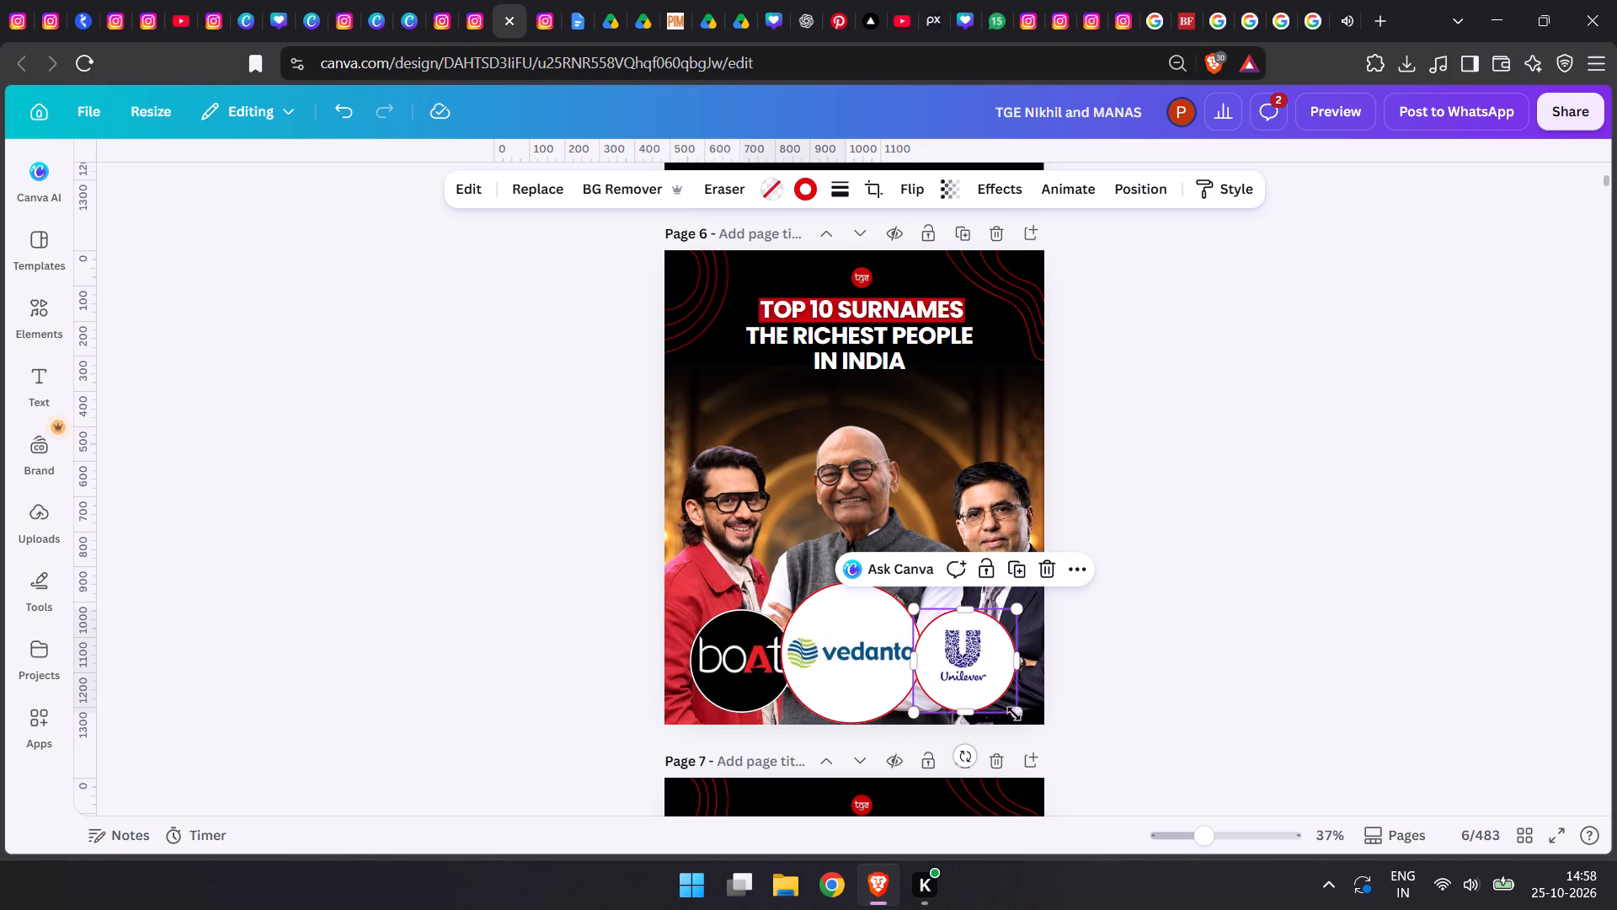
left_click_drag(1015, 710, 1026, 715)
left_click(966, 669)
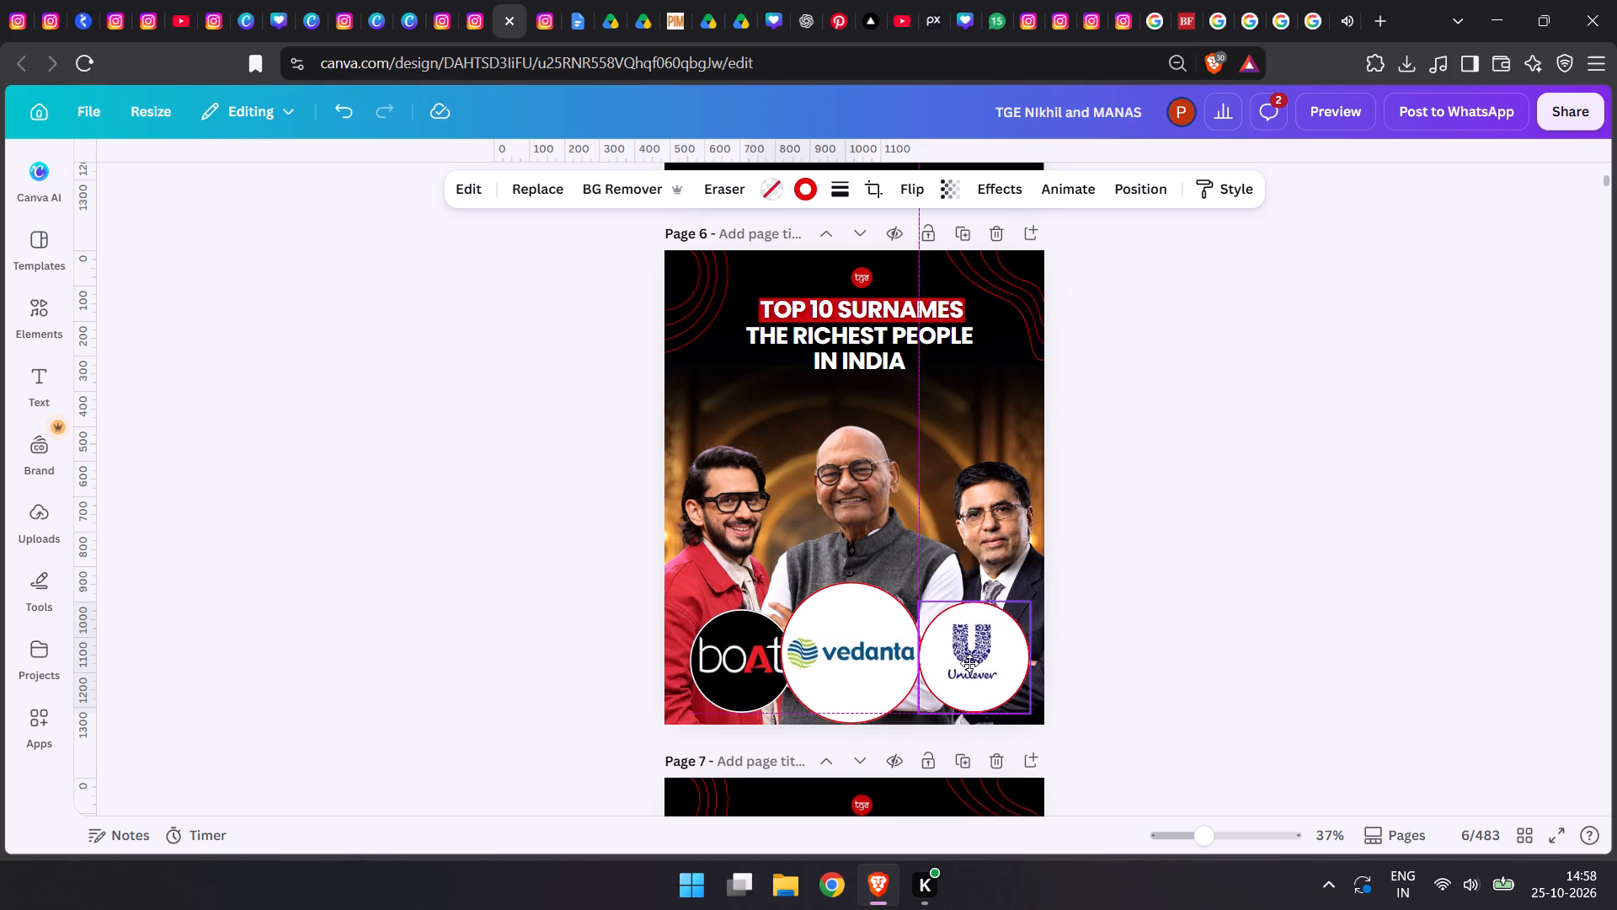
key("ctrl+bracketleft")
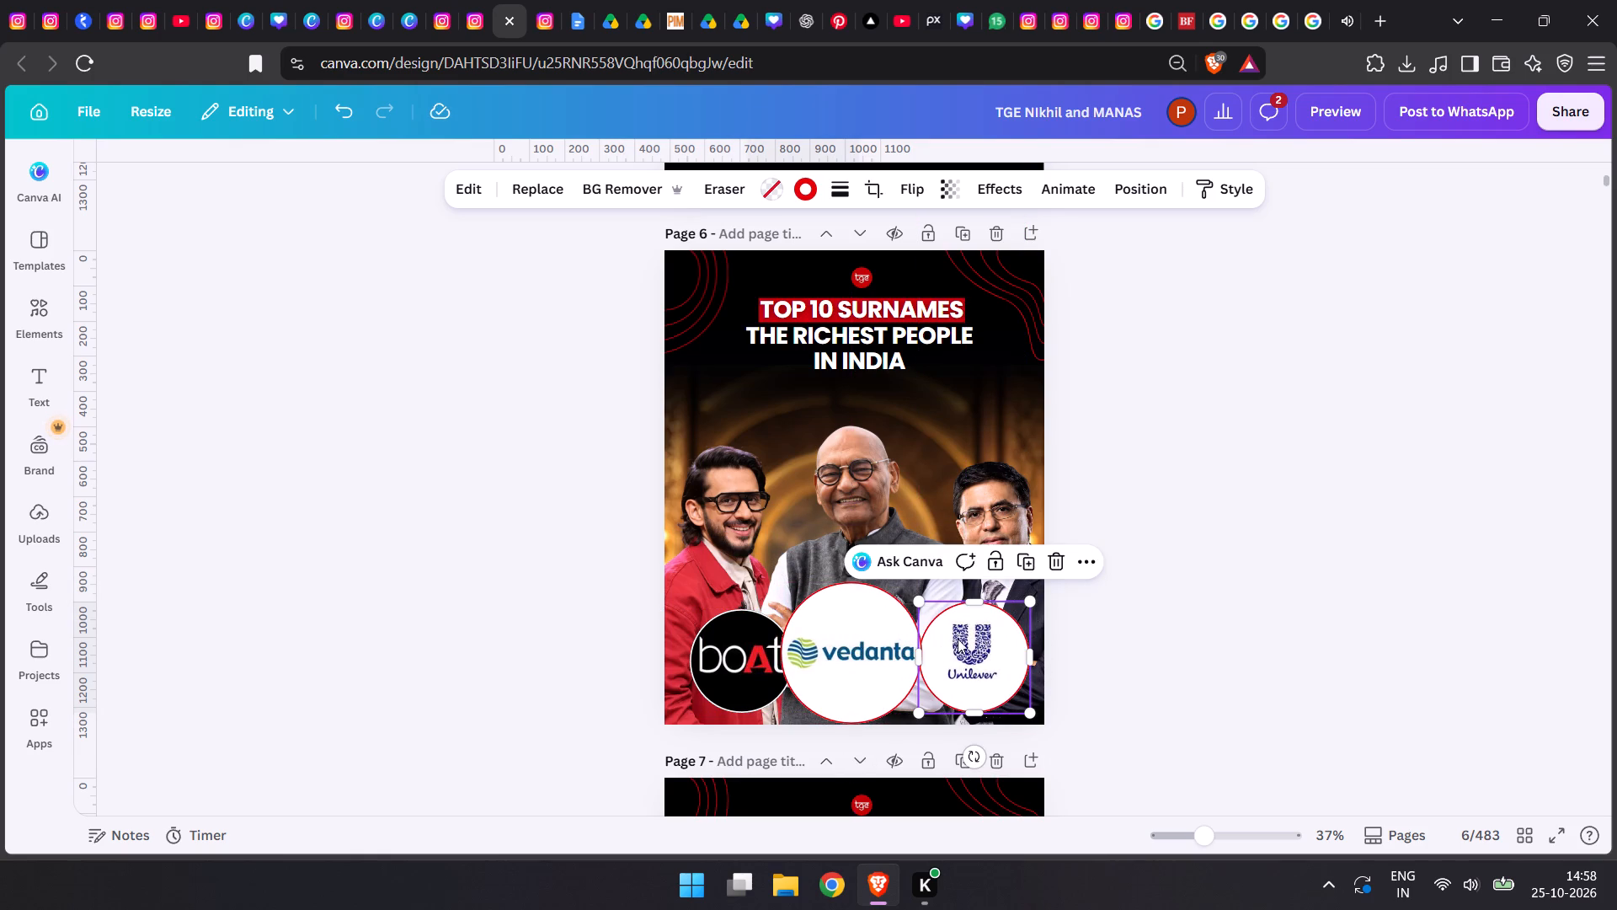
left_click(965, 640)
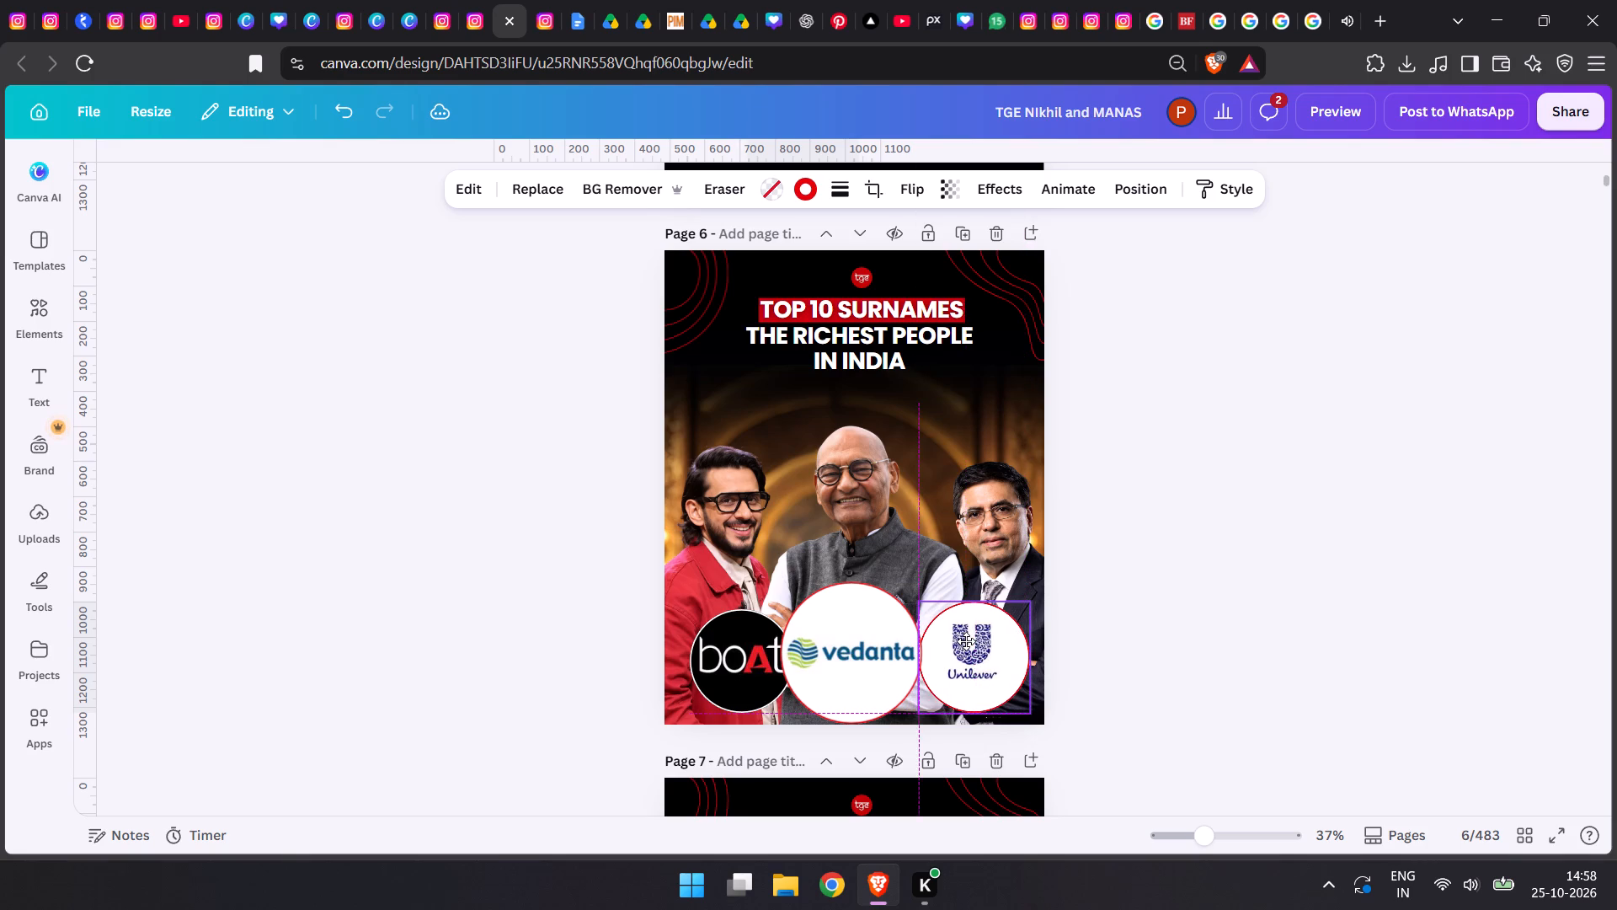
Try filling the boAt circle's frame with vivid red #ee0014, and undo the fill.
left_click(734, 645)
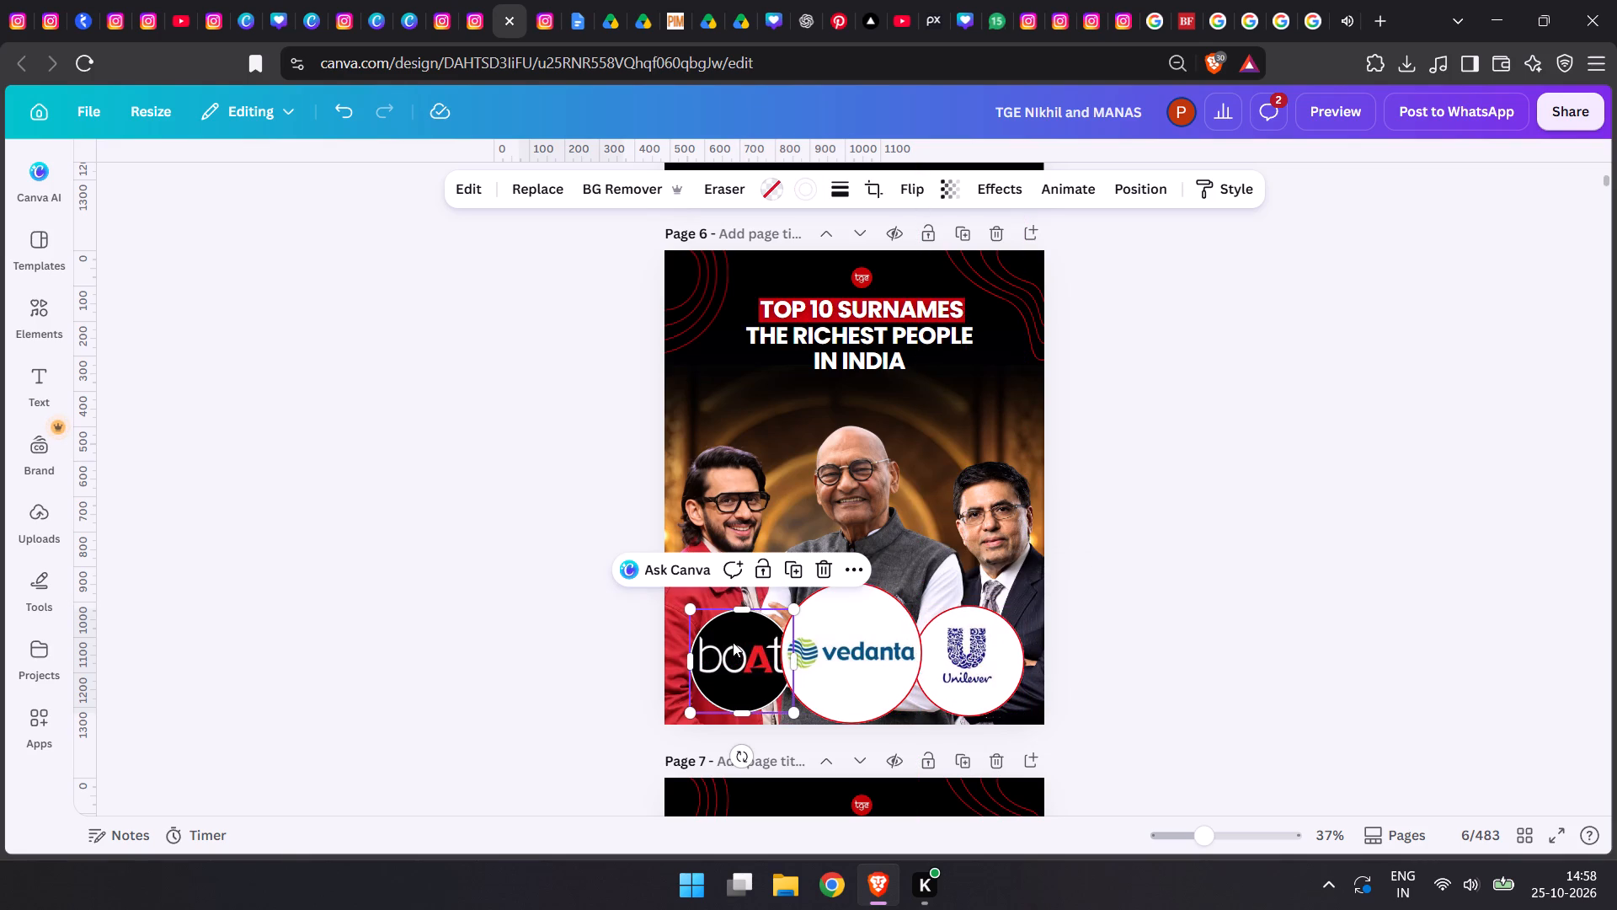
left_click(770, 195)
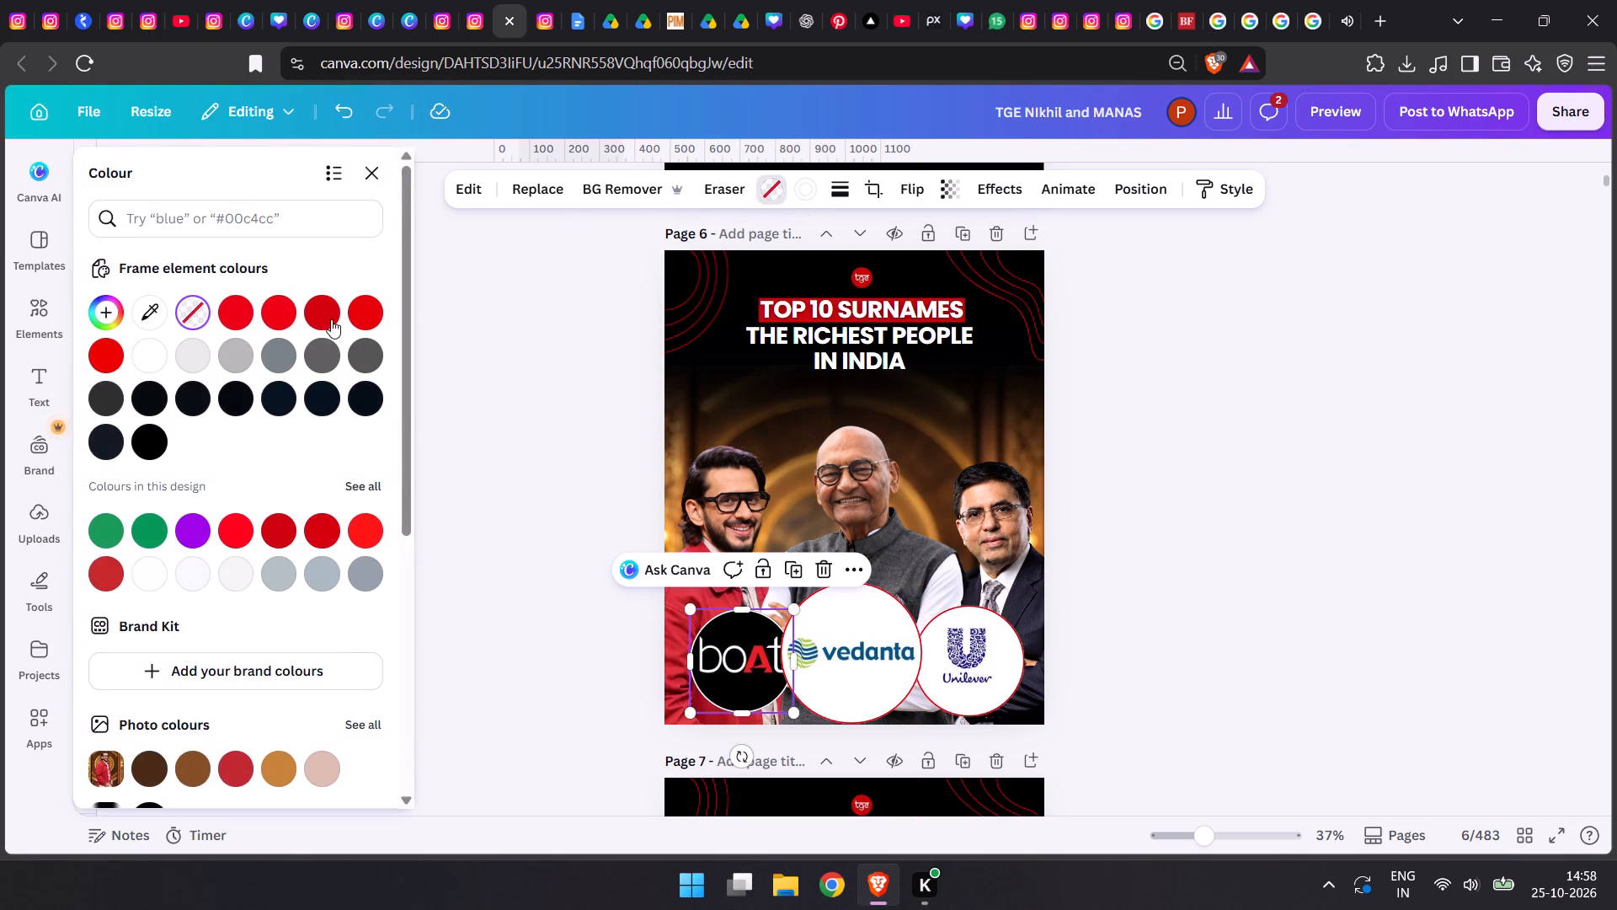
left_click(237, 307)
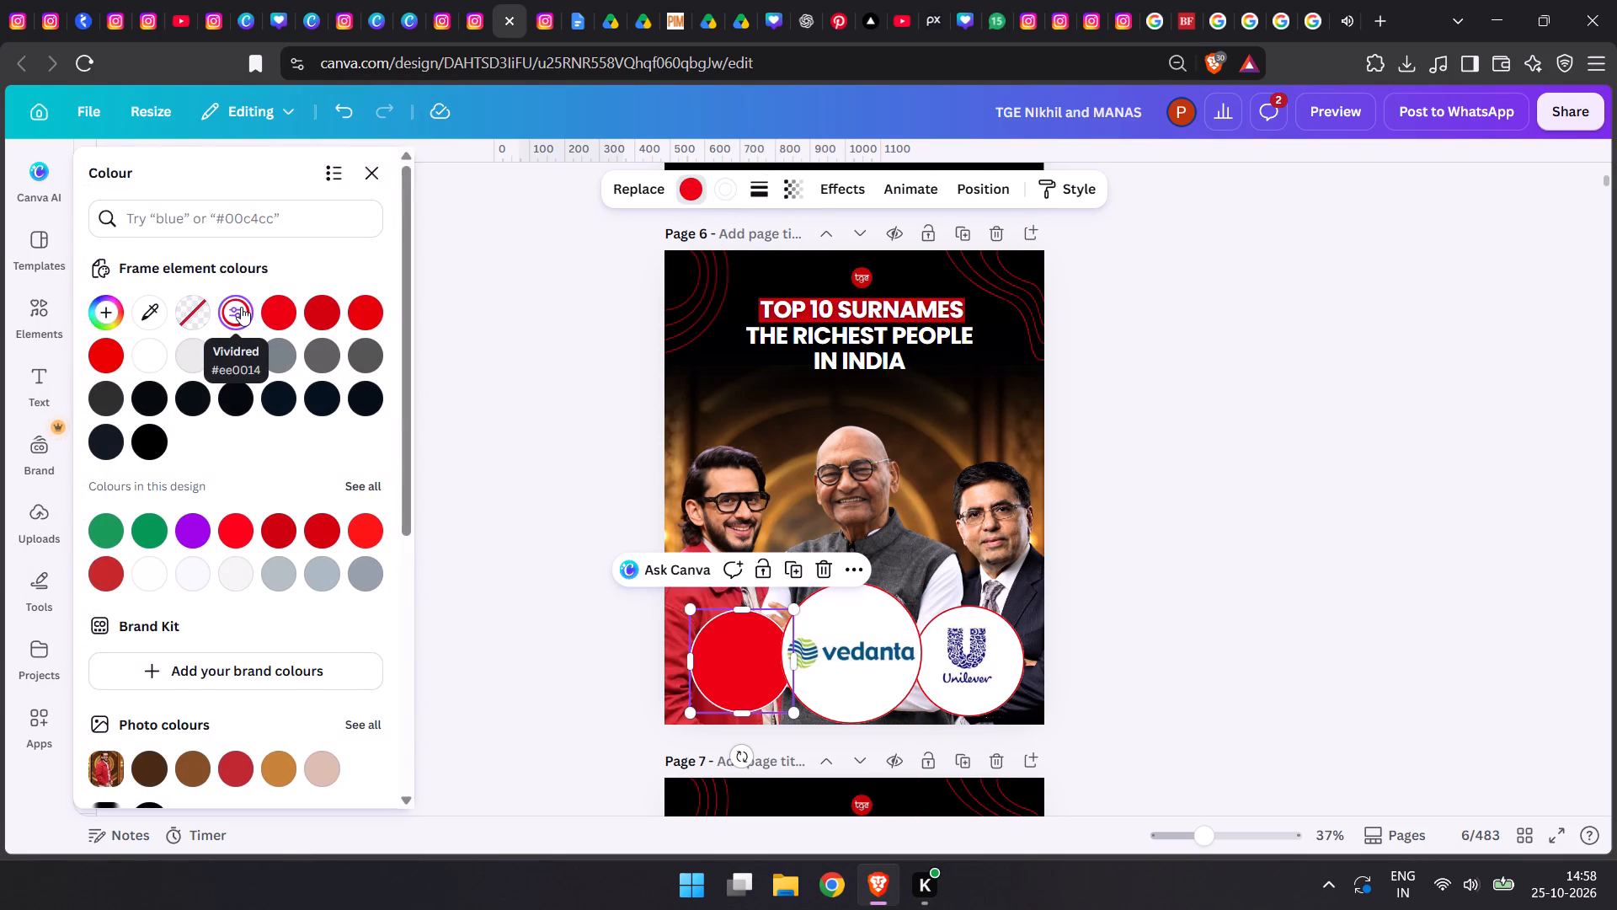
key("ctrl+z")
Change the boAt circle's border colour to red to match the other logo circles.
left_click(810, 188)
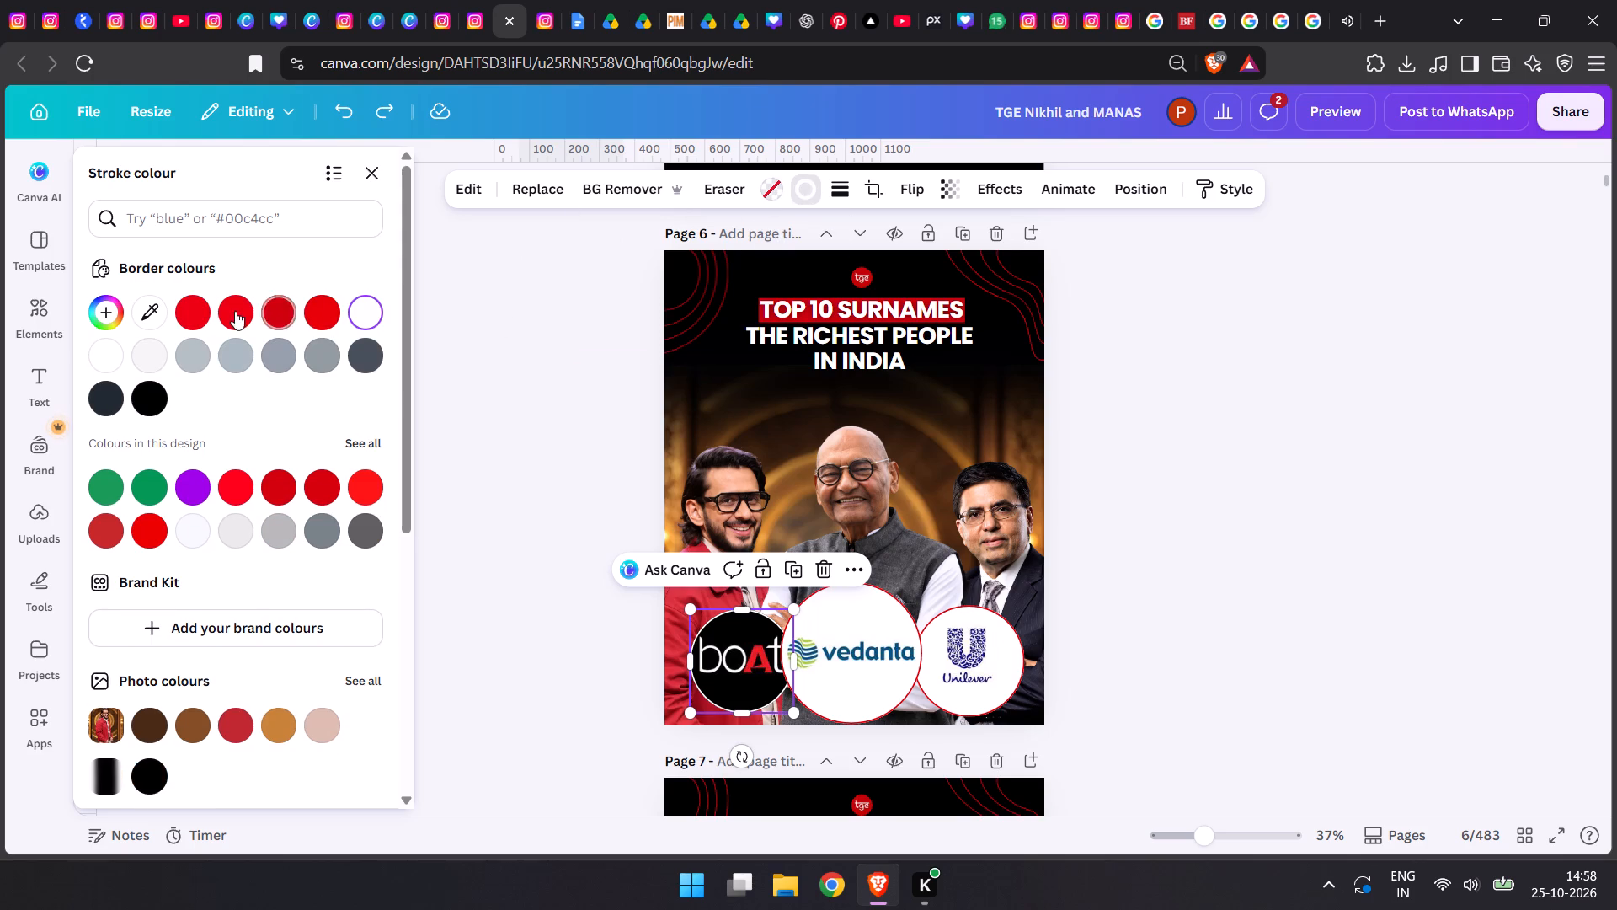
left_click(232, 310)
double_click(464, 443)
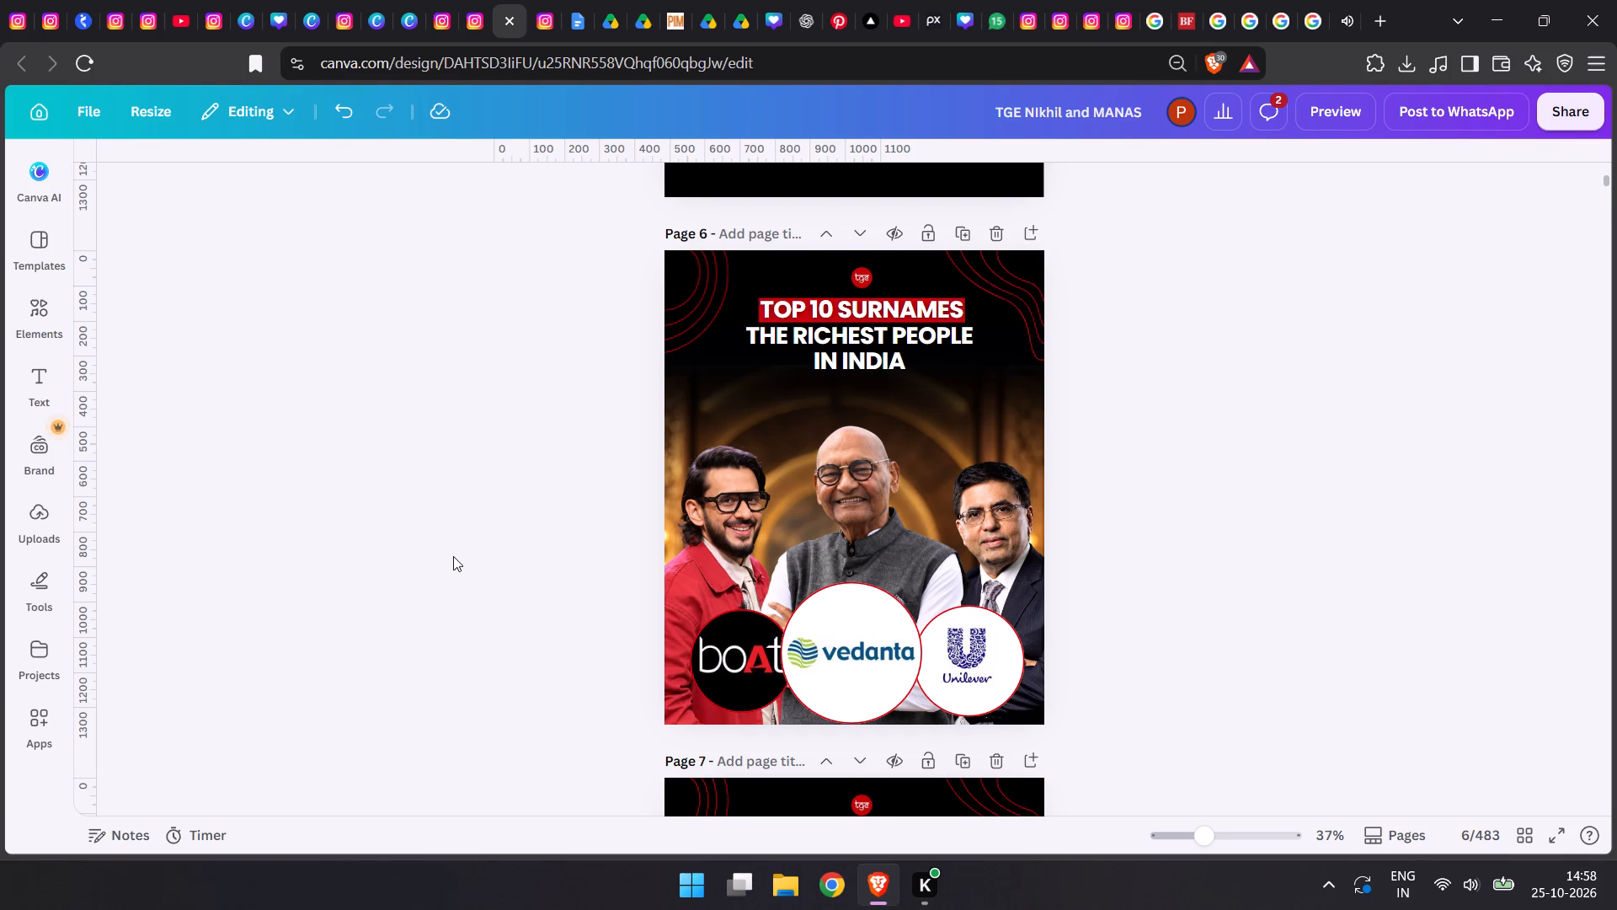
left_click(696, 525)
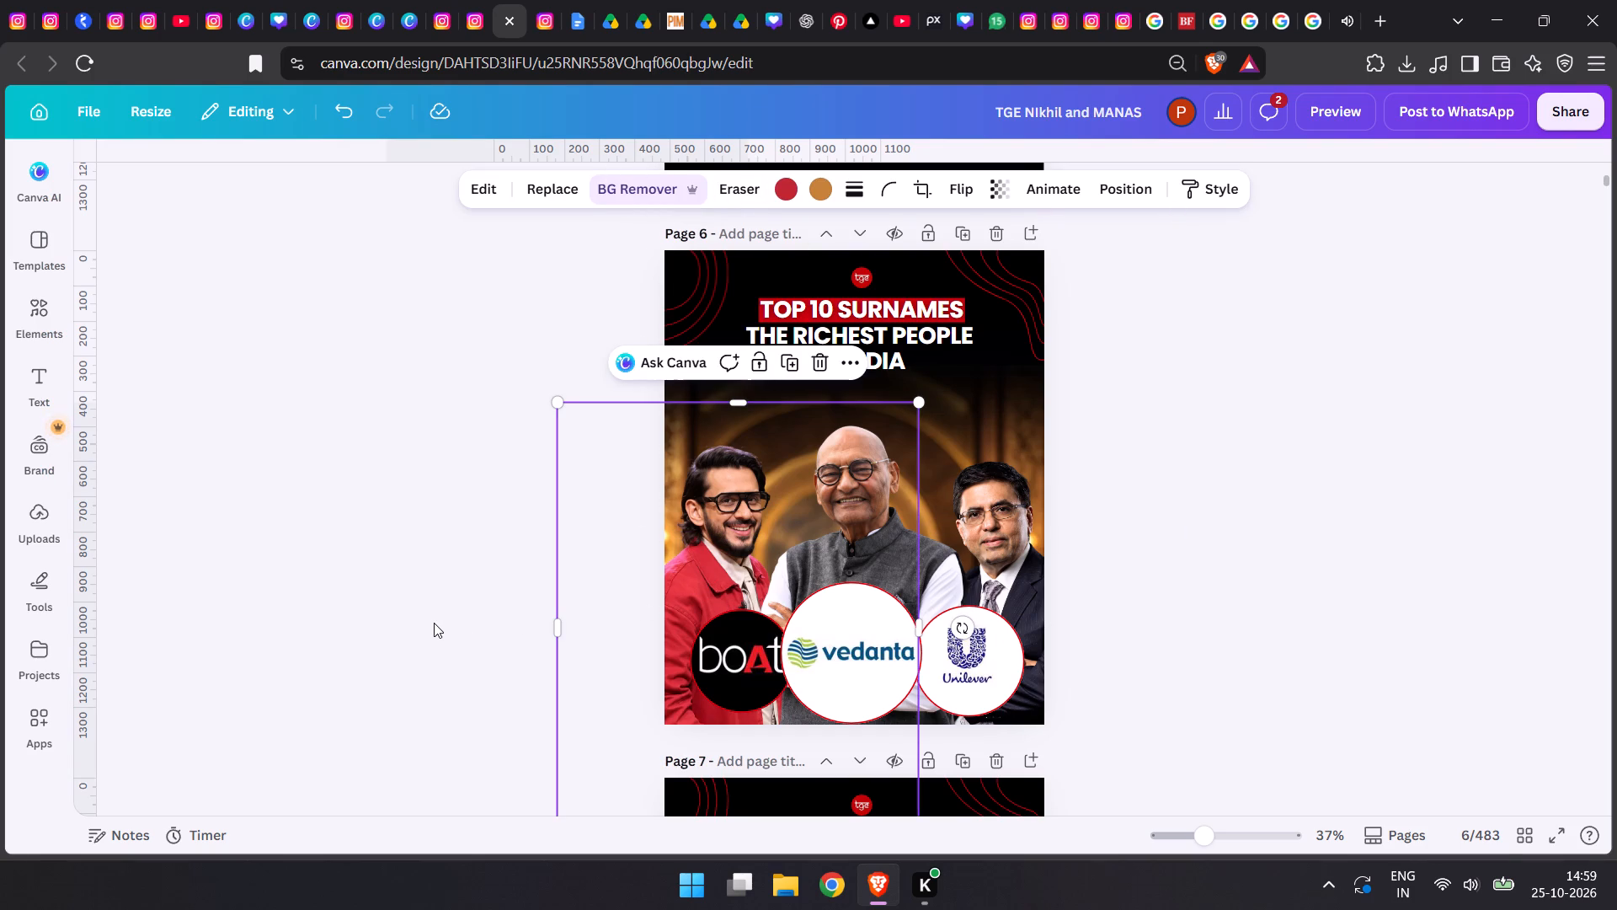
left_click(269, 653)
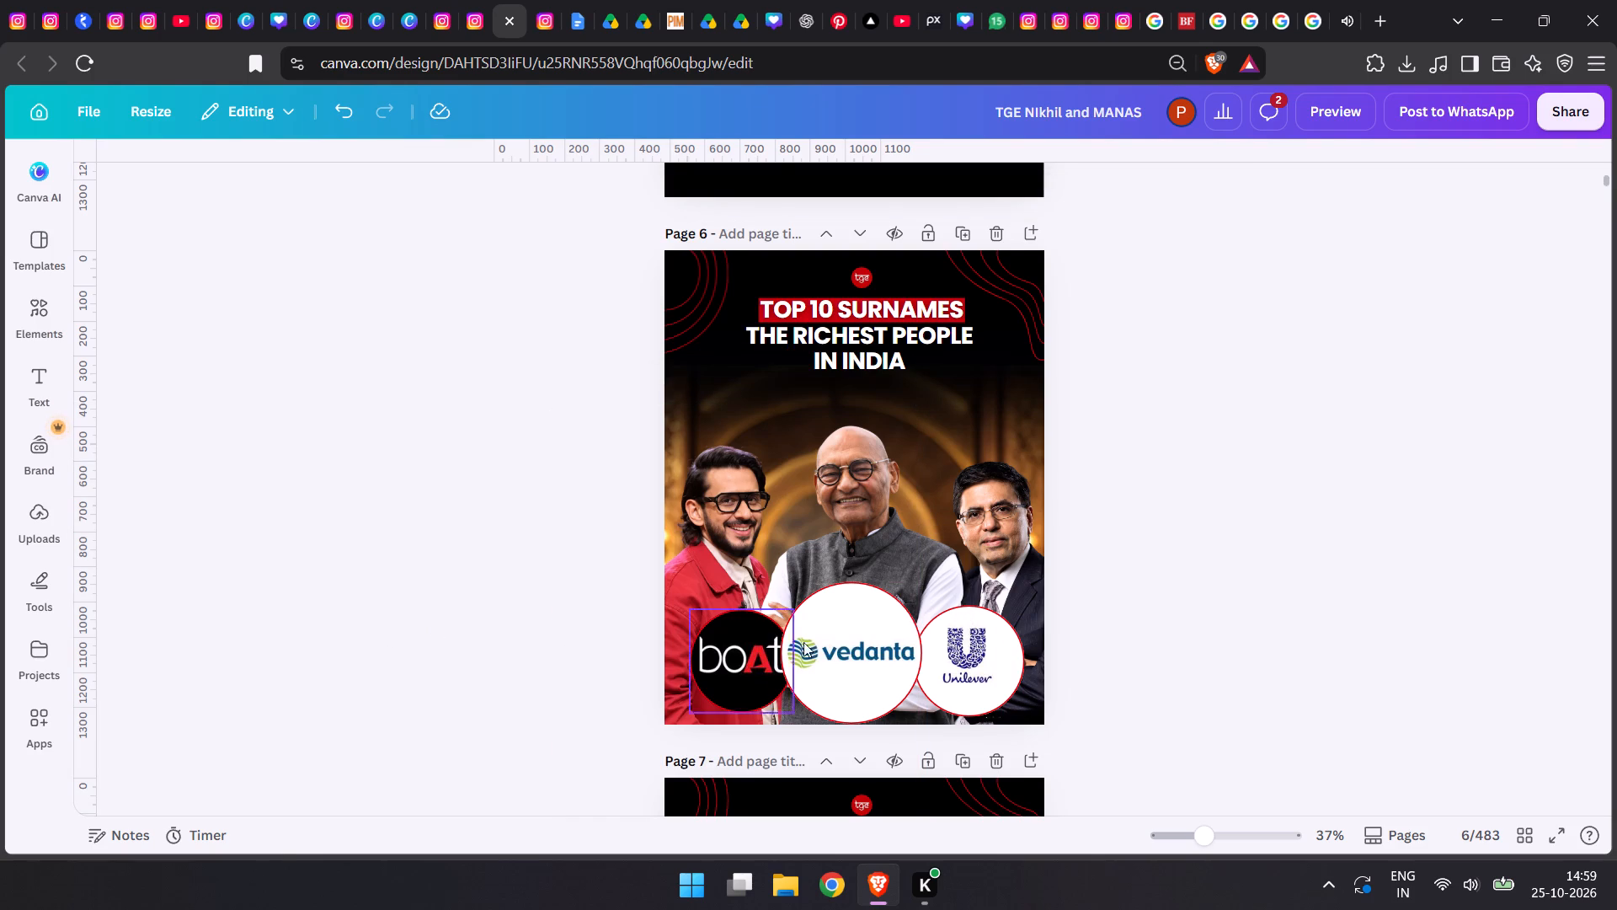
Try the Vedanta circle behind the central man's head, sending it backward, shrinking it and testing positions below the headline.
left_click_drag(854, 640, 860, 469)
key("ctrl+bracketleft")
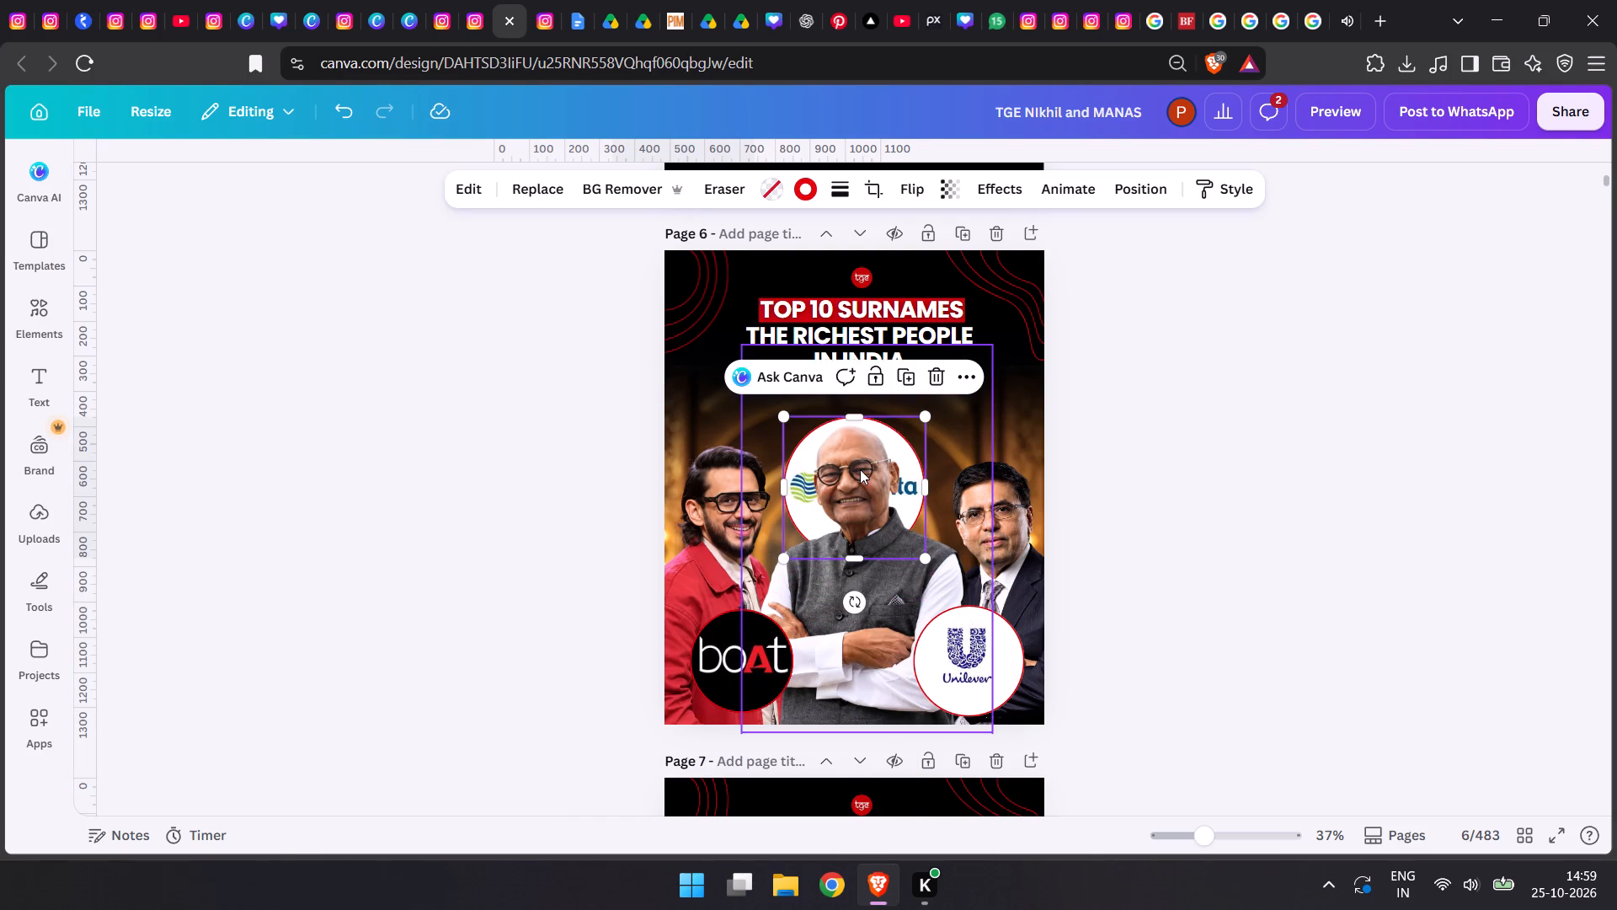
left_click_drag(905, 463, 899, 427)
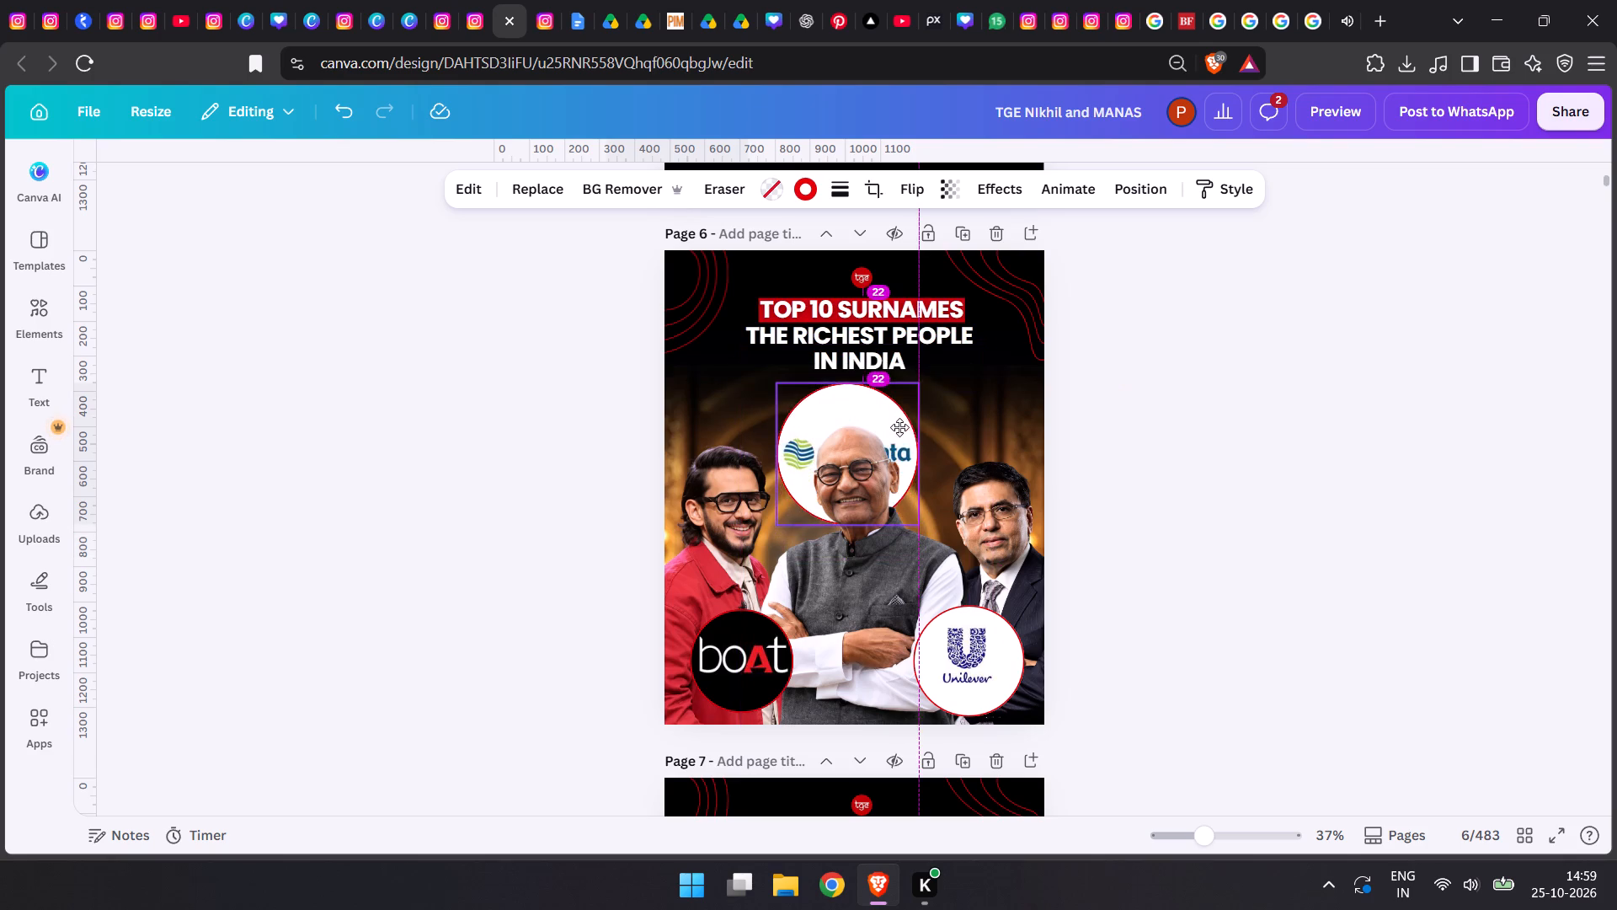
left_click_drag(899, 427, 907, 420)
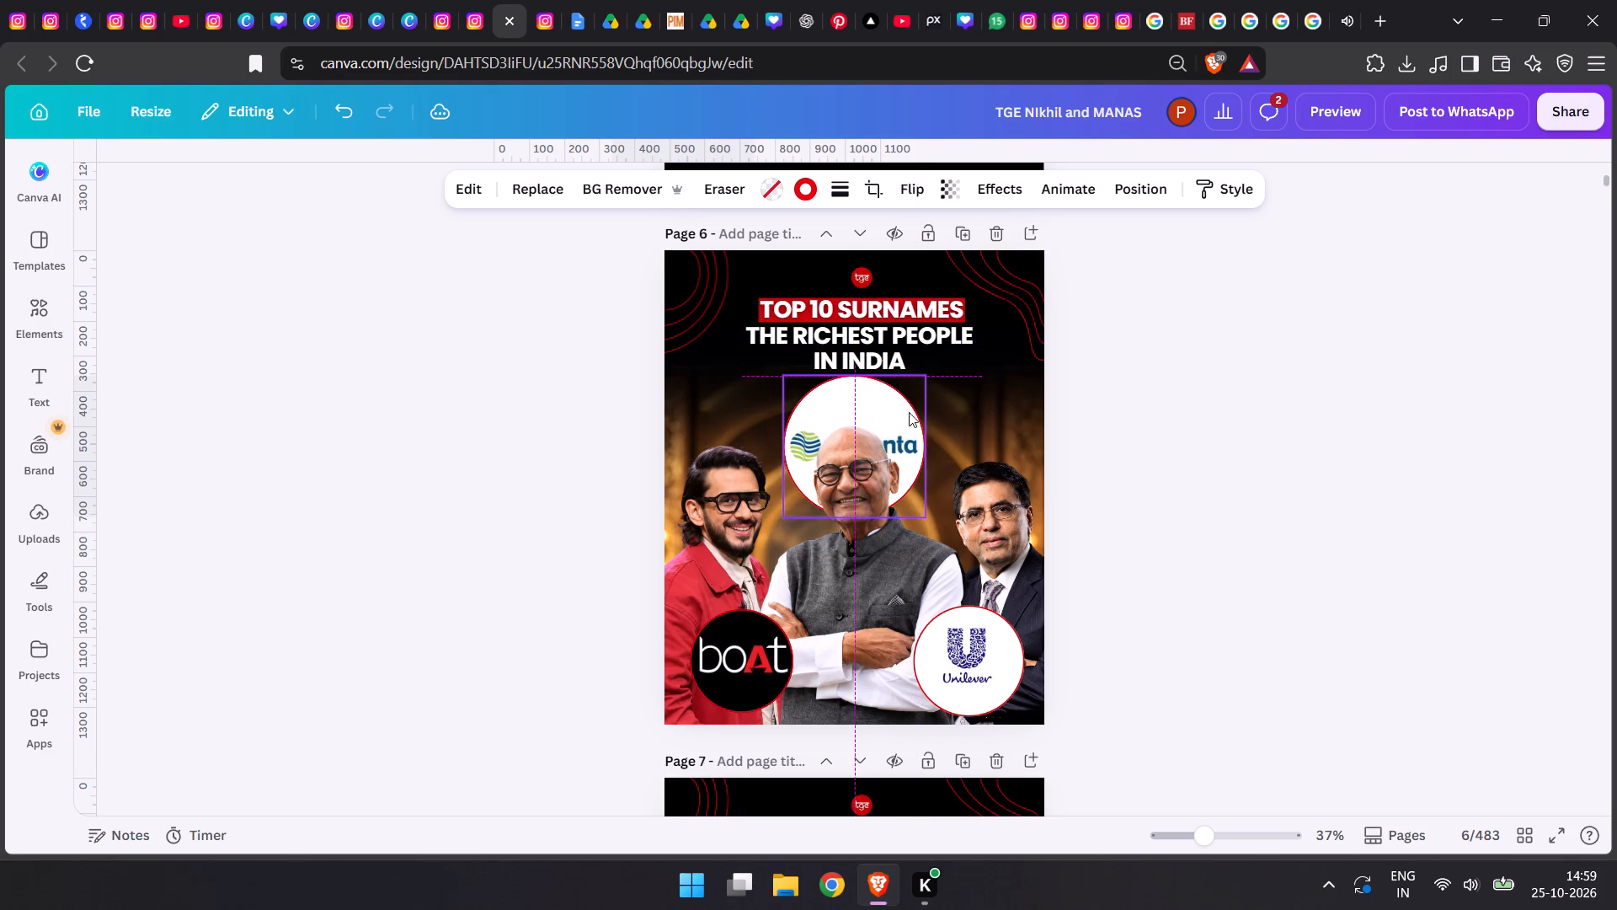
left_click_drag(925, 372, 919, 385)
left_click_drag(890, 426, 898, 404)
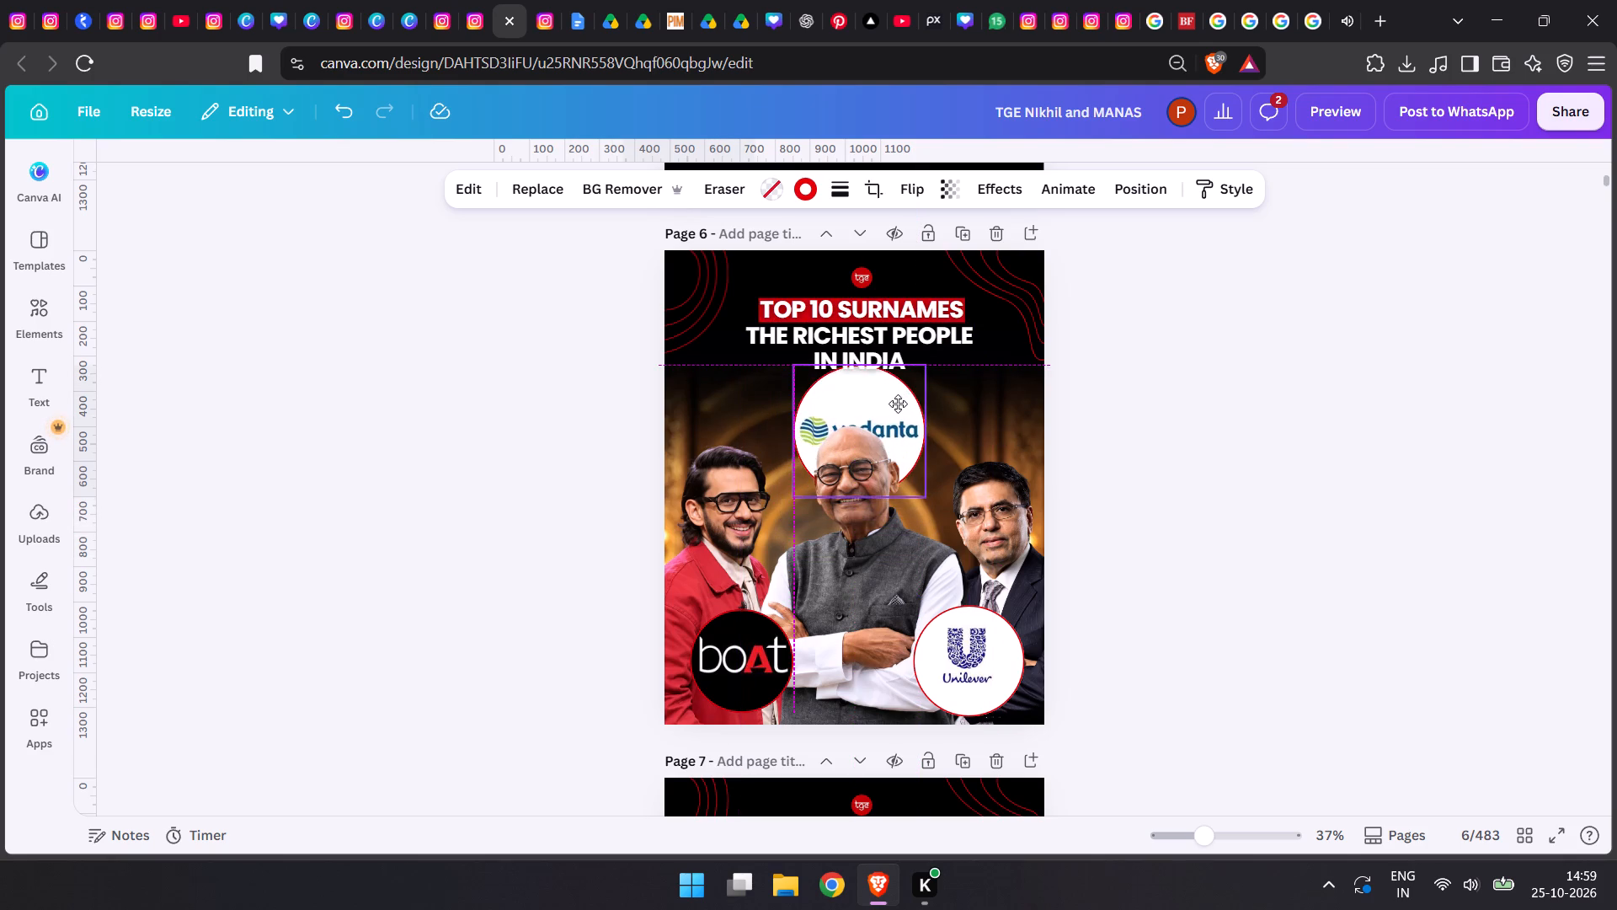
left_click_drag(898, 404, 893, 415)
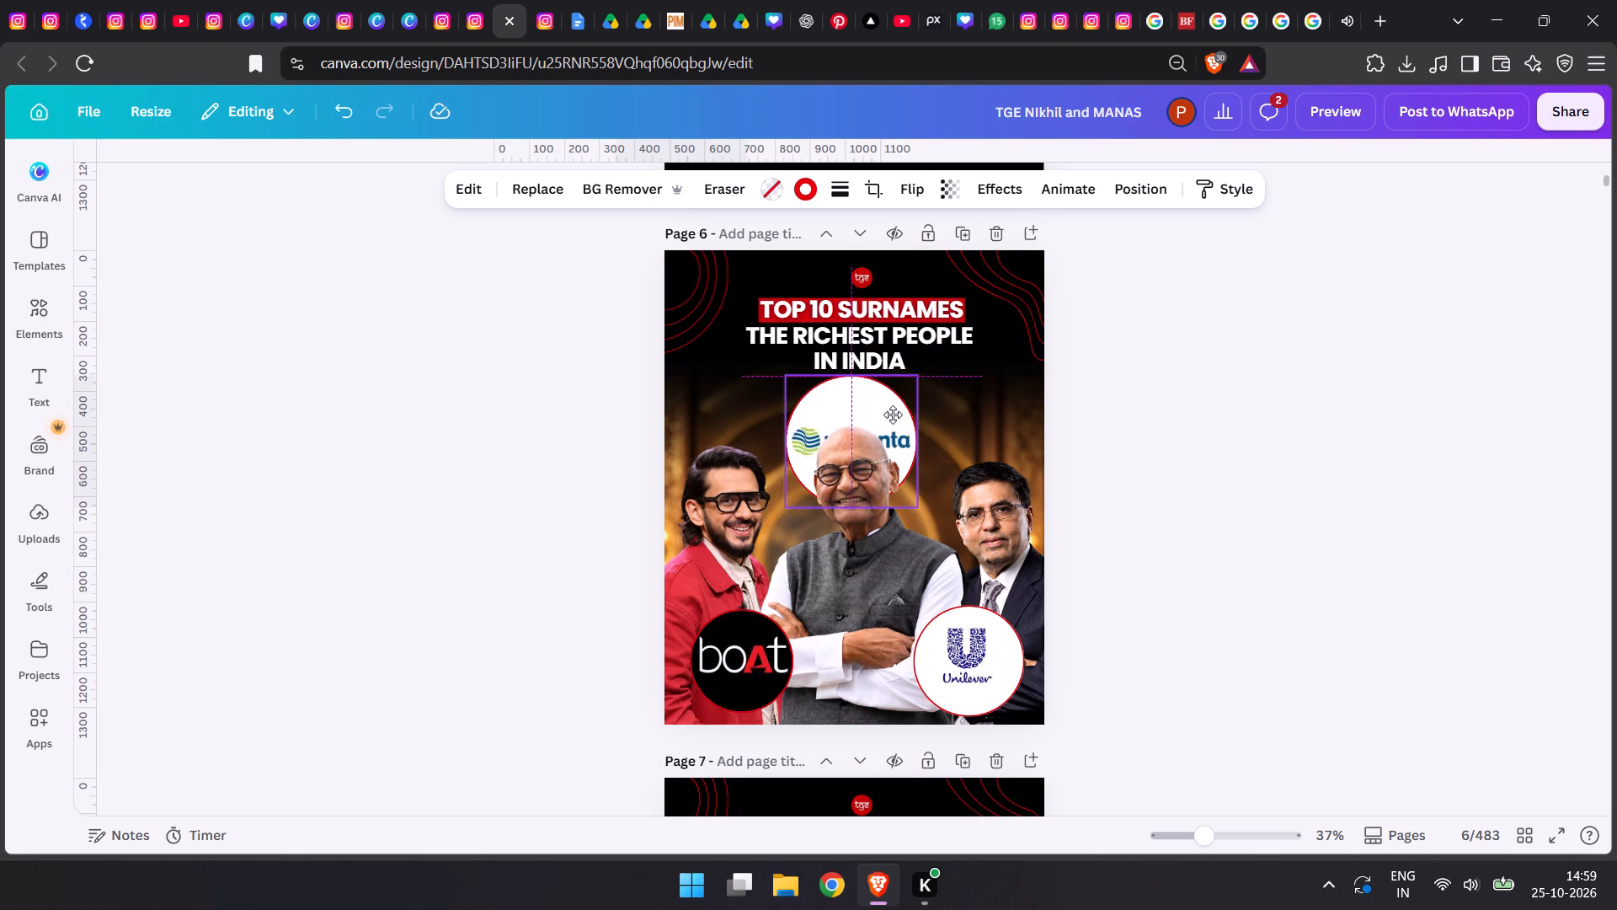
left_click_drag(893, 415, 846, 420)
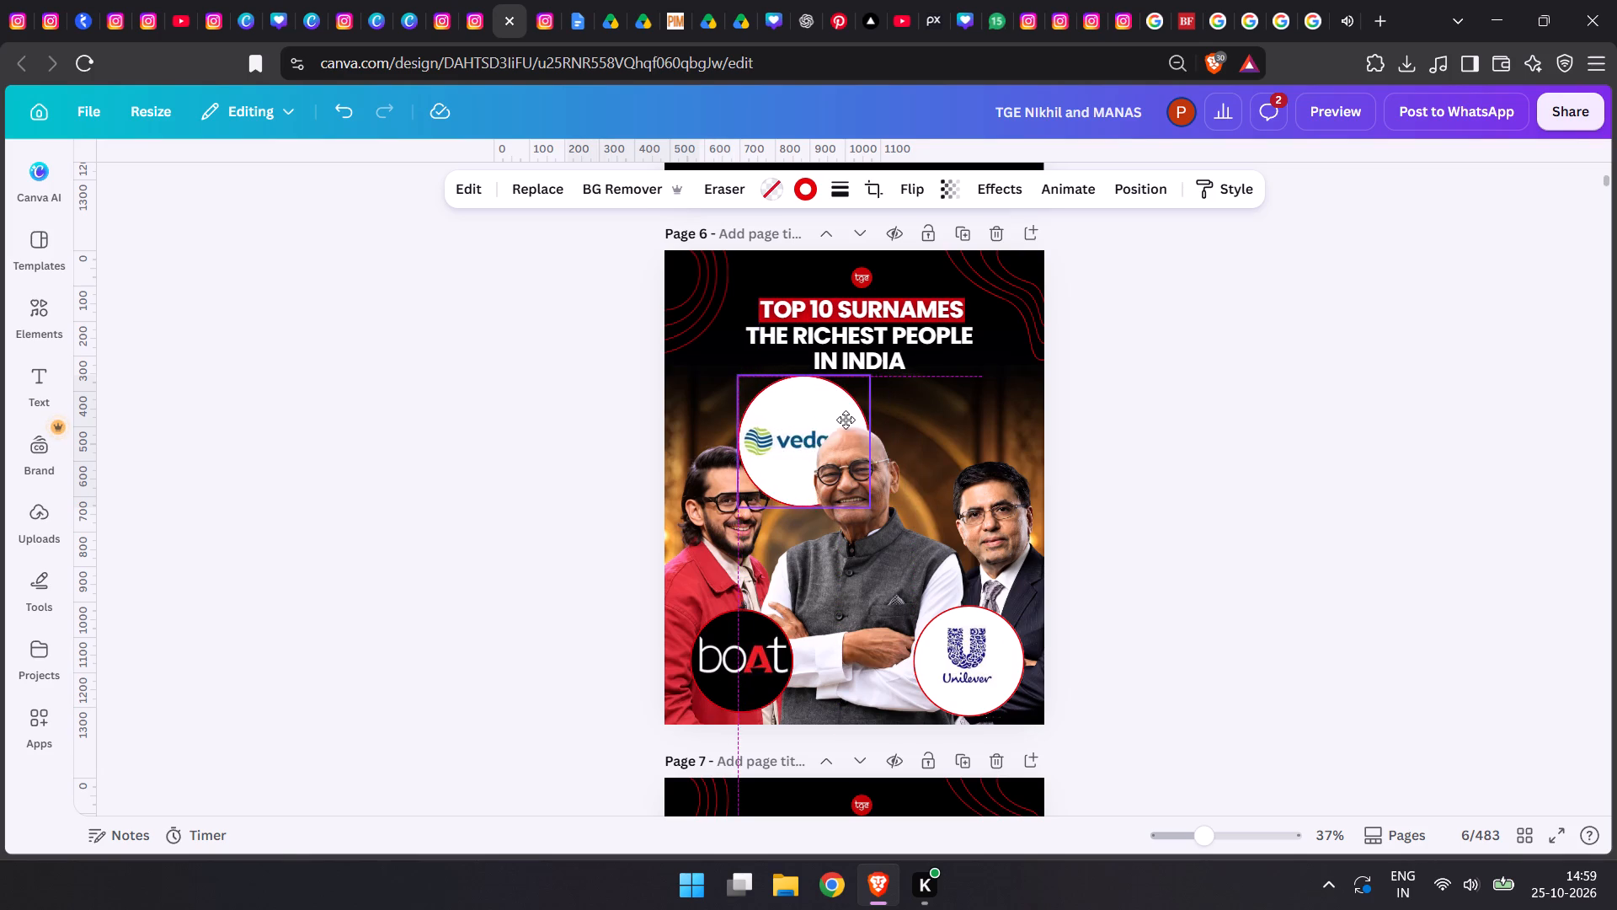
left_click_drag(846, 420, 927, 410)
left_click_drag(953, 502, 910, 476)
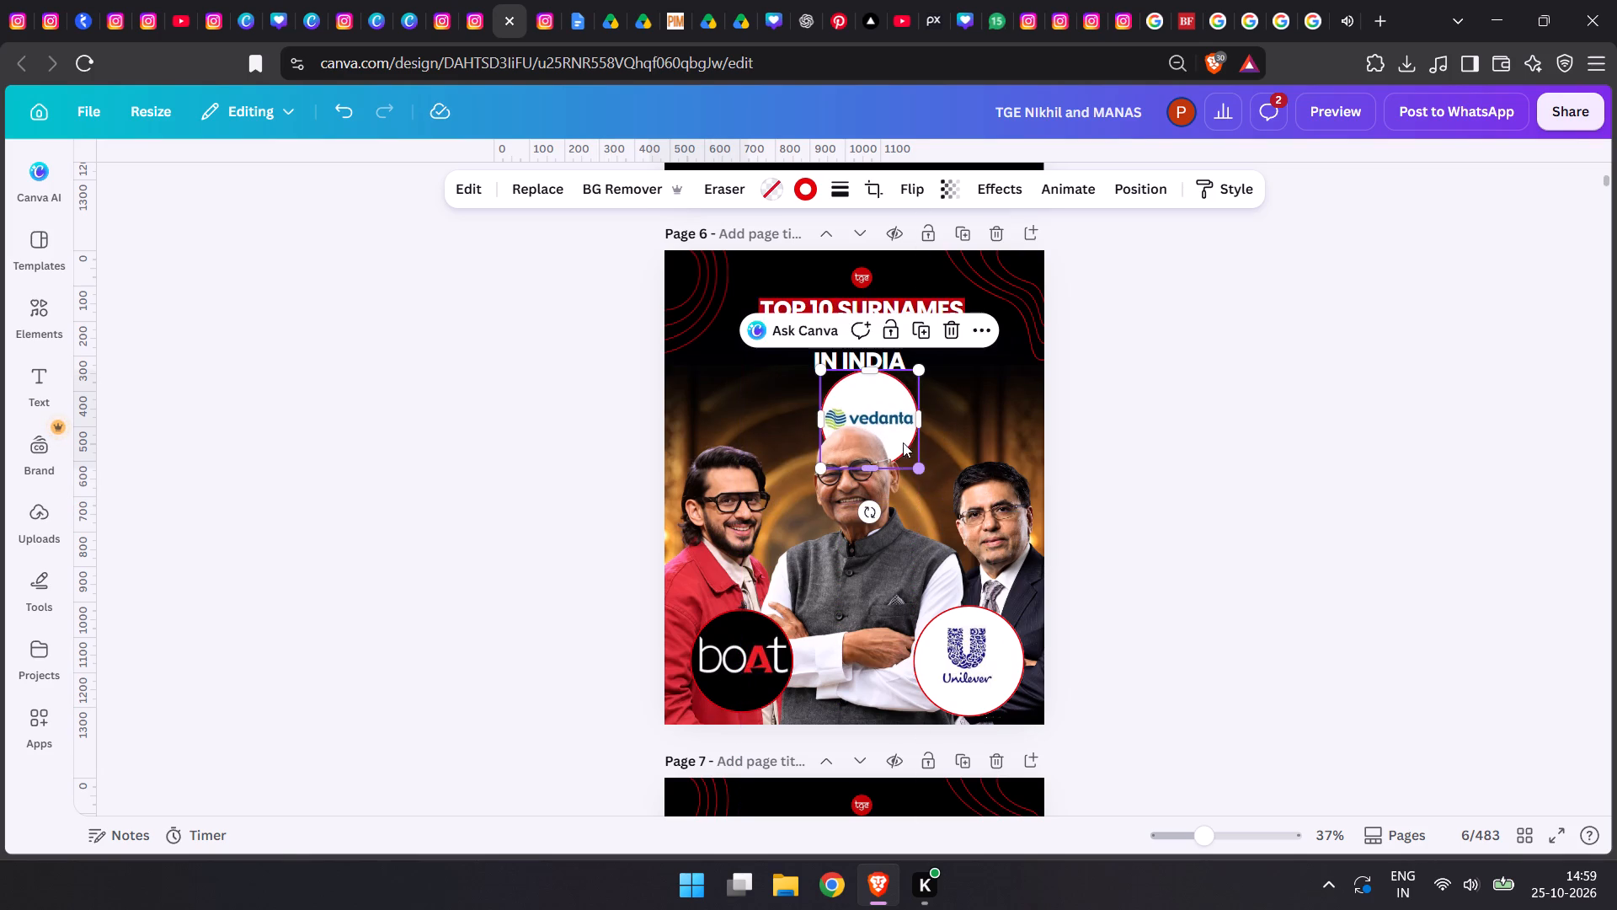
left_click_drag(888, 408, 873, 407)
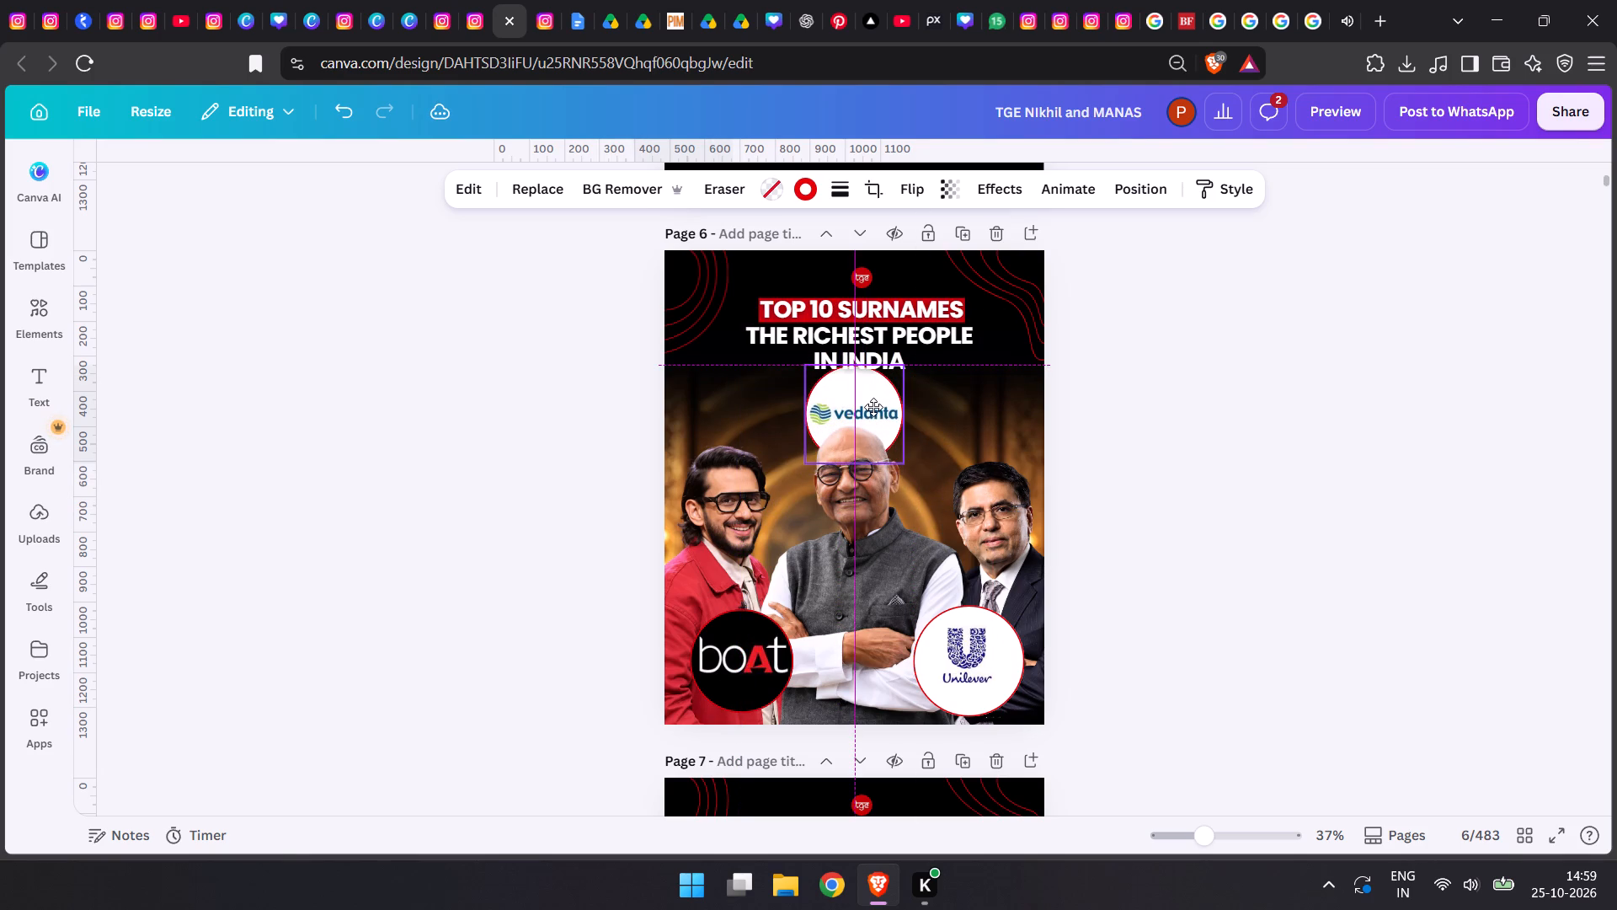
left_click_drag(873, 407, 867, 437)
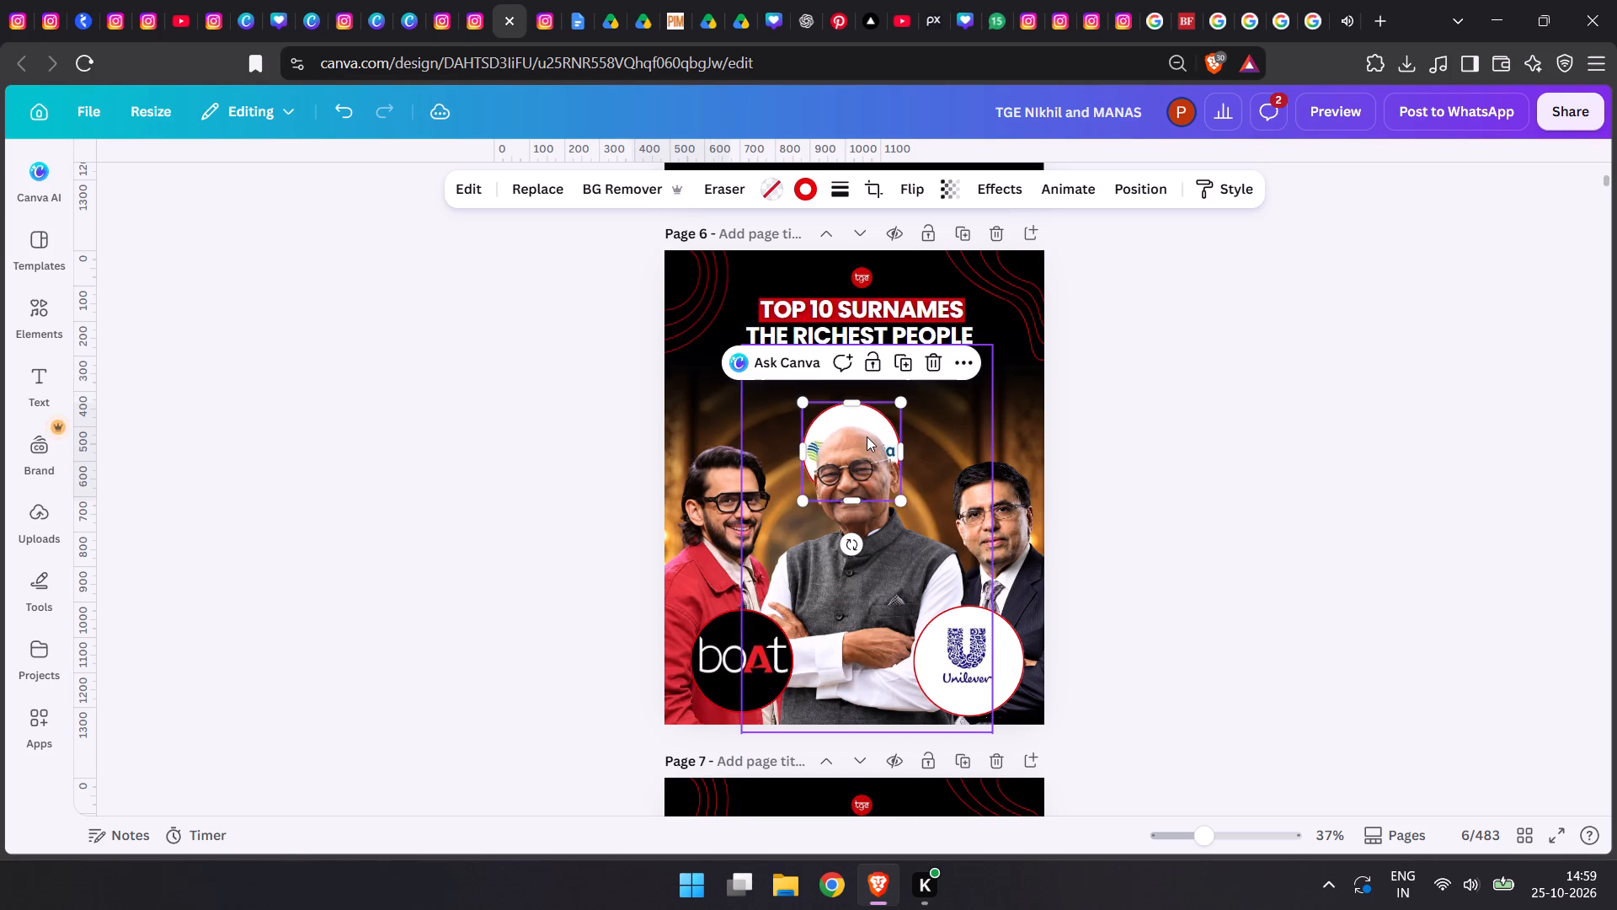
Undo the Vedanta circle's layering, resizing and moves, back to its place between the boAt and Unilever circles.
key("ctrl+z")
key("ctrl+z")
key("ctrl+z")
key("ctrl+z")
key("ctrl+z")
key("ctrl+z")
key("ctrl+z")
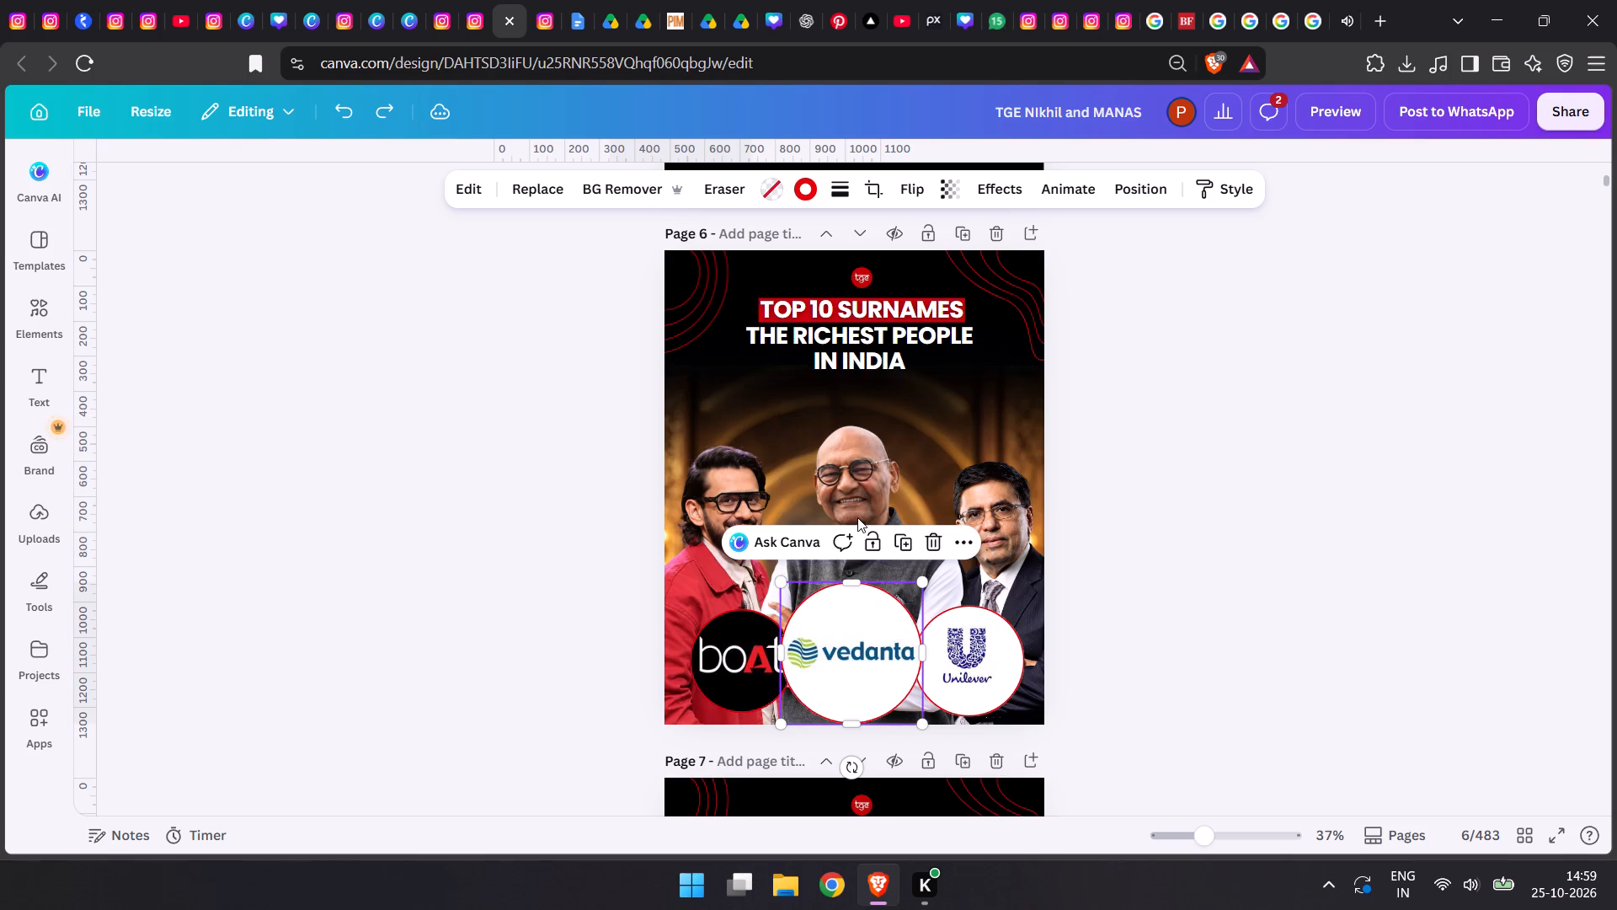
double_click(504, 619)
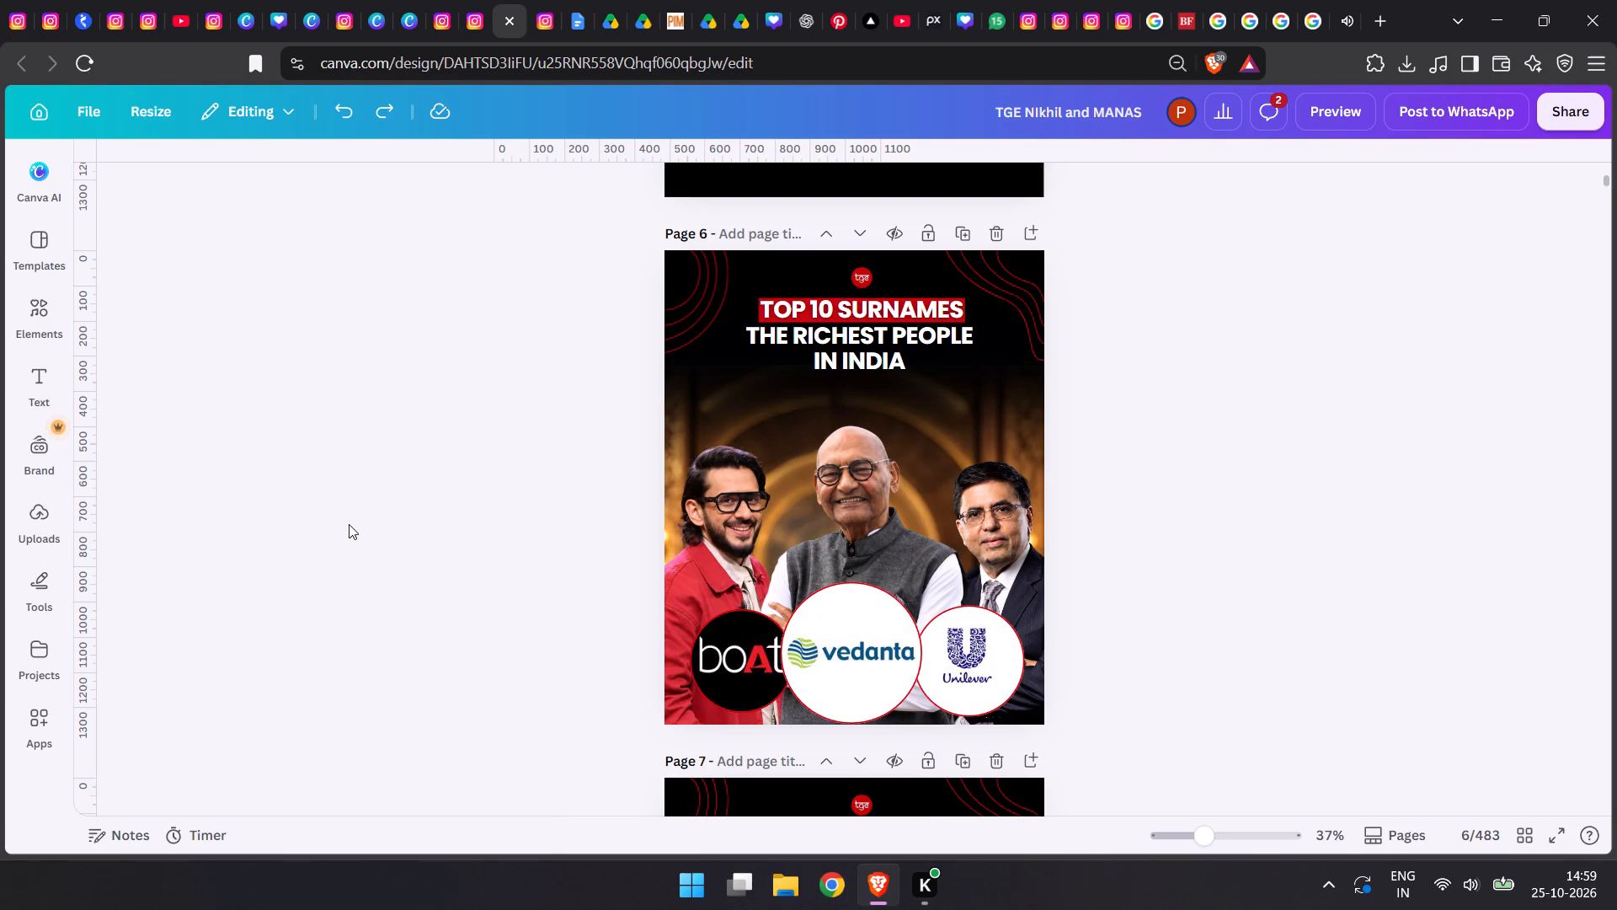
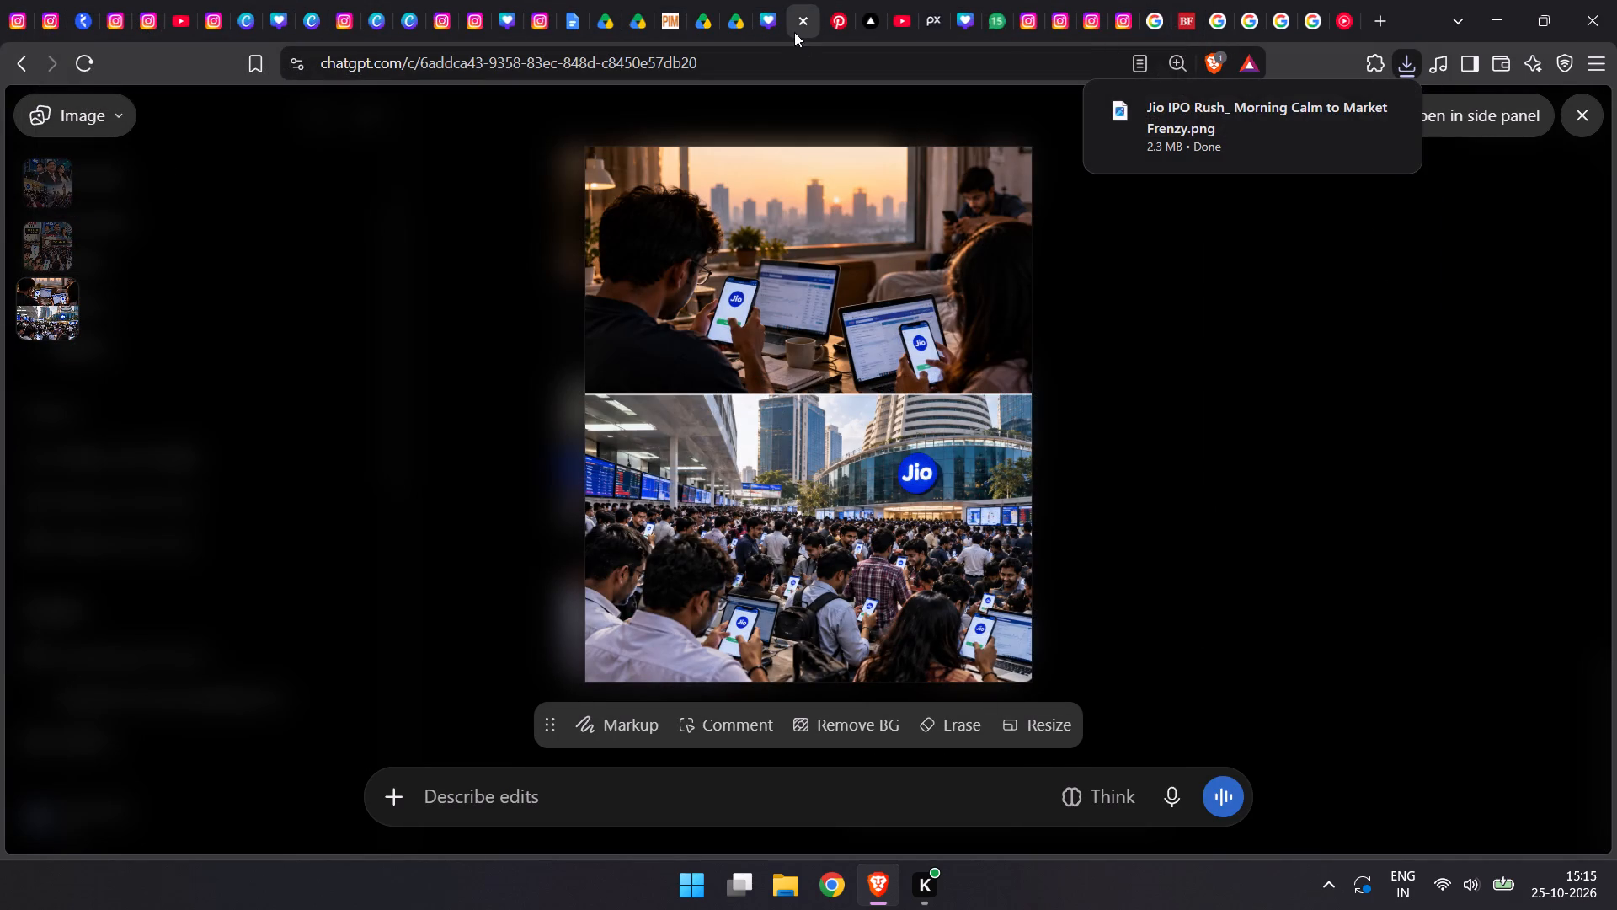
In the other Canva window, place the downloaded Jio IPO Rush image on page 2 and enlarge it to span the page width.
left_click(755, 10)
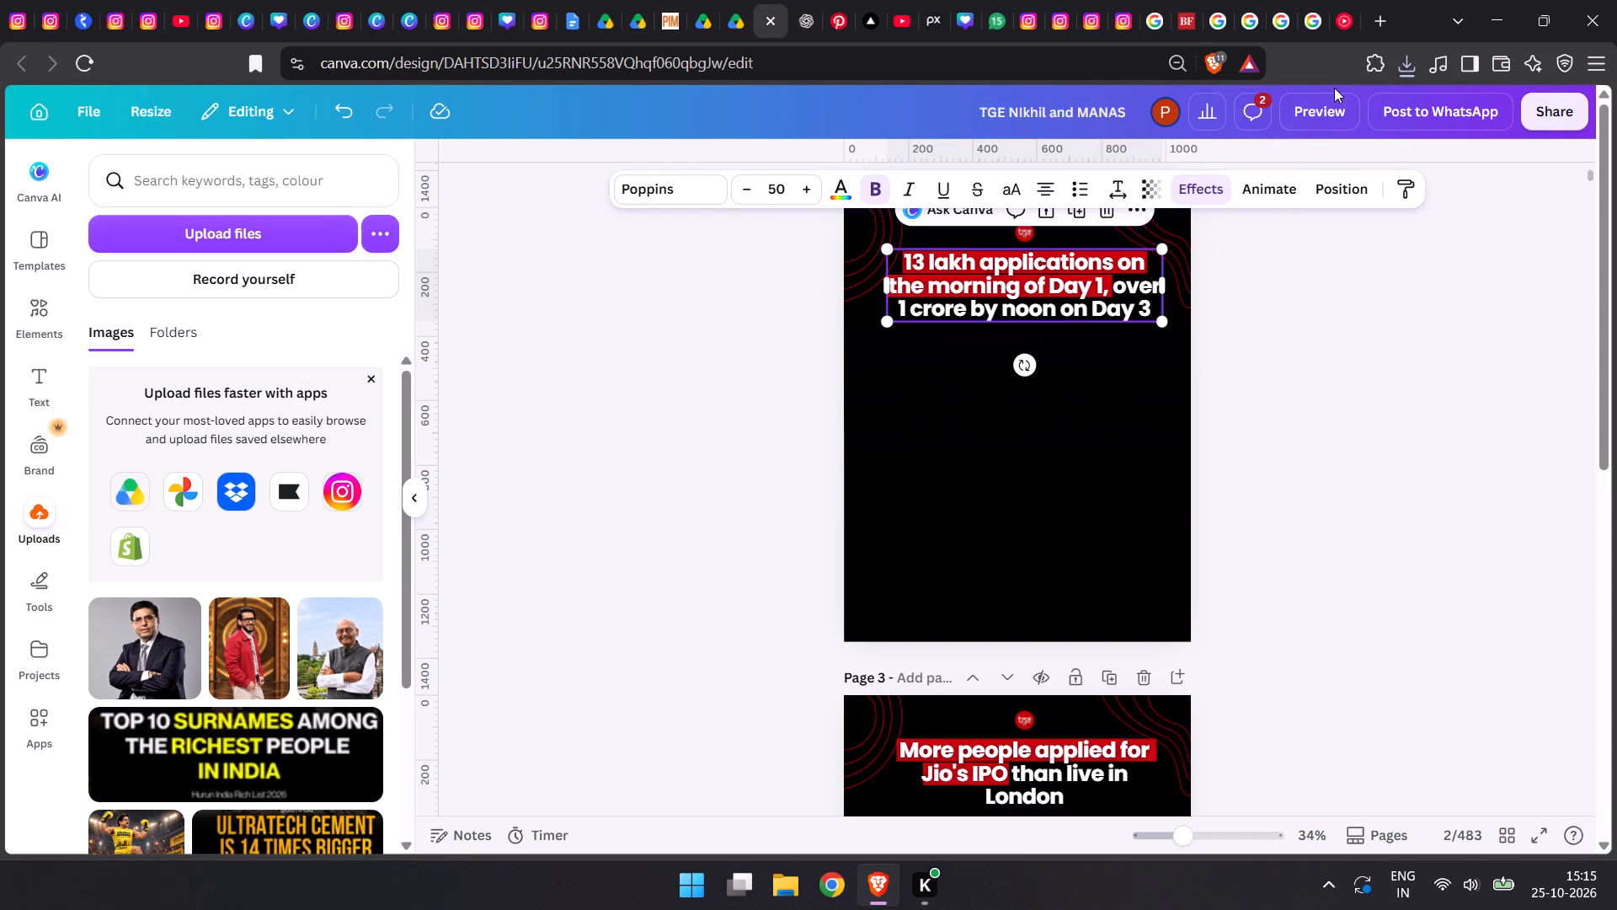
left_click(1410, 72)
left_click_drag(1229, 166, 1006, 392)
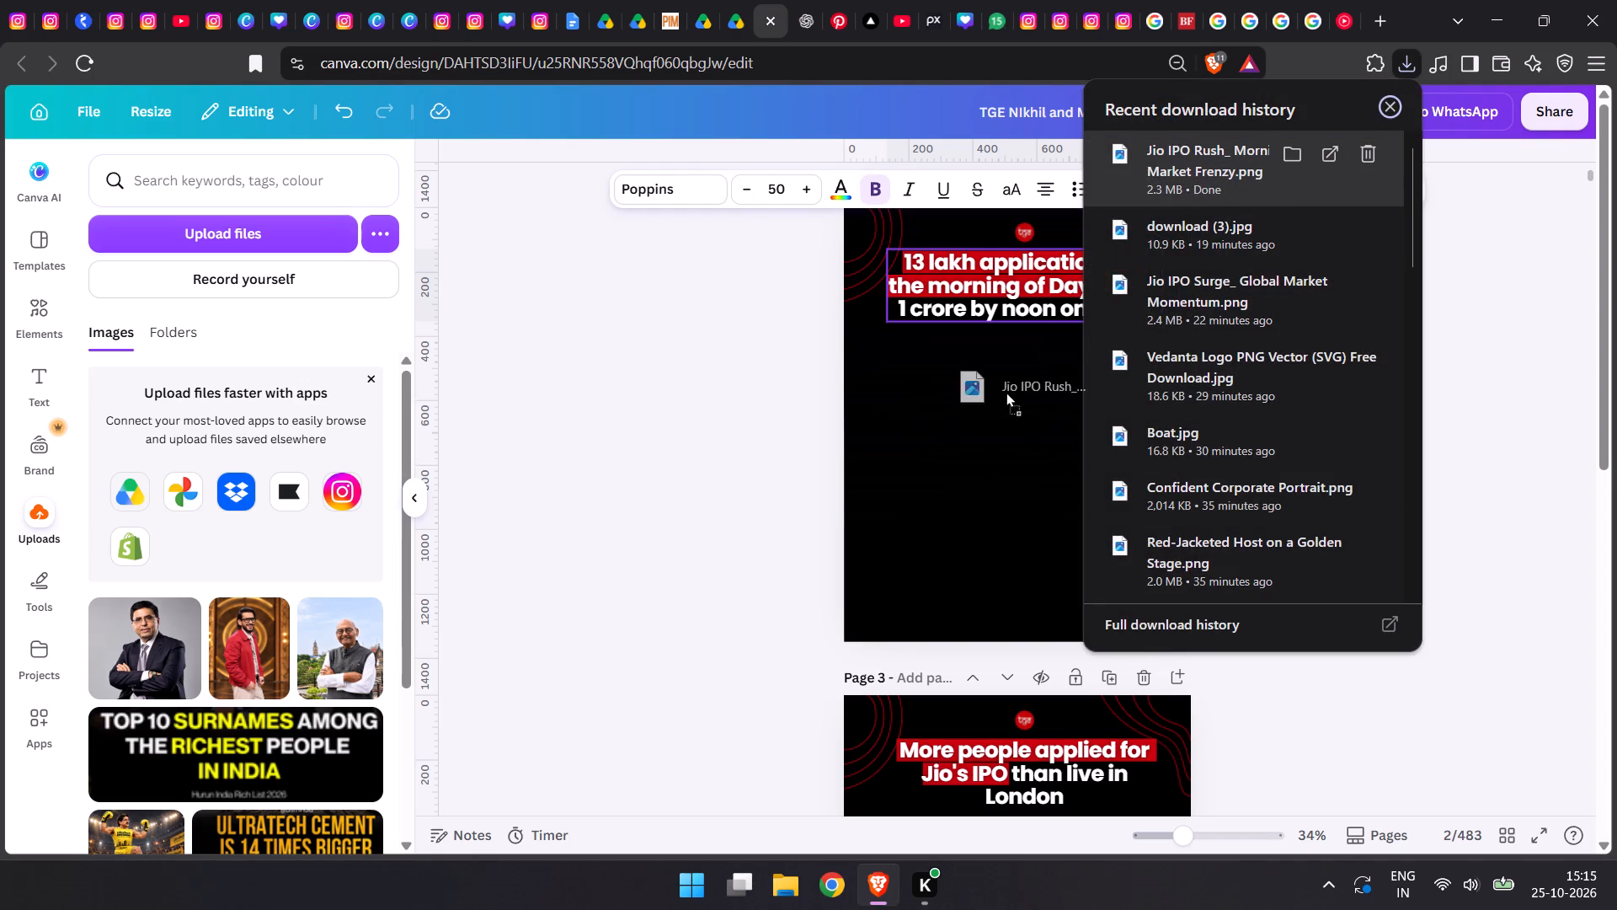
left_click_drag(1006, 392, 991, 421)
left_click_drag(1016, 429, 967, 433)
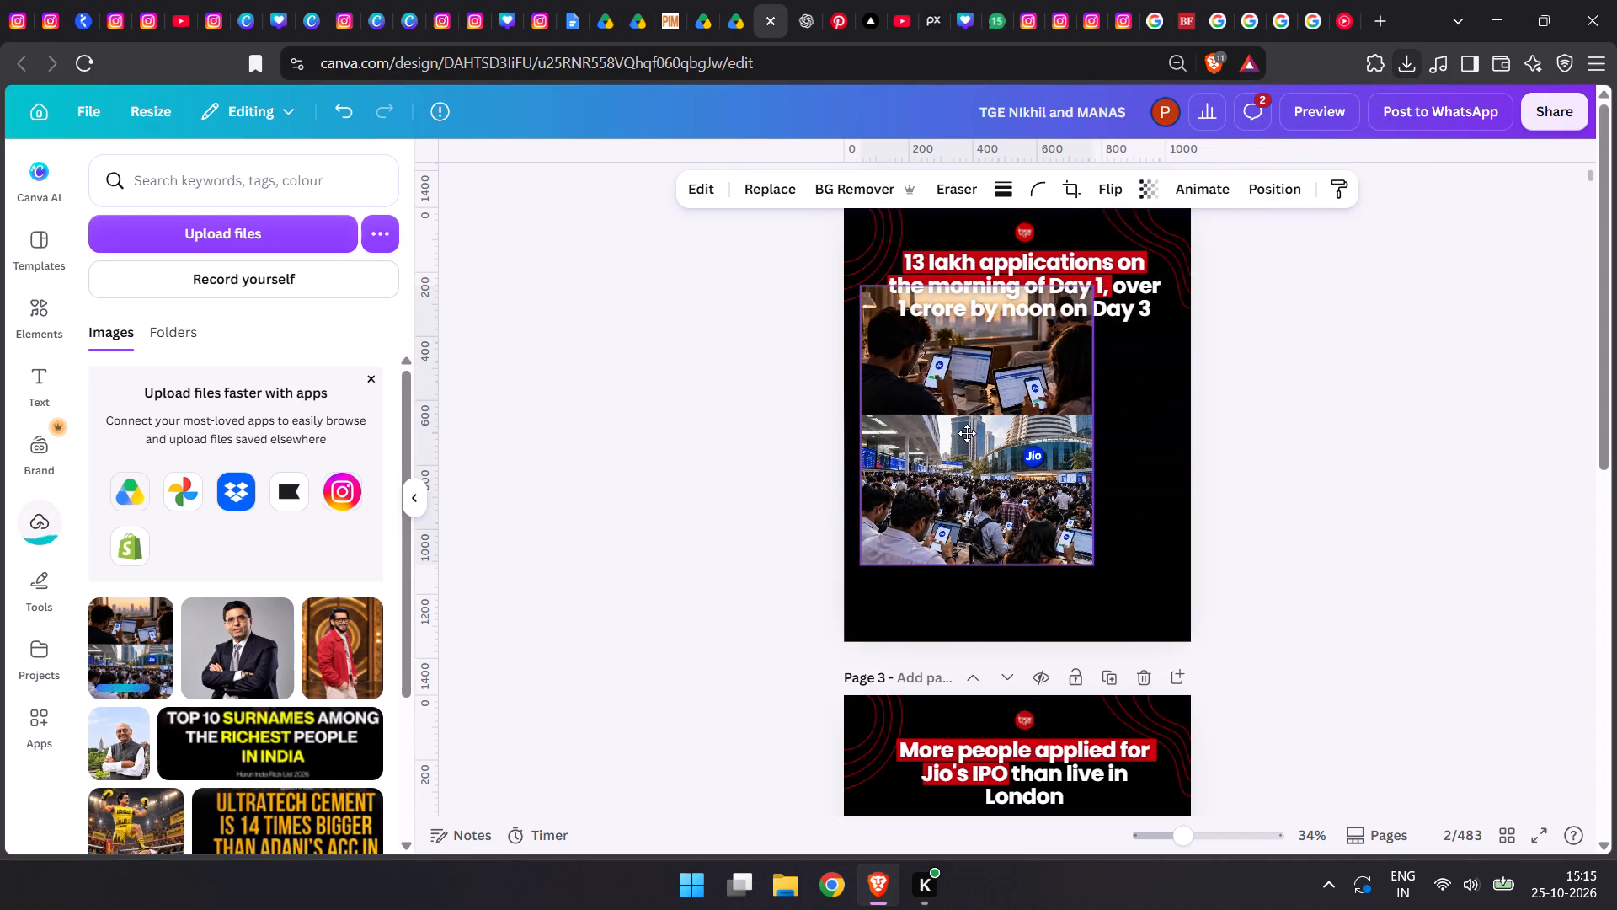
left_click_drag(967, 433, 958, 431)
left_click_drag(1075, 563, 1214, 627)
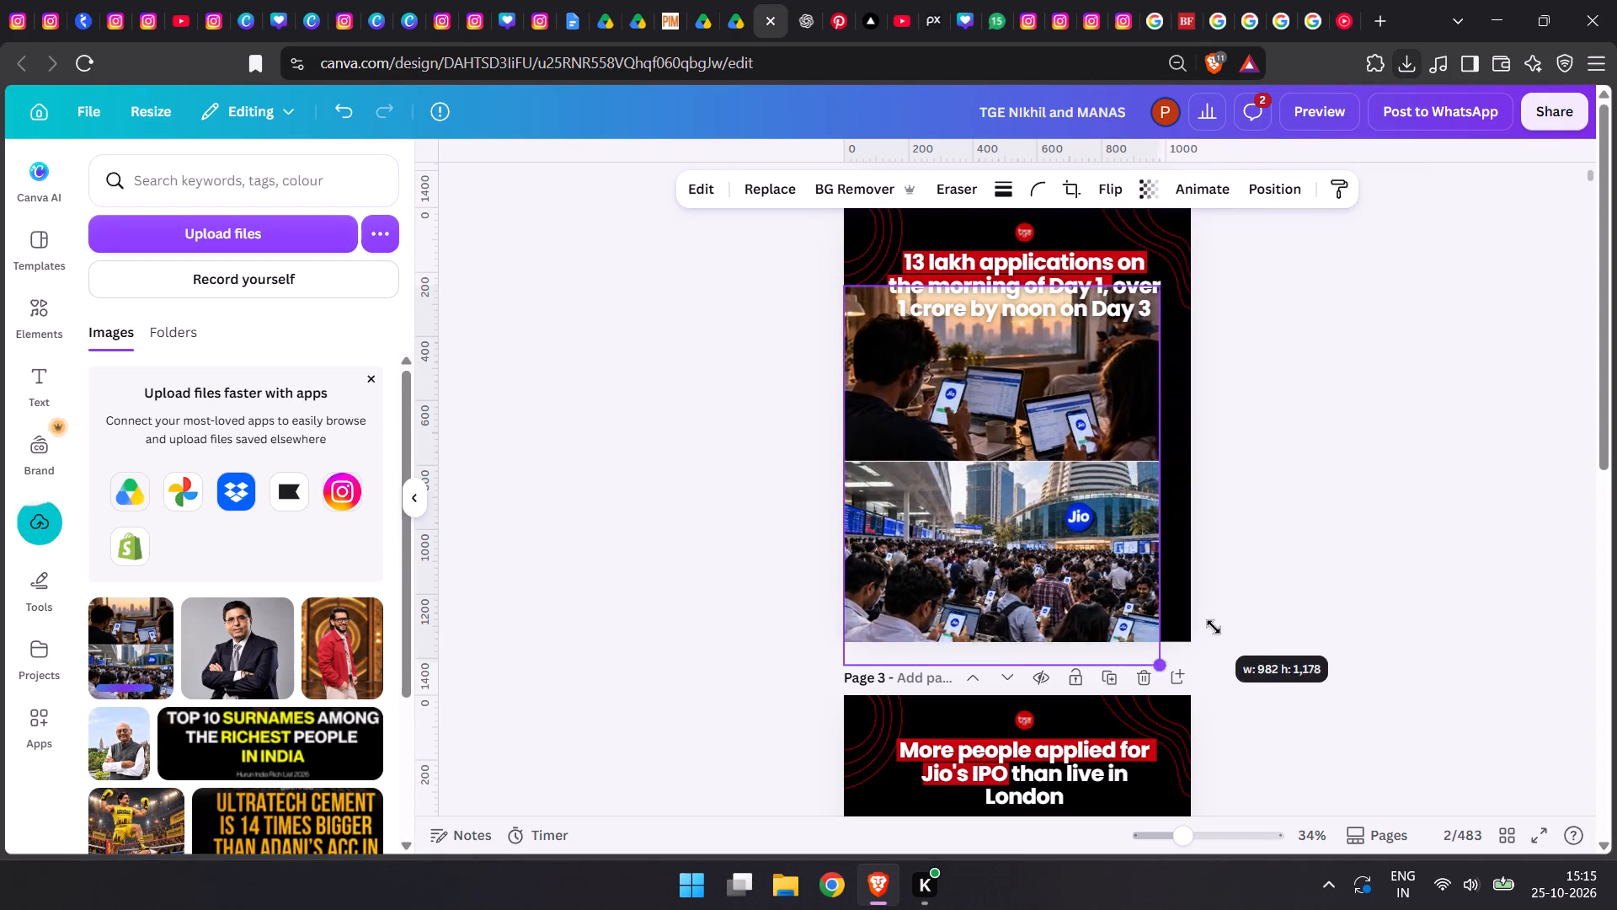
left_click_drag(1214, 627, 1273, 655)
left_click_drag(1075, 485, 1076, 476)
Send the two-panel image backward so it sits behind page 2's headline and black gradient.
key("ctrl+bracketleft")
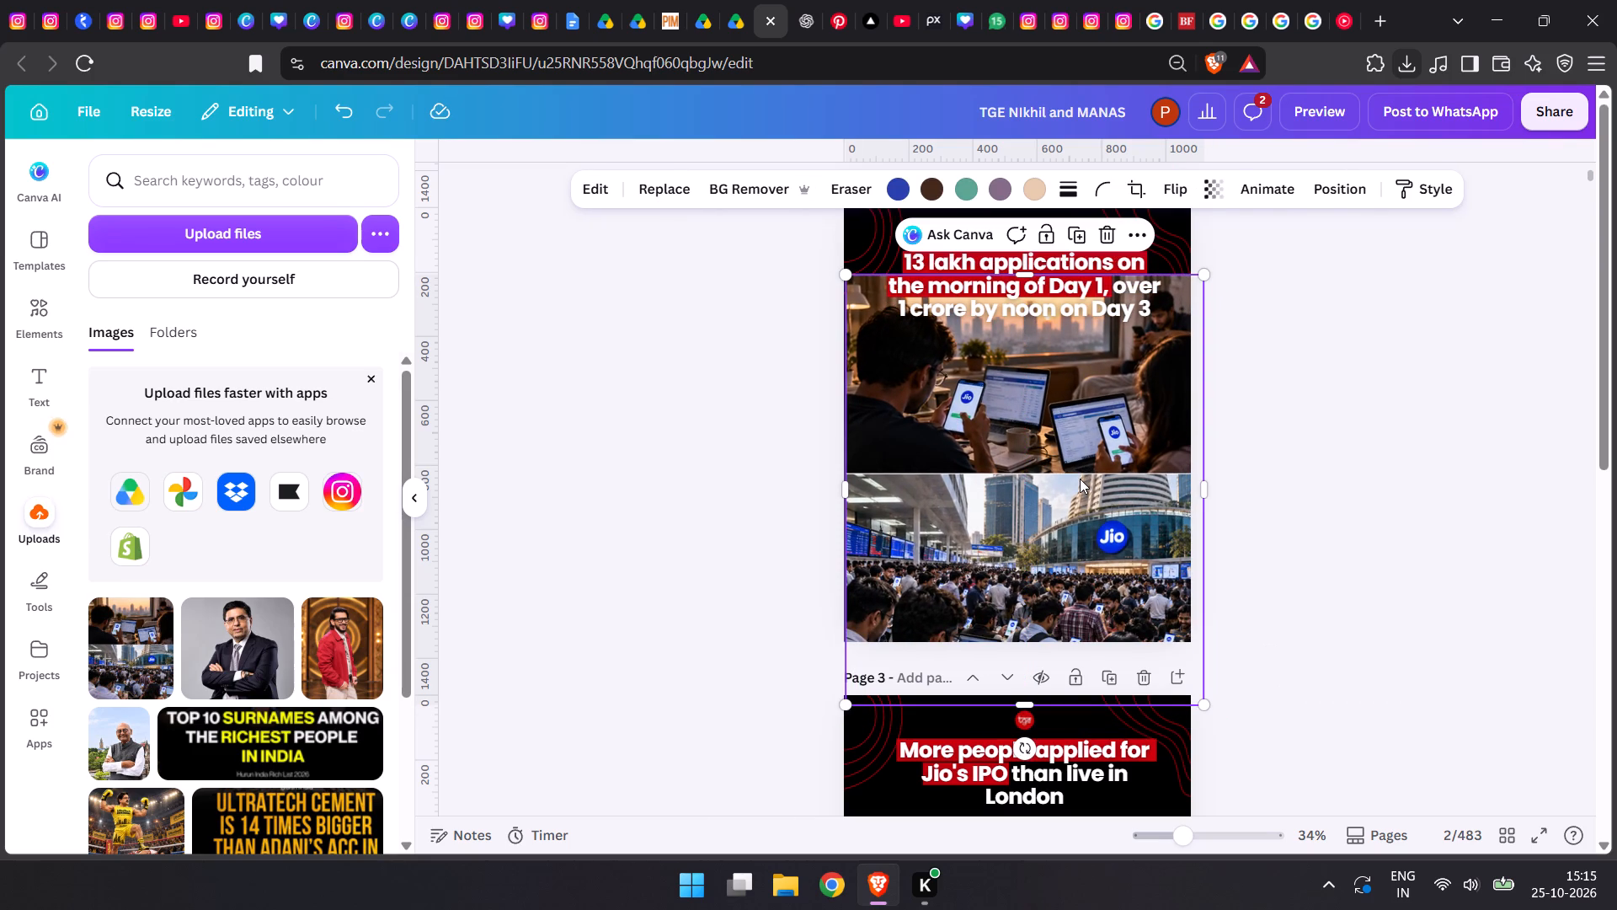
key("ctrl+bracketleft")
key("ctrl+bracketleft")
key("ctrl+bracketleft")
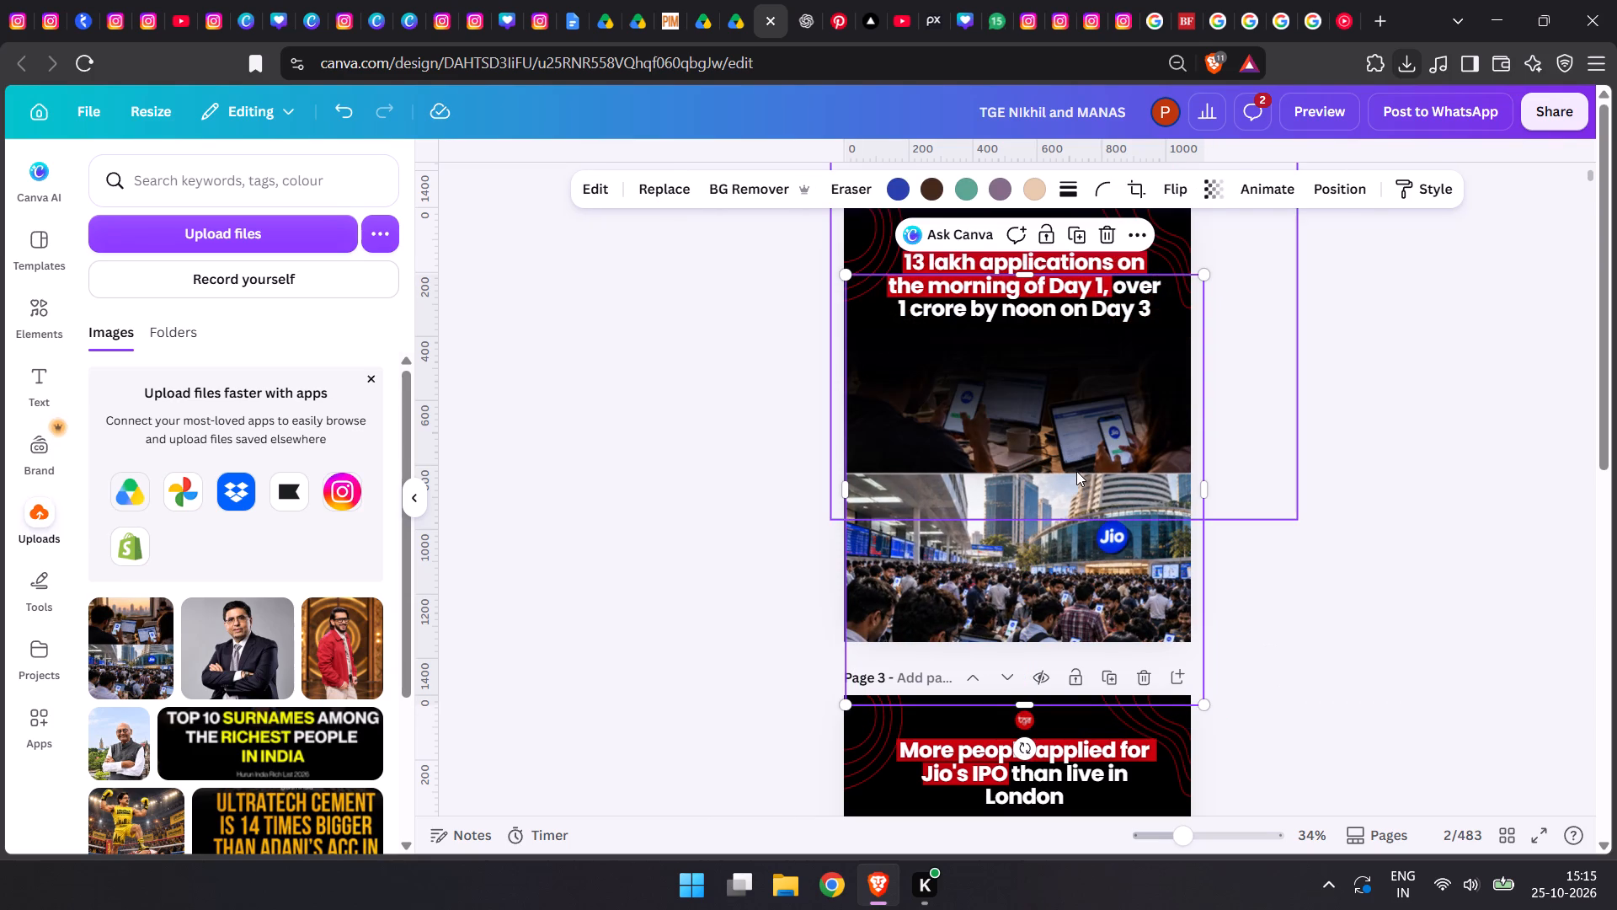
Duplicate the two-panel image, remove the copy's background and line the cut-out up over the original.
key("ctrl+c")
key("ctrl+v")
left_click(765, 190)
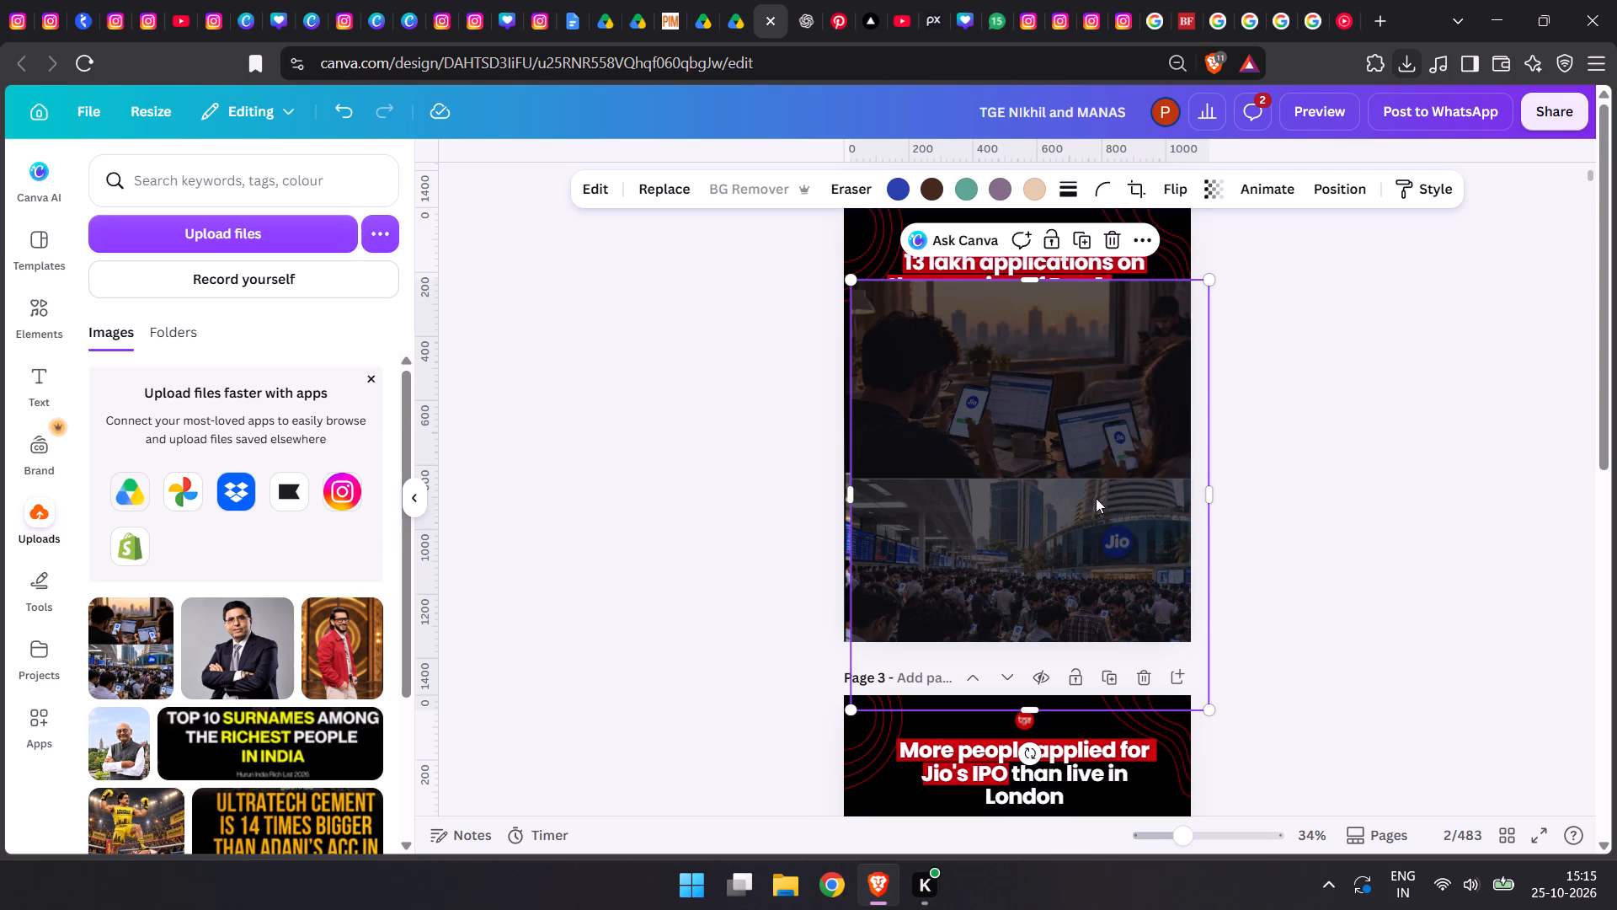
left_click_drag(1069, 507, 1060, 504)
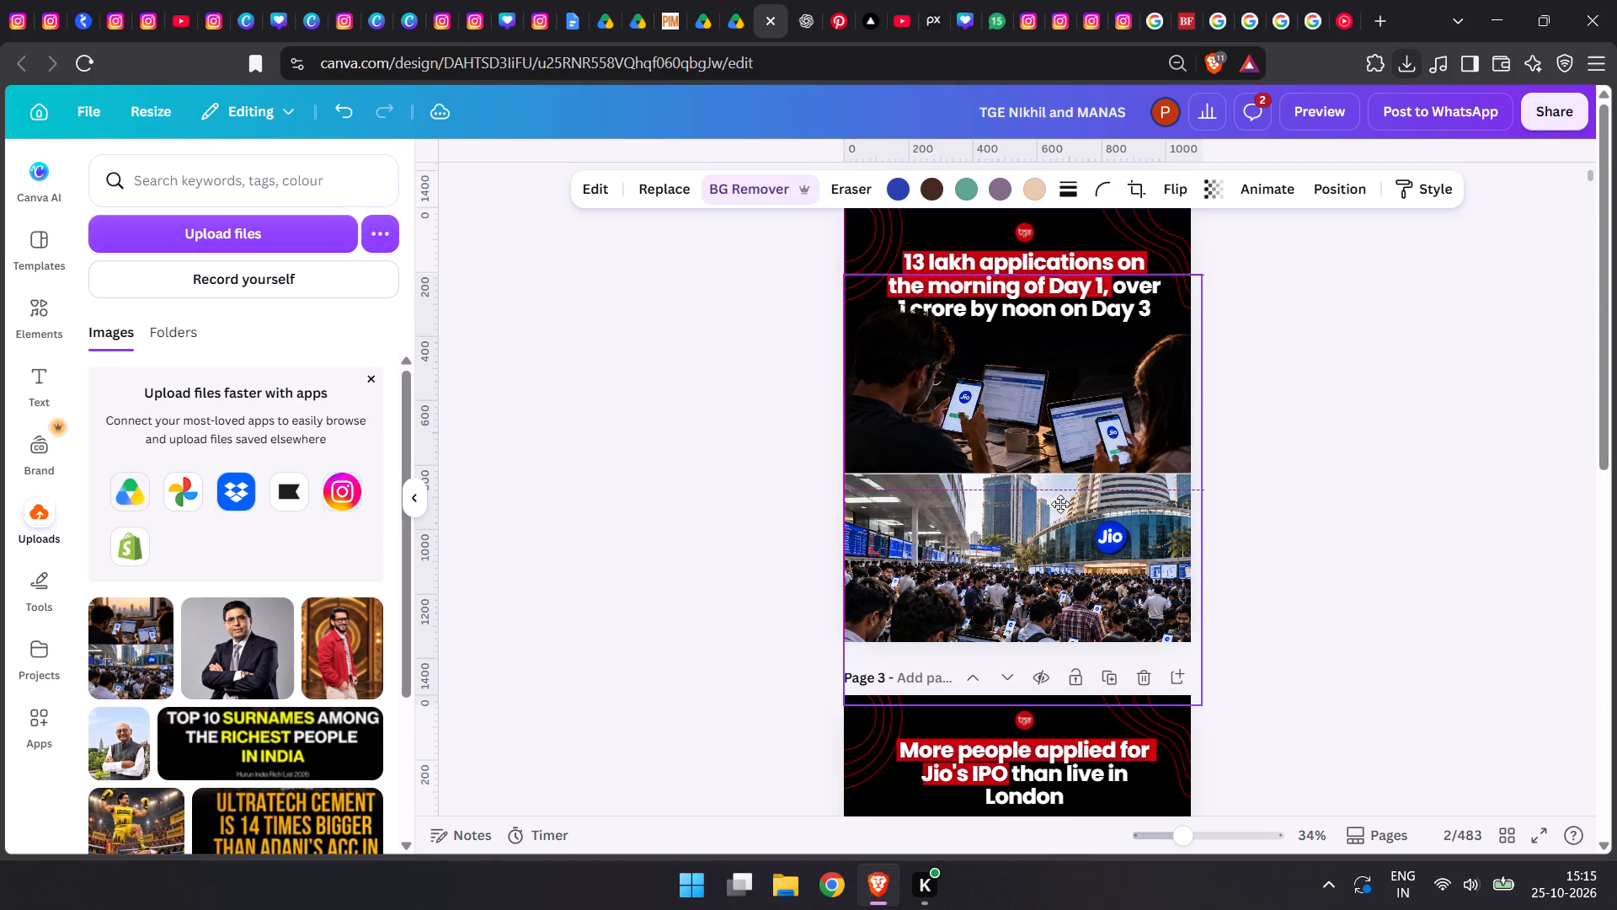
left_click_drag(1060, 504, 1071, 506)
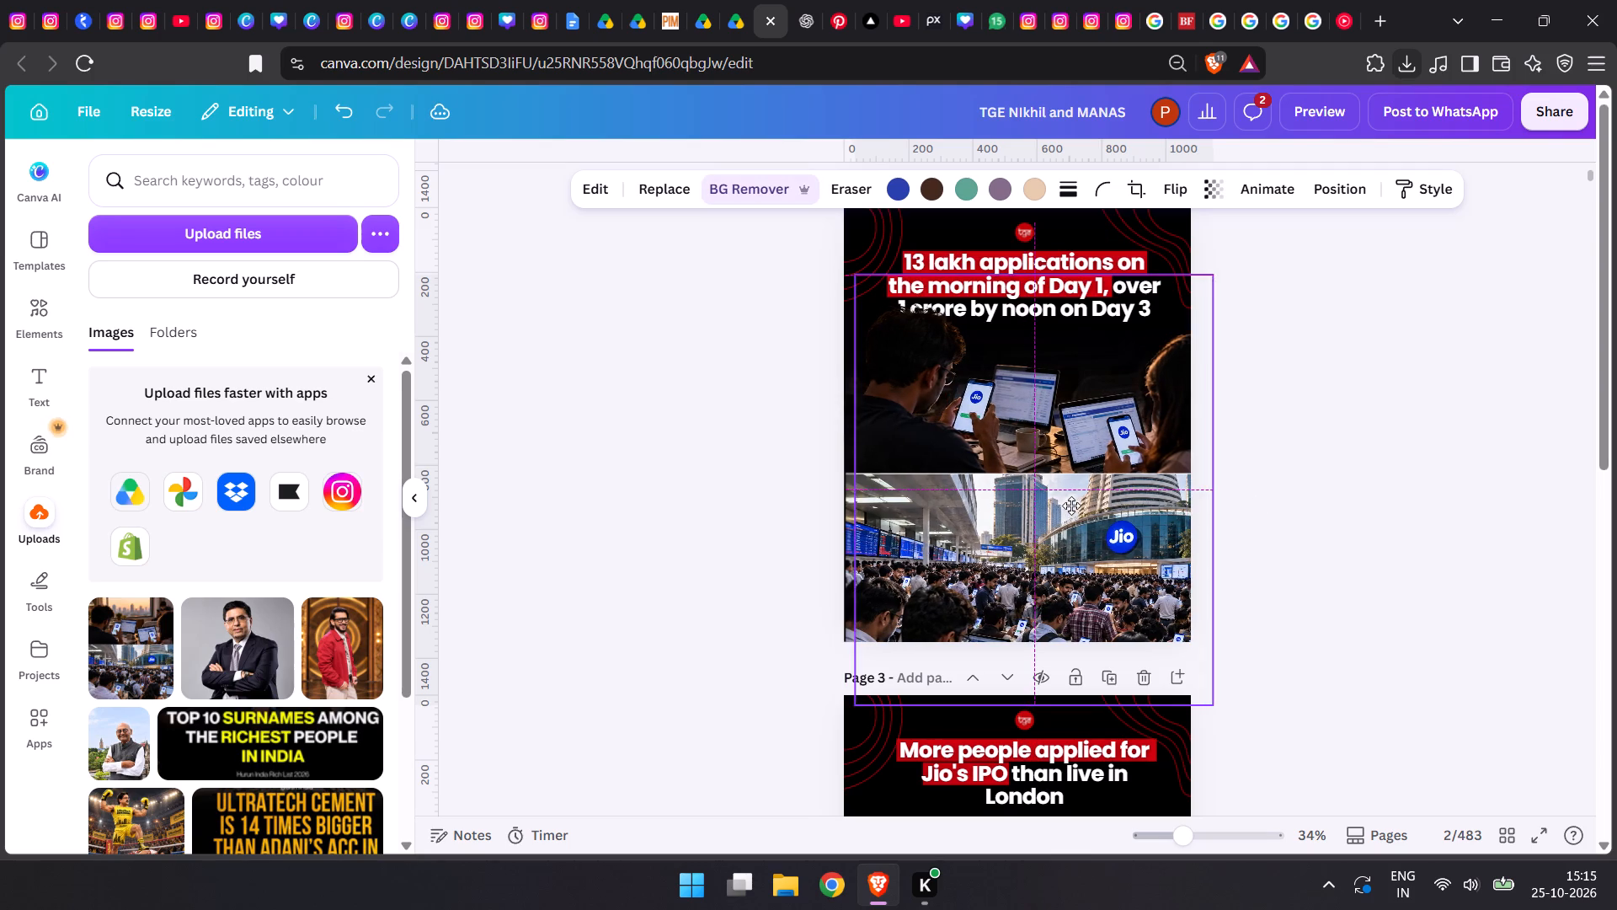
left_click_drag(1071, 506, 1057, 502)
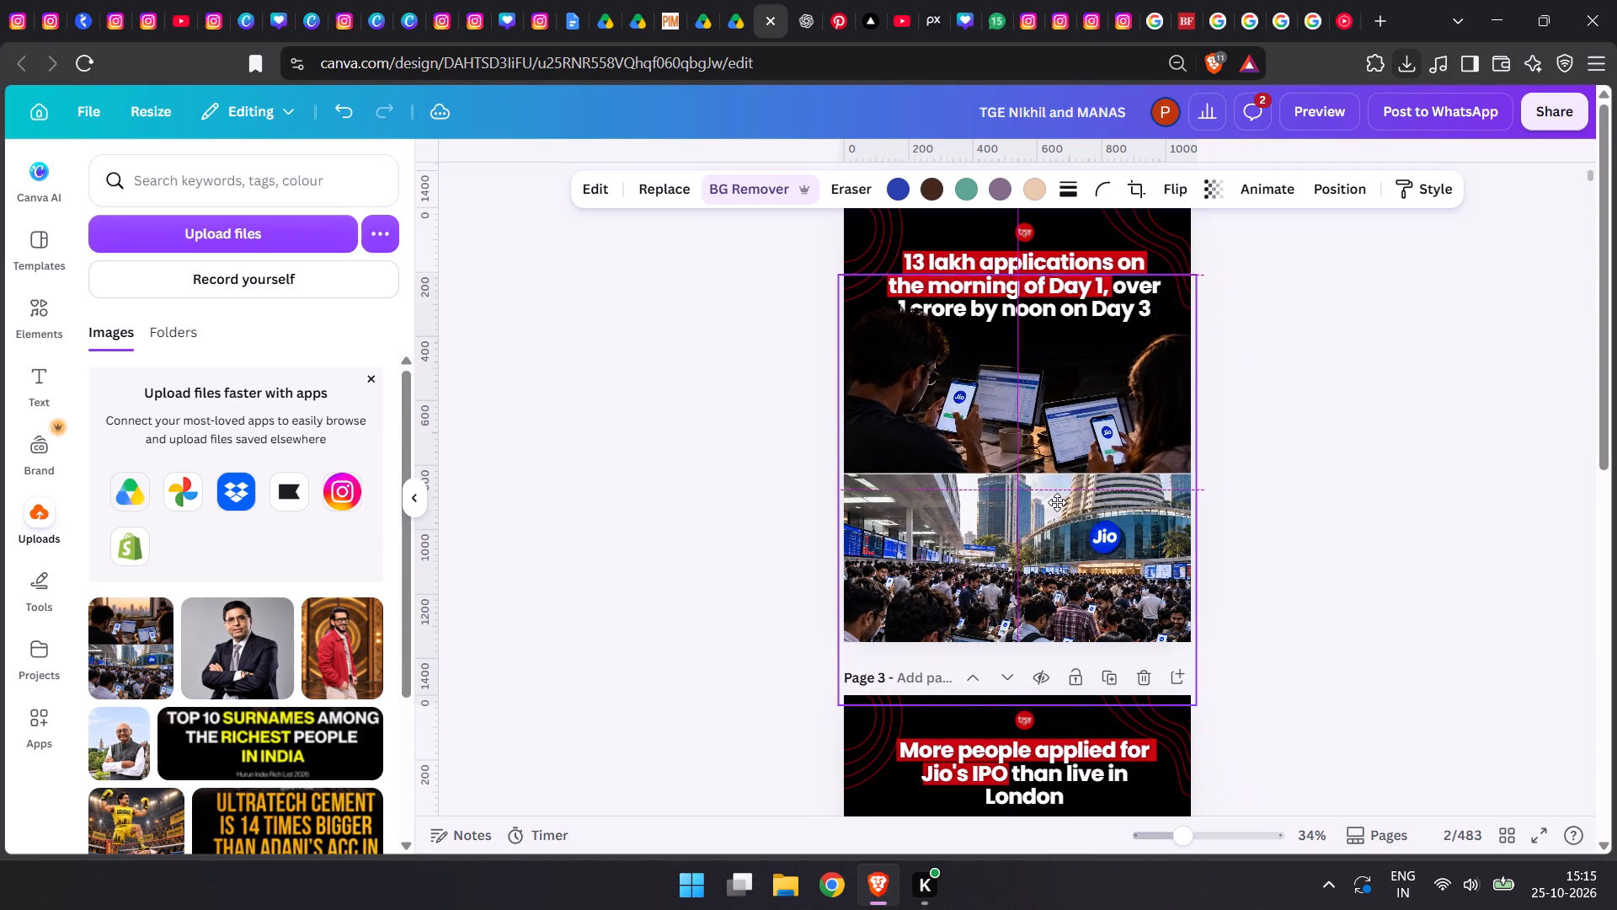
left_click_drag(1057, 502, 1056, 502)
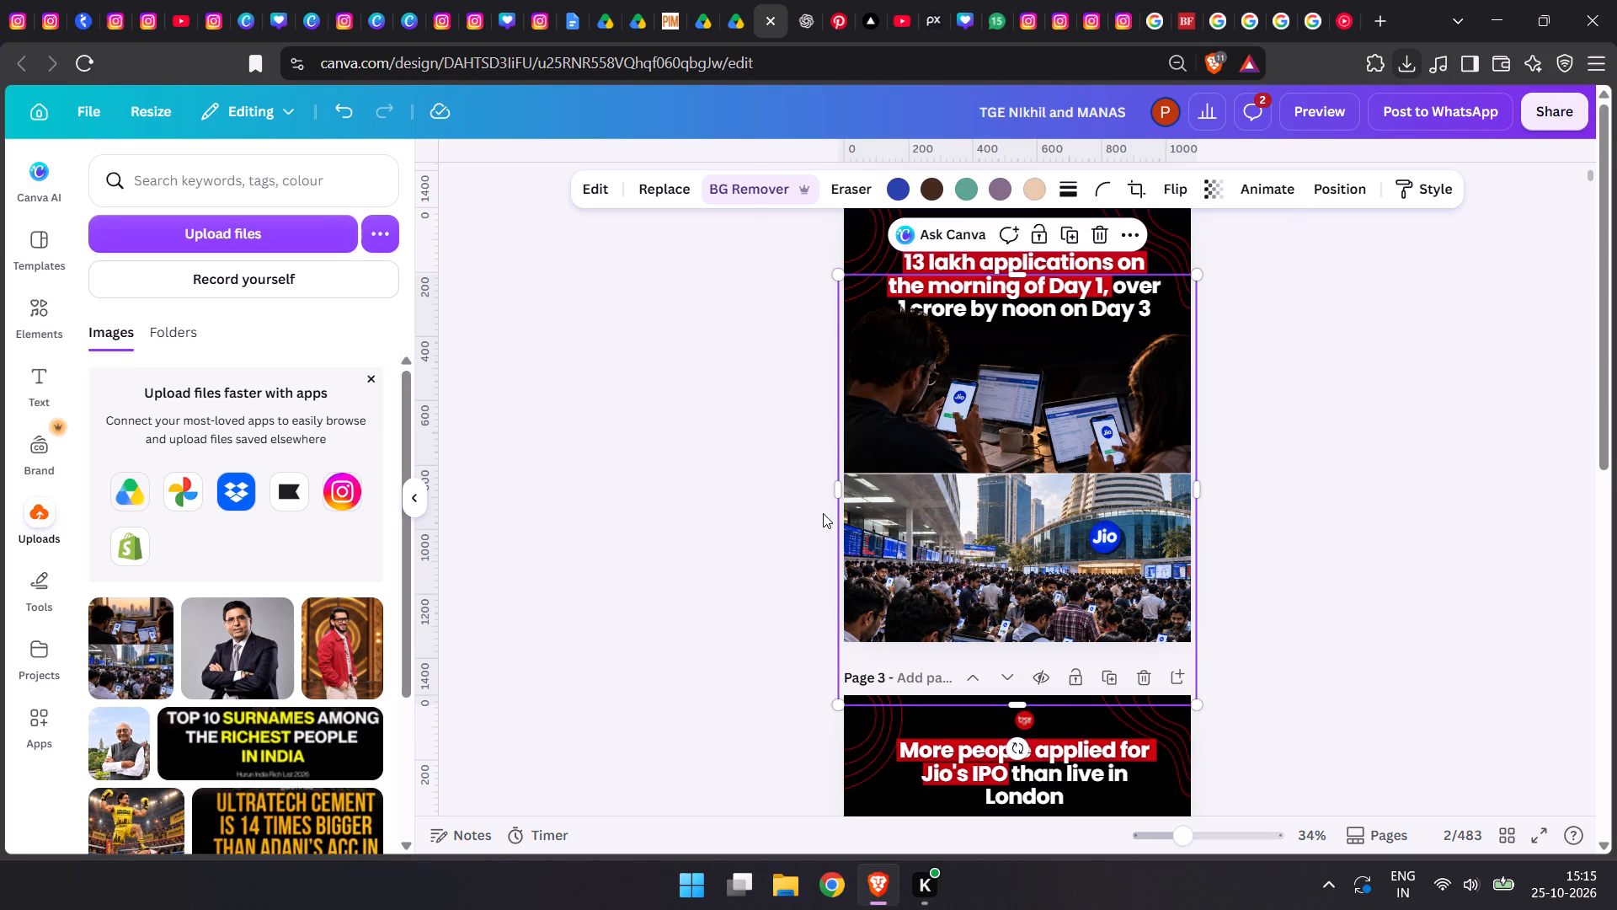
Move page 2's black gradient up until its lower edge meets the seam between the image's two panels.
double_click(635, 482)
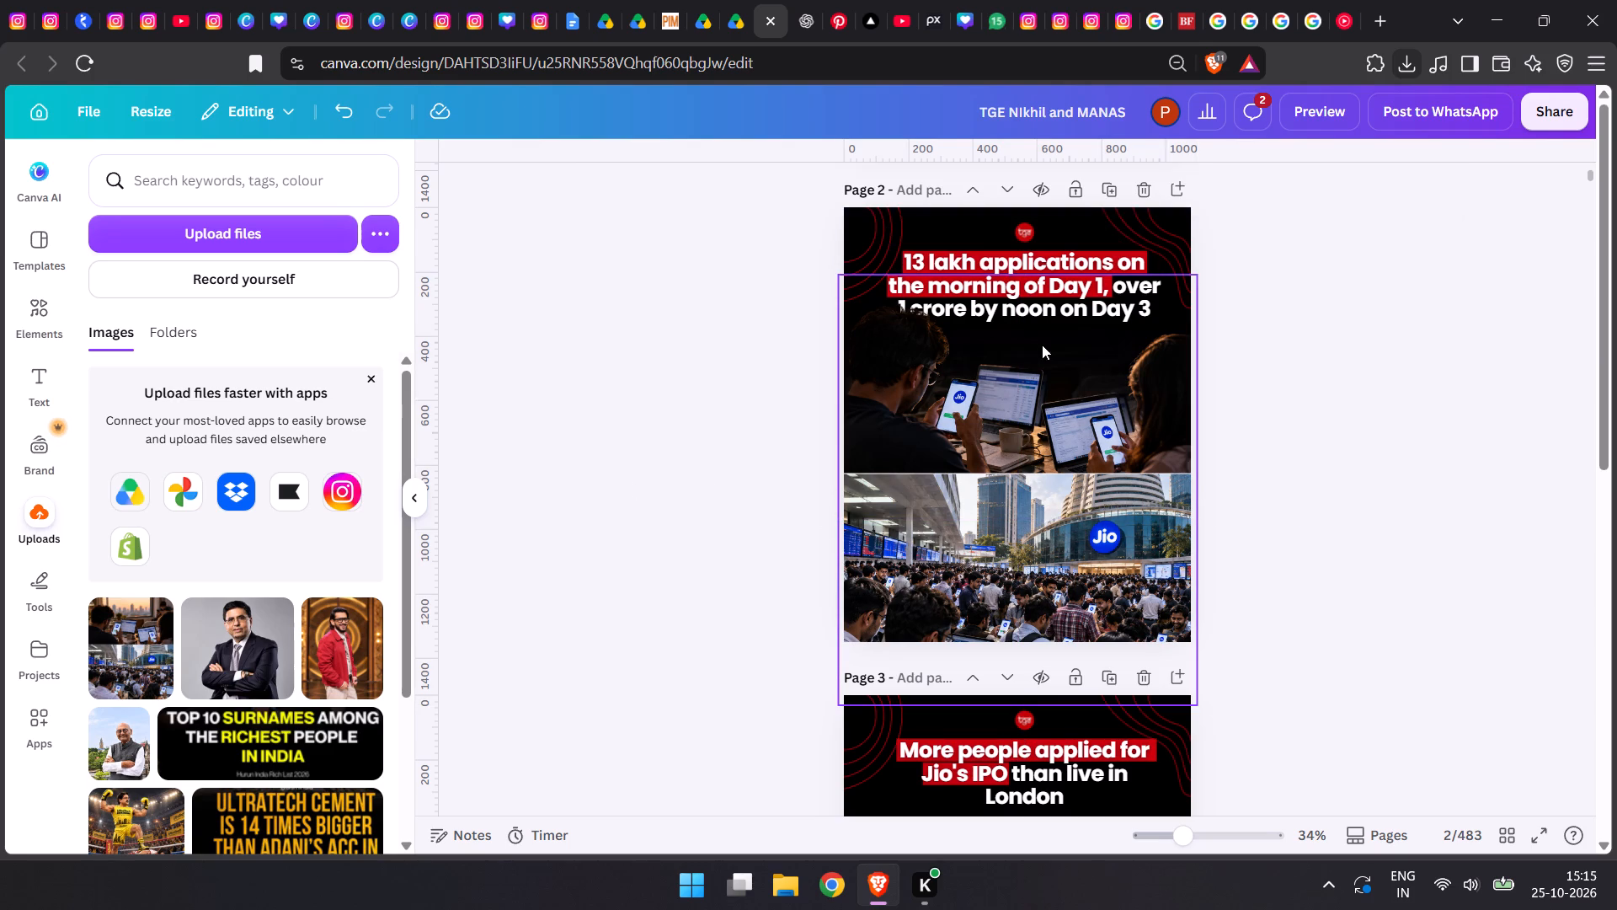
left_click_drag(1065, 217, 1062, 179)
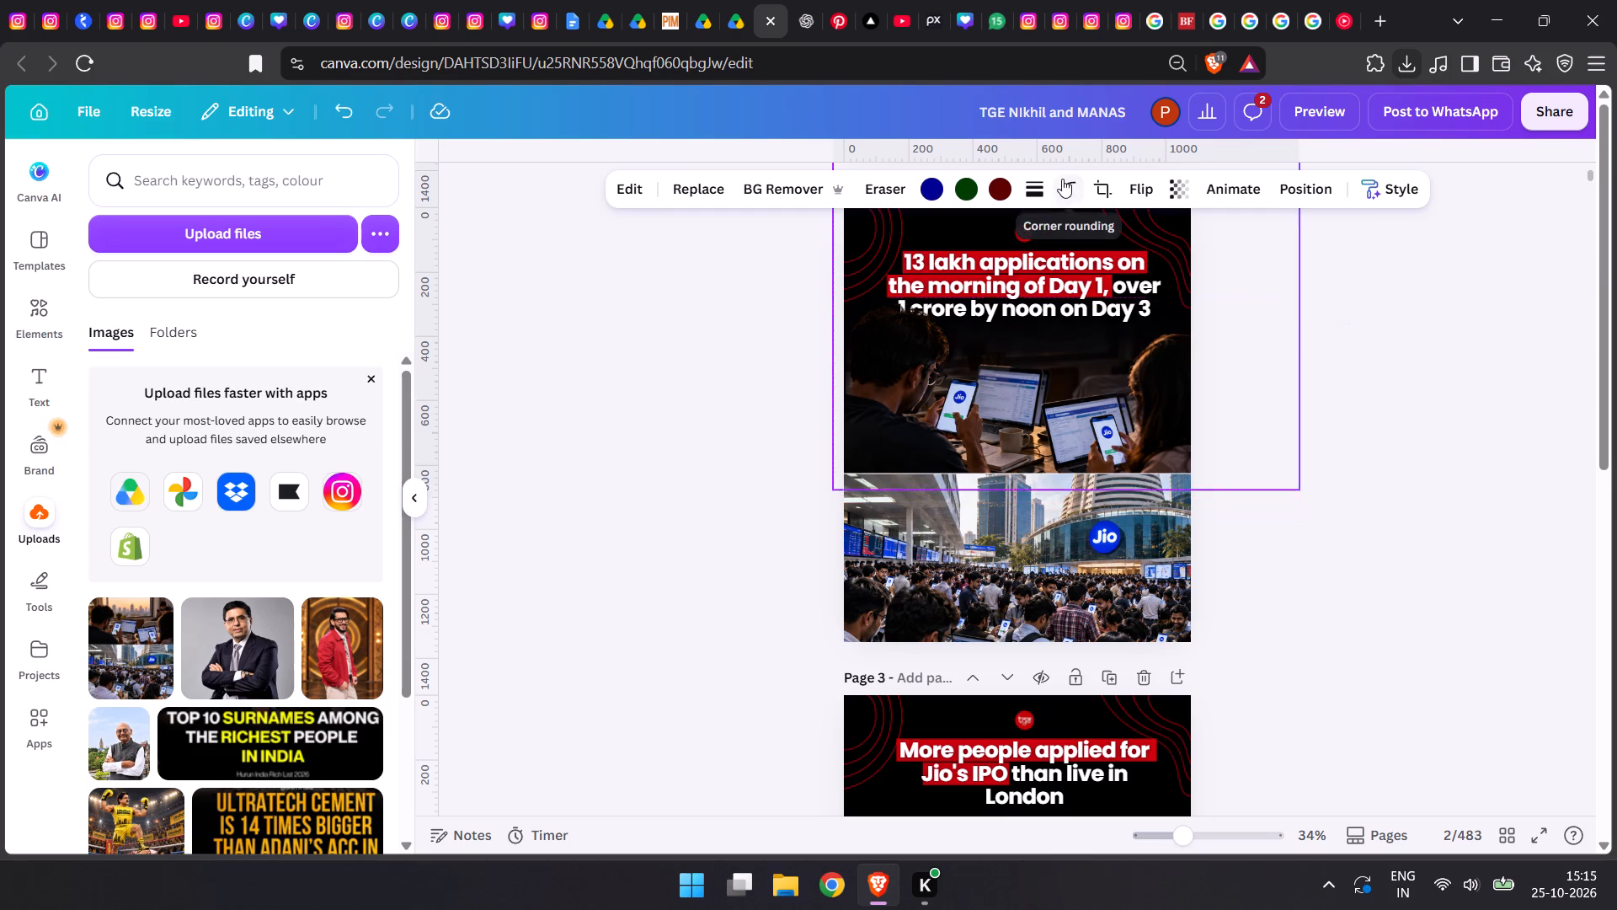
left_click_drag(1062, 179, 1060, 167)
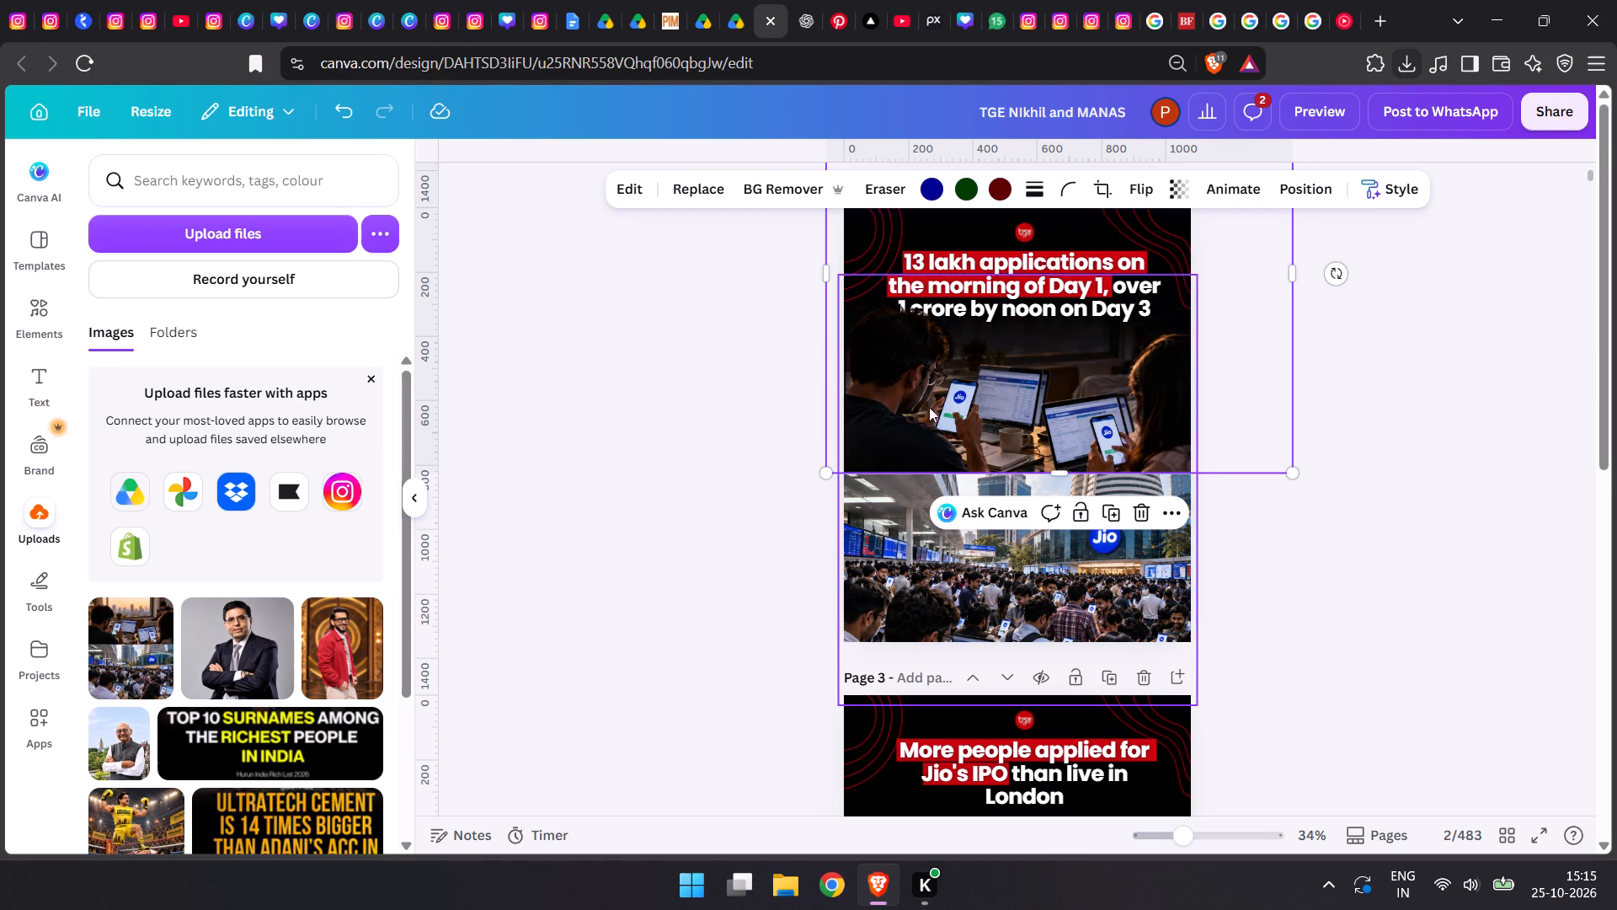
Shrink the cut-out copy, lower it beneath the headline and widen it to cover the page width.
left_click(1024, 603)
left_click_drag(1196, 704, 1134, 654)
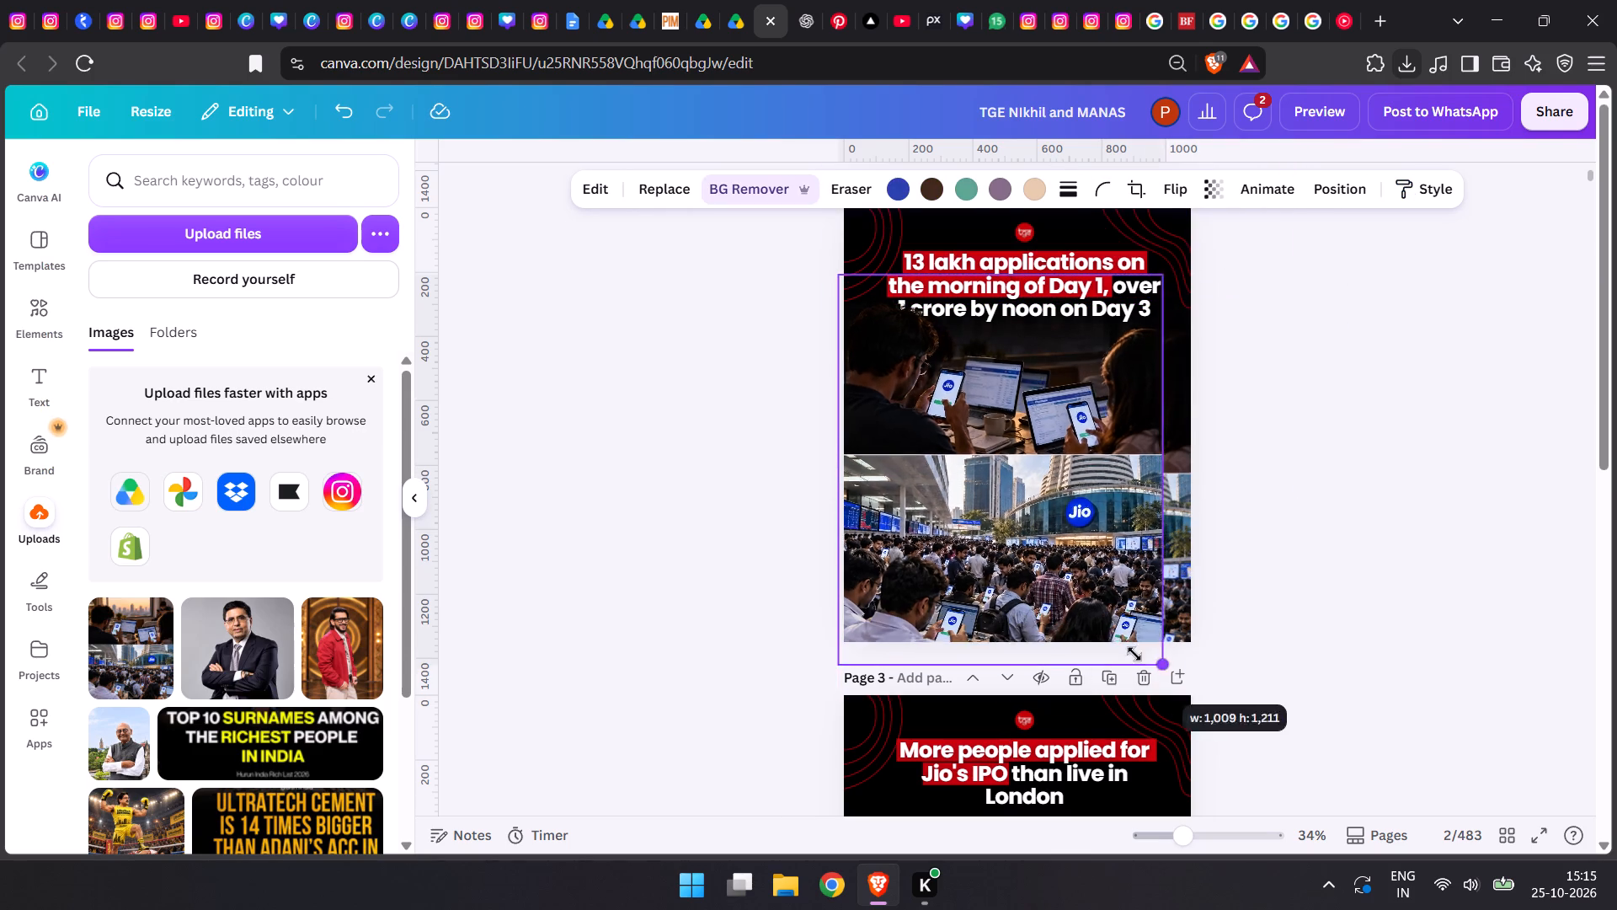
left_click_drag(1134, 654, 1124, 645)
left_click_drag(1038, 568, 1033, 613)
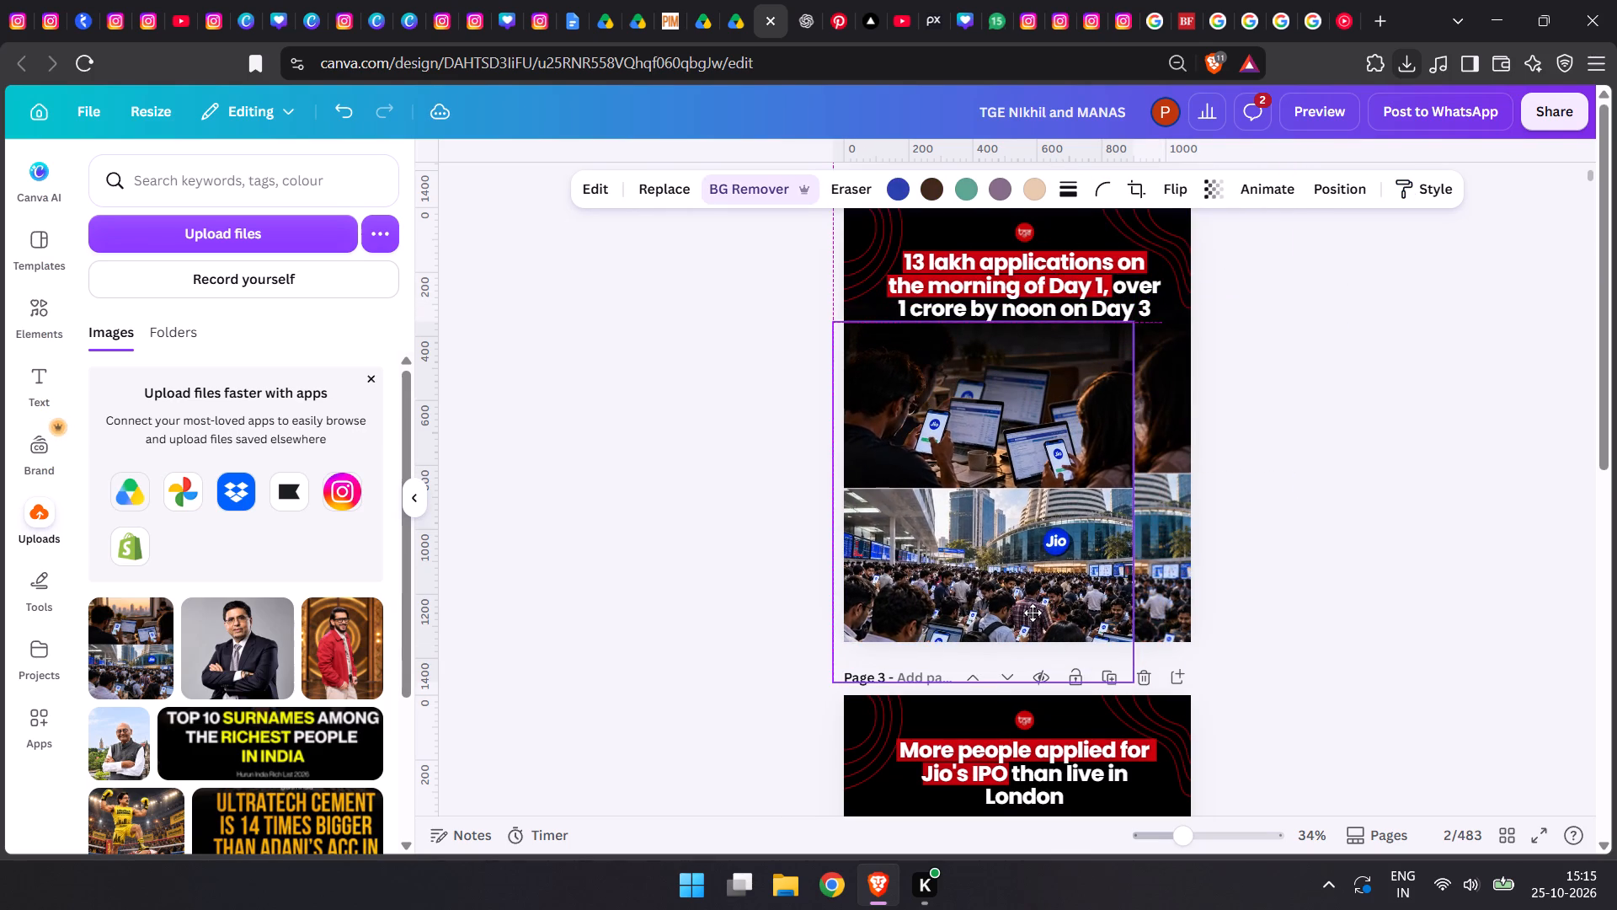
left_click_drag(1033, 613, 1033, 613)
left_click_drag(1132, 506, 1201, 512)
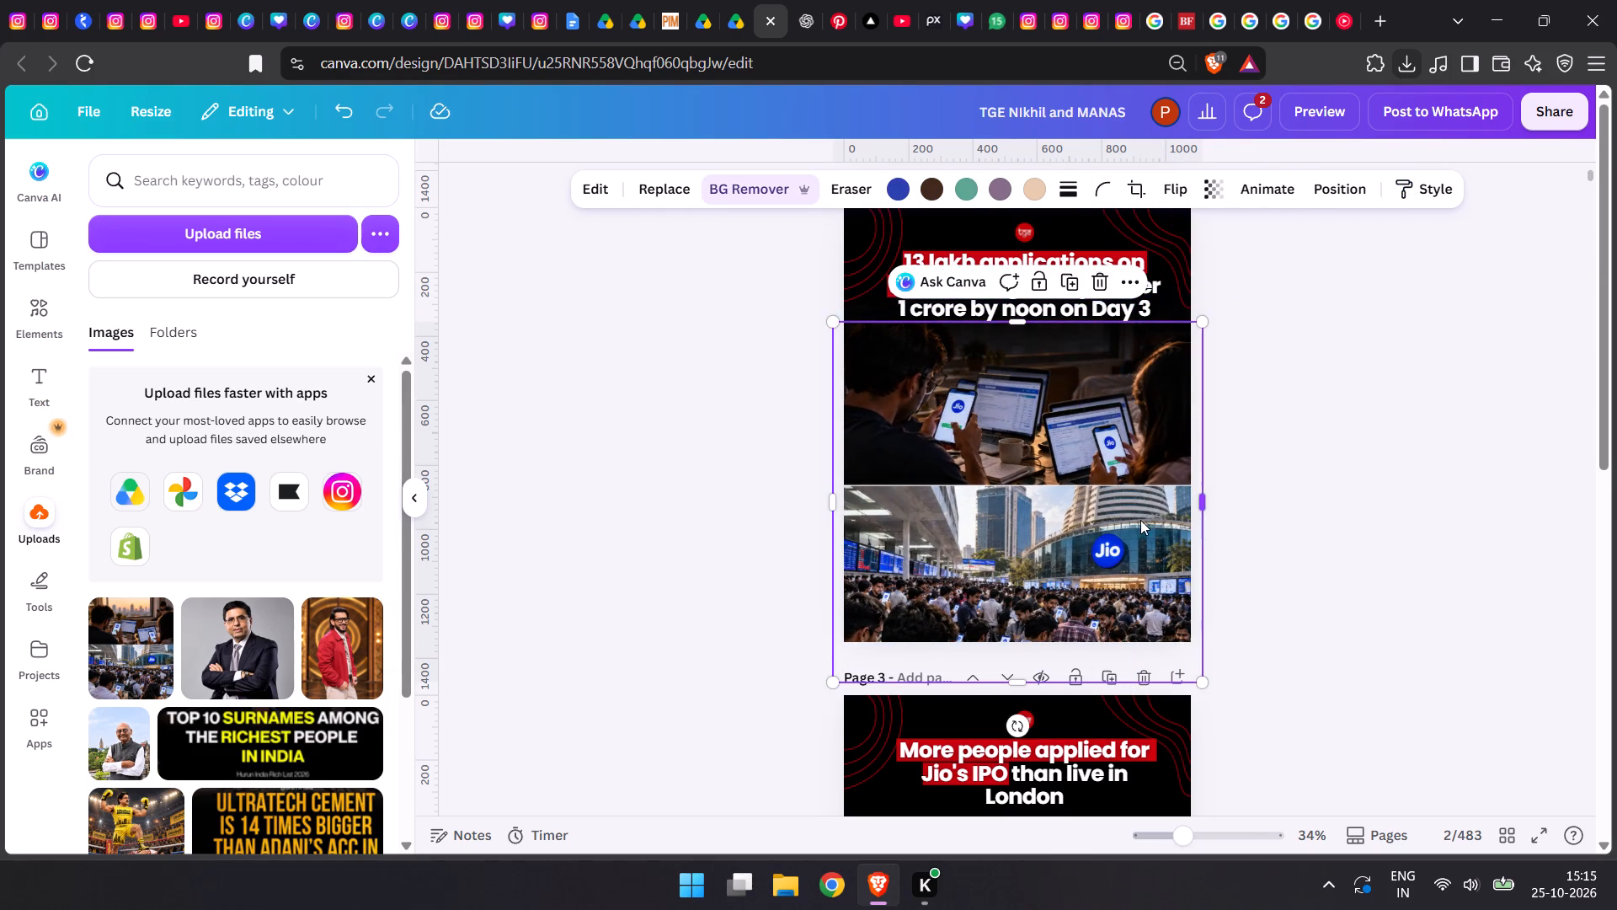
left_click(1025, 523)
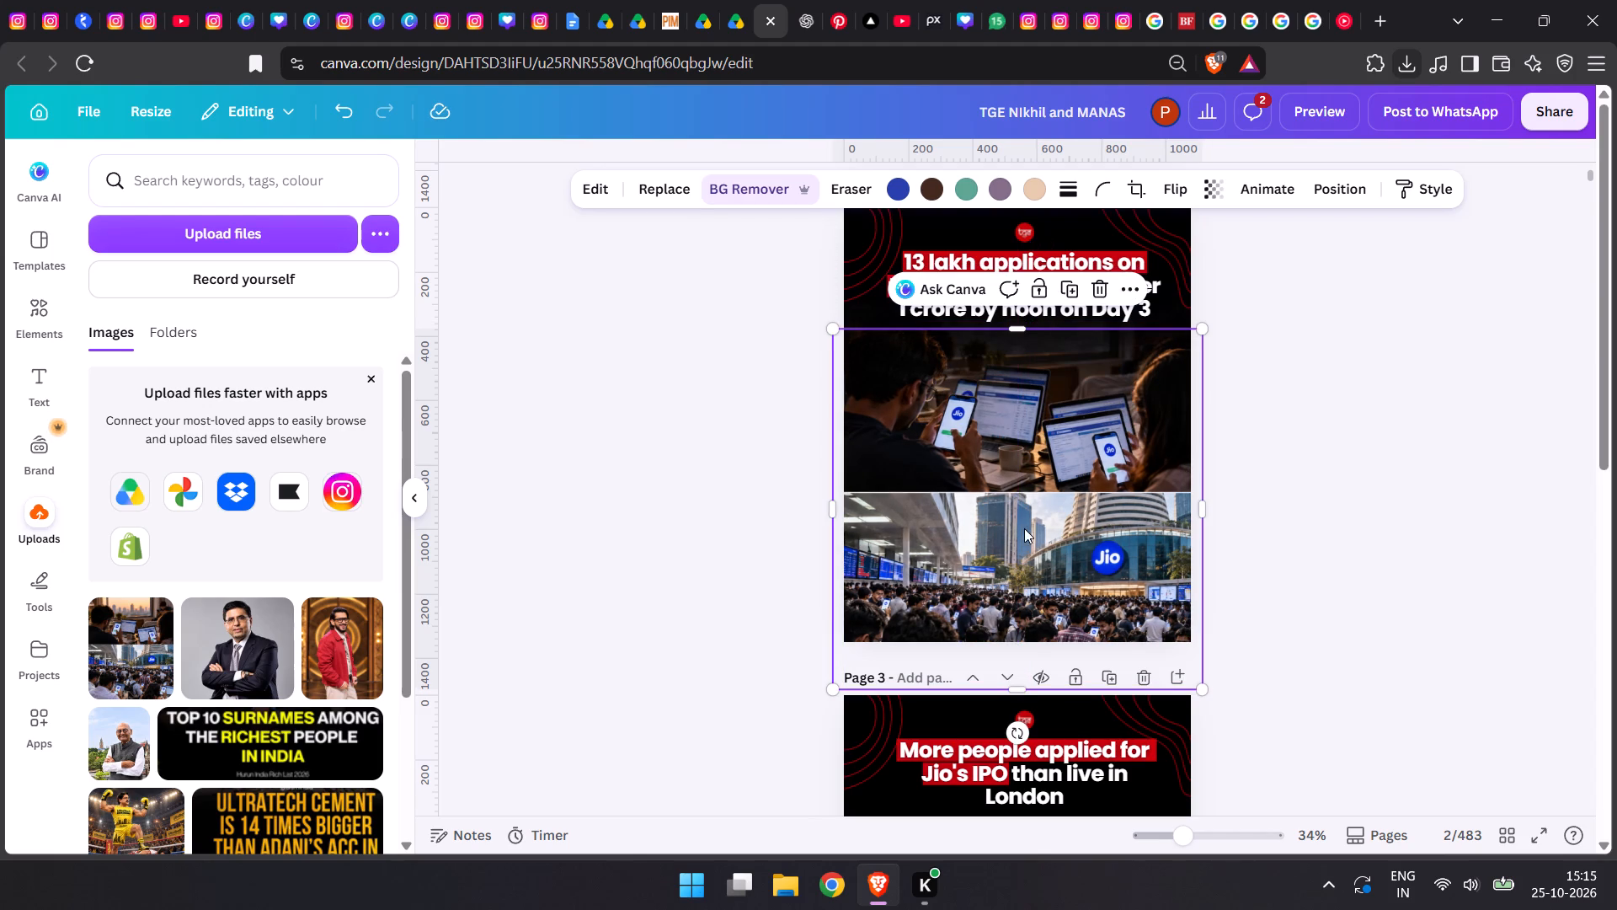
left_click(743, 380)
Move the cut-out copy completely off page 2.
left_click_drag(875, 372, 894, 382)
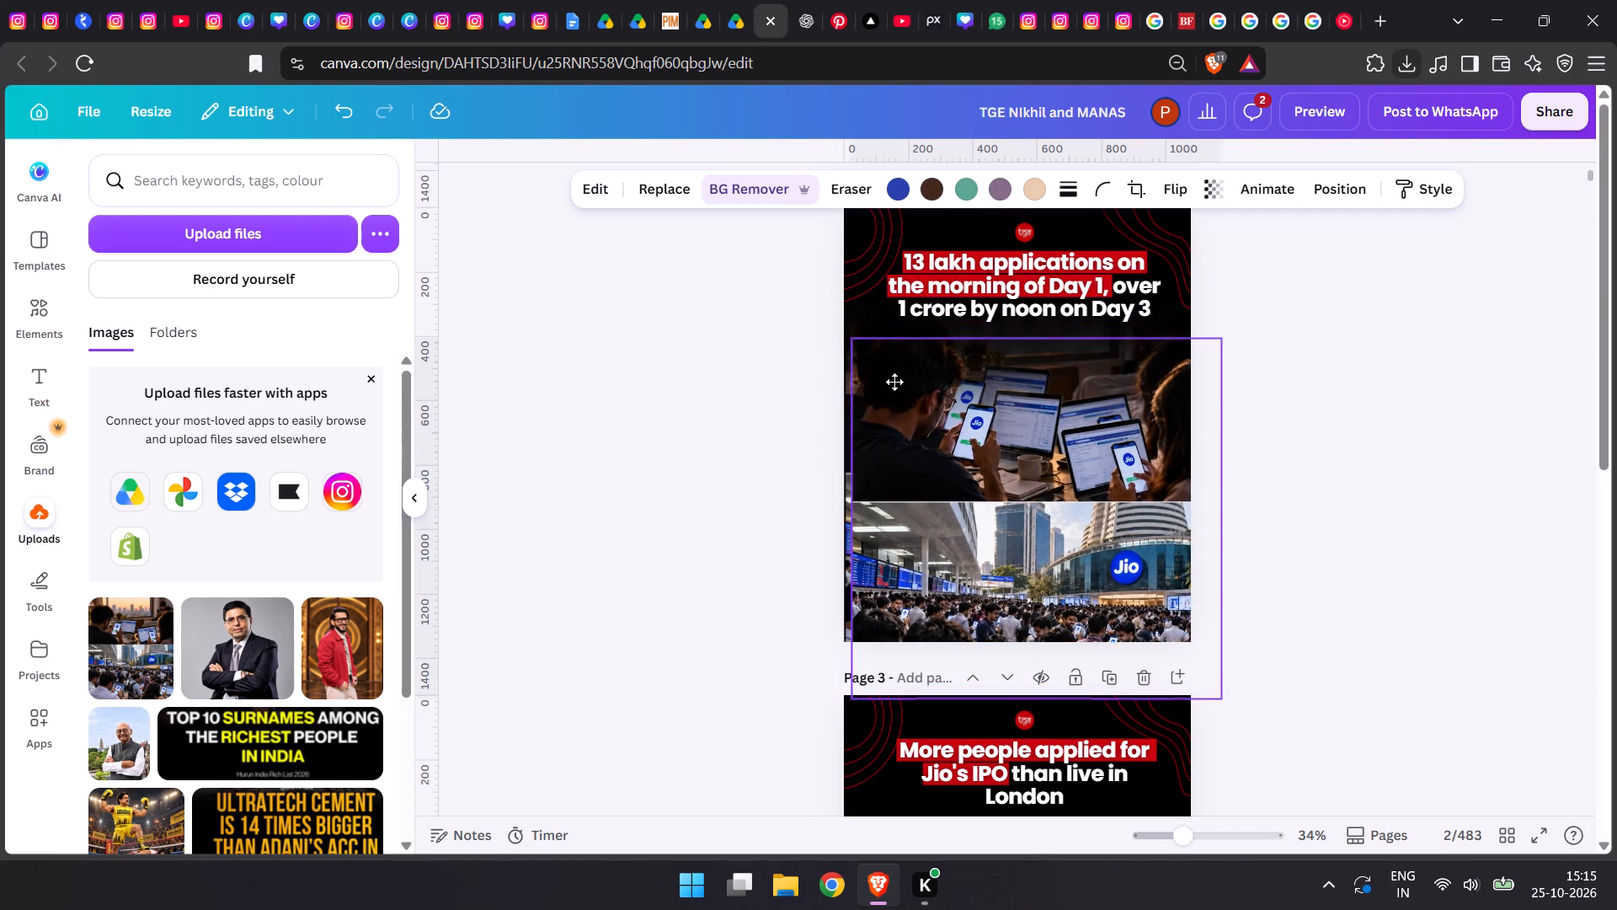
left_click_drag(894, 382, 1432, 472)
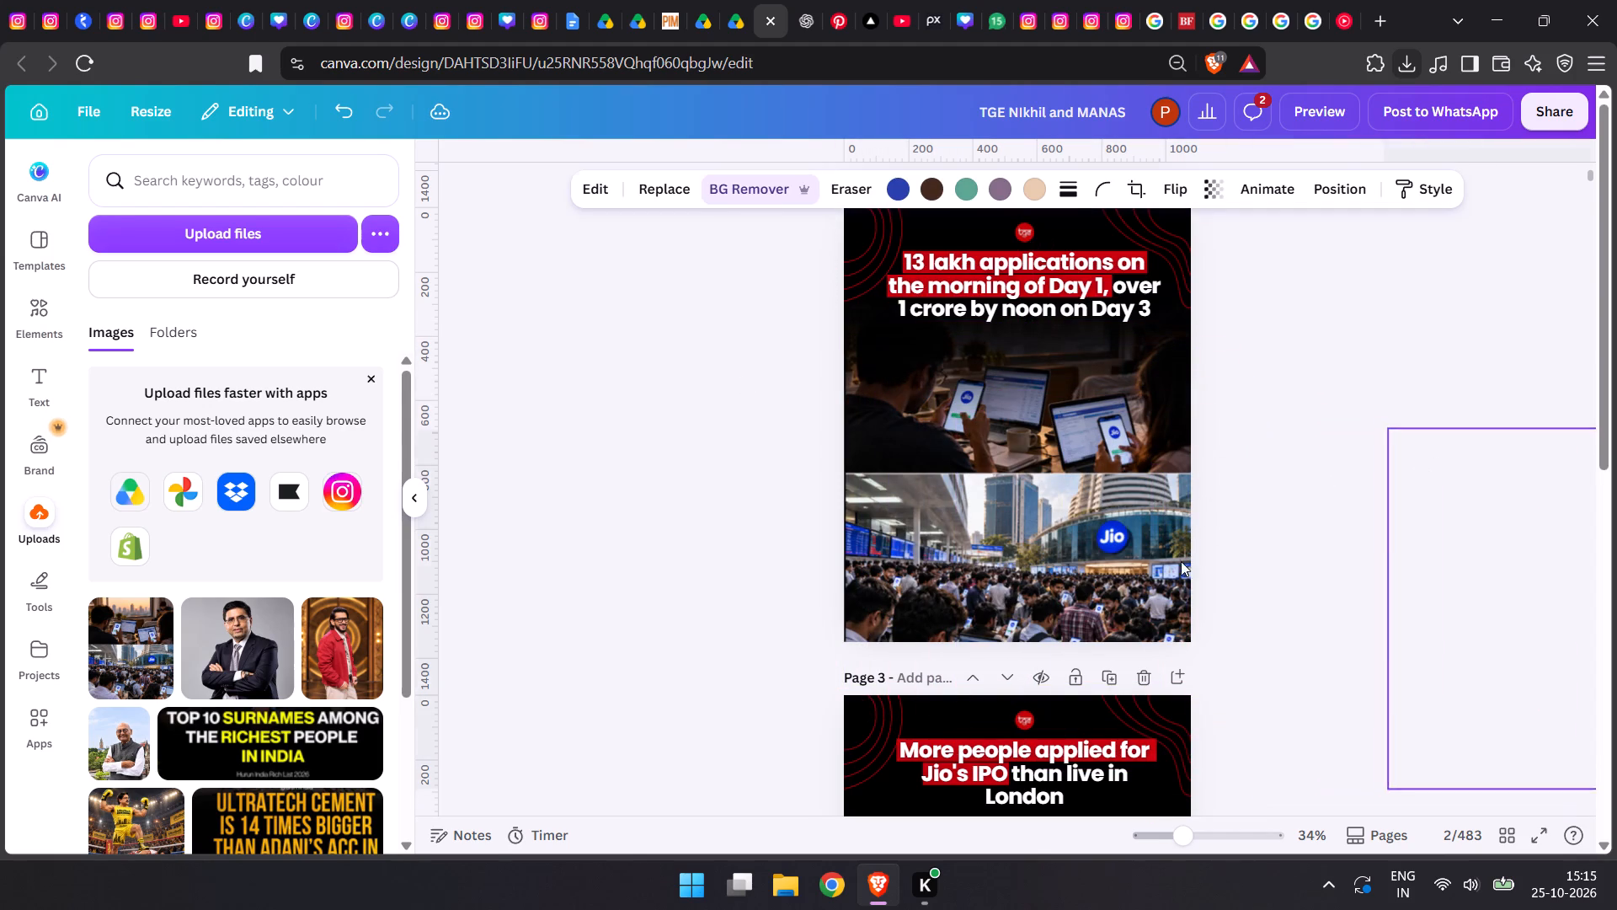
Lower the original two-panel image on page 2 so its top edge sits just beneath the headline.
left_click_drag(914, 553, 913, 596)
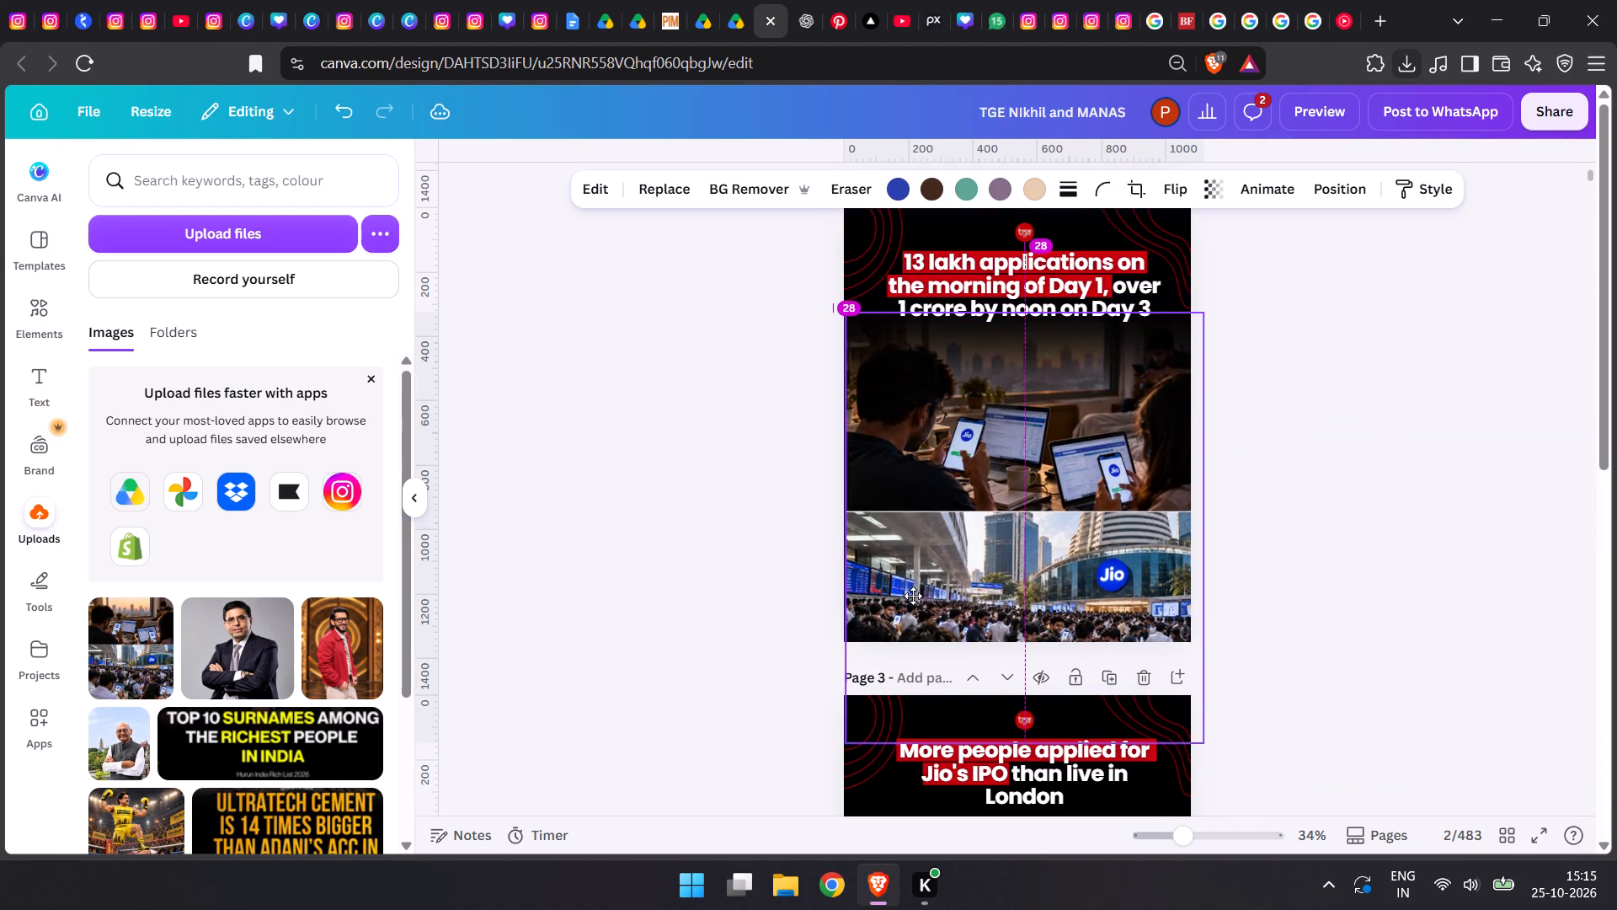
left_click_drag(913, 596, 911, 597)
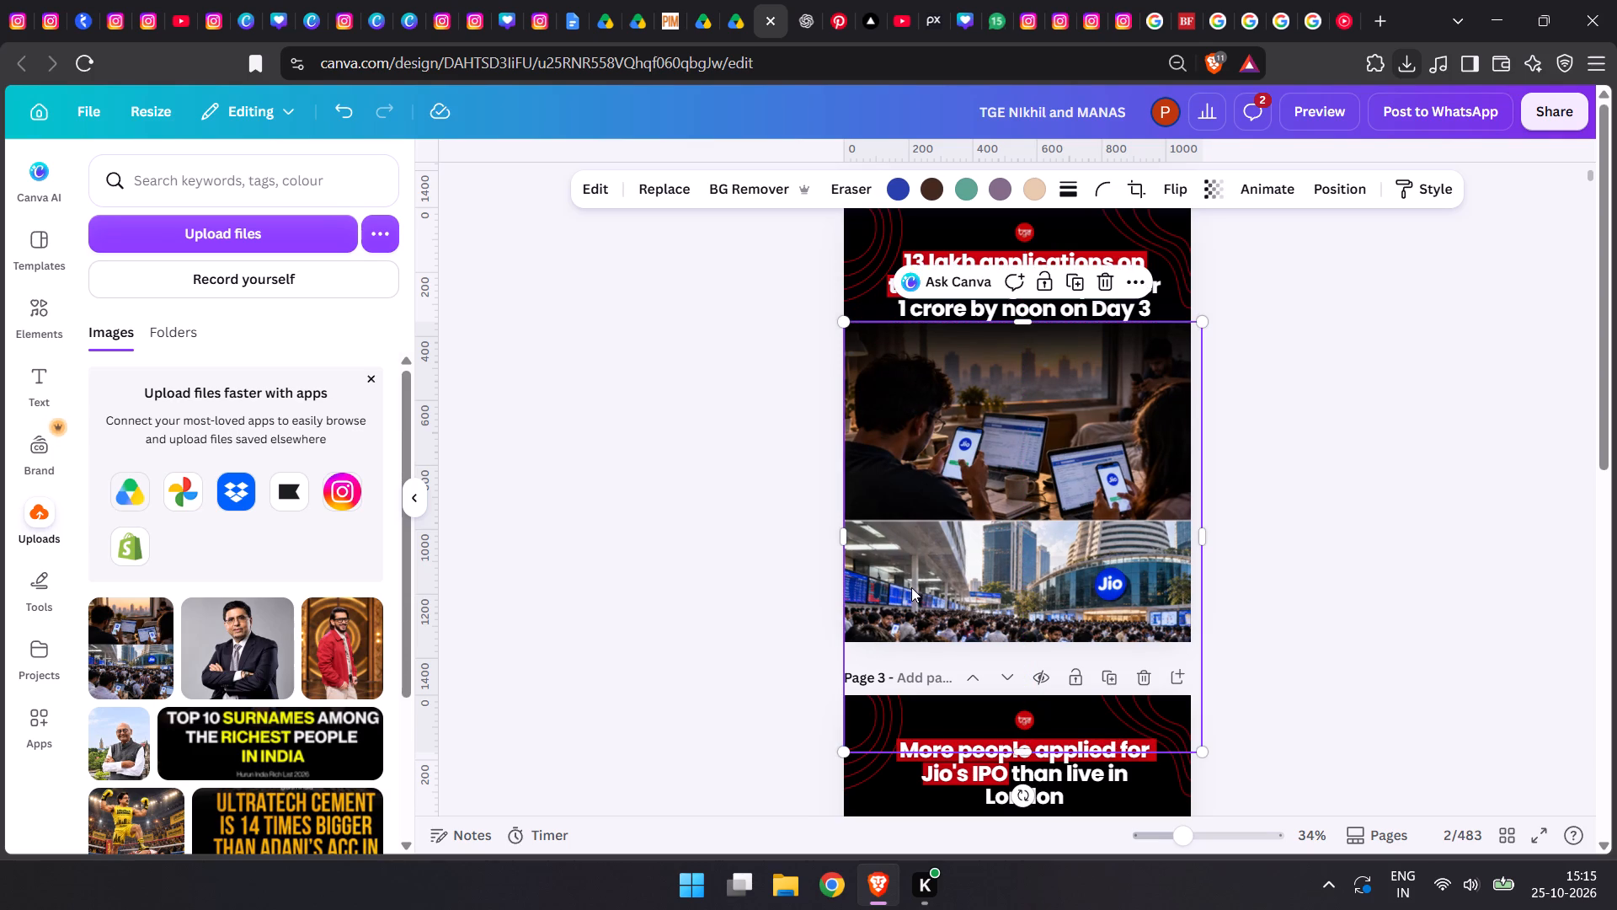
Duplicate the lowered two-panel image, remove the copy's background and align the cut-out over the original.
key("ctrl+c")
key("ctrl+v")
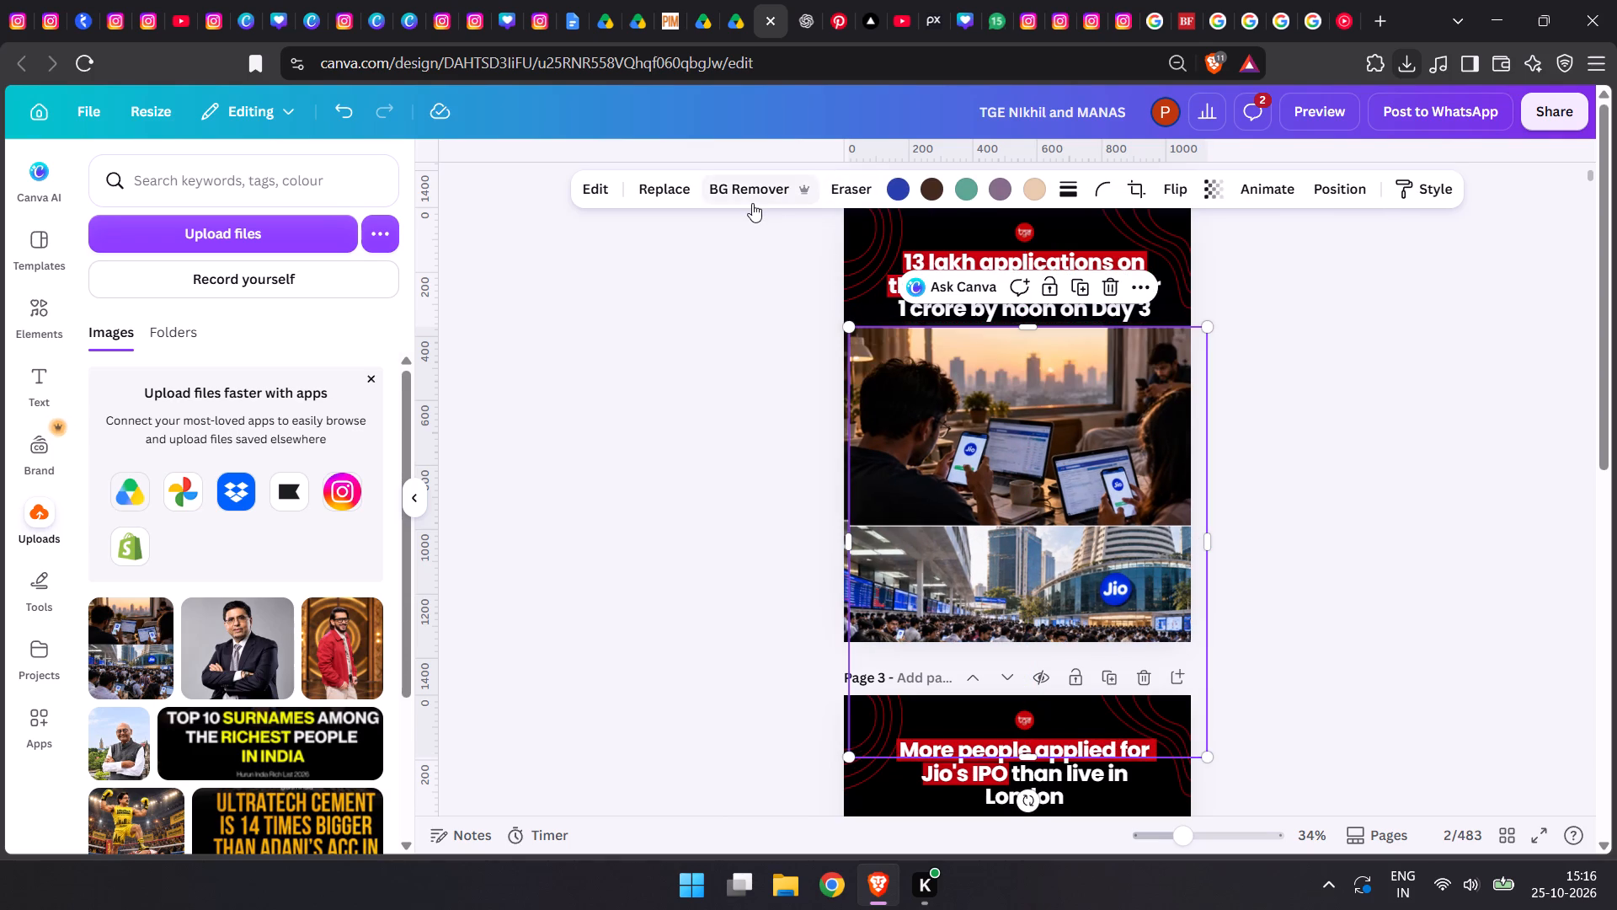
left_click(752, 203)
left_click(963, 484)
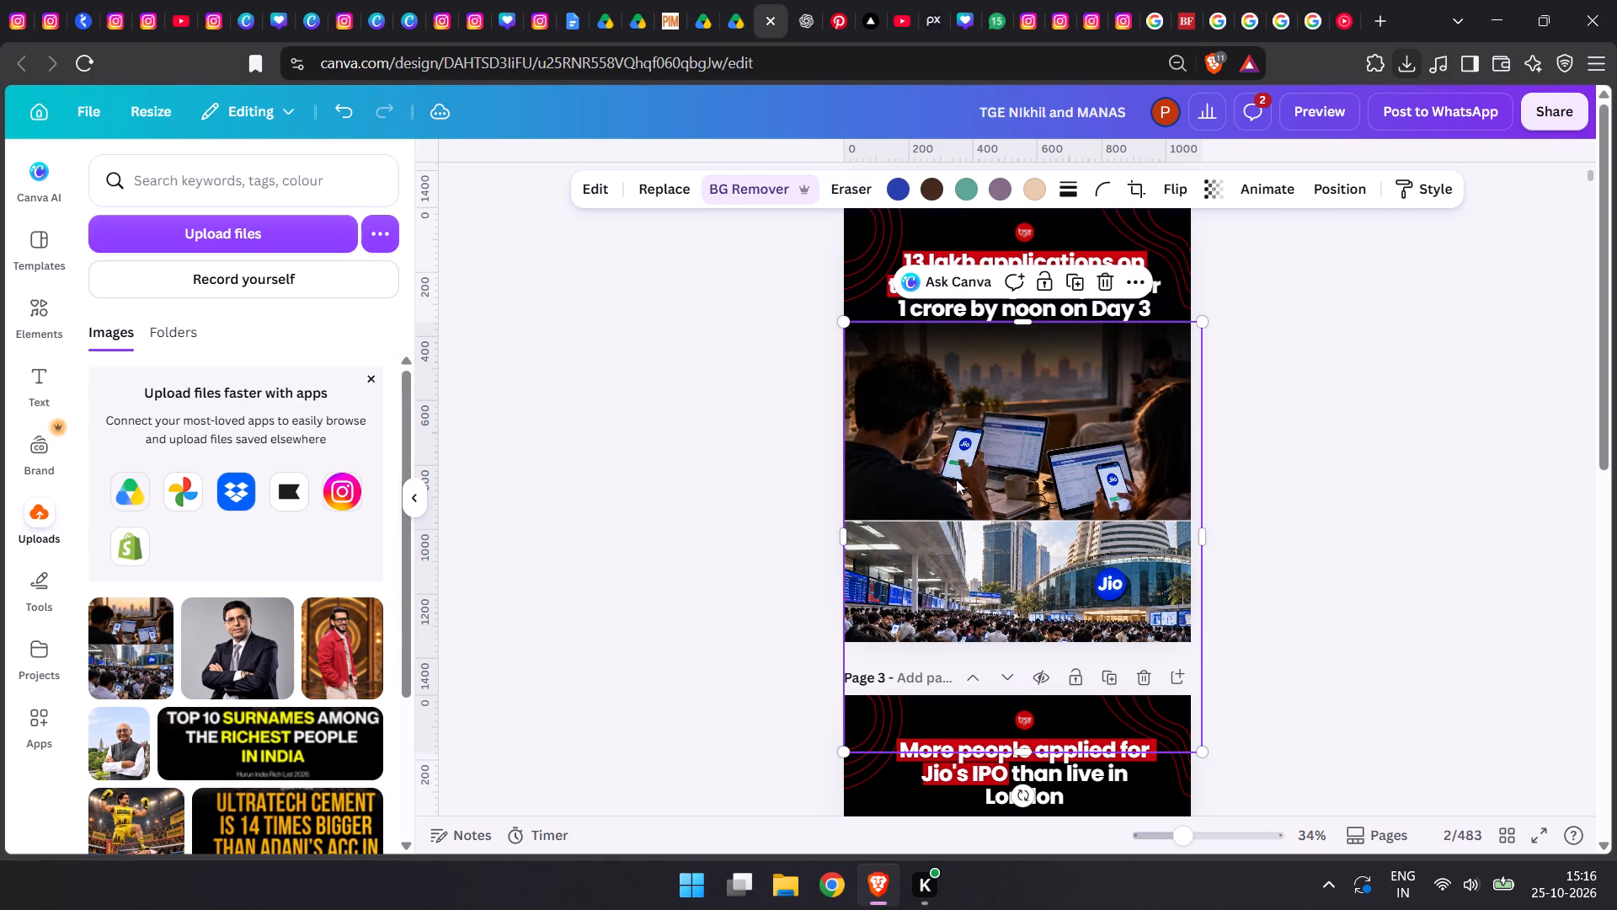
double_click(689, 541)
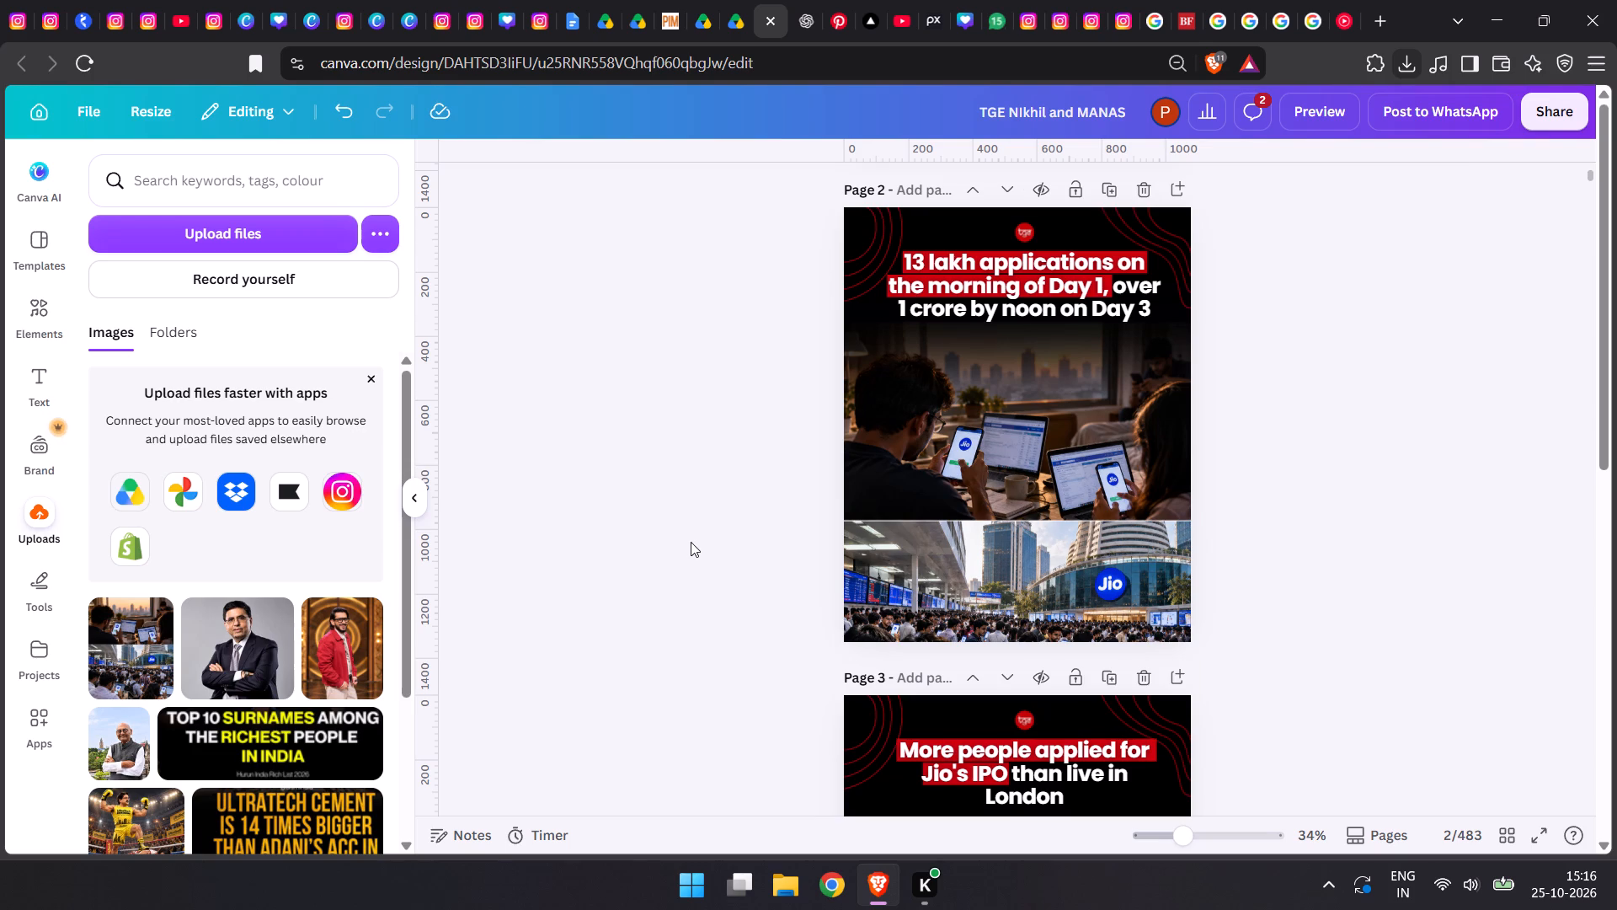
Duplicate the picture of the three people on page 1 and move the copy completely off the page.
scroll(686, 548, "up", 2)
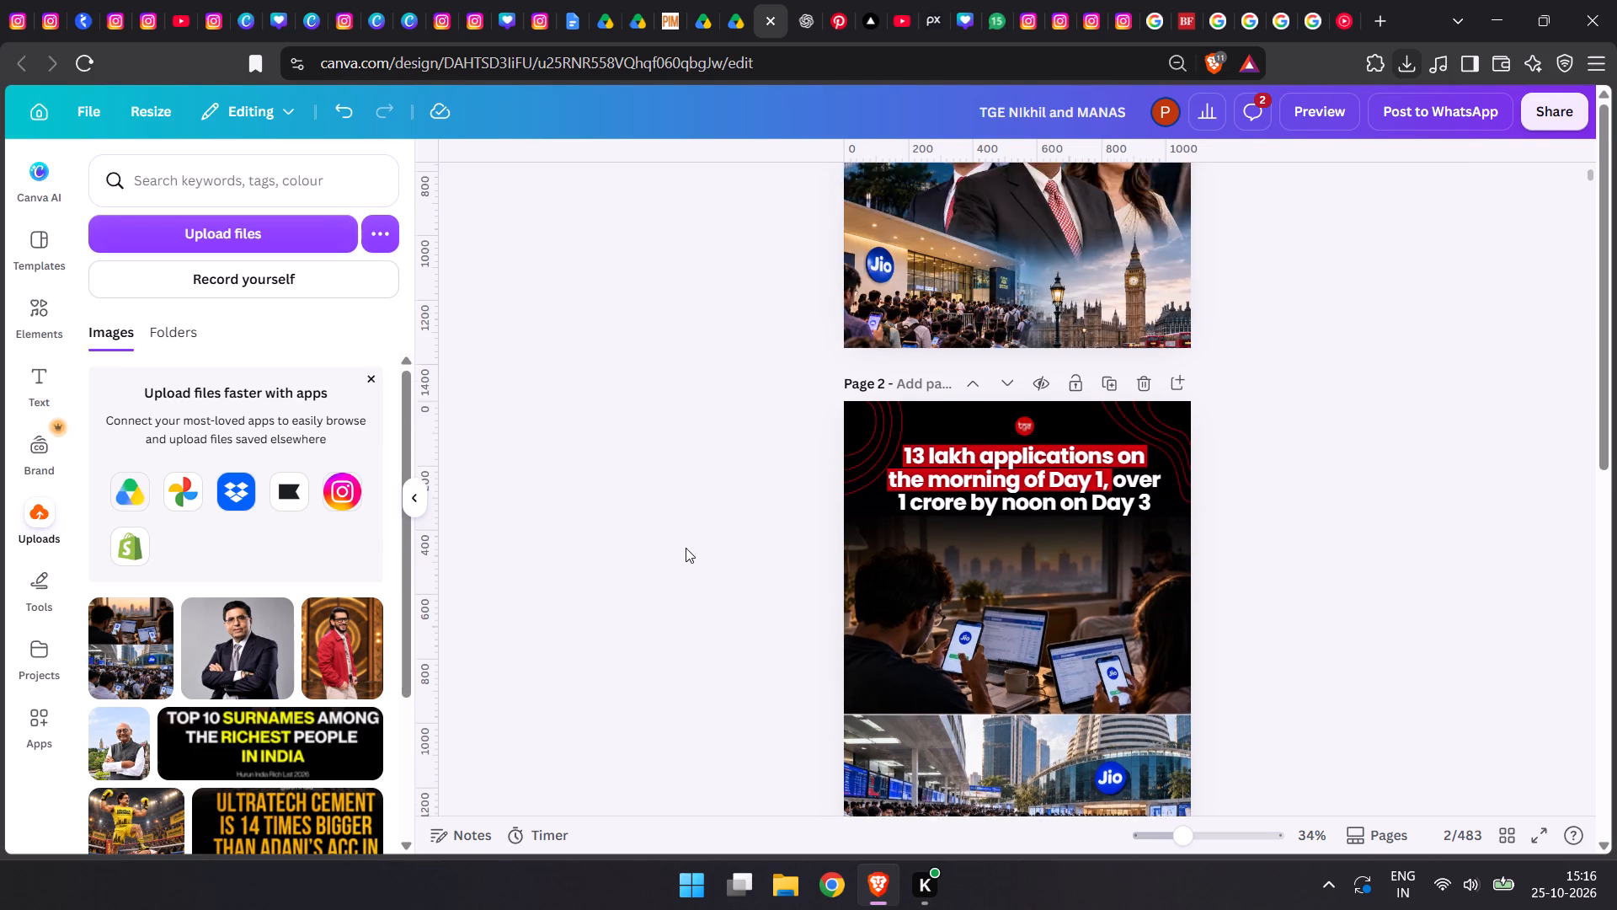
scroll(686, 548, "down", 4)
scroll(686, 548, "up", 6)
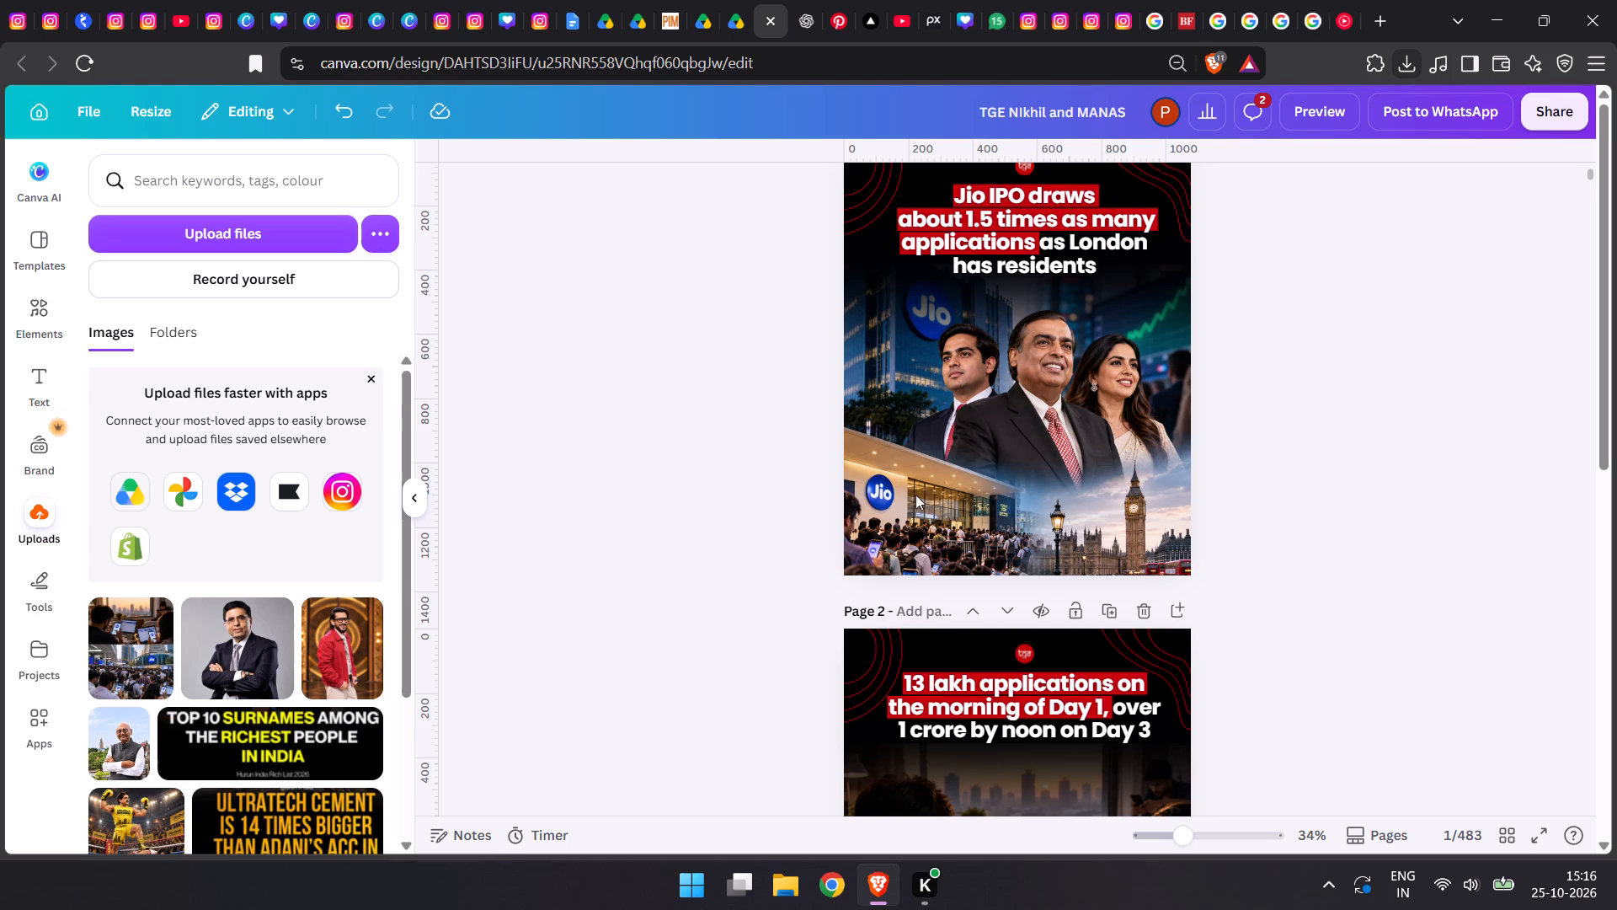
scroll(1182, 622, "up", 2)
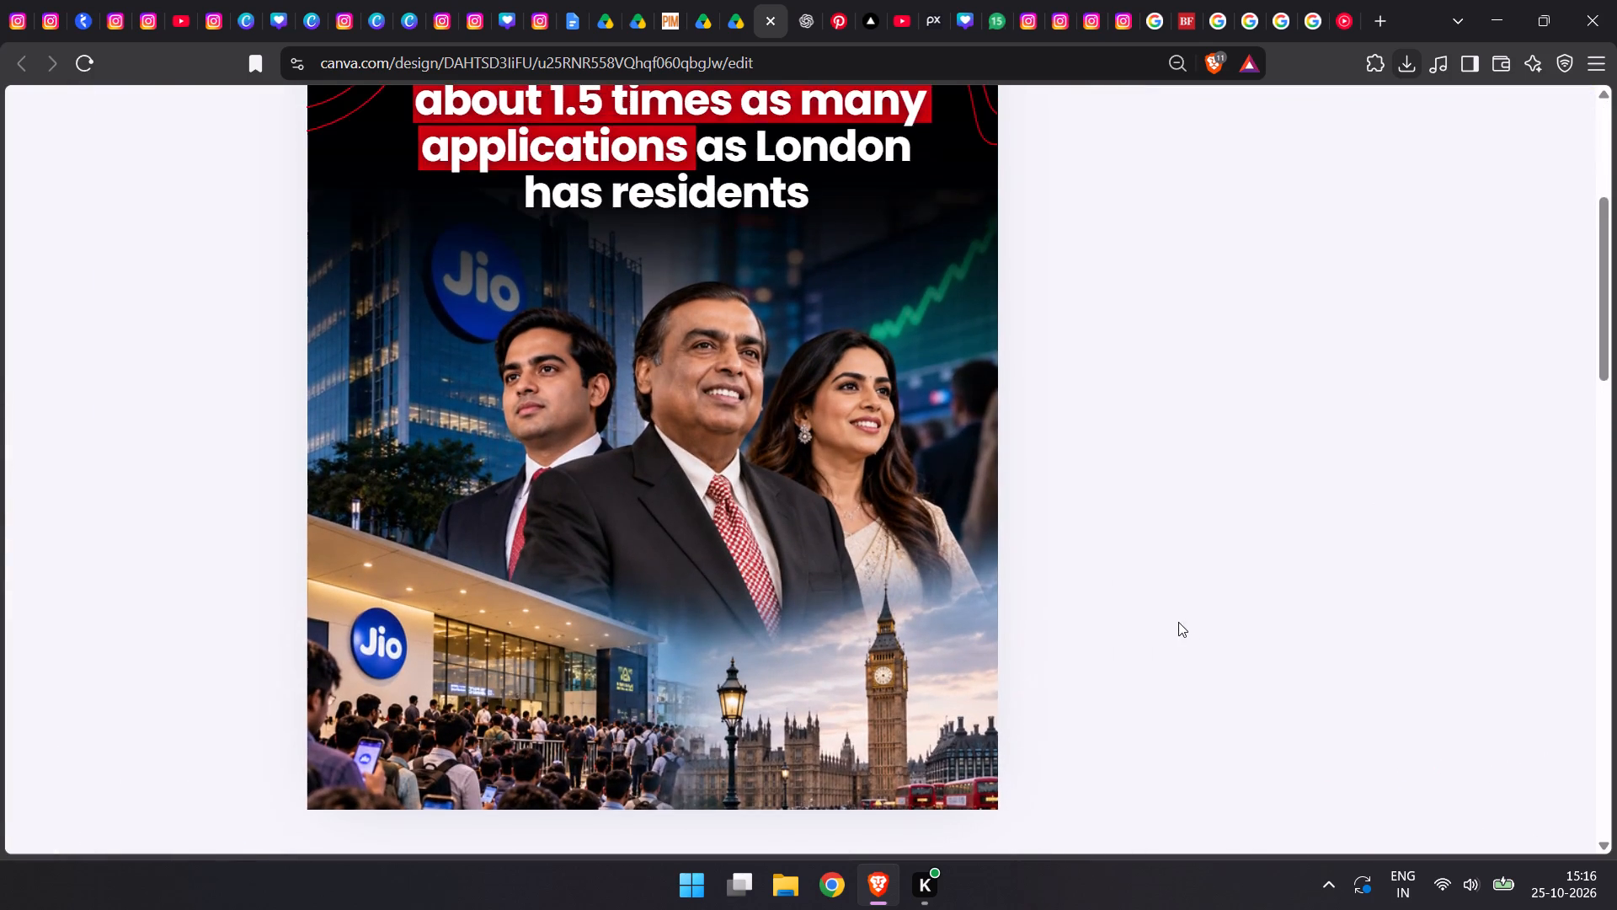
left_click(988, 592)
key("ctrl+c")
key("ctrl+v")
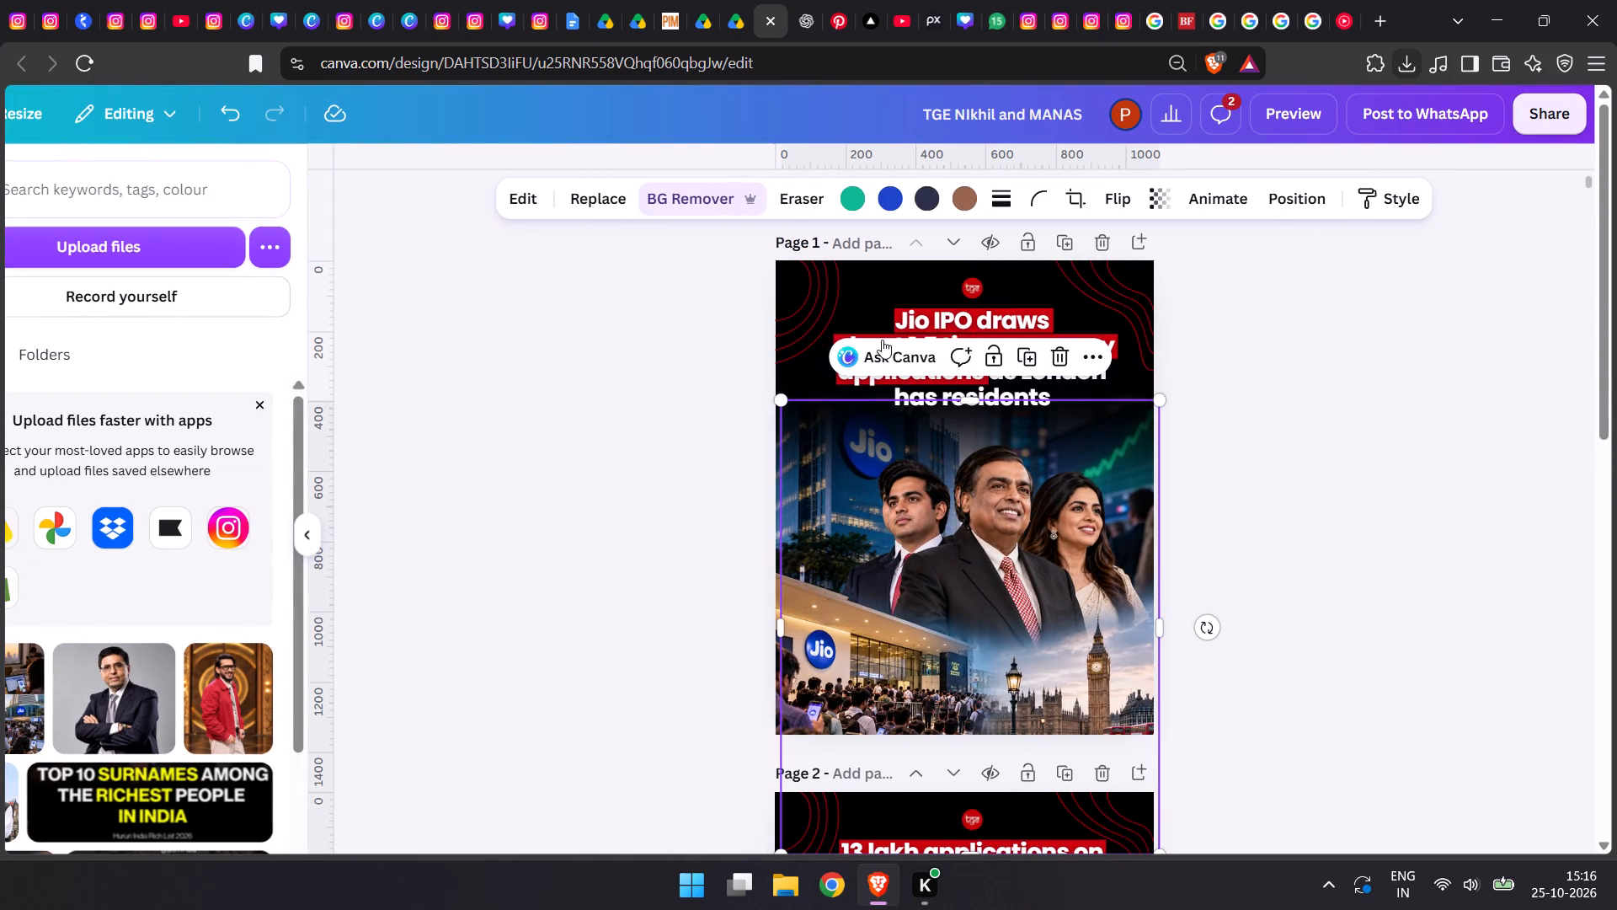
left_click_drag(1099, 630, 724, 599)
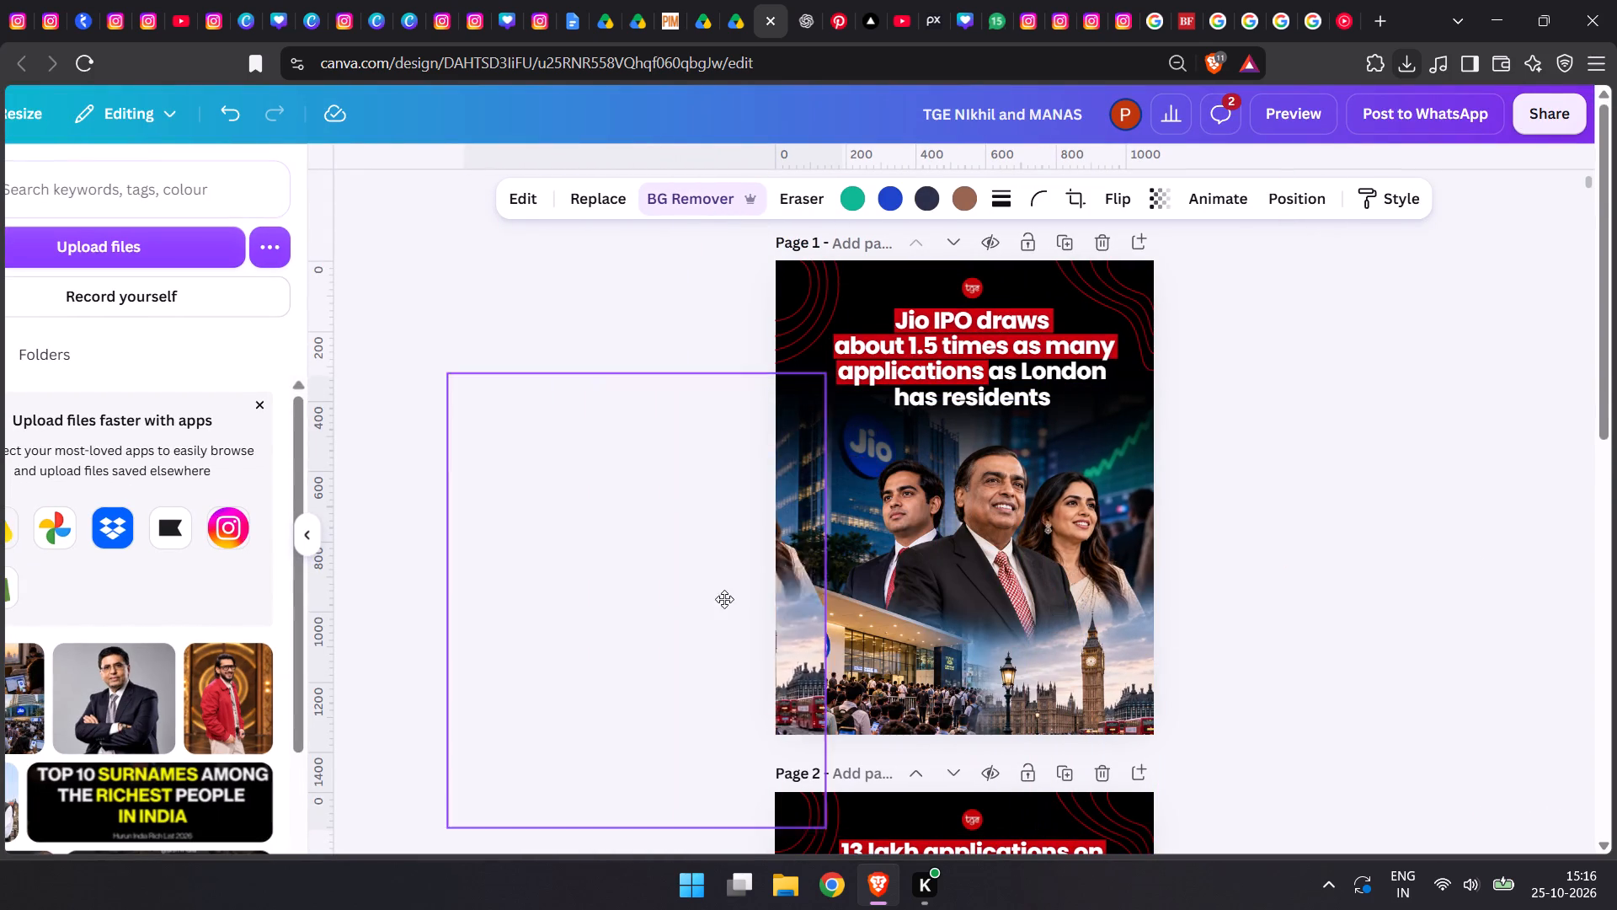
left_click_drag(724, 599, 650, 581)
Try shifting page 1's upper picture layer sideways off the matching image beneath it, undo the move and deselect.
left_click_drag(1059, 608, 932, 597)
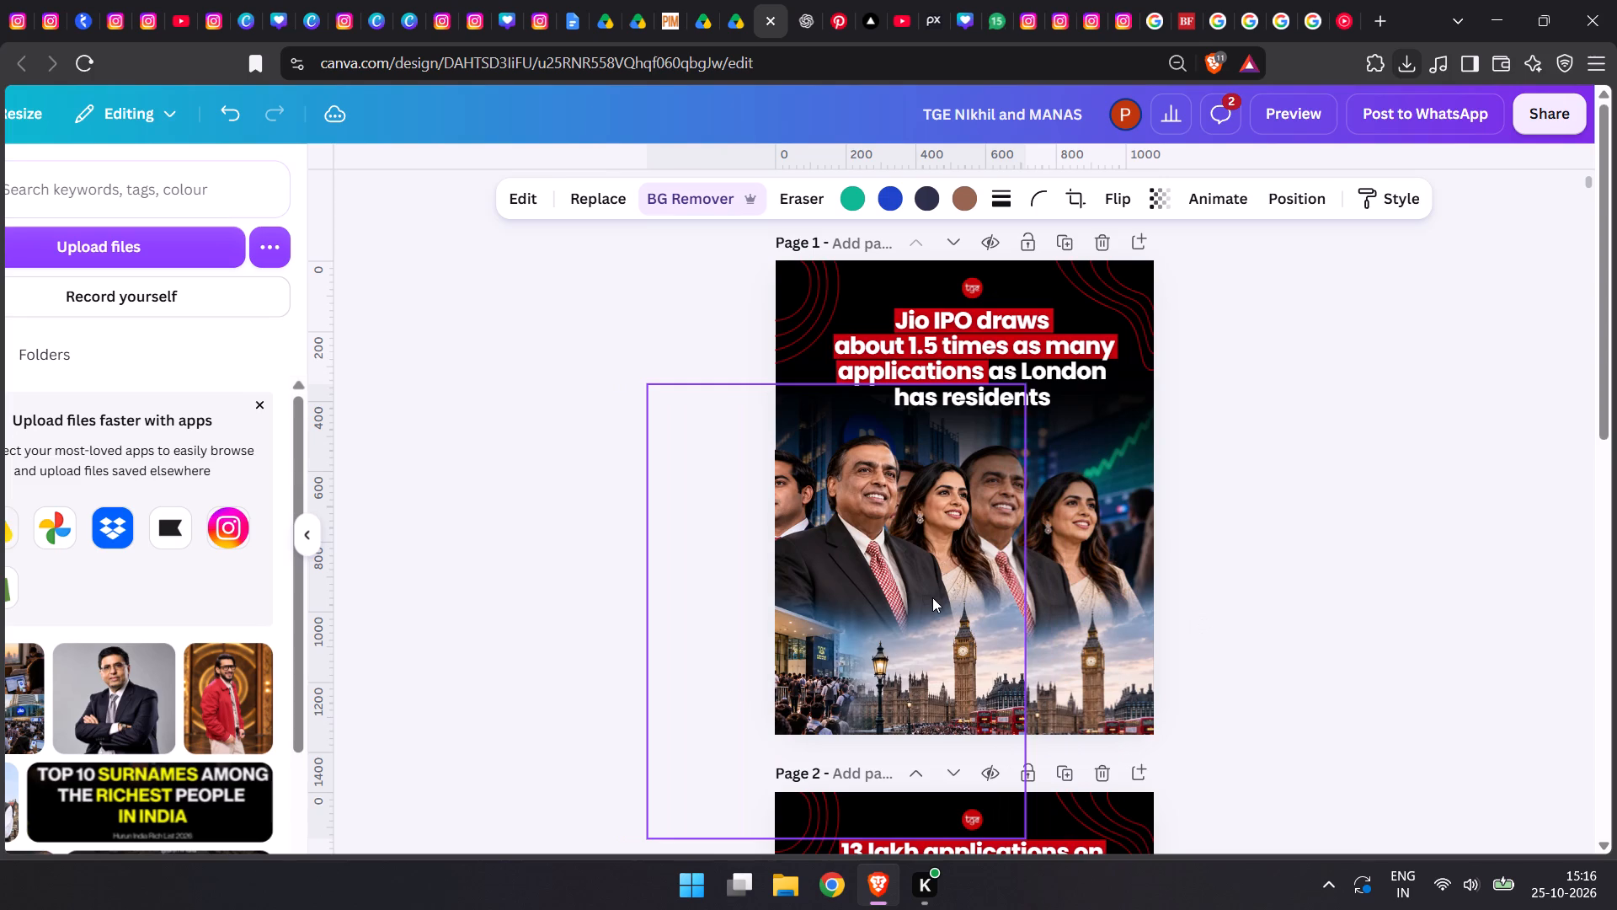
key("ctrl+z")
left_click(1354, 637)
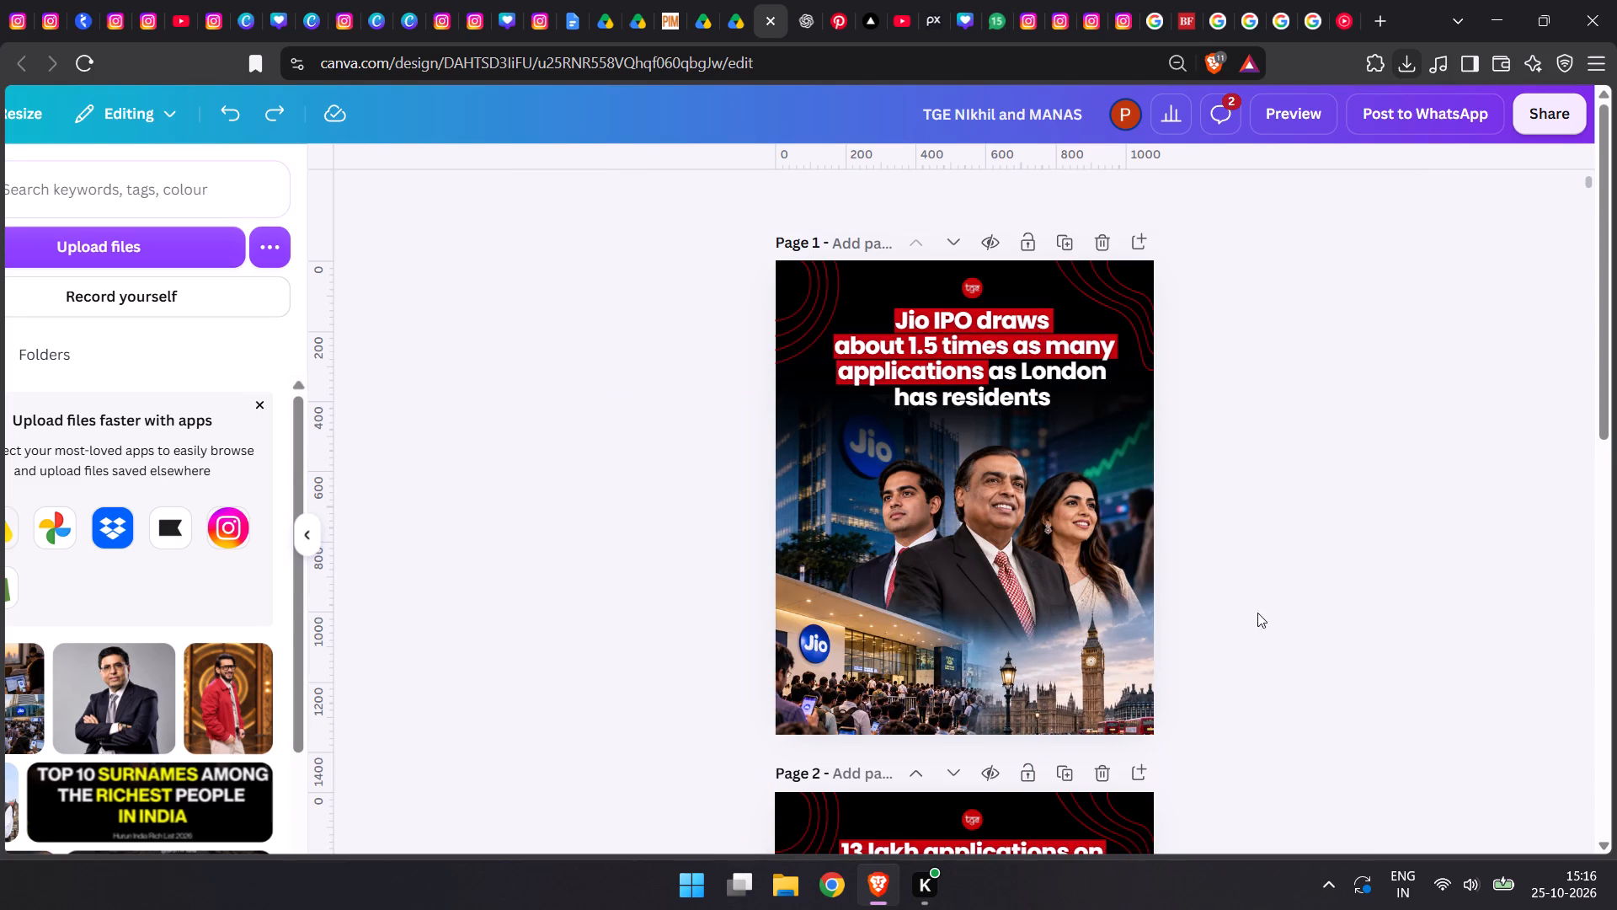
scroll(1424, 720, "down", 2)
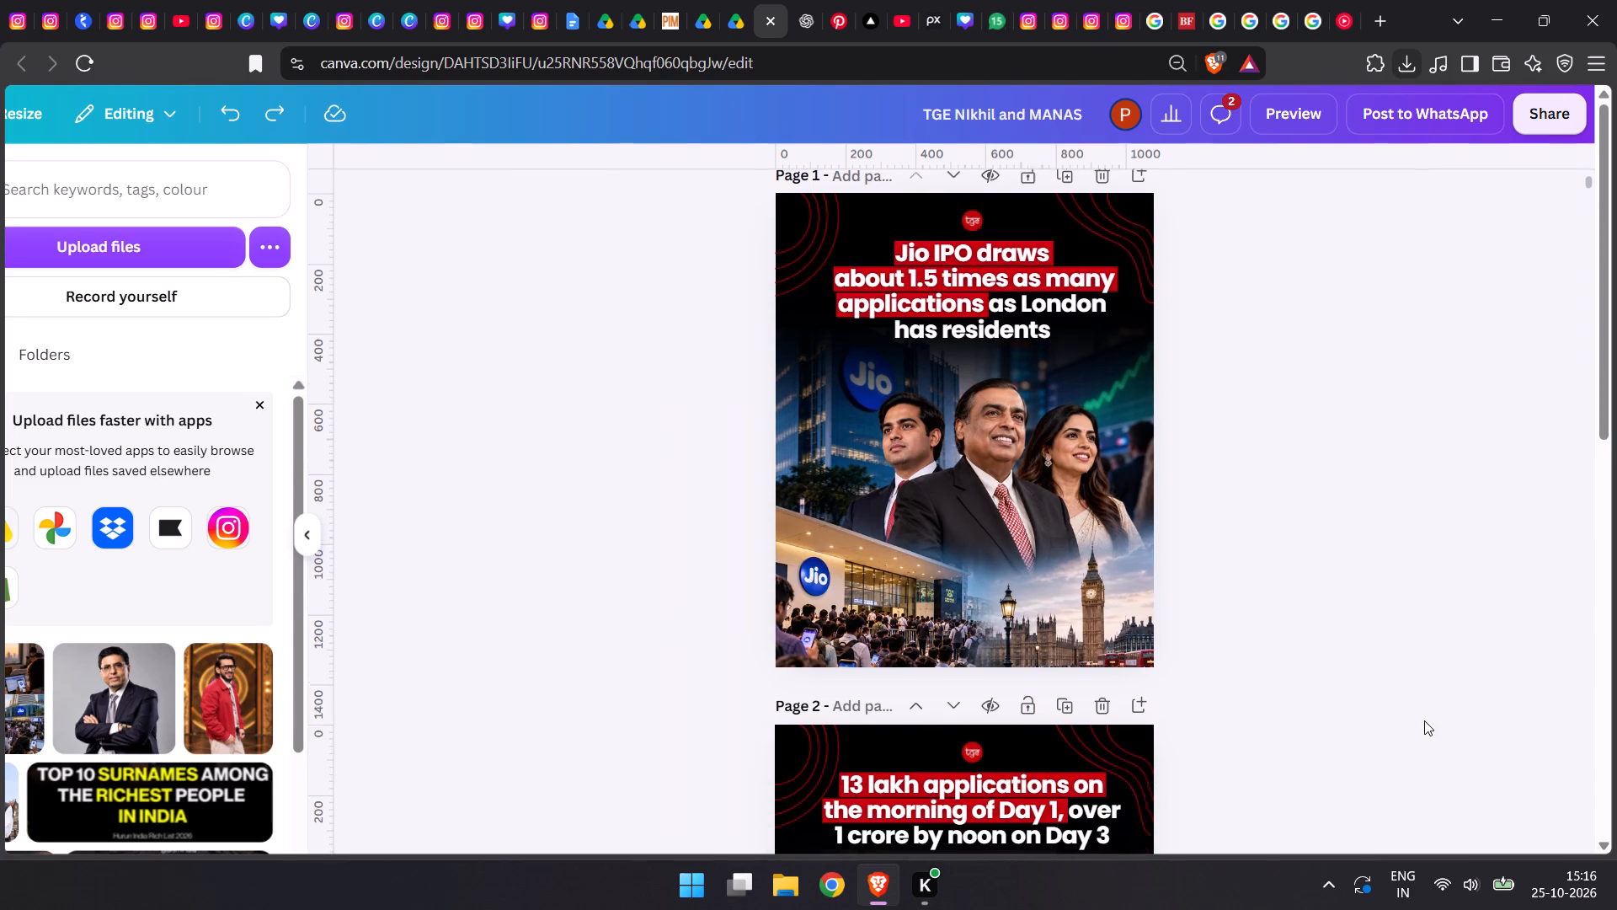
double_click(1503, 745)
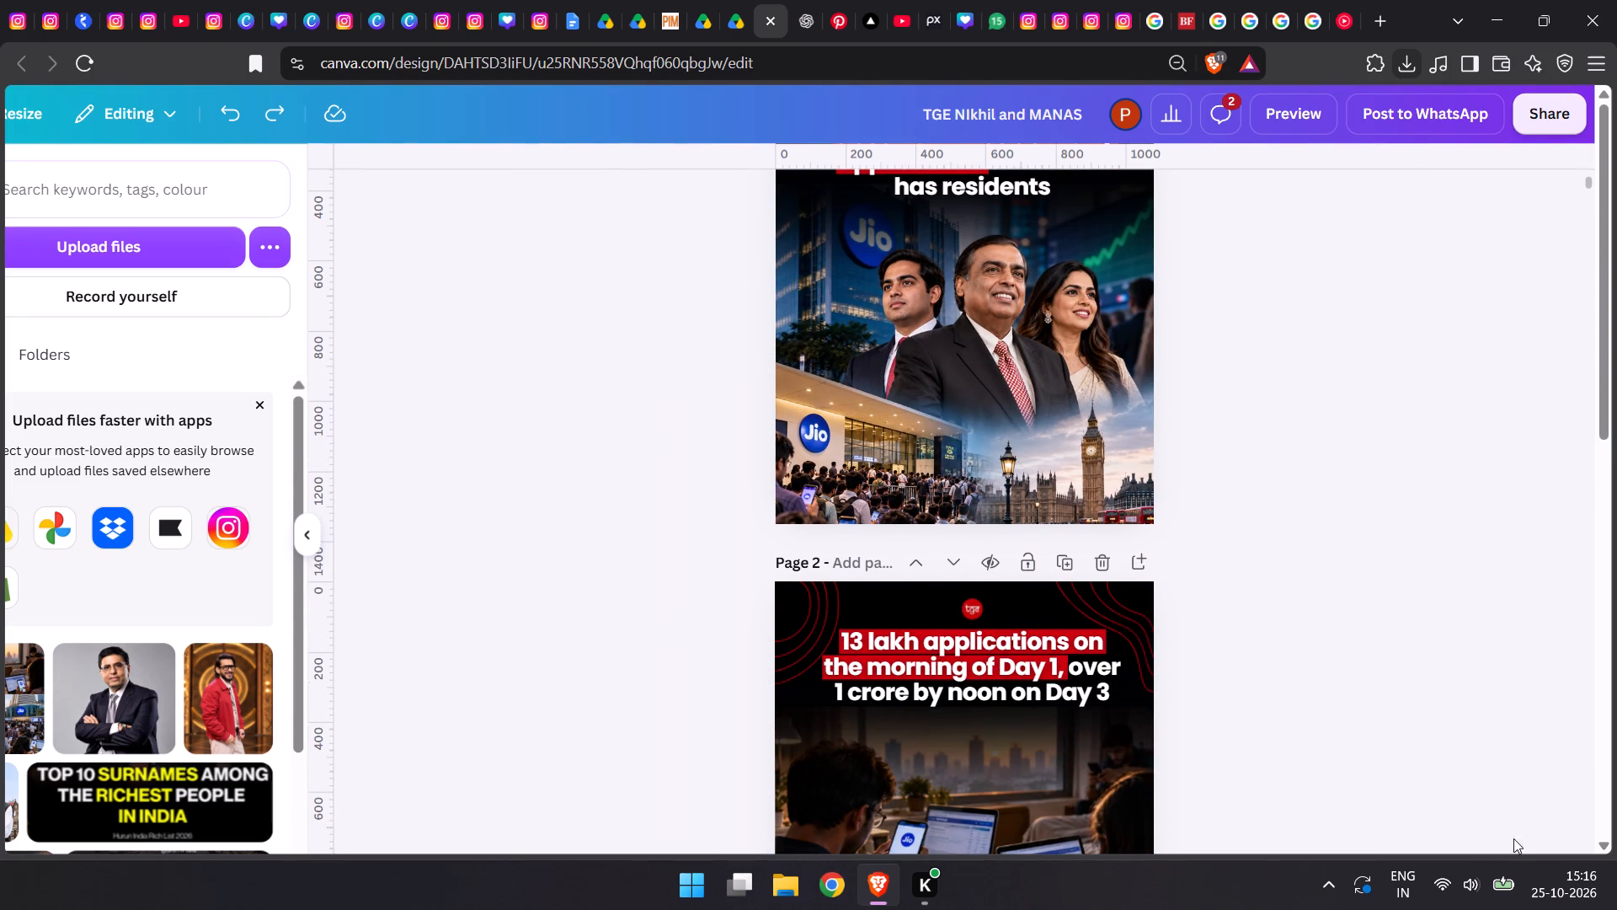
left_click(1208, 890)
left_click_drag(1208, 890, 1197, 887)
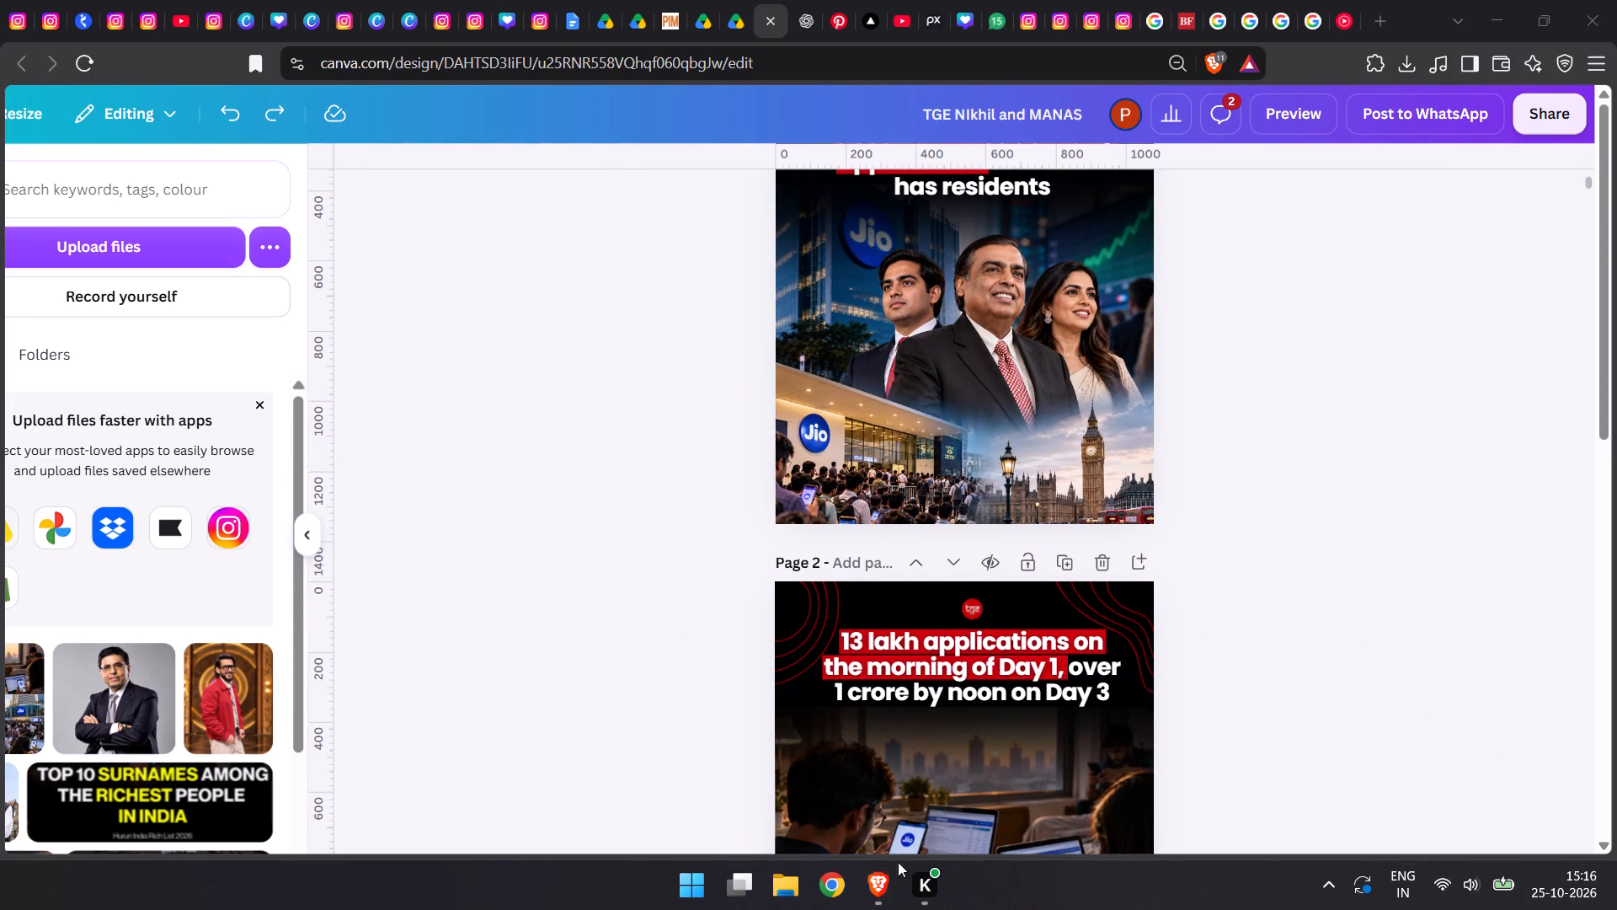
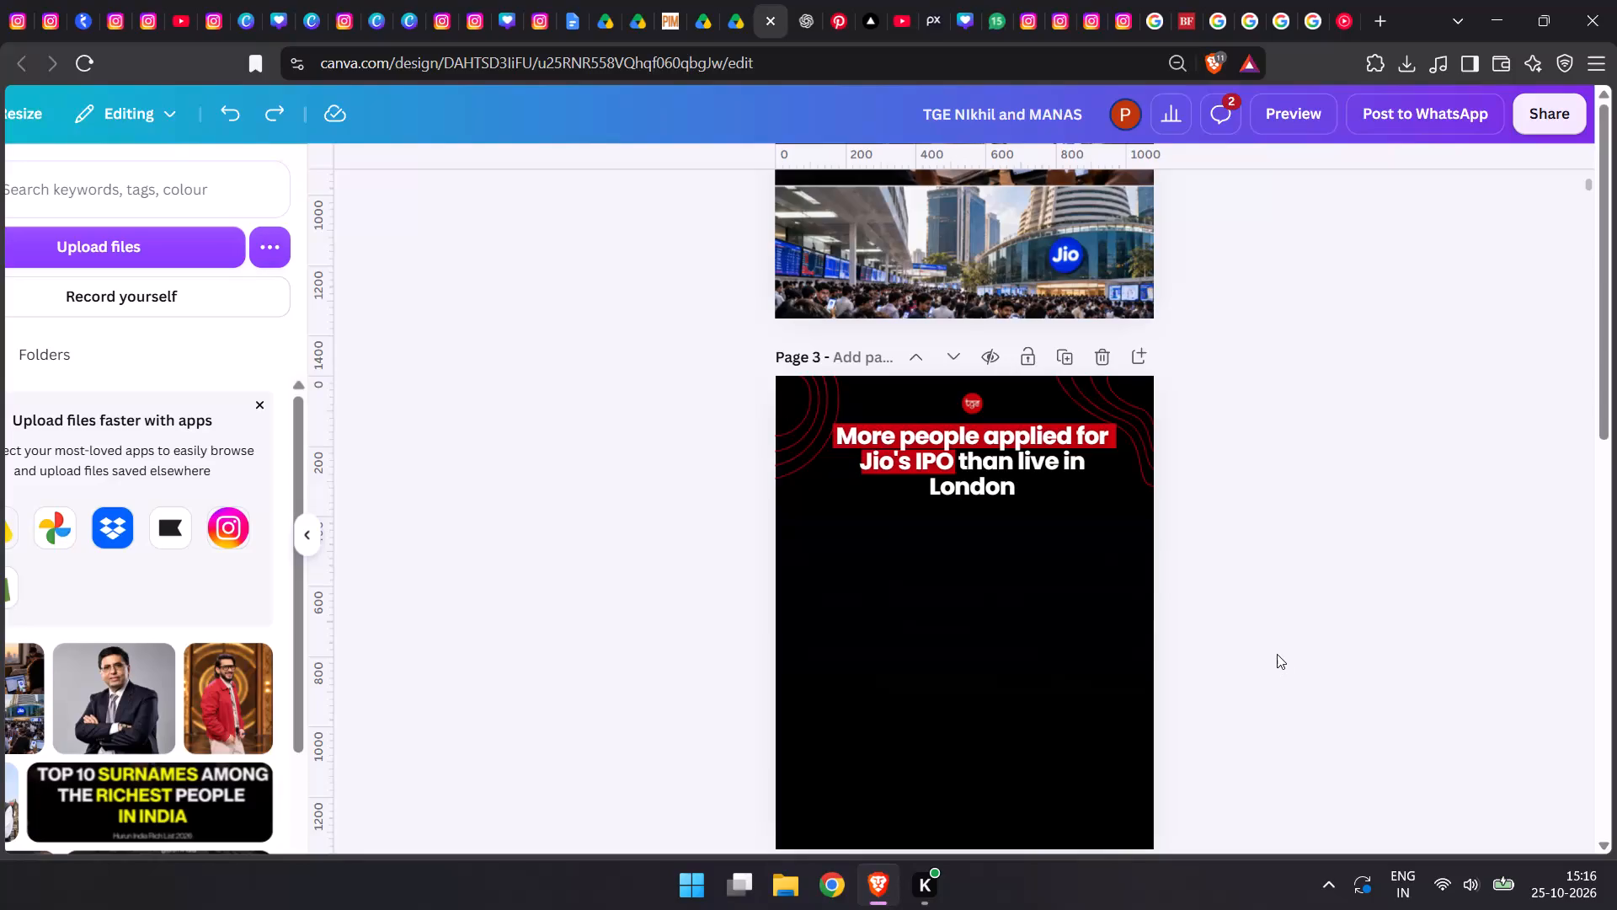
Copy page 4's headline, "If applications were a country, Jio would be bigger than 116 of the 193 UN members", and submit it to ChatGPT as an image prompt.
scroll(1268, 634, "down", 5)
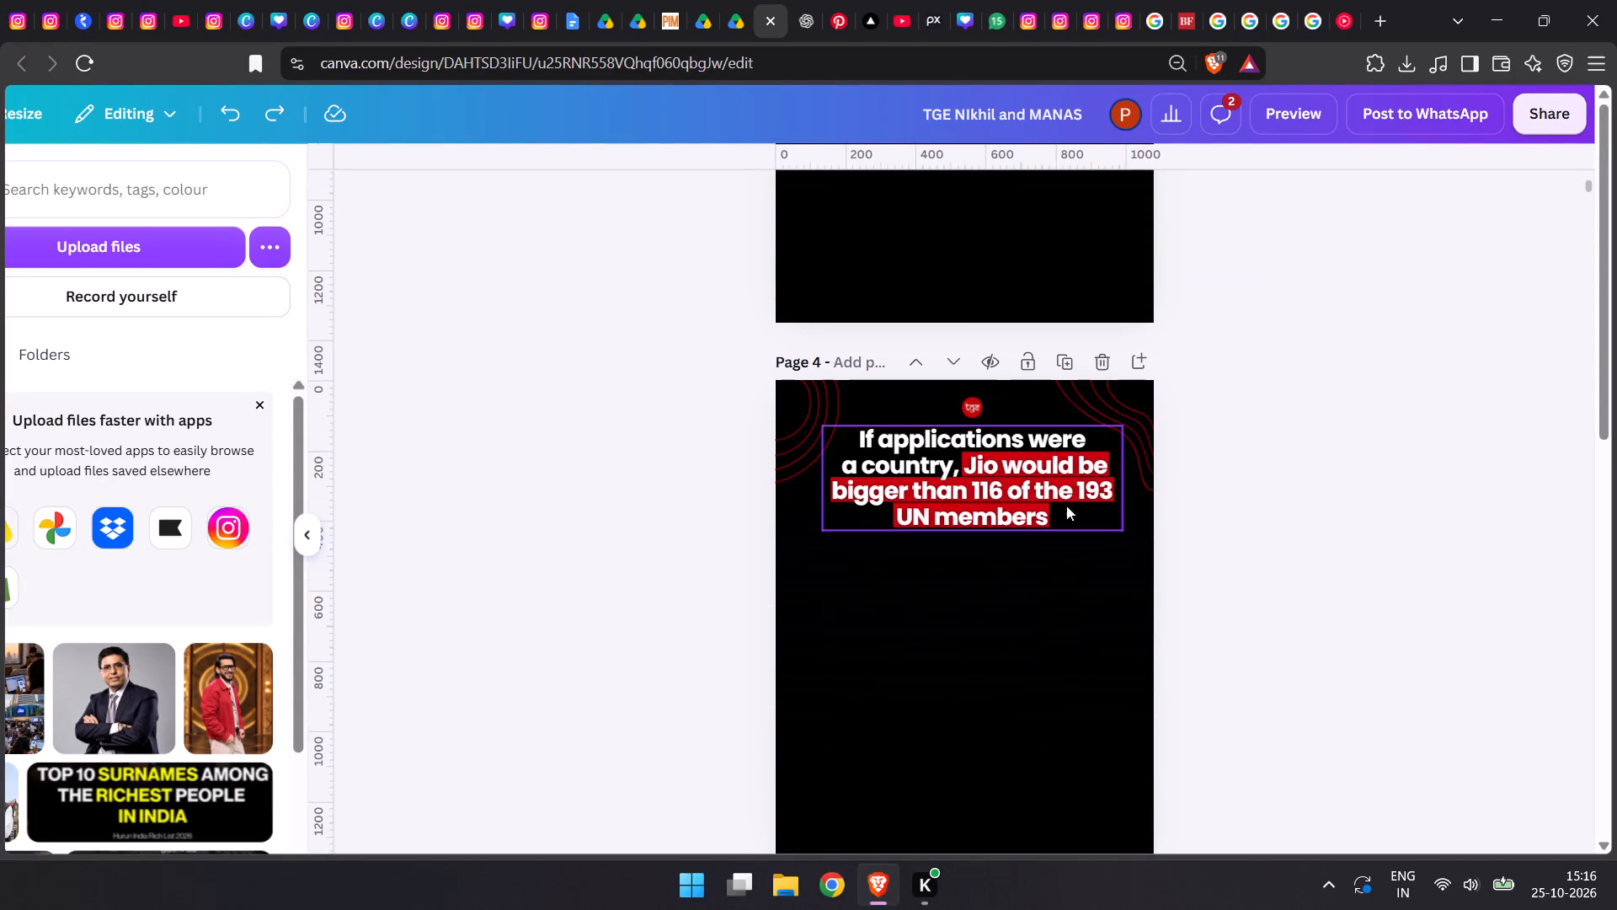
left_click(1018, 474)
key("ctrl+c")
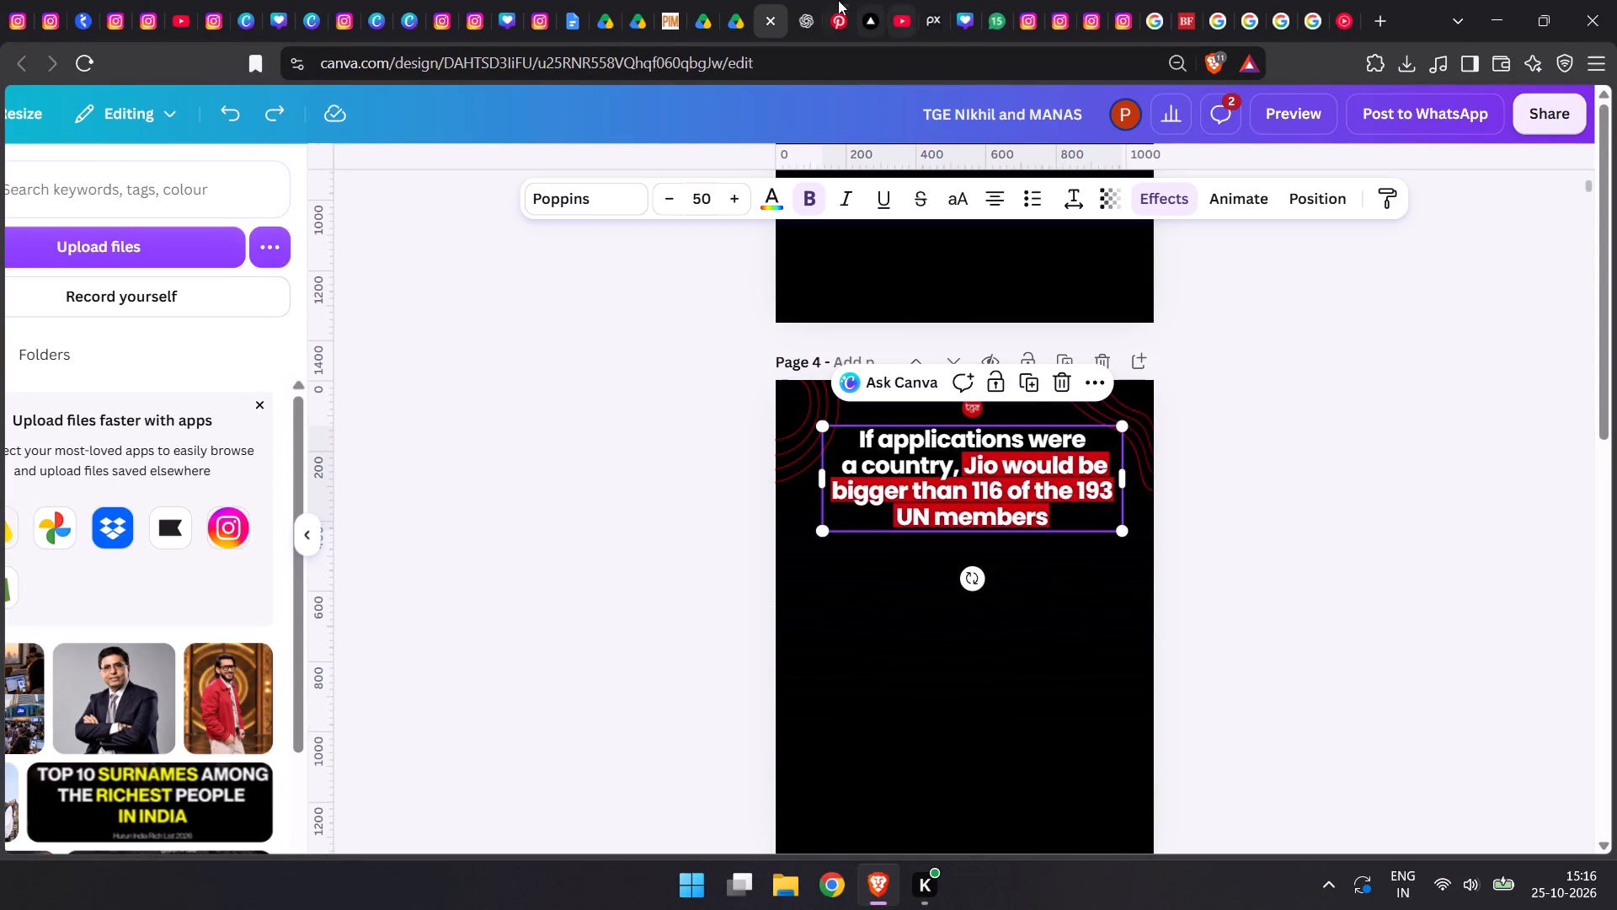
left_click(816, 0)
left_click(971, 790)
key("ctrl+v")
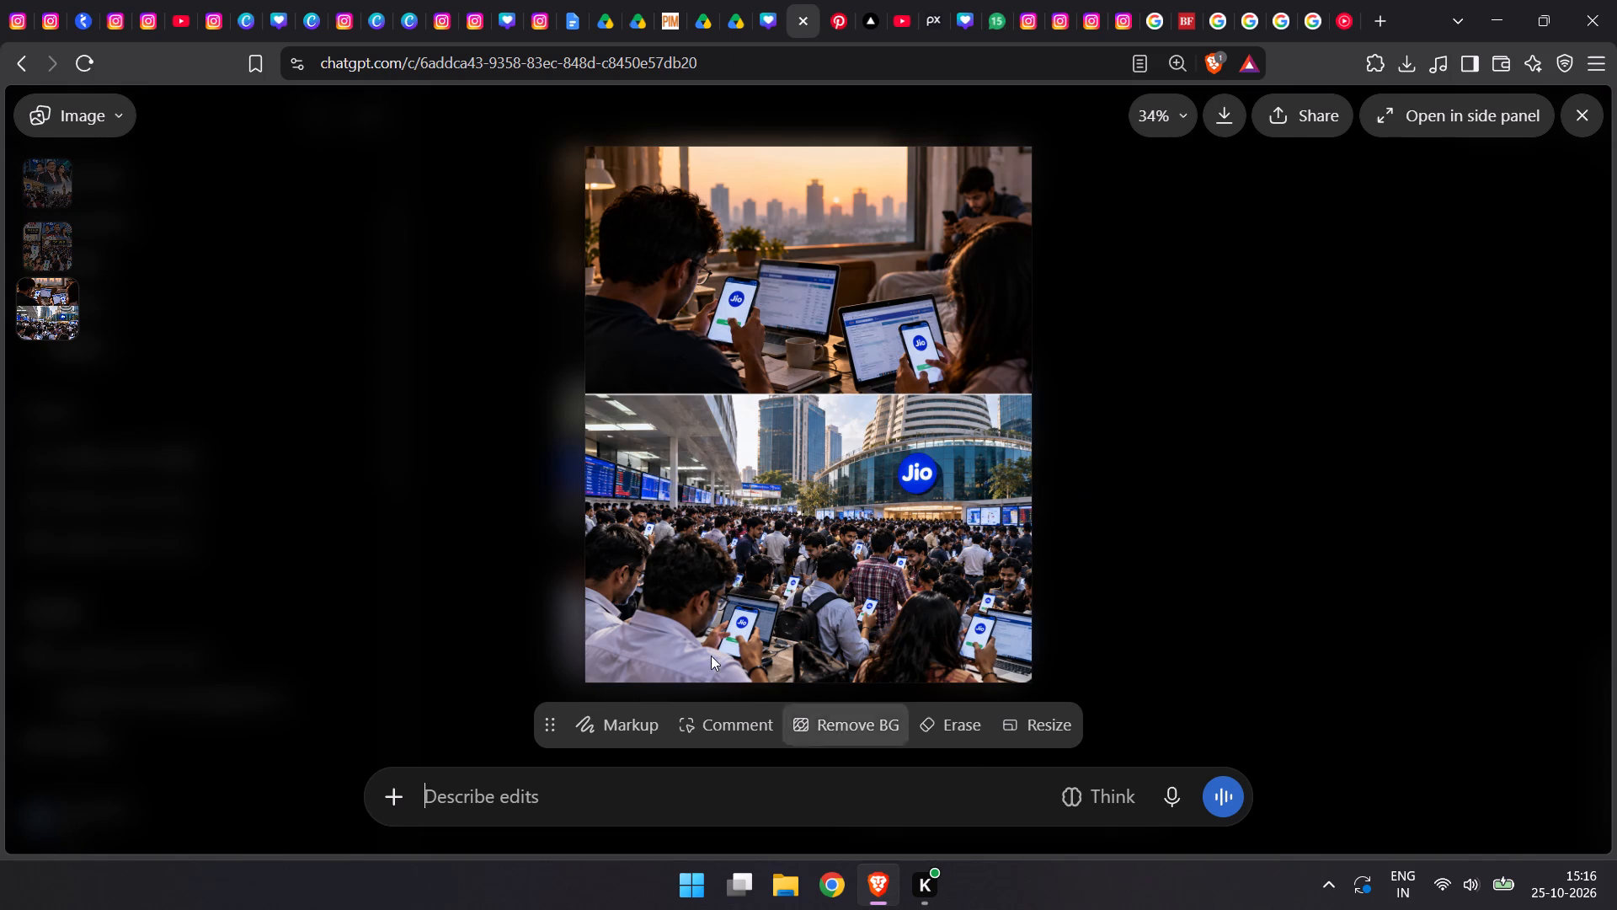
key("Return")
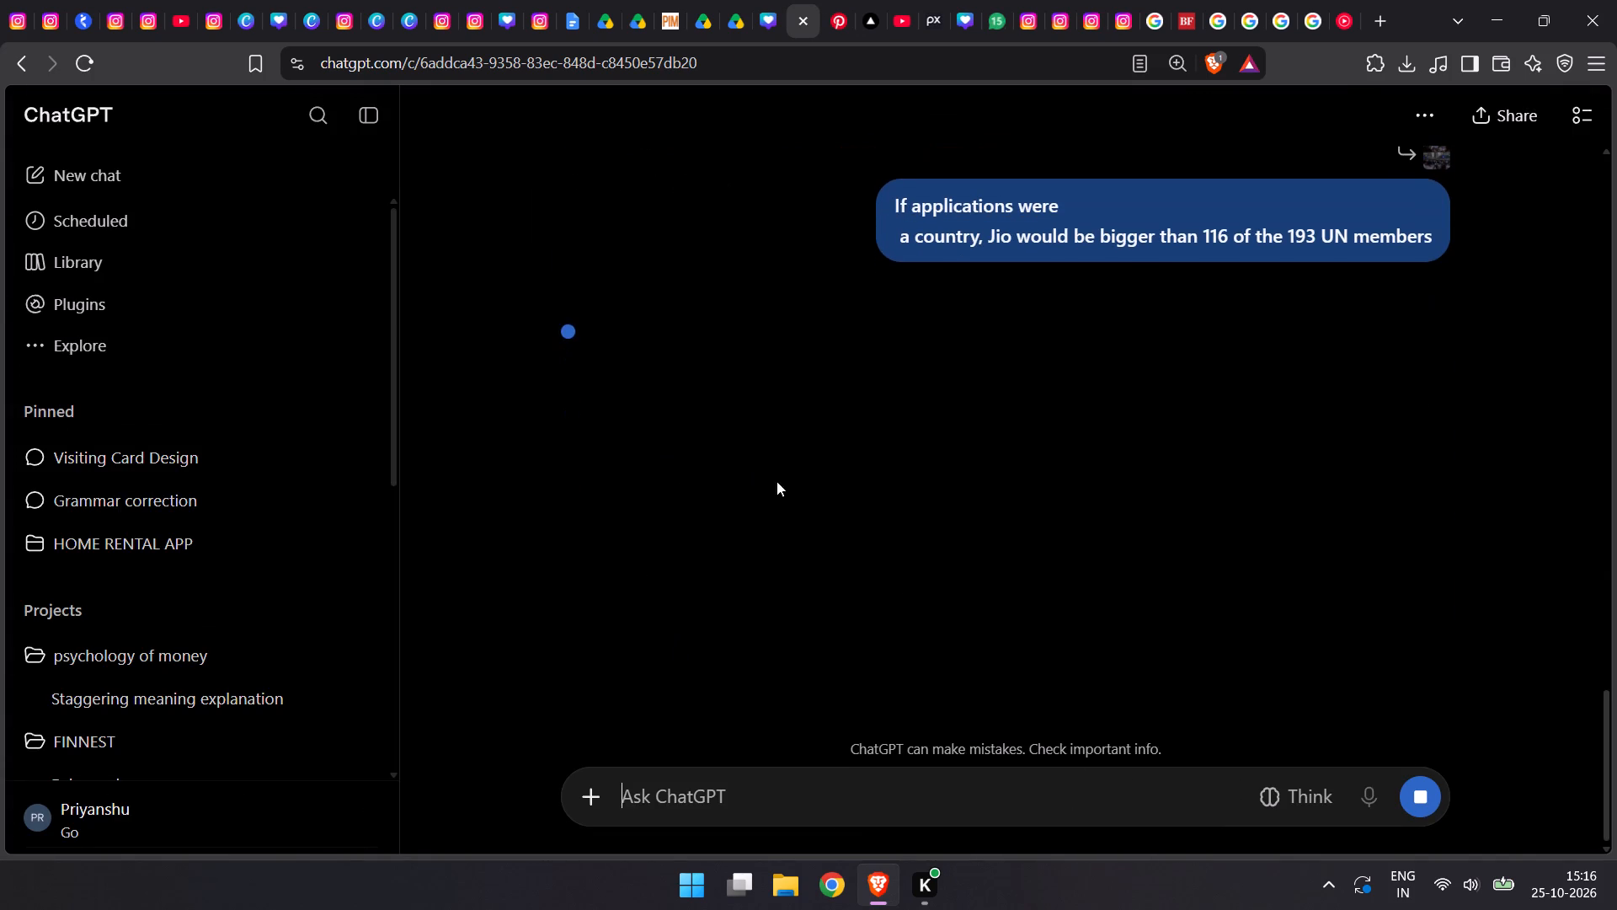
Back in Canva, widen the red highlight behind "Jio's IPO" in page 3's headline so it extends slightly past the J.
left_click(759, 17)
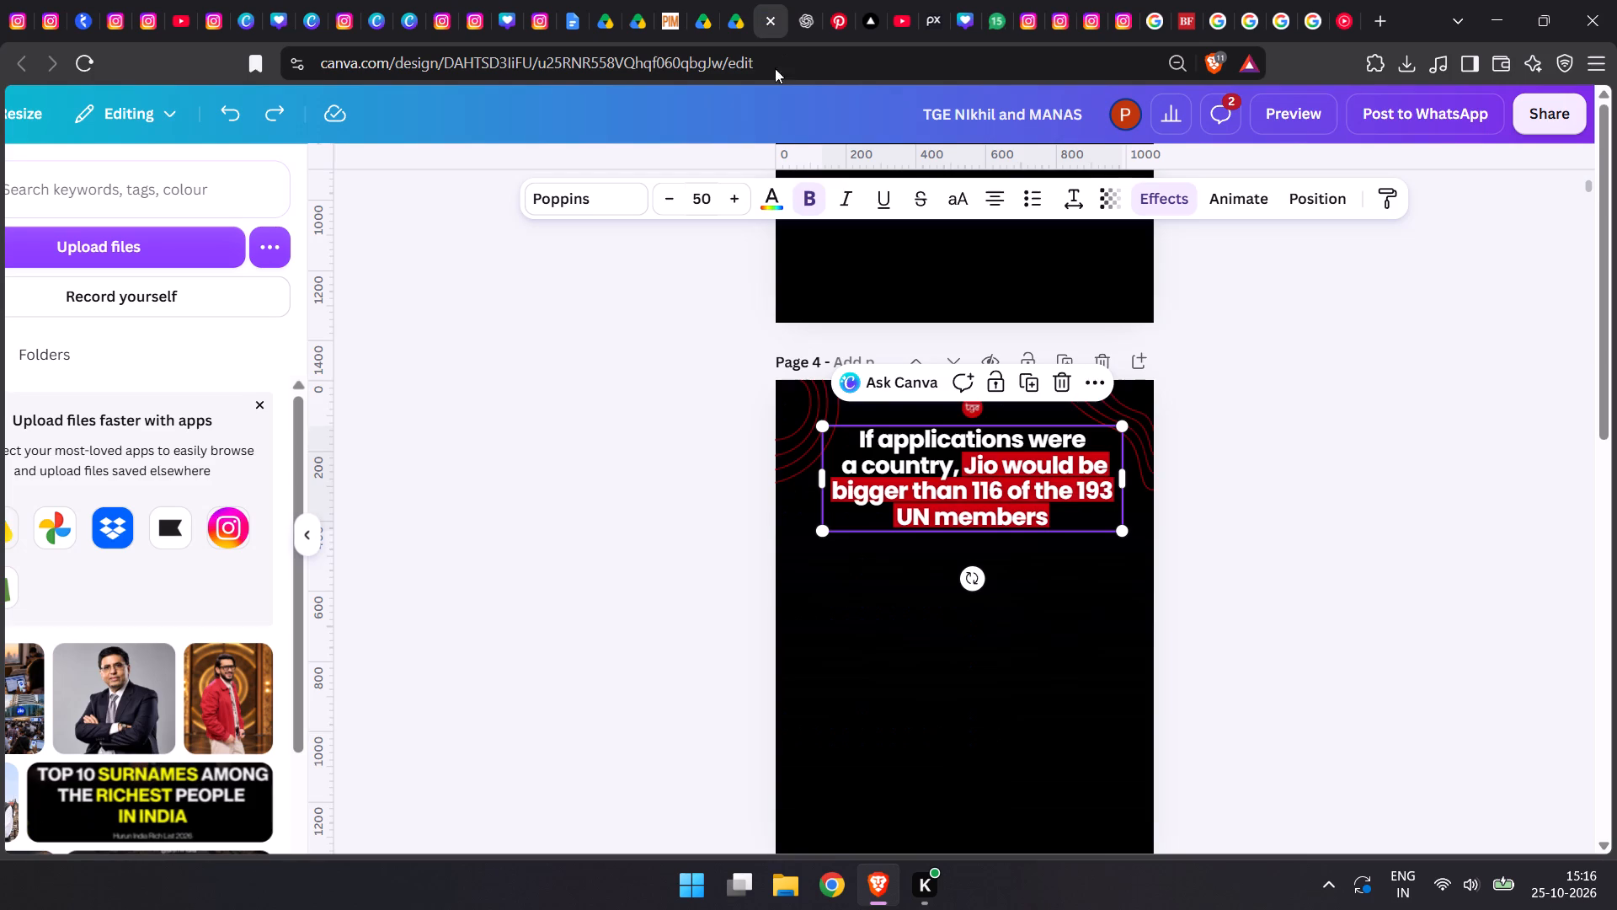
scroll(578, 655, "up", 4)
left_click(578, 654)
scroll(578, 654, "up", 9)
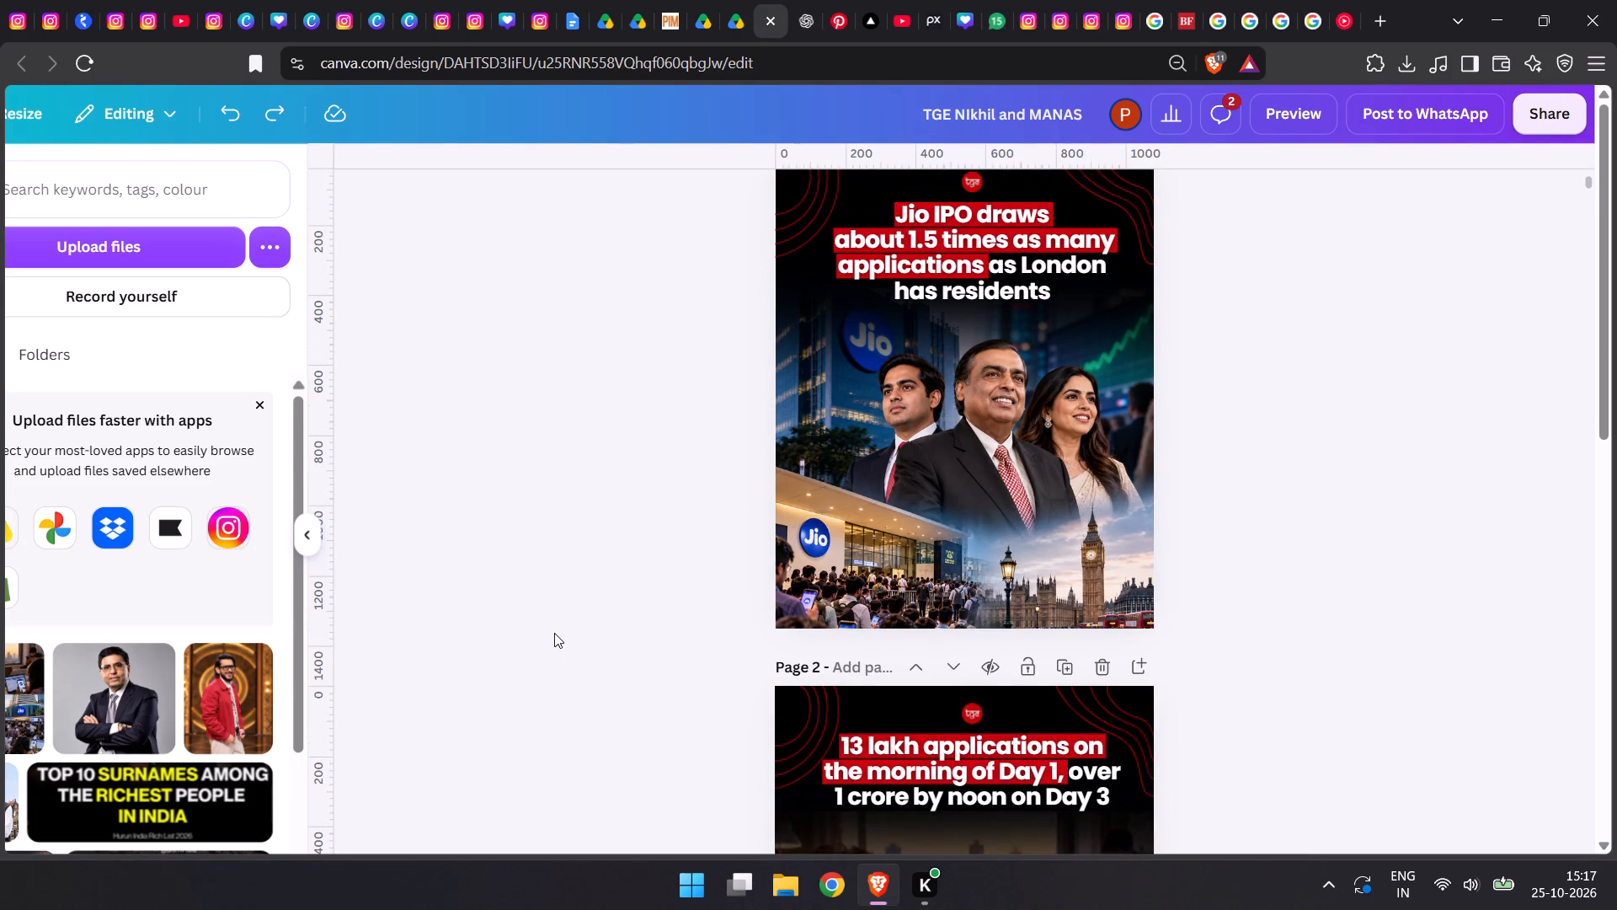
scroll(552, 634, "up", 1)
scroll(552, 634, "down", 10)
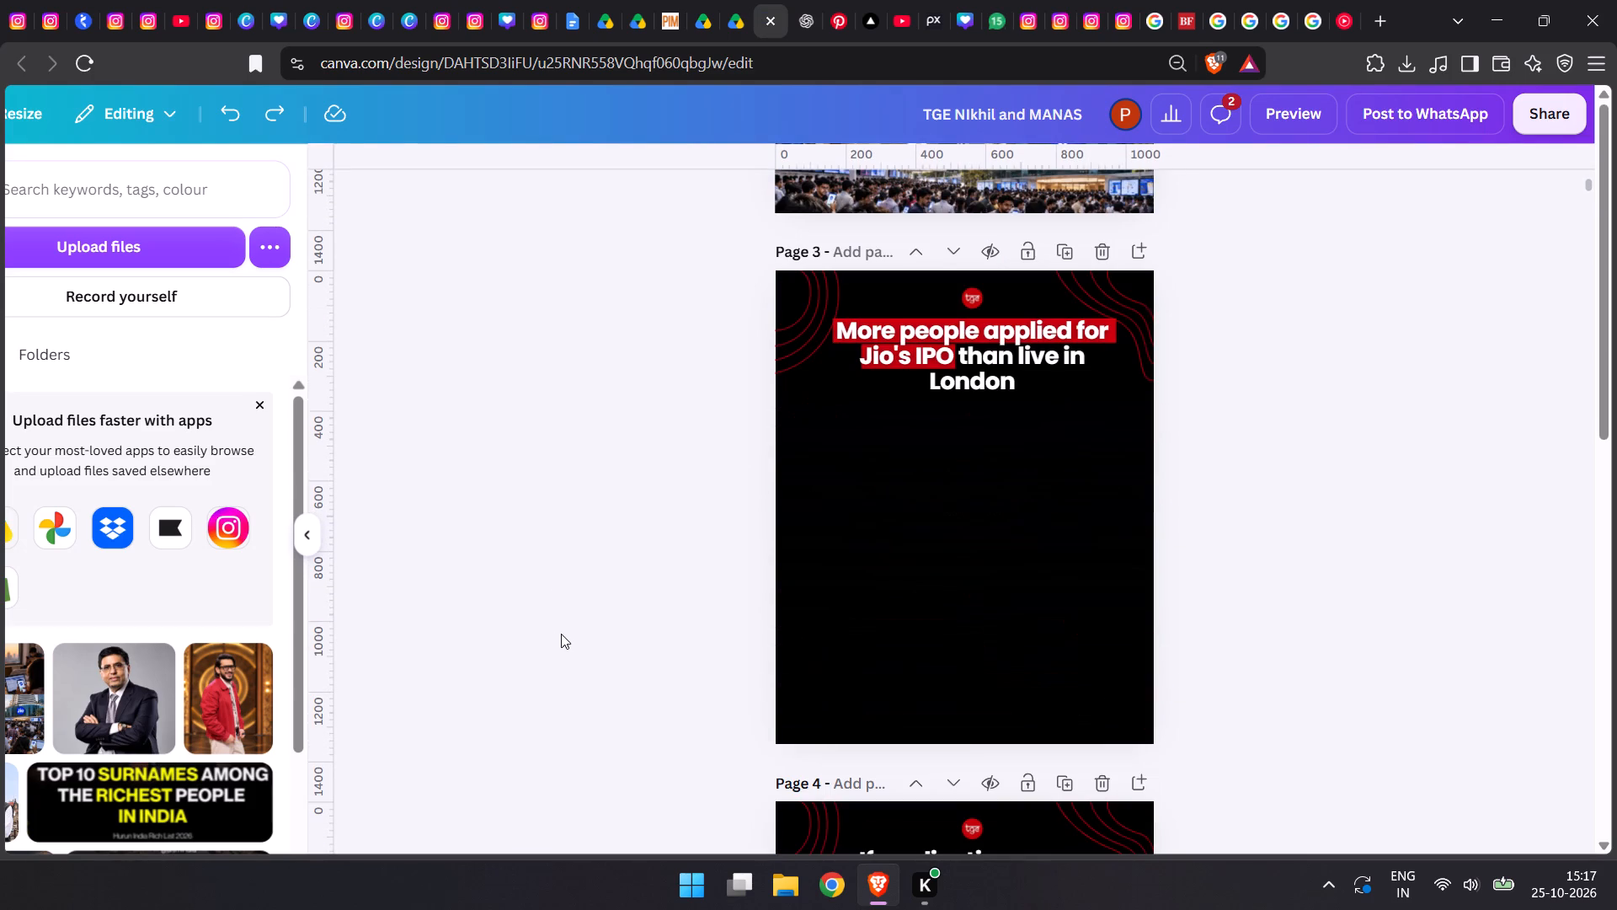
left_click(965, 364)
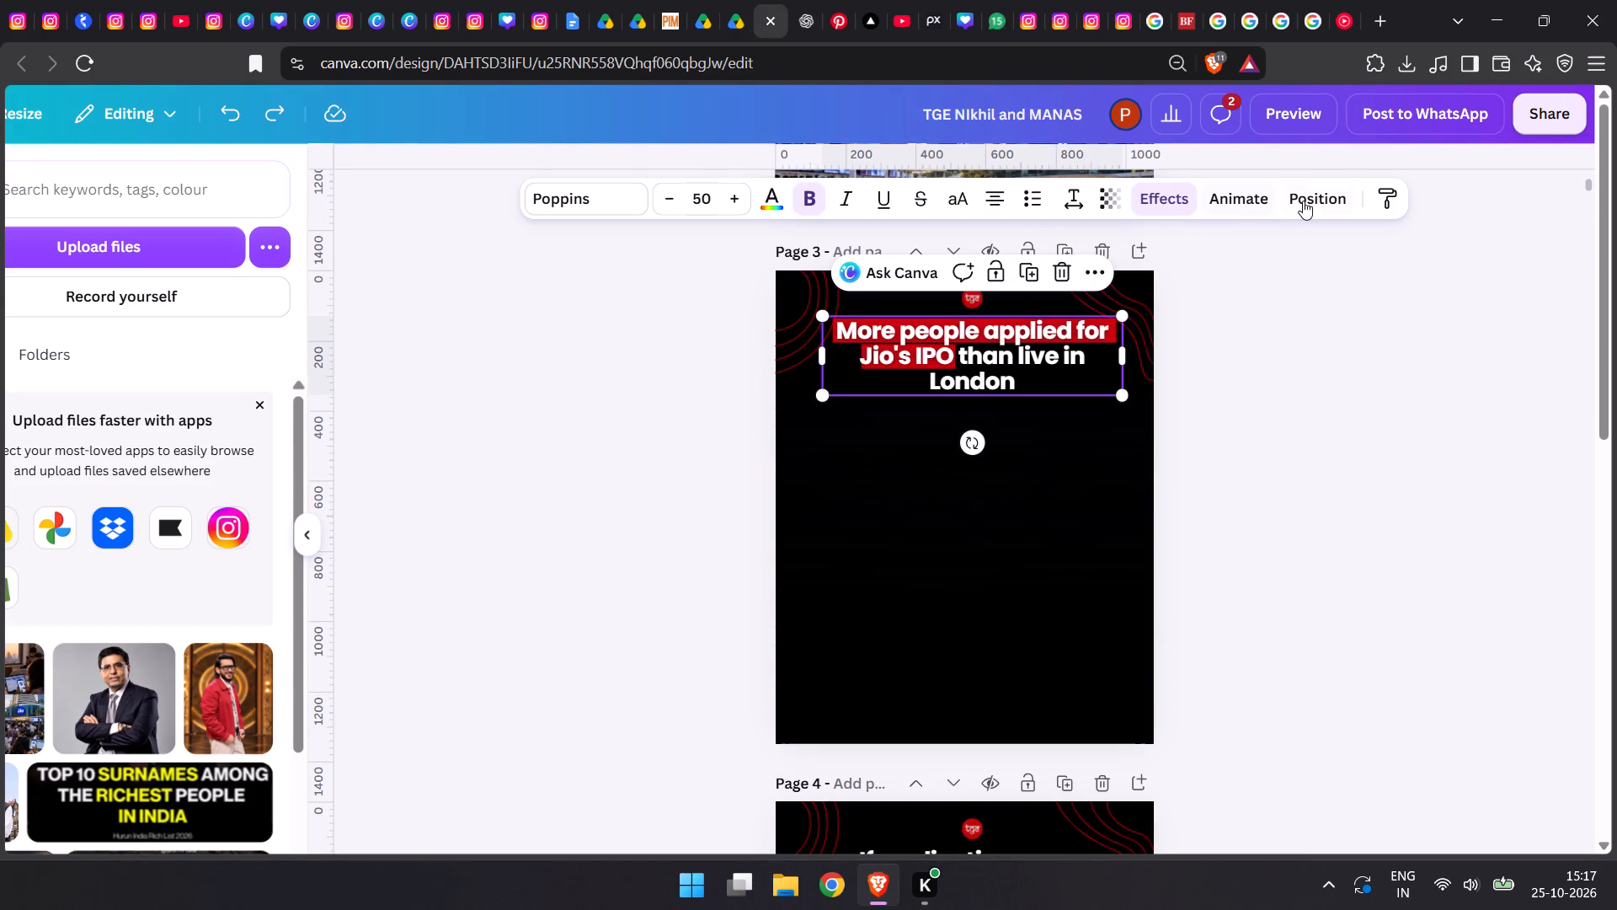
left_click(1305, 201)
left_click(245, 216)
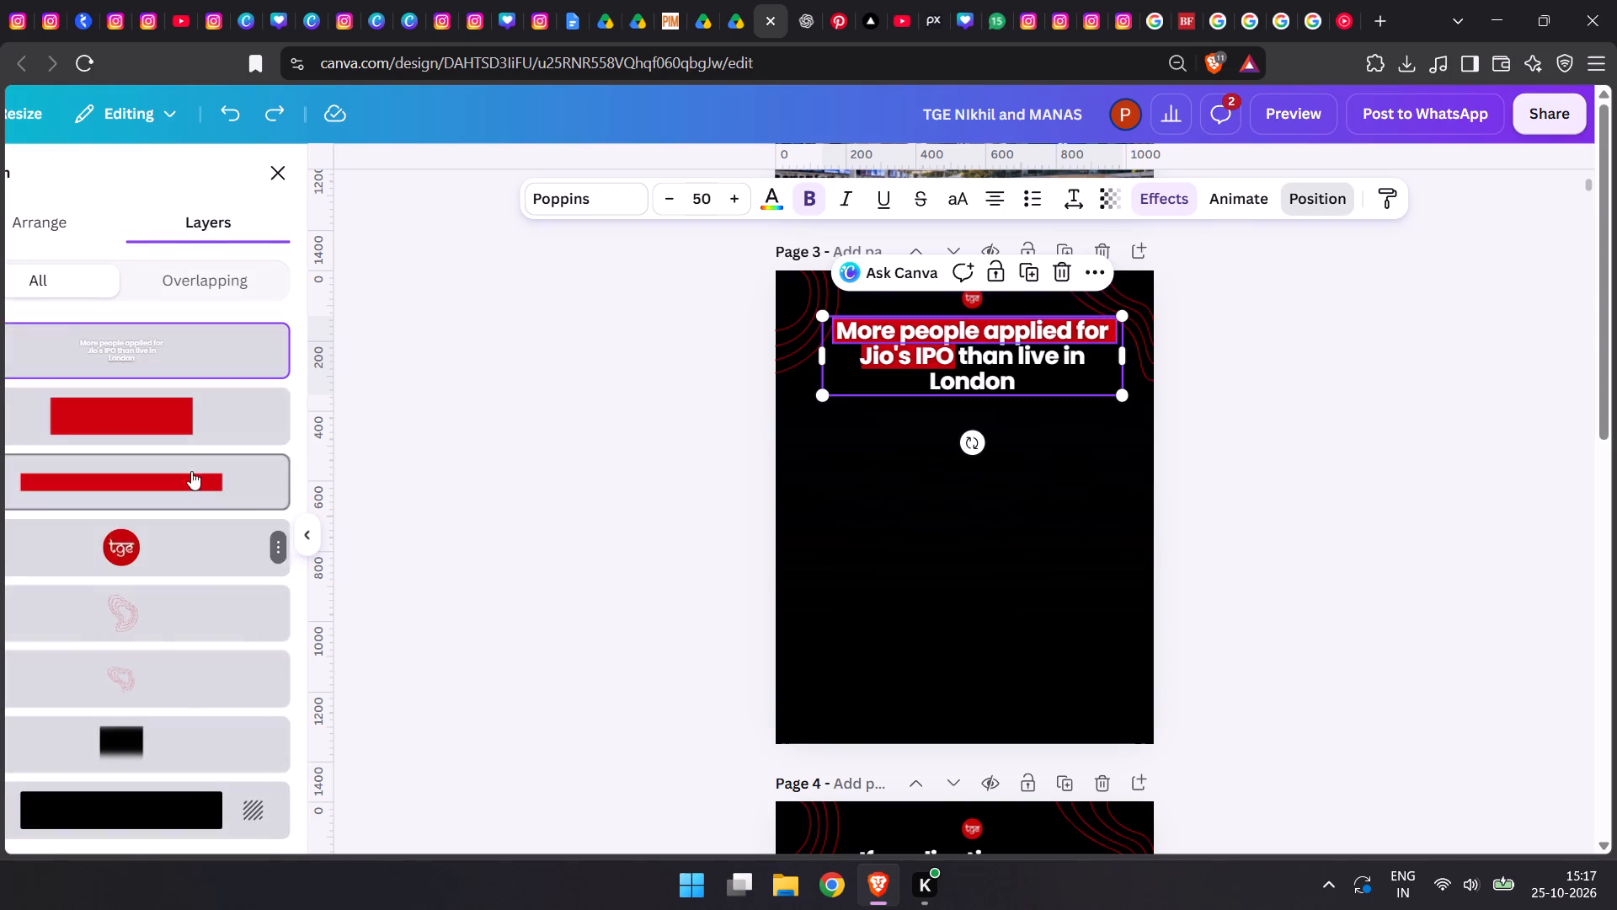
left_click(200, 403)
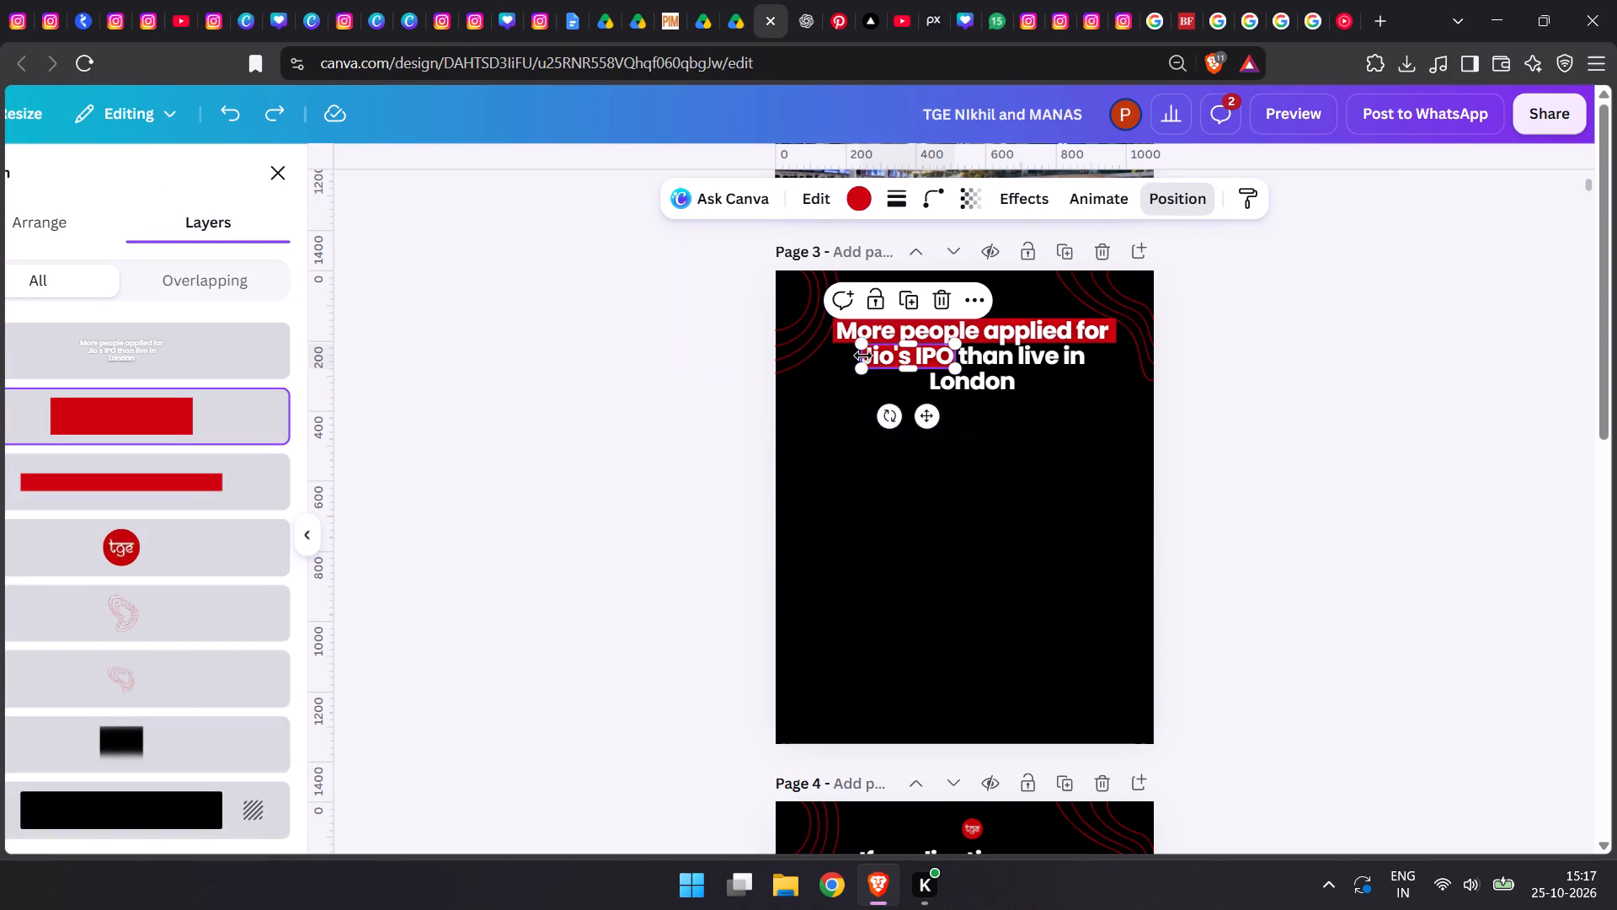
left_click(863, 356)
left_click(857, 356)
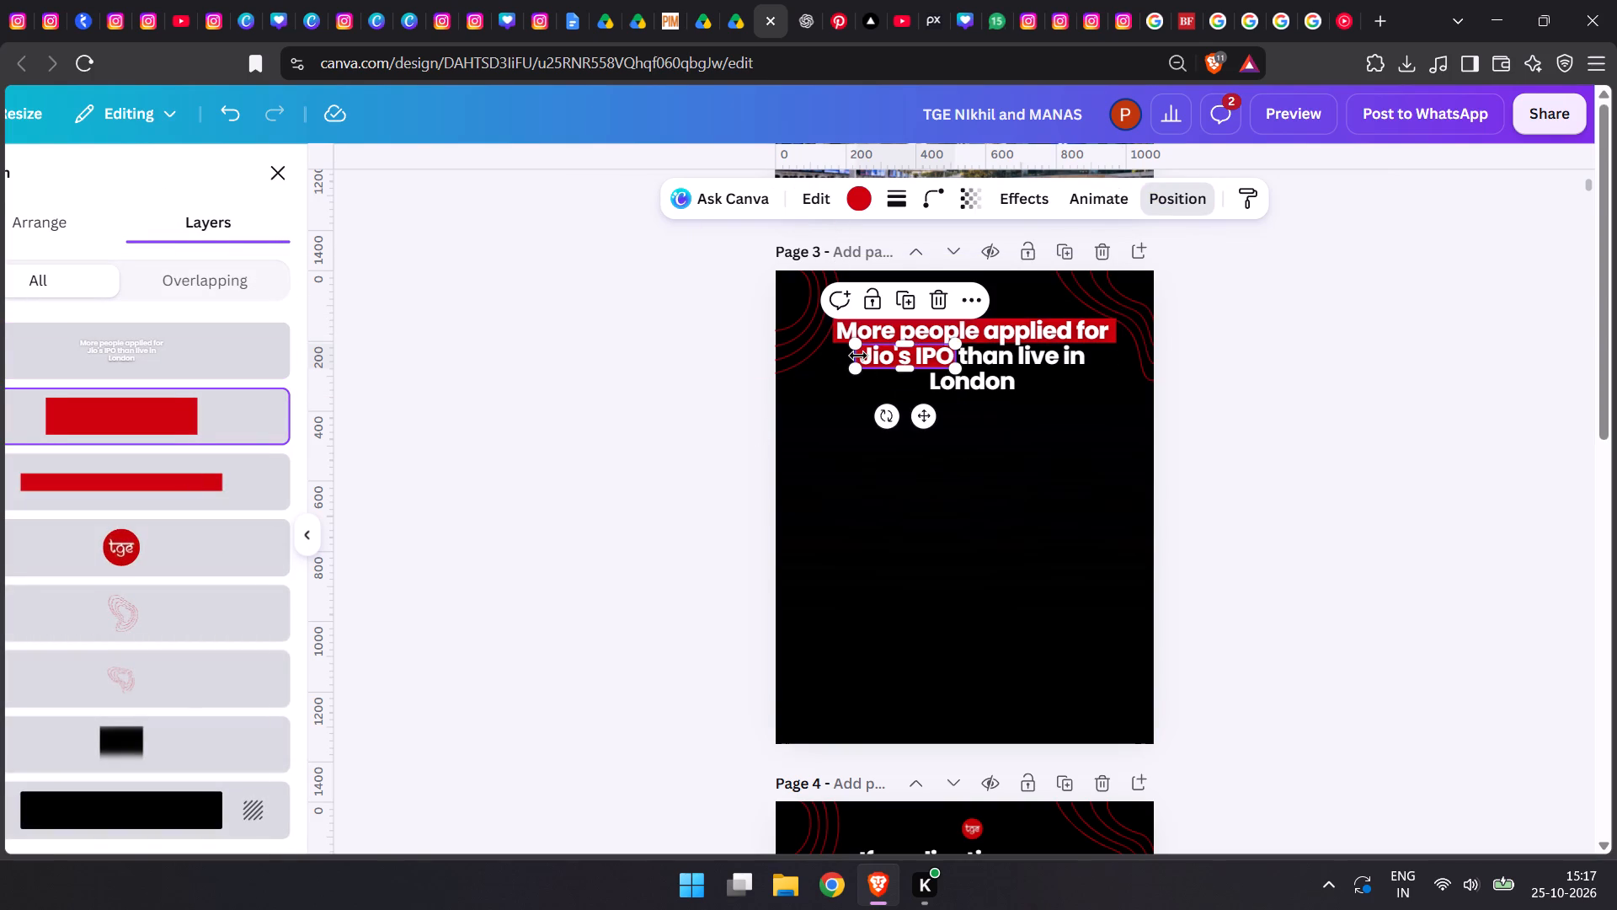
double_click(590, 445)
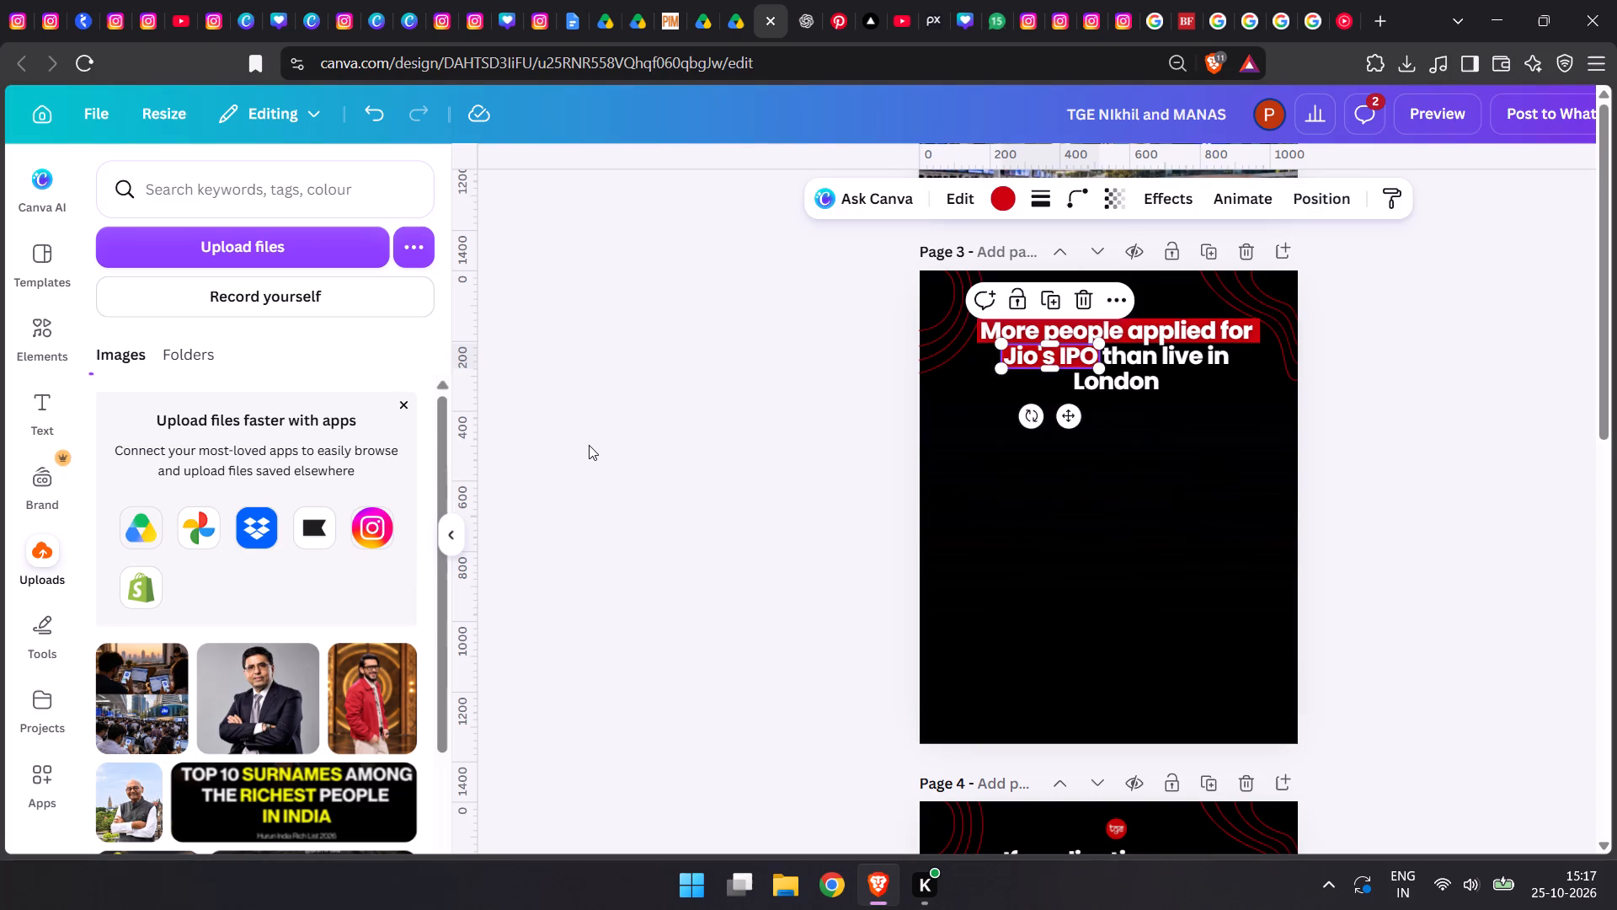
Review the finished layouts and headlines on the pages from page 1 through page 6.
scroll(641, 400, "up", 5)
scroll(641, 428, "left", 1)
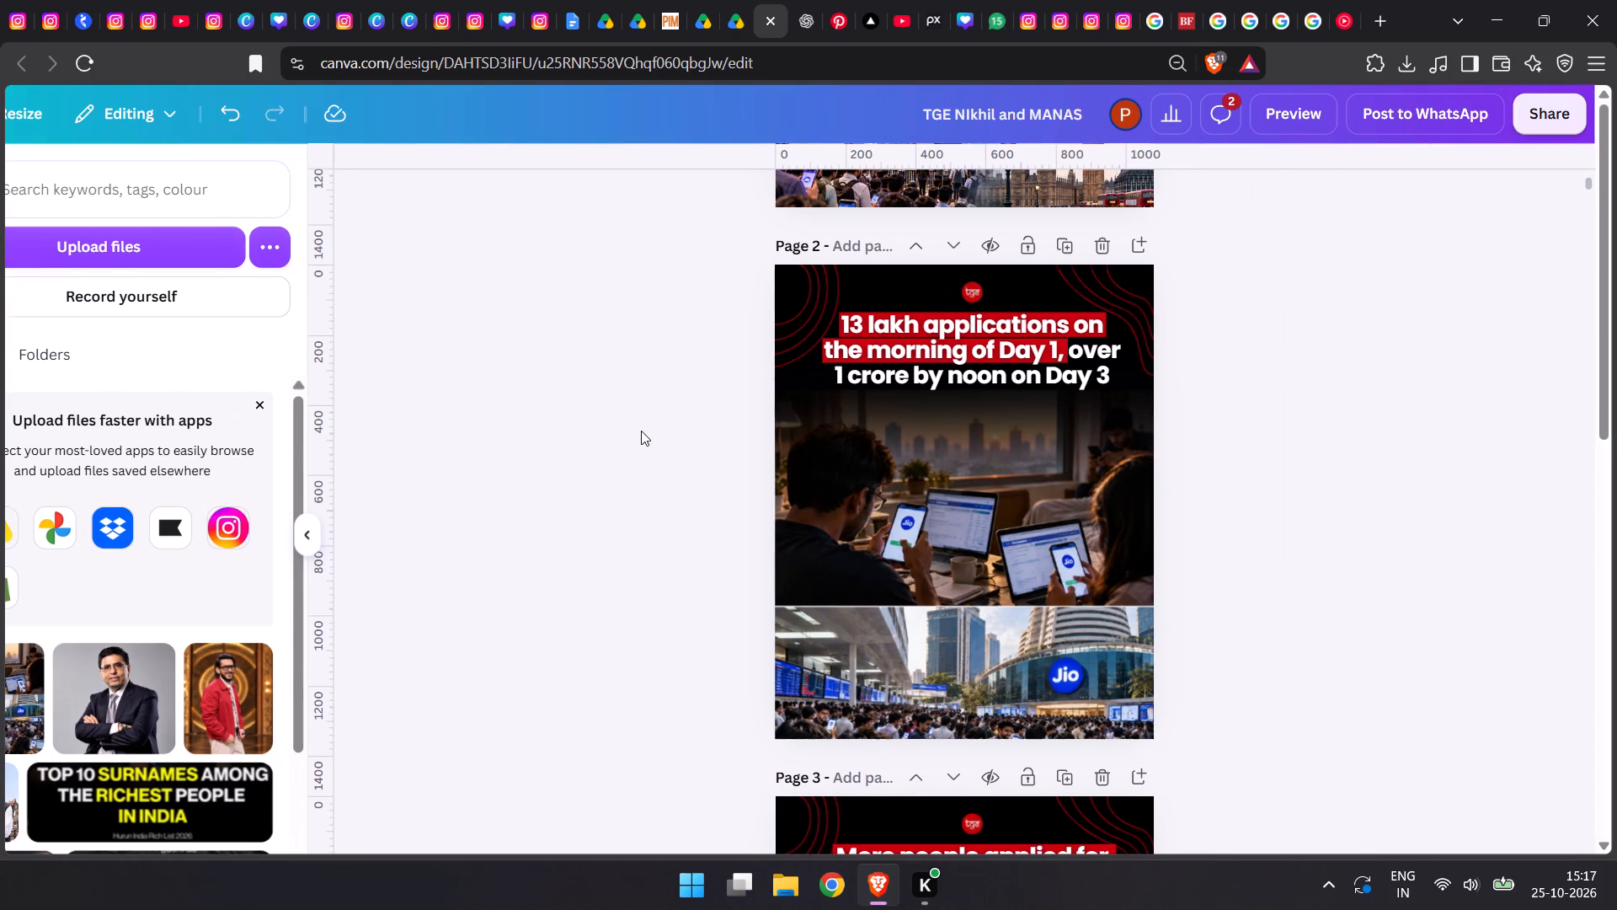
scroll(641, 431, "left", 1)
scroll(633, 436, "up", 6)
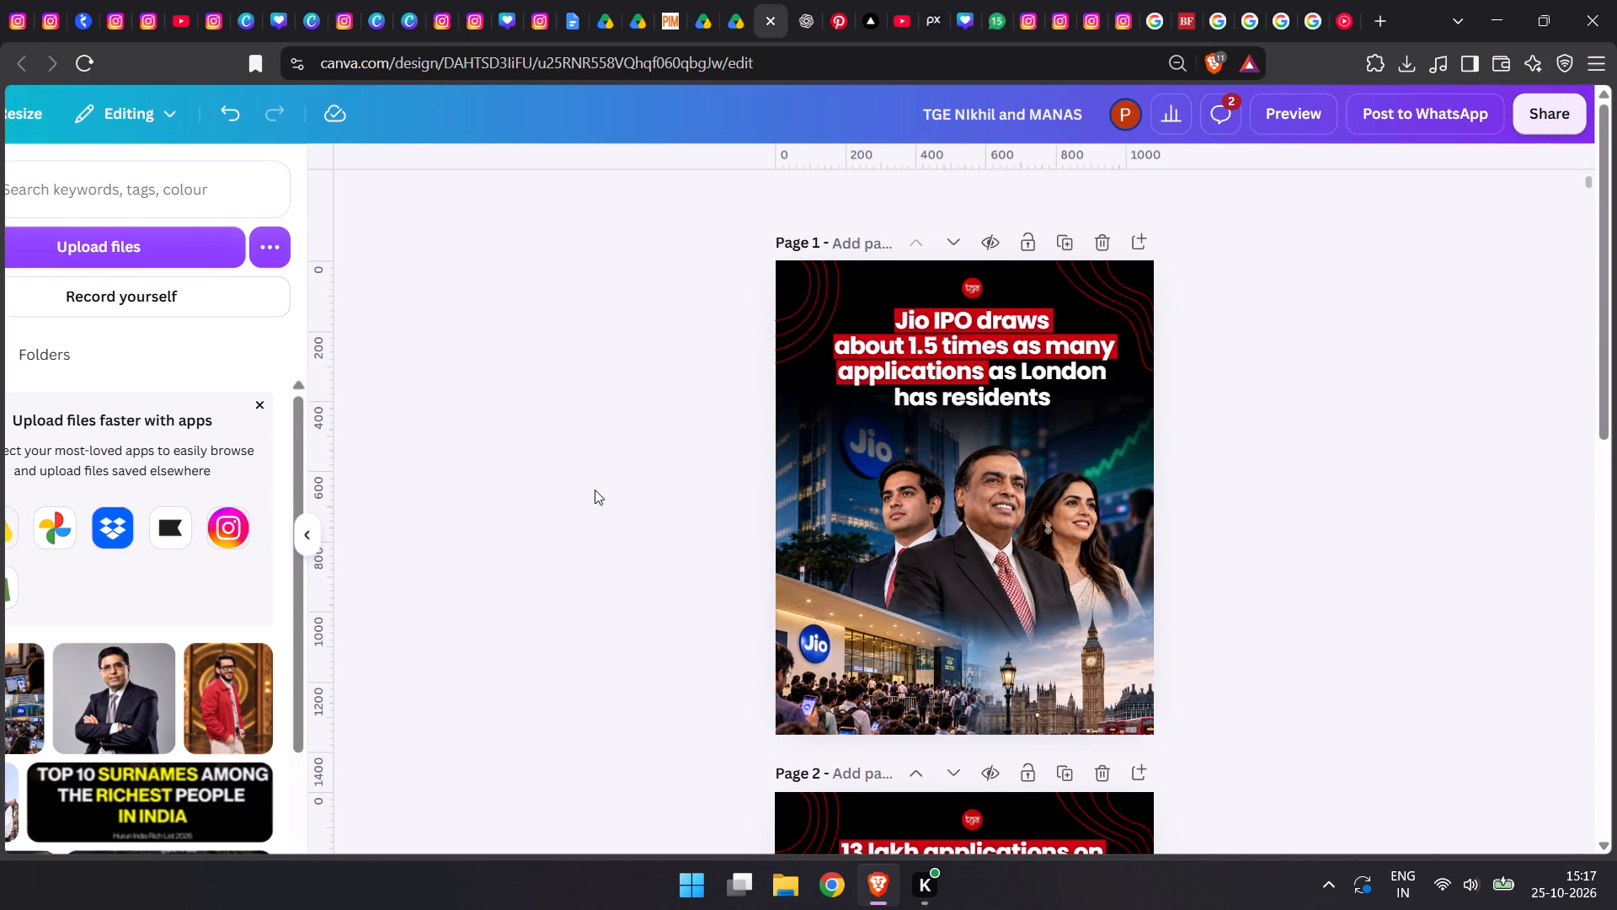
scroll(595, 490, "down", 13)
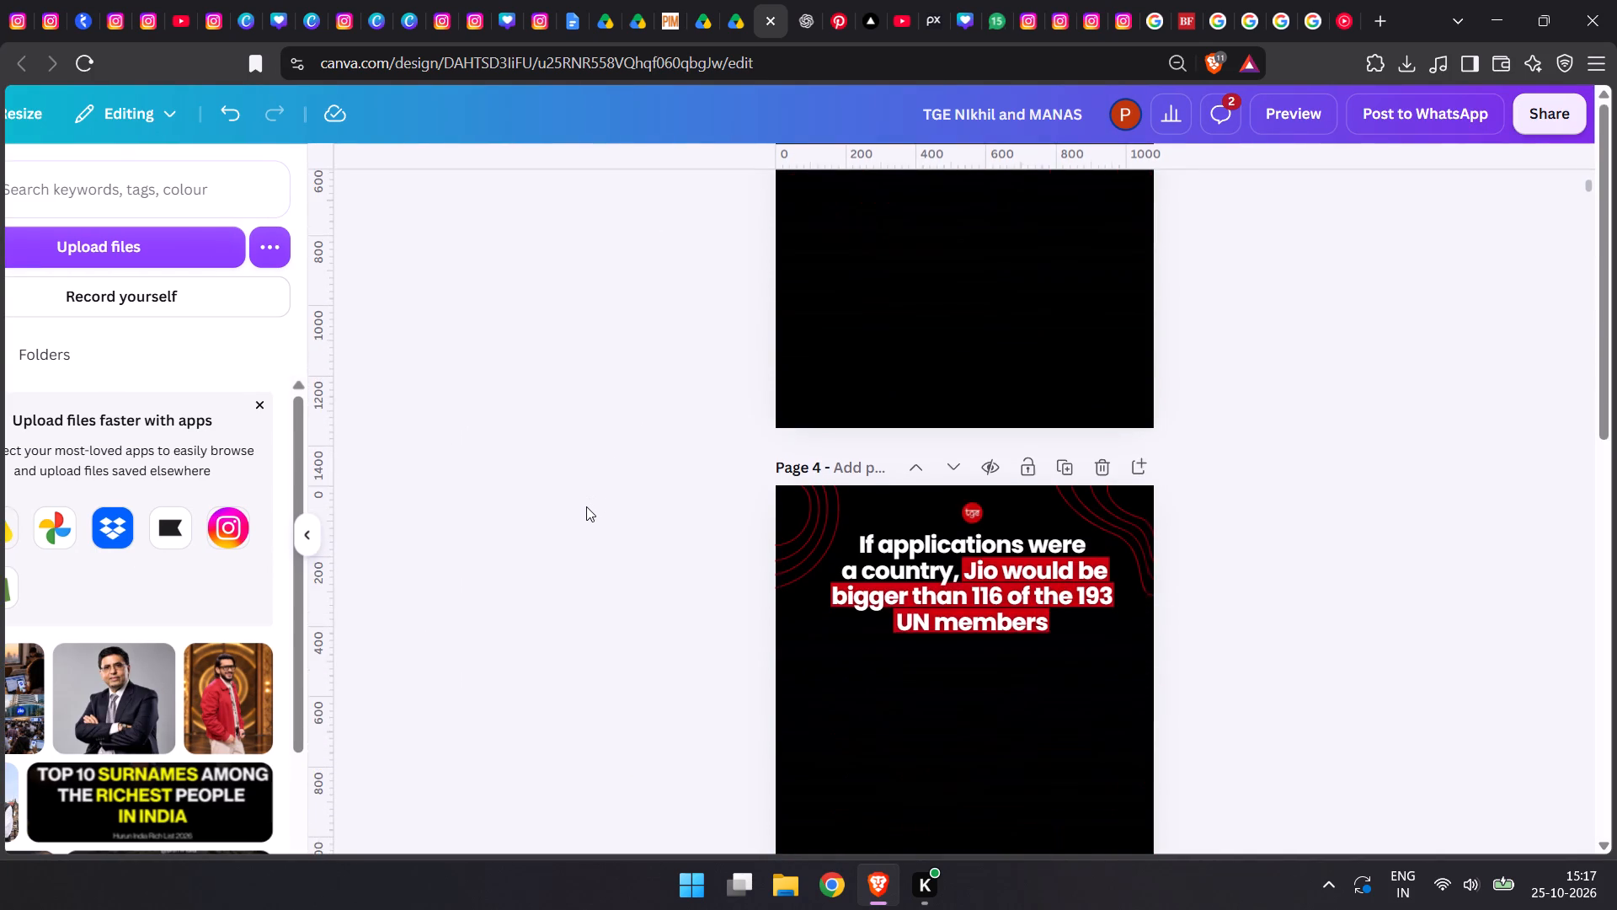
scroll(584, 507, "down", 11)
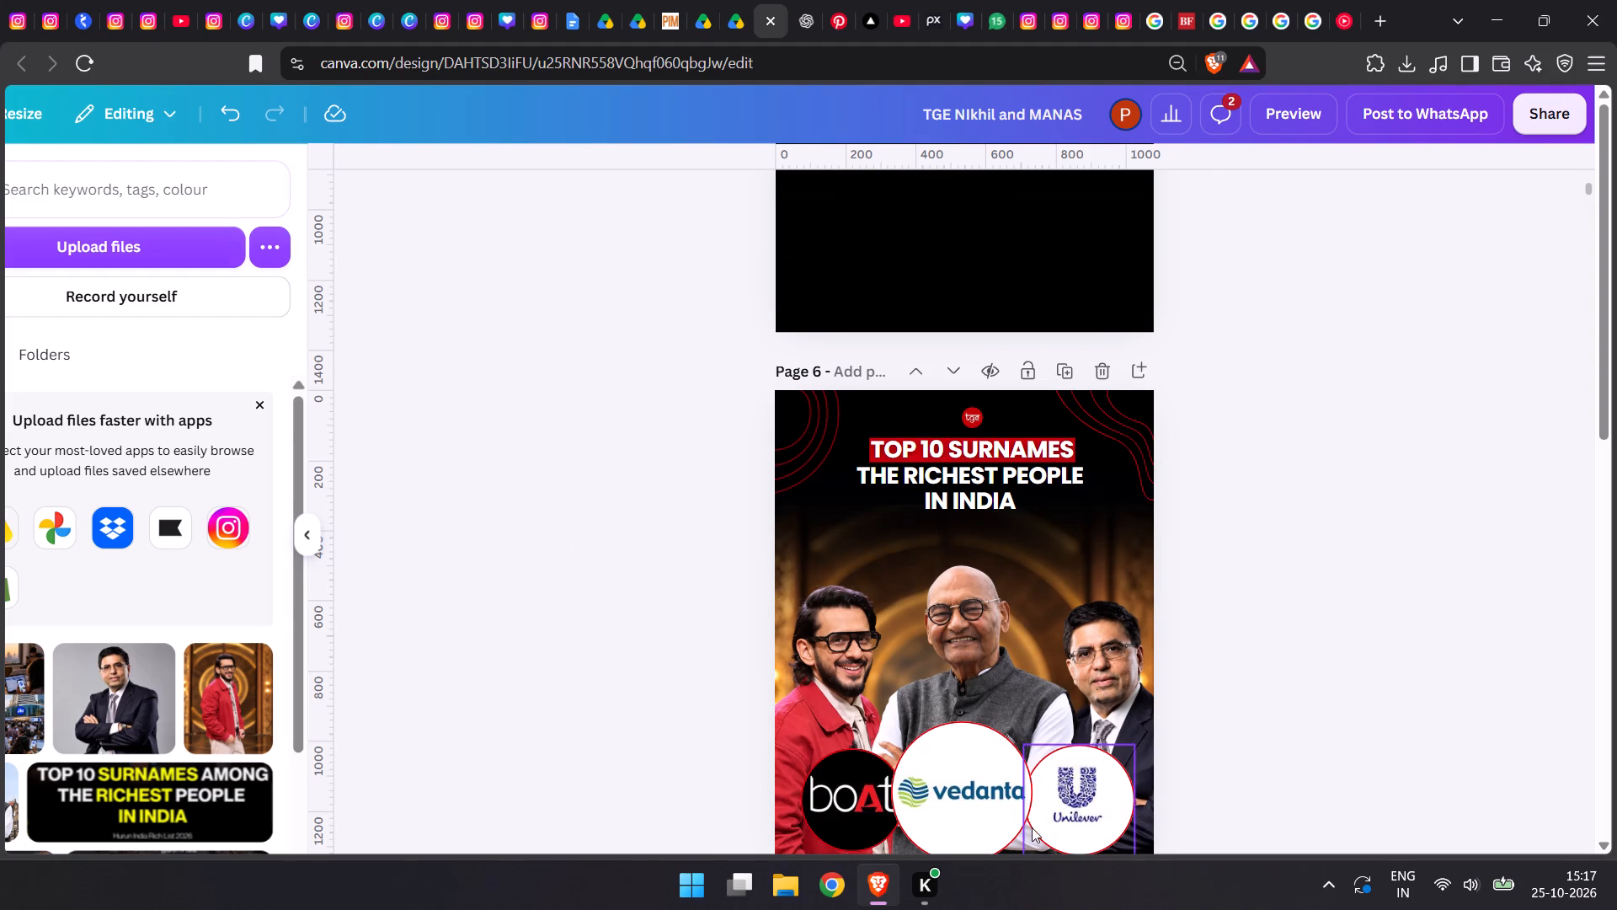
Detach the Vedanta logo from its circular frame on page 6 and trim the white margins on both its sides.
double_click(920, 790)
right_click(942, 779)
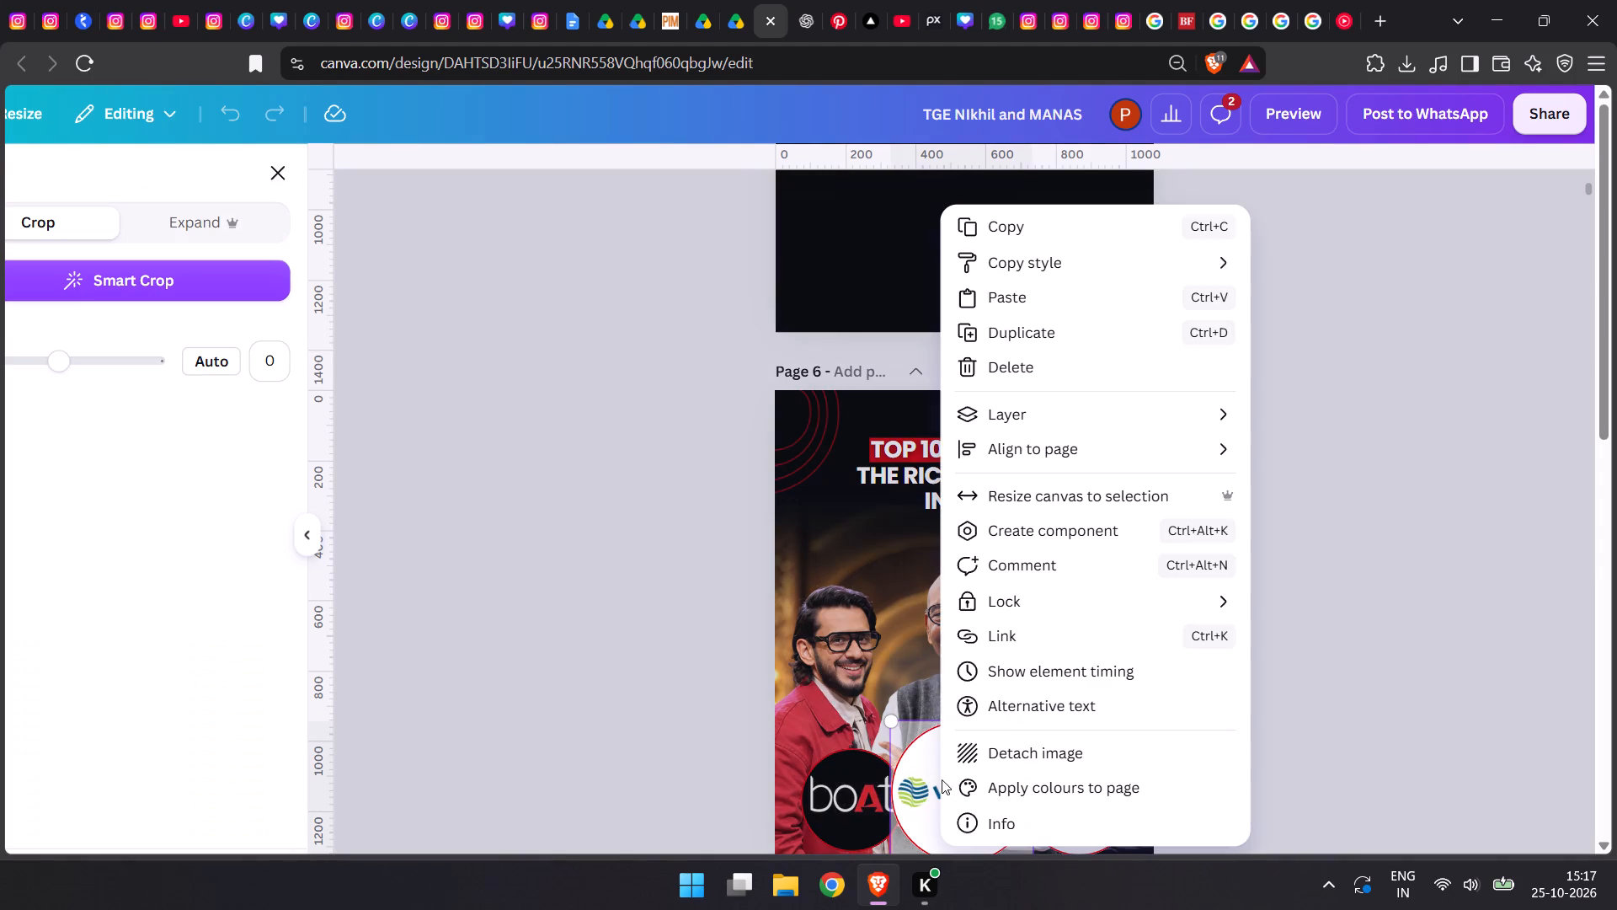
left_click(1019, 750)
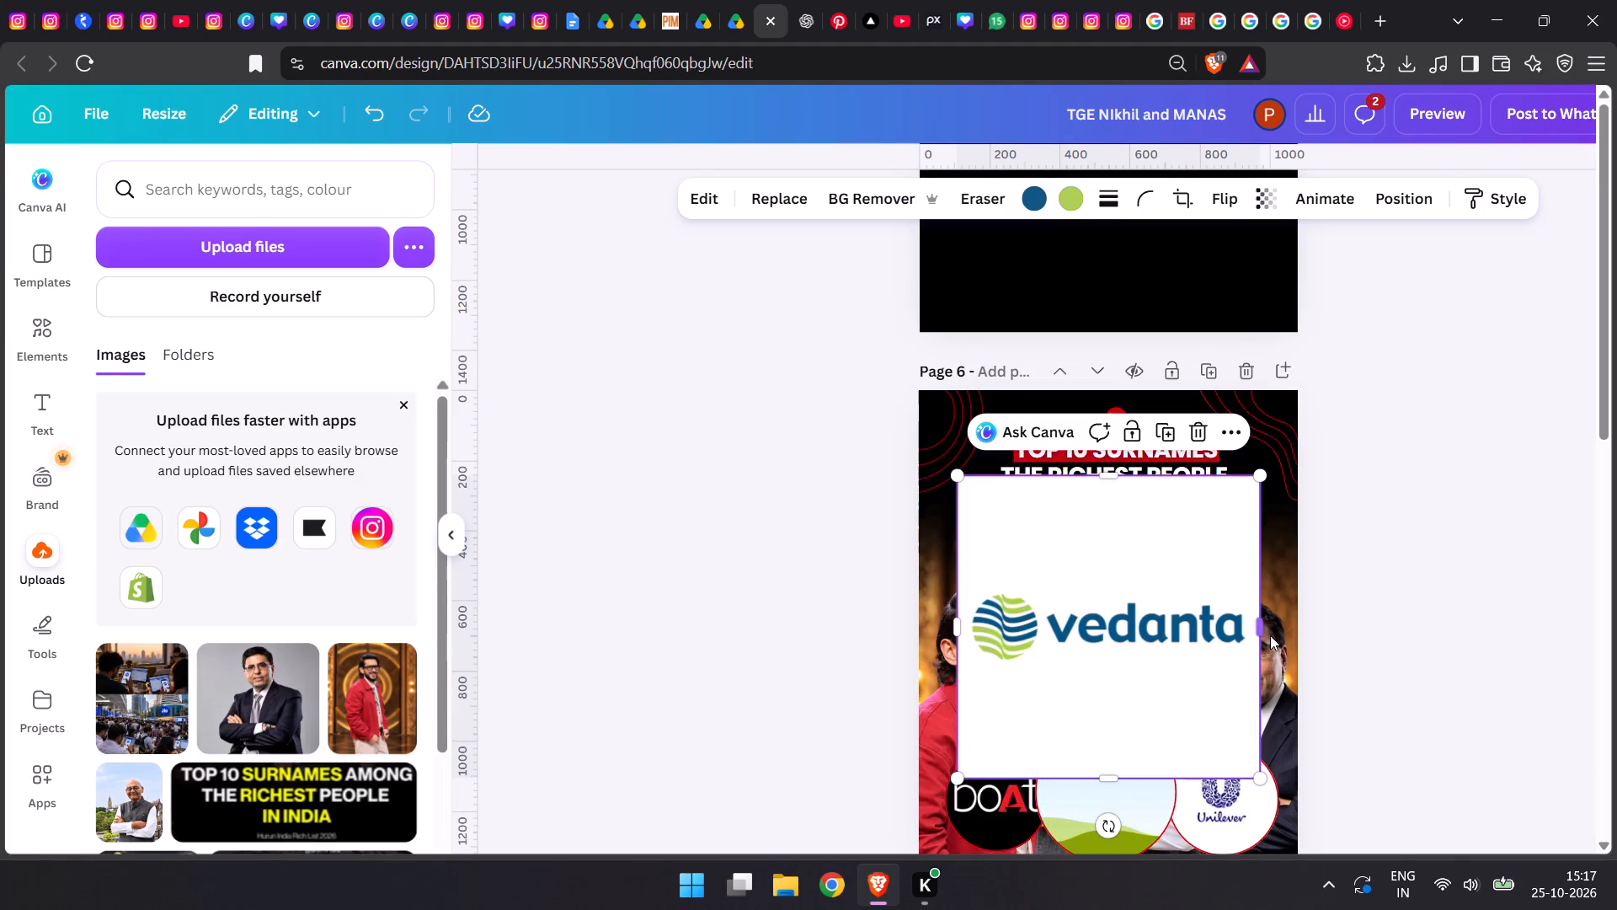
left_click_drag(1262, 632, 1251, 629)
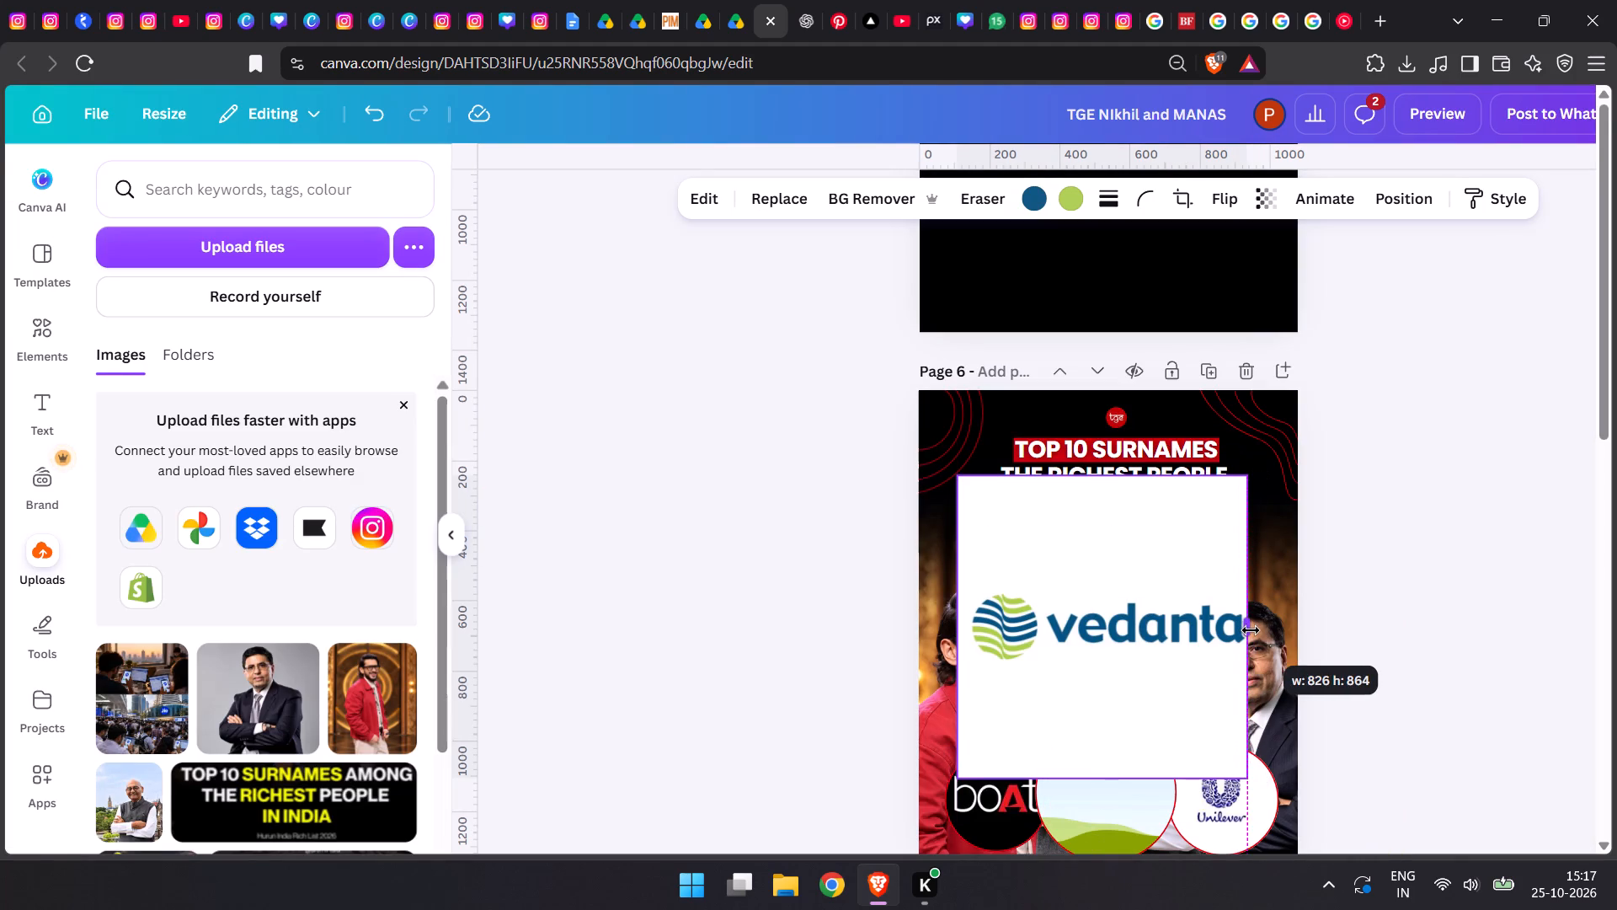
left_click_drag(958, 627, 967, 628)
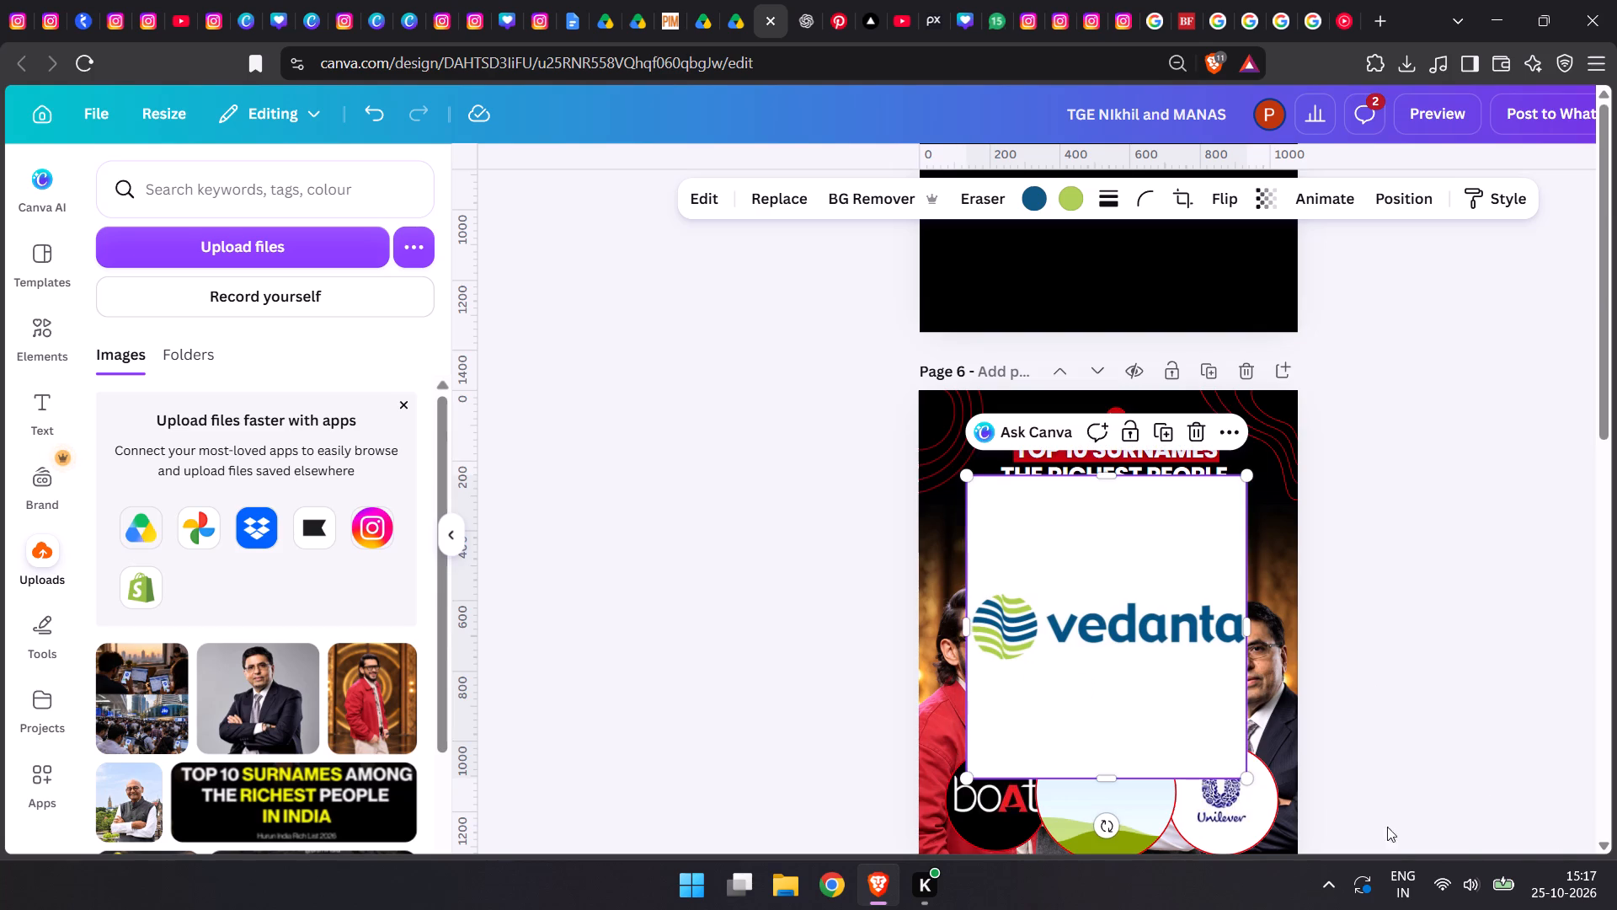
Shrink the detached Vedanta logo to about 342 px wide and centre it over the middle man's head on page 6.
left_click_drag(1246, 773, 1032, 594)
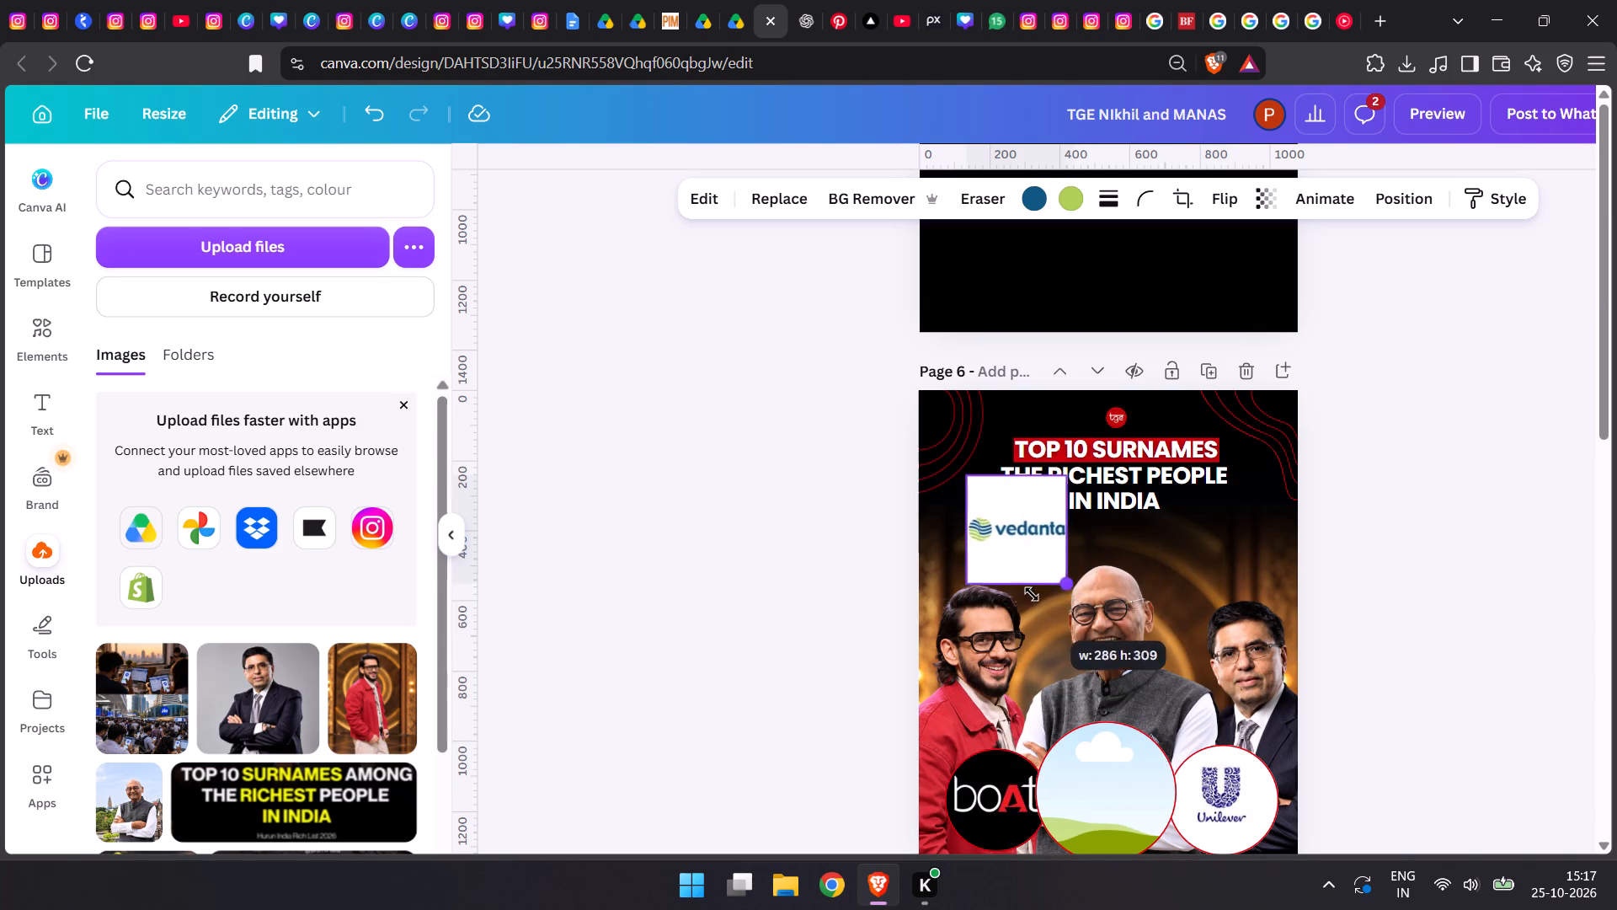
left_click_drag(1032, 594, 1031, 594)
left_click_drag(1022, 531, 1124, 608)
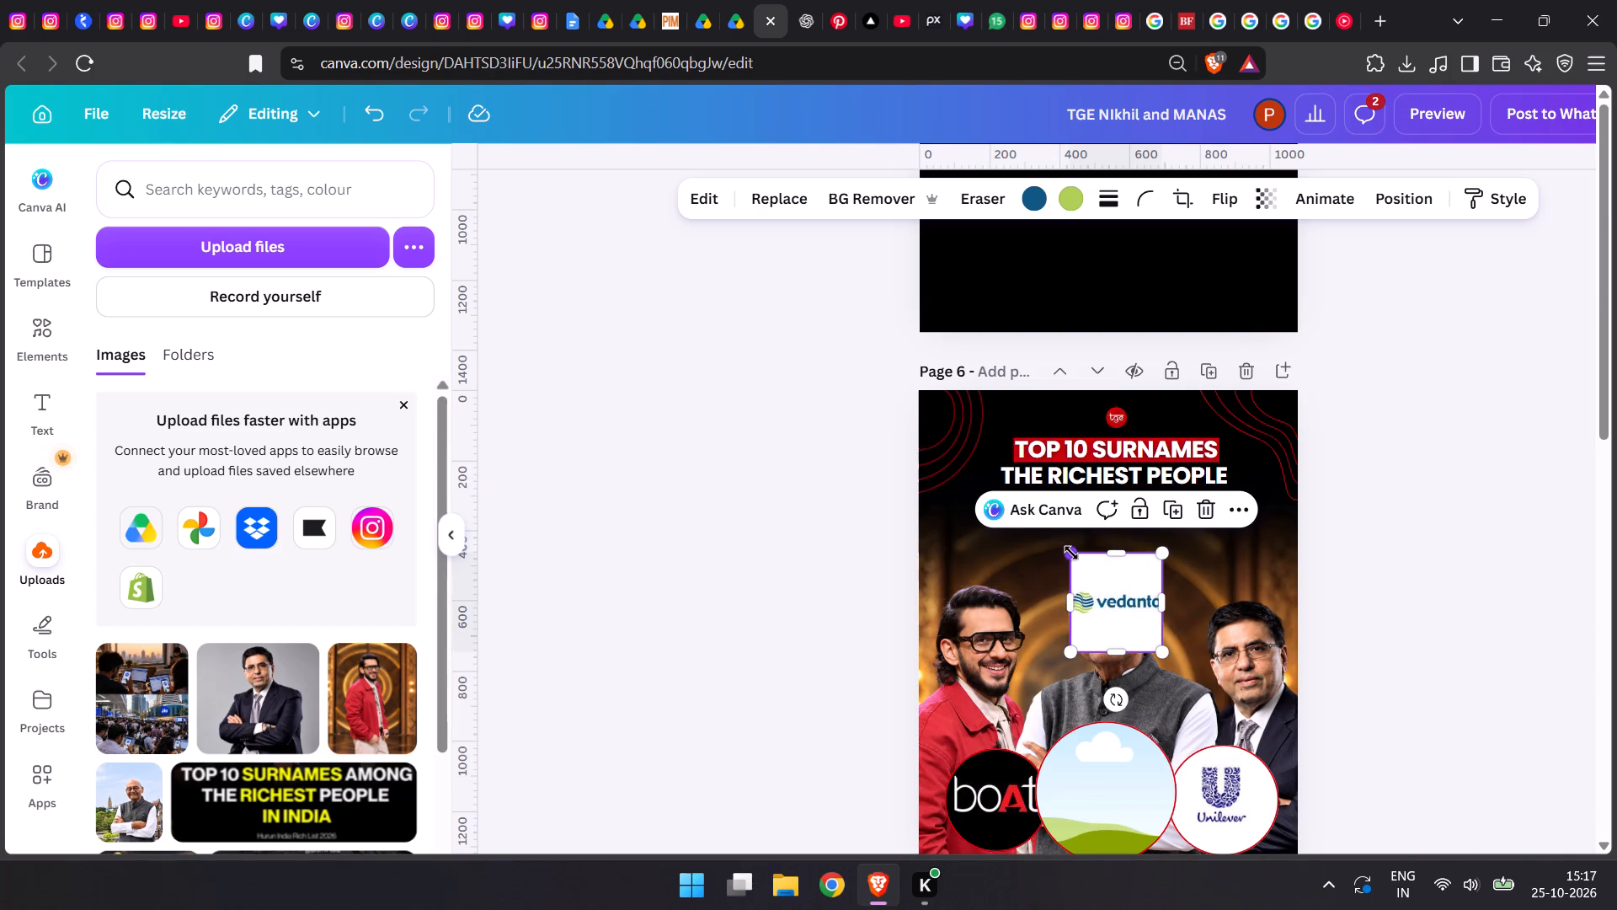
left_click_drag(1071, 553, 1027, 532)
left_click(1107, 619)
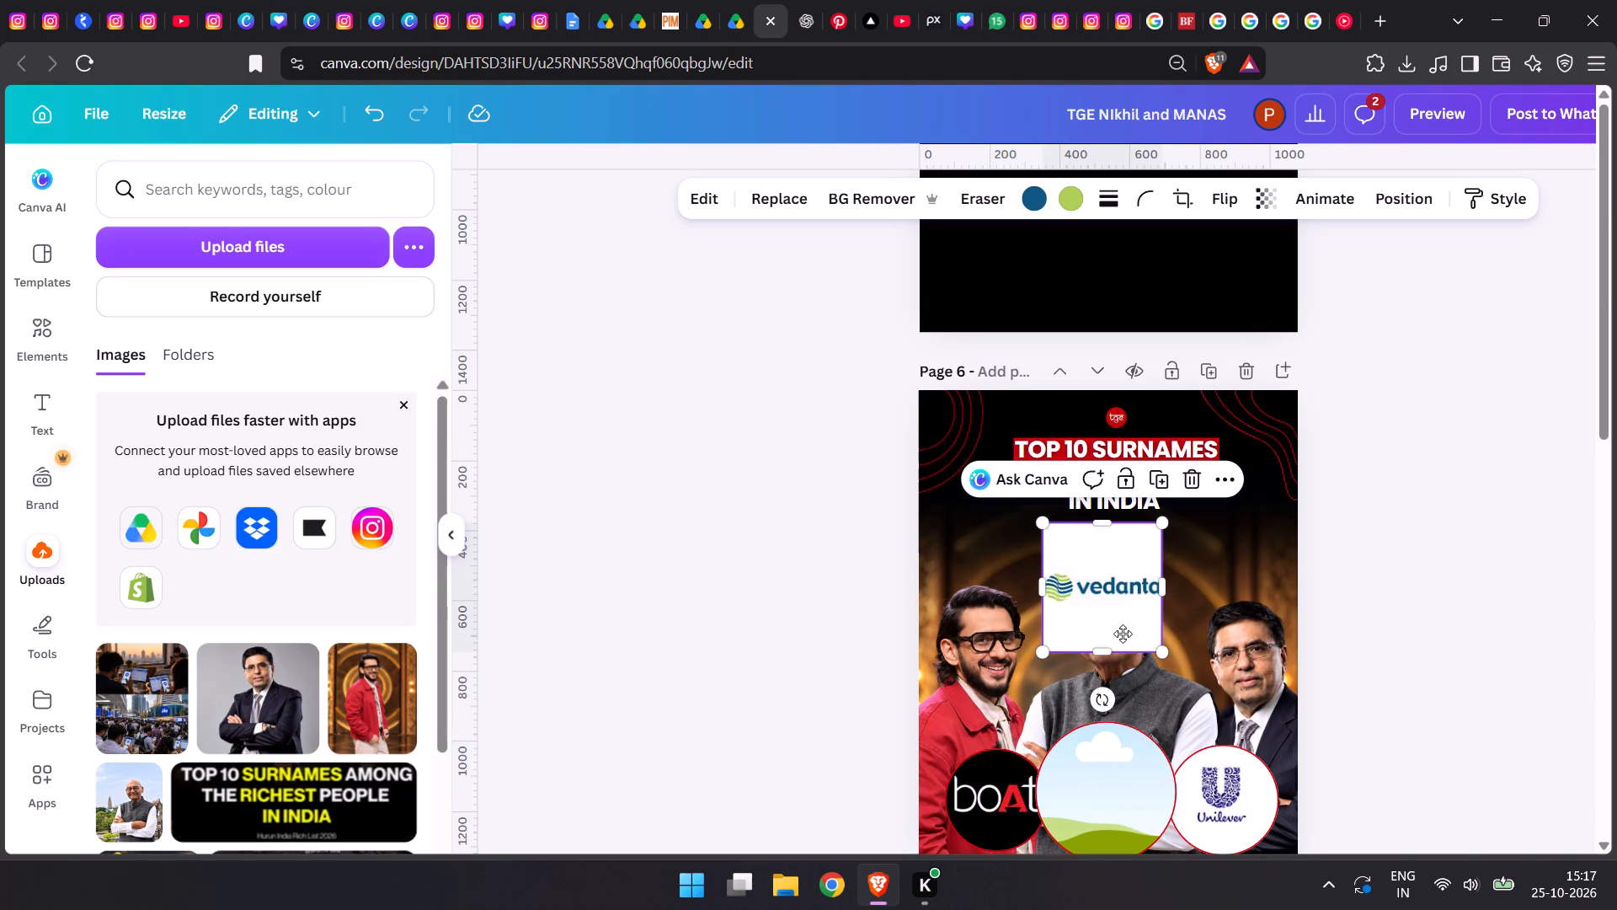
left_click(1113, 620)
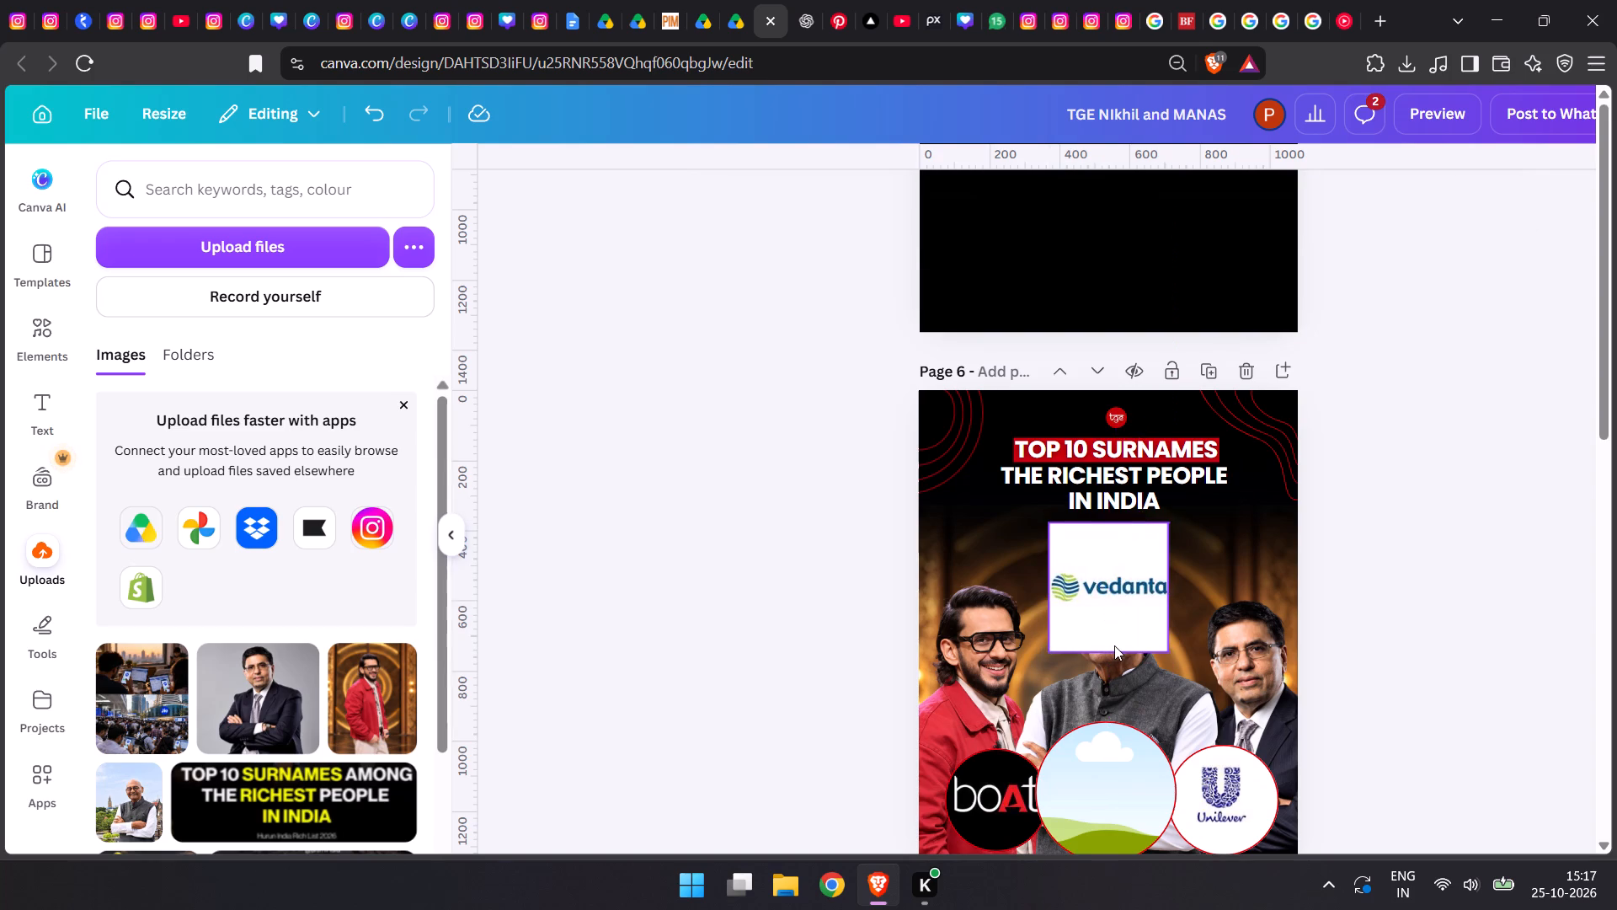
Send the Vedanta logo backward until it sits behind the cut-out of the middle man.
key("ctrl+bracketleft")
left_click(1130, 599)
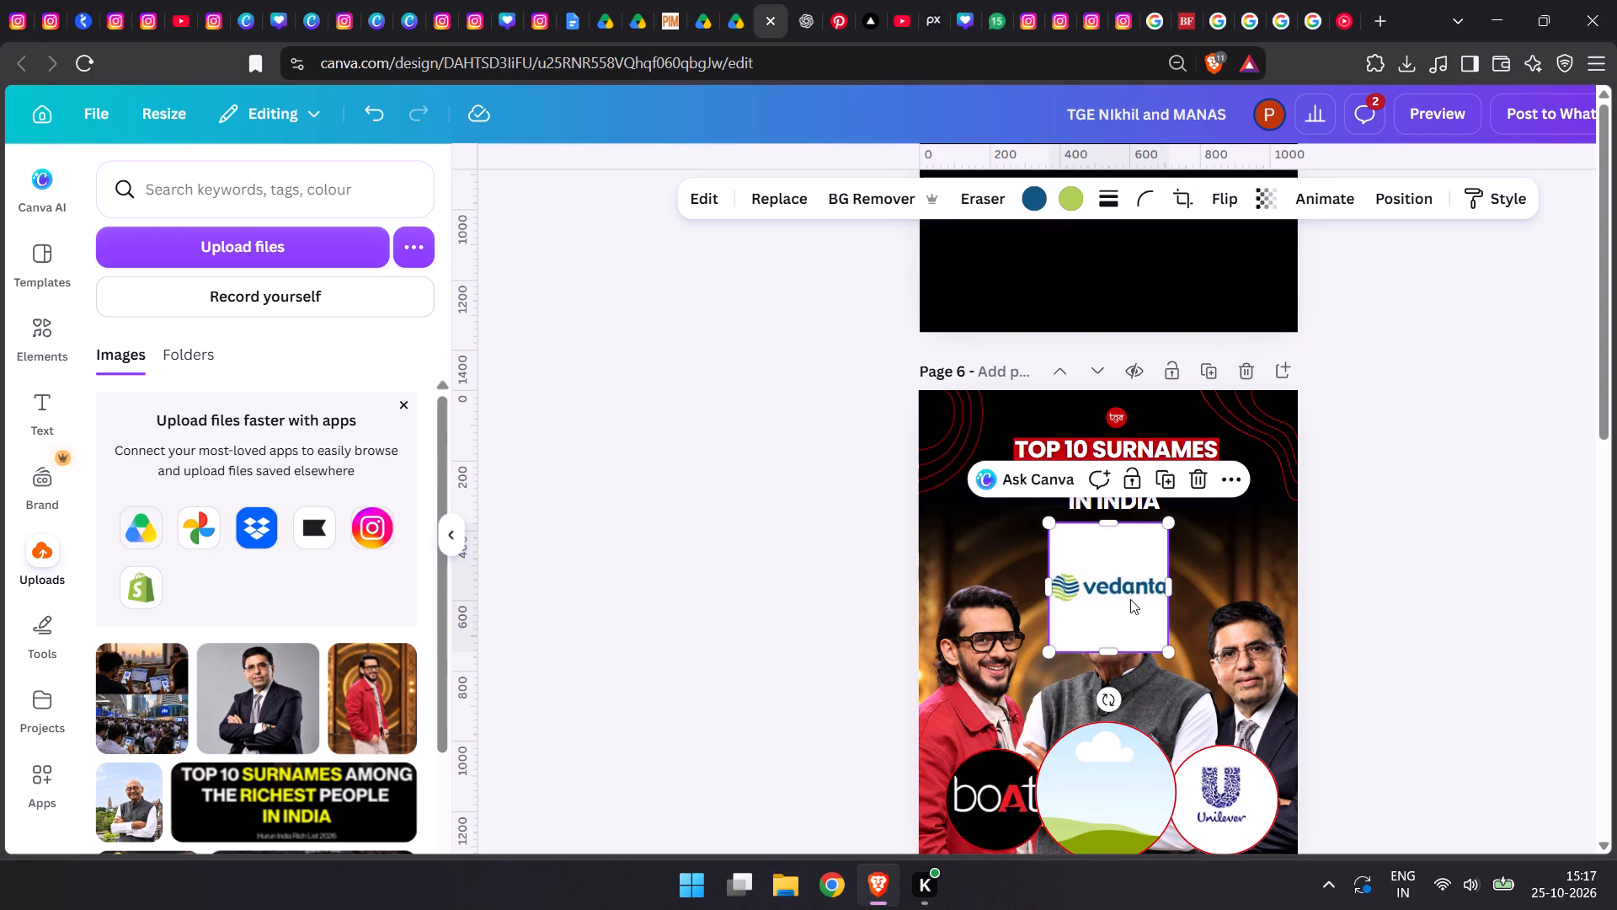
key("ctrl+bracketleft")
key("ctrl+bracketleft")
Trim the Vedanta logo's top and bottom white margins and raise it to just beneath the page 6 headline, above the man's head.
double_click(1115, 557)
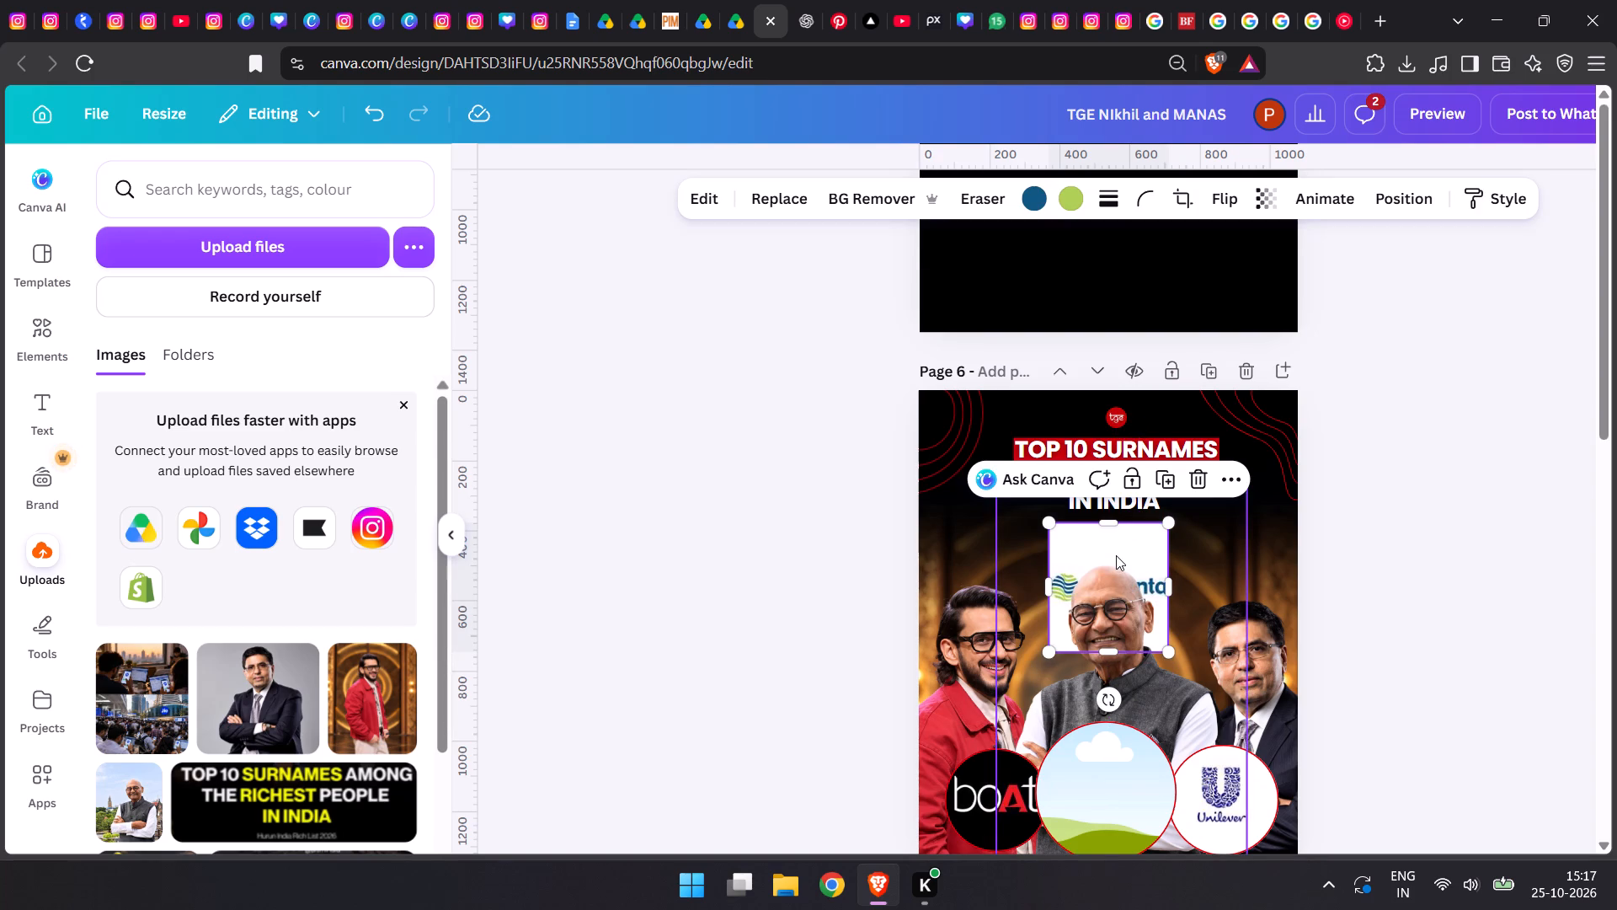
left_click(1103, 544)
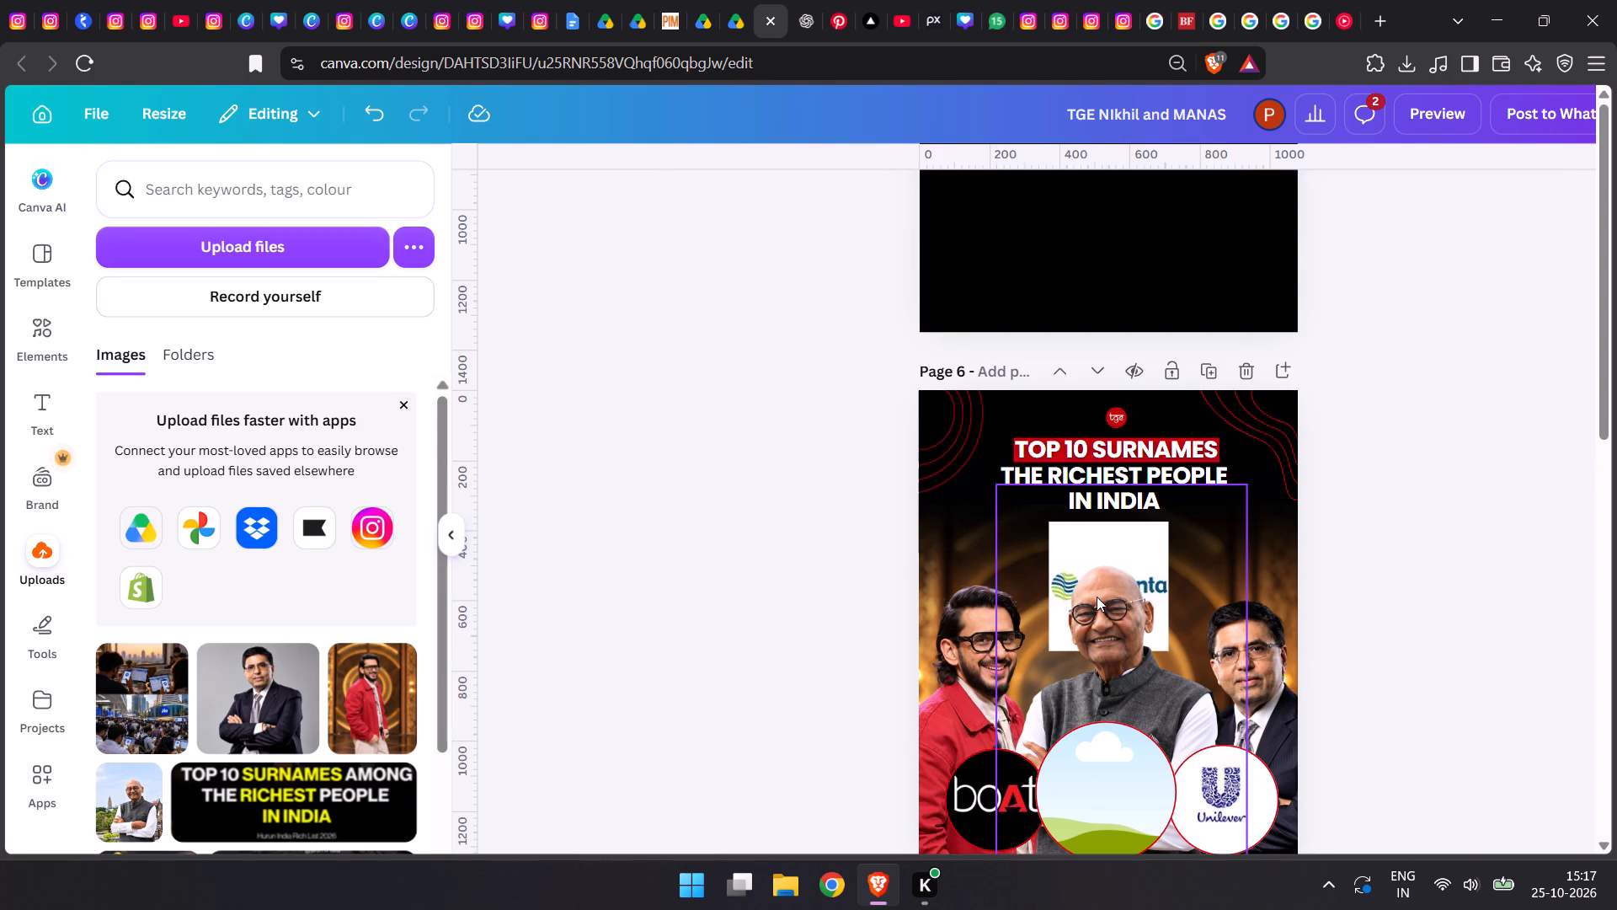
left_click(1117, 588)
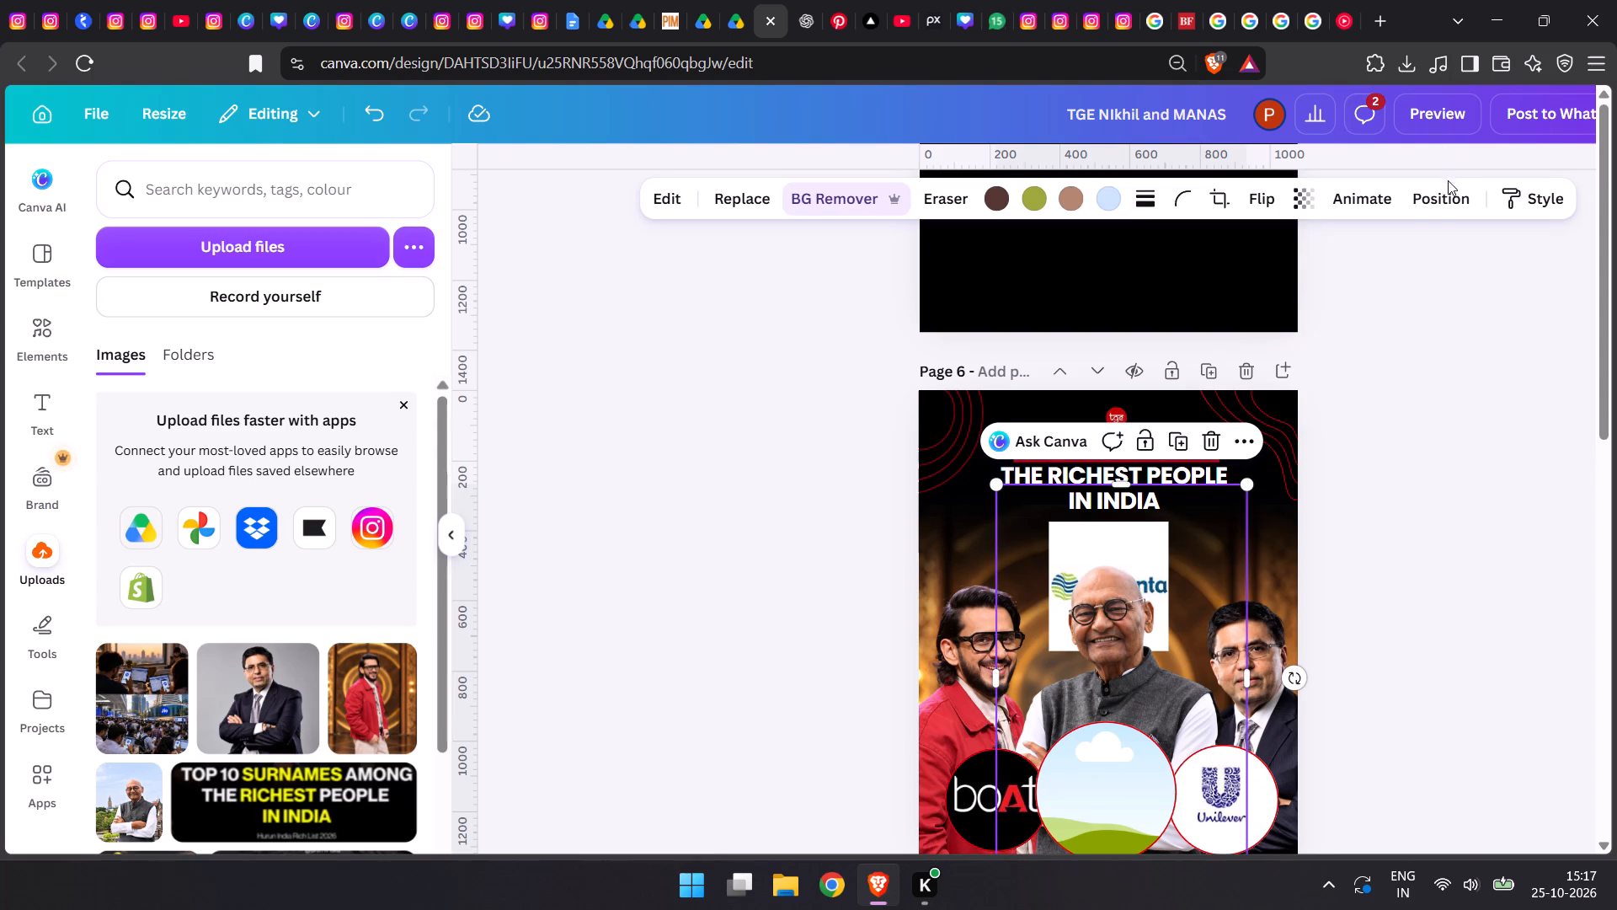
left_click(1449, 193)
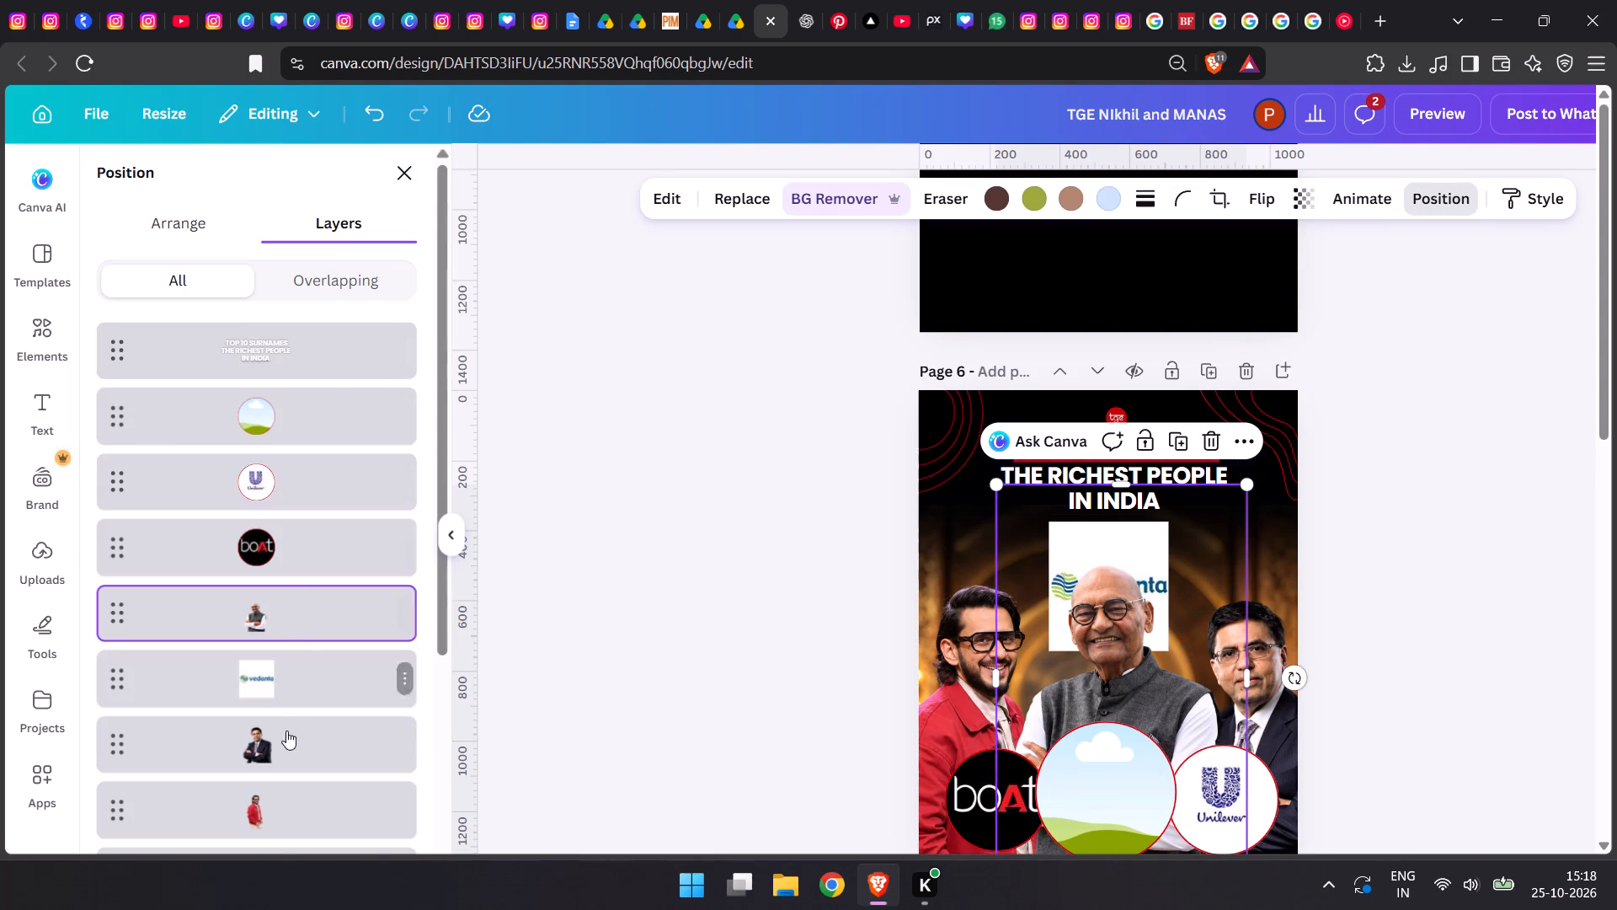
left_click(269, 666)
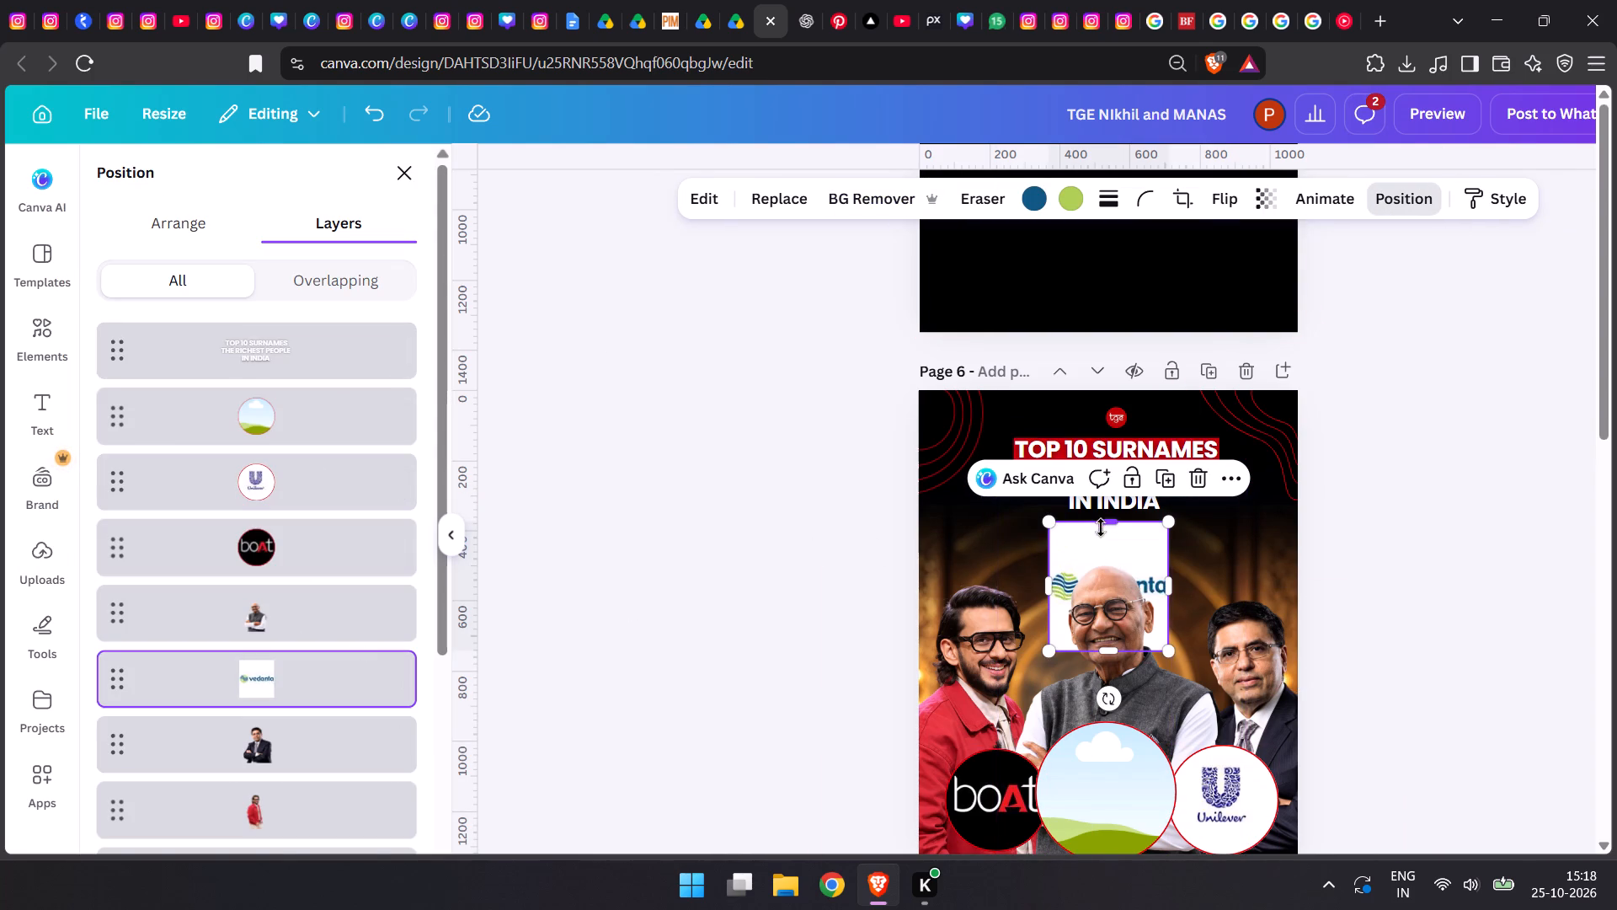
left_click_drag(1105, 524, 1105, 546)
left_click_drag(1119, 557, 1114, 528)
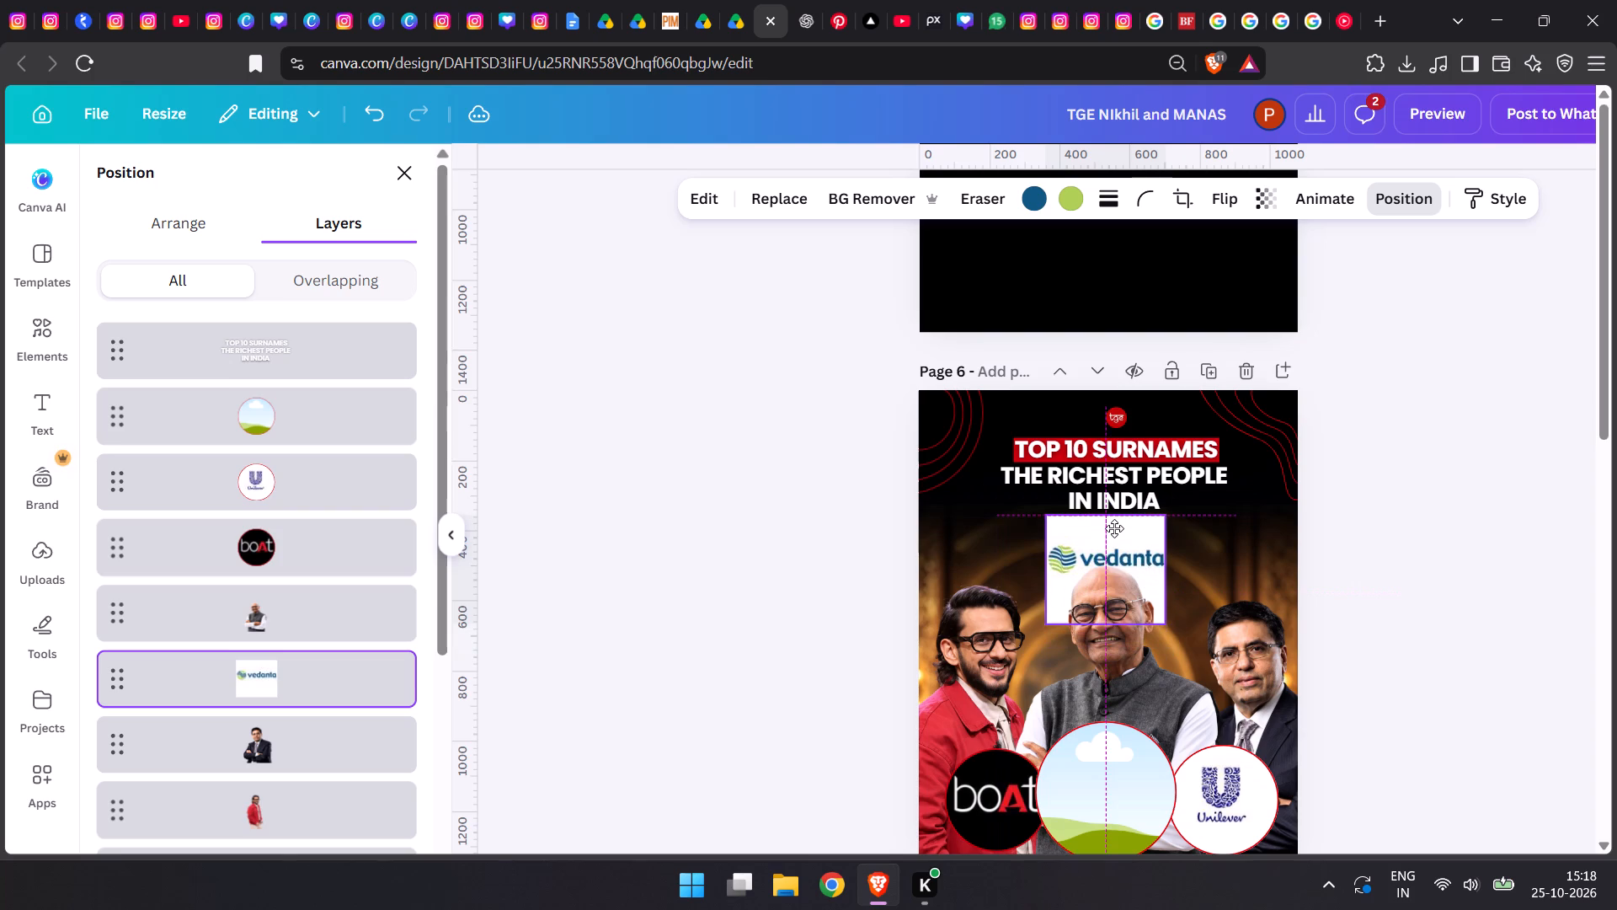
left_click_drag(1114, 528, 1114, 527)
left_click_drag(1106, 624, 1111, 666)
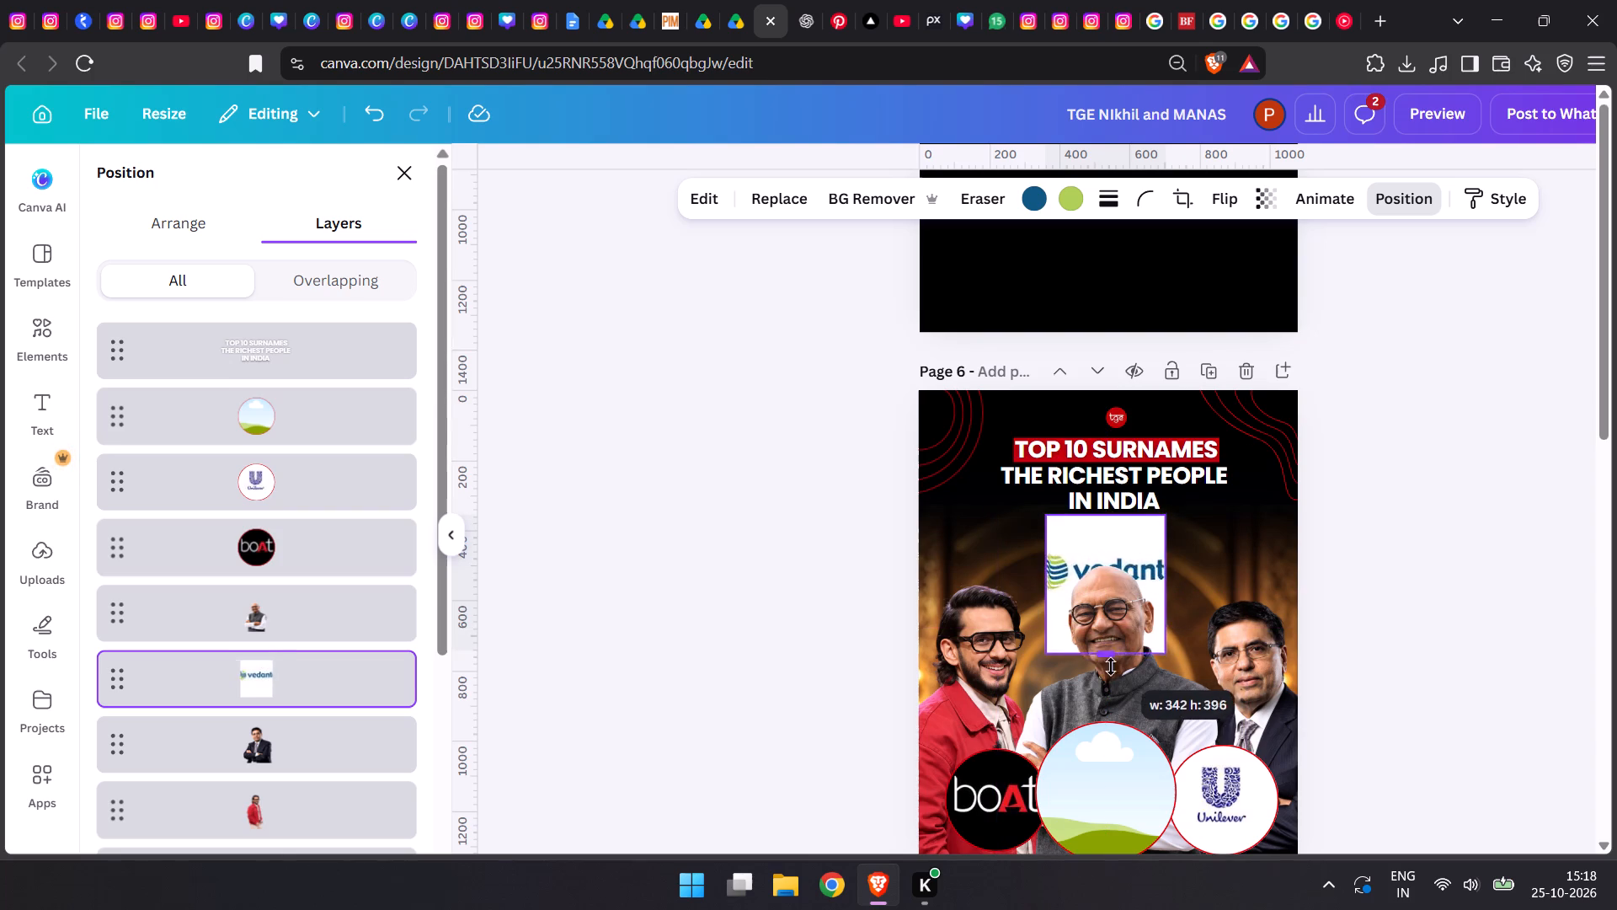
left_click_drag(1111, 666, 1120, 608)
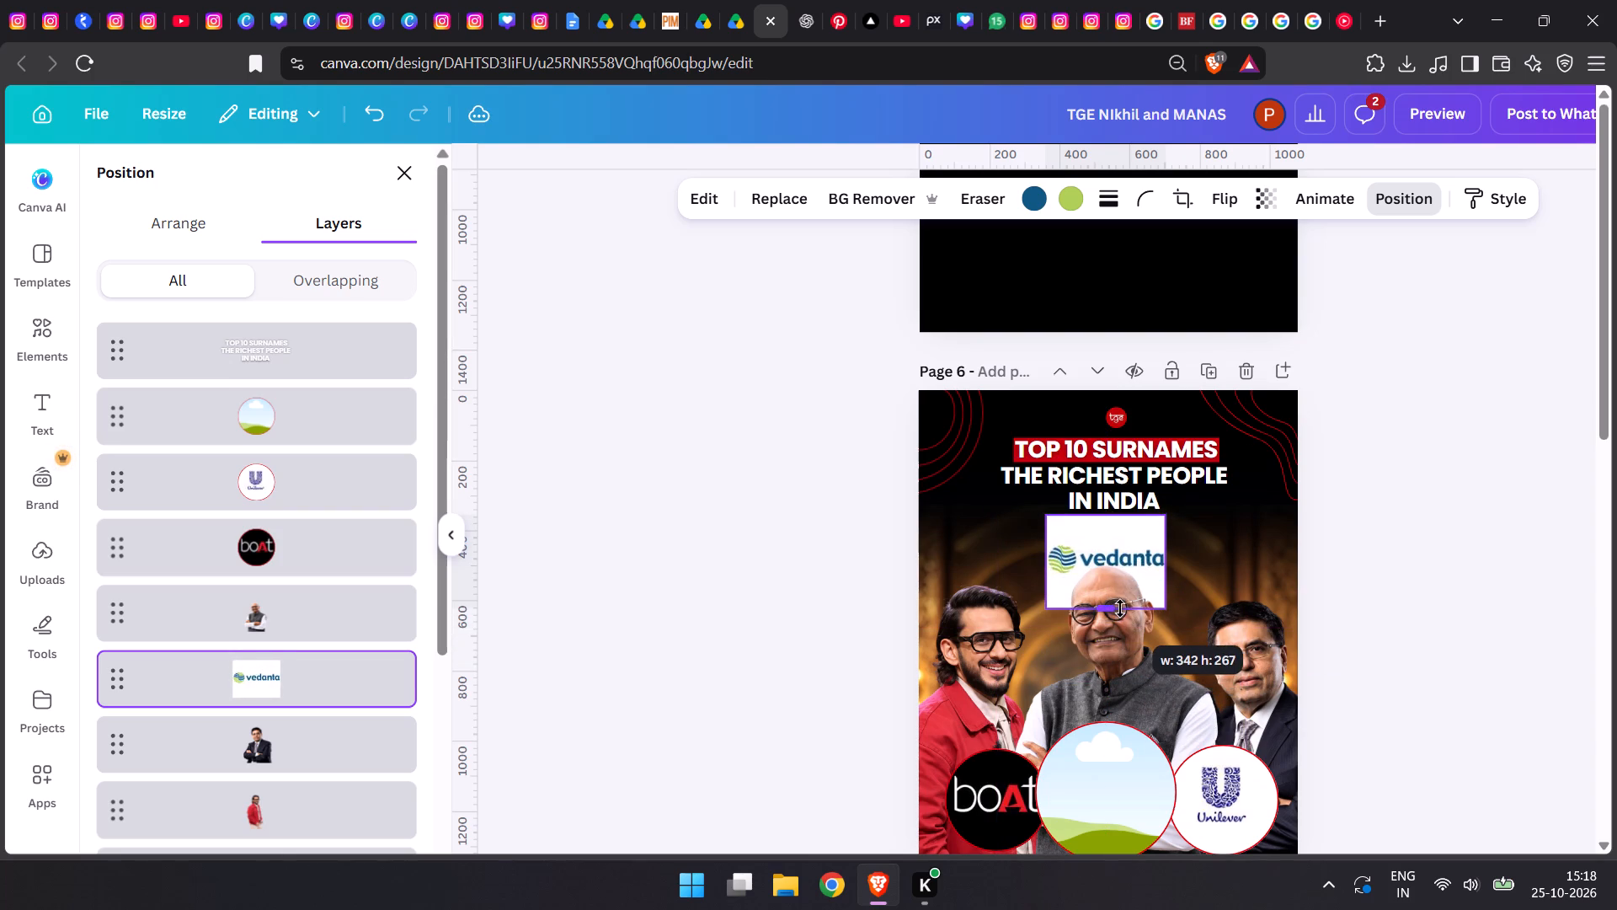
left_click_drag(1120, 608, 1120, 614)
double_click(840, 608)
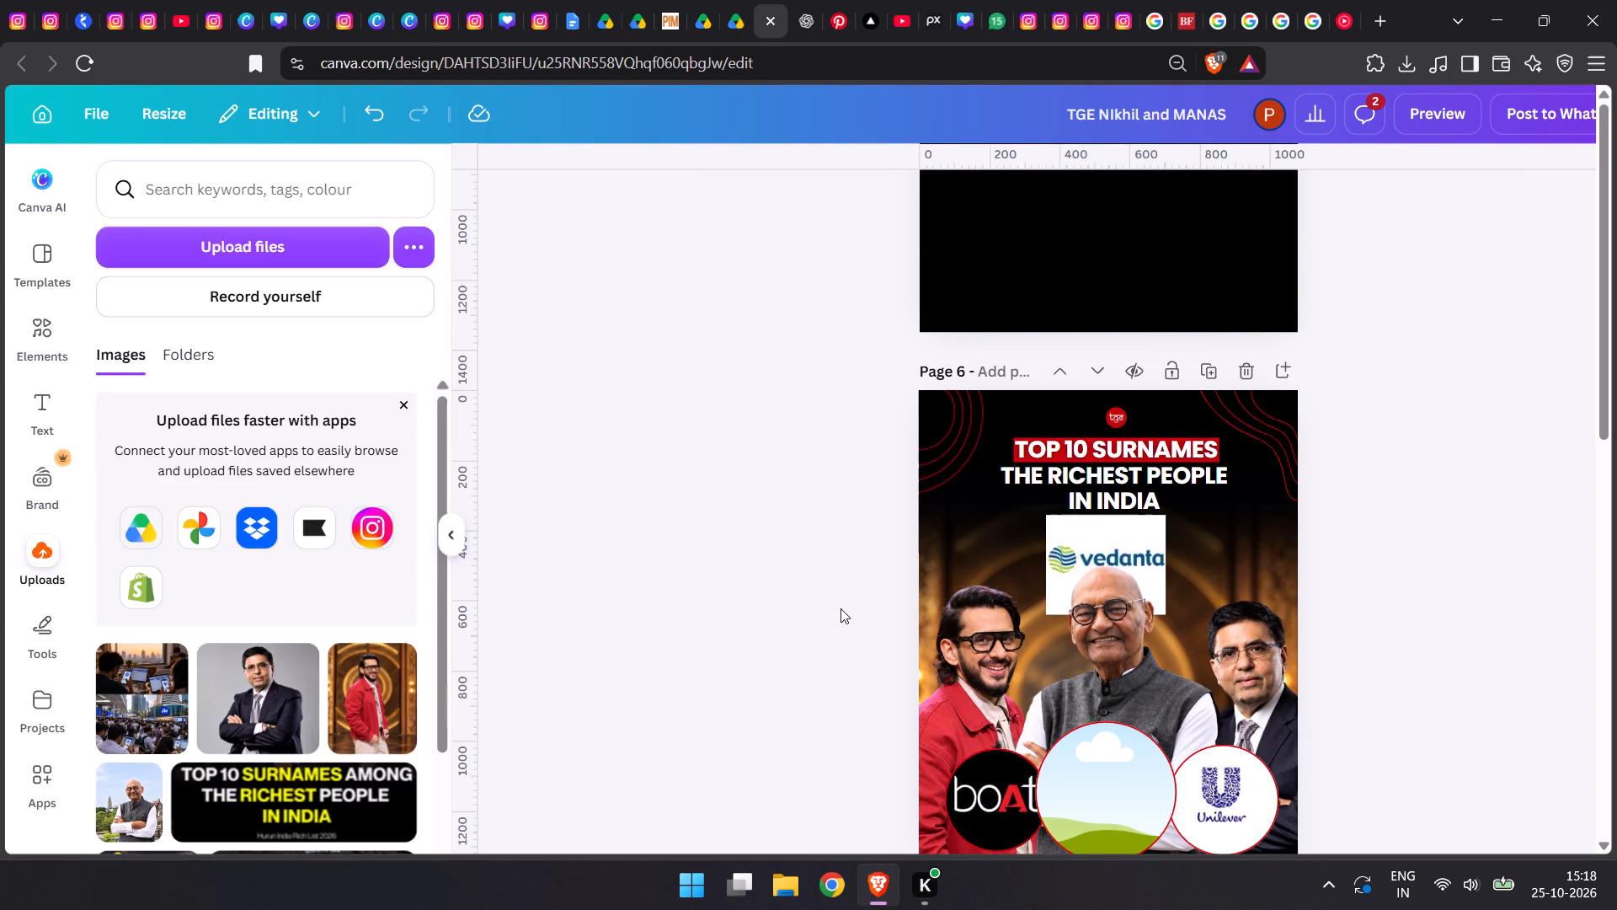
Widen the Vedanta logo on page 6 slightly toward the right-hand man.
left_click(1078, 540)
left_click(1438, 201)
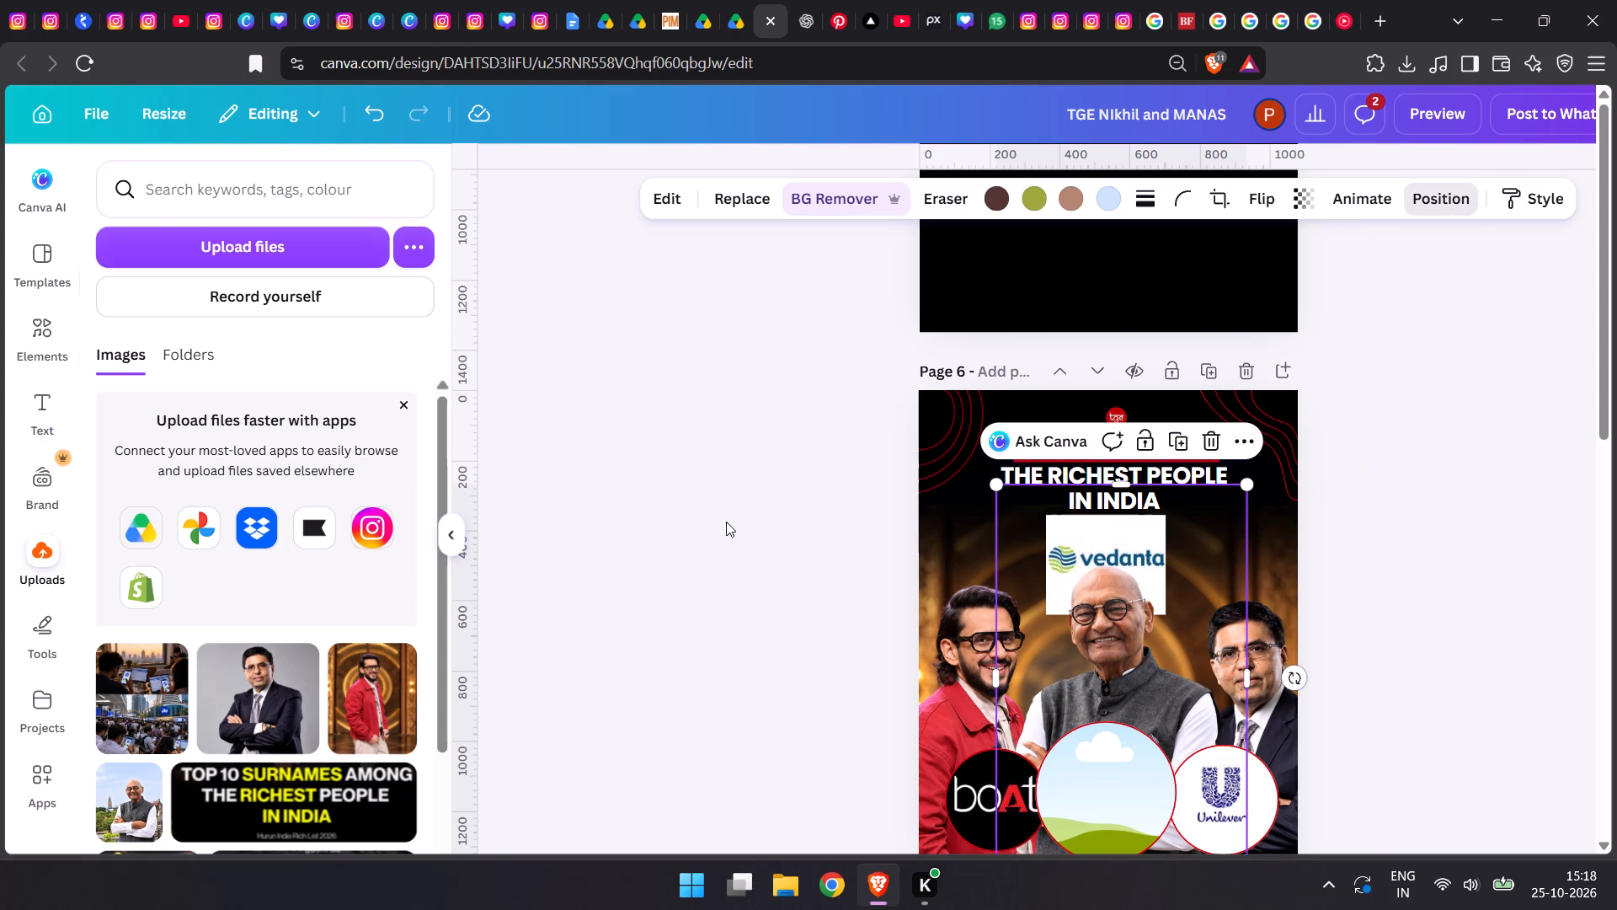
left_click(292, 667)
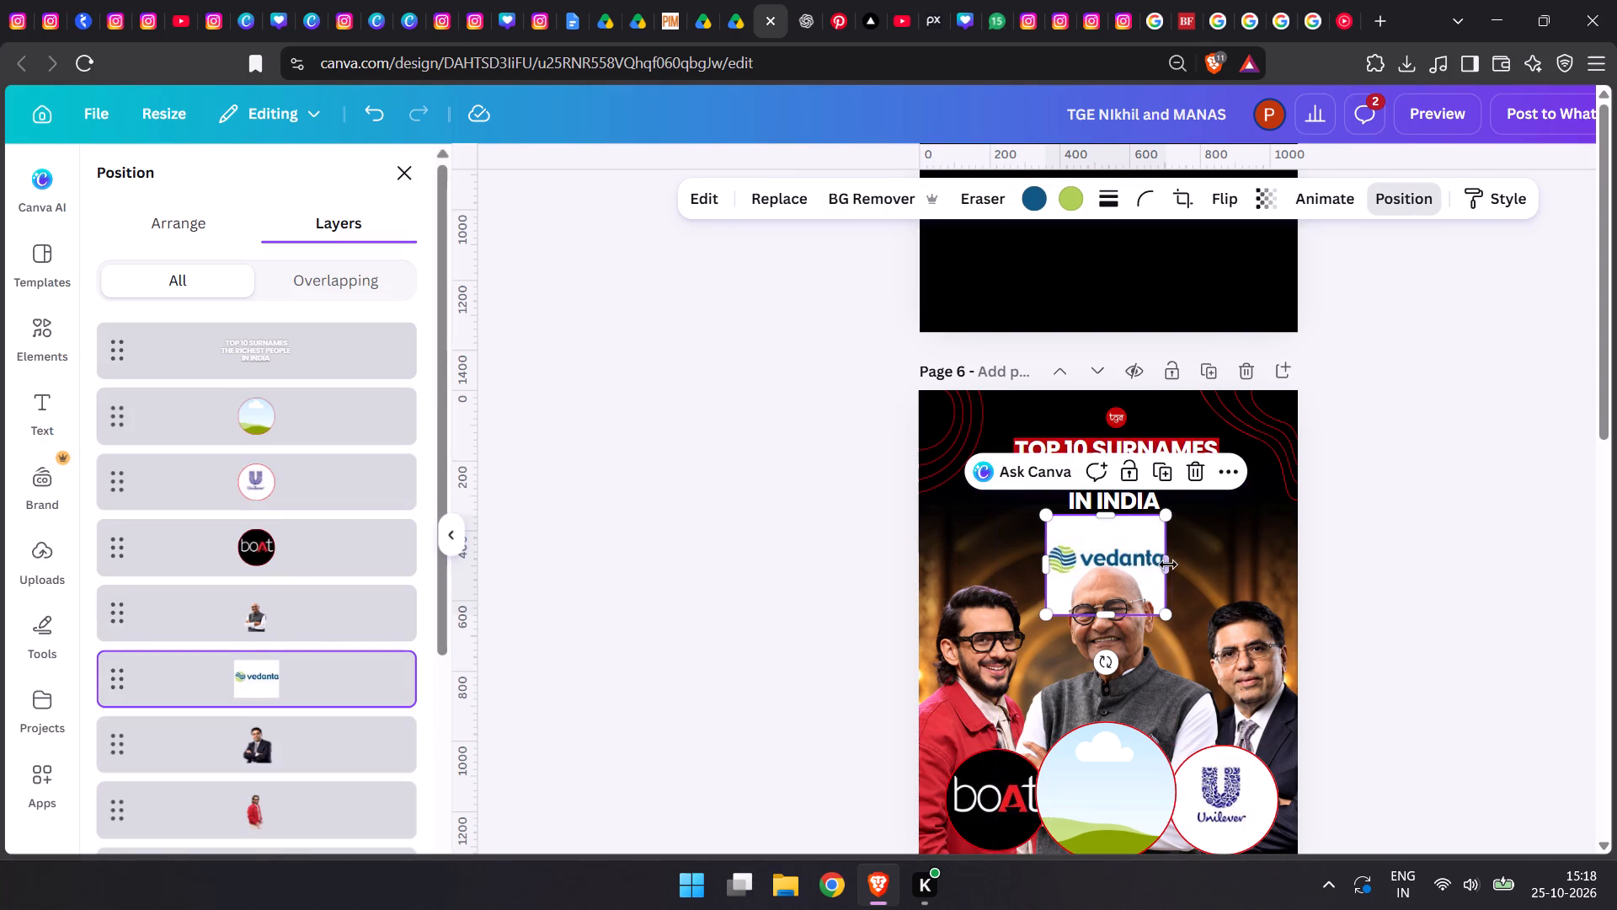
left_click(1168, 565)
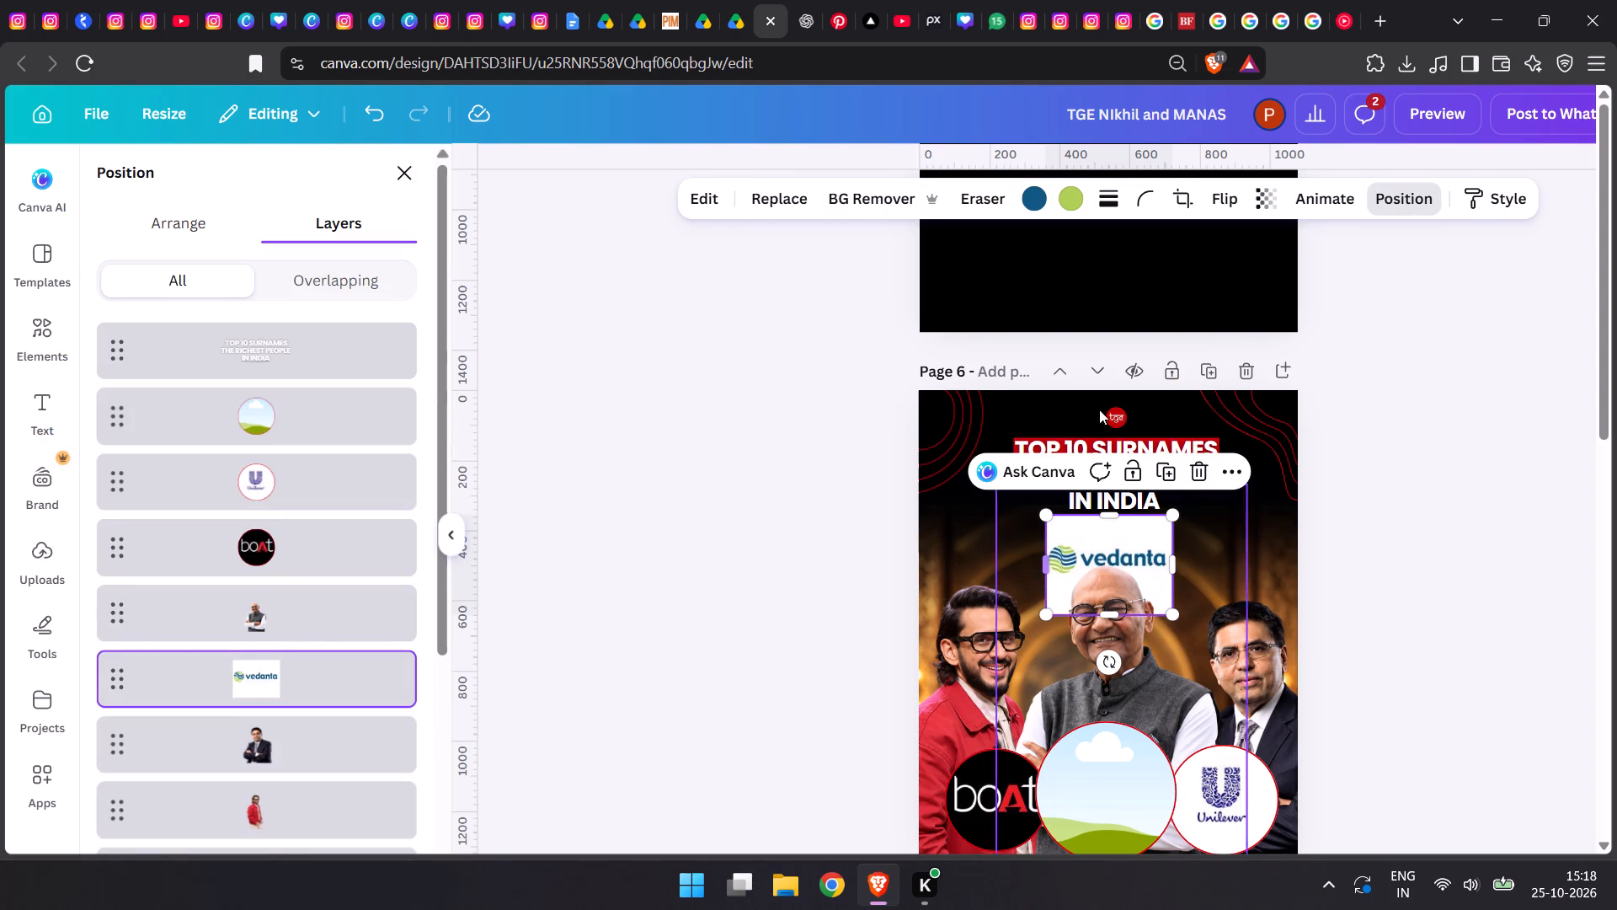
Give the Vedanta logo a short-dash stroke of weight 4 in red #cf010d.
left_click(1118, 193)
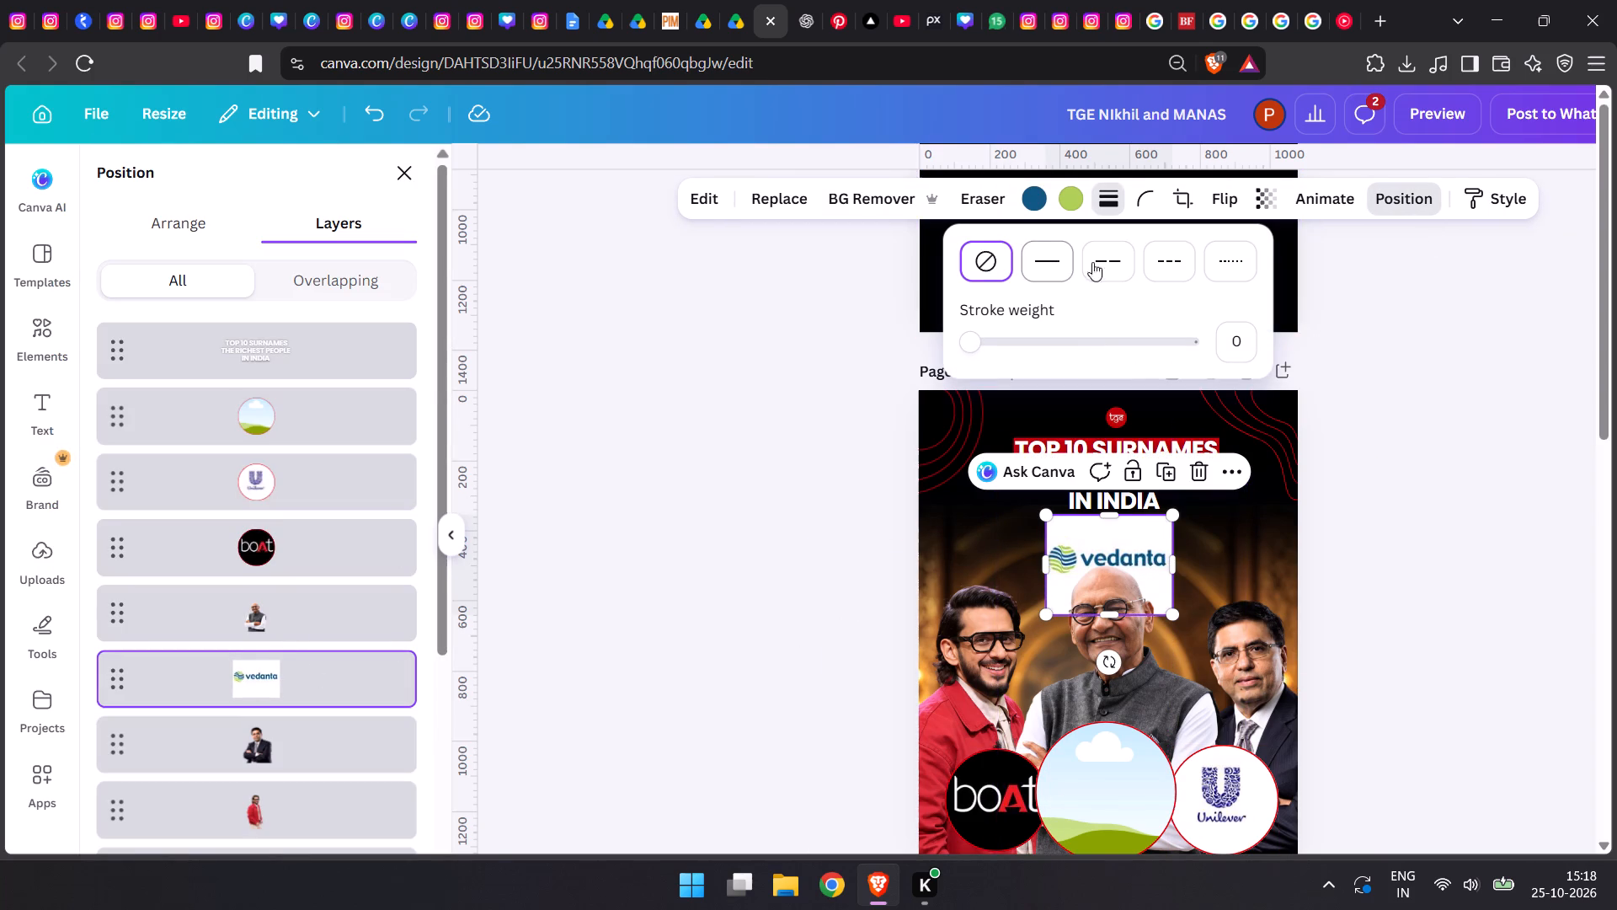
left_click(1172, 261)
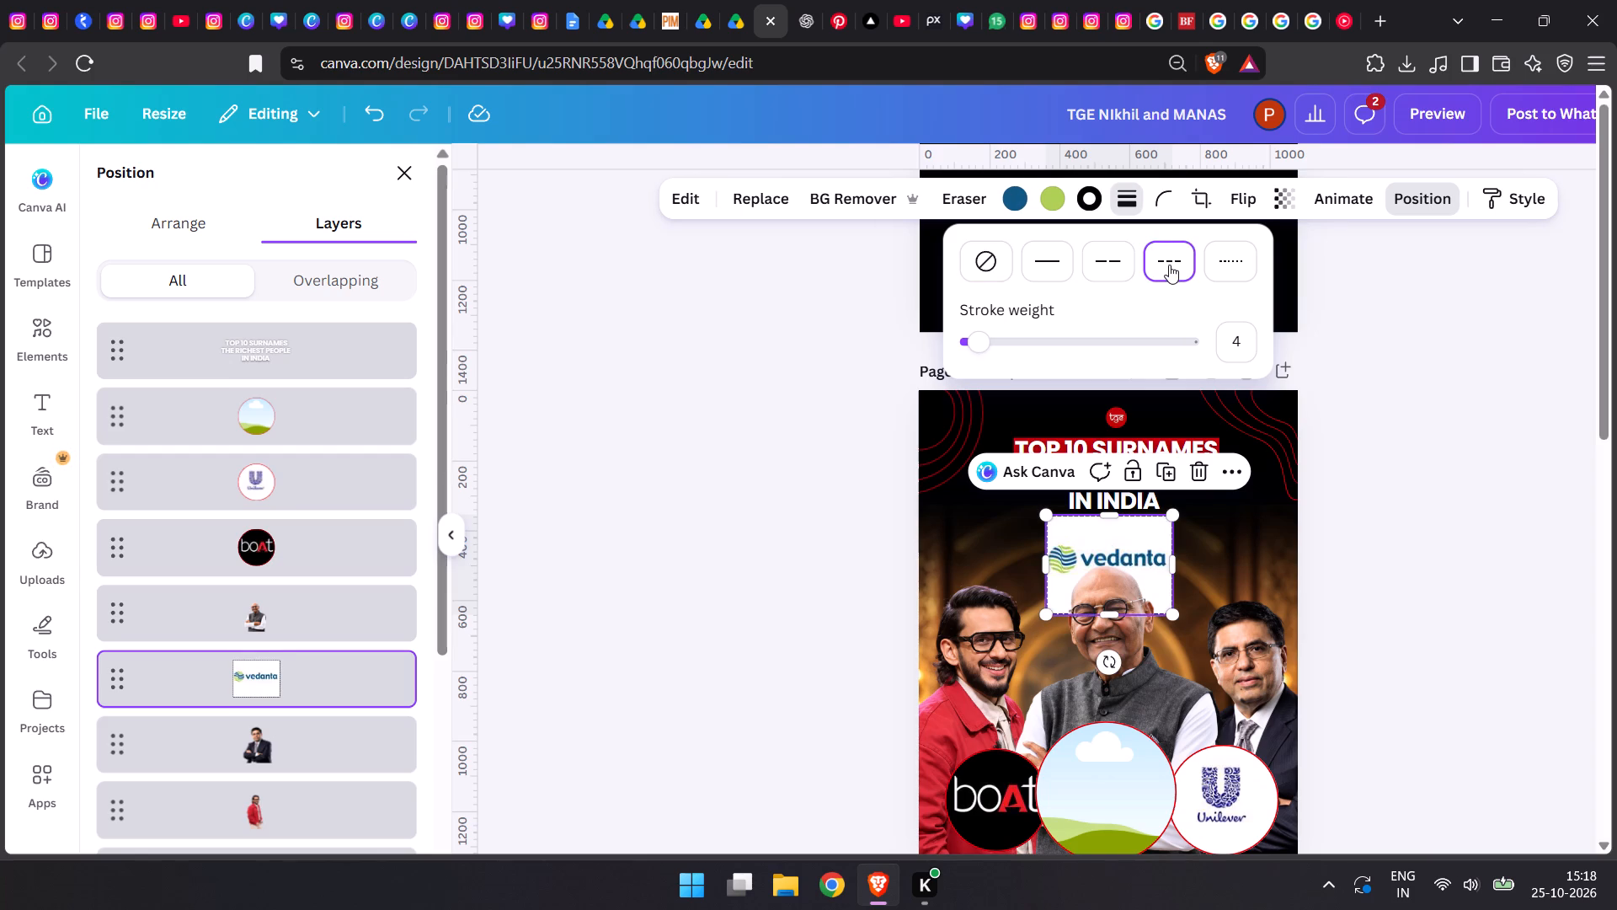
double_click(766, 502)
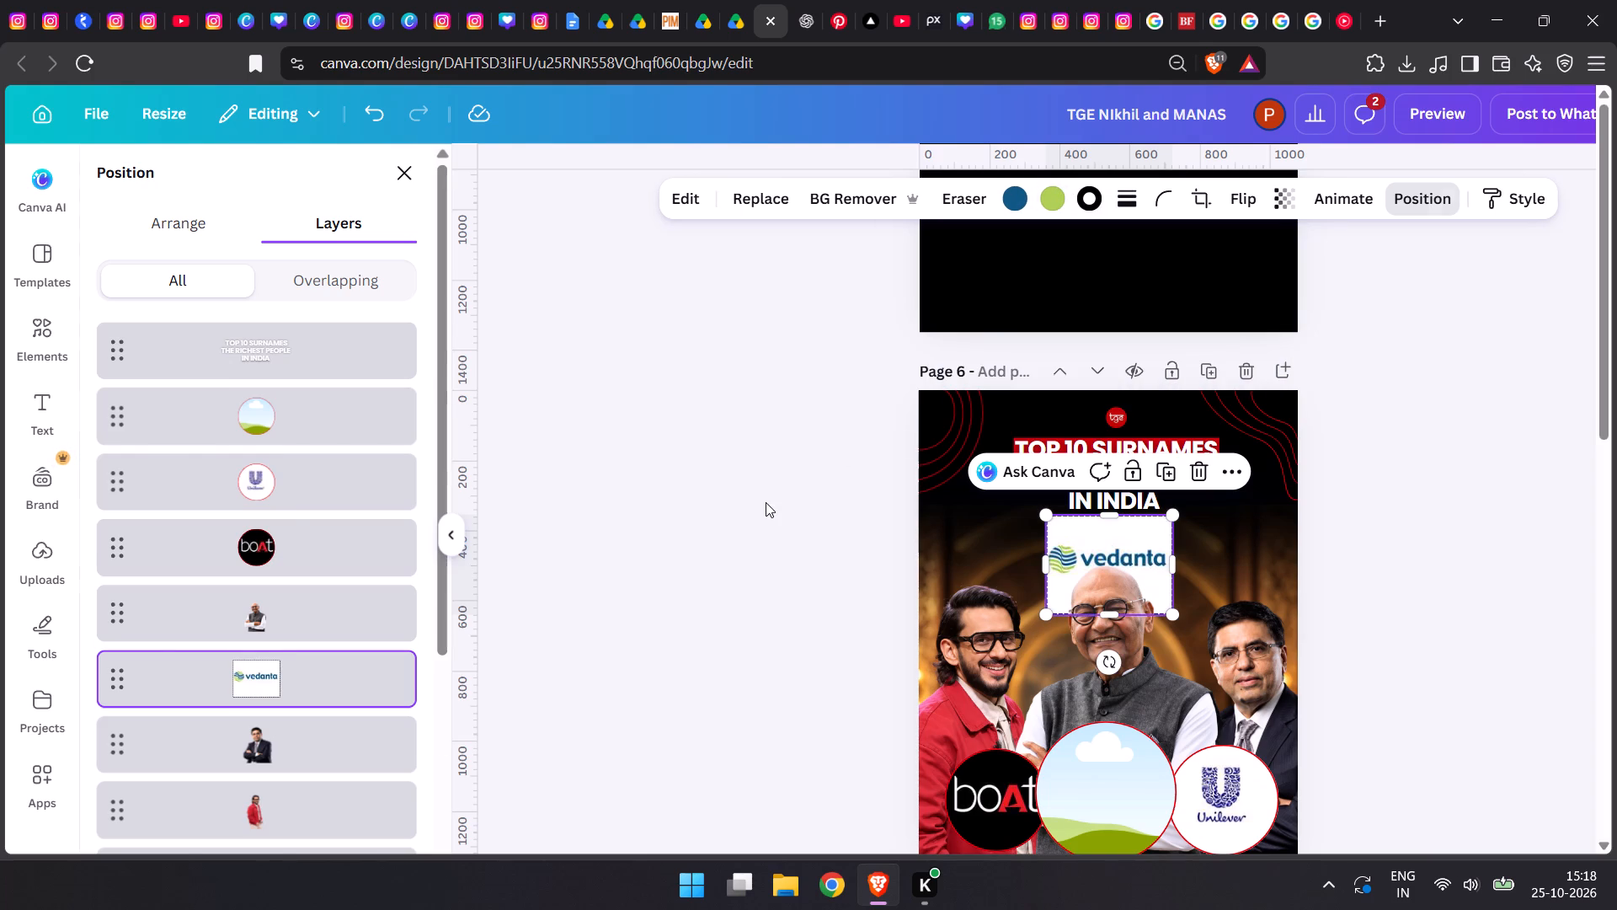
left_click(1098, 205)
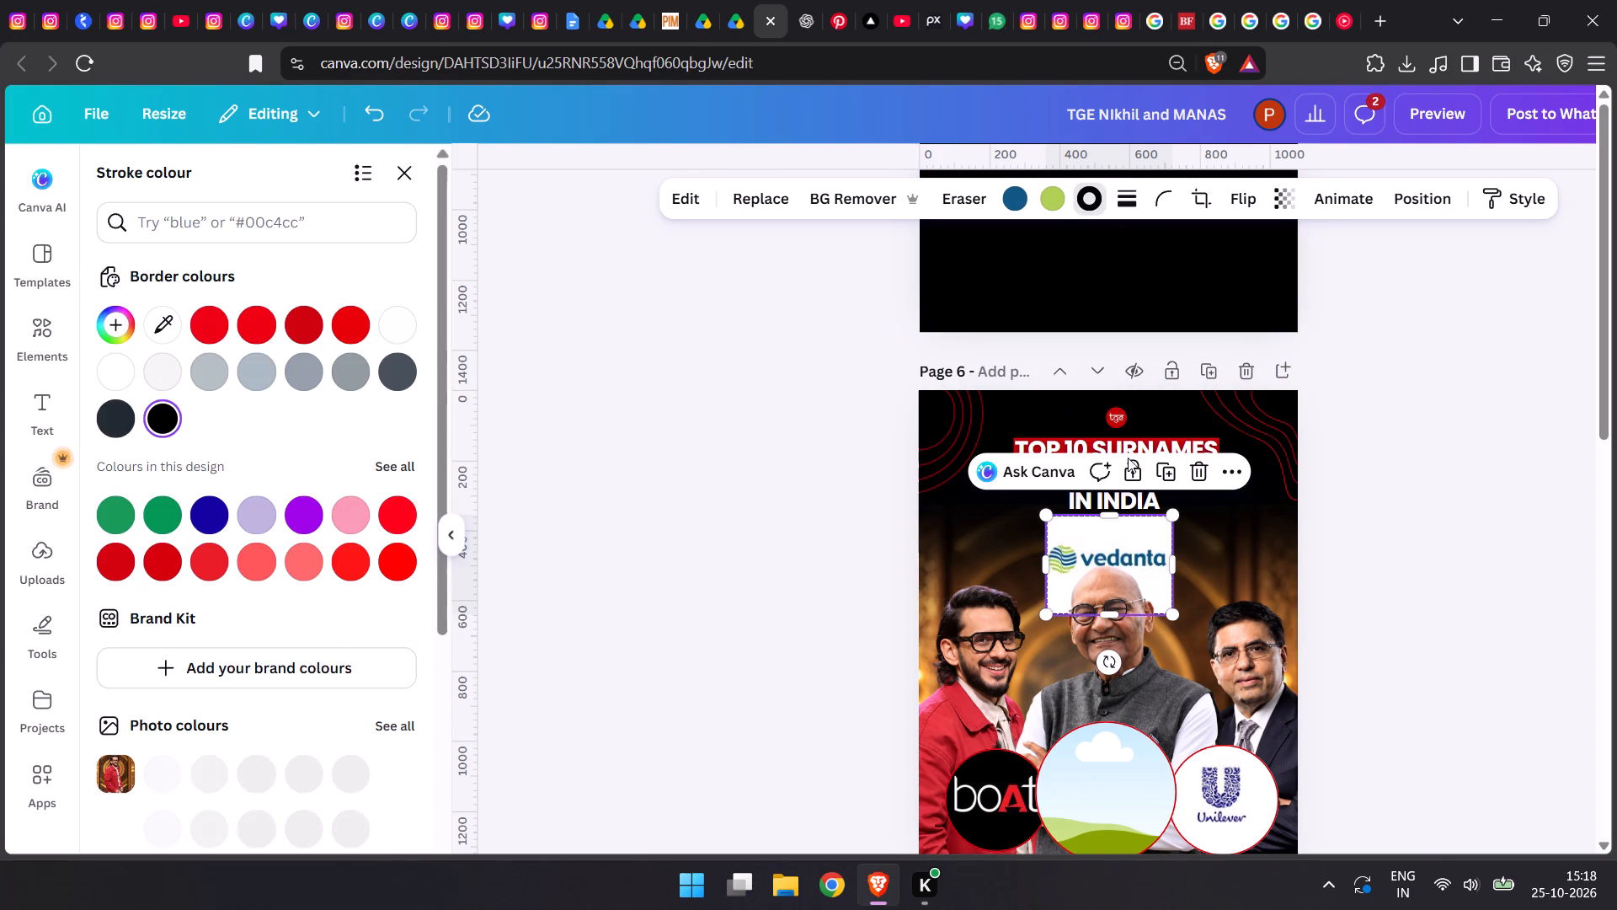
left_click(307, 329)
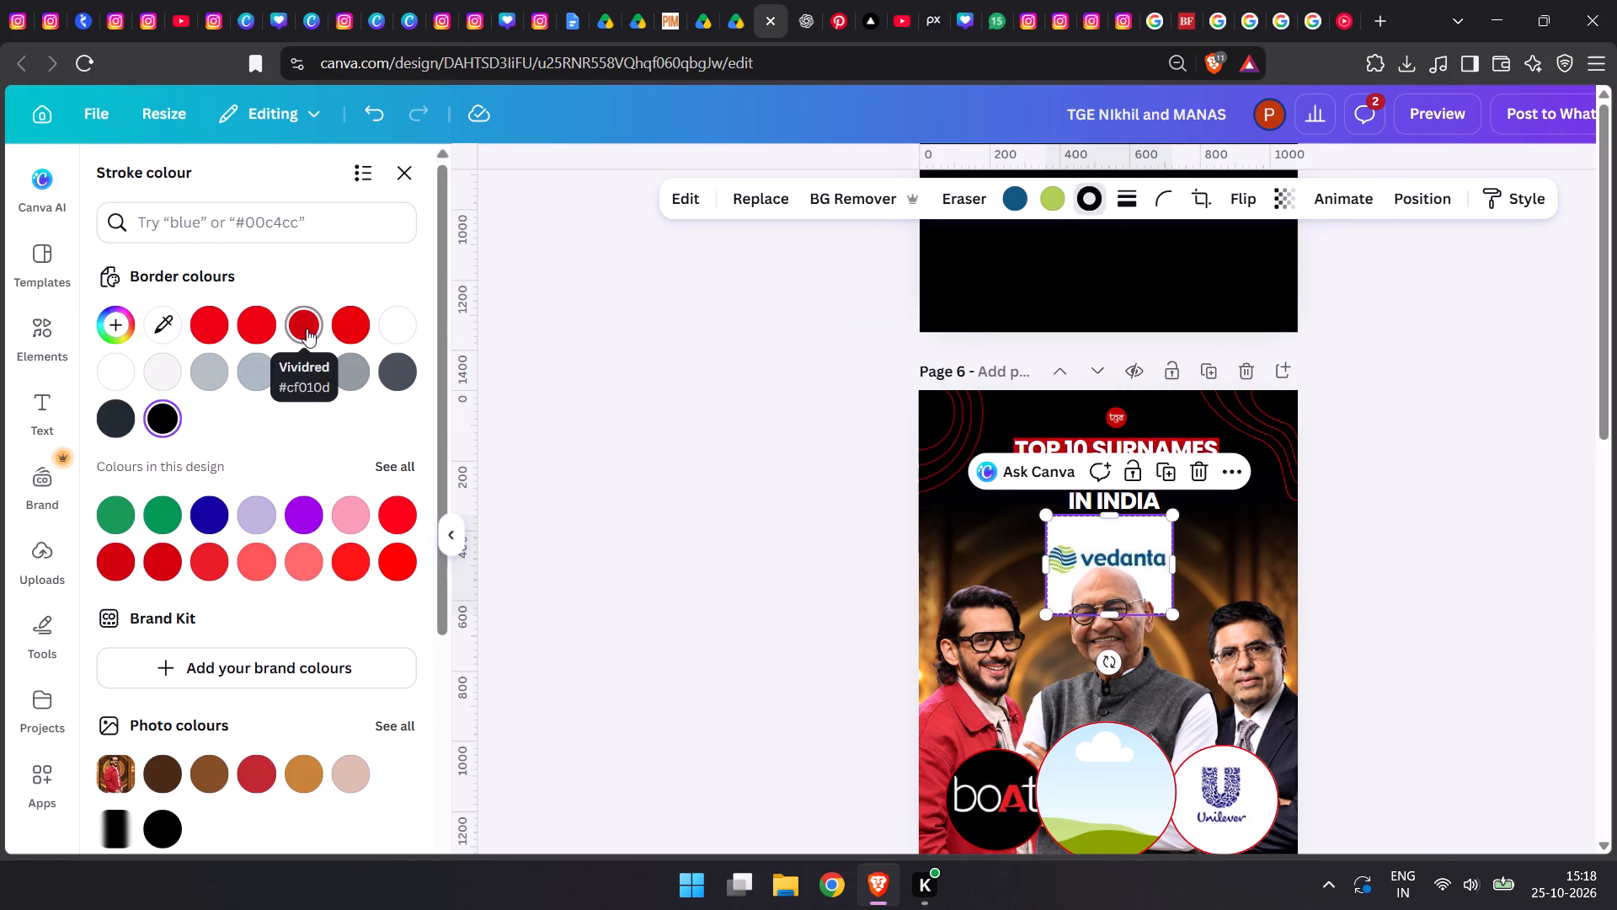
double_click(686, 640)
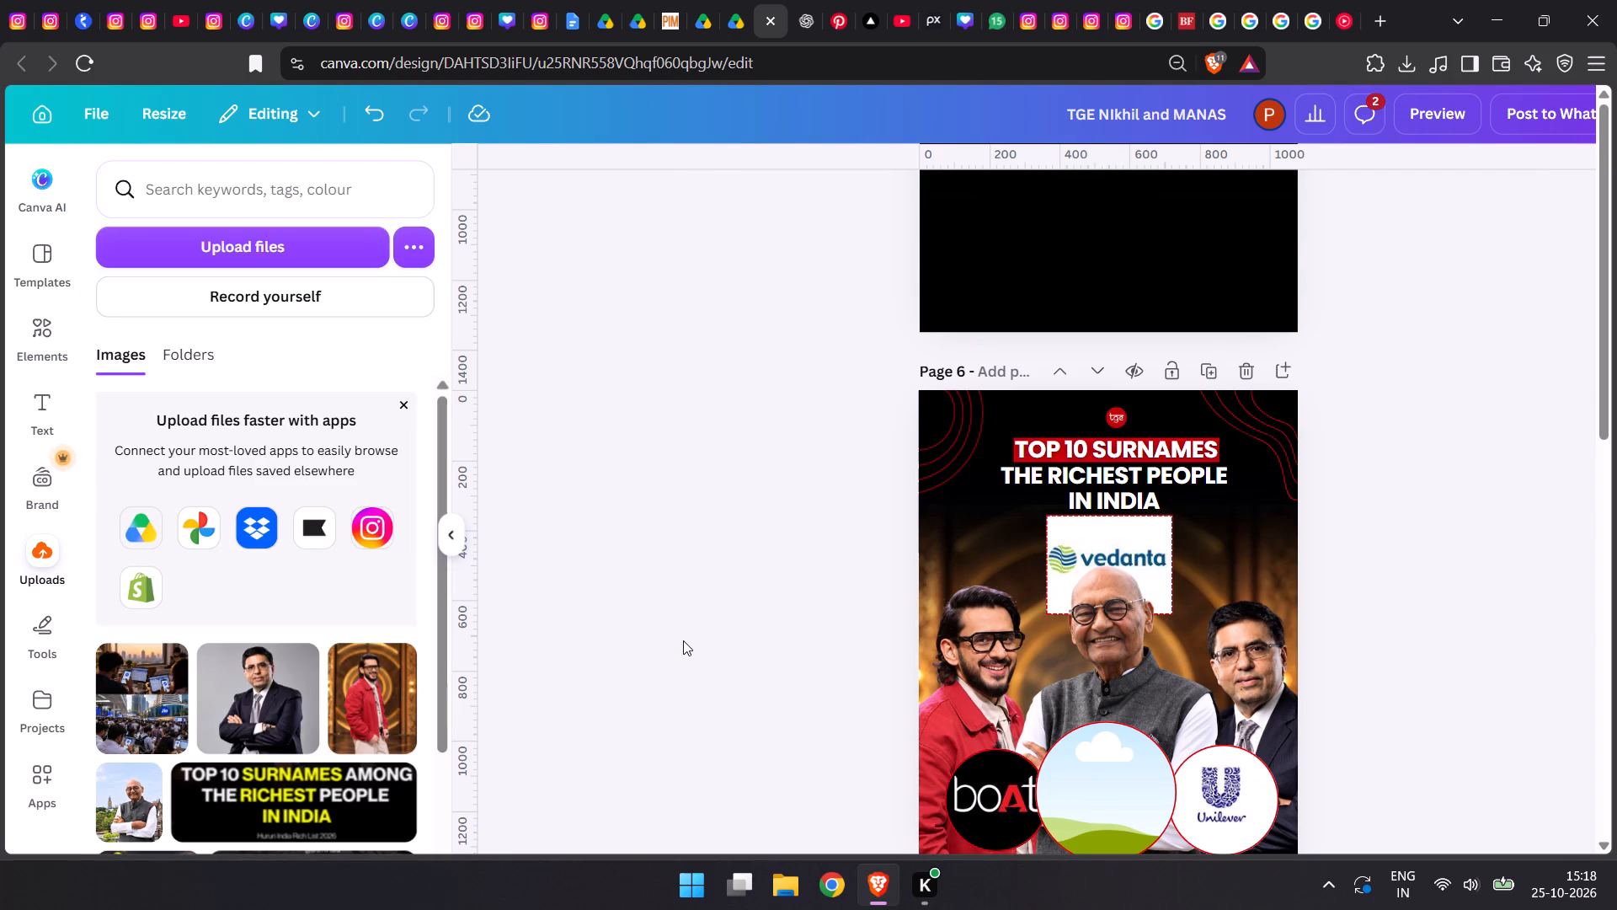
Detach the boAt logo from its circular frame on page 6.
double_click(1011, 821)
left_click(1008, 811)
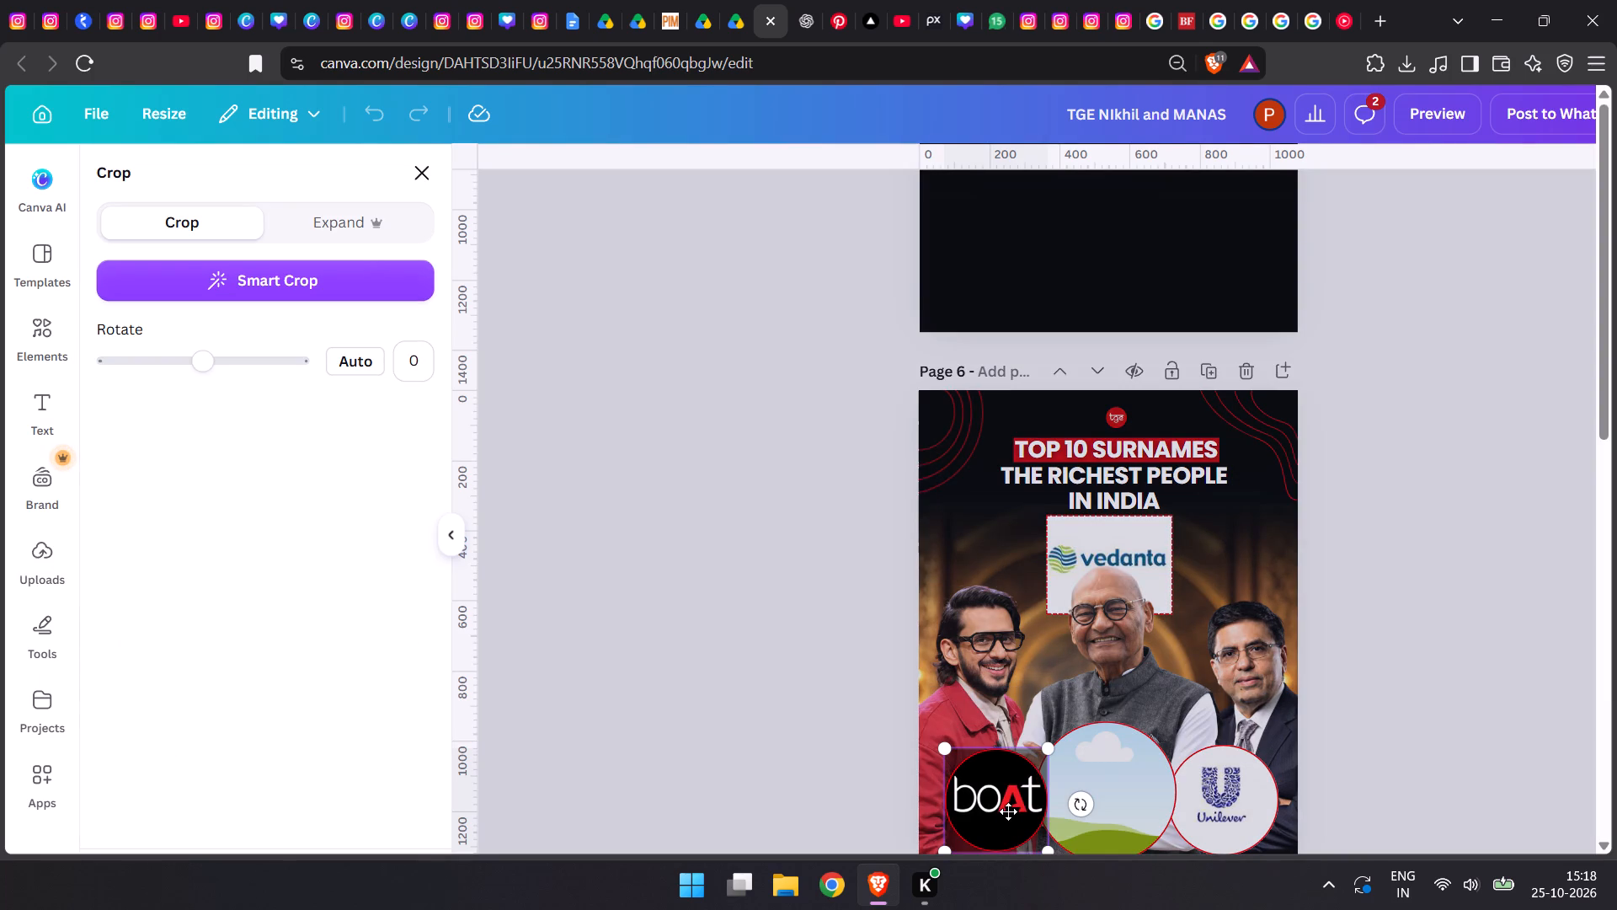
right_click(1008, 811)
left_click(1081, 746)
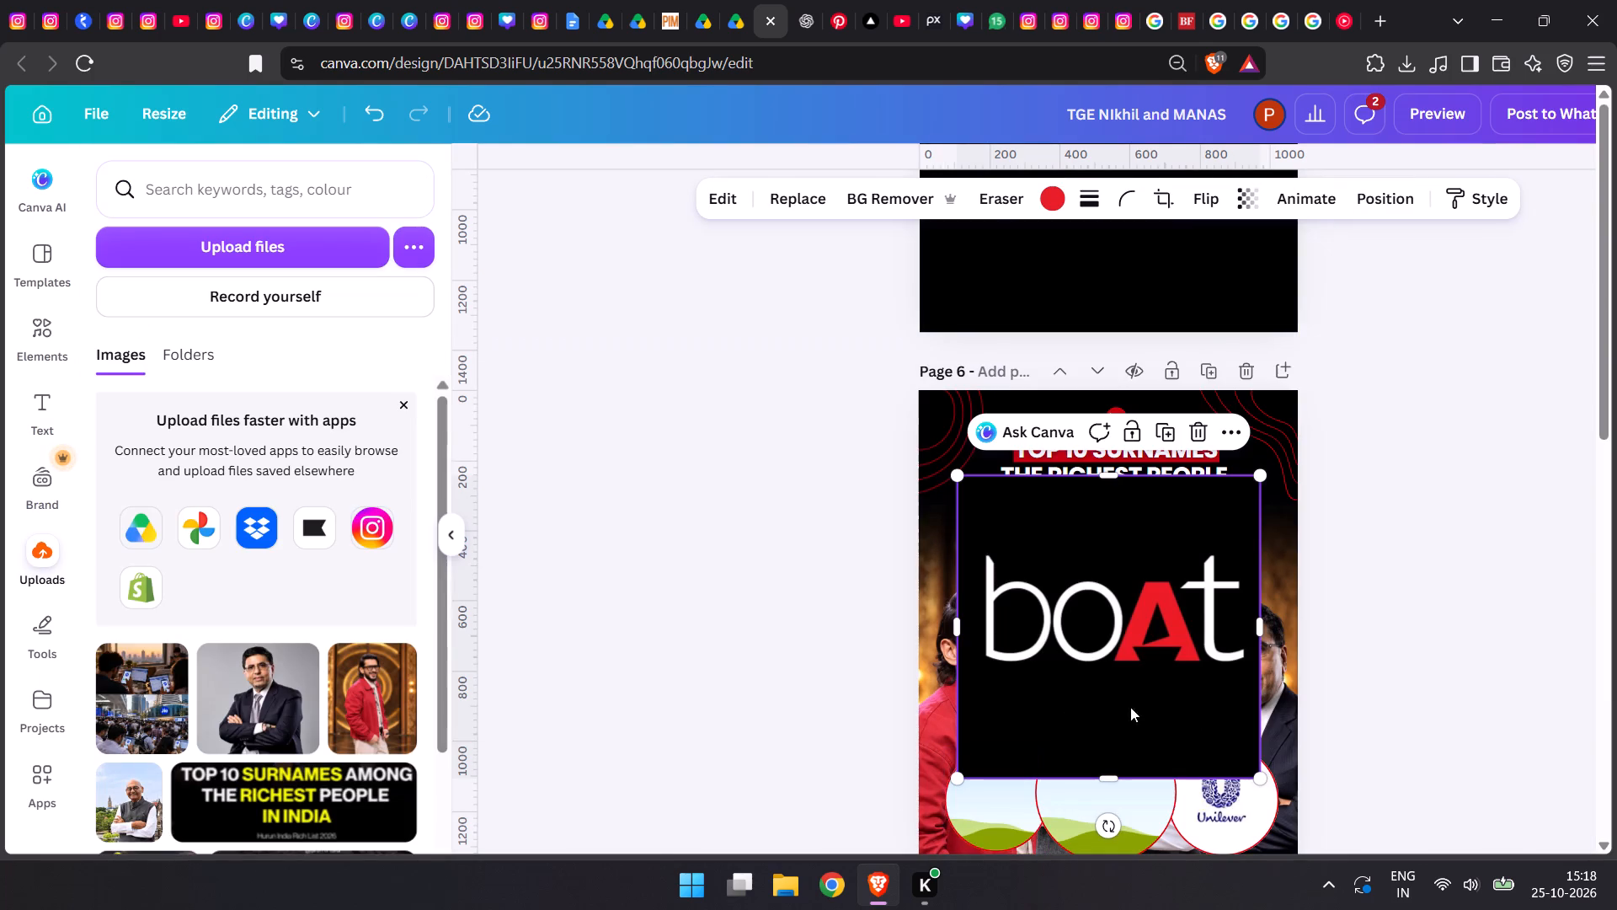
Shrink the detached boAt logo to about 330 px wide, trim its bottom margin and place it over the left man's head.
left_click_drag(1263, 773, 1054, 608)
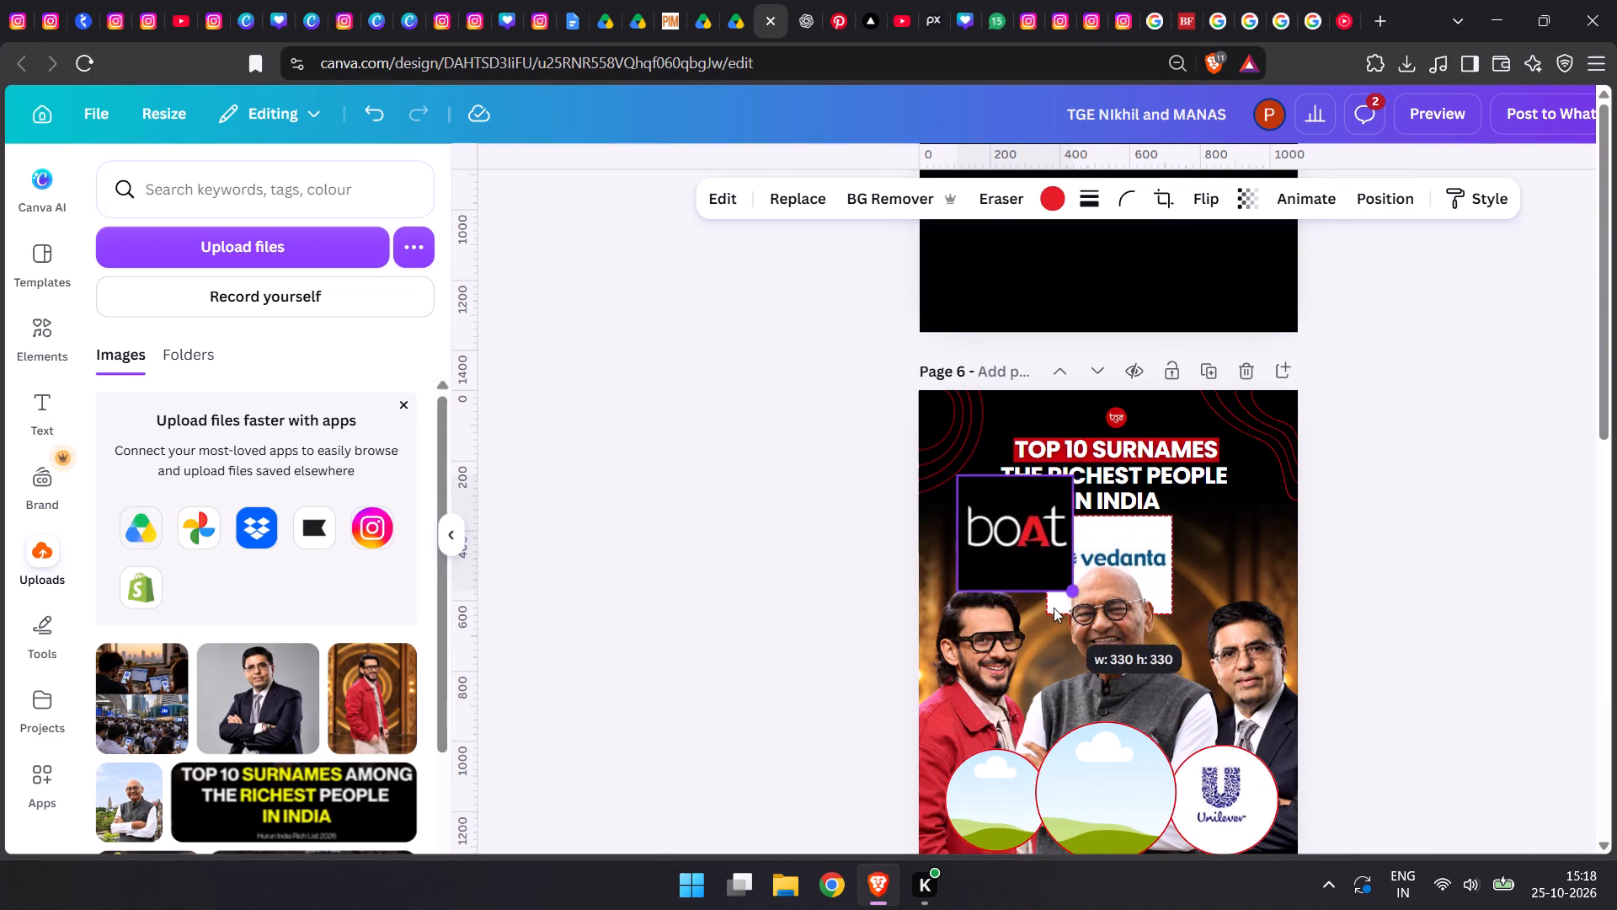
left_click_drag(1034, 537, 1020, 591)
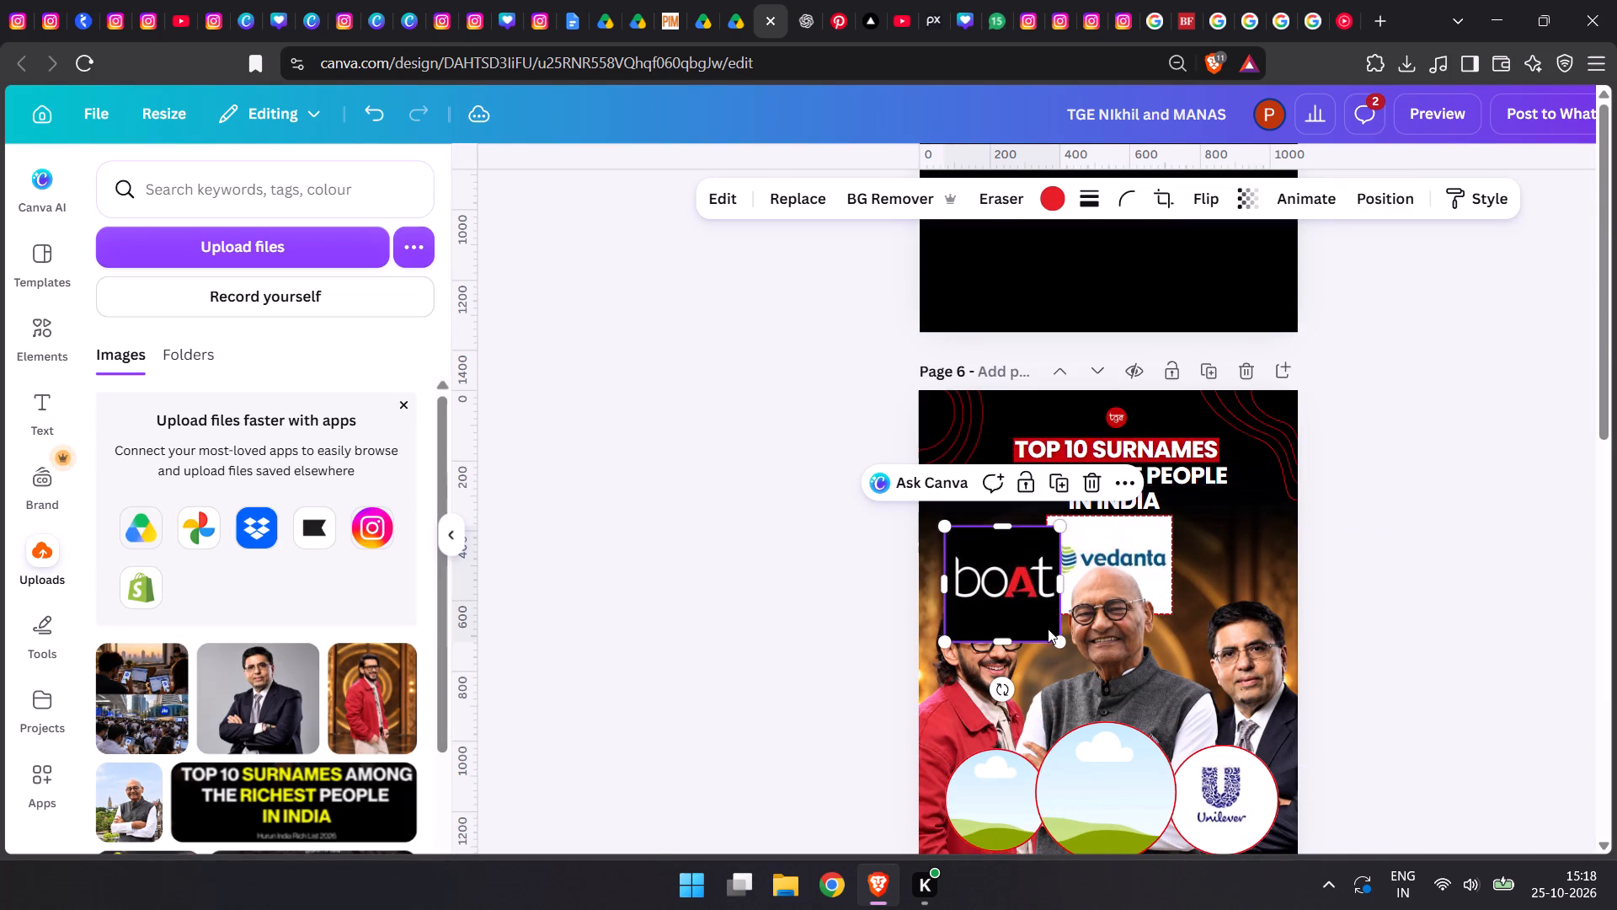
left_click_drag(1004, 640, 1002, 624)
left_click_drag(1017, 587, 1017, 586)
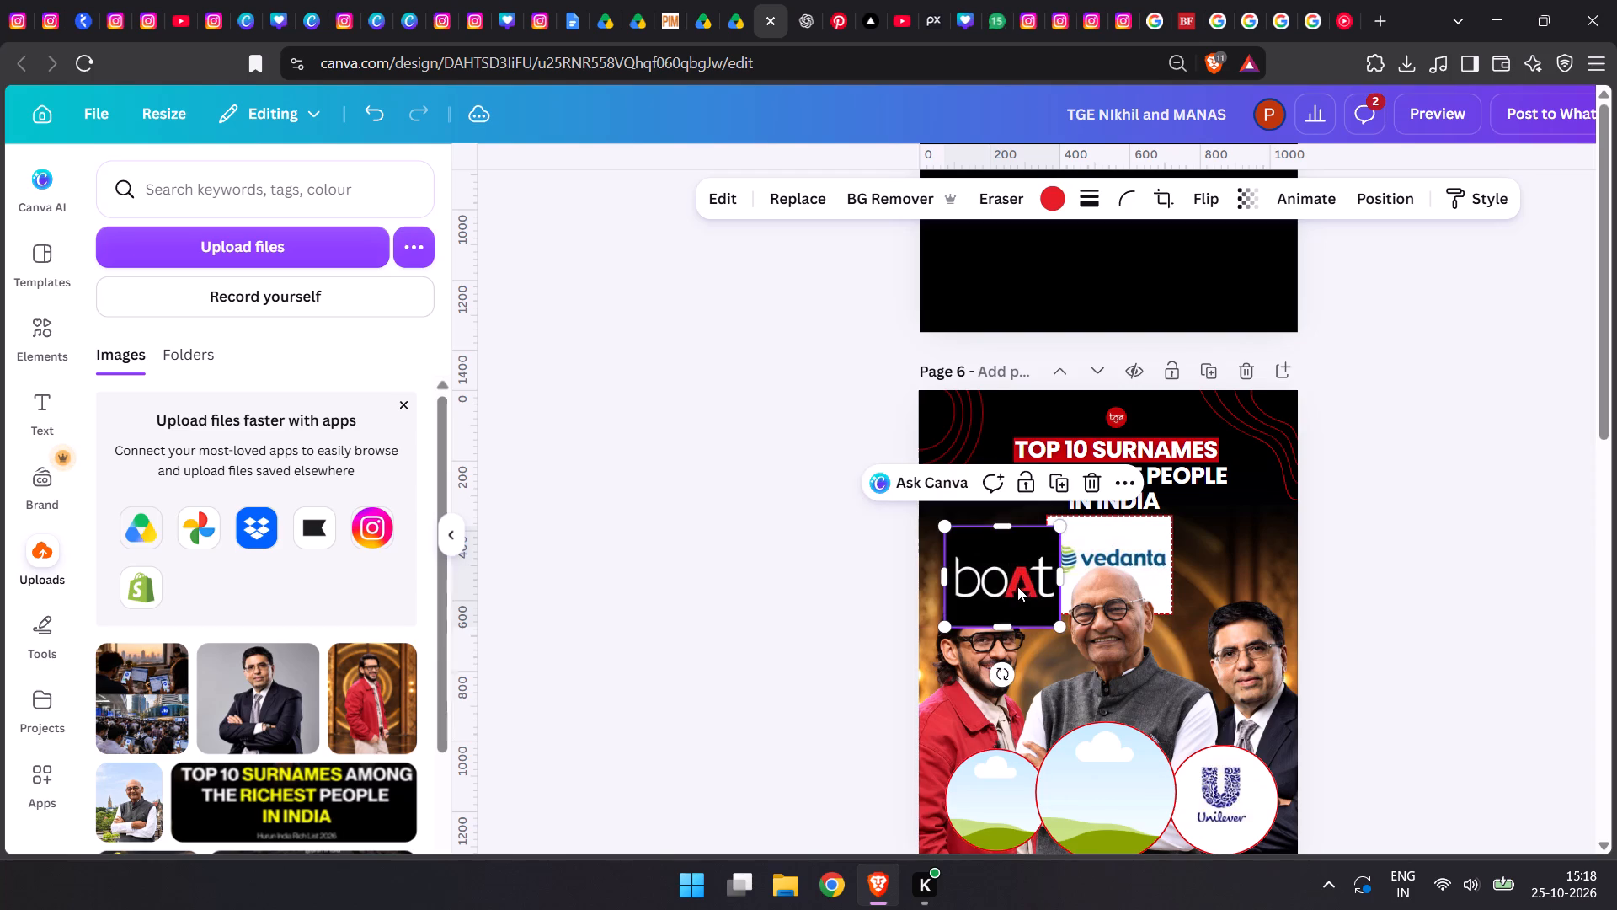
left_click_drag(1017, 586, 1004, 592)
Send the boAt logo backward until it sits behind the cut-out of the left man.
key("ctrl+bracketleft")
key("ctrl+bracketleft")
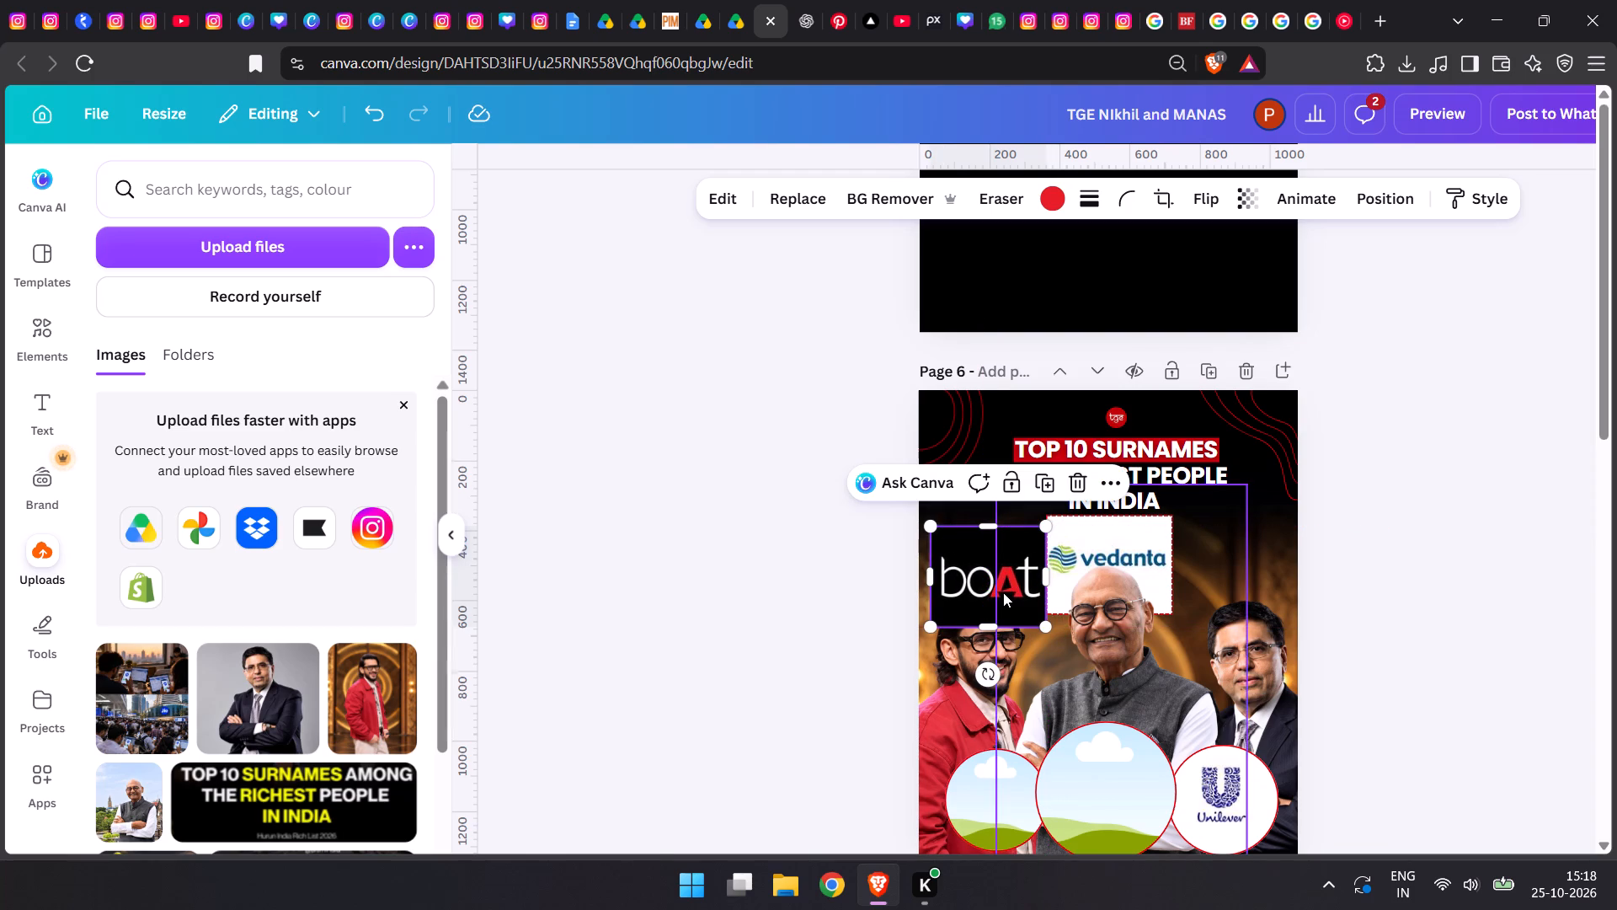
left_click(957, 592)
key("ctrl+bracketleft")
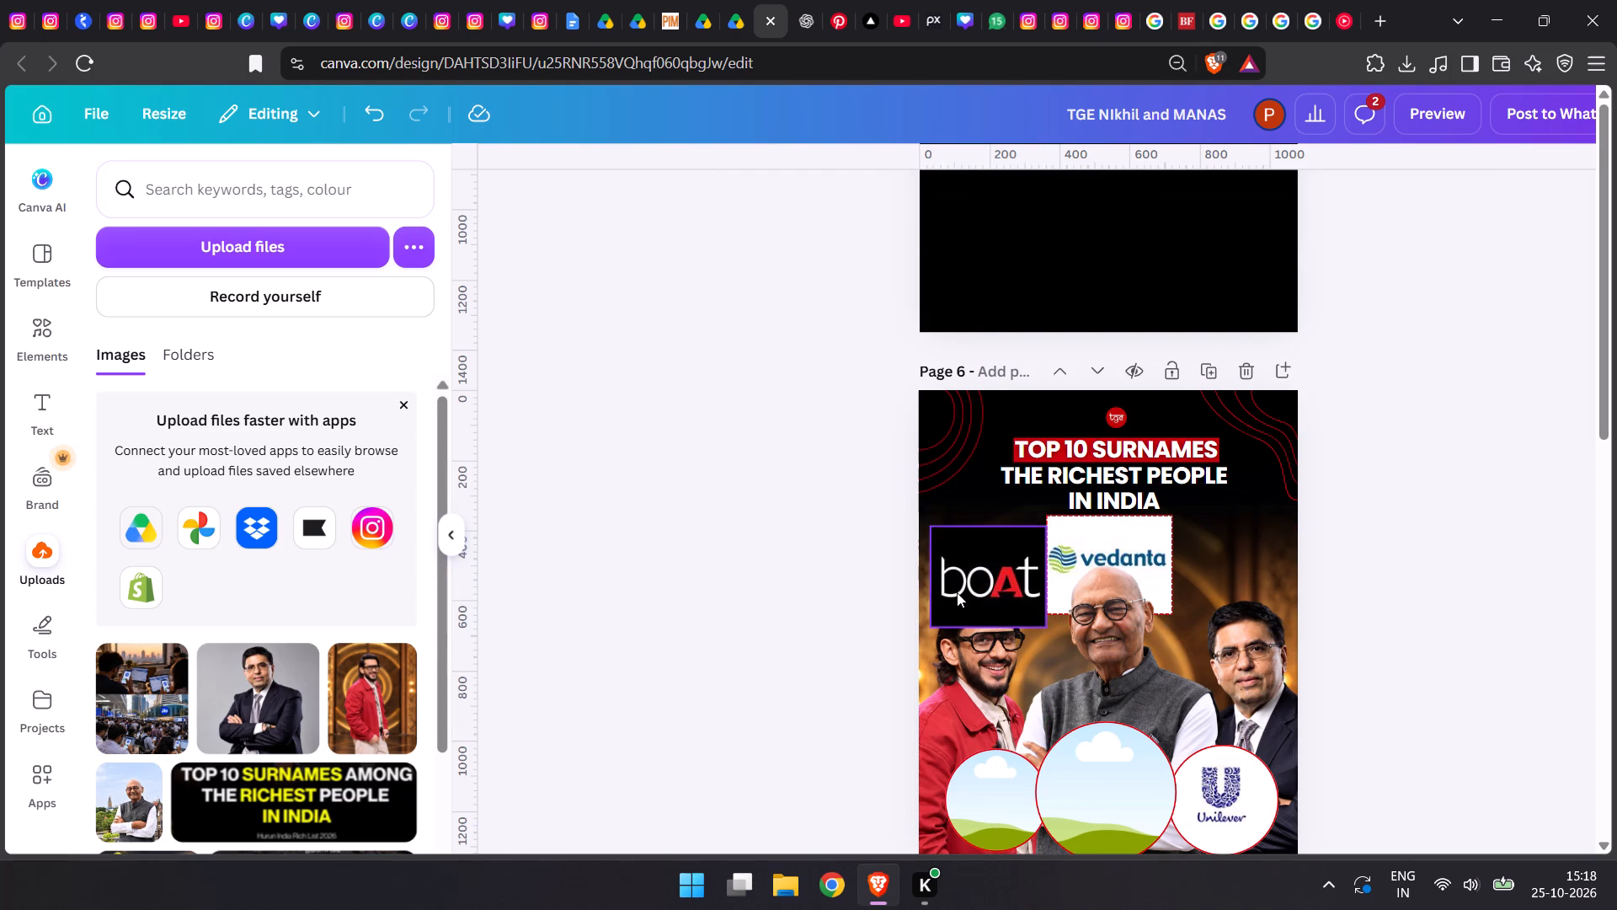
key("ctrl+bracketleft")
left_click(801, 589)
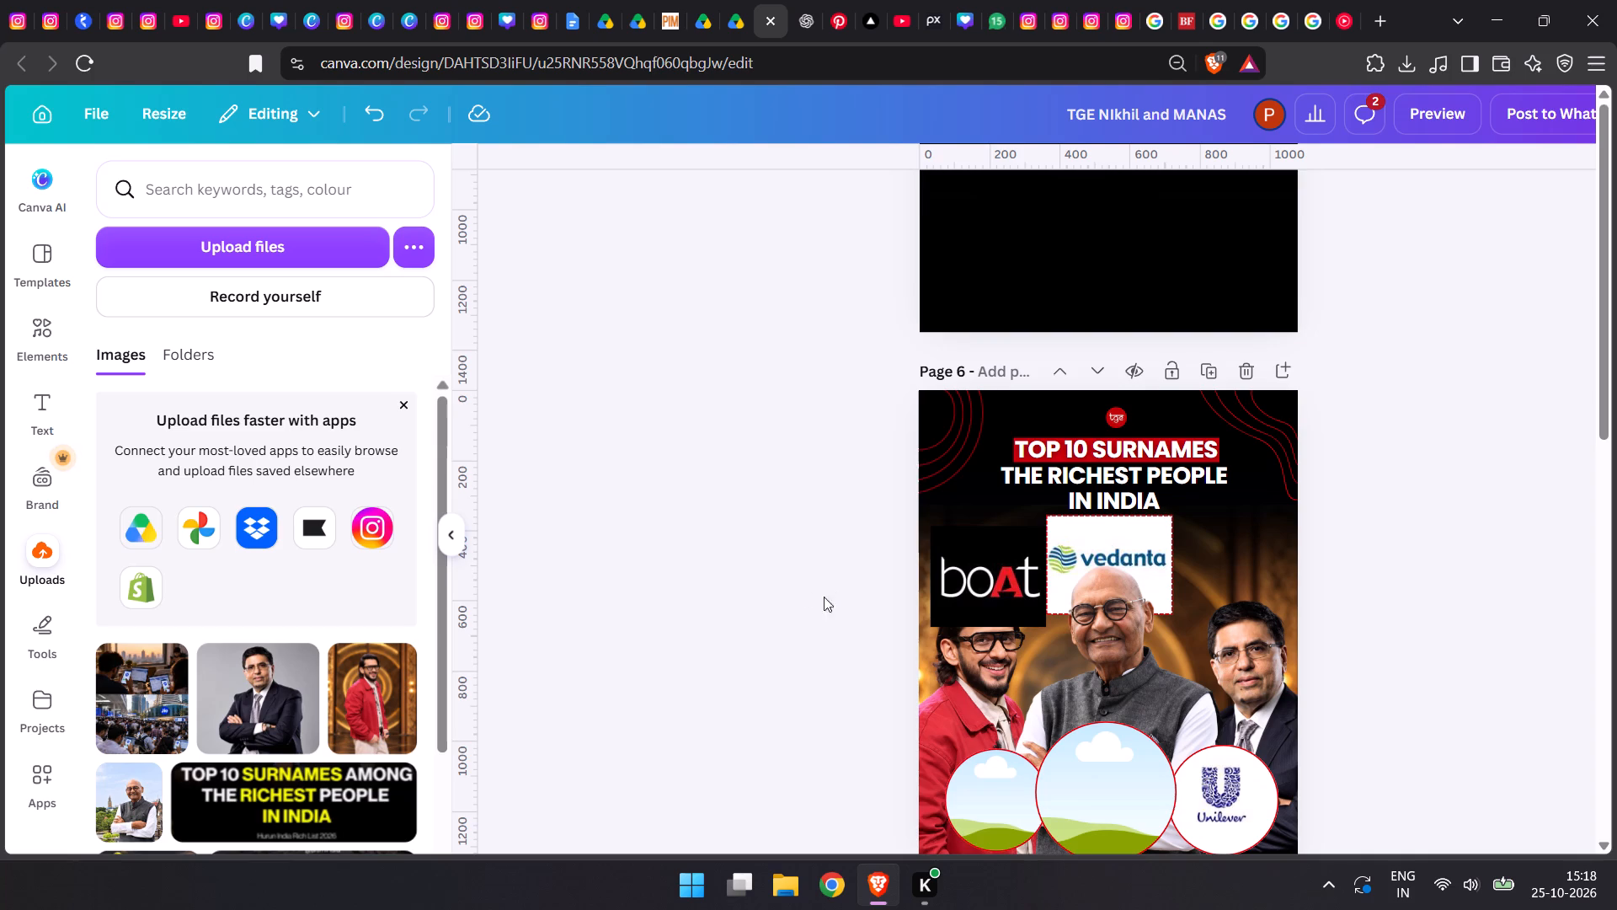
left_click(990, 564)
key("ctrl+bracketleft")
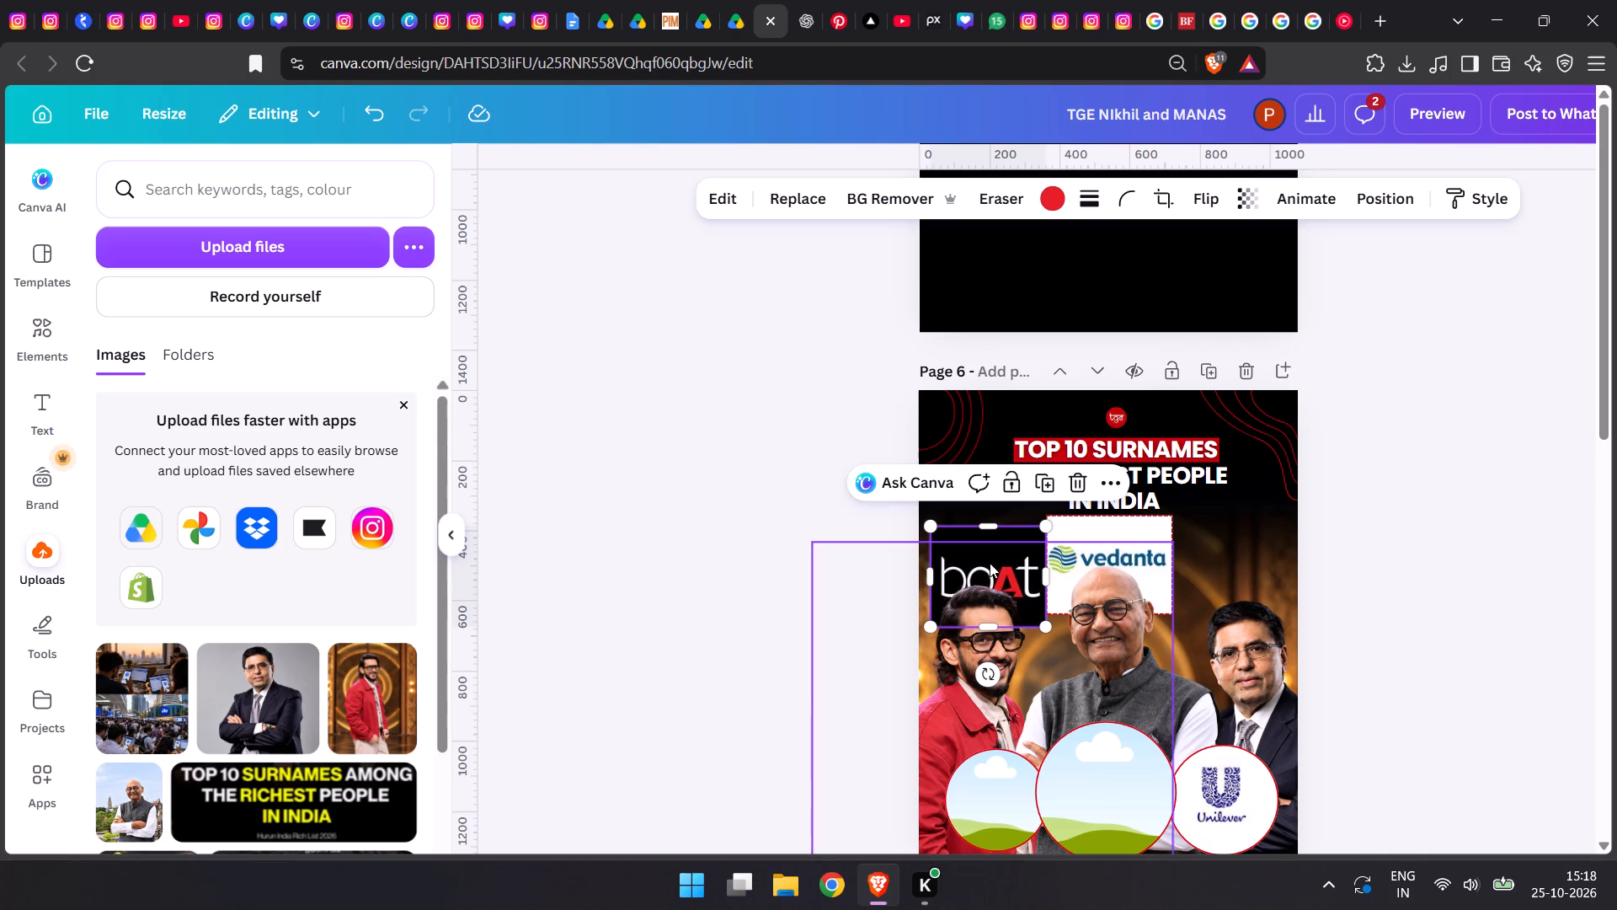
Trim the boAt logo's top margin and raise it so its bottom edge lines up with the Vedanta logo beside it.
left_click_drag(993, 528, 995, 540)
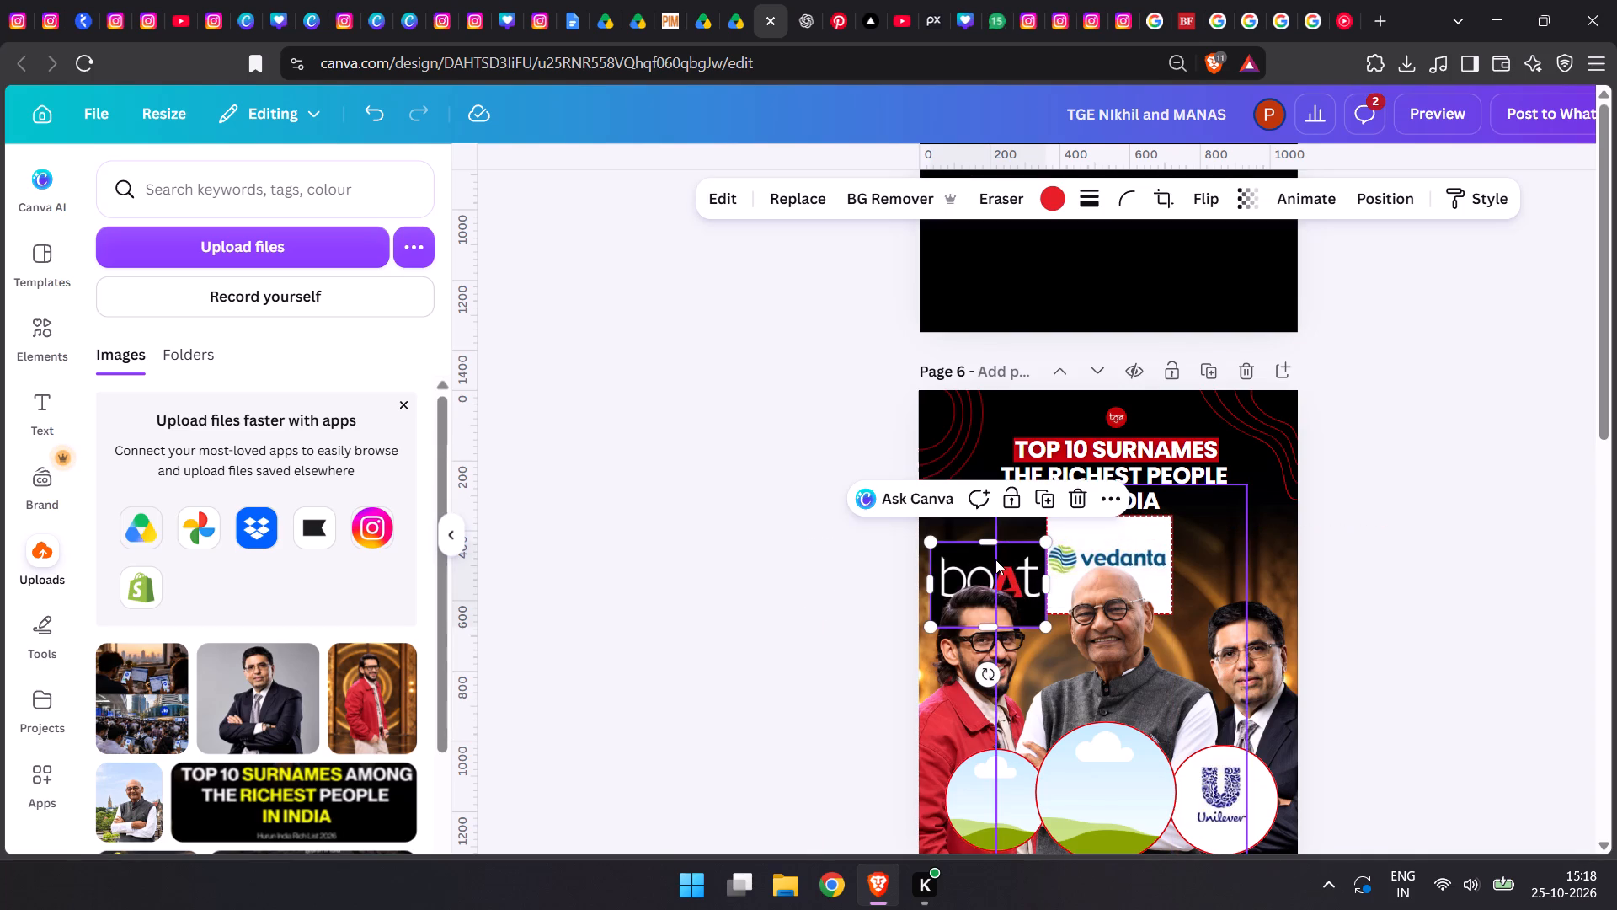
left_click_drag(984, 559, 985, 548)
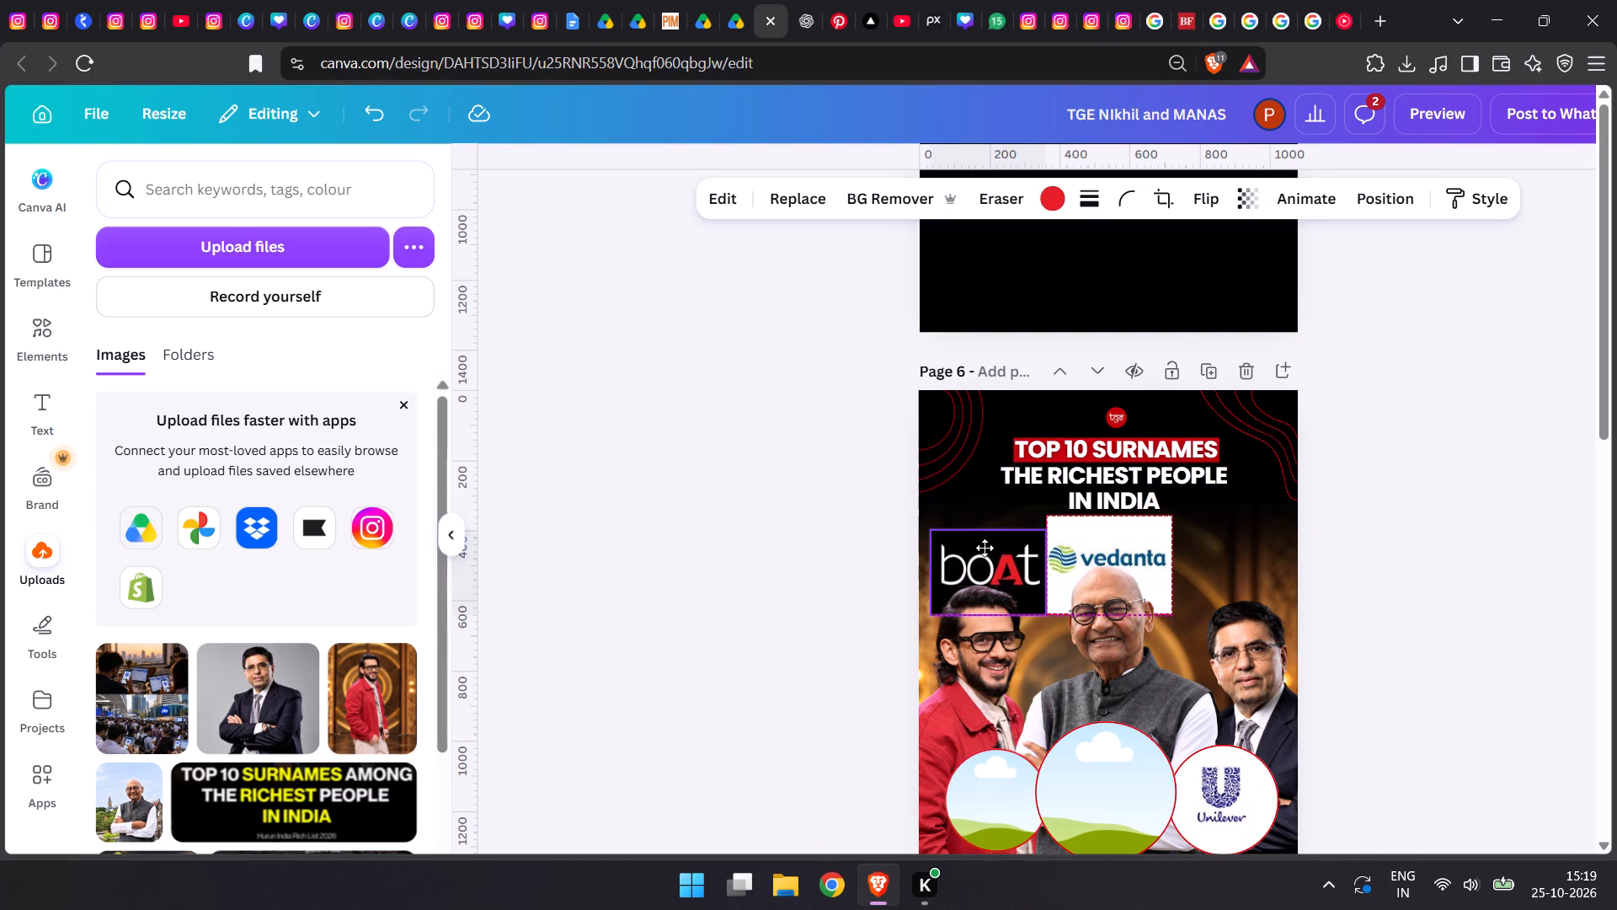
left_click_drag(985, 548, 988, 548)
Apply a short-dash stroke of weight 4 to the left man's cut-out on page 6.
left_click(988, 548)
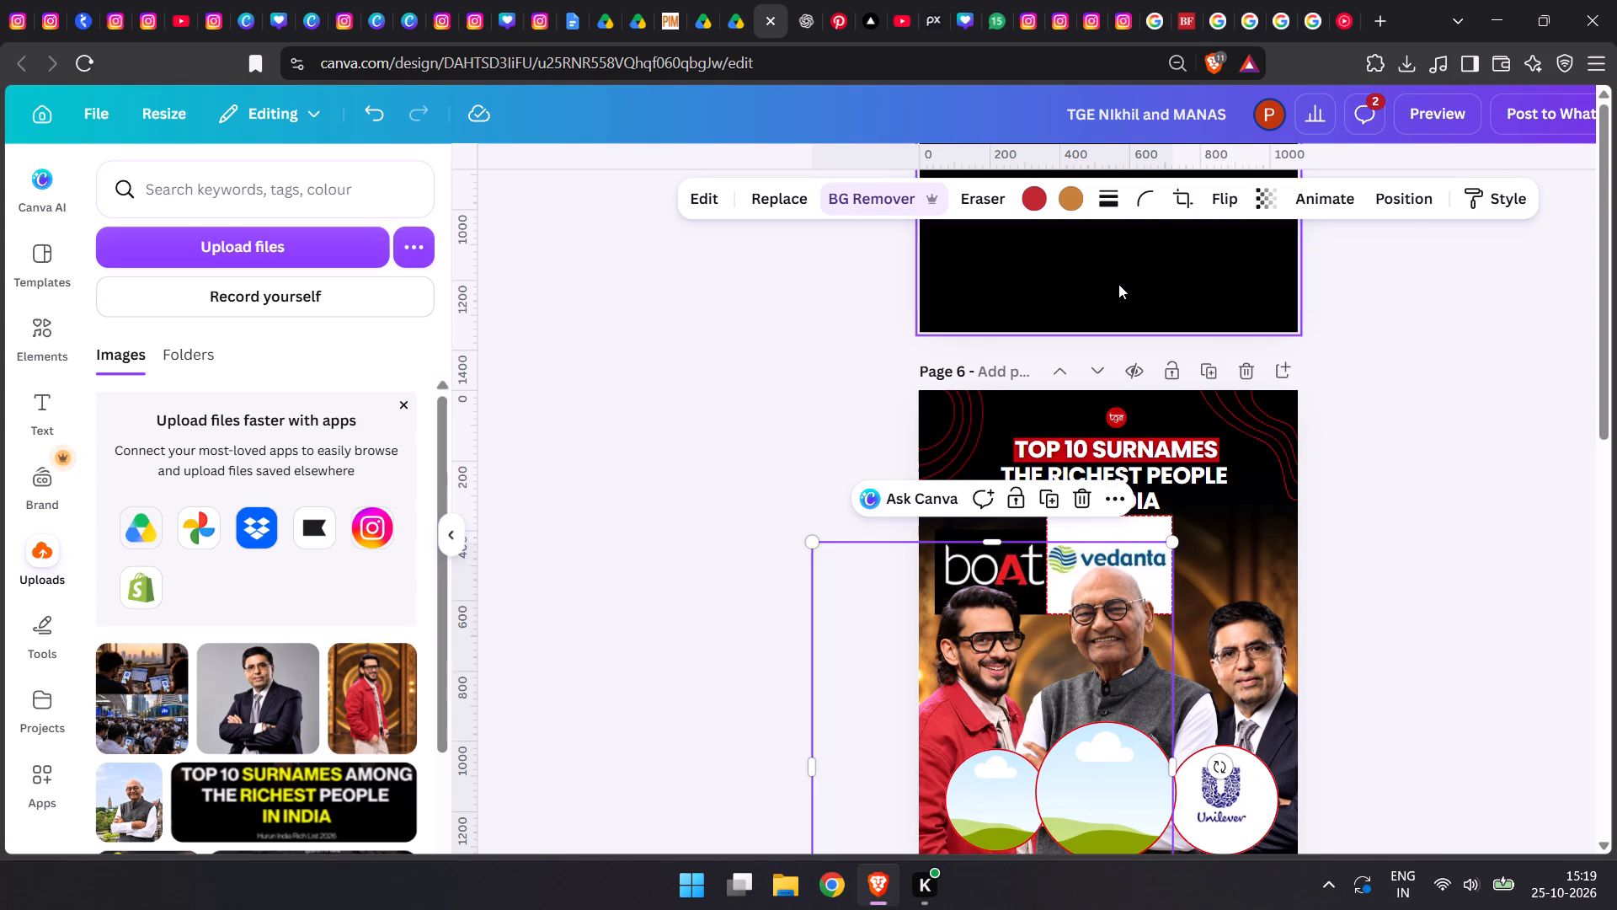
left_click(1109, 198)
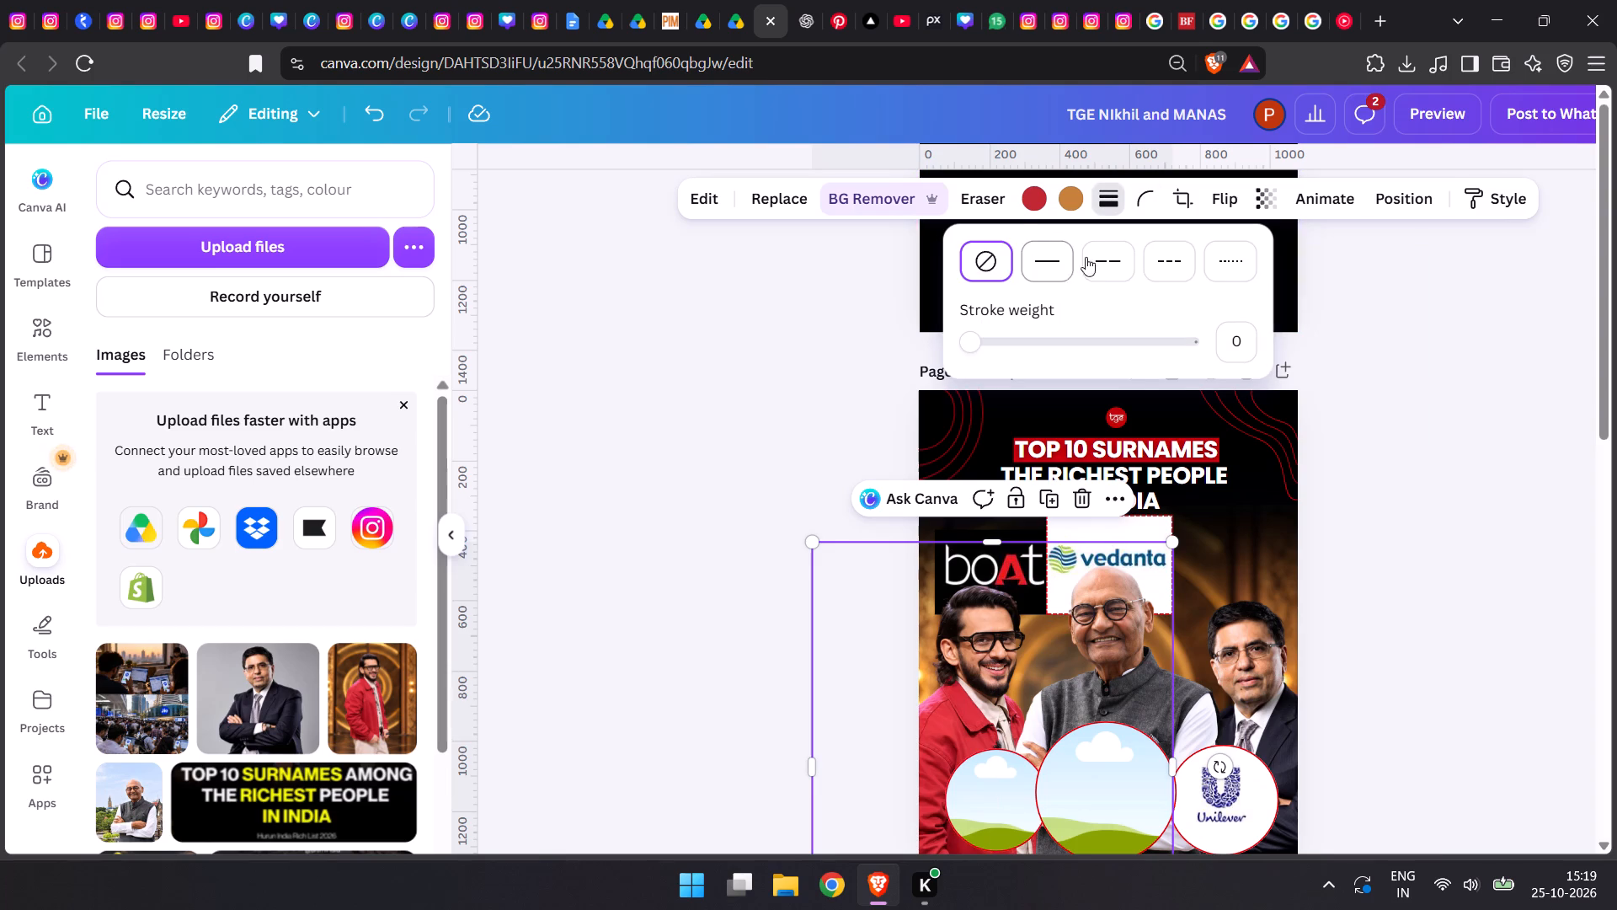
left_click(1155, 260)
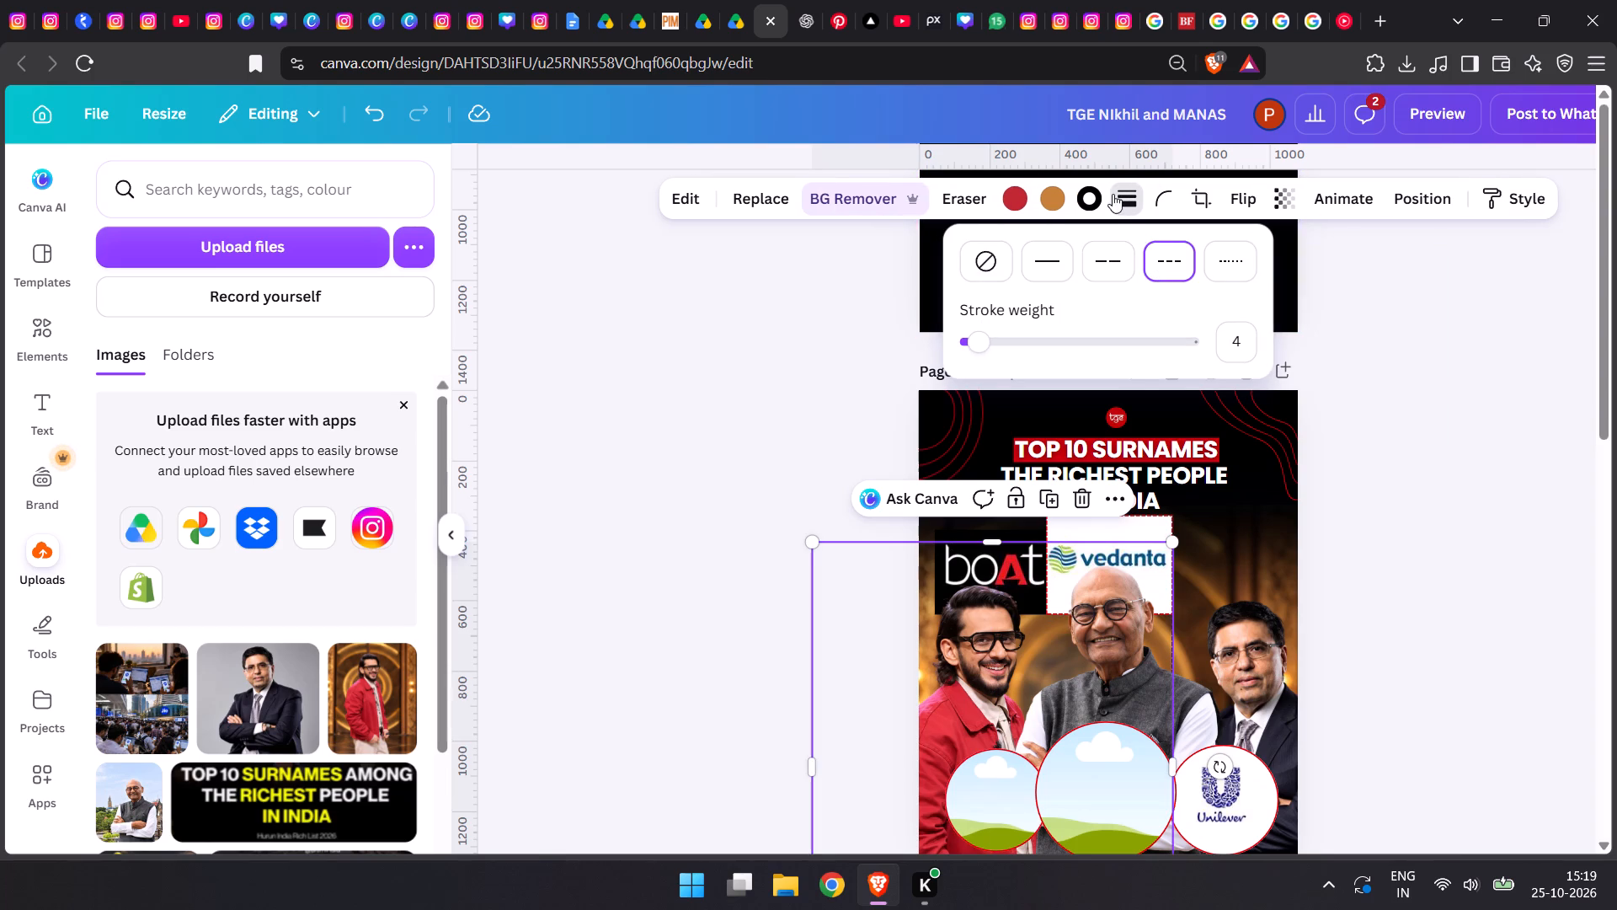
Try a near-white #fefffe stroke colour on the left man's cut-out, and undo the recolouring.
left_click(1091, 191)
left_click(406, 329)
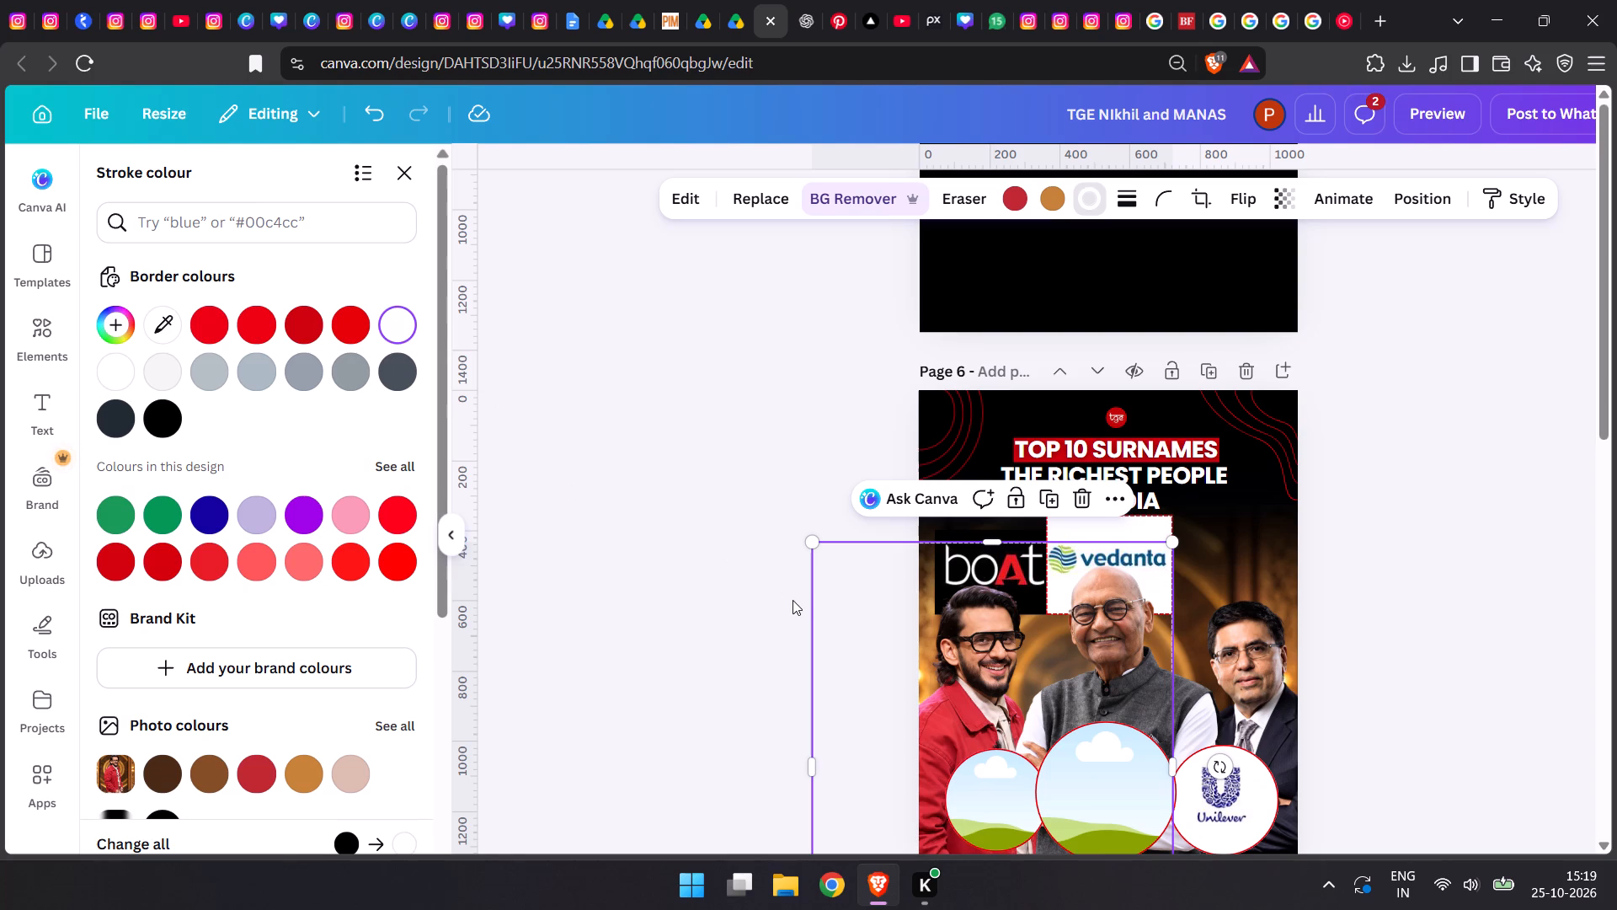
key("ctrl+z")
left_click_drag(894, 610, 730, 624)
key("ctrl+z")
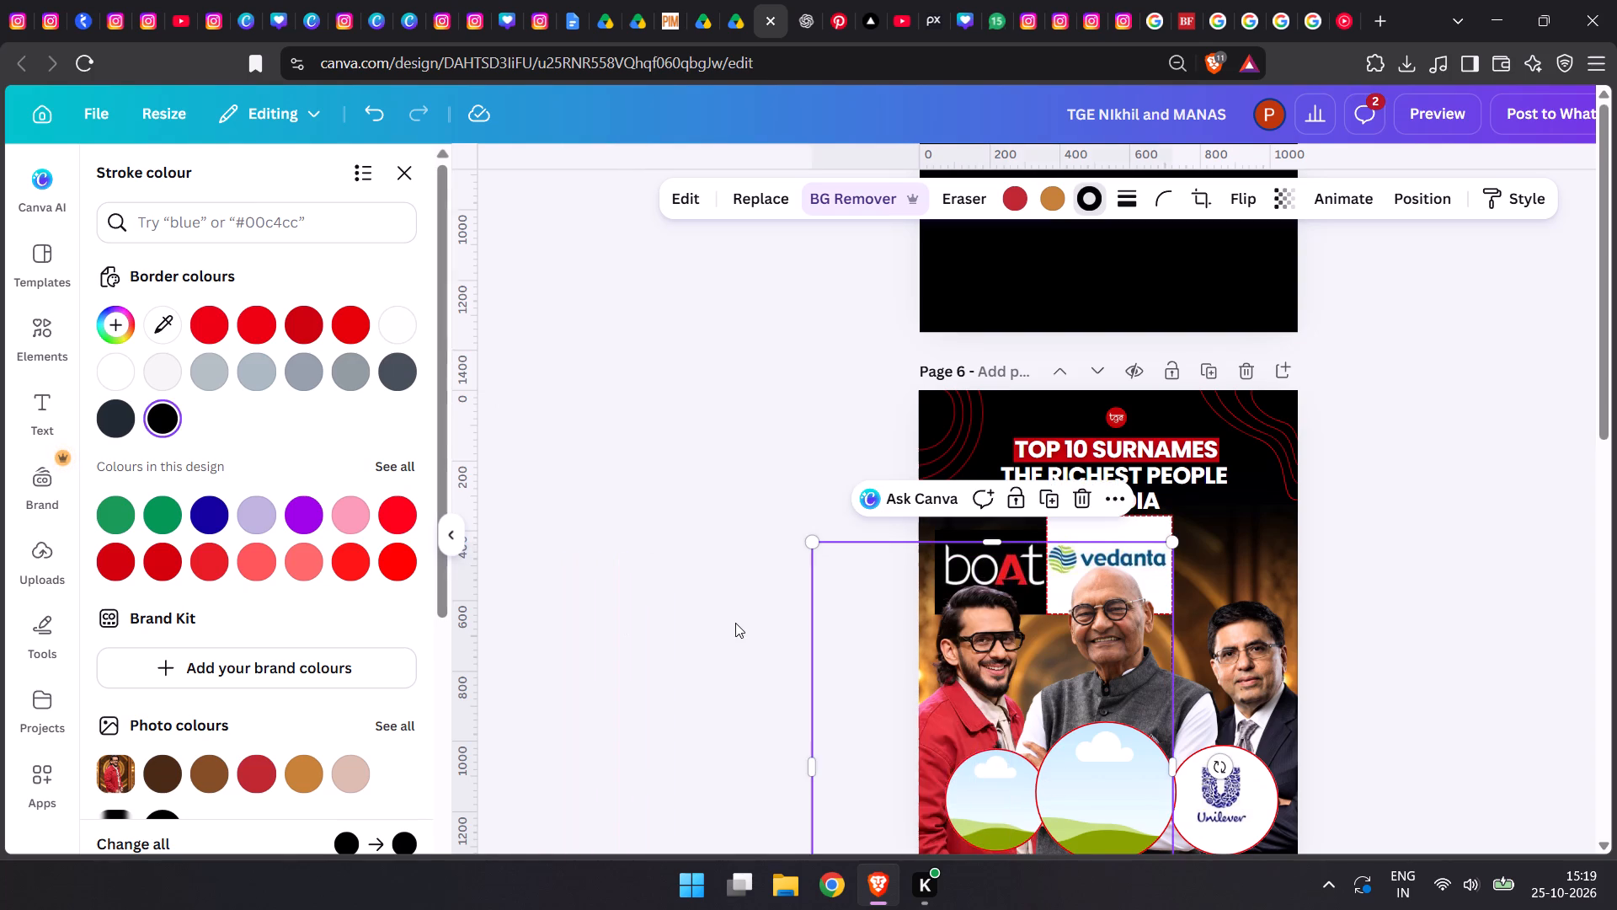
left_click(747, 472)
Give the boAt logo on page 6 a short-dash stroke of weight 4 in near-white #fefffe.
left_click(958, 527)
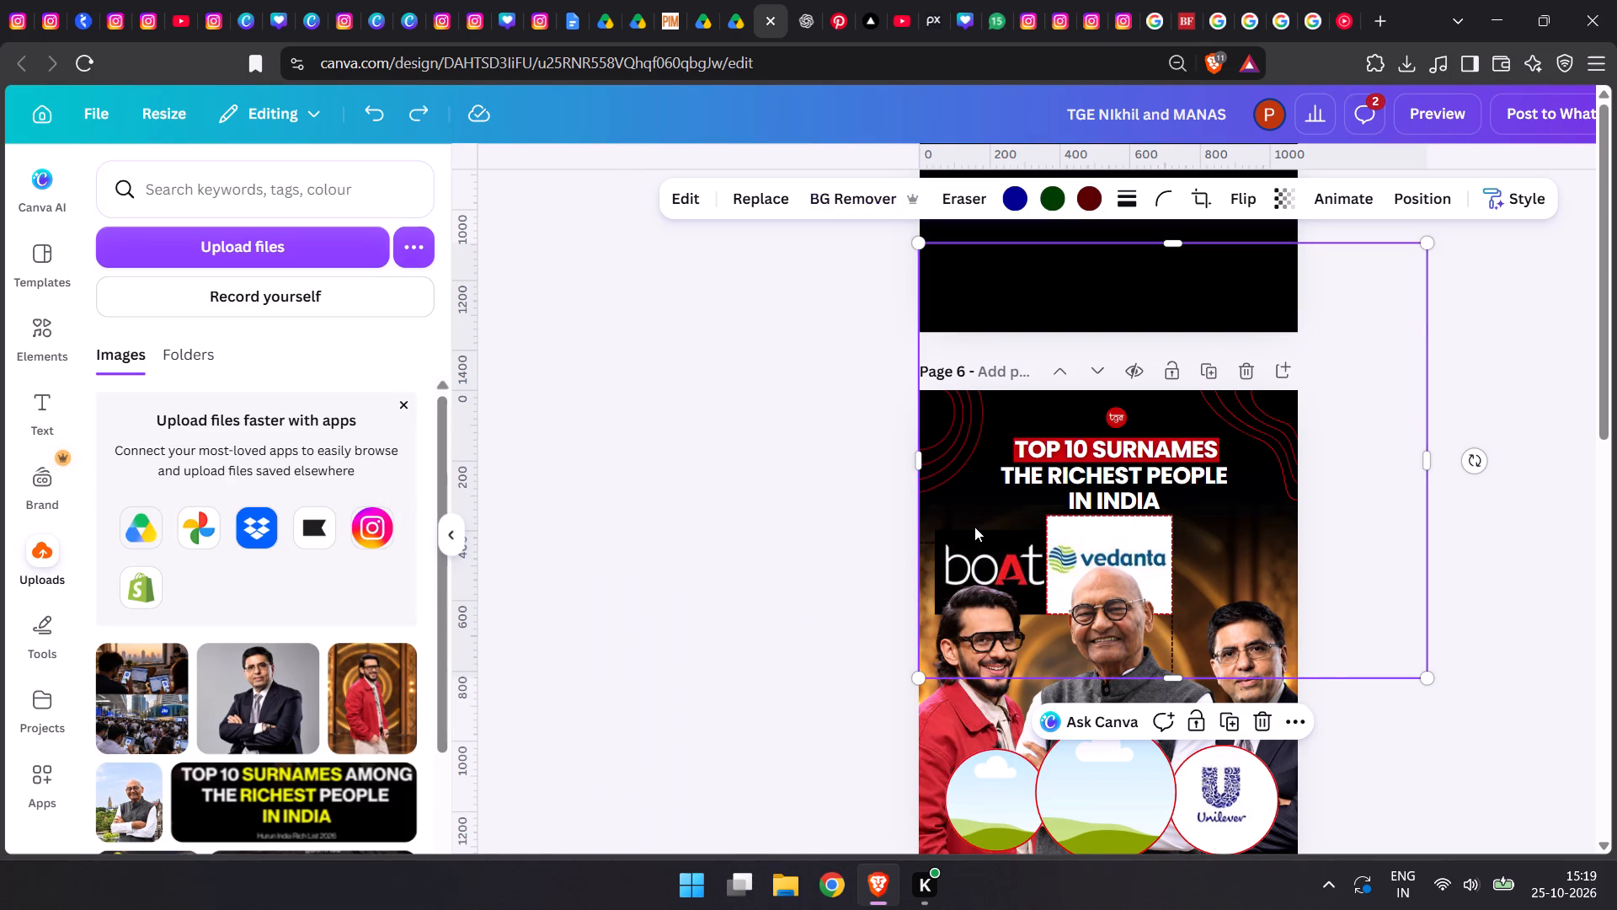
left_click(1421, 188)
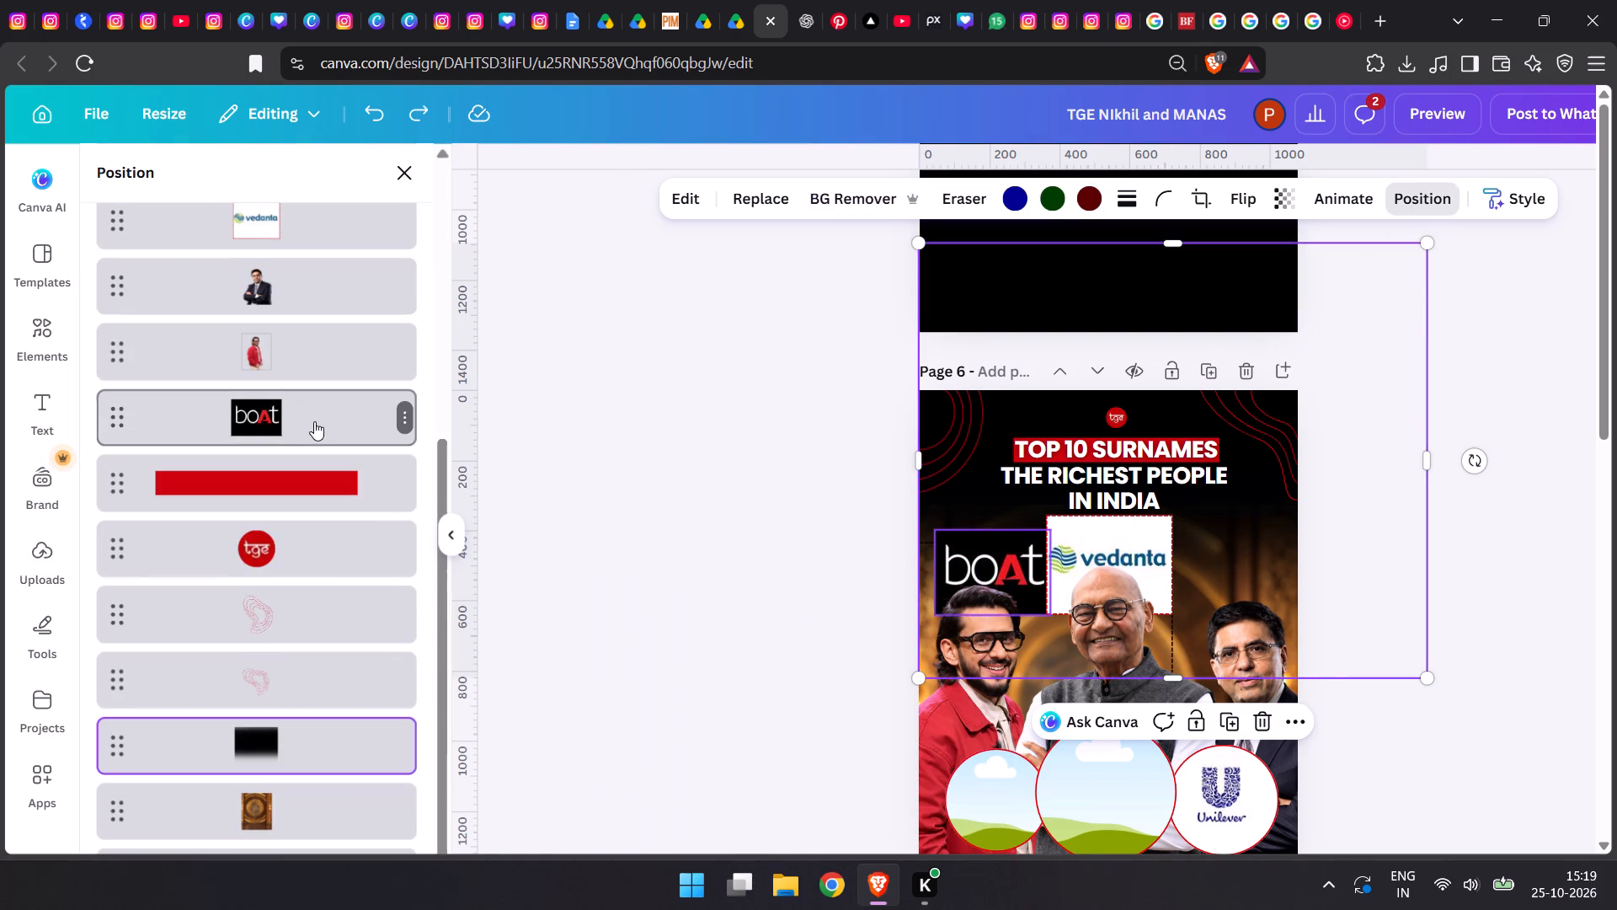
left_click(324, 422)
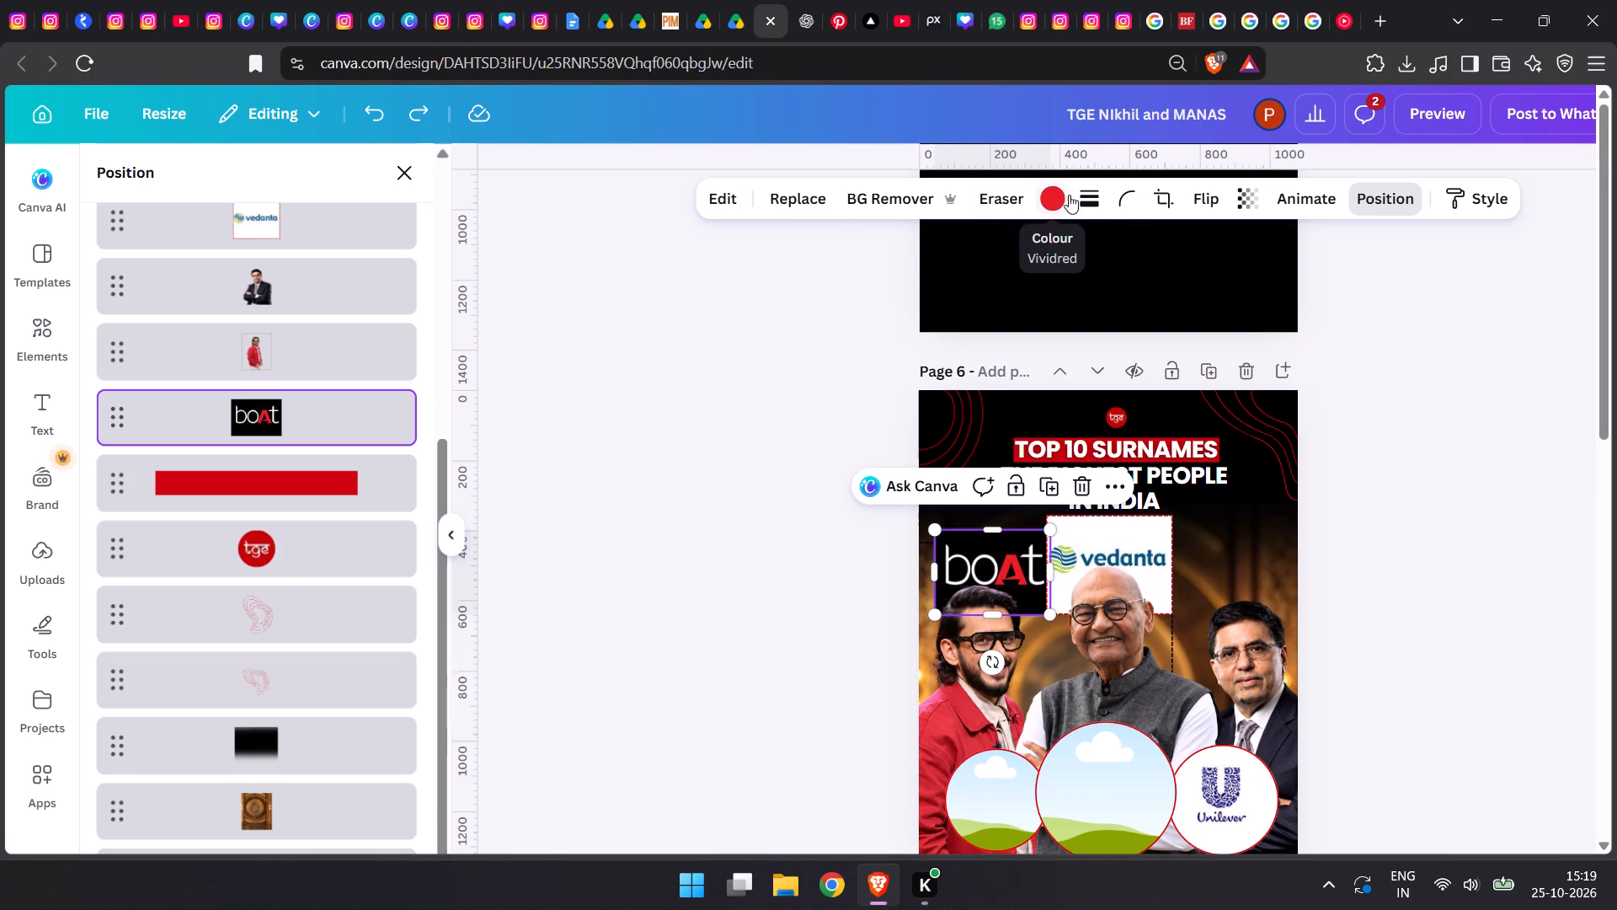
left_click(1091, 200)
left_click(1051, 208)
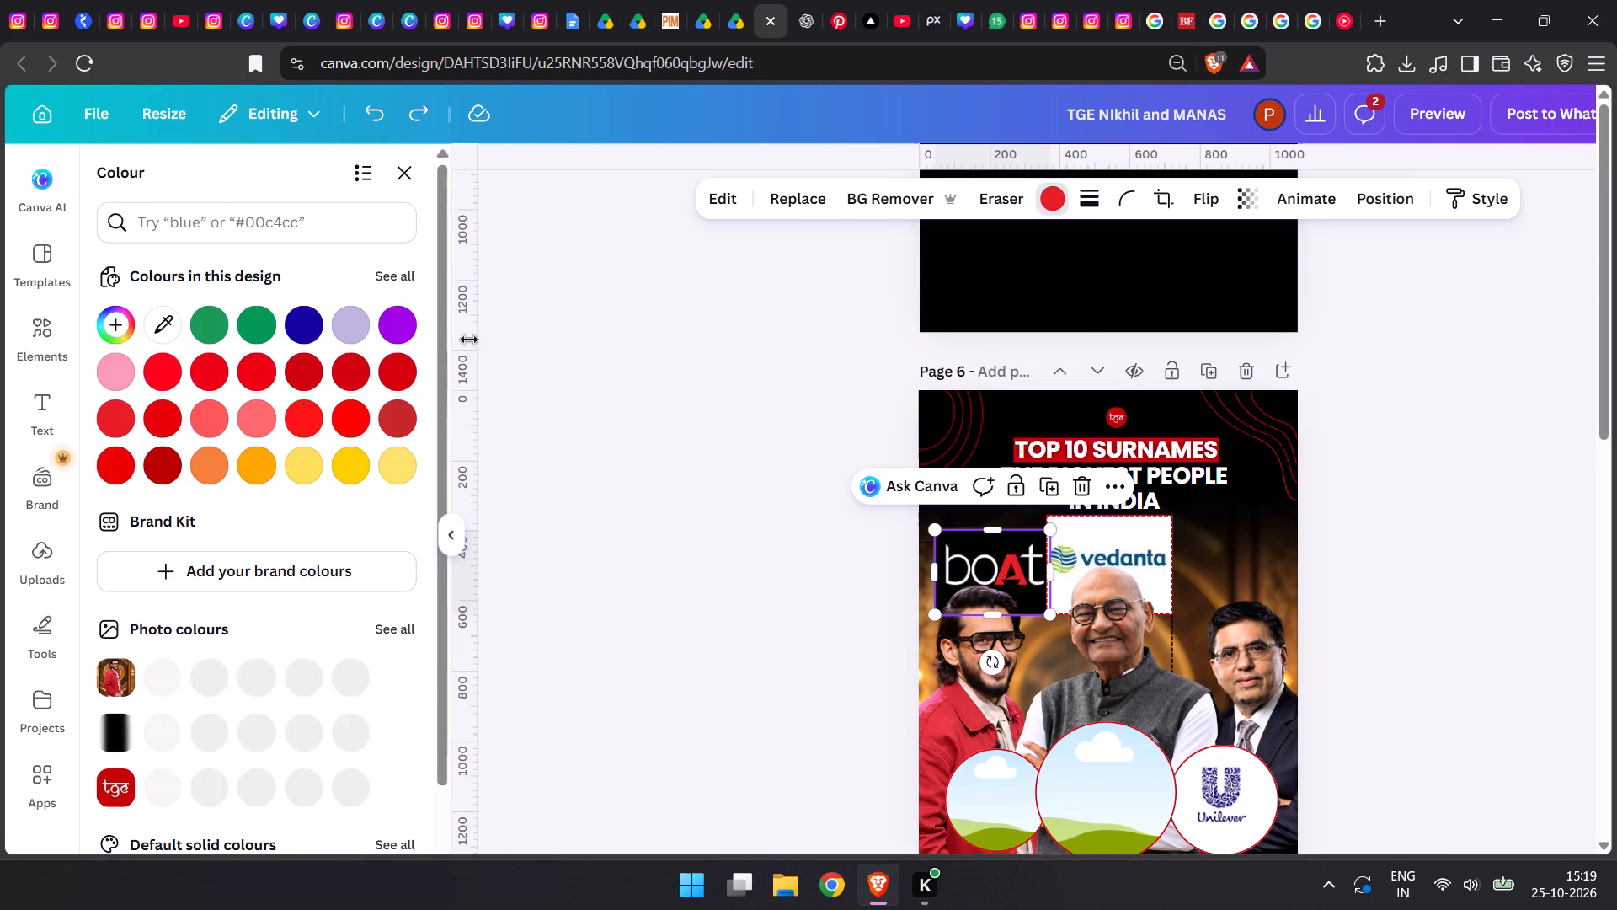
left_click(1097, 200)
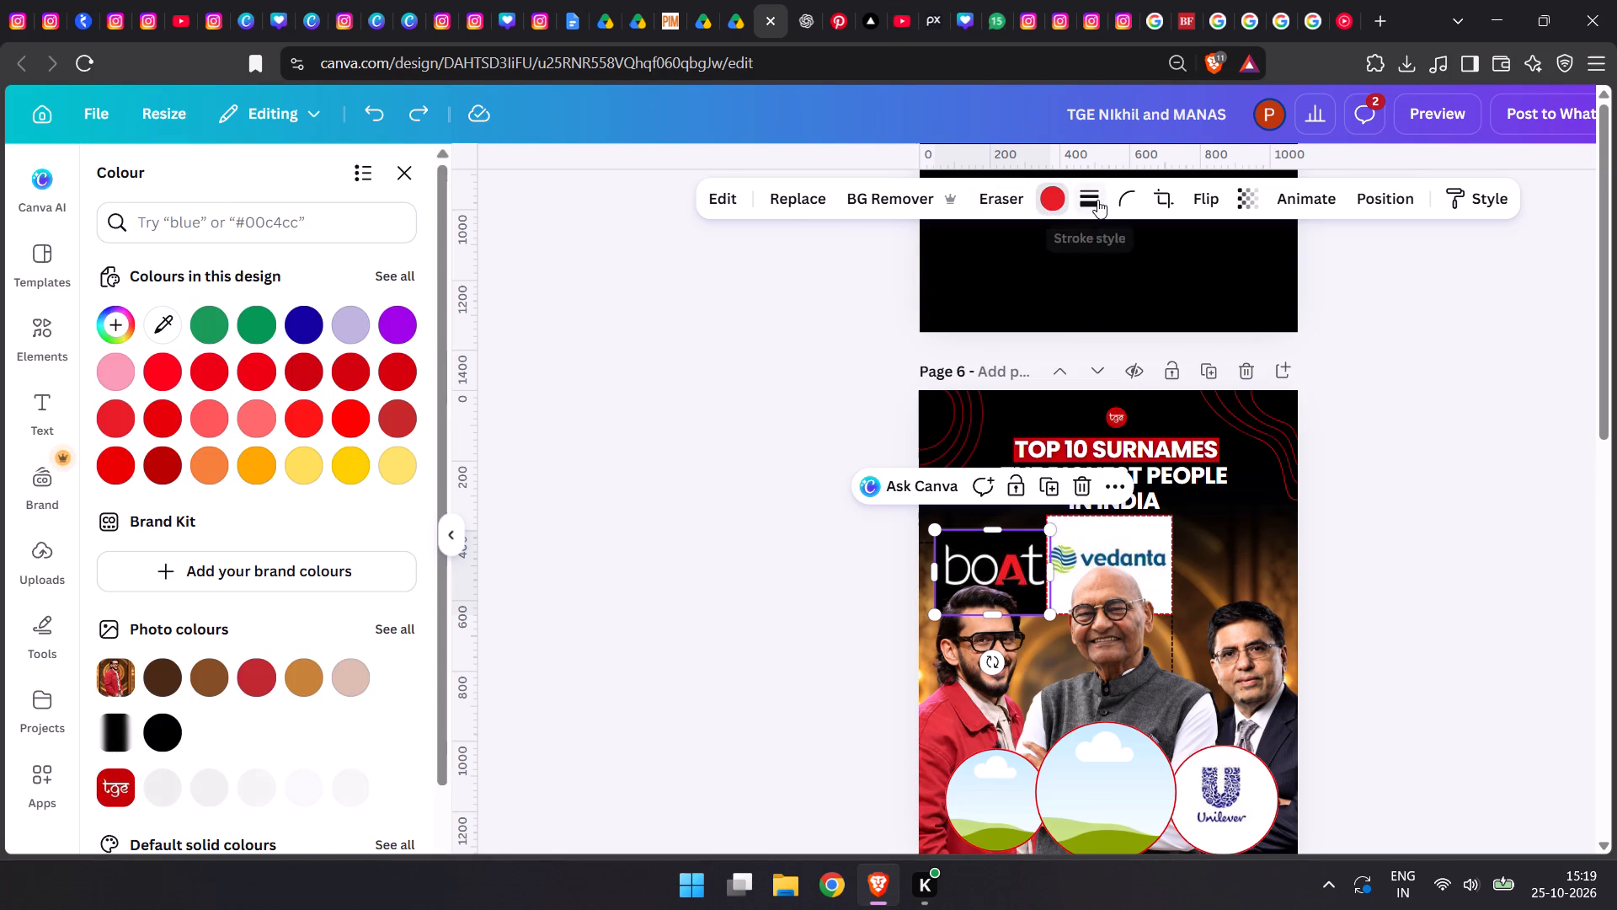
left_click(1092, 260)
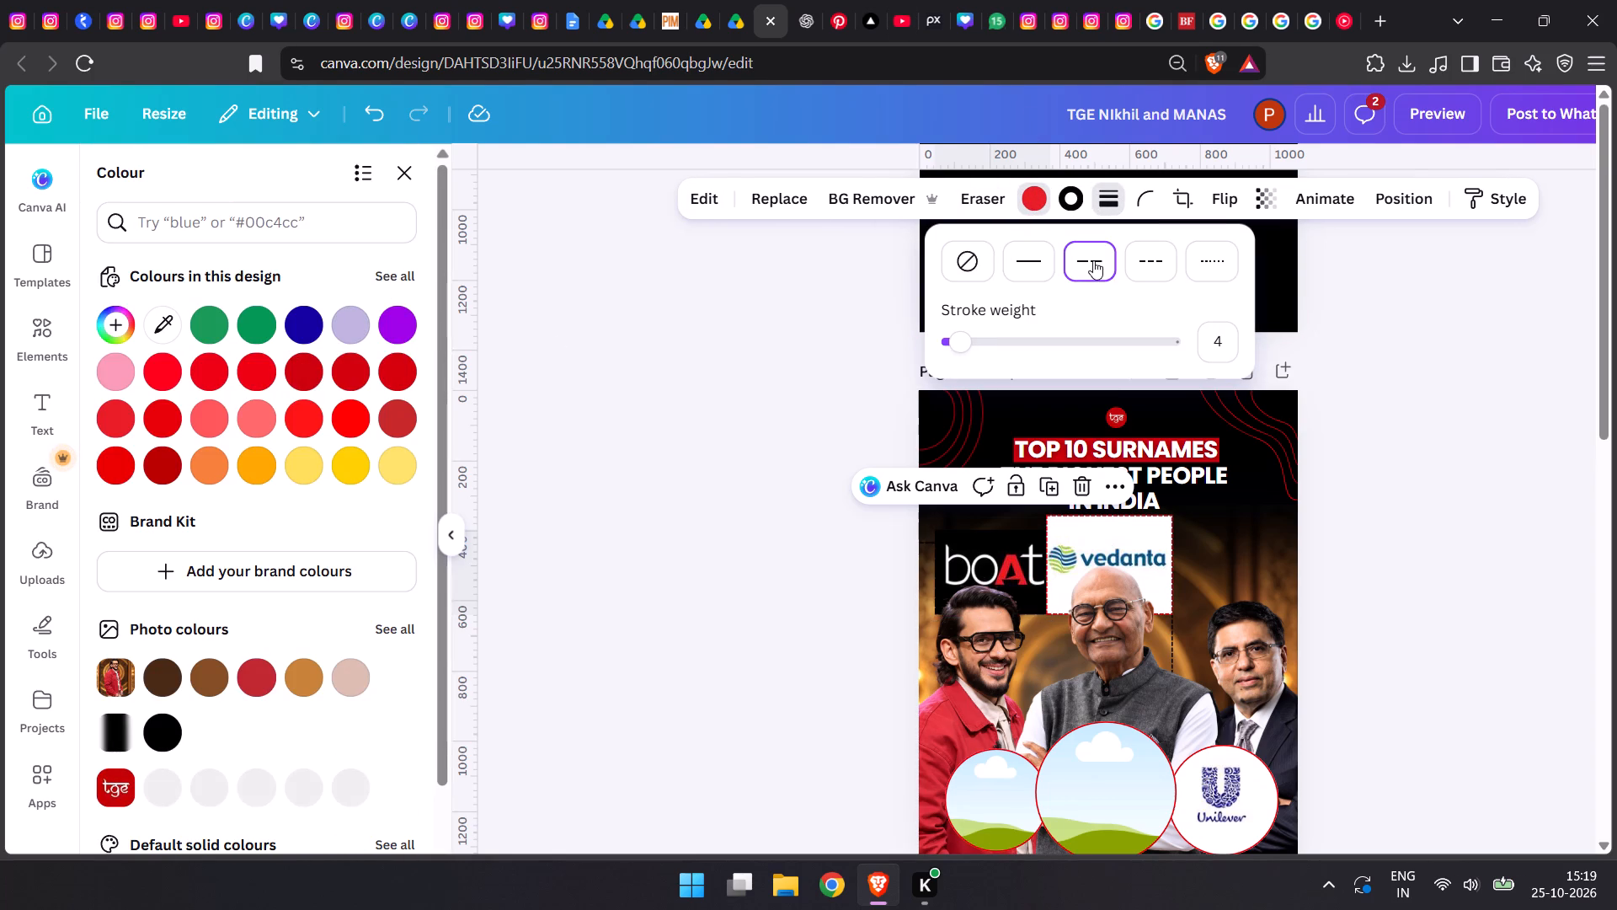
left_click(1151, 261)
left_click(1077, 194)
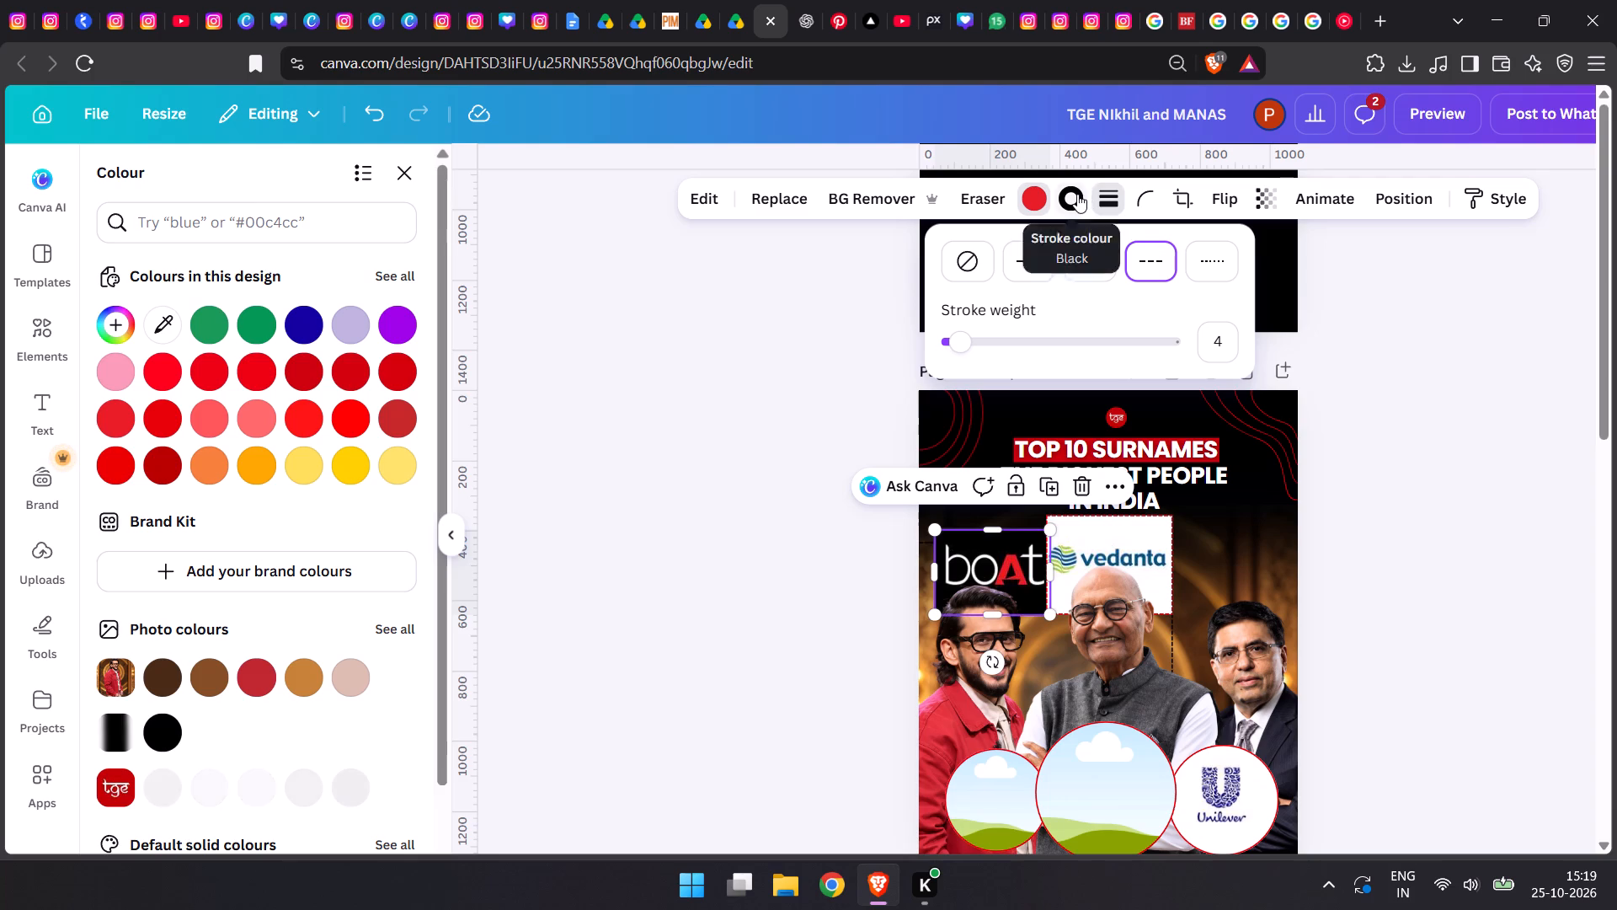
left_click(403, 333)
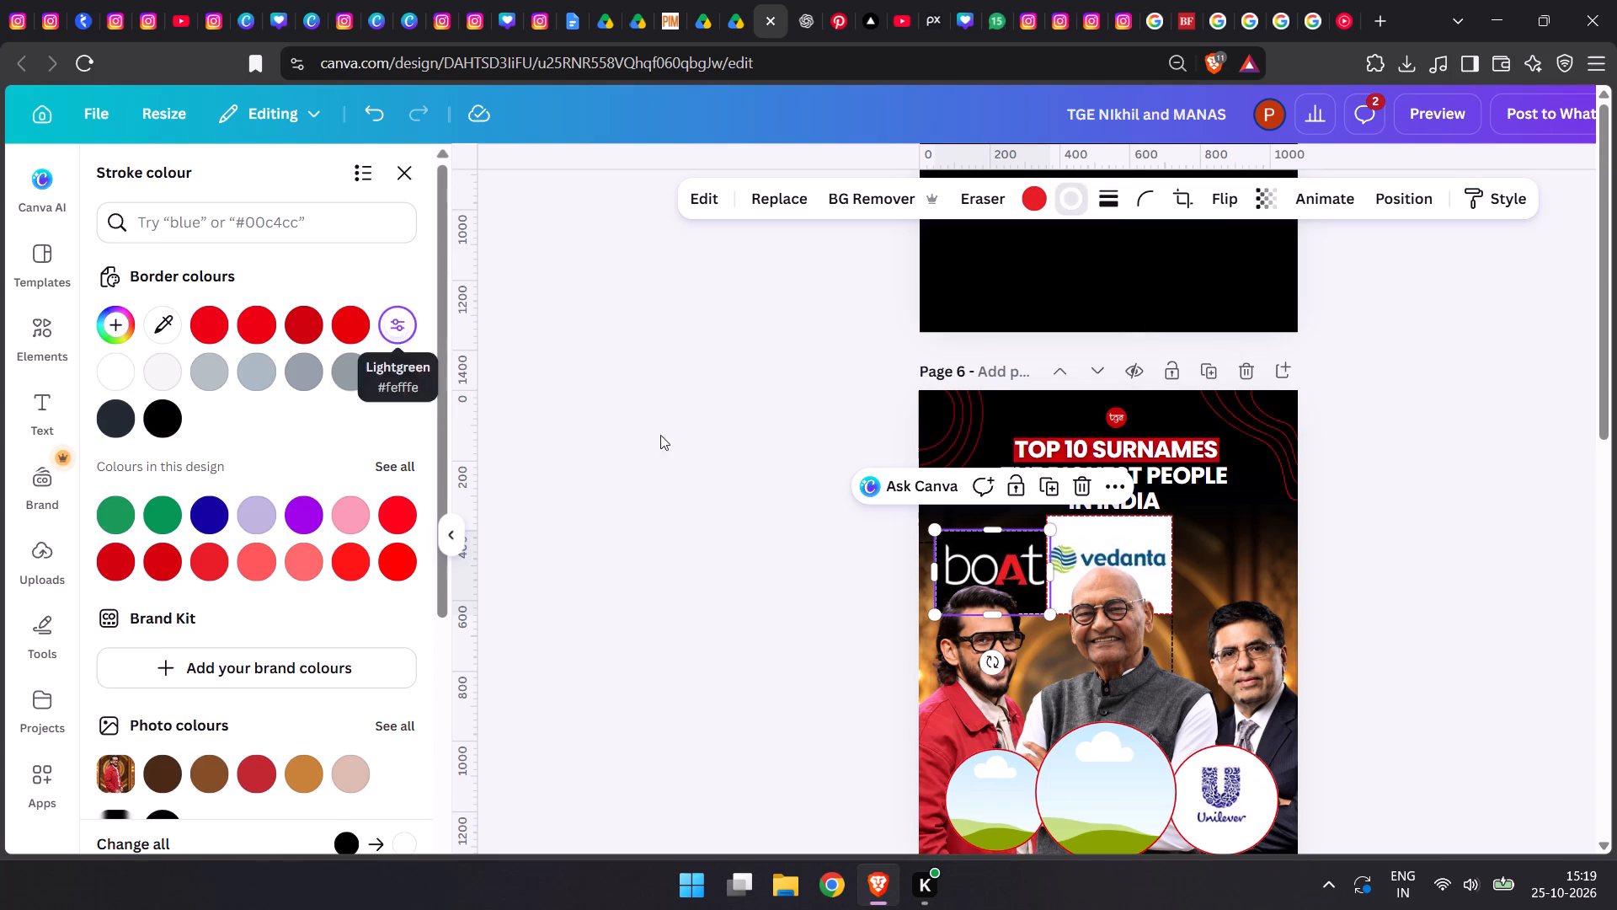
double_click(733, 491)
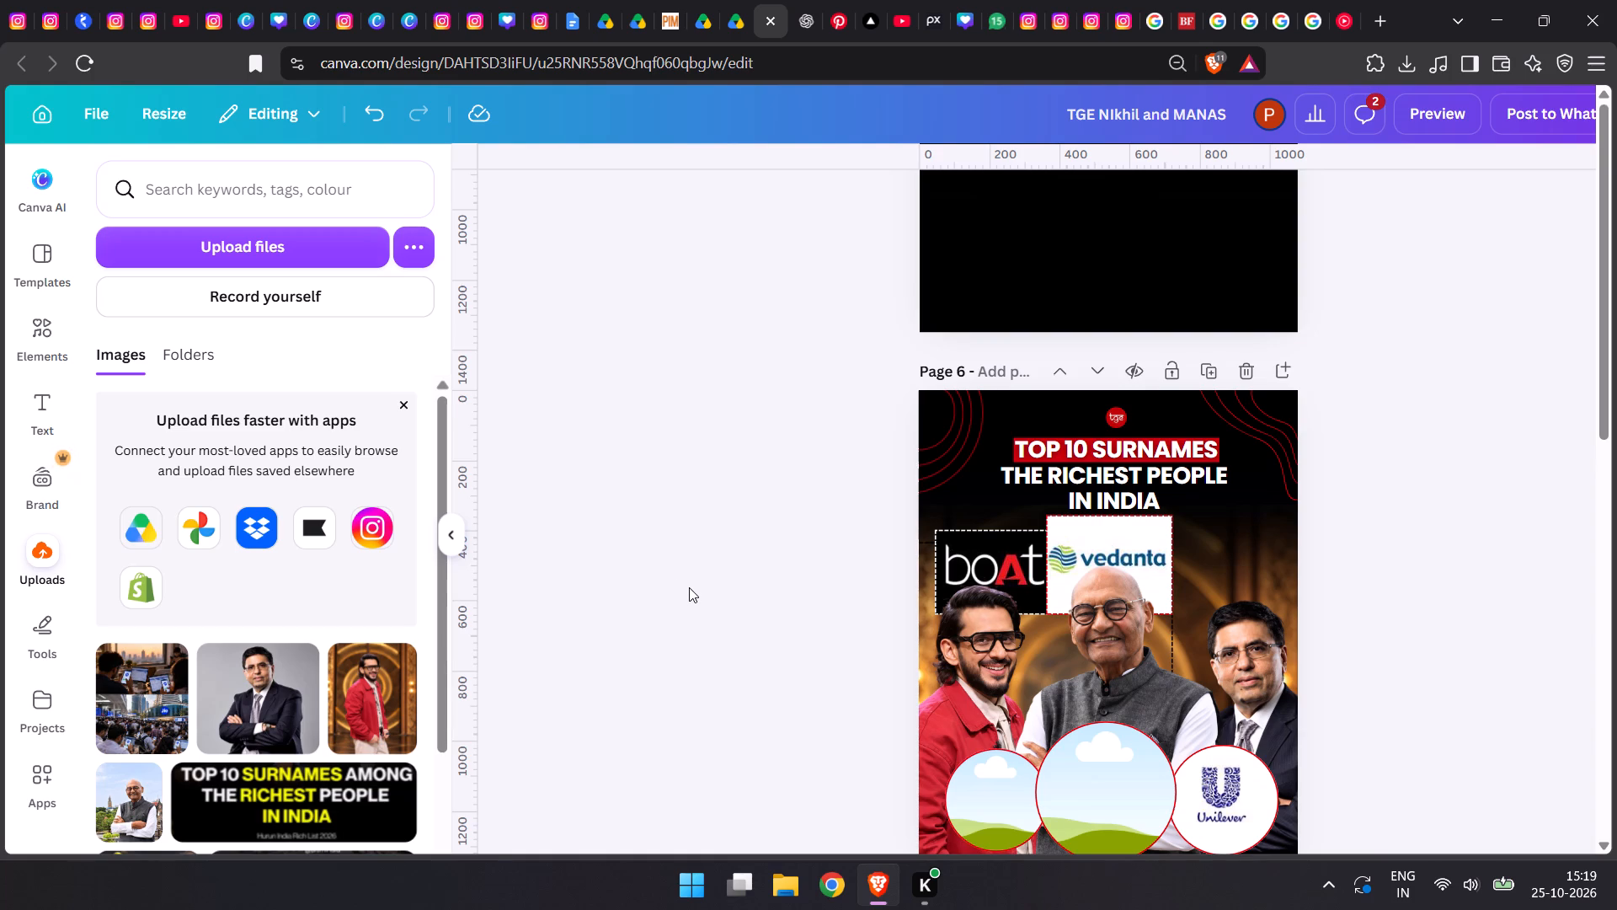
Extend the top edge of the boAt logo on page 6 upward so it measures 330 × 252.
left_click(935, 584)
left_click(1415, 217)
left_click(1415, 211)
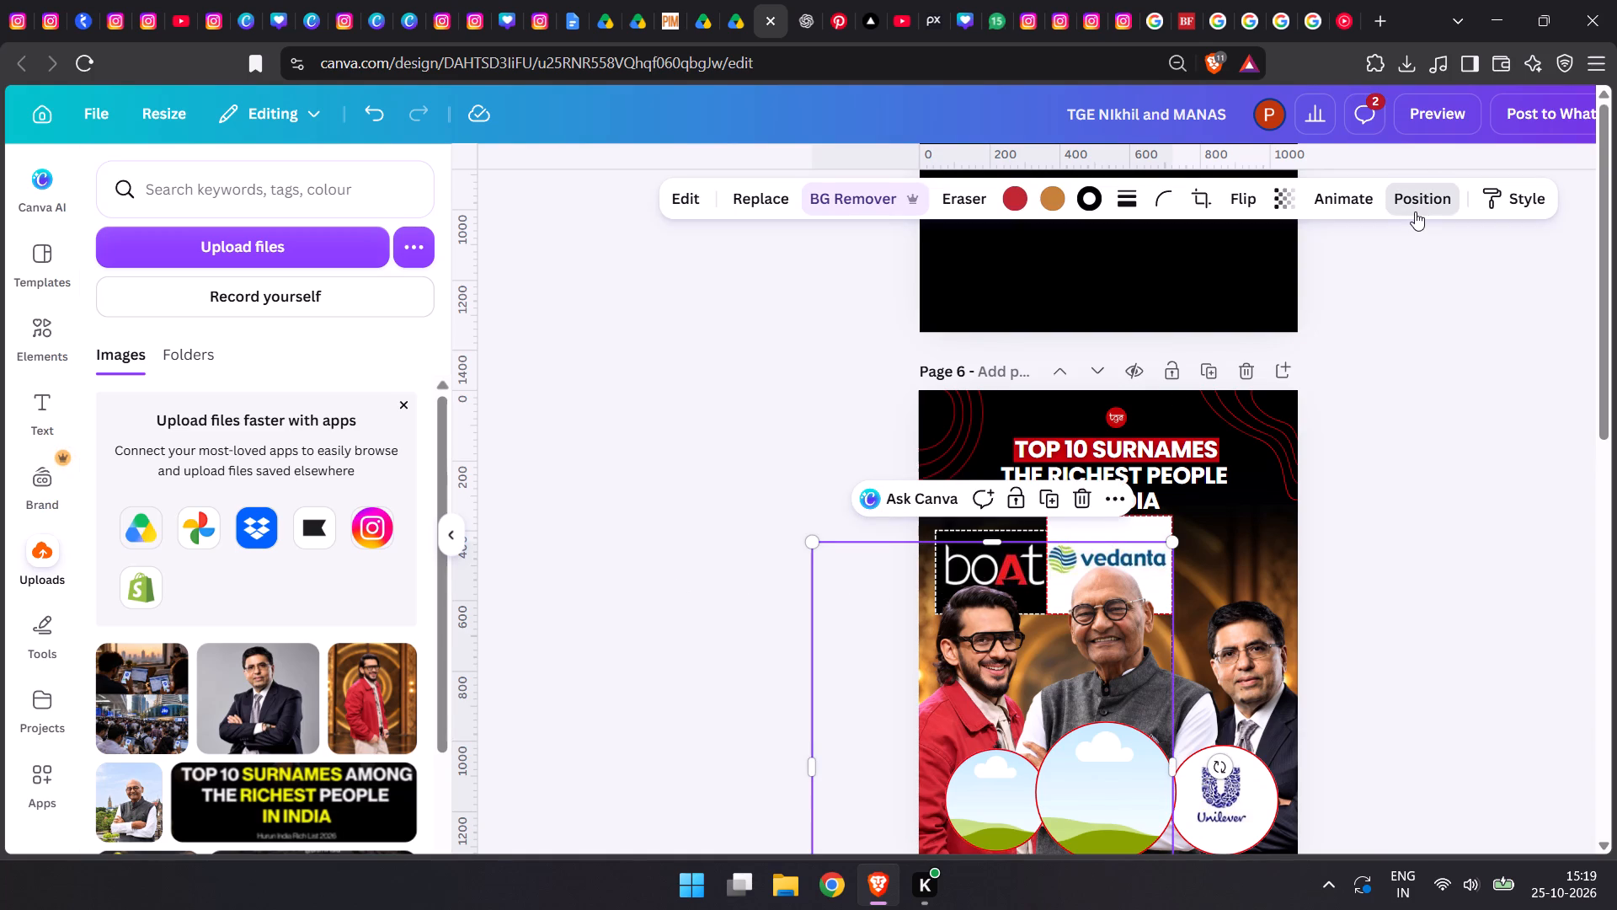
scroll(293, 651, "down", 3)
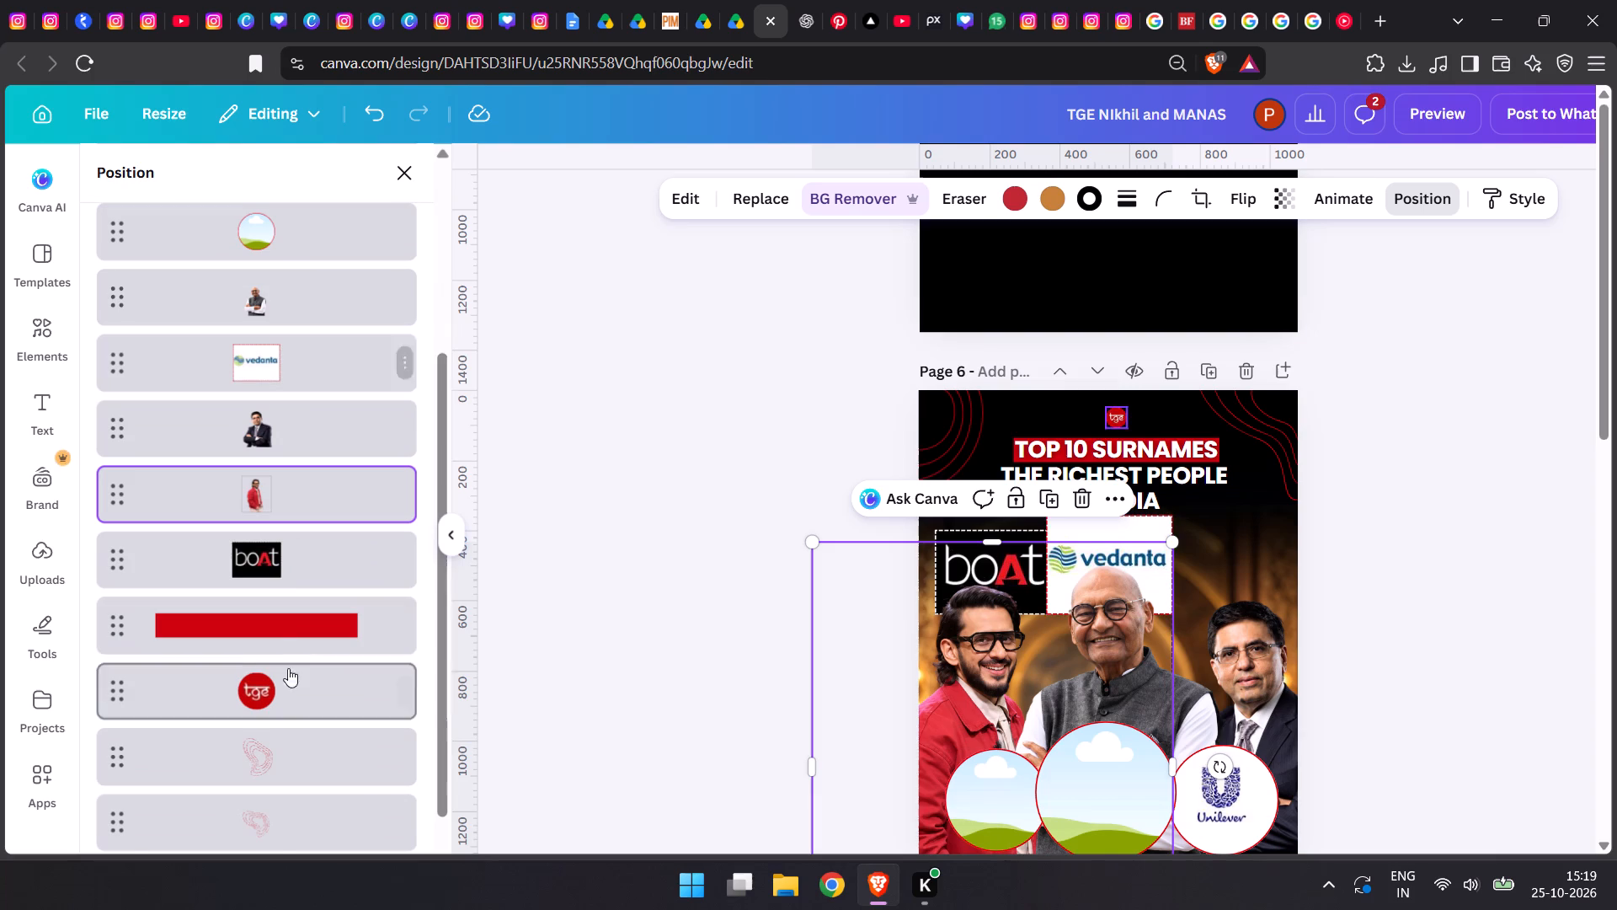
left_click(286, 571)
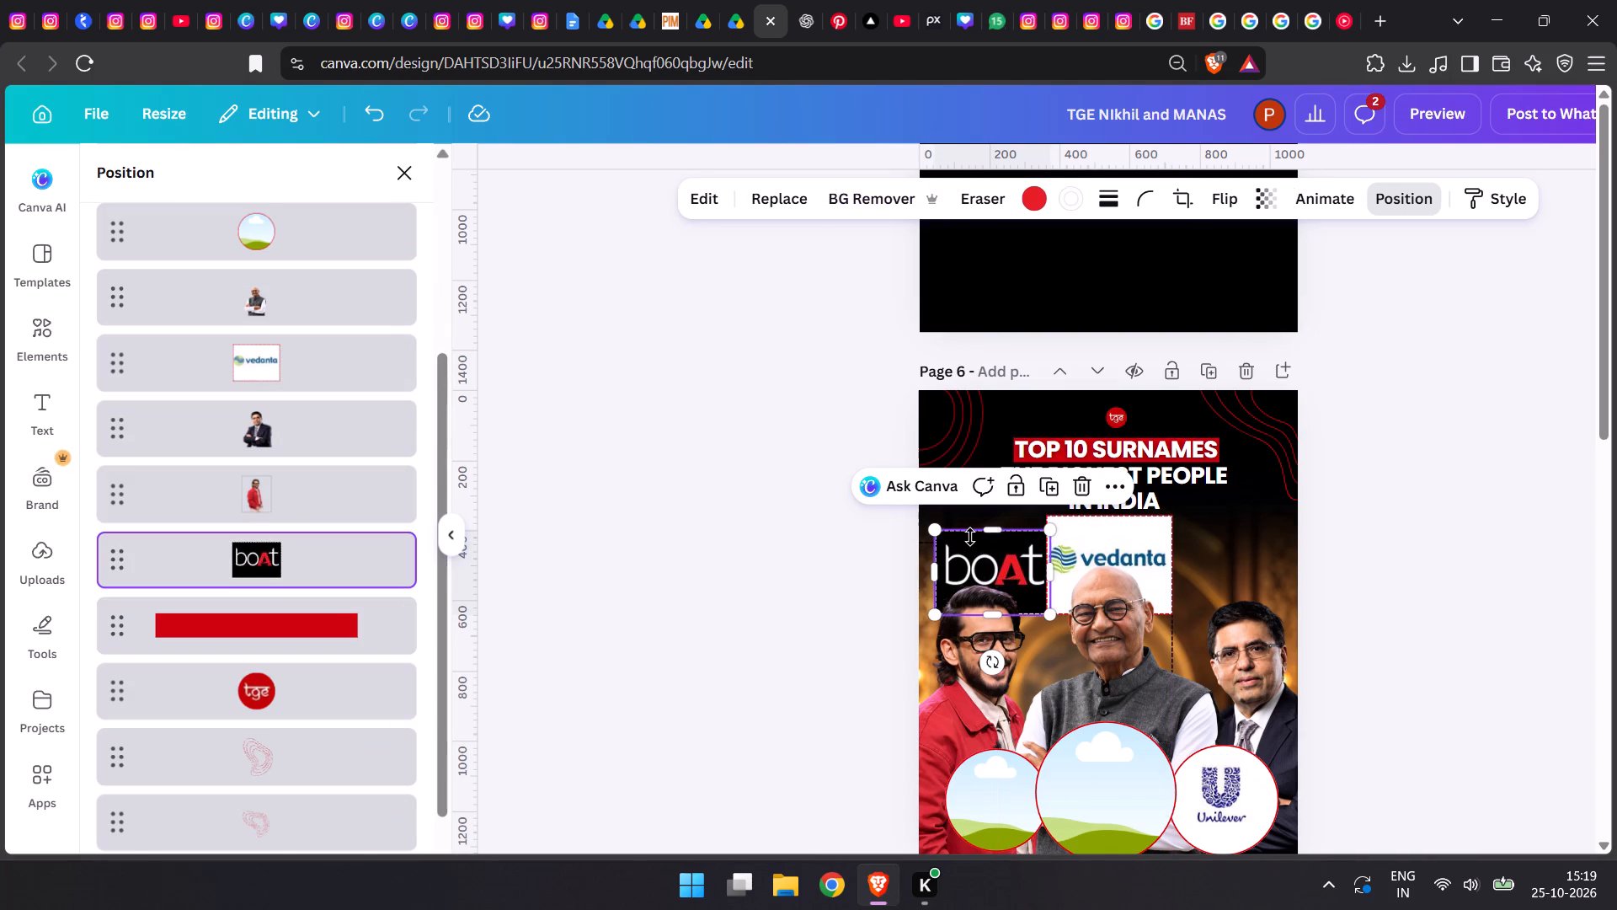
left_click(970, 537)
left_click_drag(972, 538, 960, 532)
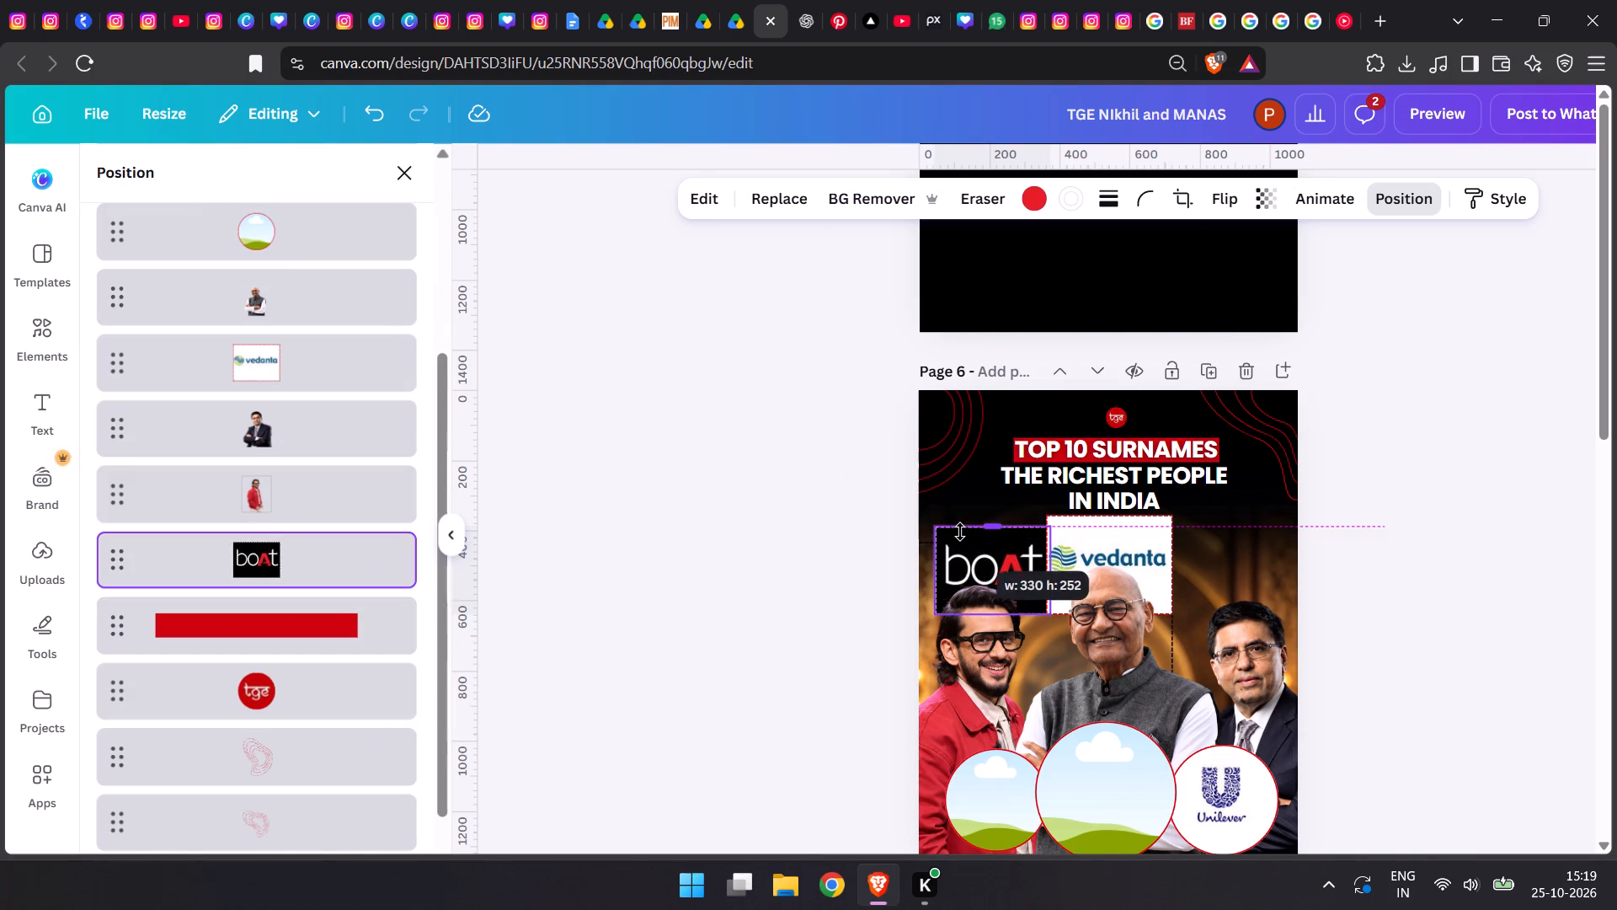
left_click_drag(960, 532, 964, 535)
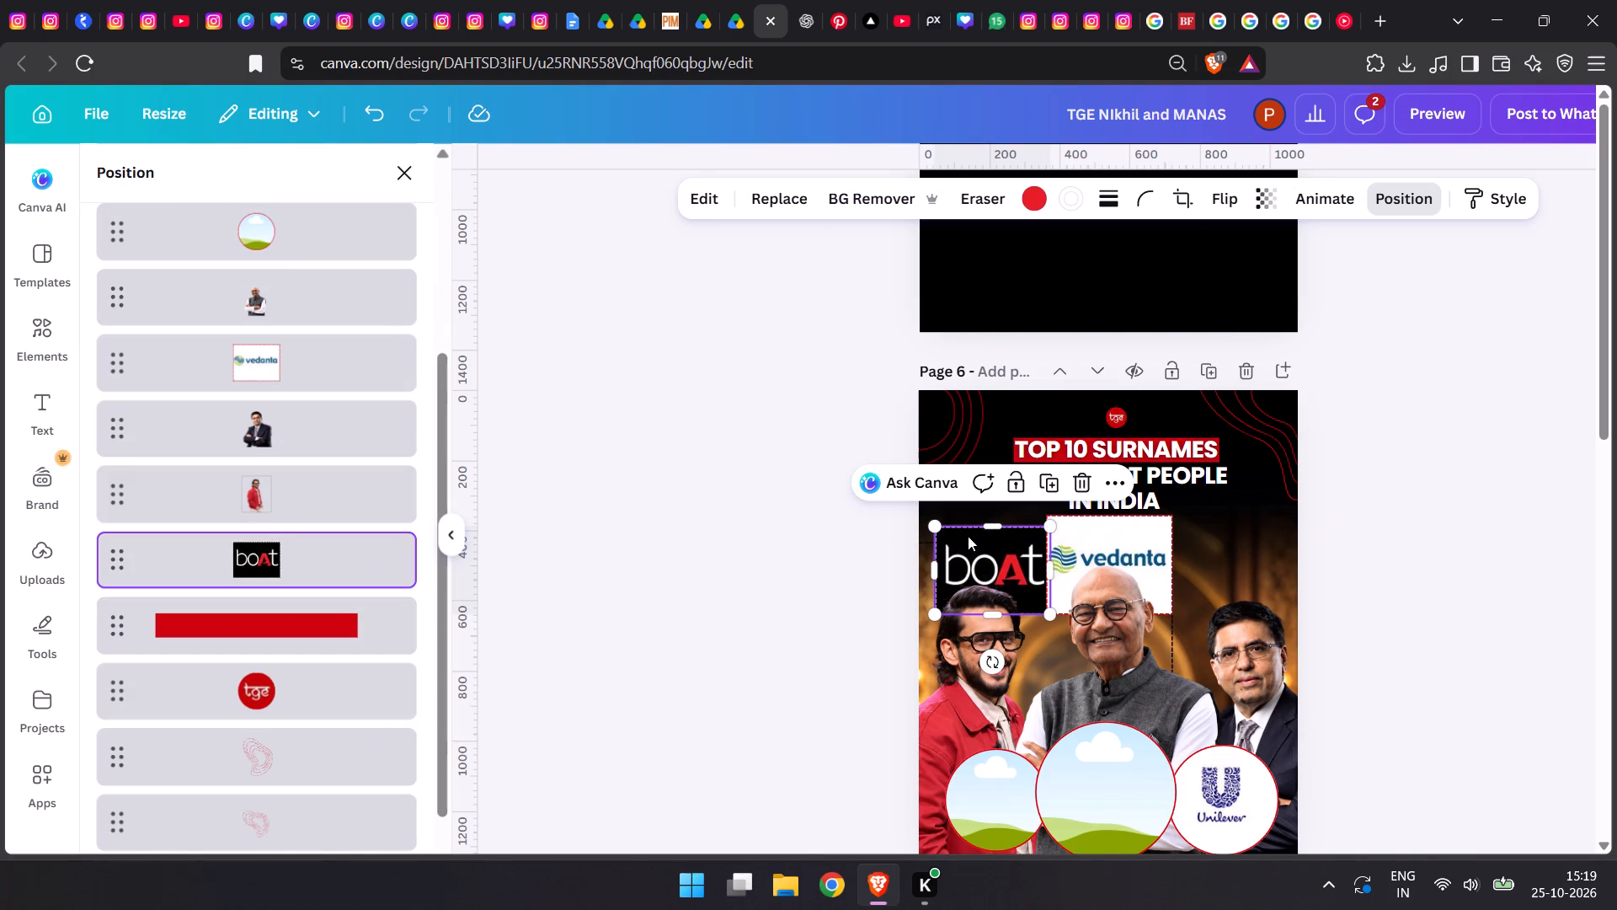
Crop the empty top margin of the left man's cut-out on page 6 down to just above his hair.
left_click(951, 660)
left_click_drag(998, 545, 997, 599)
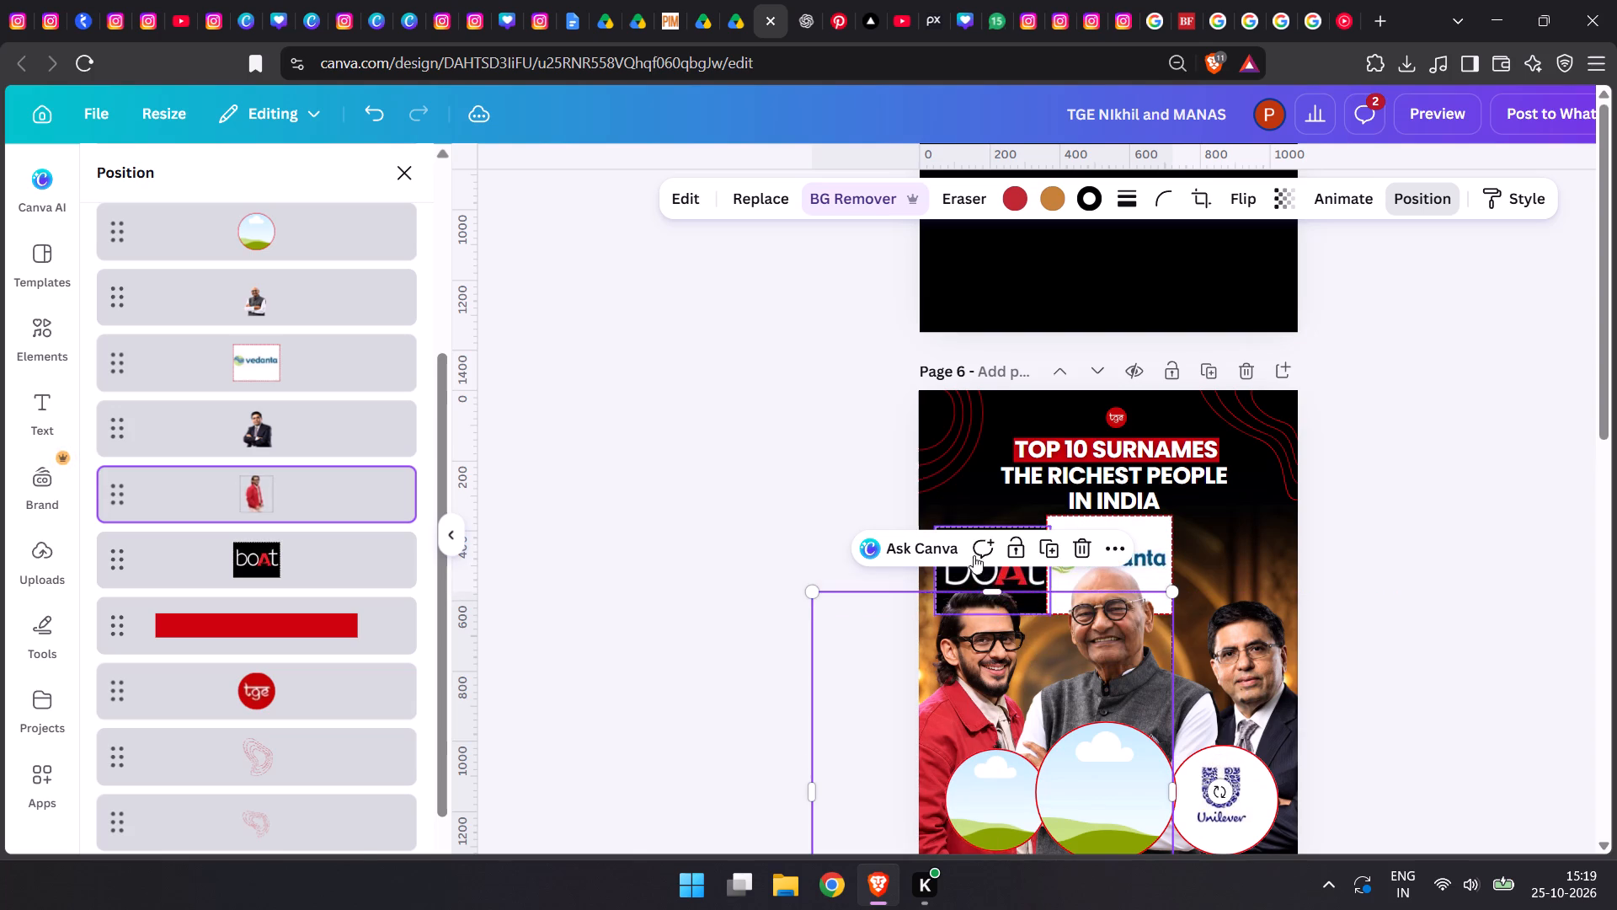
Move the boAt logo to page 6's left edge, keeping its bottom edge level with the Vedanta logo's.
left_click_drag(969, 576, 963, 565)
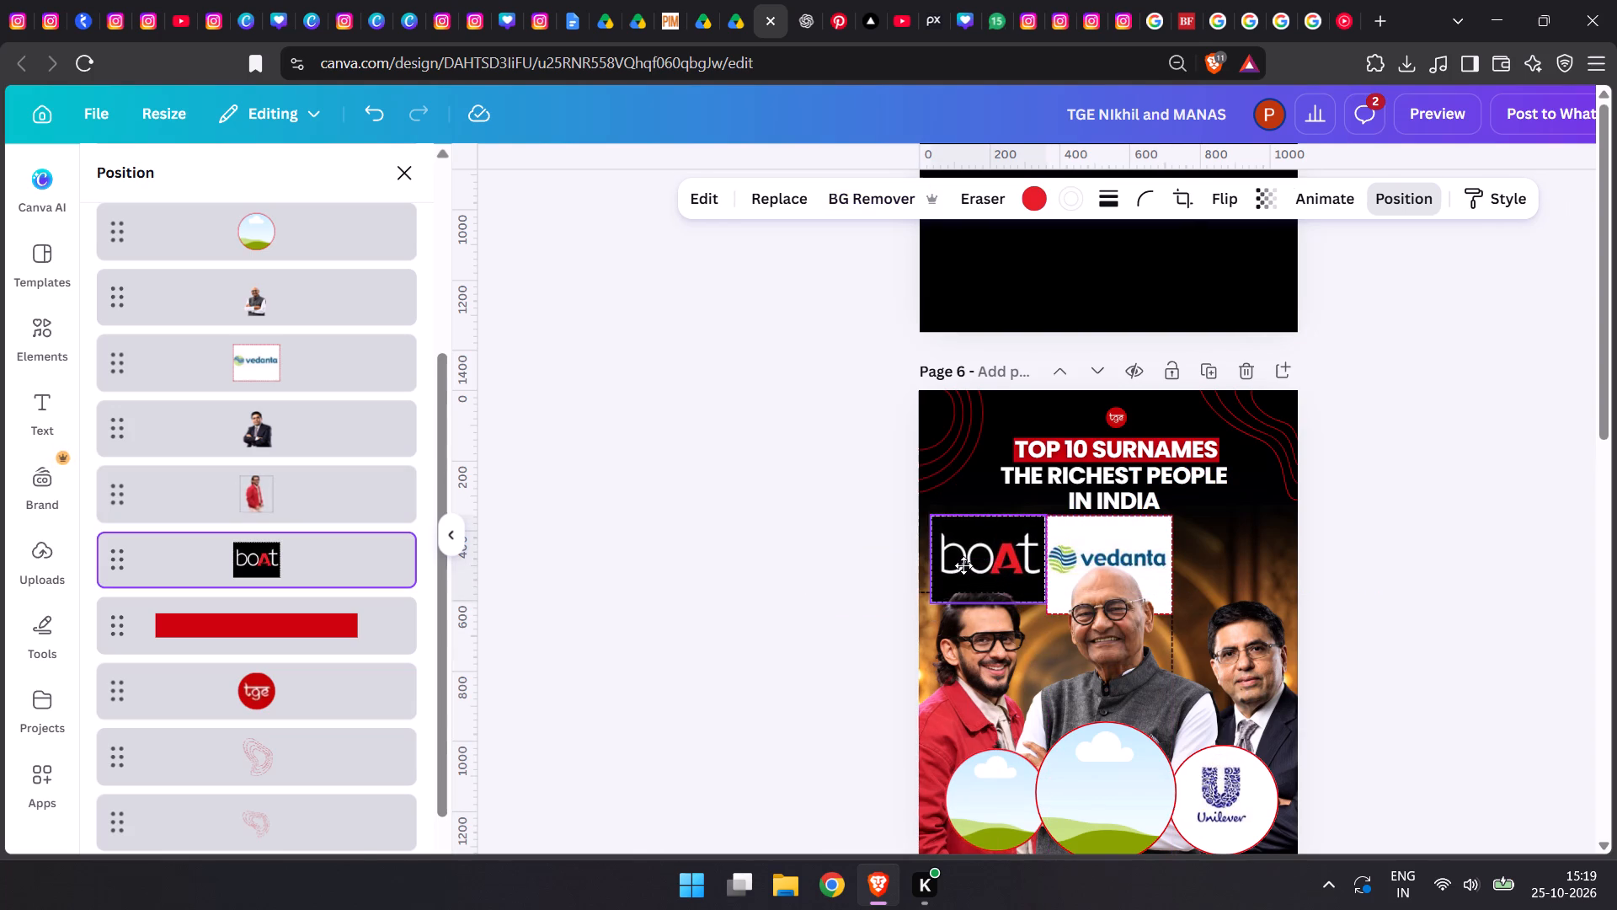
left_click_drag(963, 565, 952, 568)
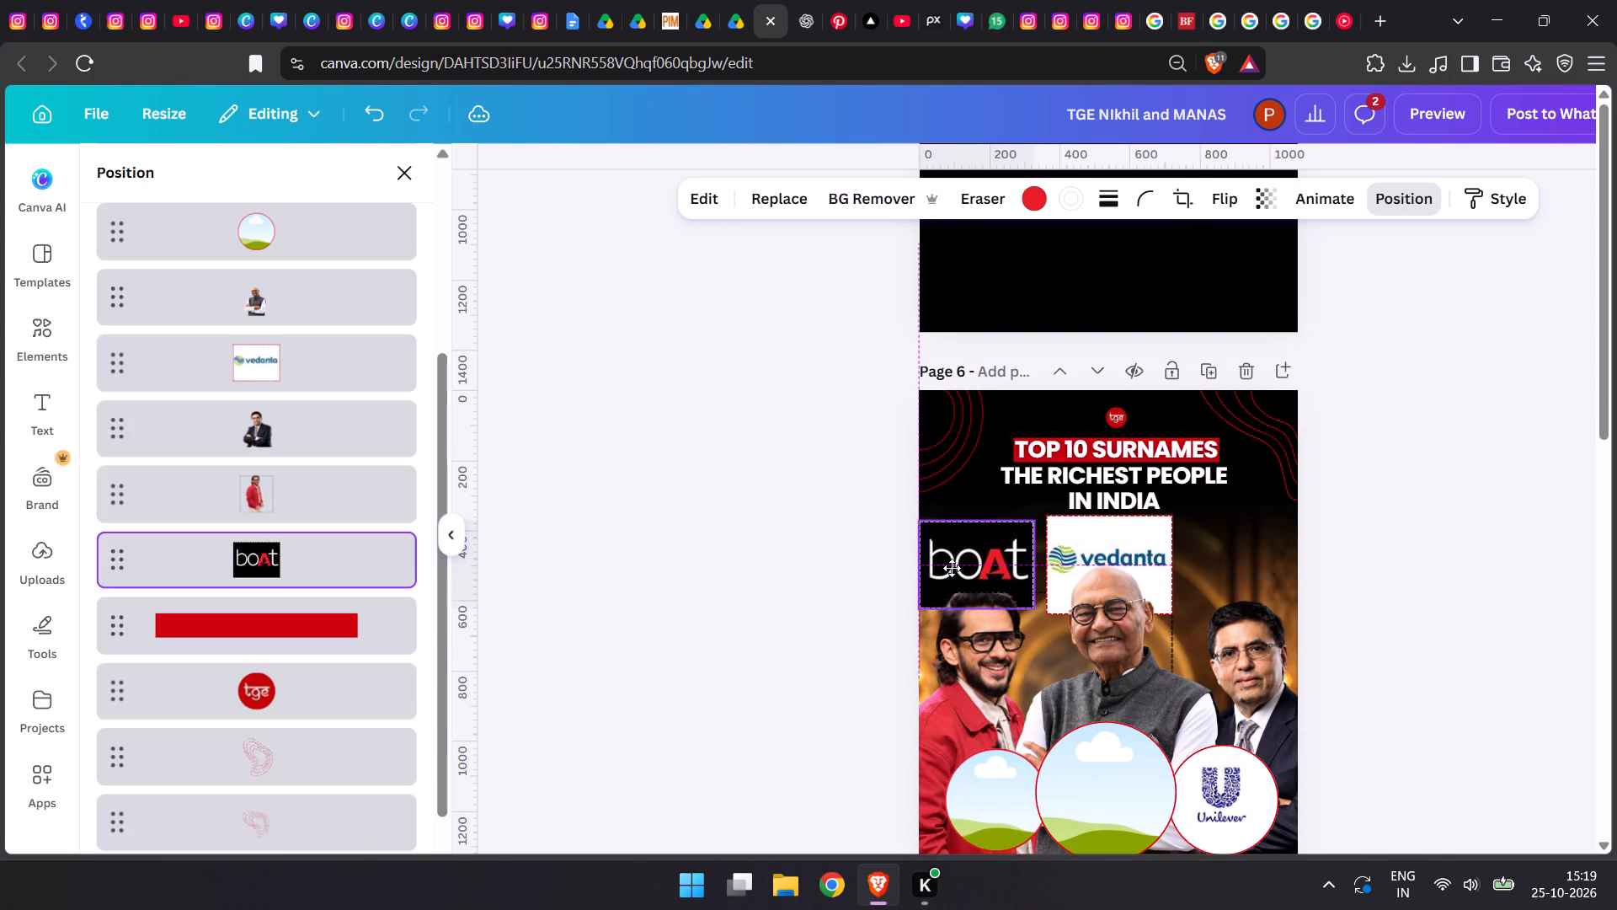
left_click_drag(952, 568, 943, 579)
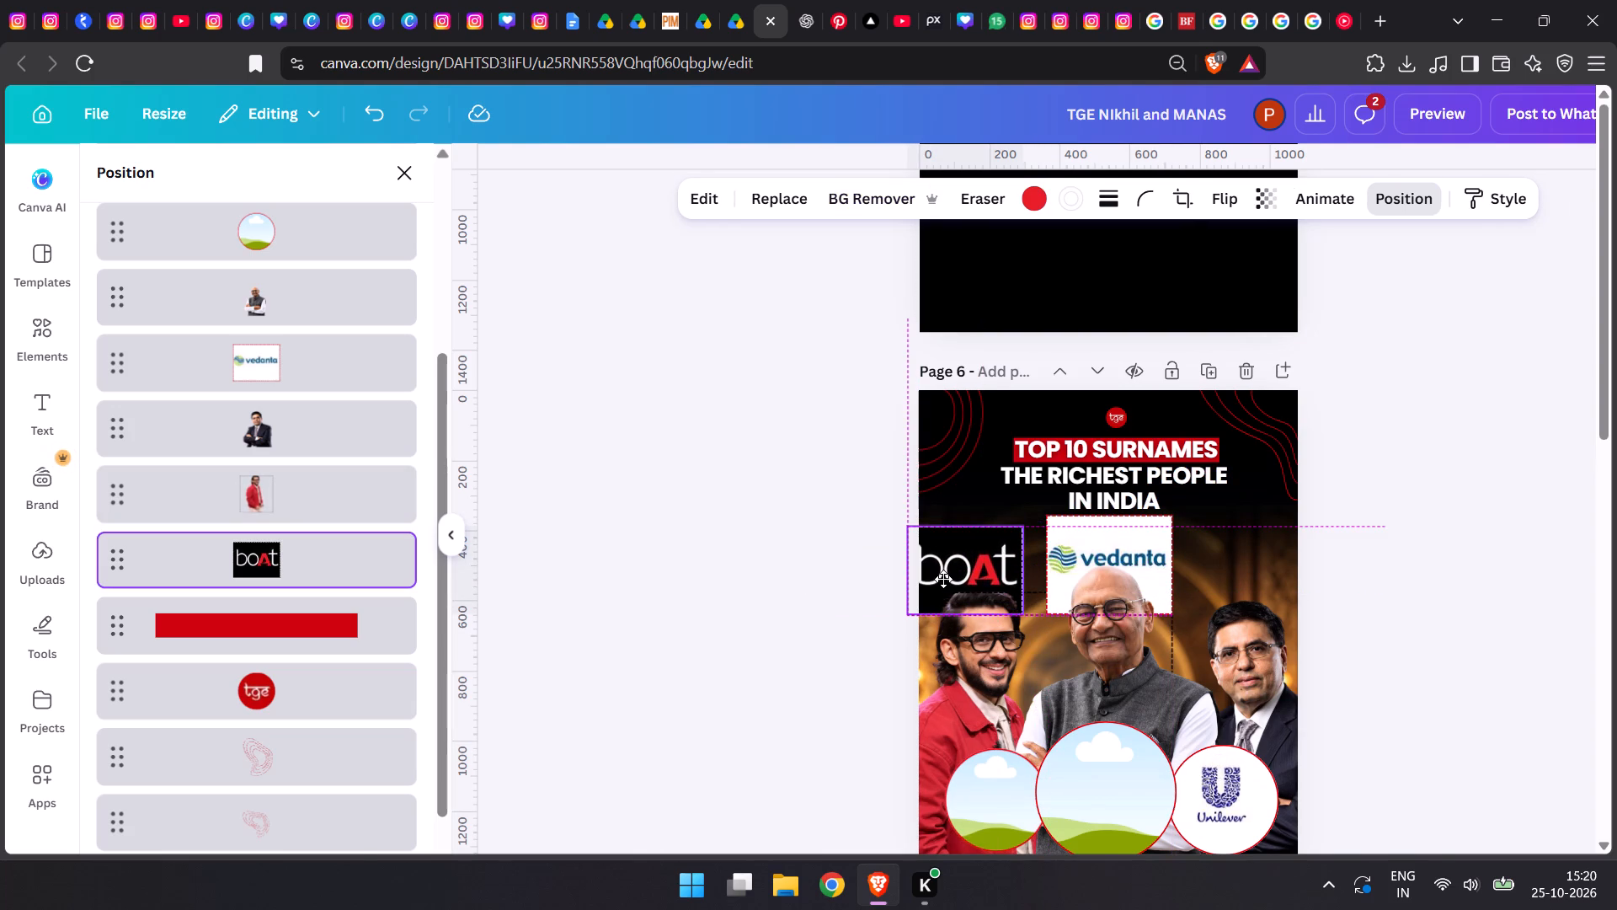
left_click_drag(943, 579, 950, 581)
left_click(919, 569)
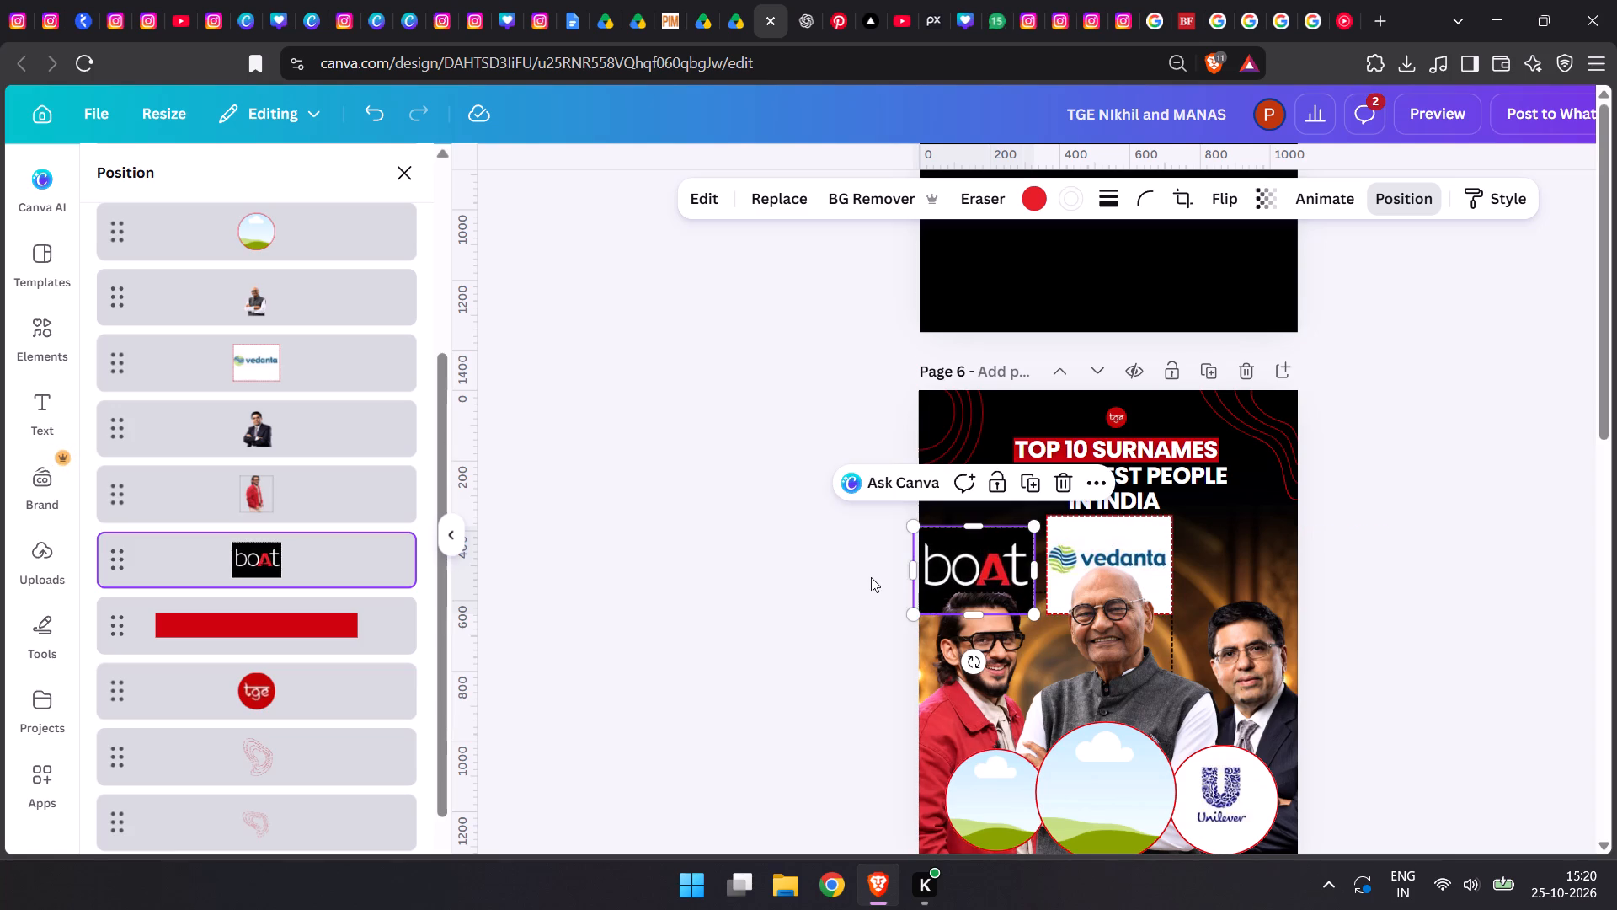
Extend the top crop of the left man's cut-out slightly upward to leave a little room above his hair.
left_click(981, 657)
left_click(987, 683)
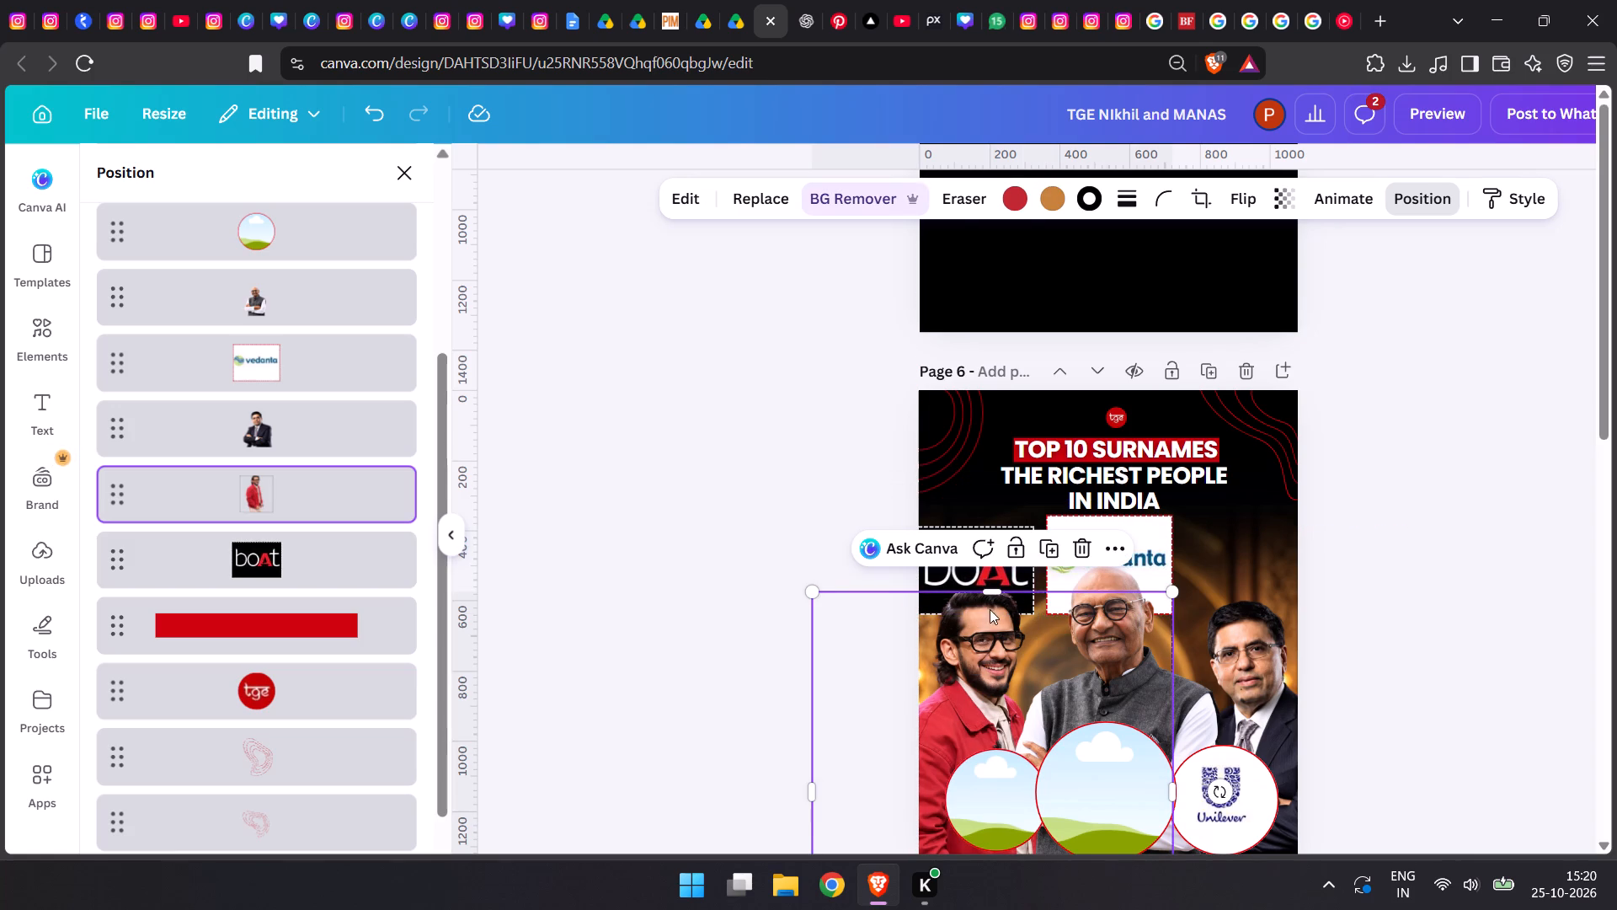
left_click_drag(995, 591, 993, 580)
double_click(703, 592)
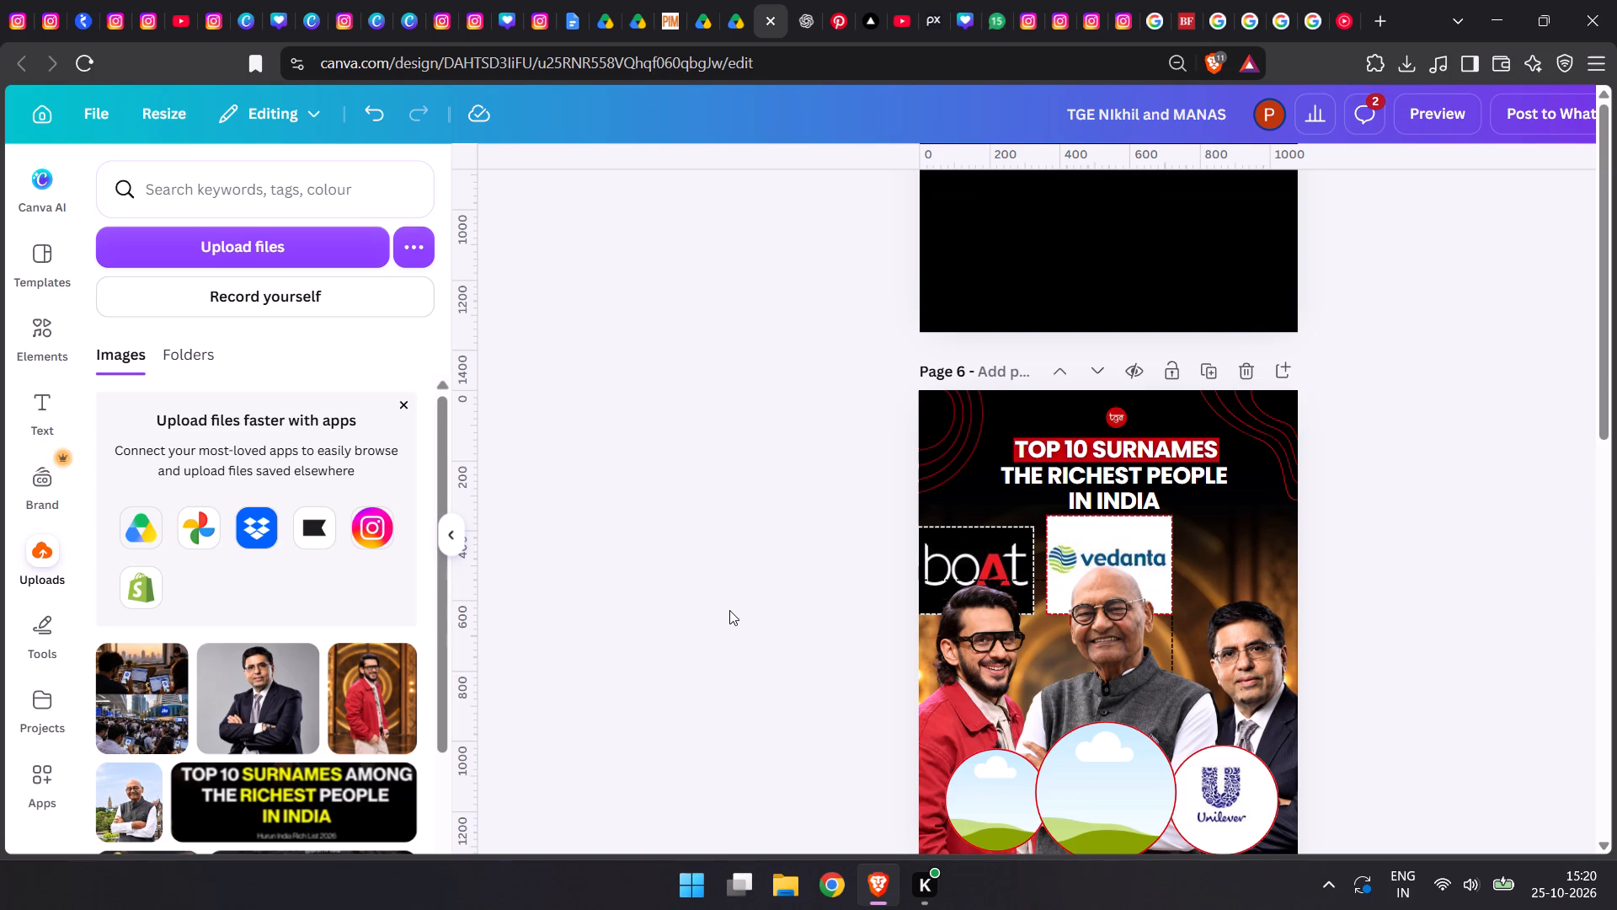
Remove the dashed stroke from the left man's cut-out on page 6.
left_click(990, 586)
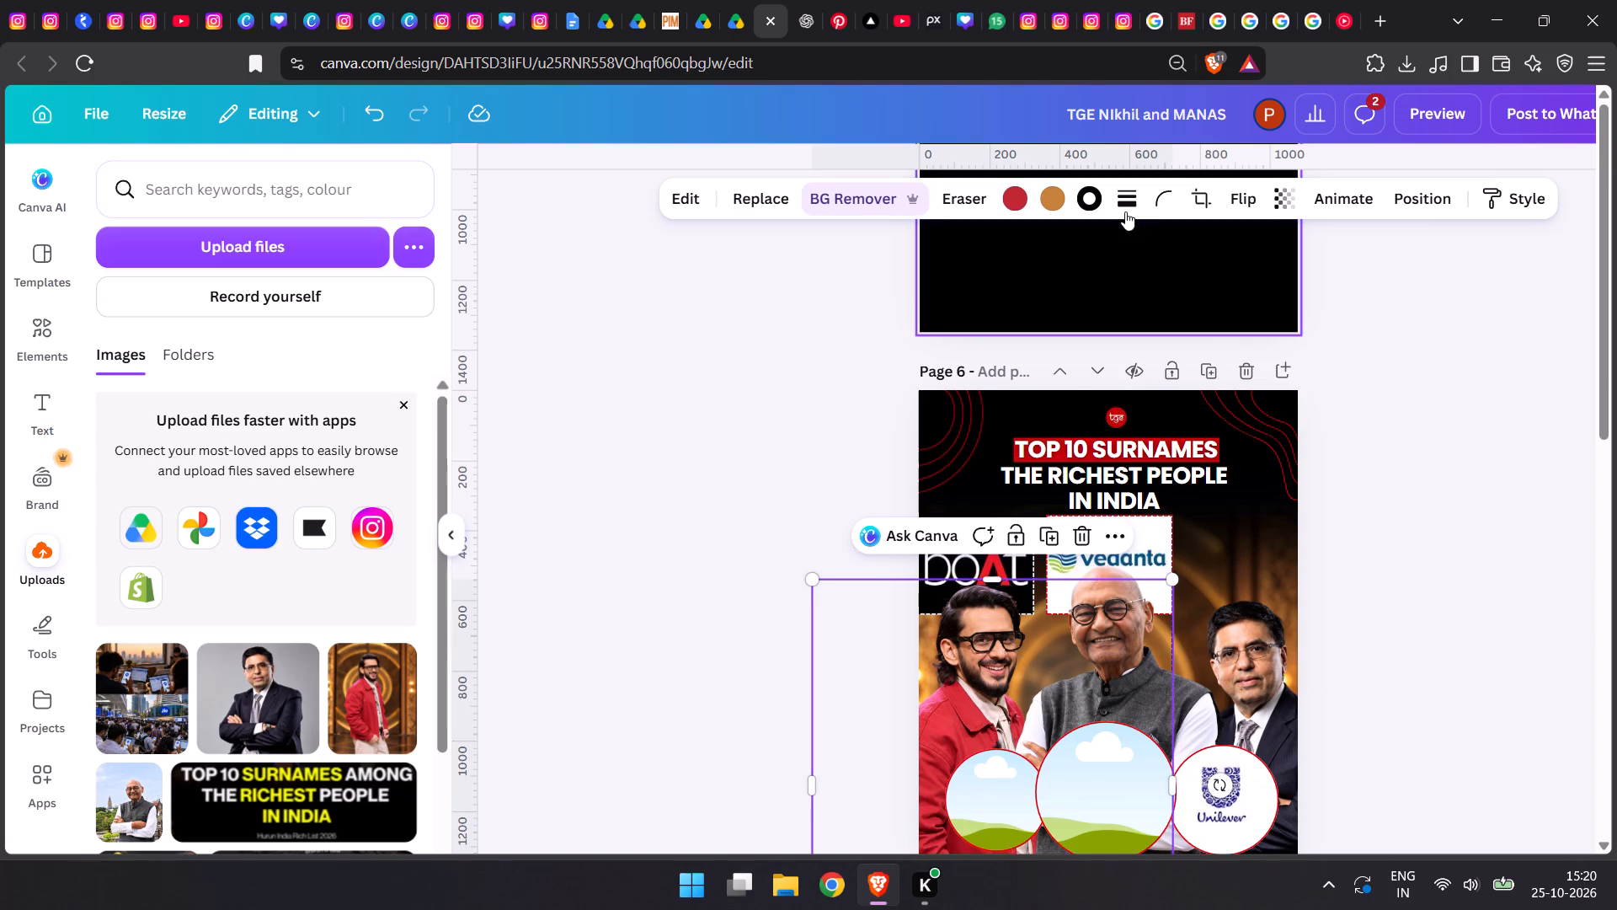
left_click(1125, 209)
left_click(1003, 269)
double_click(723, 478)
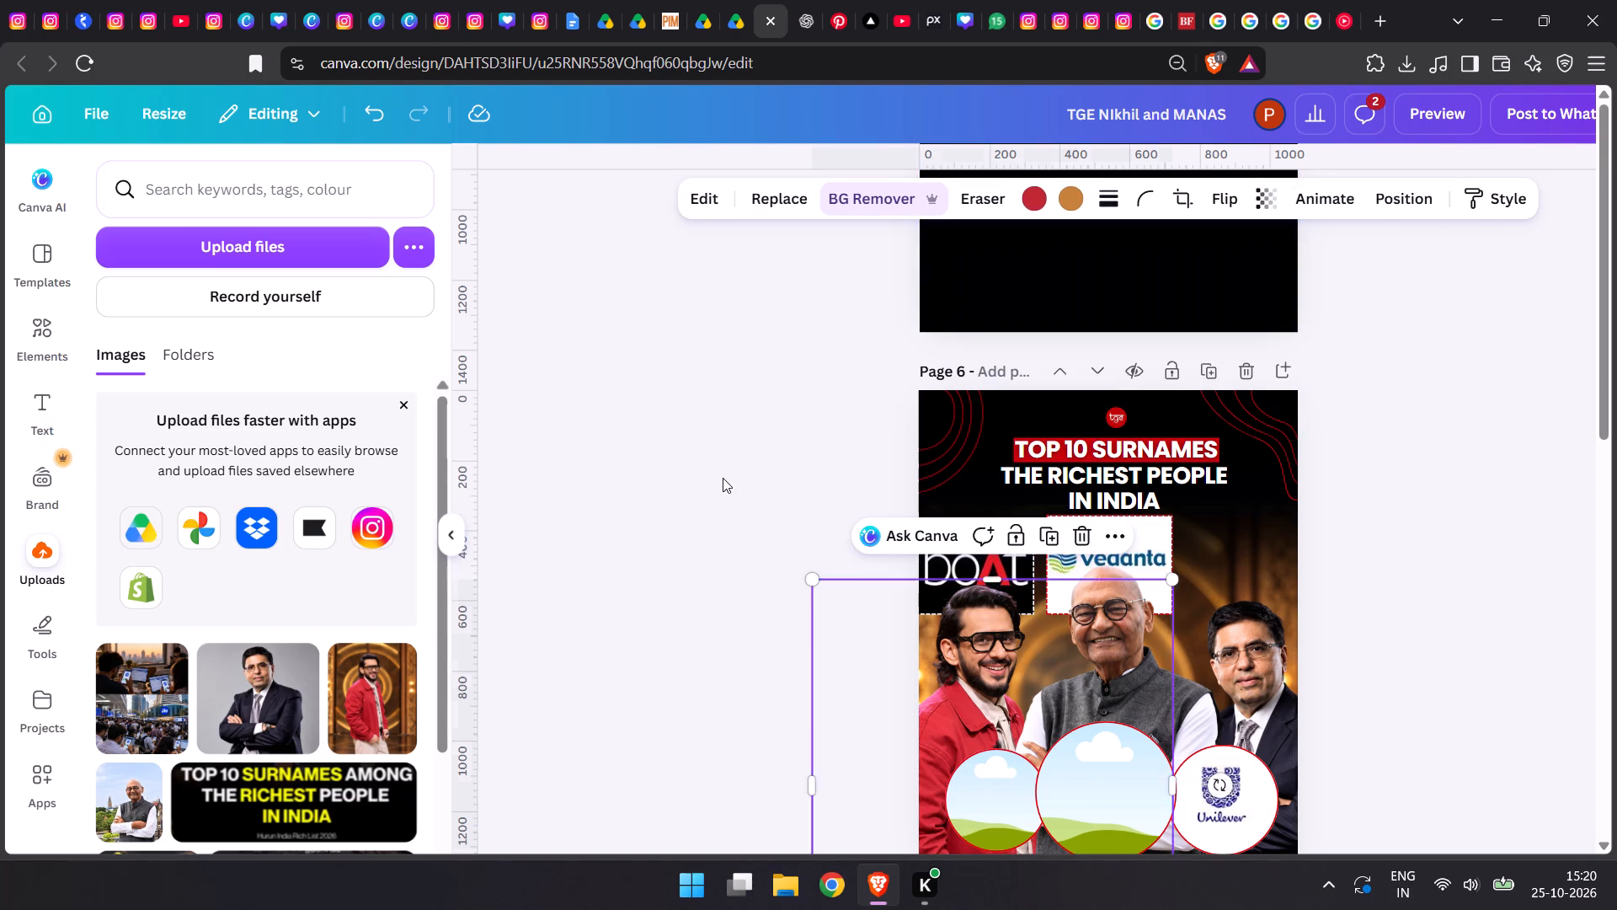
Detach the Unilever logo from its circle frame on page 6 and shrink it to about 374 × 345.
scroll(724, 478, "down", 1)
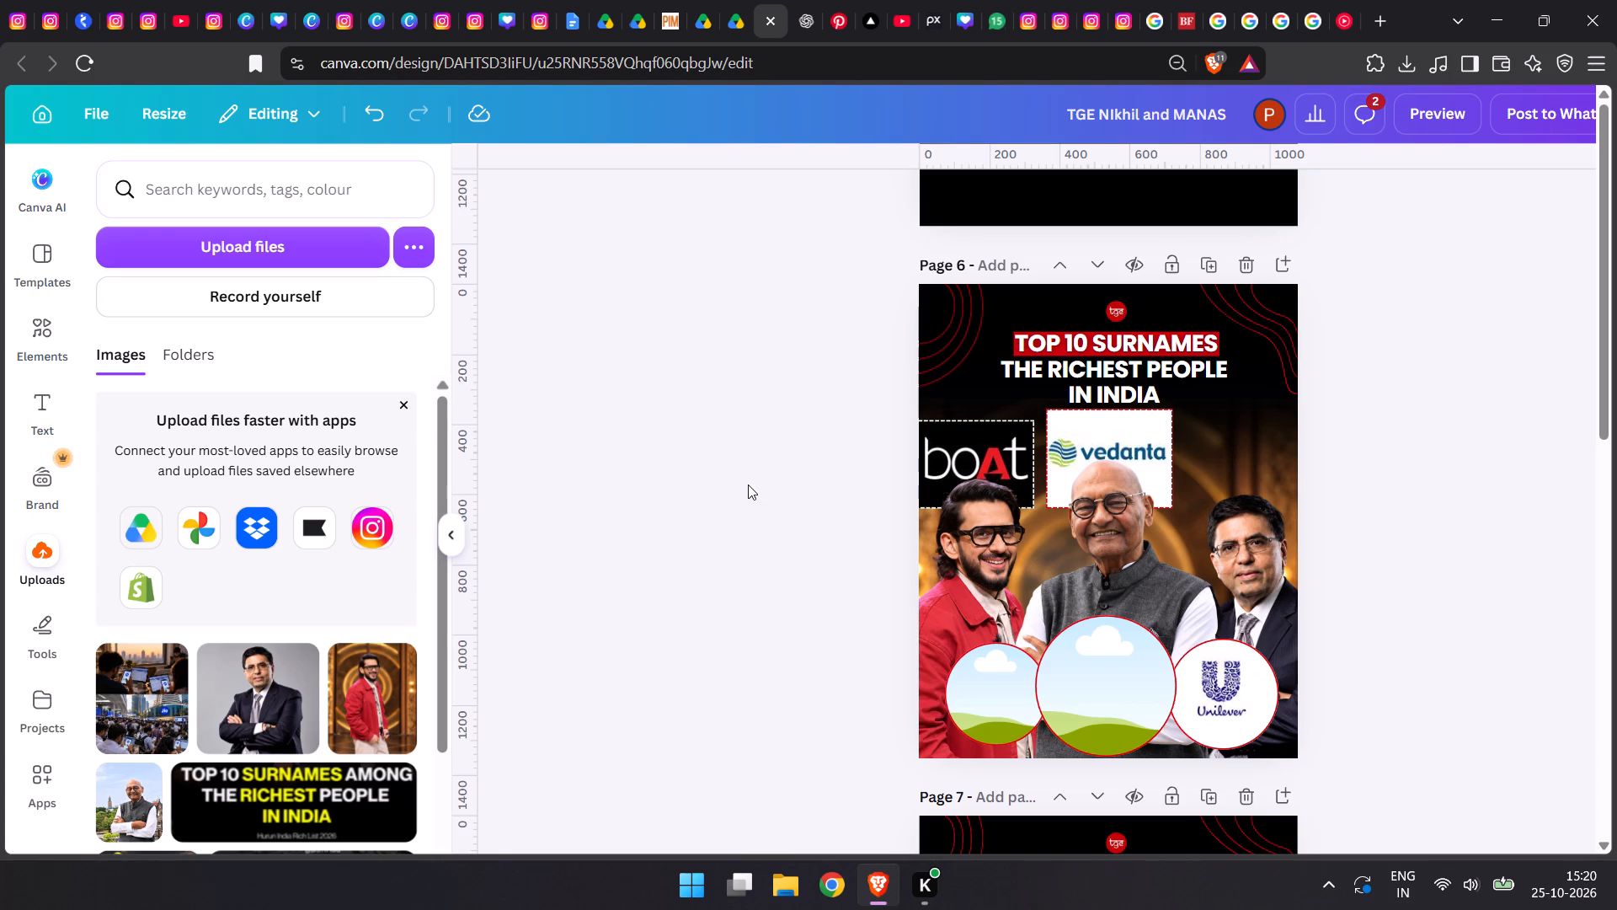
double_click(1242, 674)
right_click(1241, 674)
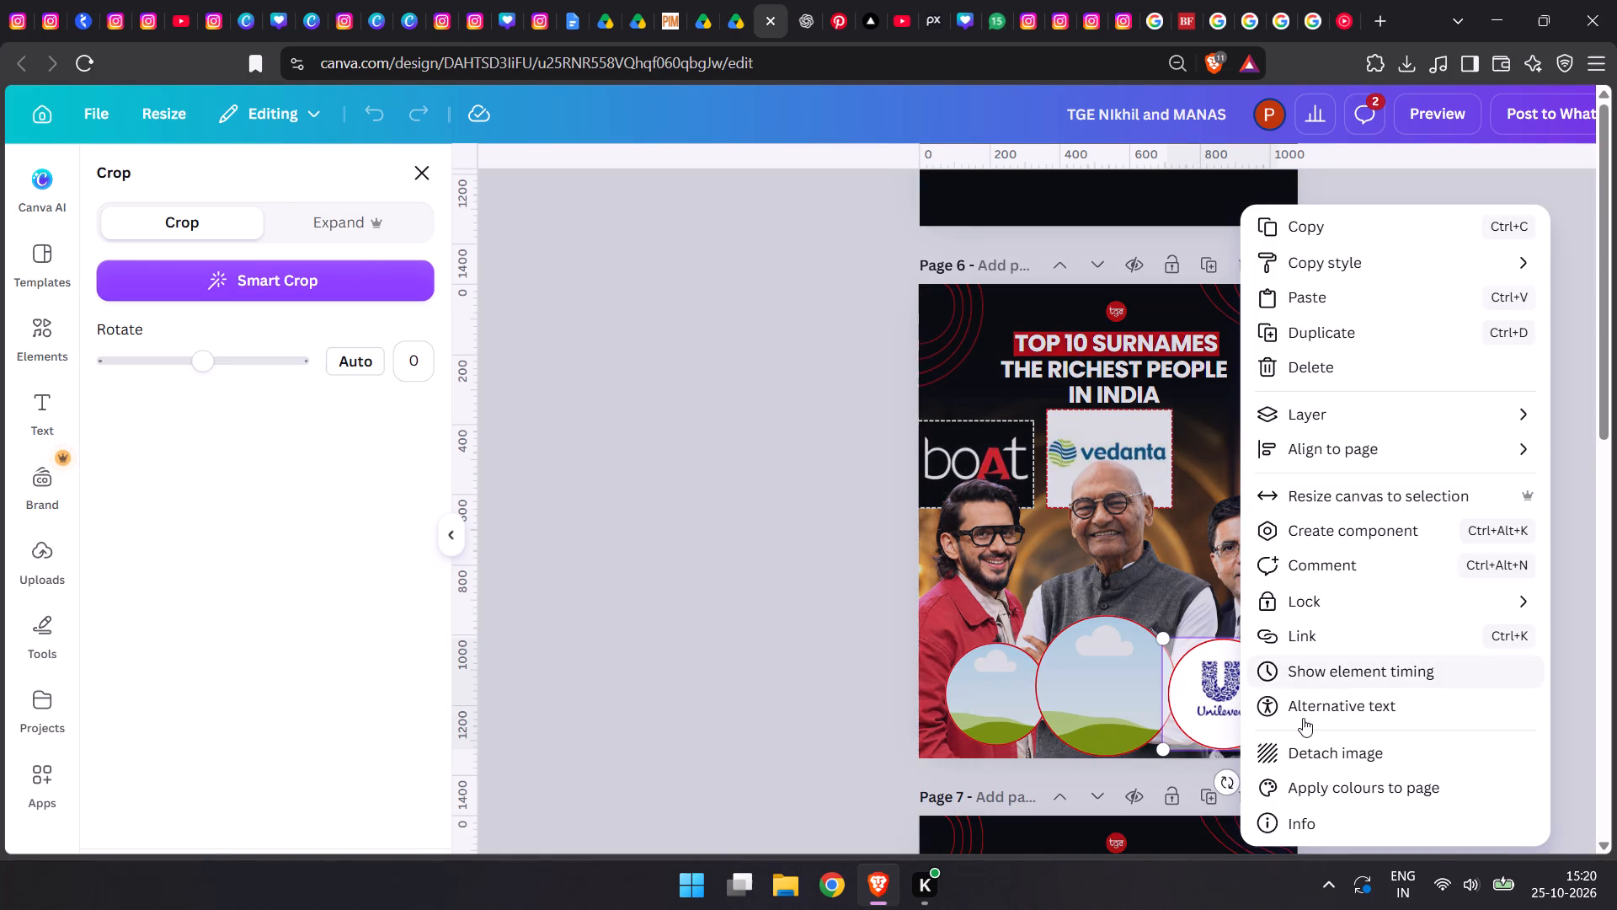
left_click(1315, 750)
left_click_drag(1105, 511, 1113, 511)
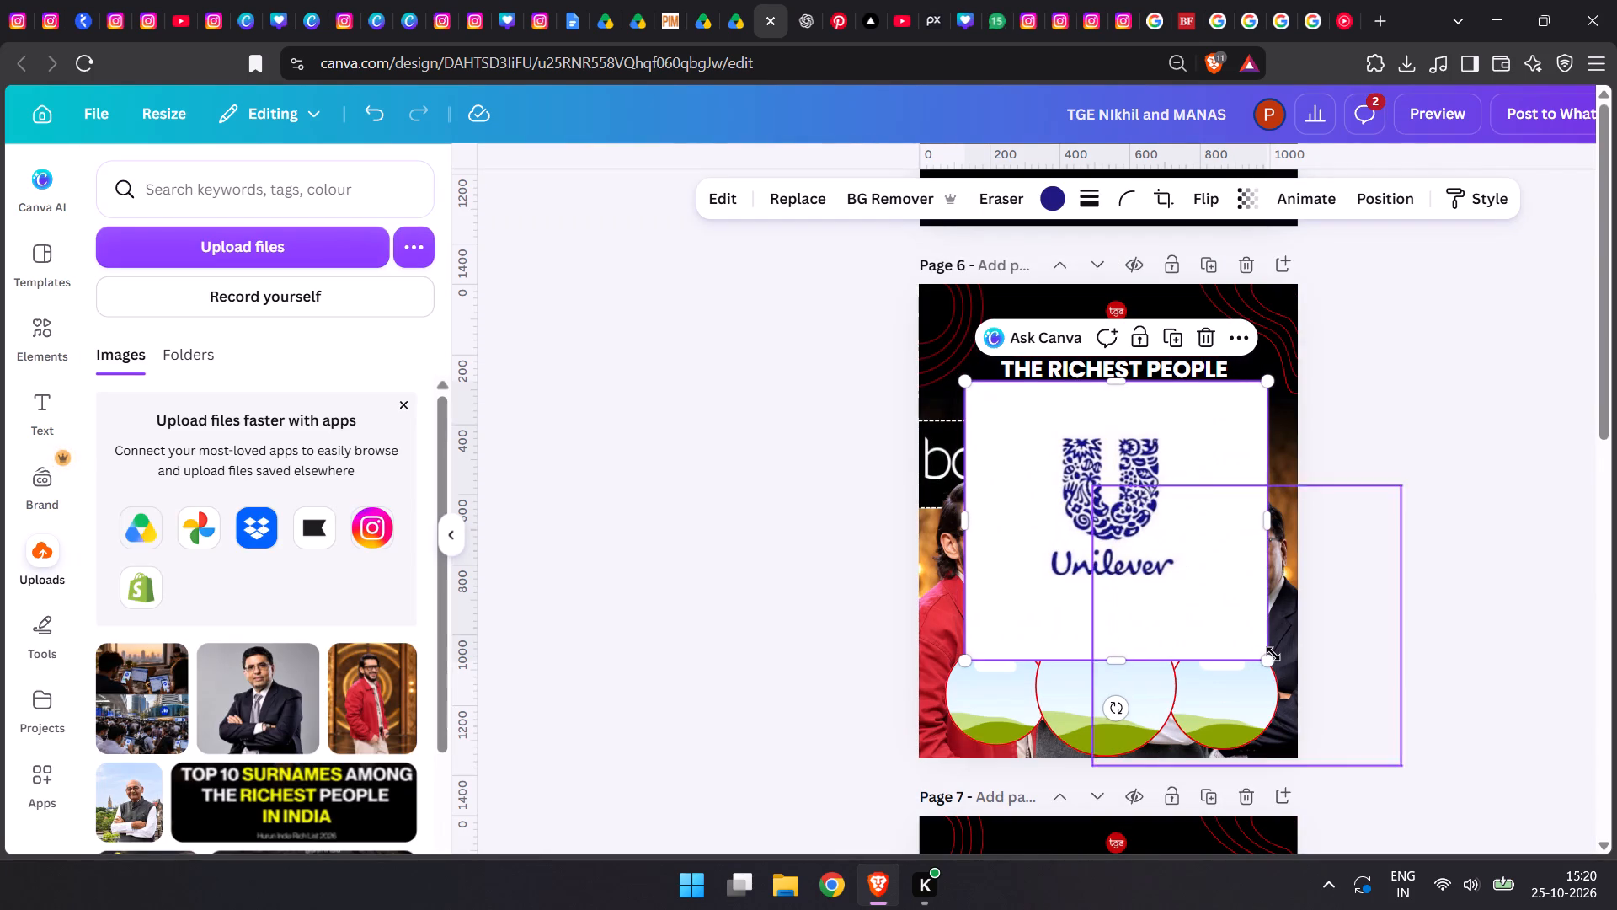
left_click_drag(1265, 652, 1097, 491)
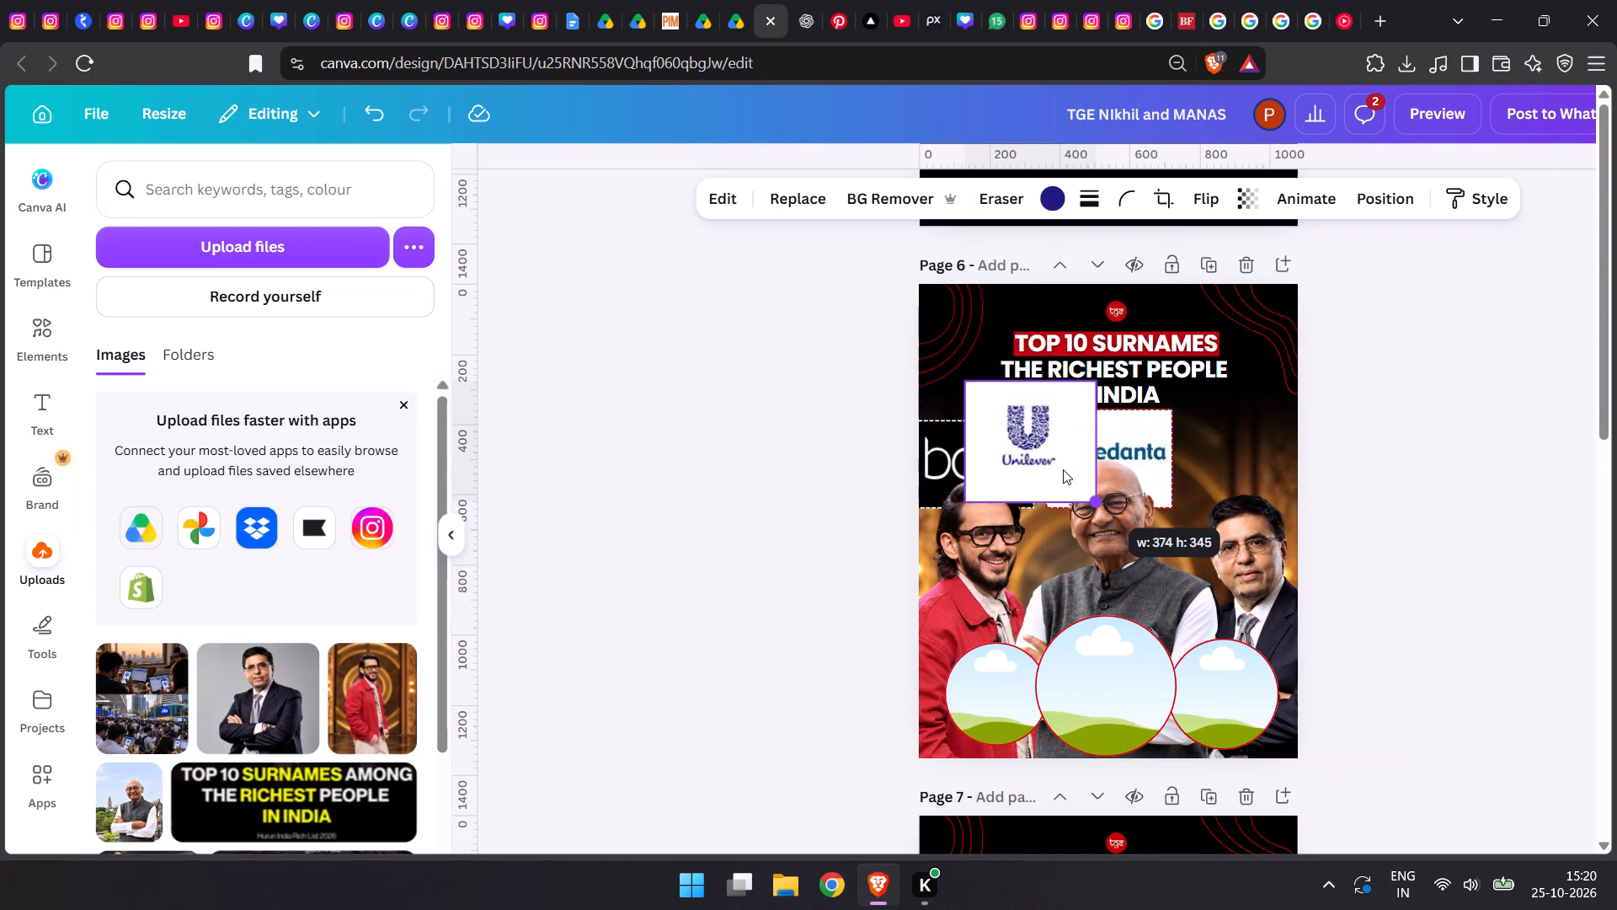
Crop the Unilever logo's top and bottom margins to about 374 × 245 and place it beside the Vedanta logo, above the right man.
left_click_drag(1057, 451, 1215, 461)
left_click_drag(1188, 501, 1182, 484)
left_click_drag(1182, 492, 1182, 471)
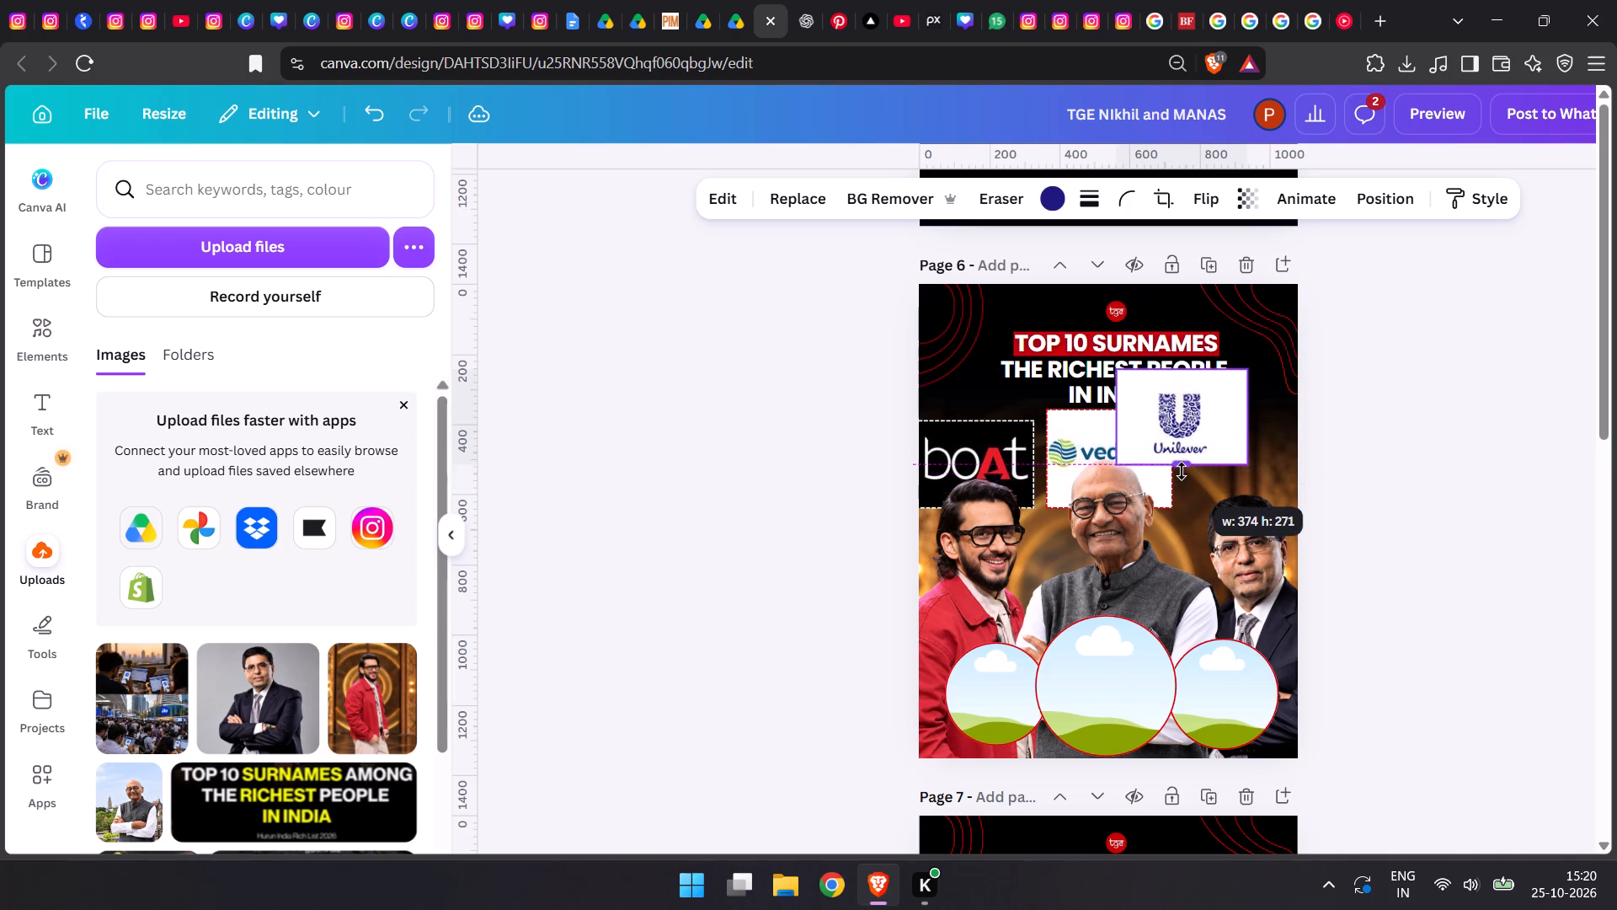
left_click_drag(1182, 471, 1182, 469)
left_click_drag(1187, 366, 1189, 375)
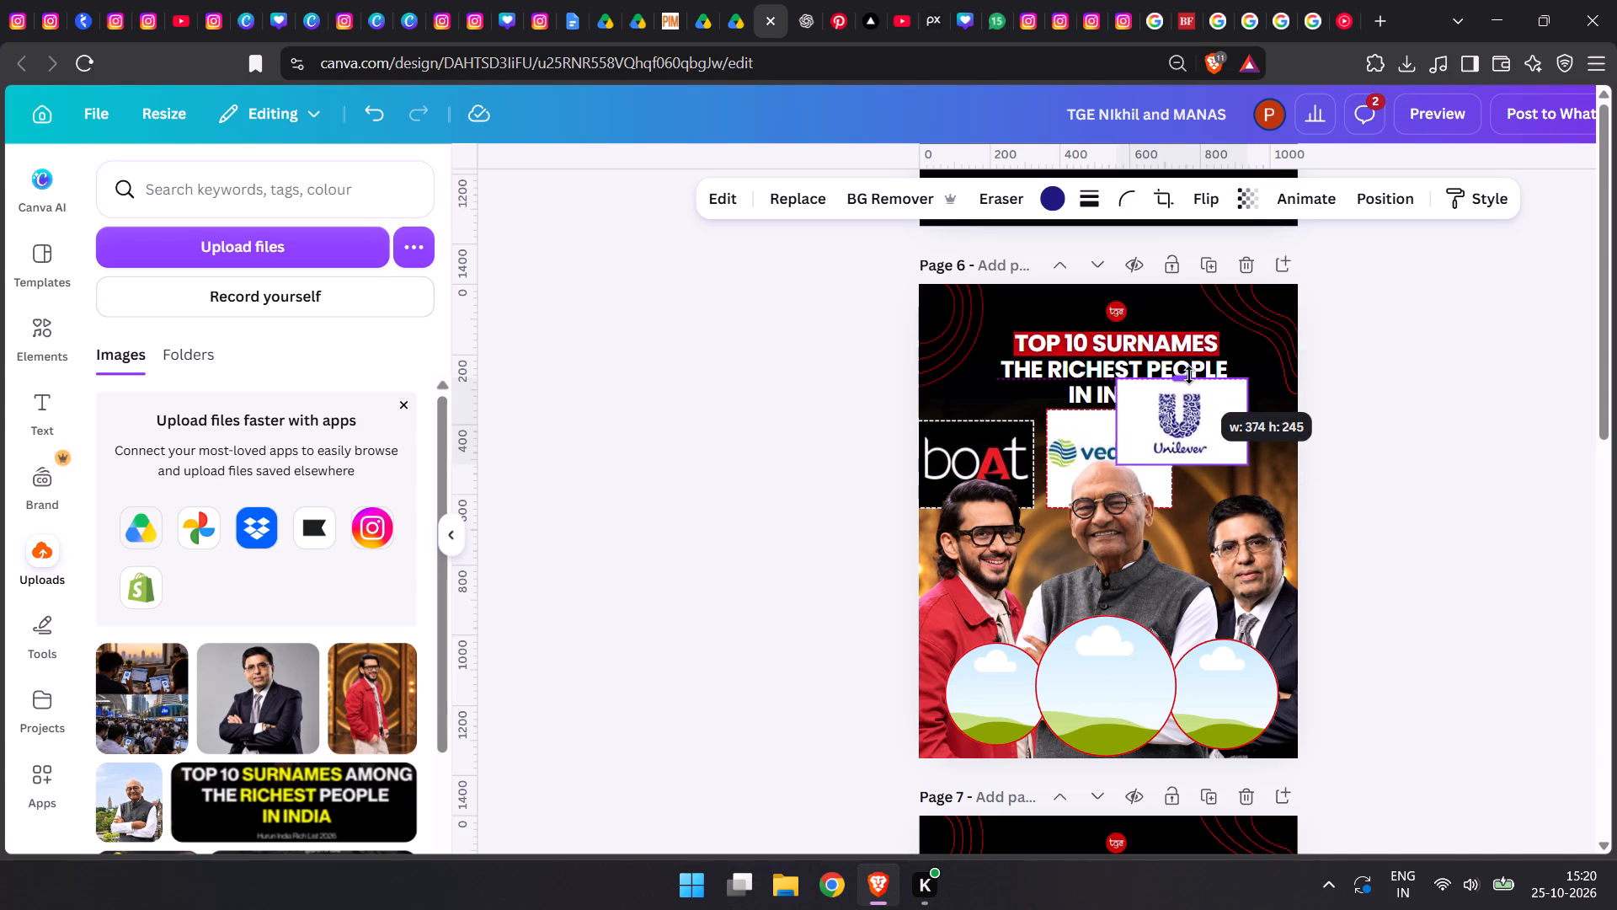
left_click_drag(1193, 409, 1260, 451)
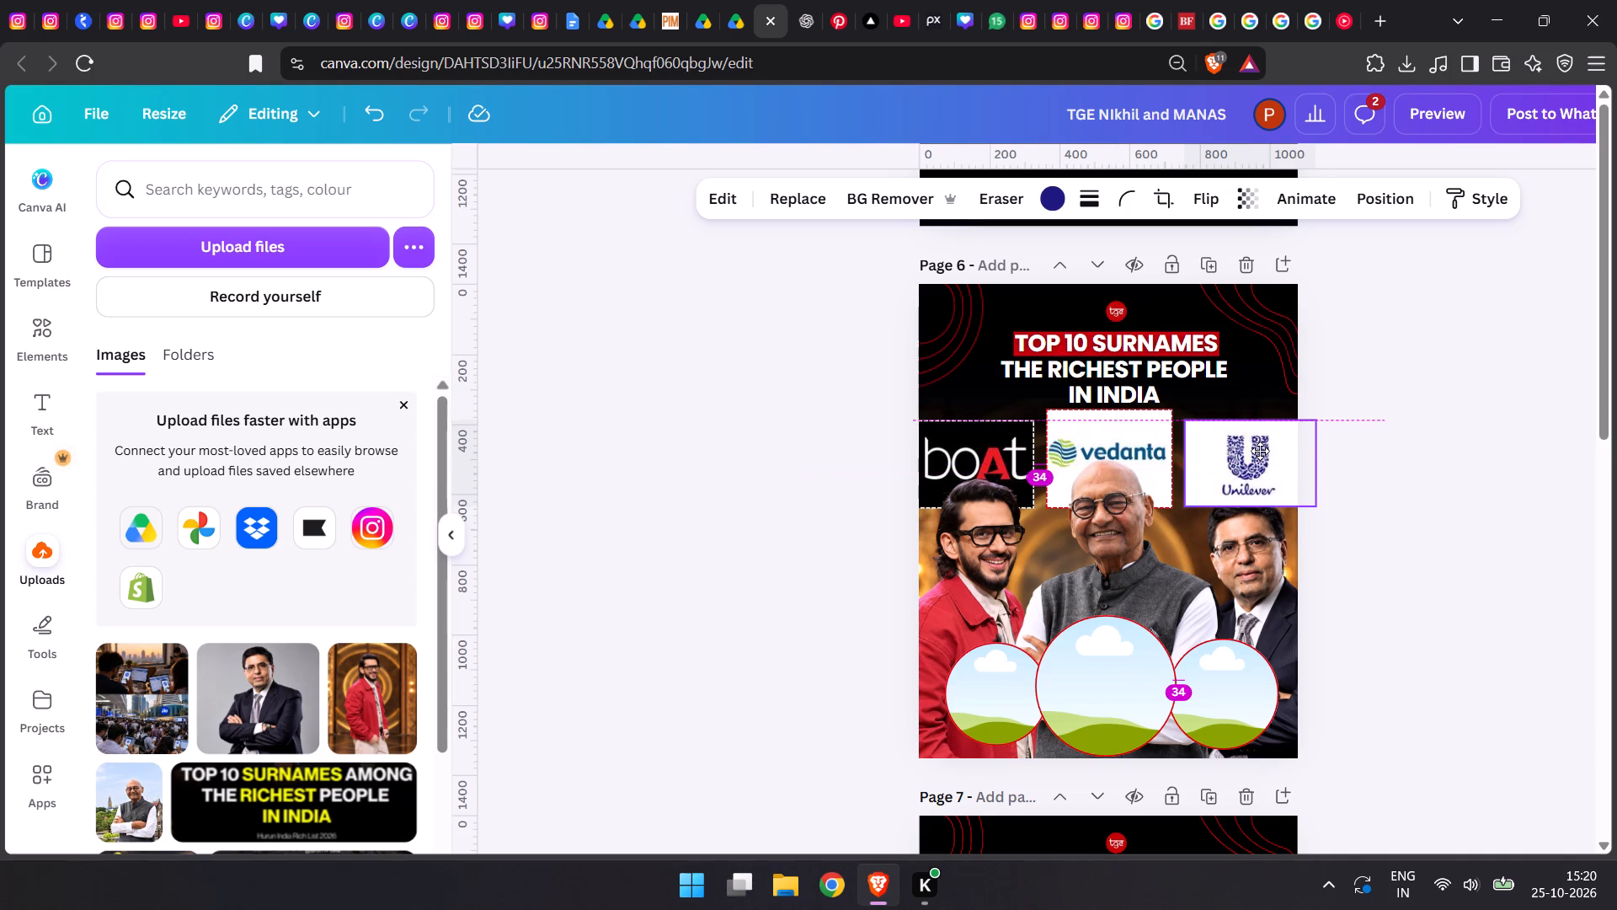
left_click_drag(1260, 451, 1260, 443)
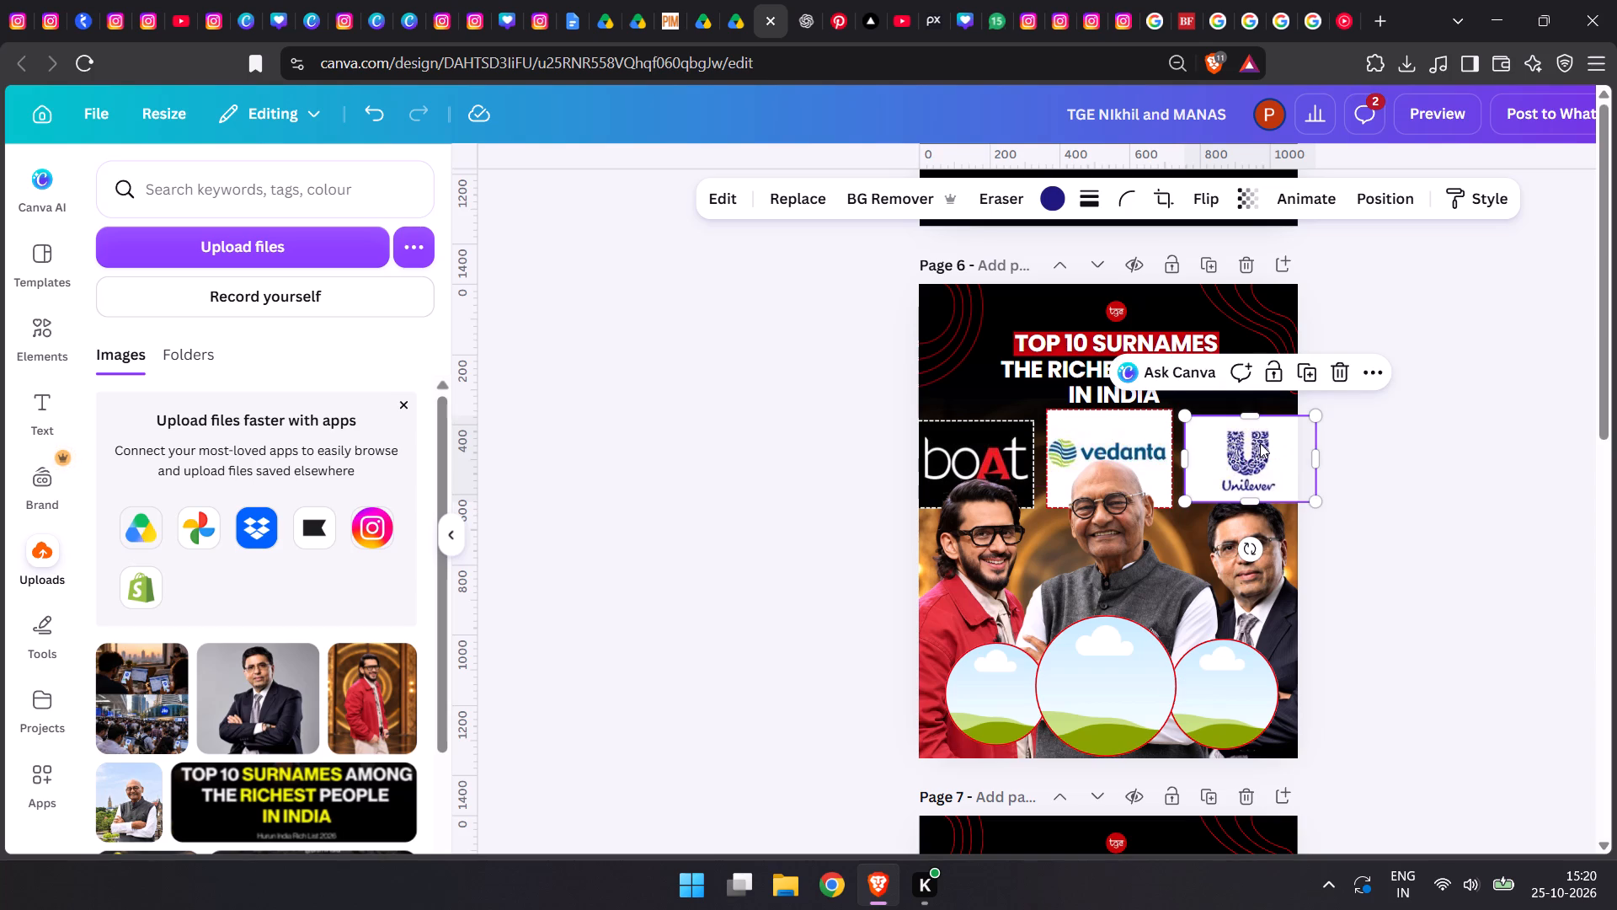
Send the Unilever logo backward three layers so it sits behind the right man's cut-out.
key("ctrl+bracketleft")
key("ctrl+bracketleft")
key("ctrl+bracketleft")
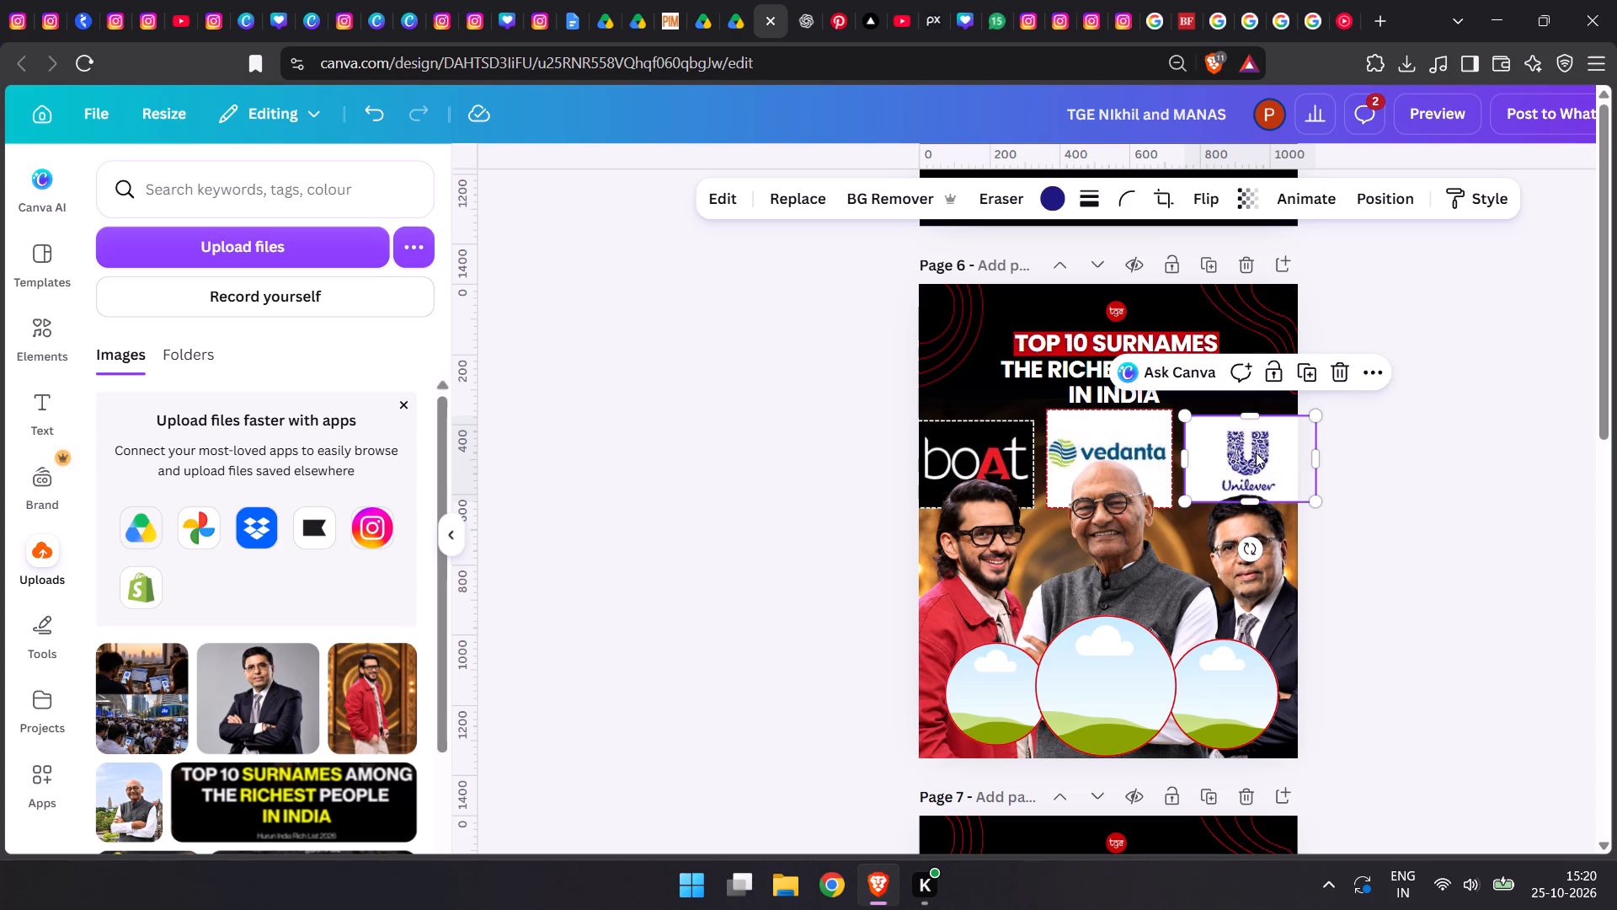
Enlarge the right man's cut-out slightly so his head overlaps the bottom of the Unilever logo.
left_click(1256, 597)
left_click_drag(1092, 482, 1080, 471)
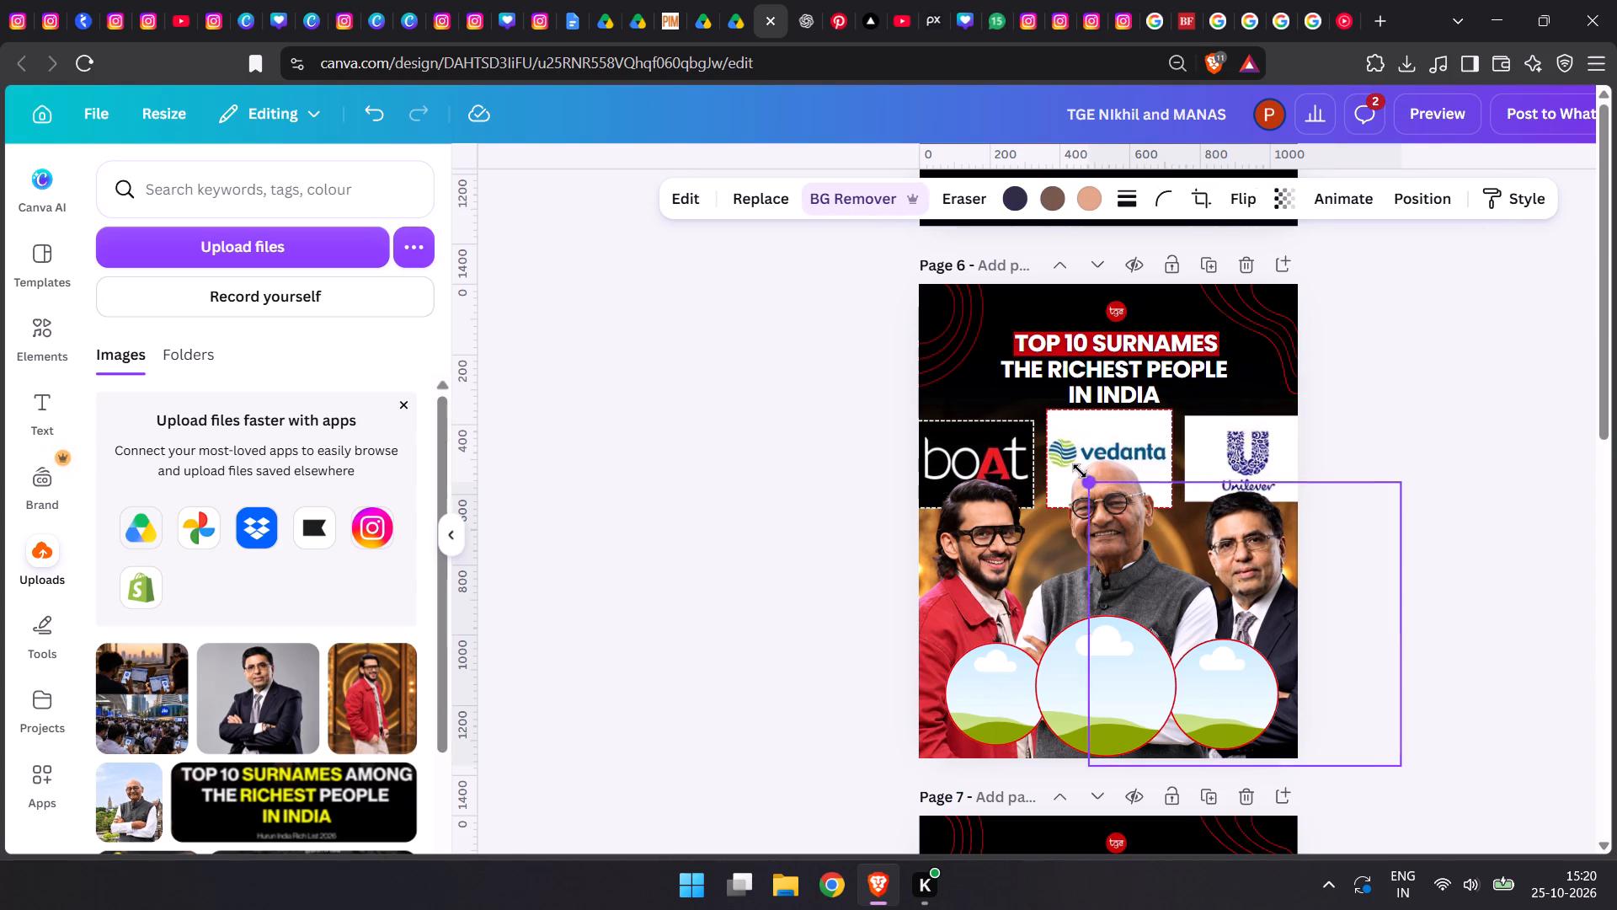
left_click_drag(1080, 471, 1078, 469)
left_click(1285, 613)
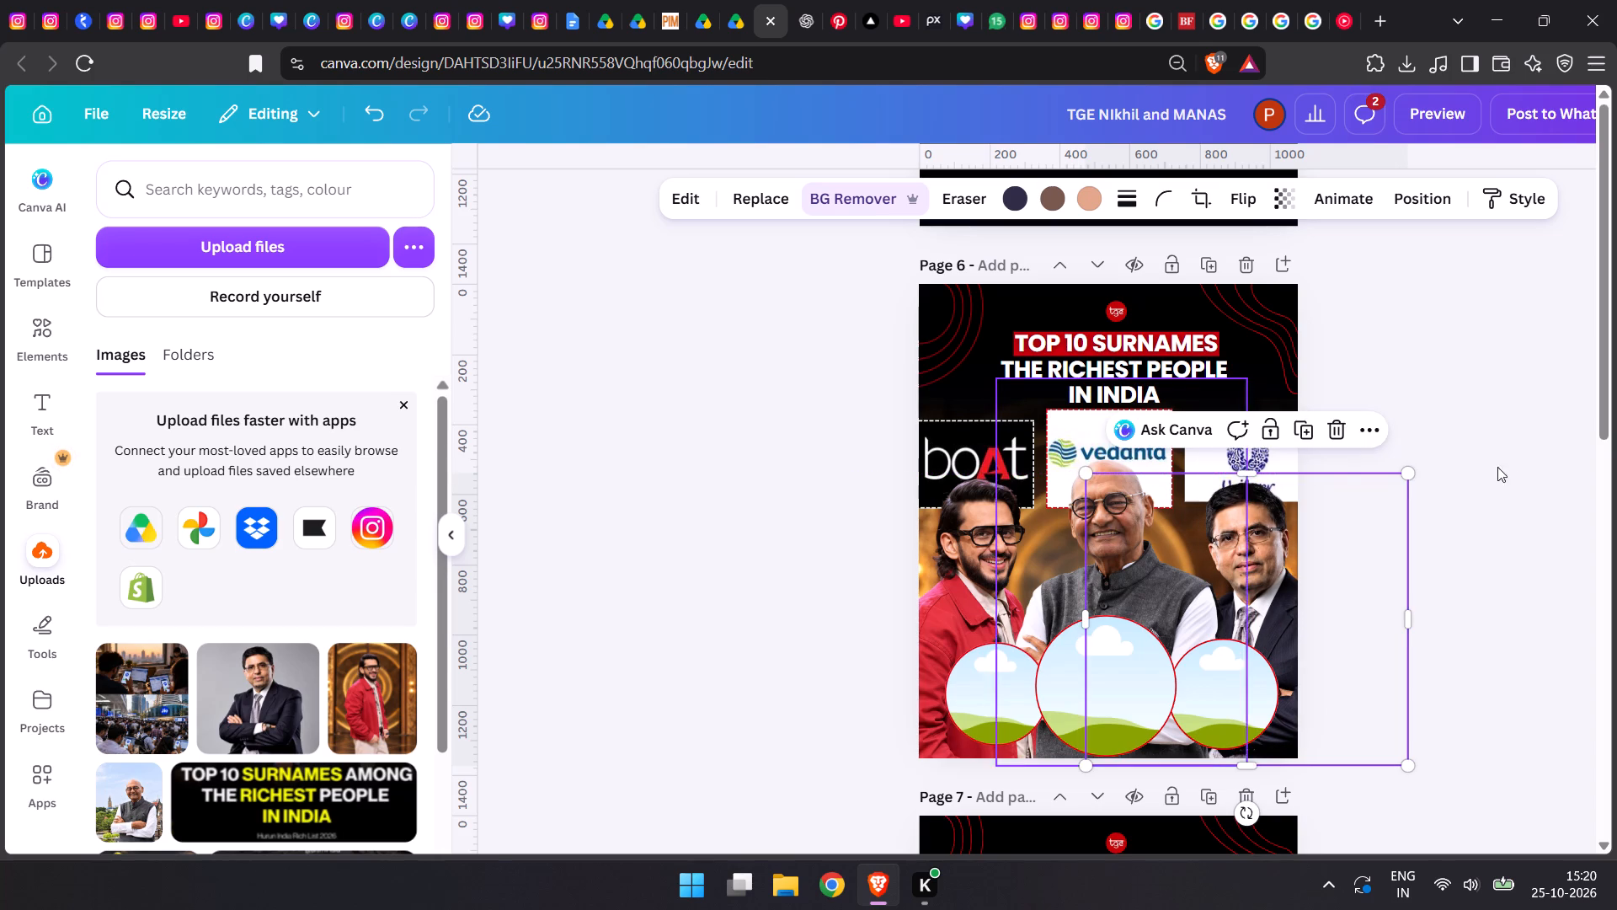
left_click(1520, 472)
Apply a short-dash stroke to the Unilever logo on page 6.
left_click(1253, 419)
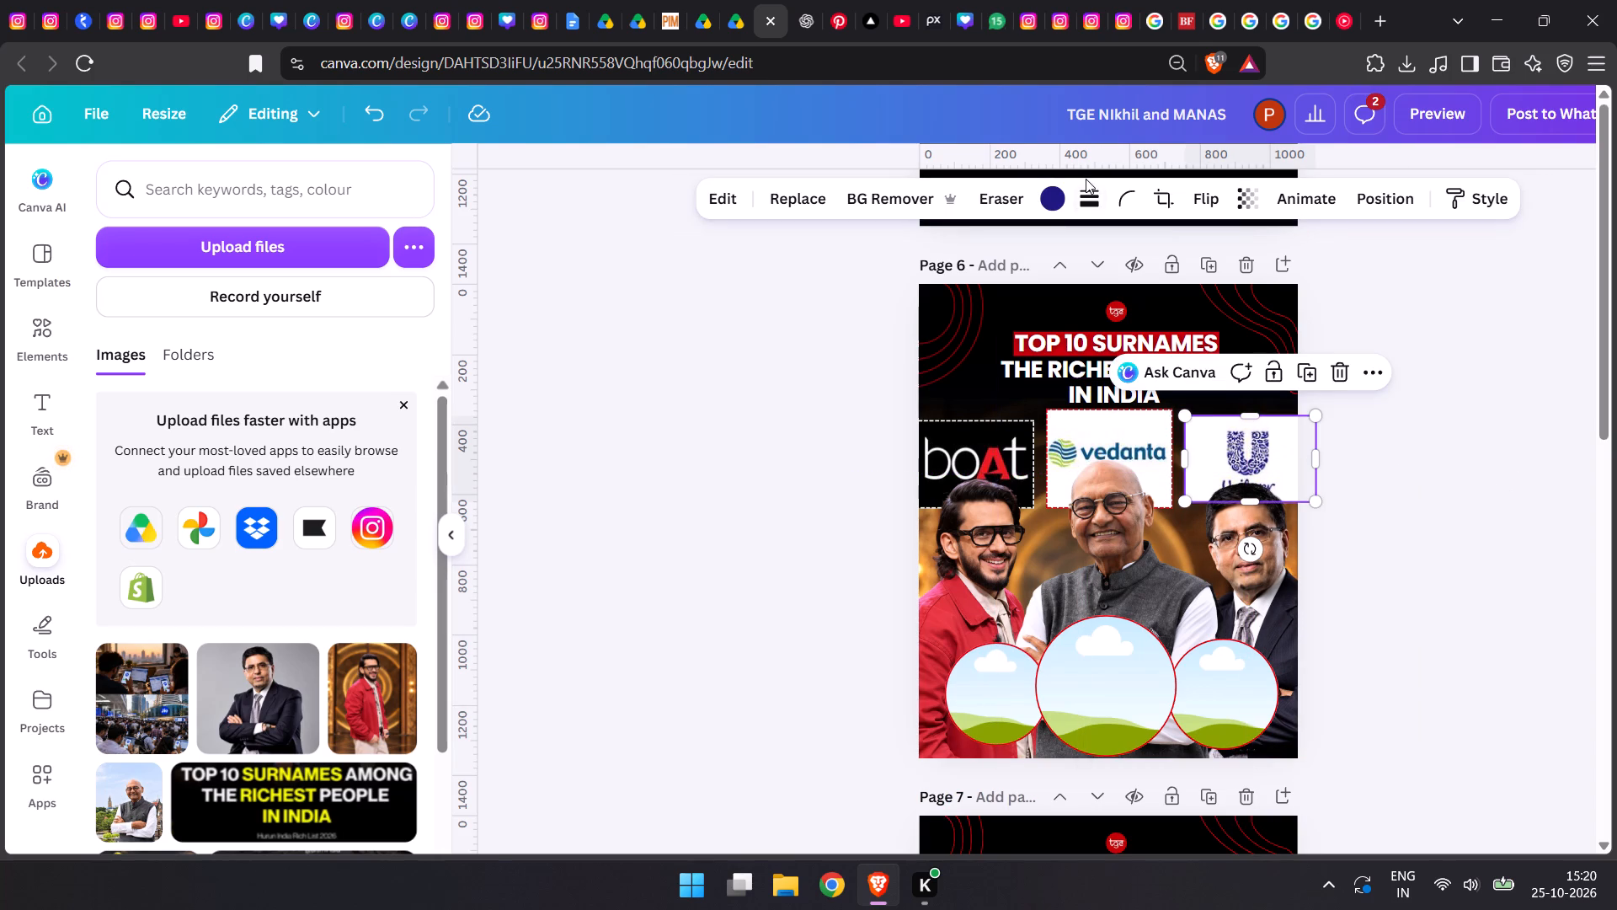
left_click(1086, 179)
left_click(1089, 195)
left_click(1138, 260)
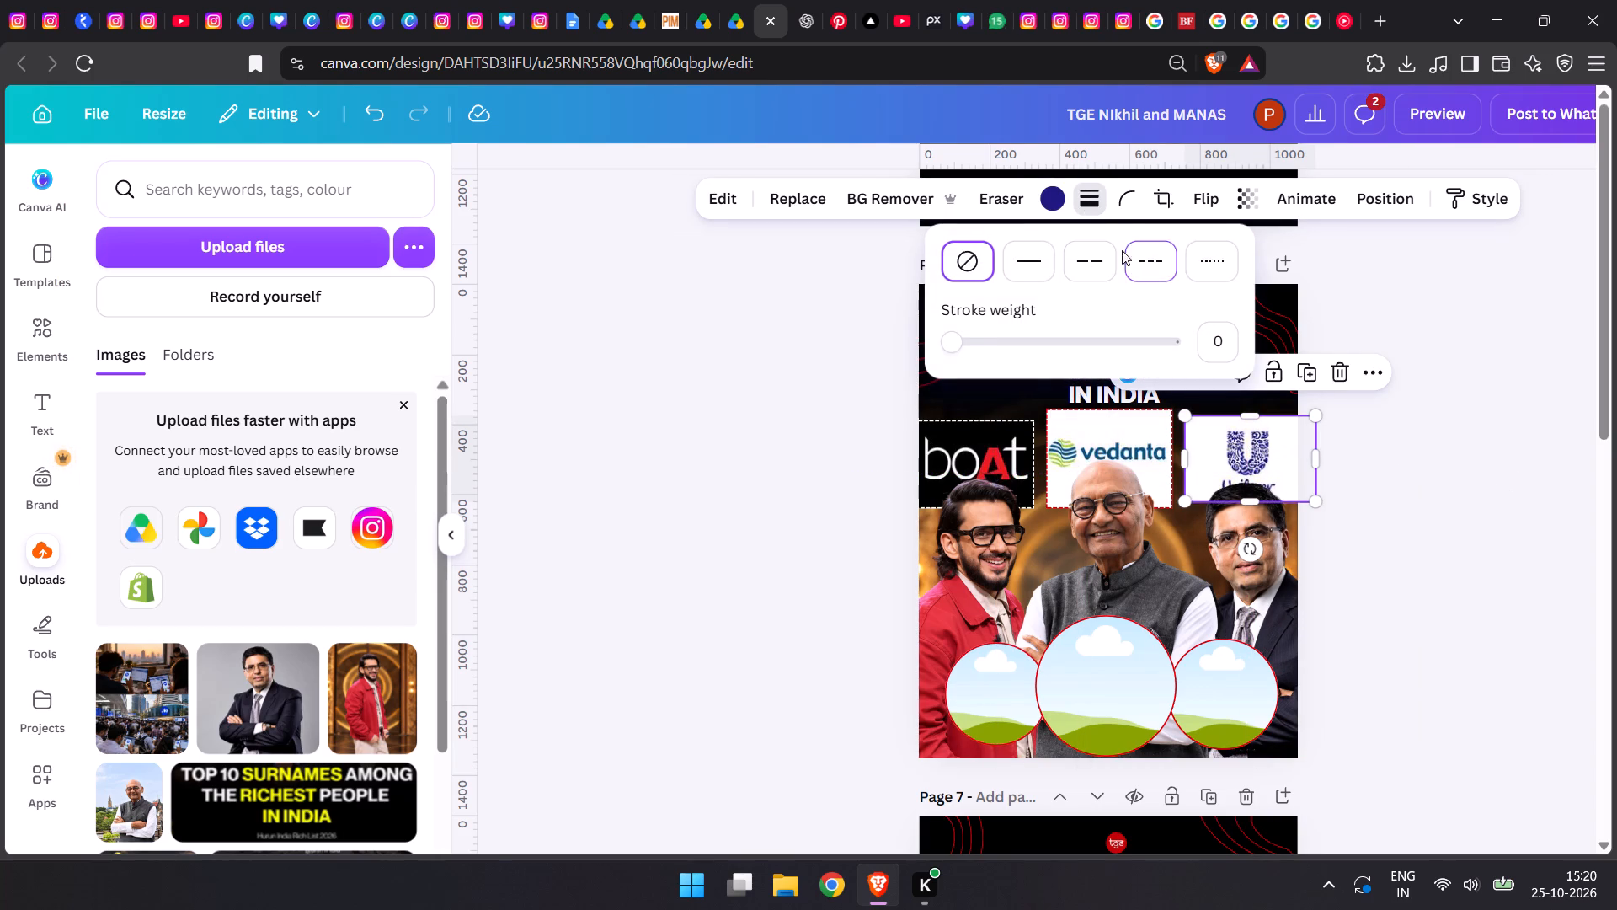
double_click(1488, 490)
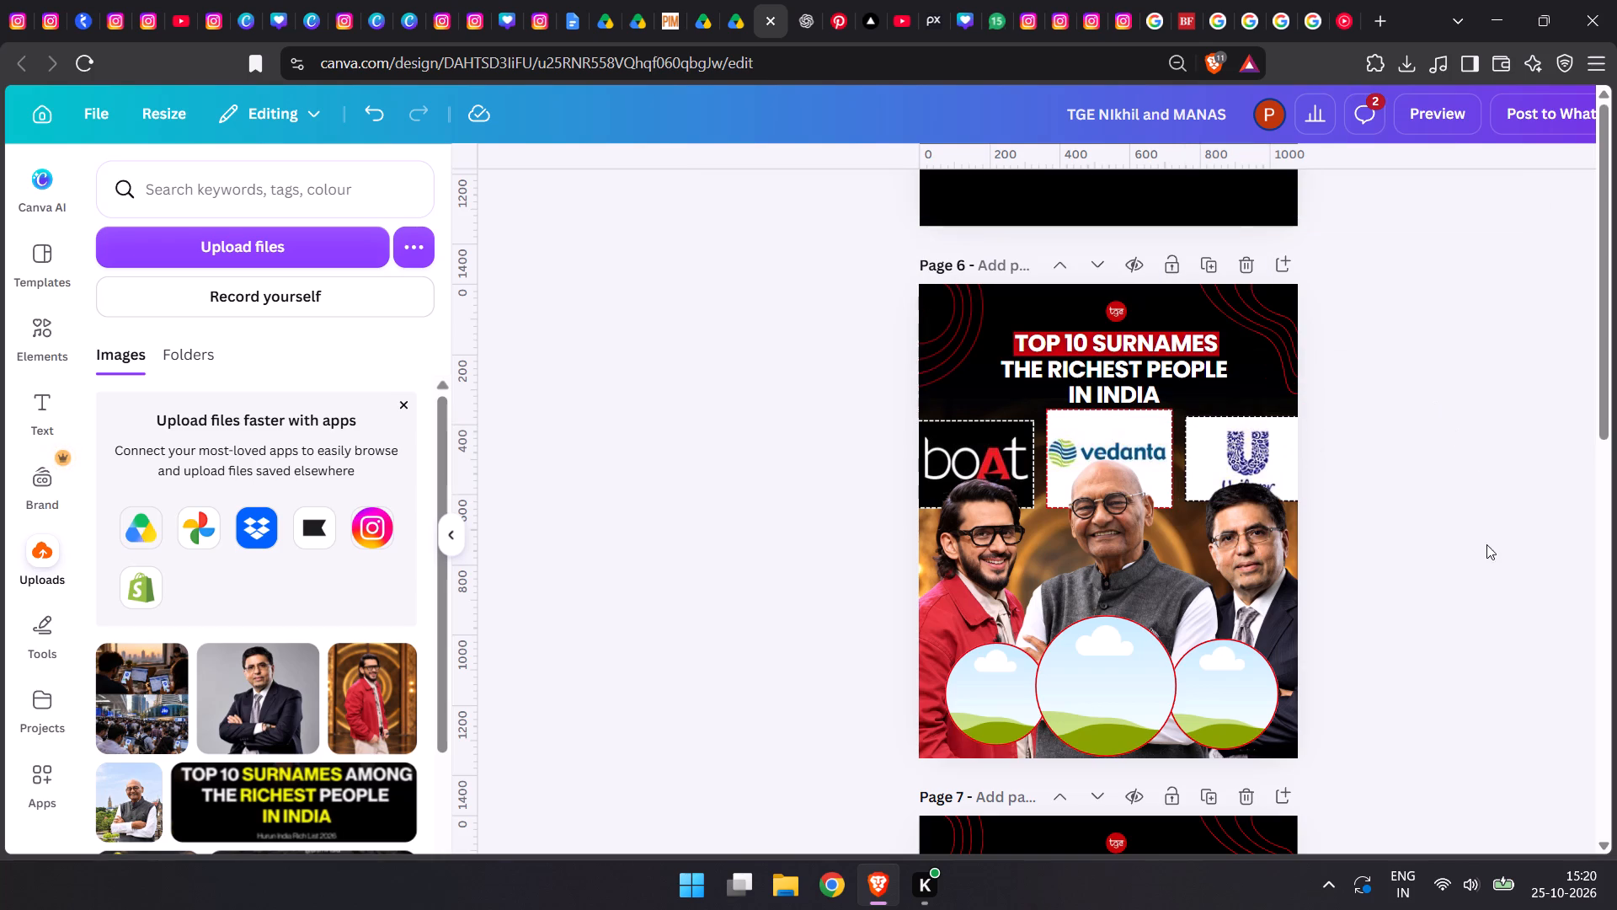
Delete the three empty circle frames along the bottom of page 6.
left_click(1224, 719)
key("Delete")
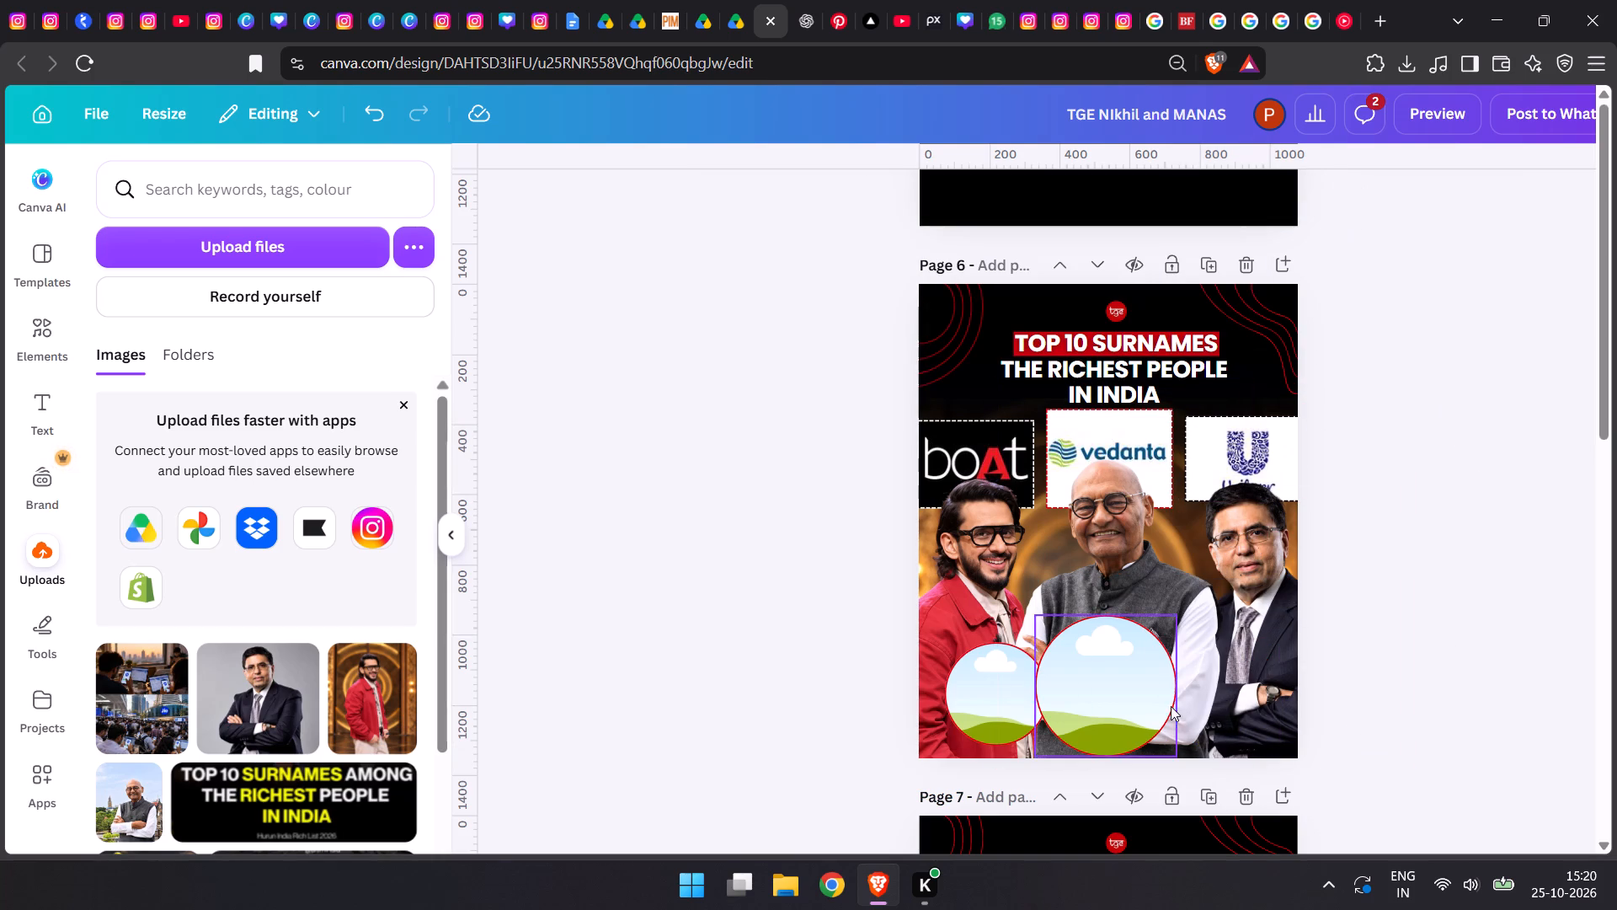
left_click(1170, 705)
key("Delete")
left_click(970, 680)
key("Delete")
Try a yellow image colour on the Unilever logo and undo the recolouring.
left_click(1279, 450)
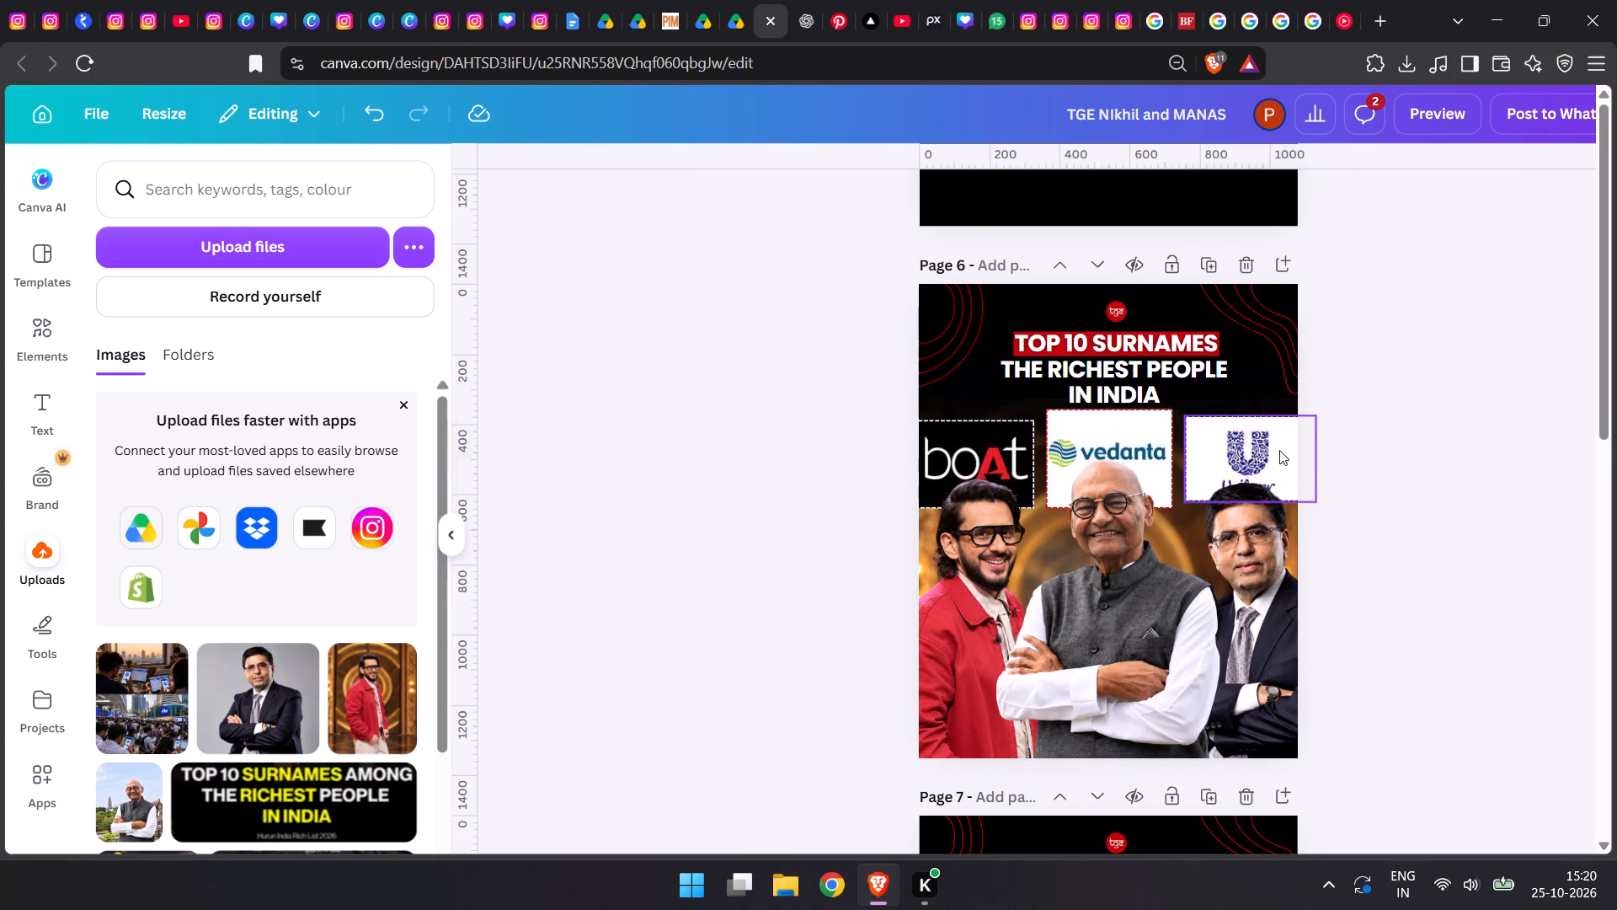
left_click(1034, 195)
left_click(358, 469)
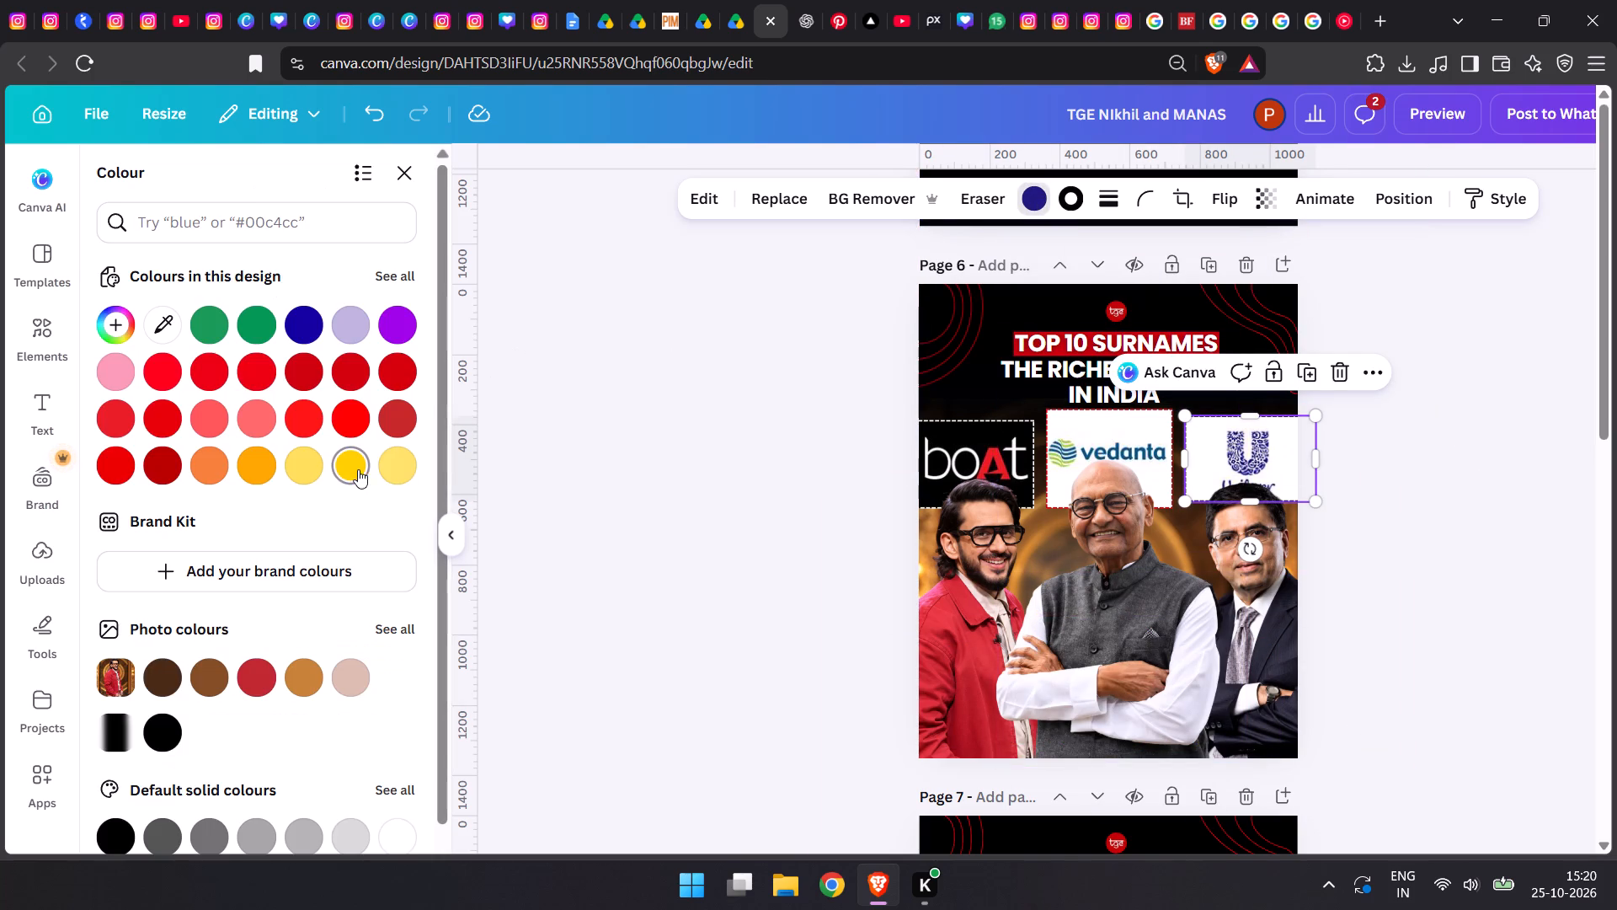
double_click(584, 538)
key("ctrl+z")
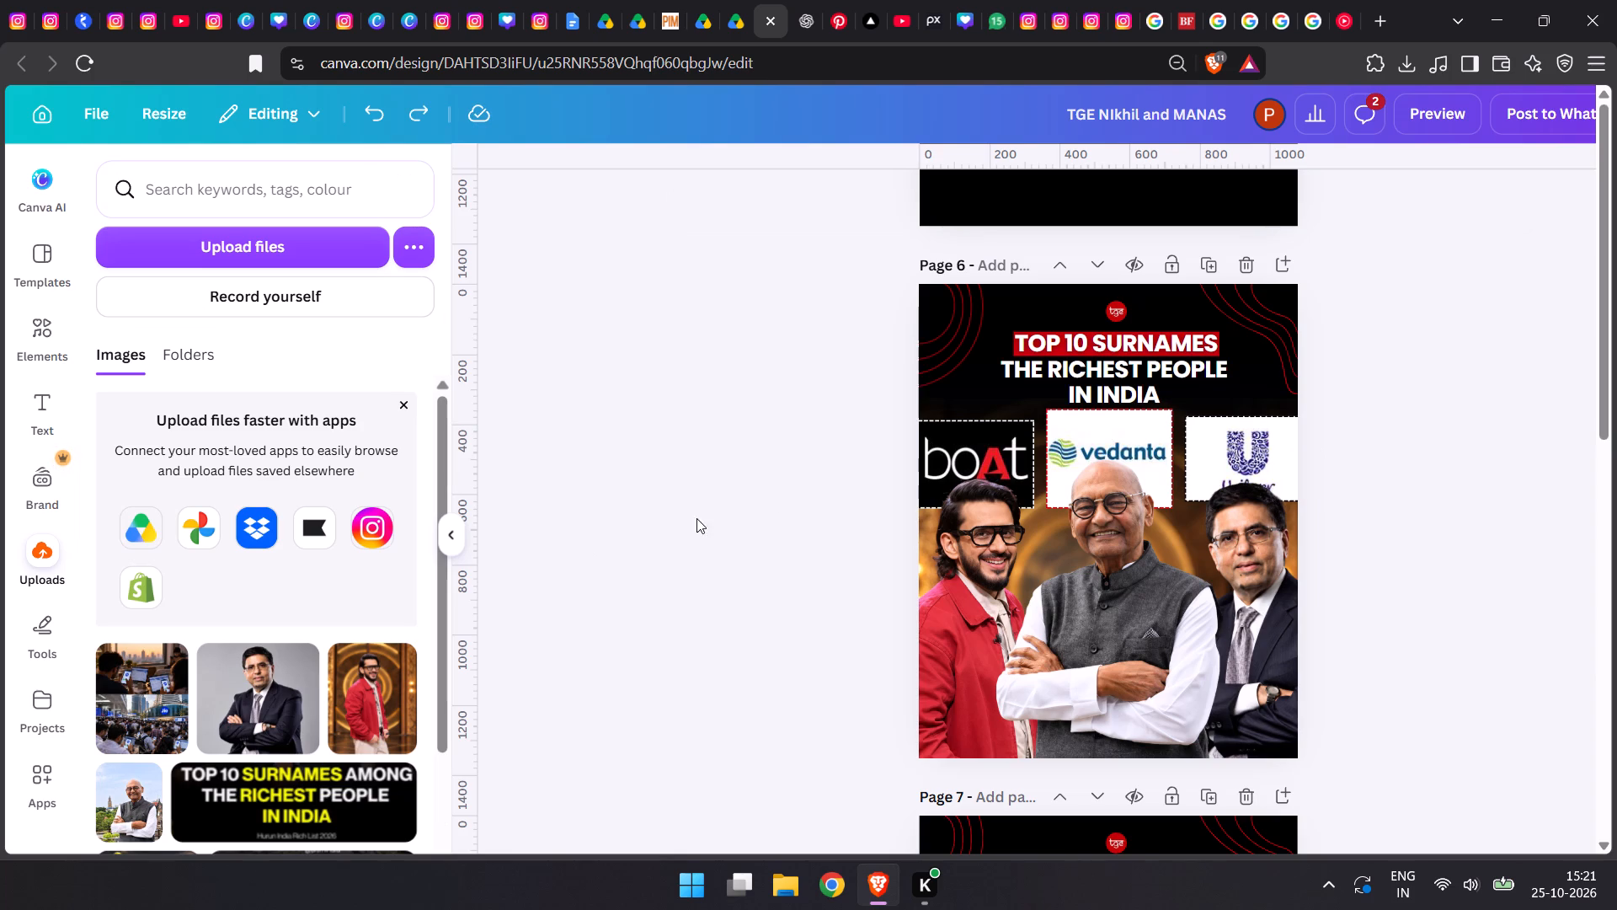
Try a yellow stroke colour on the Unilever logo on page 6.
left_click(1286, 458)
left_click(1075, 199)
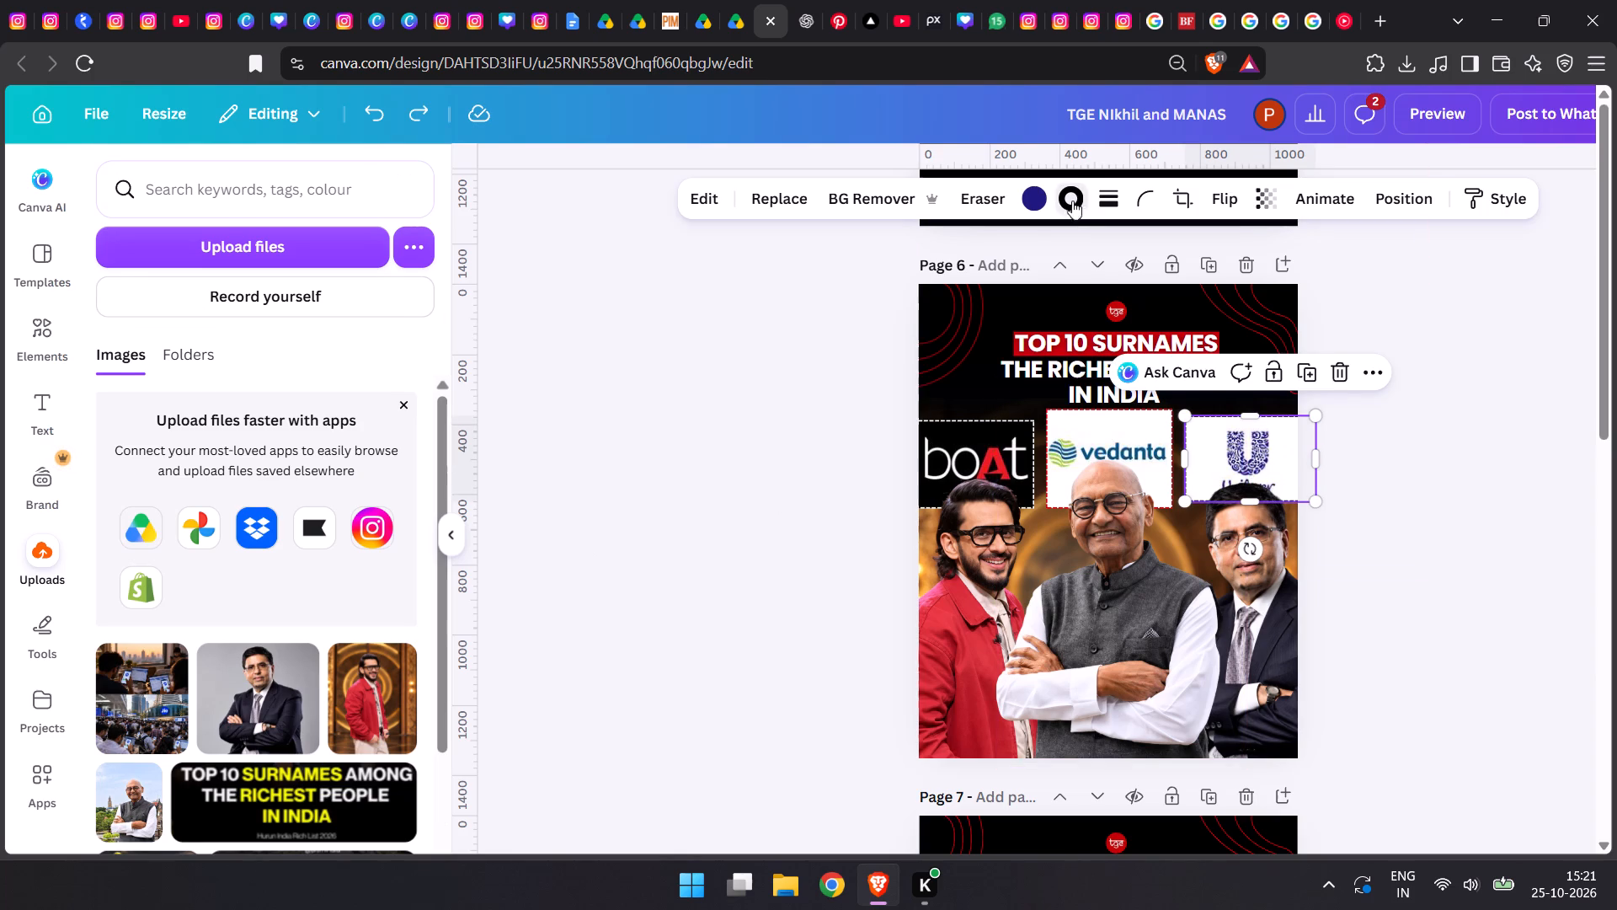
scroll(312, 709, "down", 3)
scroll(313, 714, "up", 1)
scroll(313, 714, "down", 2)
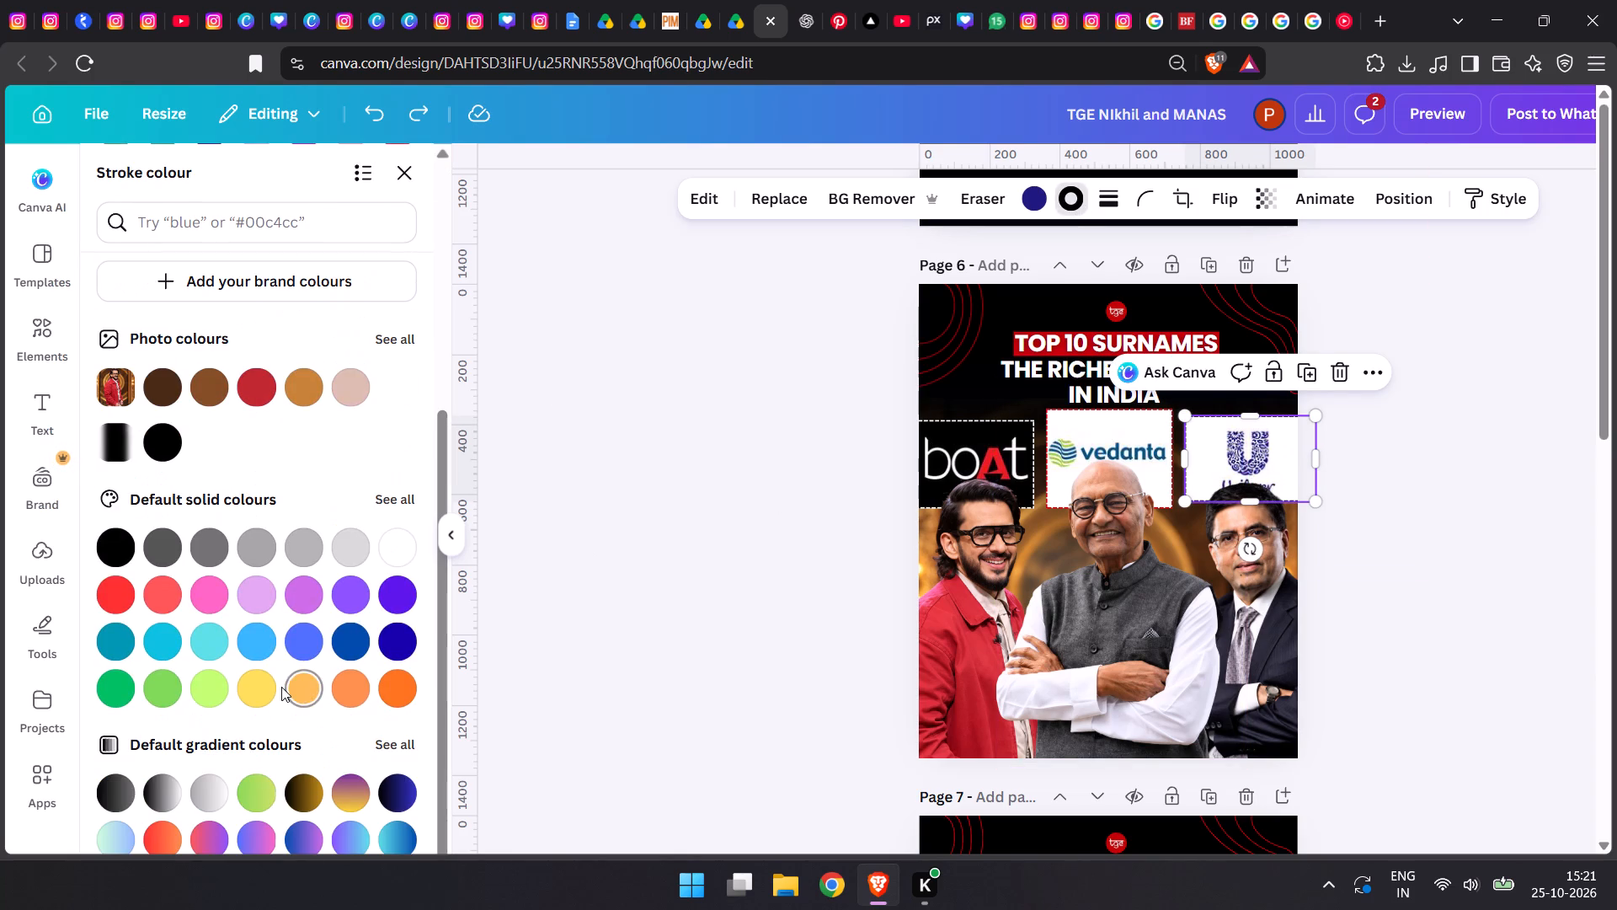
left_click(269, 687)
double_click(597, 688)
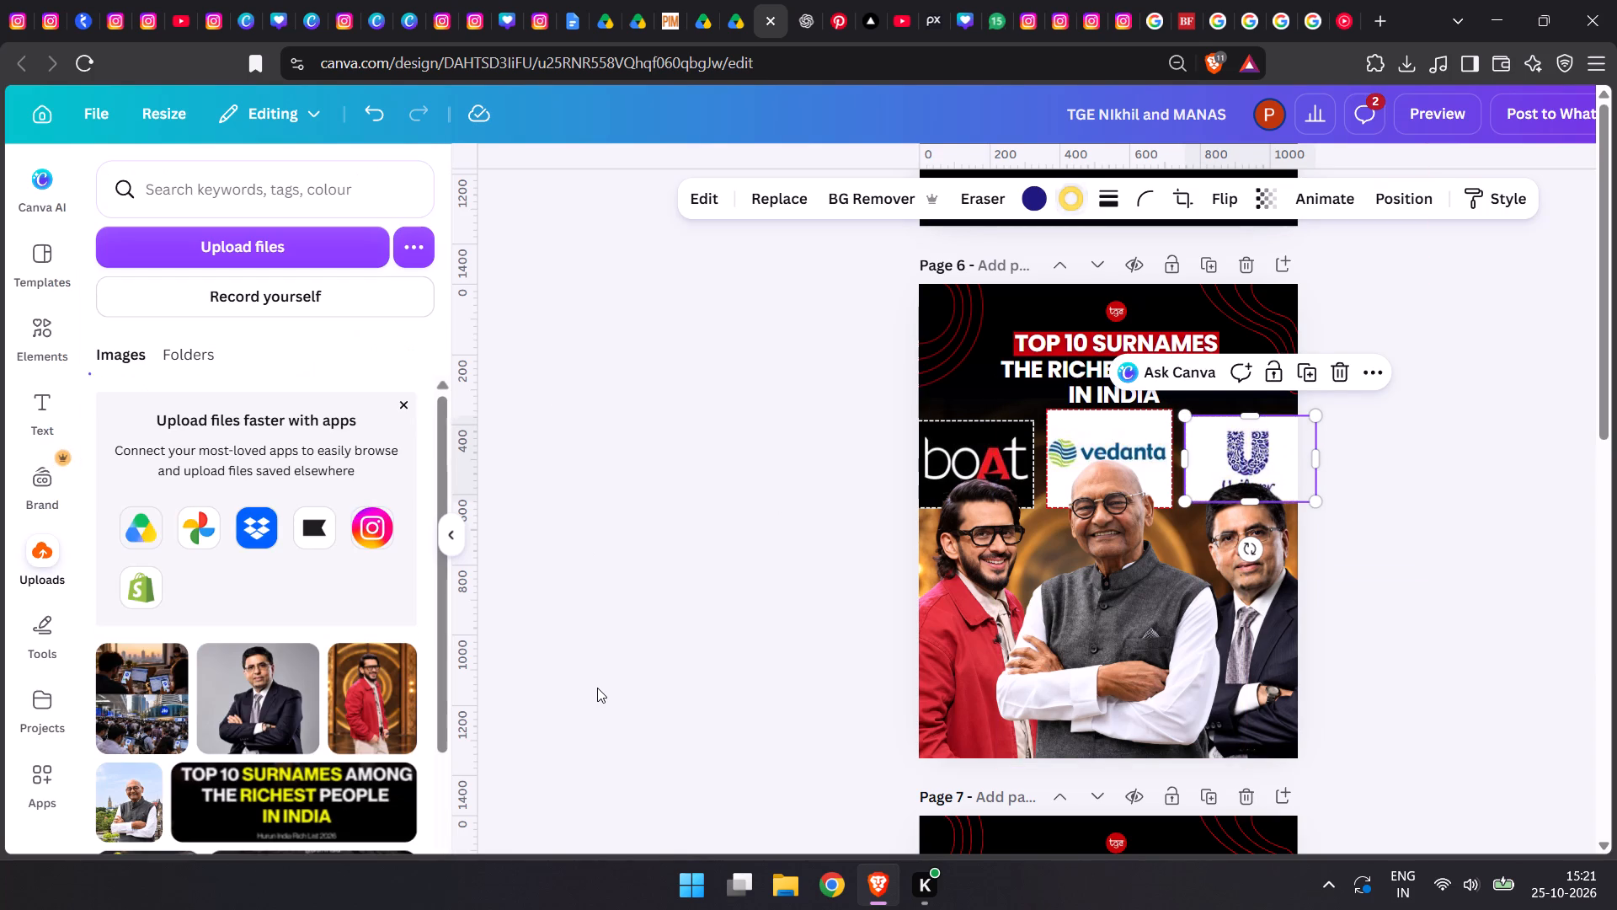
Set the Unilever logo's dashed stroke colour to red.
left_click(1267, 437)
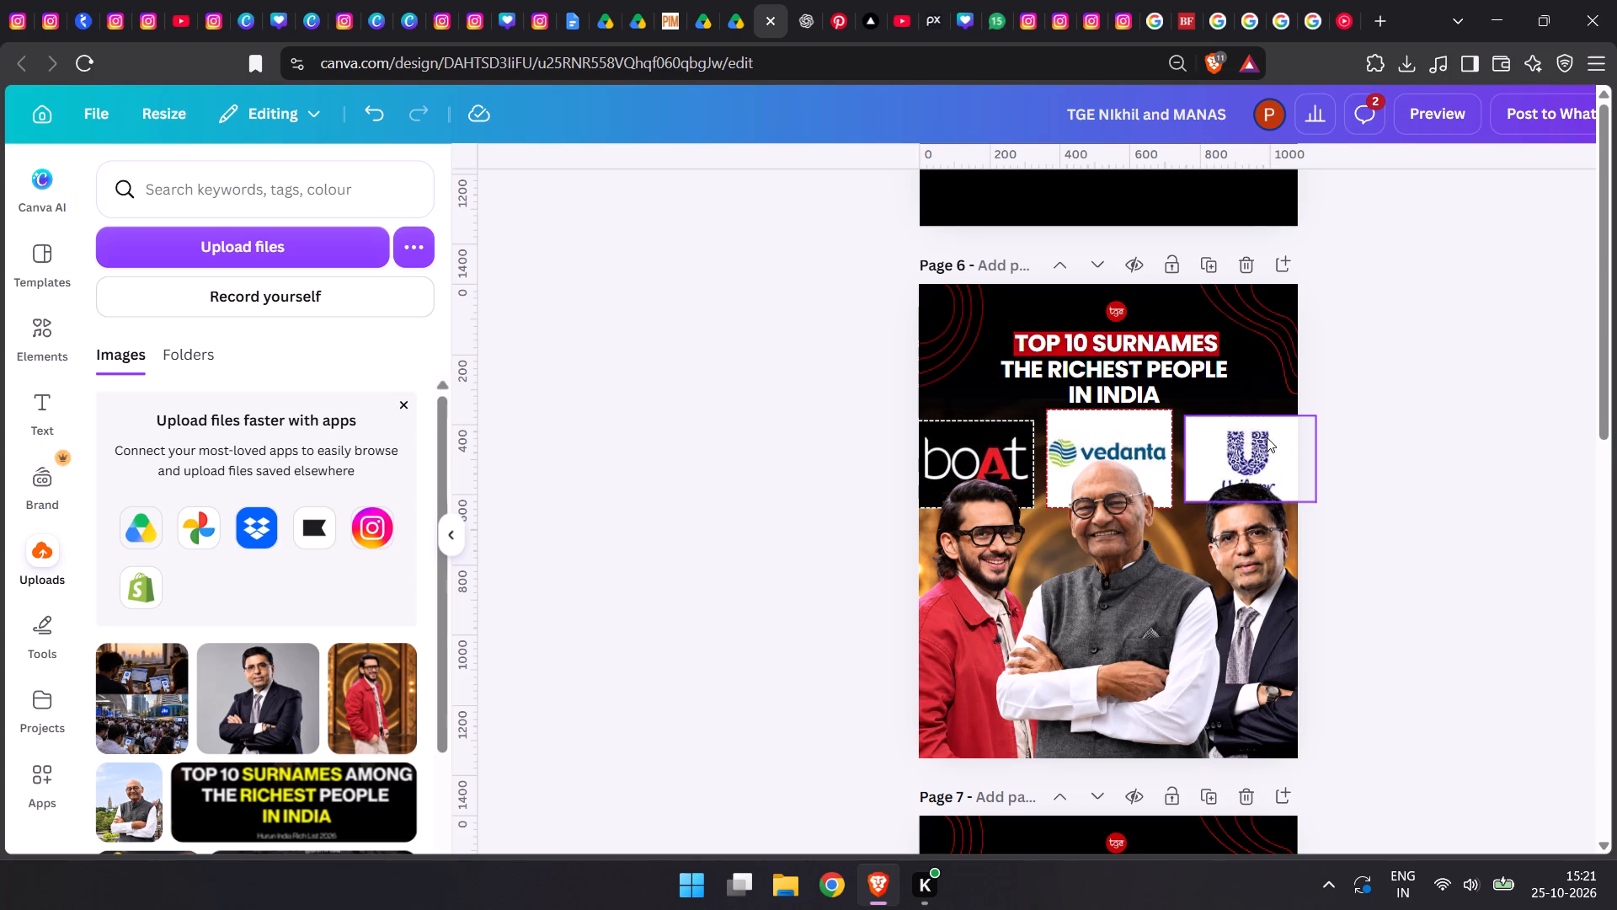
left_click(1075, 188)
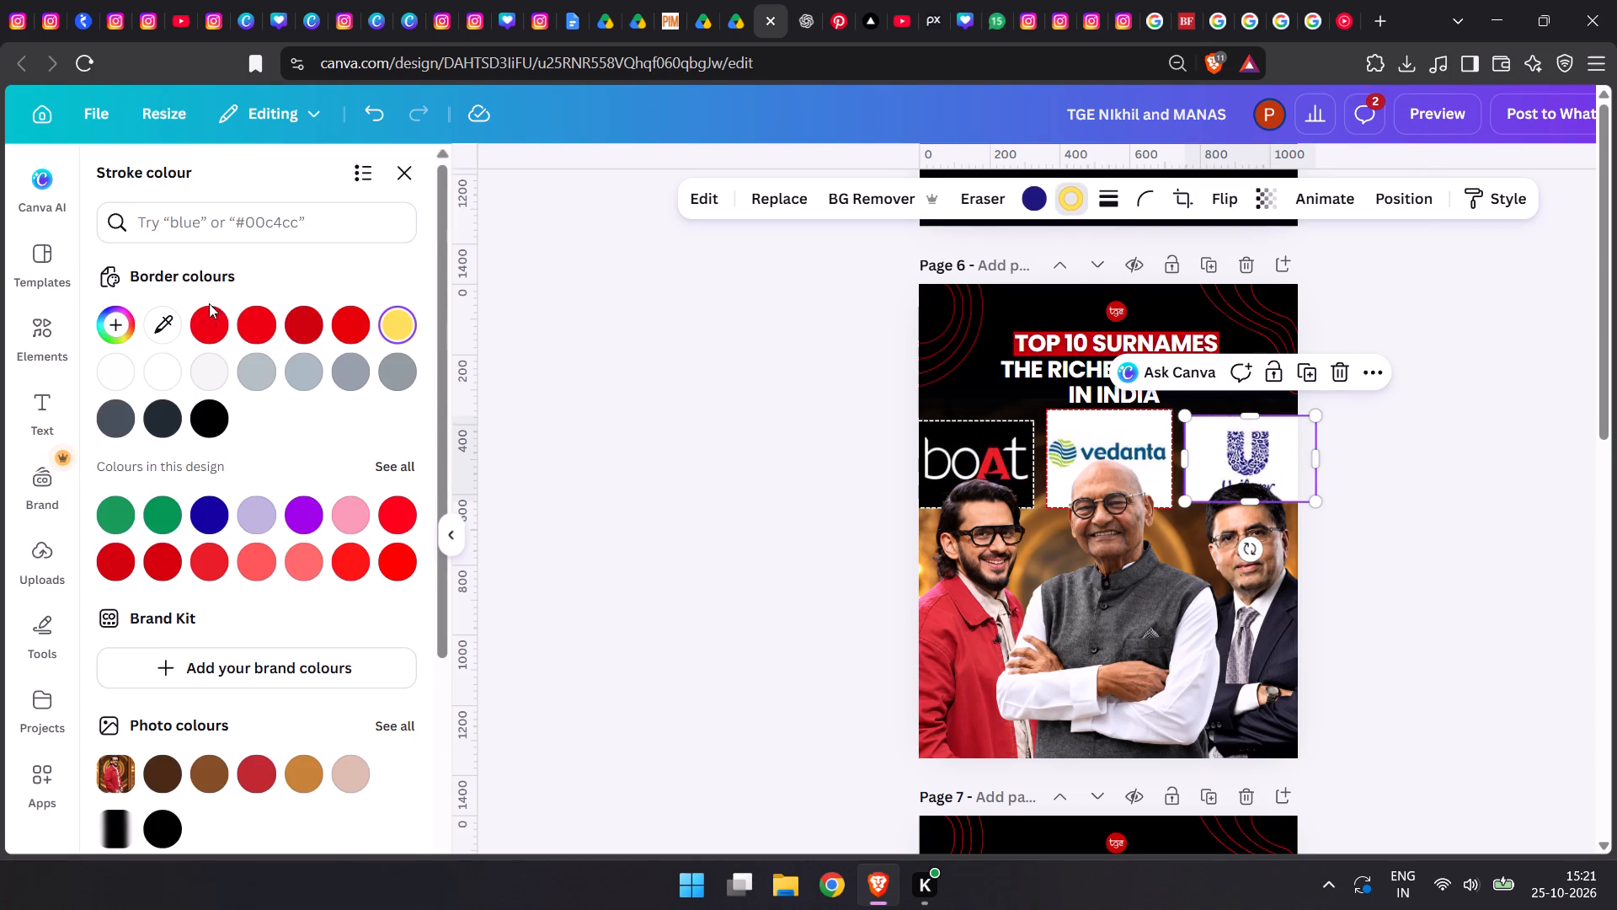
left_click(203, 327)
double_click(685, 493)
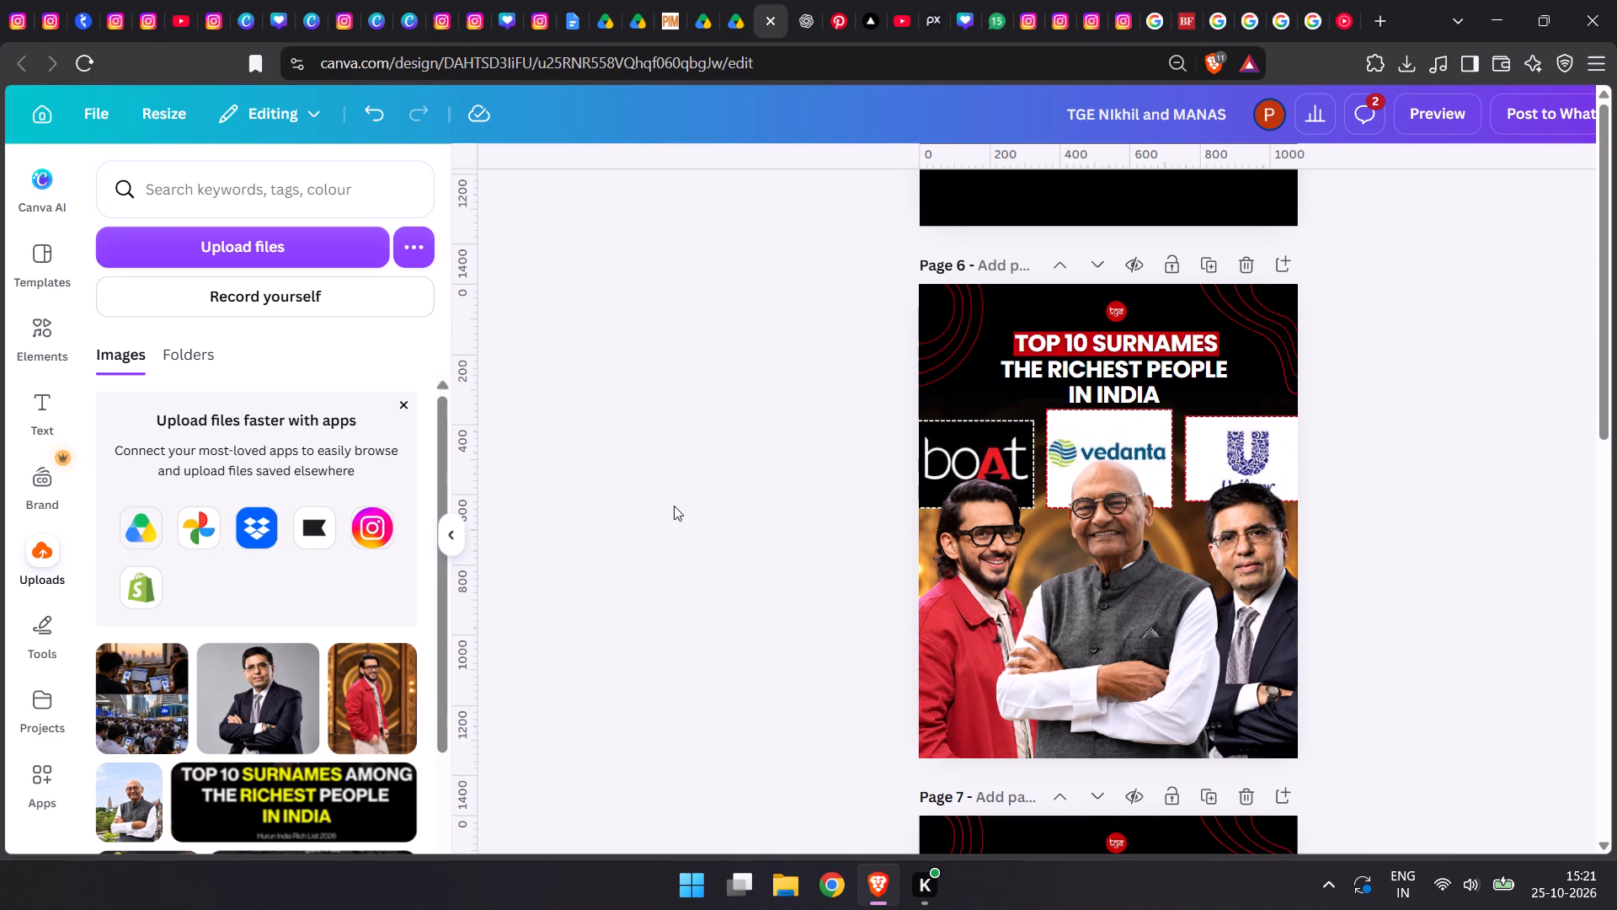
Apply the third shadow style to the centre man's cut-out on page 6.
scroll(674, 506, "up", 2)
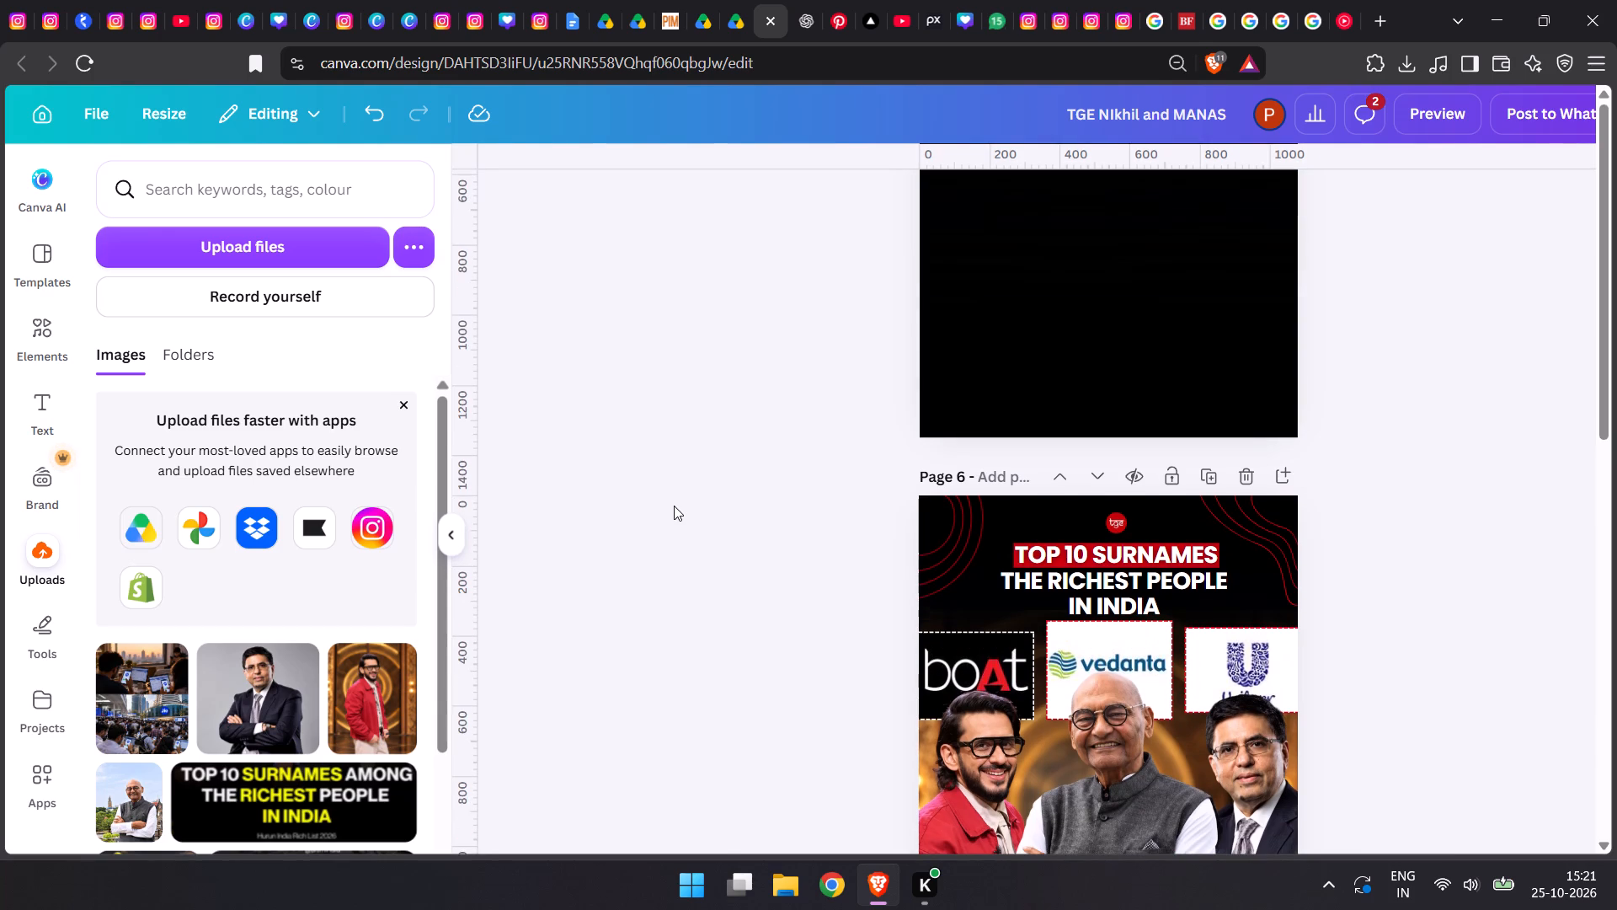
left_click(1122, 790)
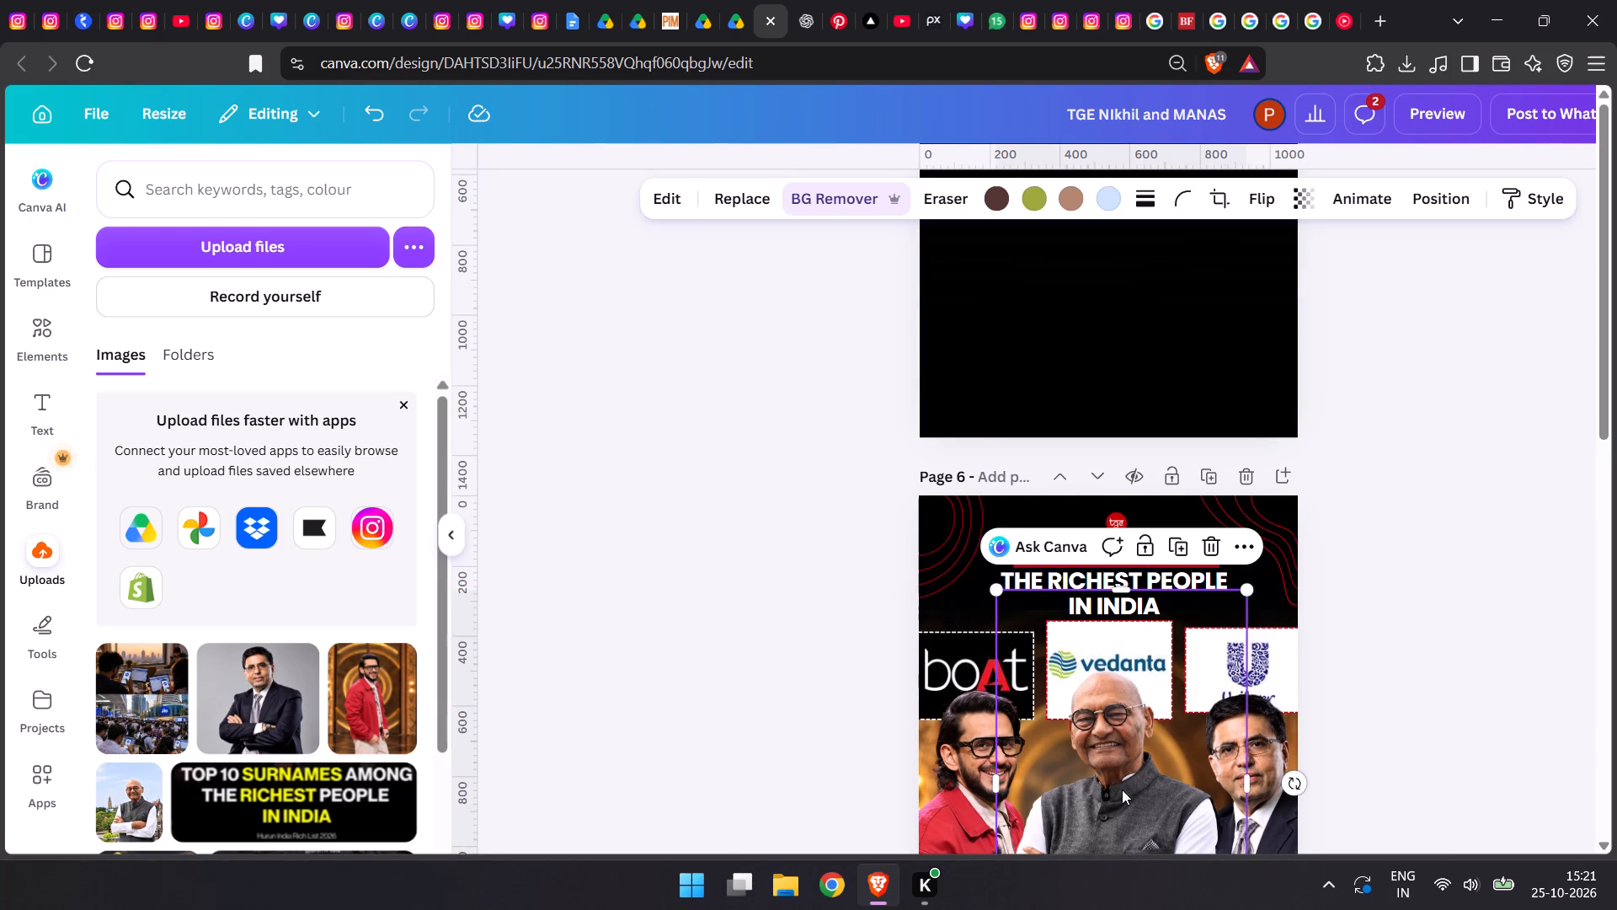
left_click(672, 201)
scroll(376, 531, "down", 6)
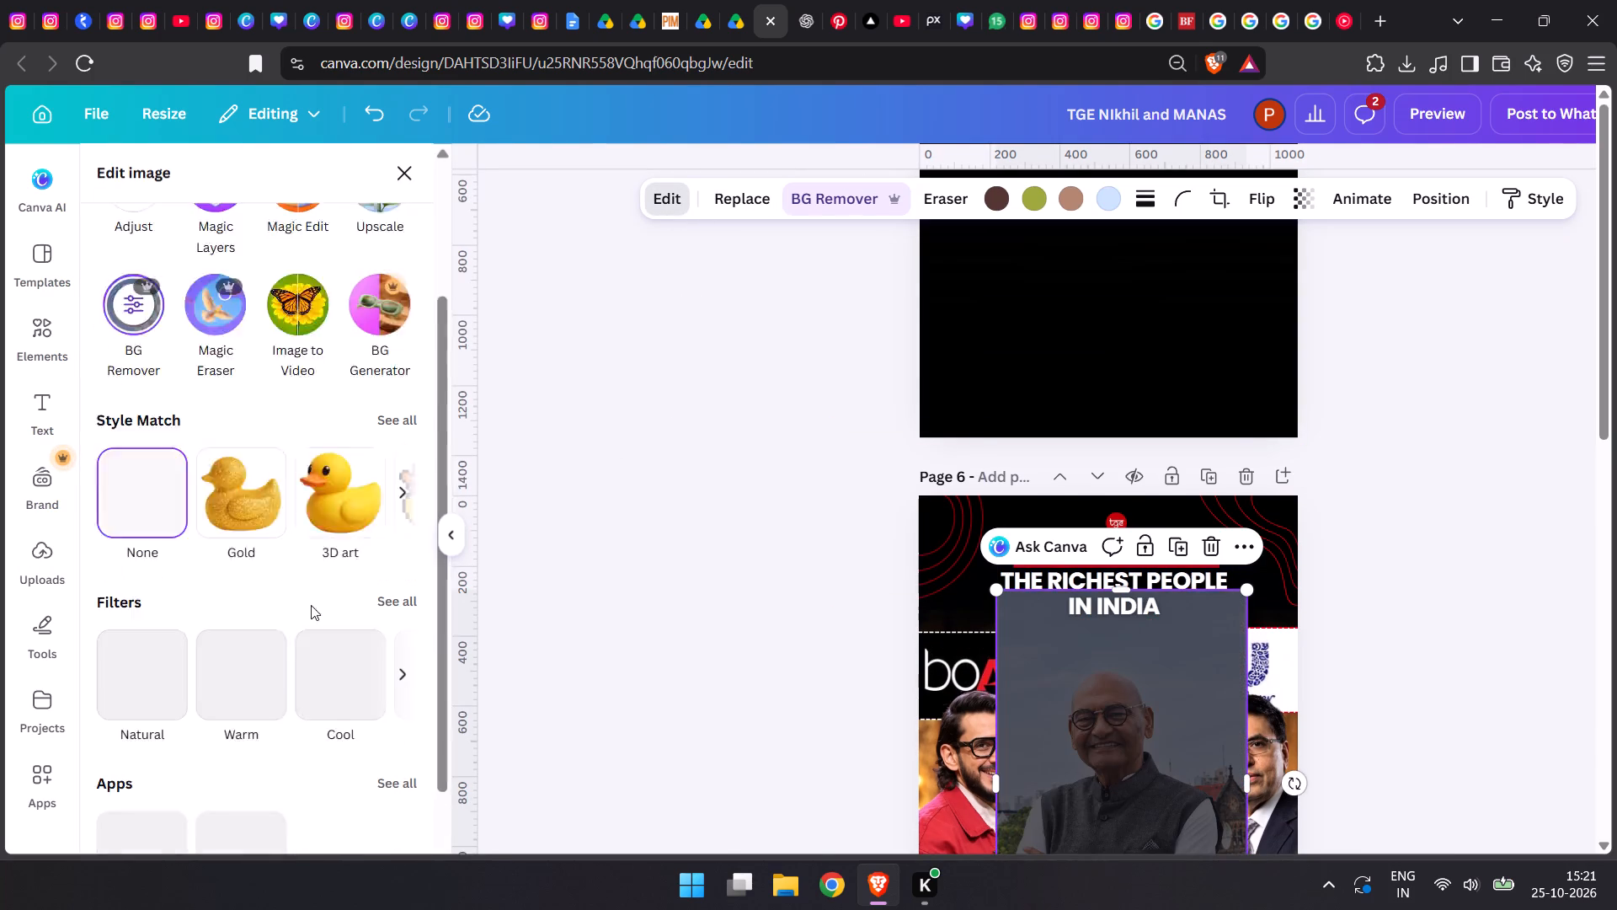
scroll(311, 605, "down", 7)
scroll(680, 586, "down", 2)
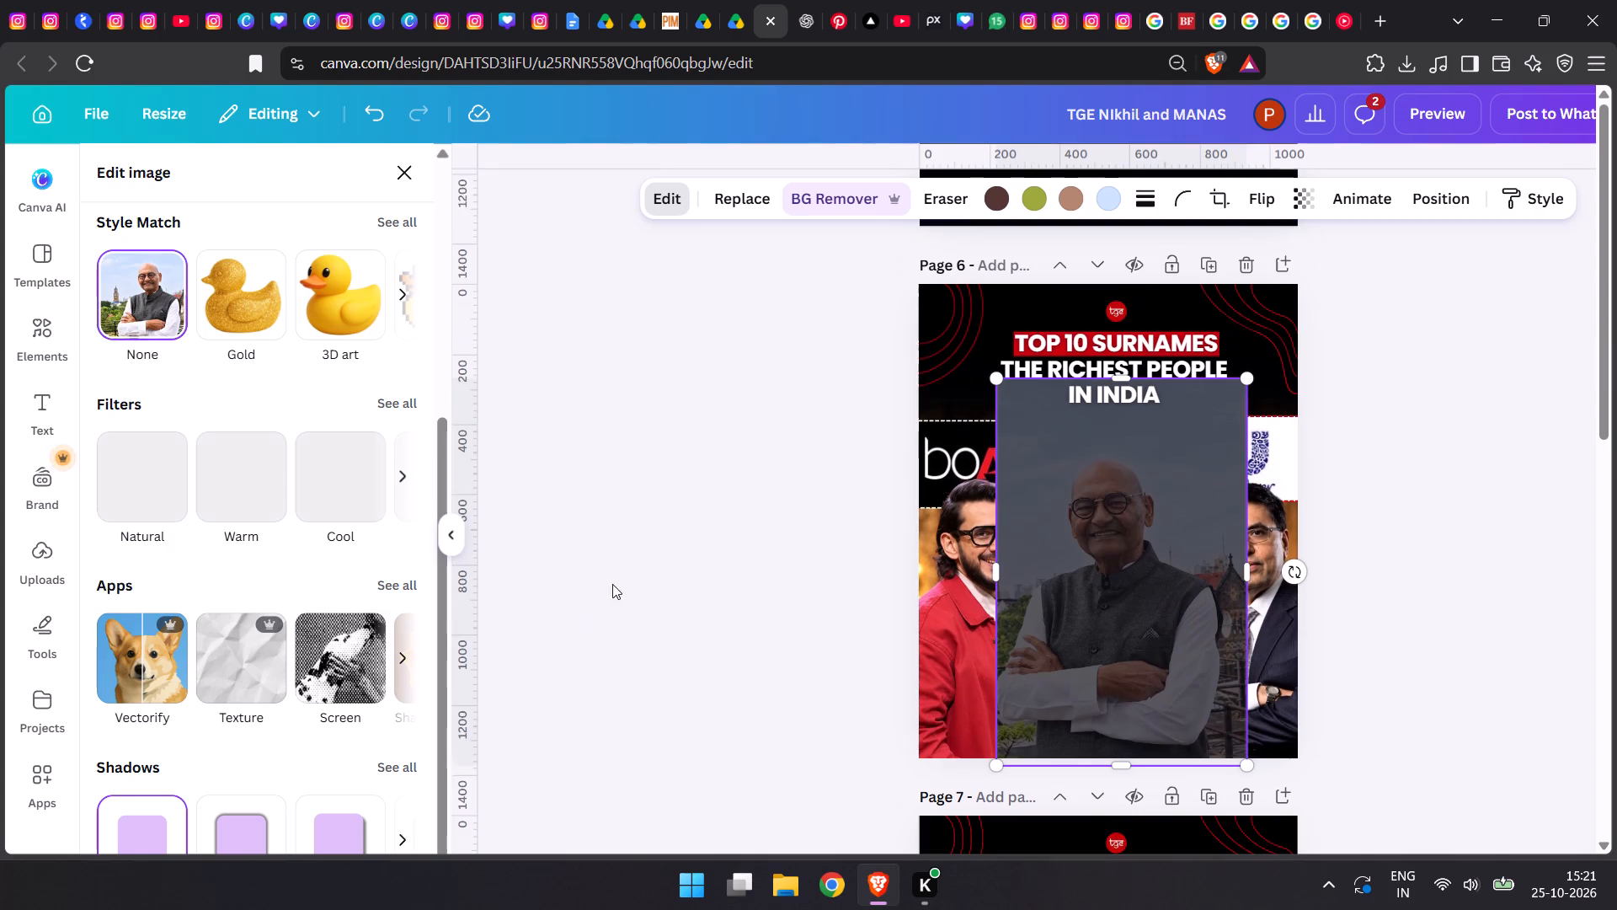
scroll(323, 803, "down", 3)
left_click(323, 801)
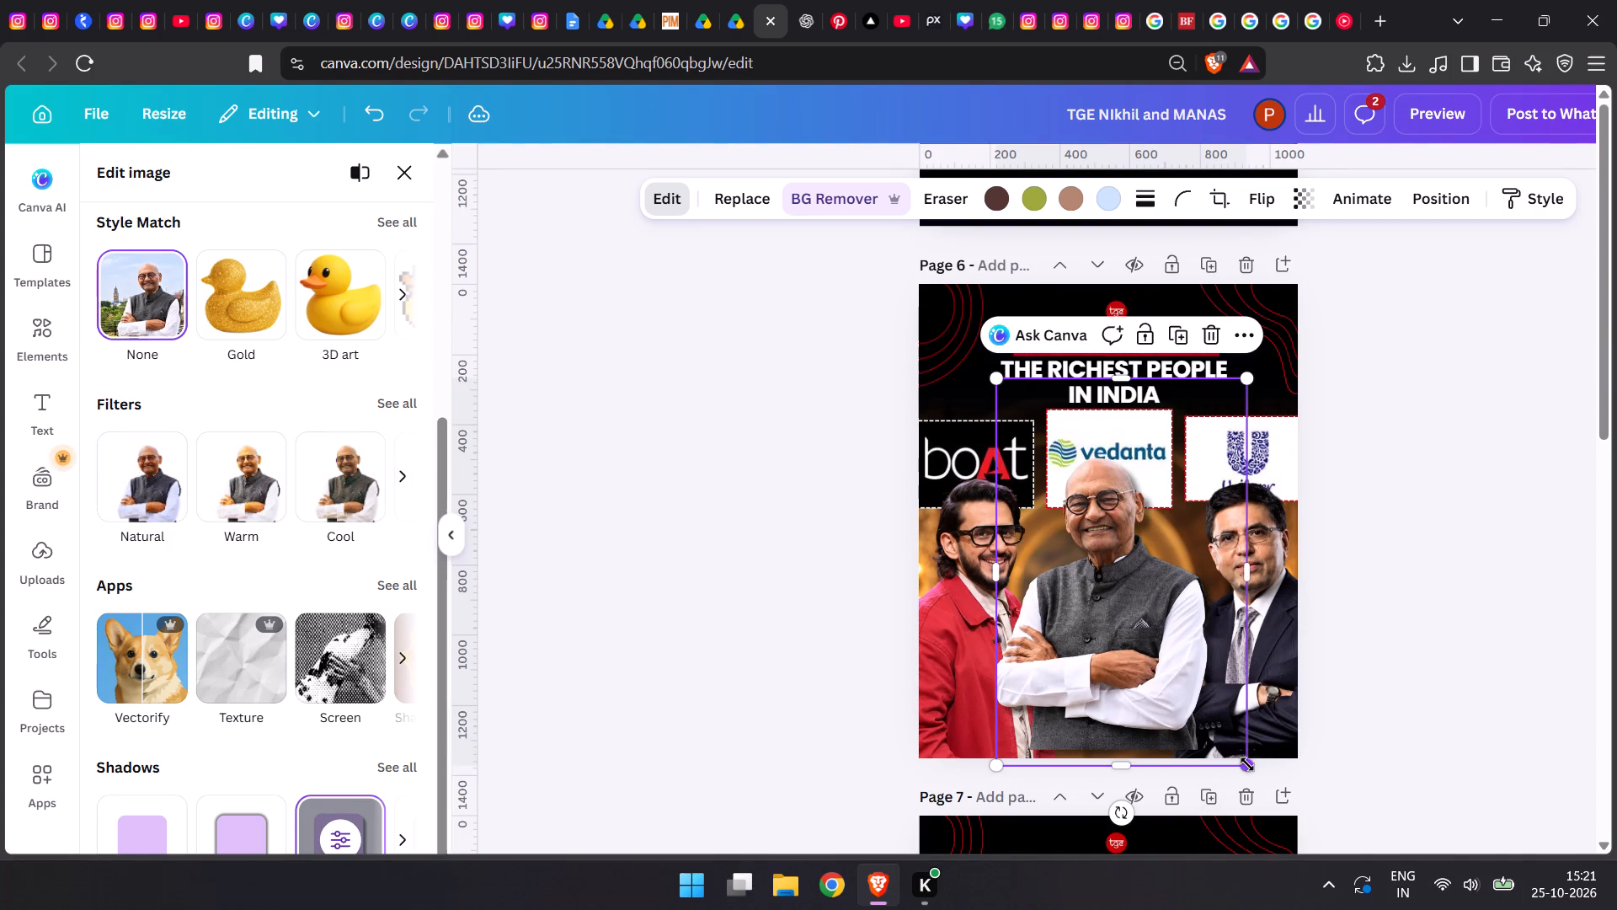
Set the centre man's shadow to intensity 77, distance 57, angle 65 and blur amount 25.
left_click(313, 834)
left_click_drag(269, 548, 289, 552)
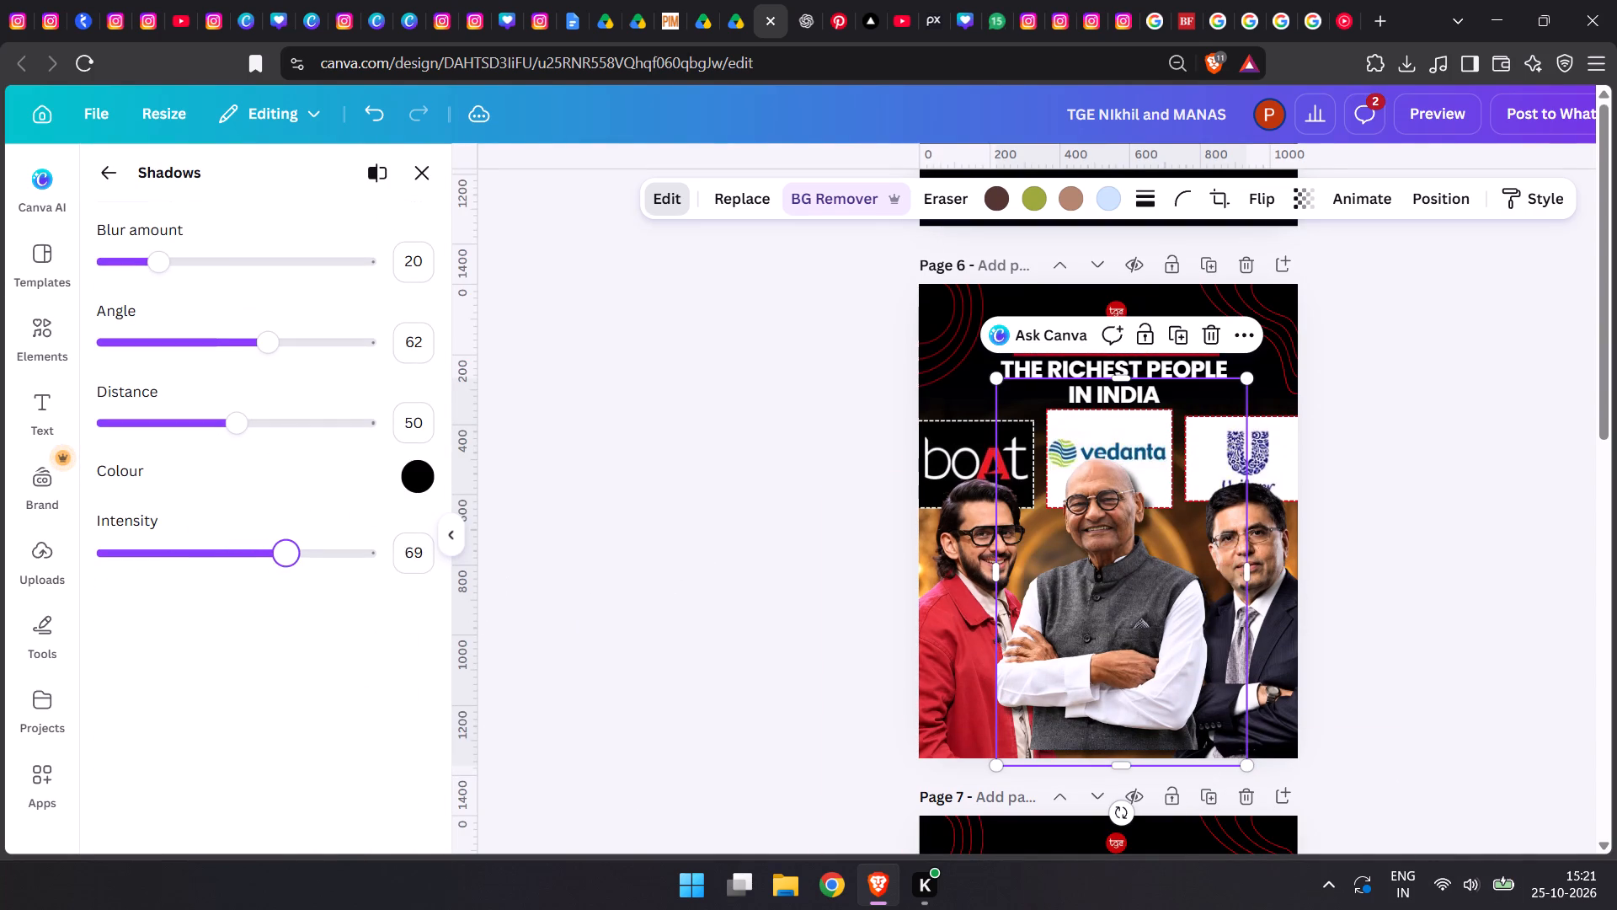
left_click_drag(289, 552, 308, 558)
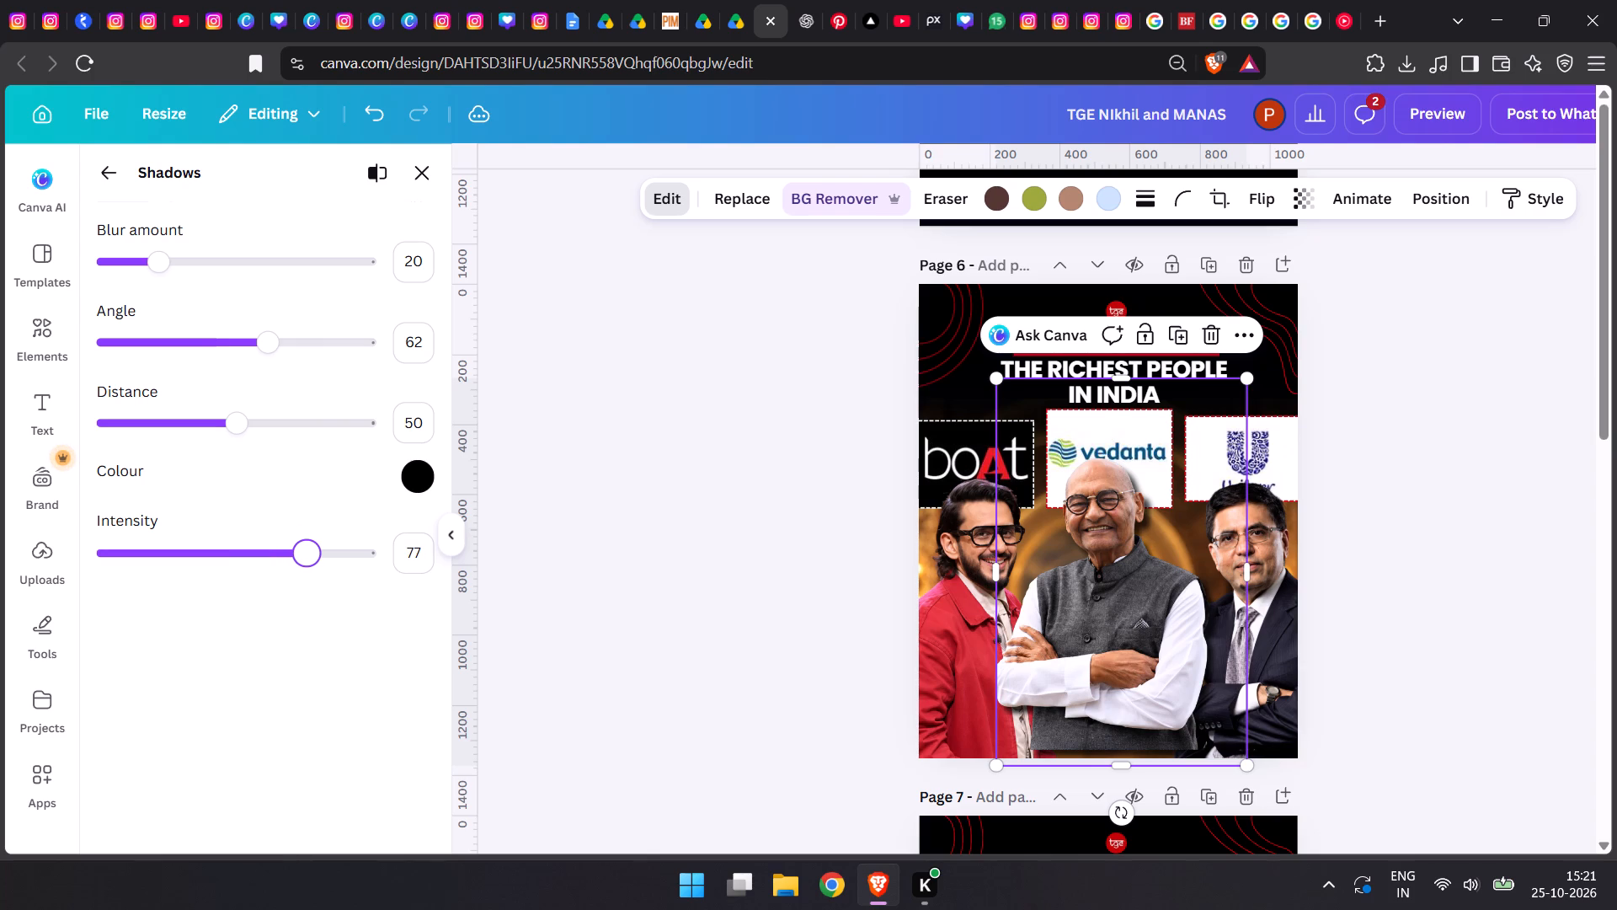
left_click_drag(231, 425, 257, 430)
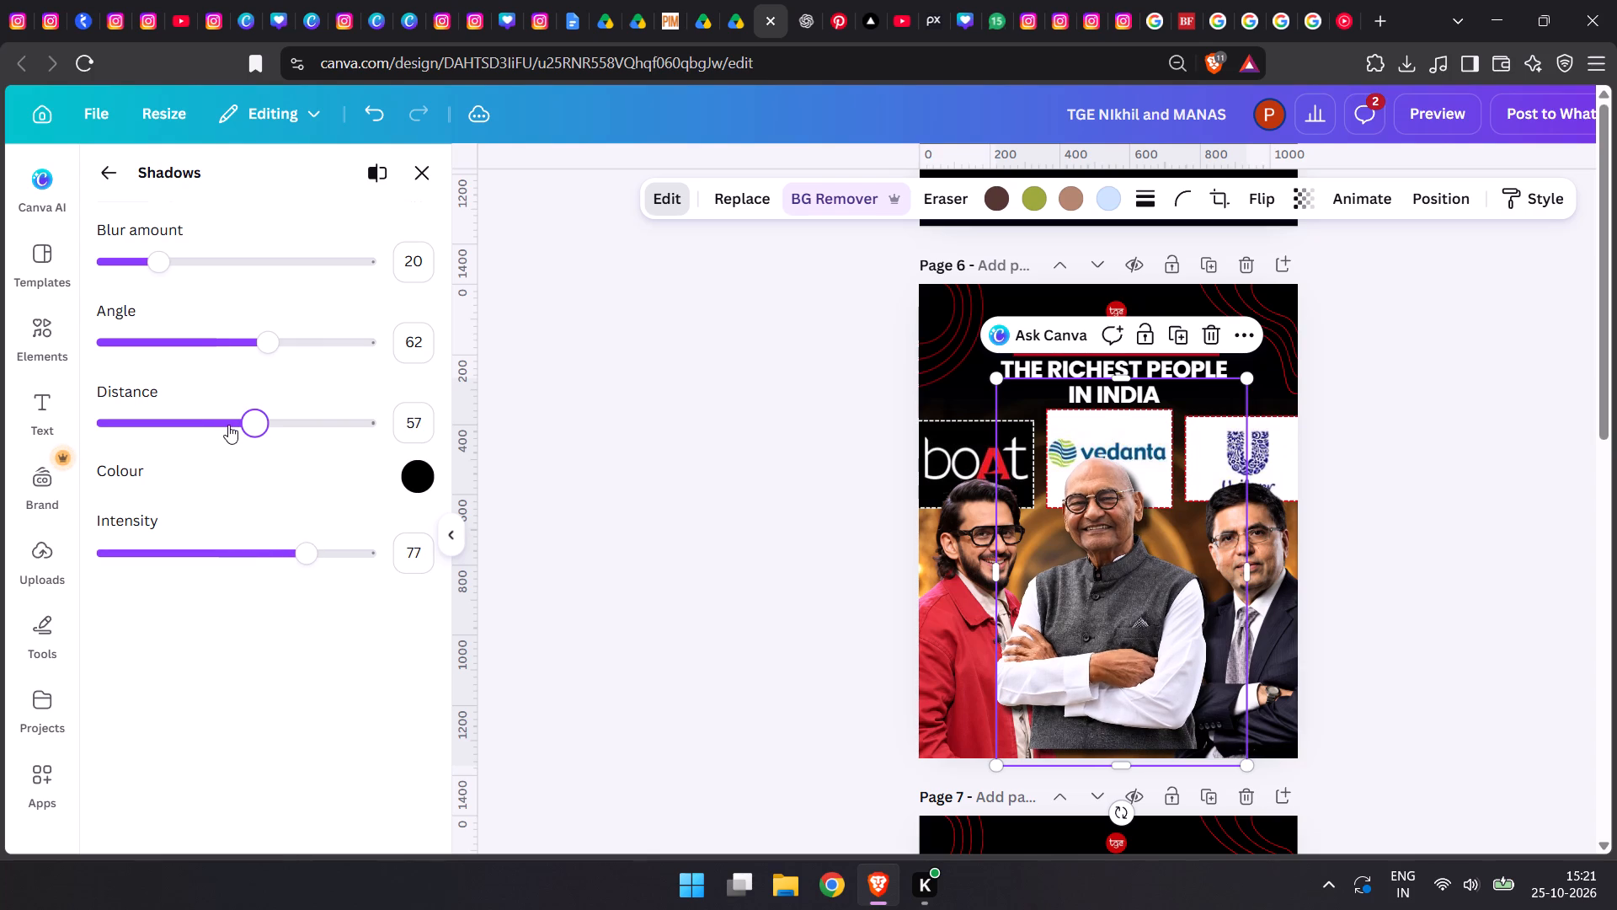
left_click_drag(264, 341, 285, 342)
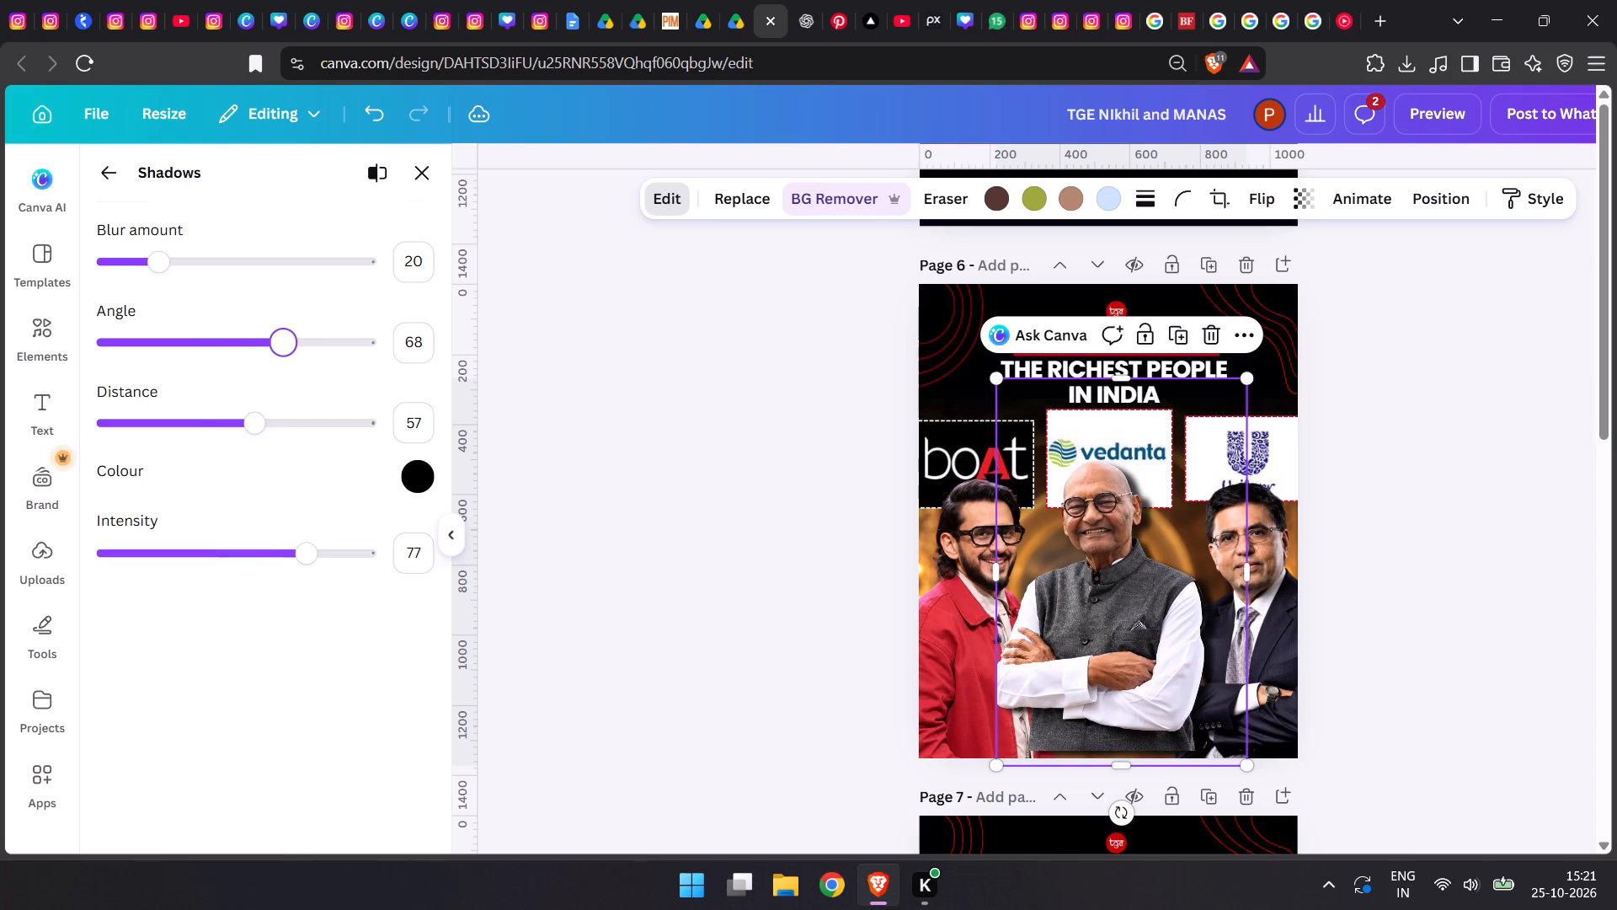
left_click_drag(285, 342, 278, 343)
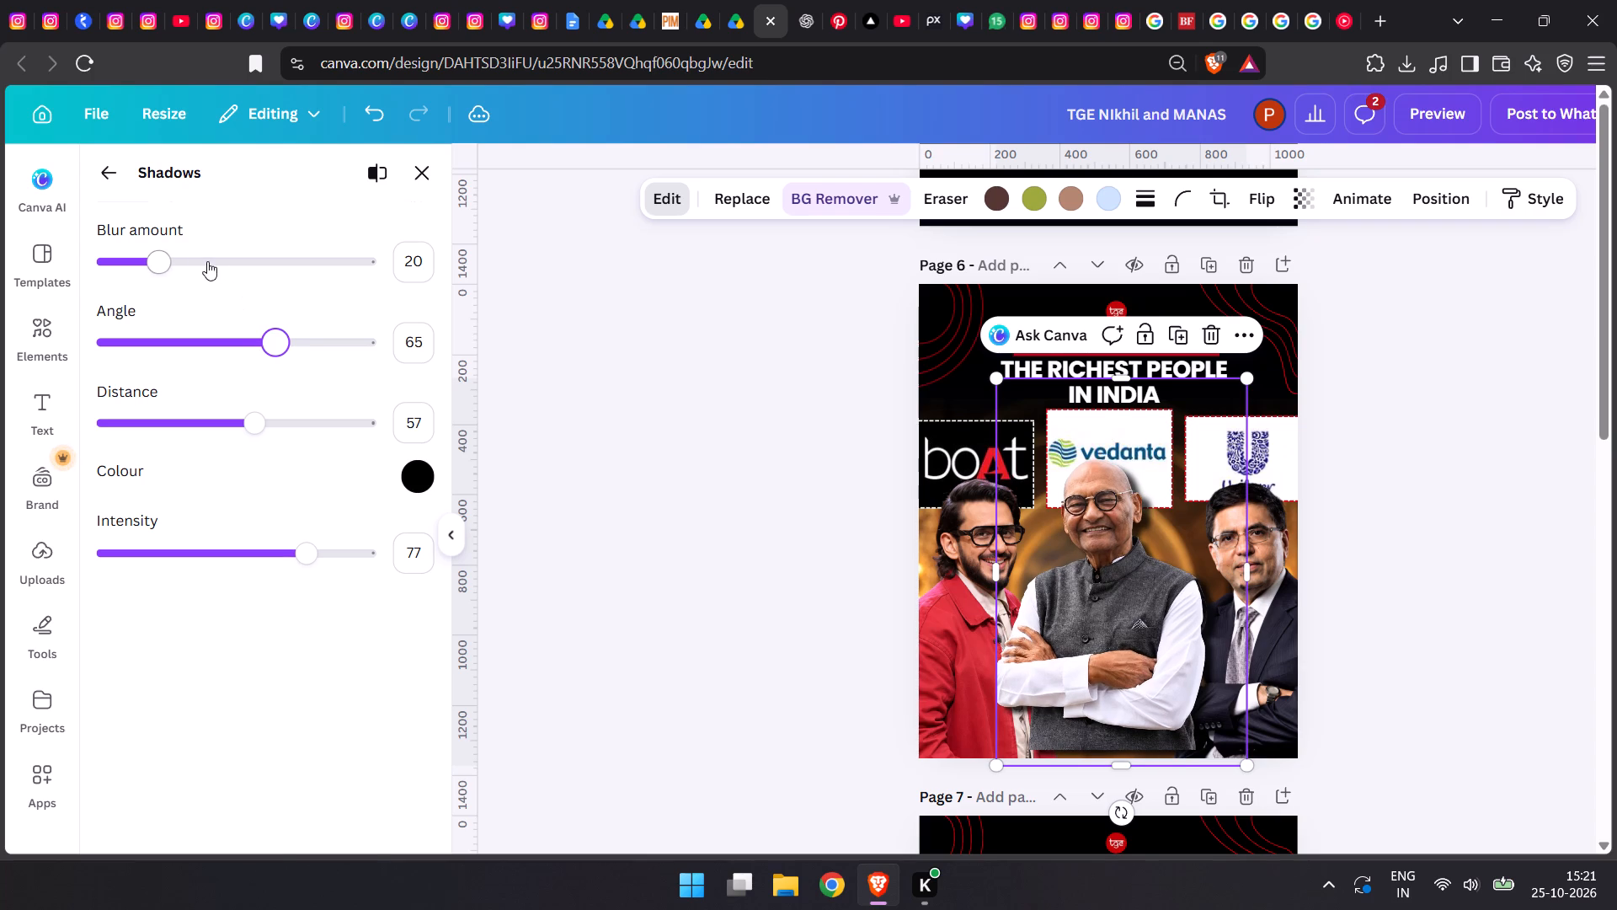
left_click(165, 277)
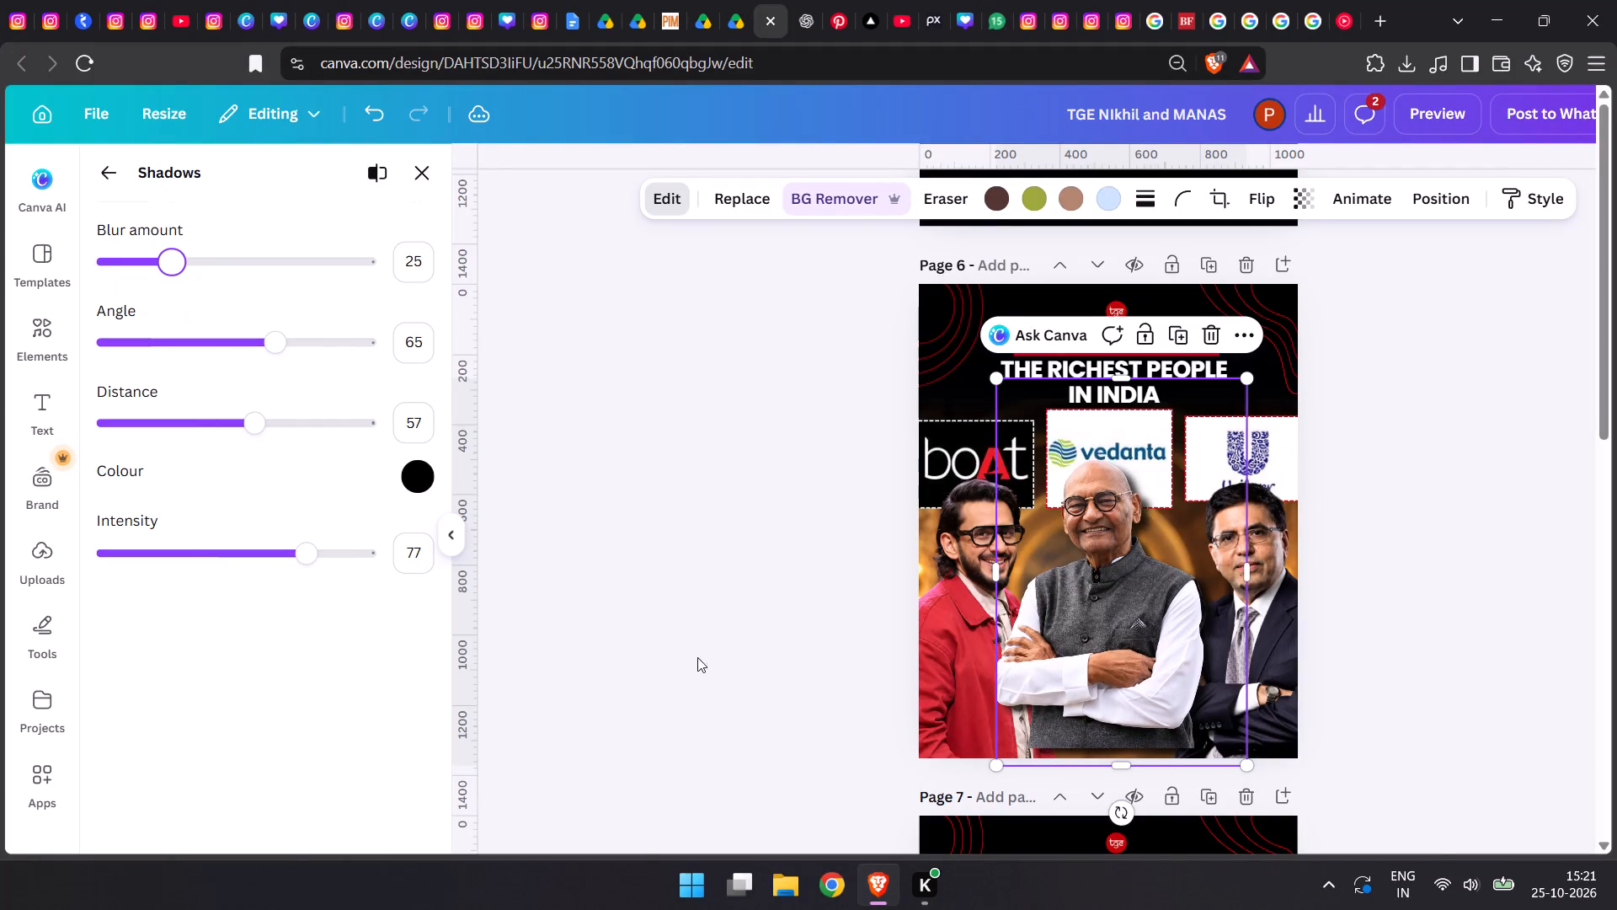
Enlarge the centre man's cut-out slightly and re-centre it below the Vedanta logo.
left_click_drag(995, 762, 983, 784)
left_click_drag(1072, 704, 1091, 709)
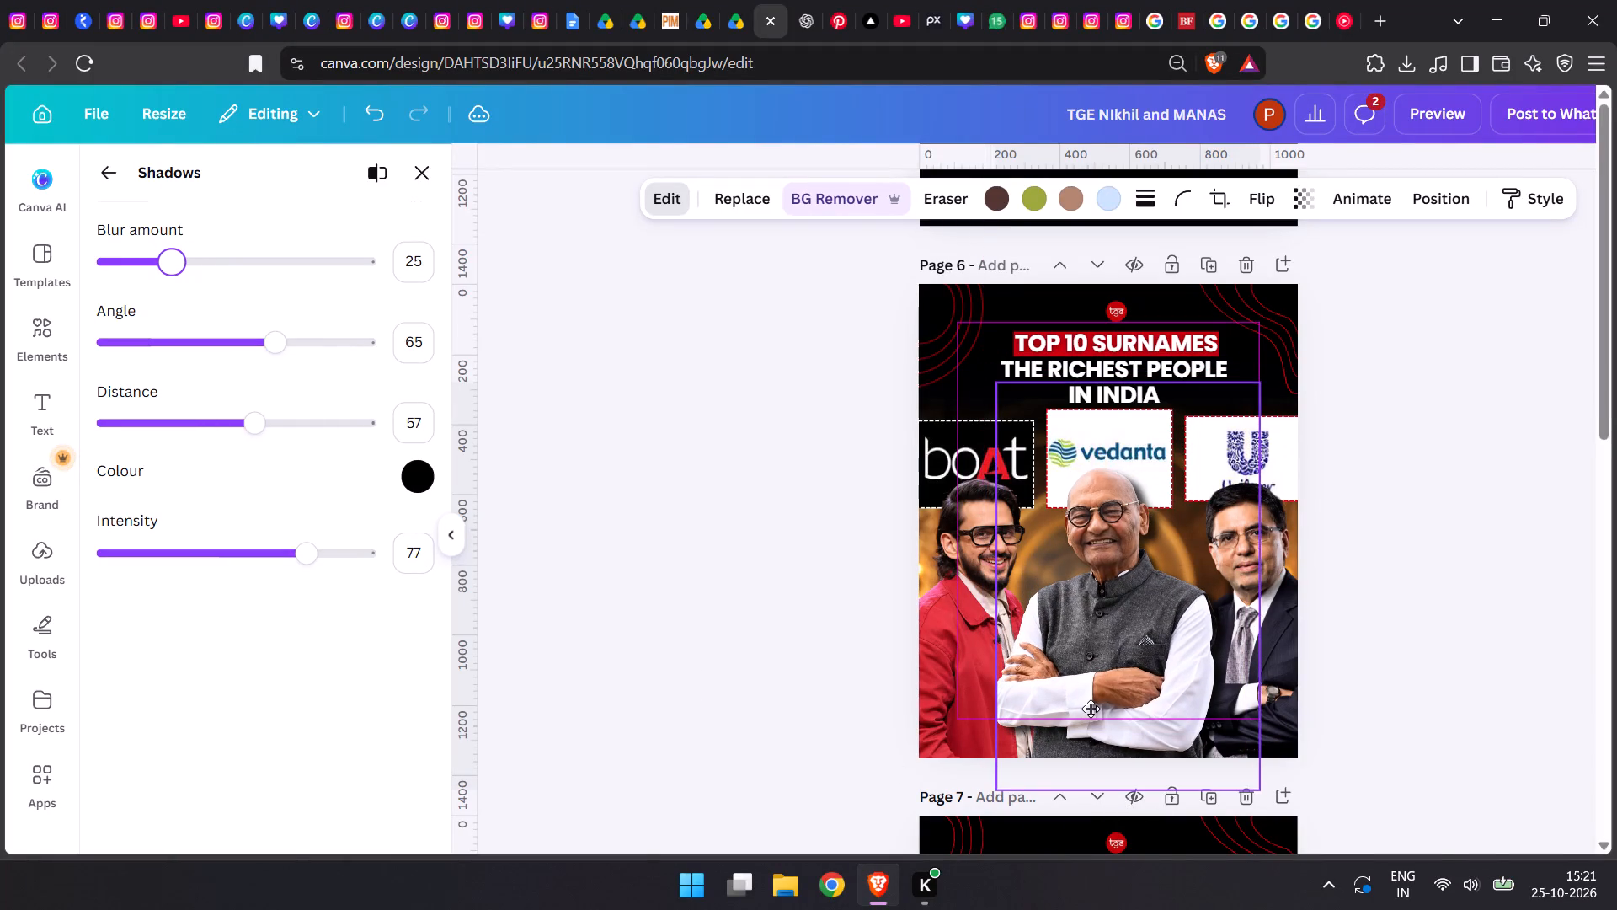
left_click_drag(1091, 709, 1091, 708)
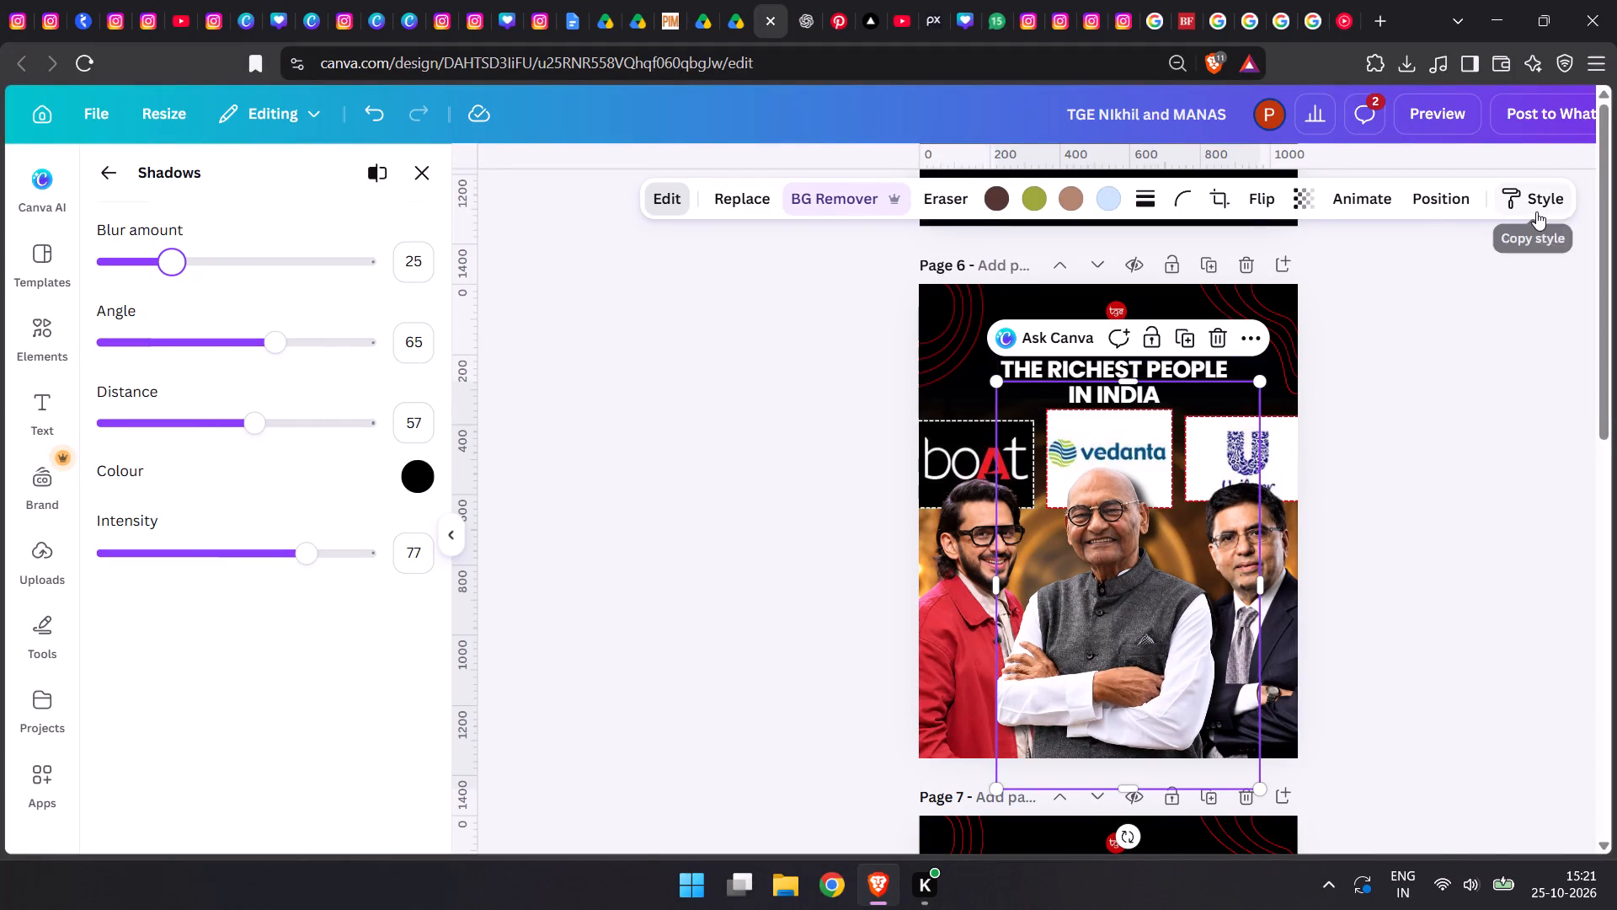
Copy the centre man's shadow style to the man in red, enlarge his cut-out slightly and reposition it below the boAt logo.
left_click(1536, 211)
left_click(941, 640)
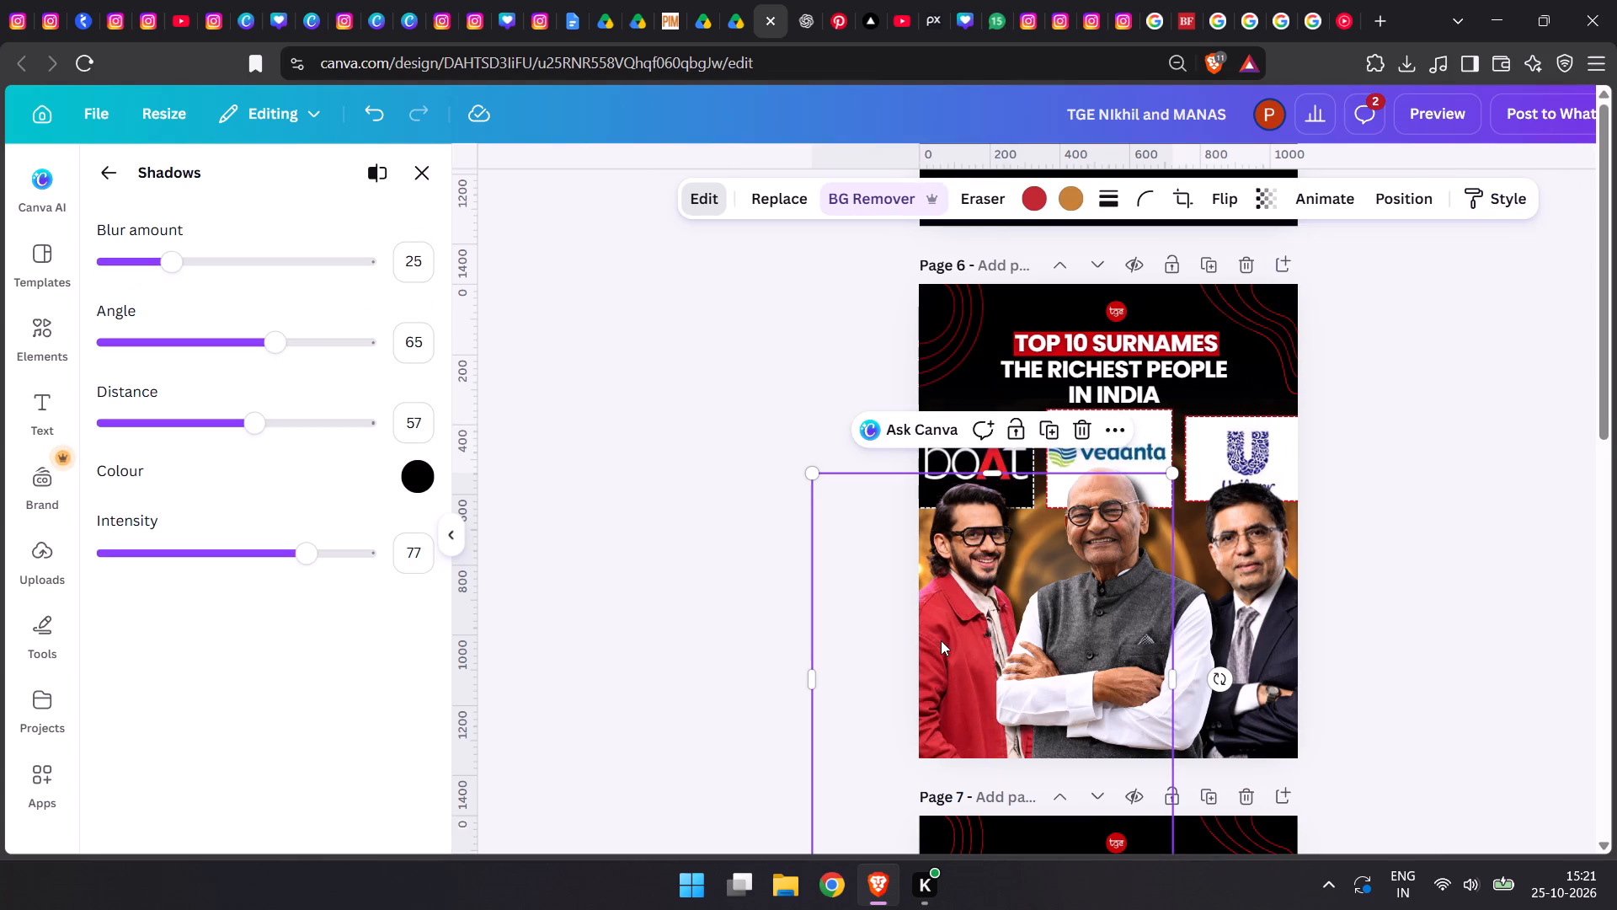
left_click_drag(816, 474, 777, 454)
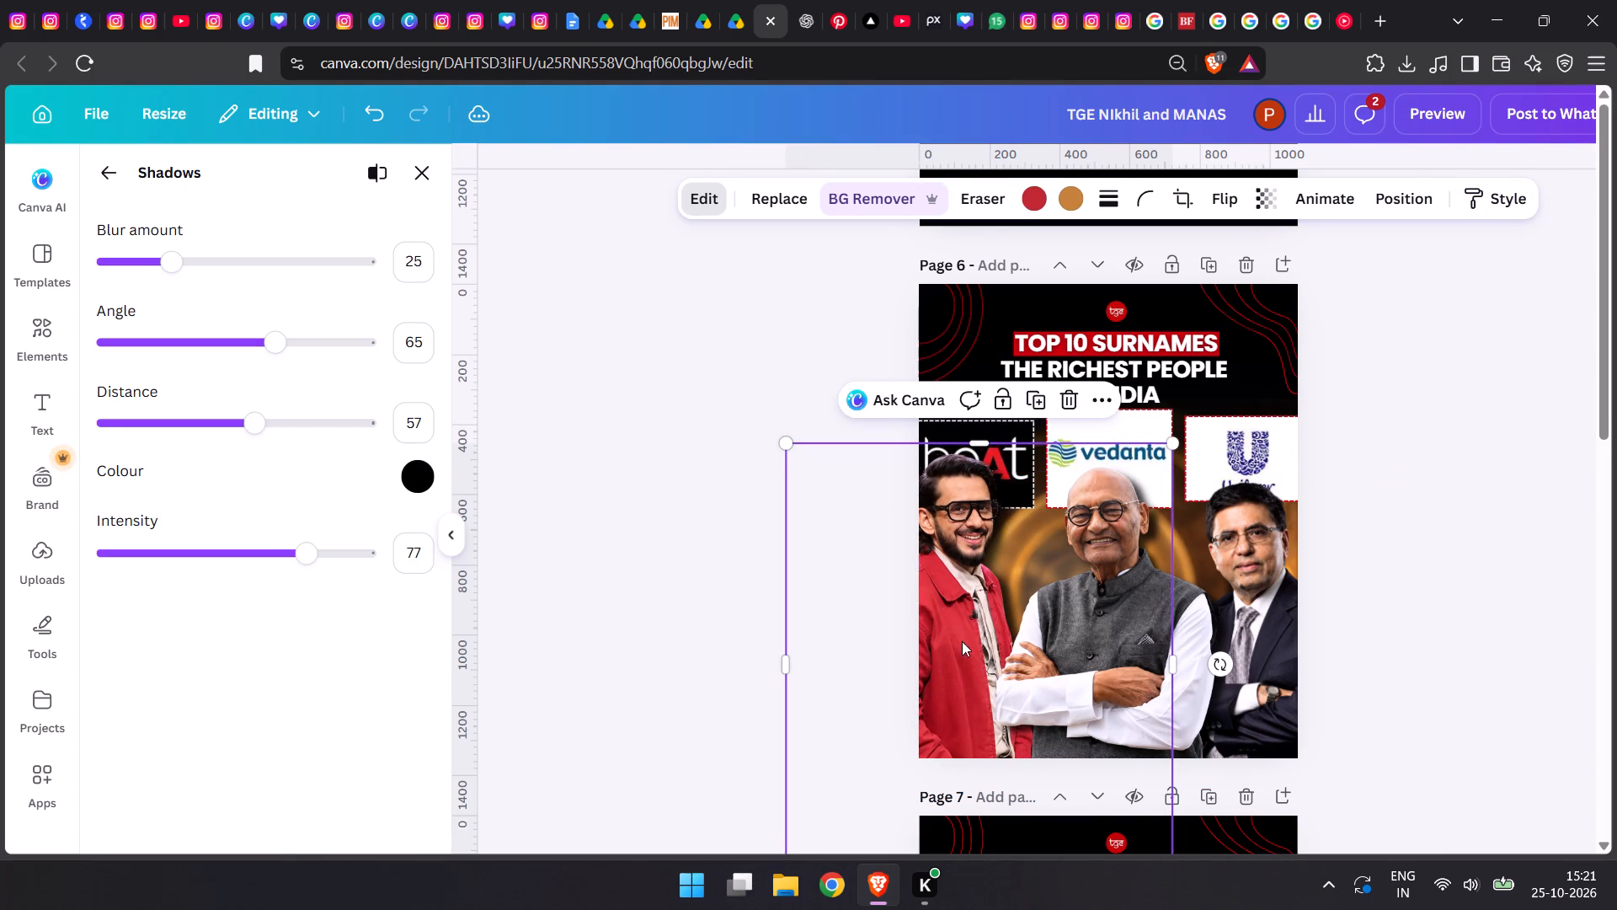
left_click_drag(960, 639, 985, 662)
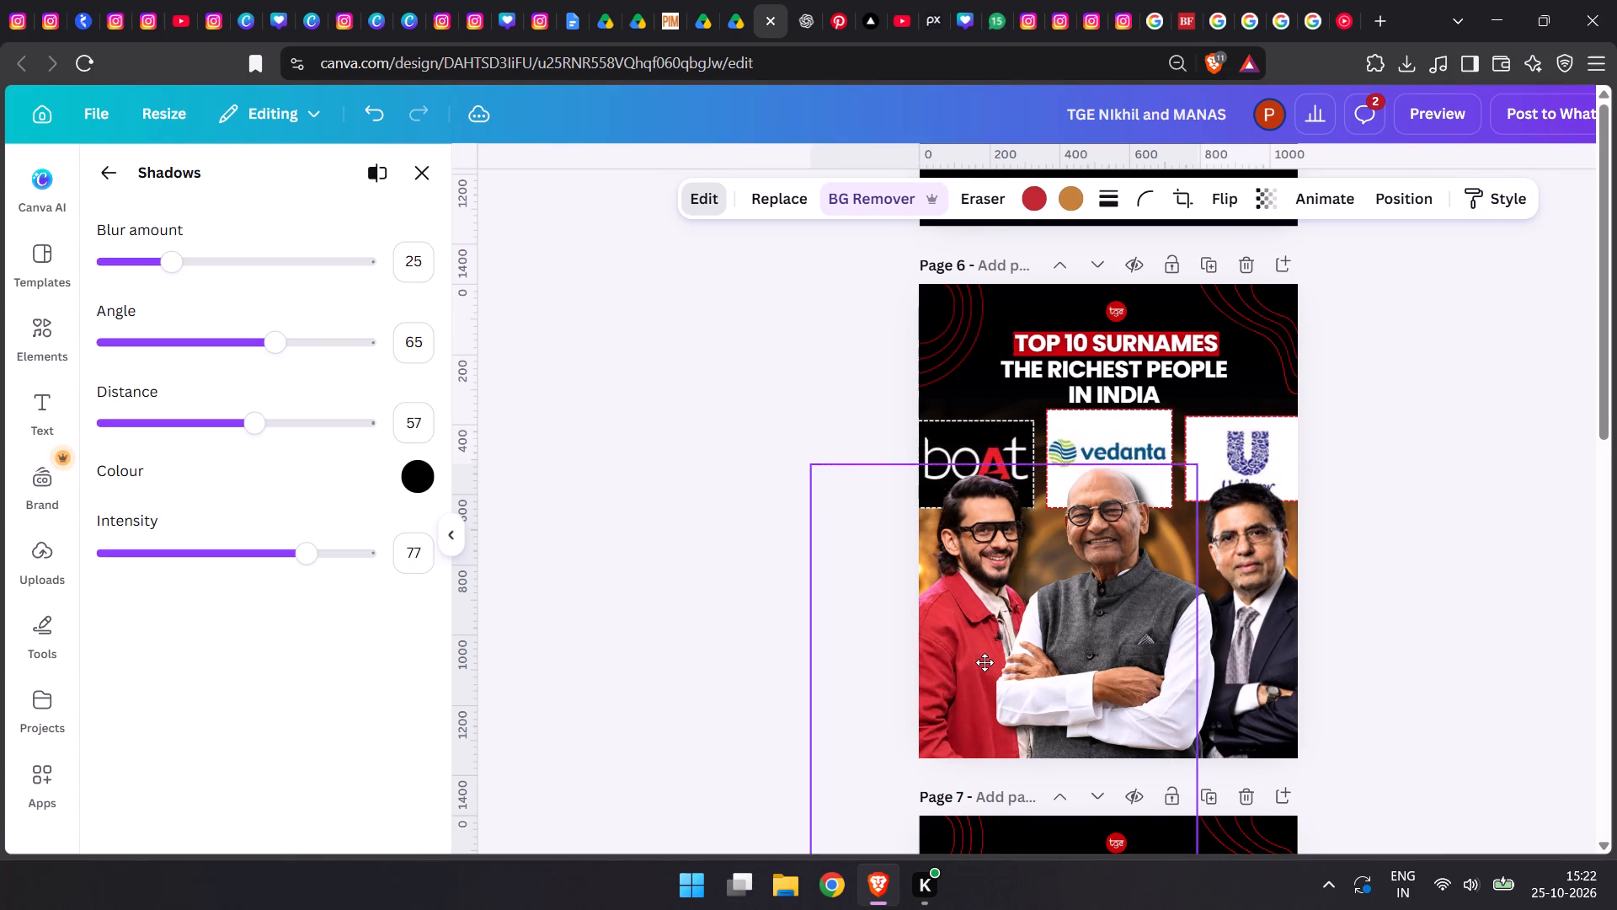
left_click_drag(985, 662, 985, 666)
Copy the shadow style from the man in red to the man in the dark suit, and enlarge his cut-out slightly below the Unilever logo.
left_click(1489, 206)
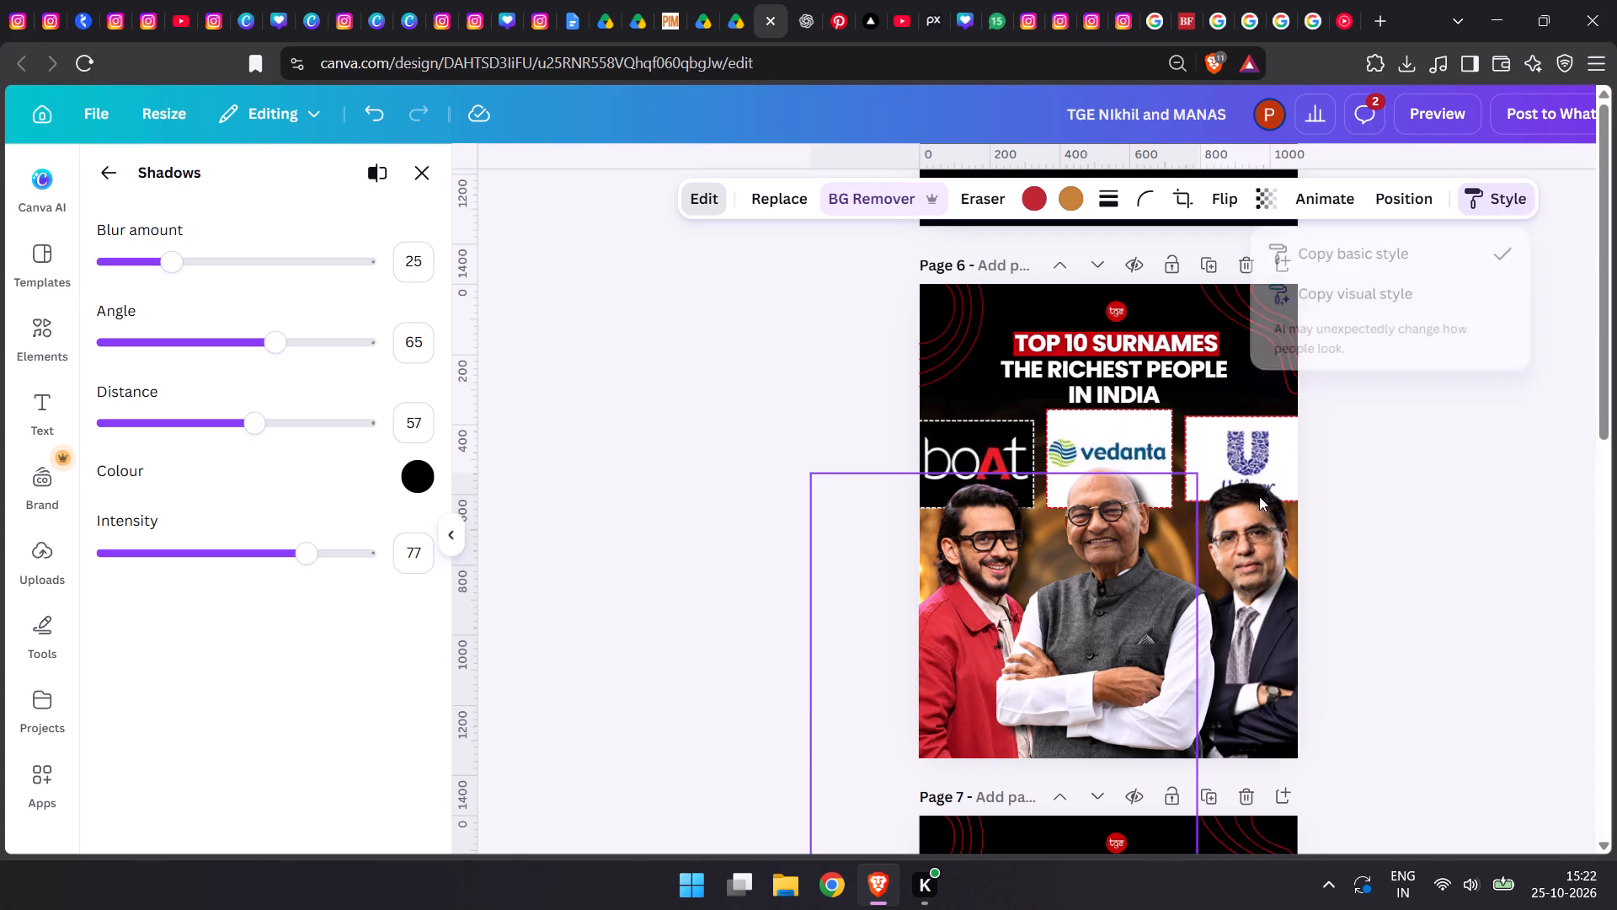
left_click(1289, 622)
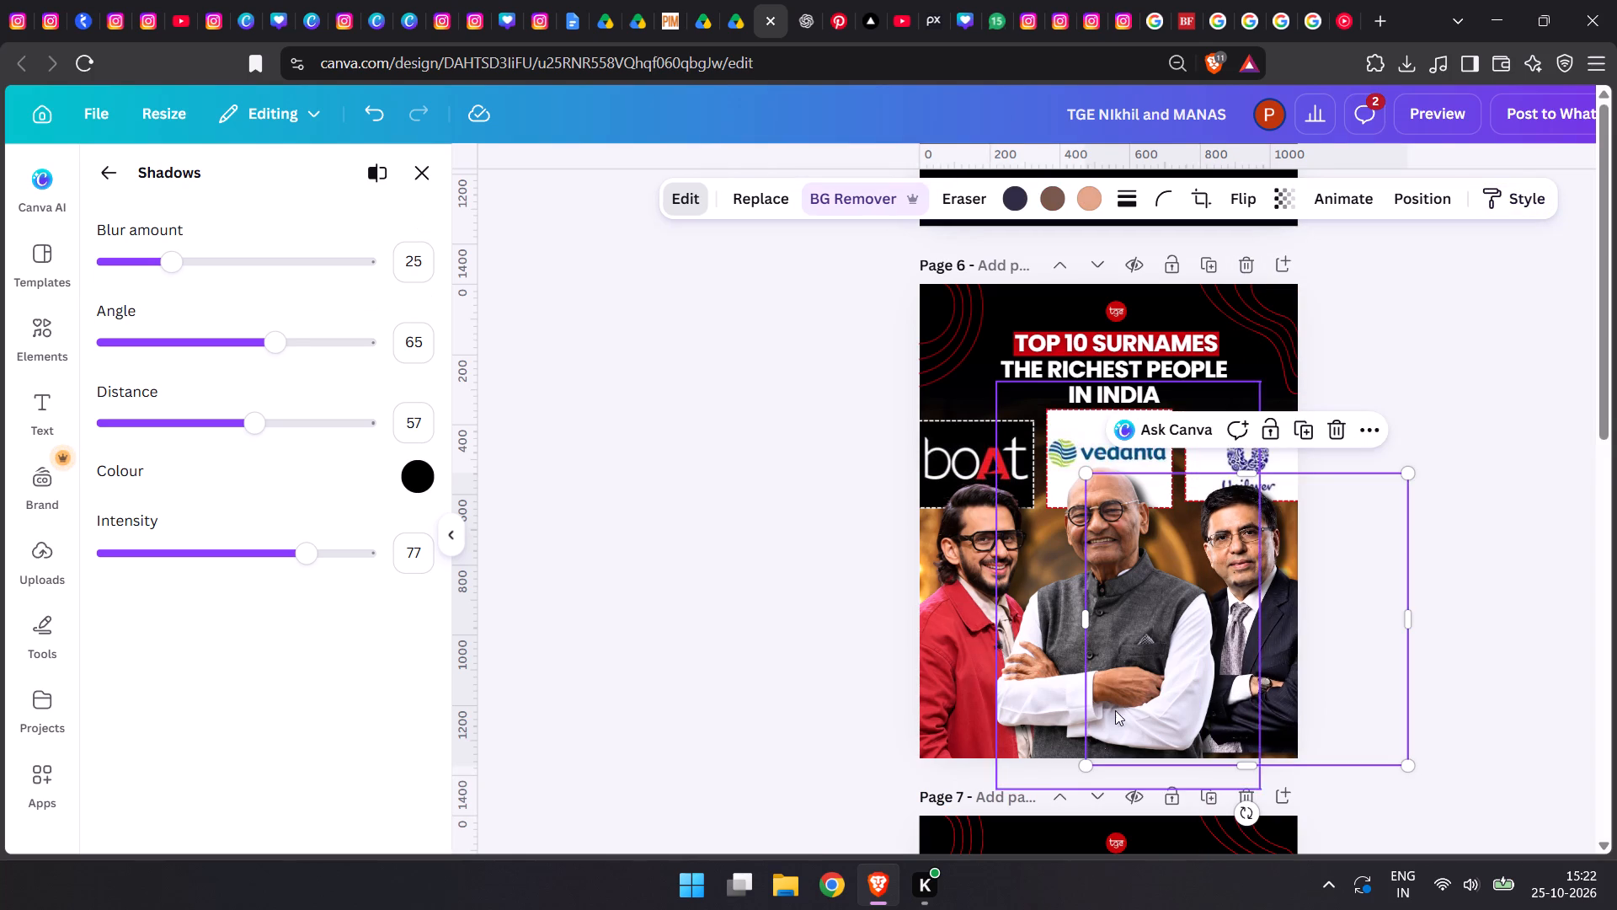
left_click_drag(1090, 768, 1070, 788)
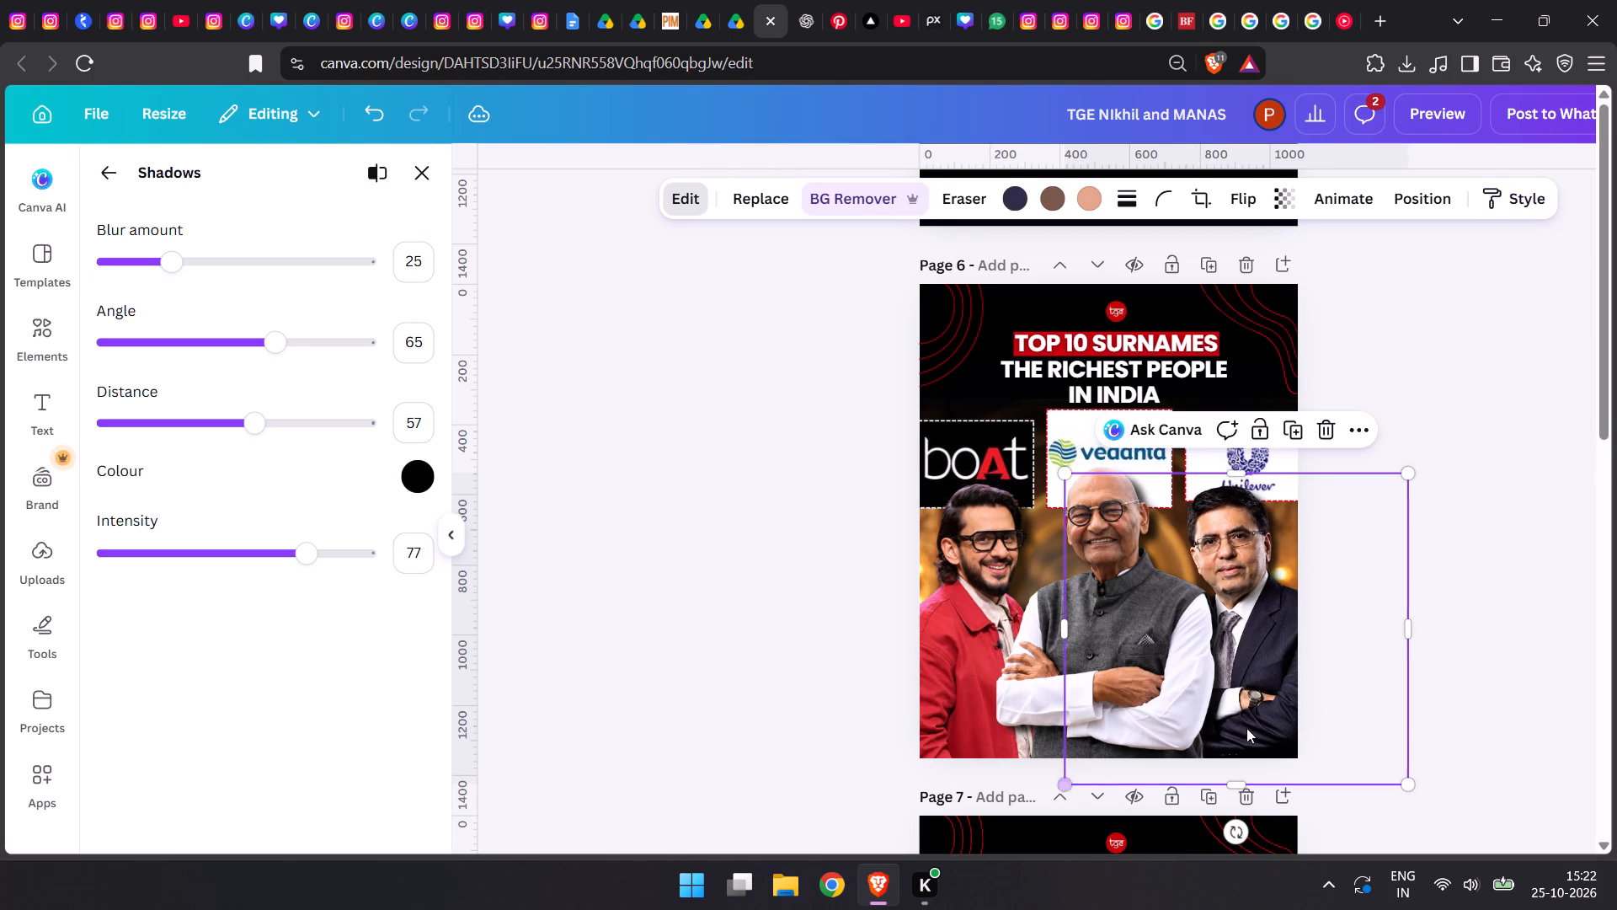
left_click_drag(1289, 700, 1303, 701)
double_click(1550, 585)
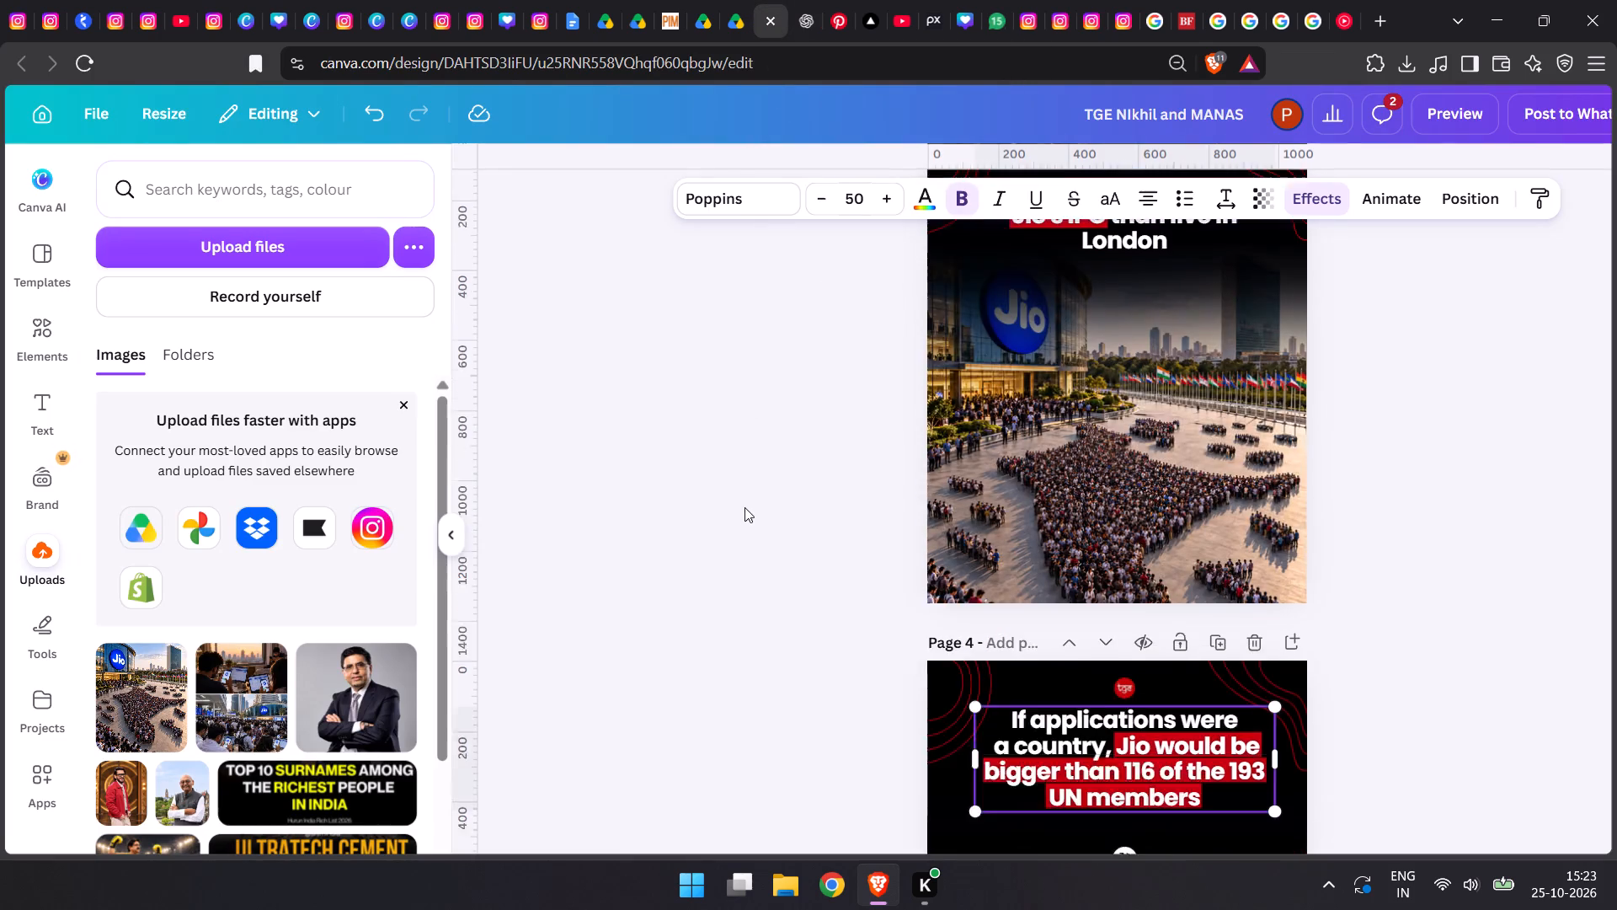
left_click(731, 511)
scroll(731, 511, "up", 10)
scroll(718, 509, "down", 2)
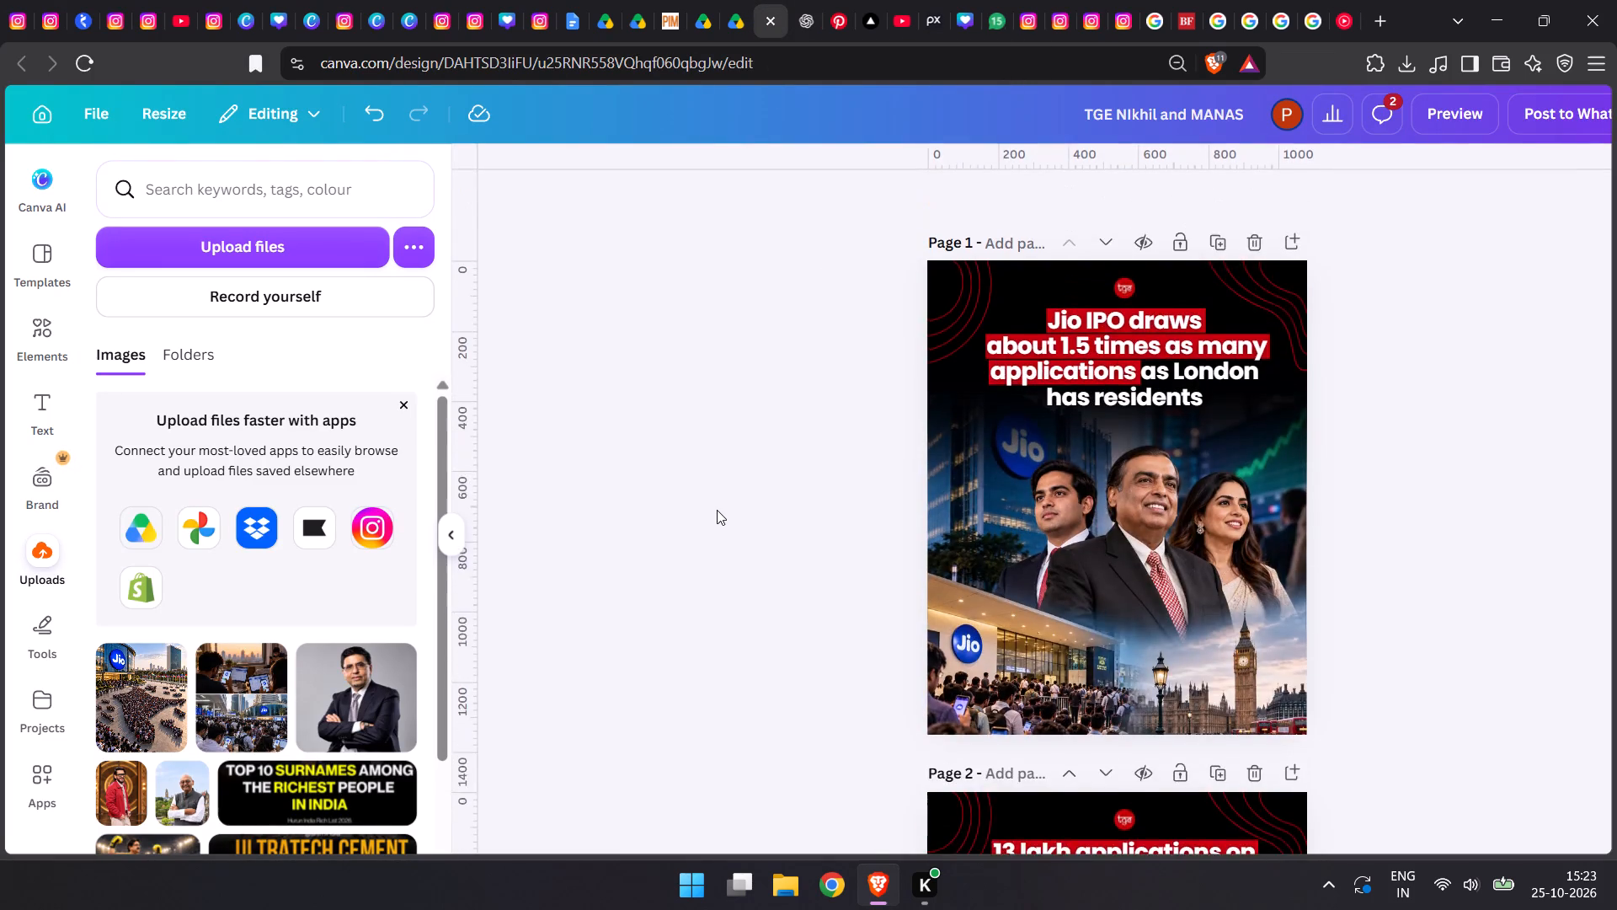
scroll(717, 510, "down", 19)
scroll(689, 521, "down", 3)
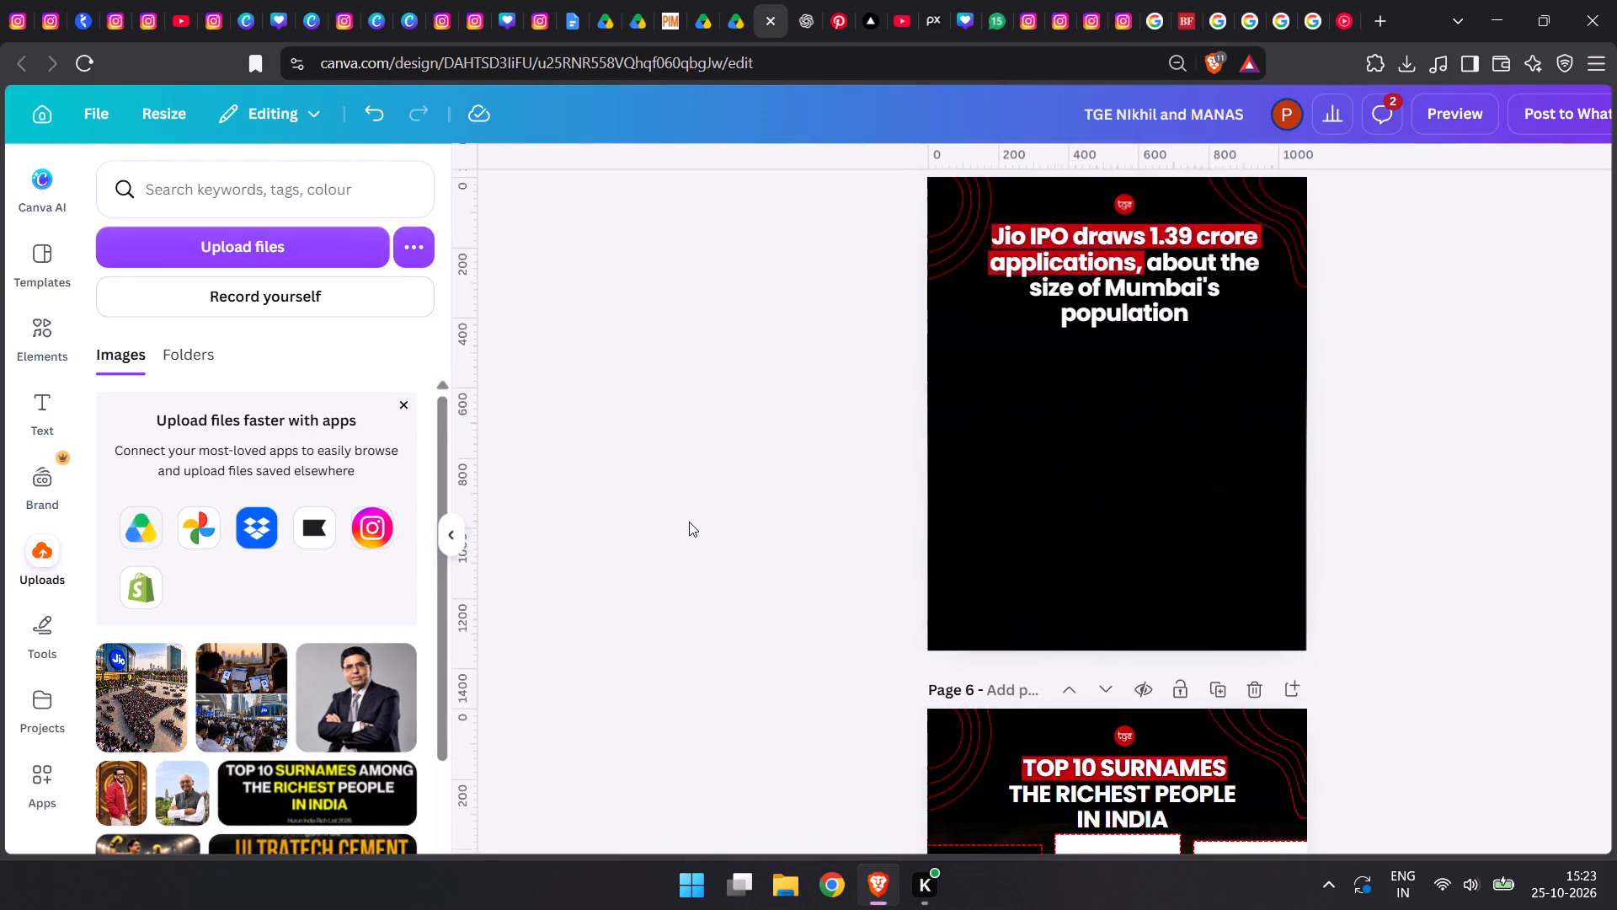
scroll(689, 522, "down", 4)
scroll(698, 518, "up", 2)
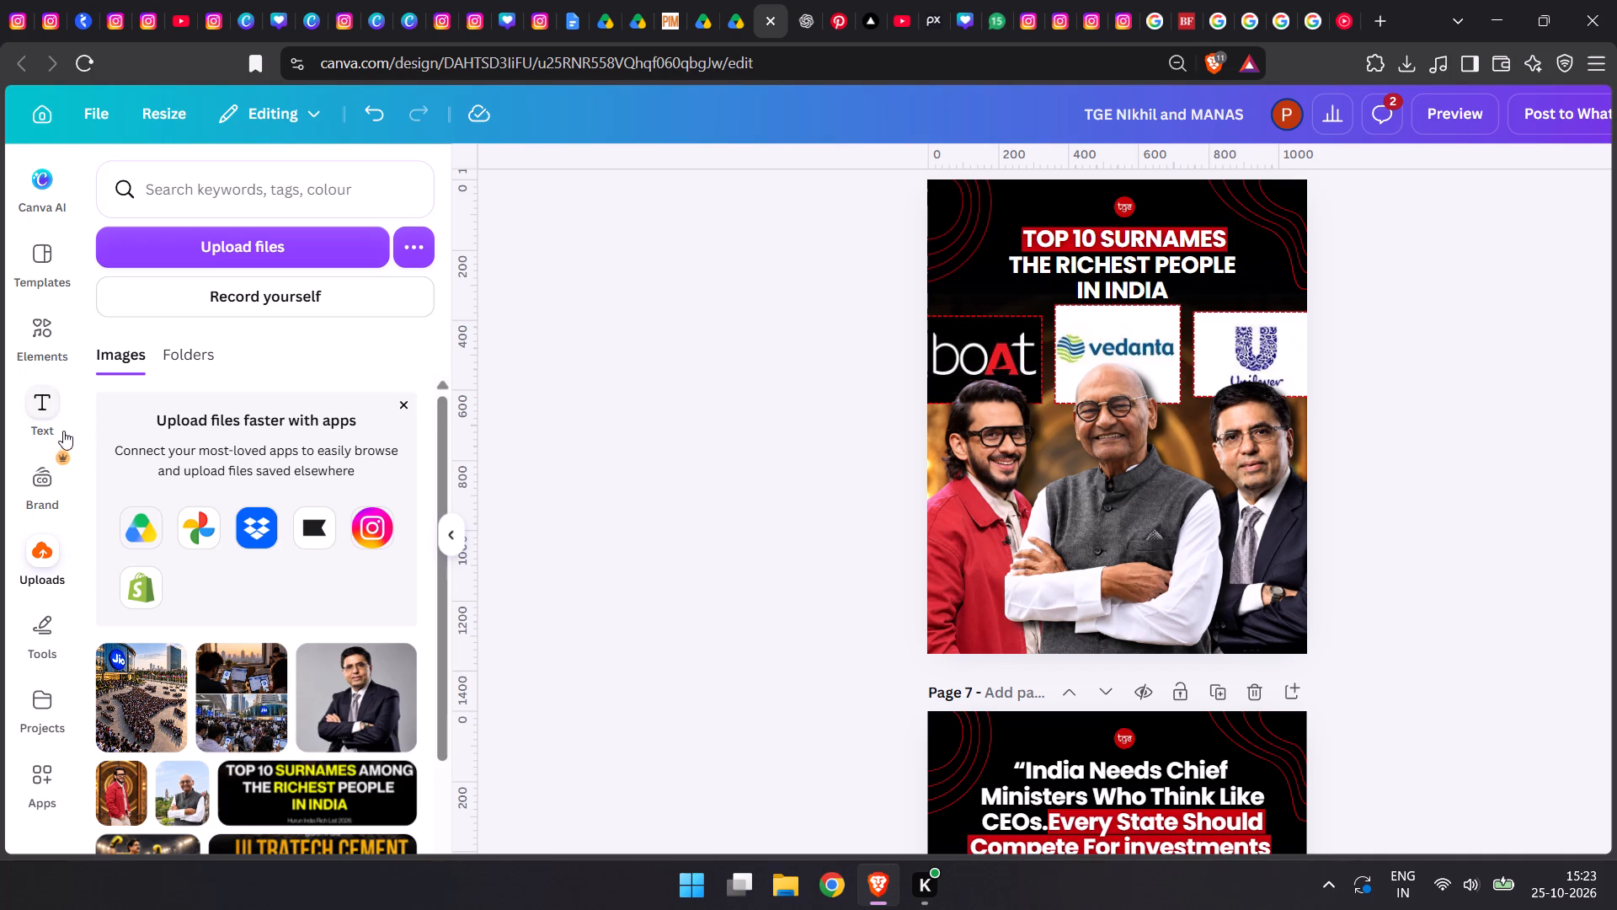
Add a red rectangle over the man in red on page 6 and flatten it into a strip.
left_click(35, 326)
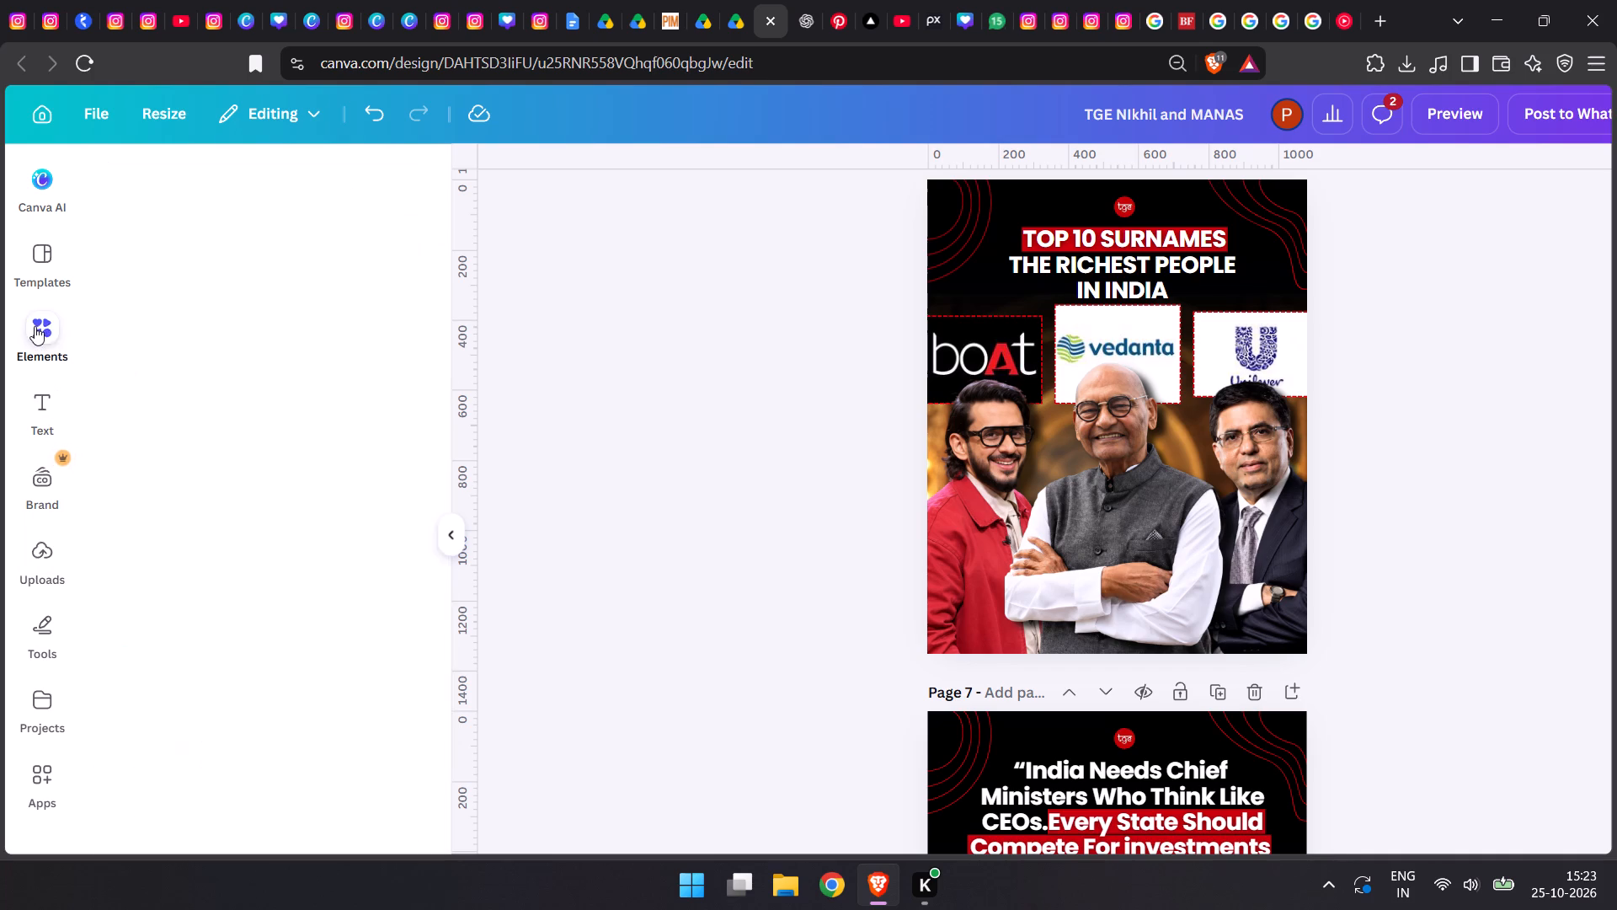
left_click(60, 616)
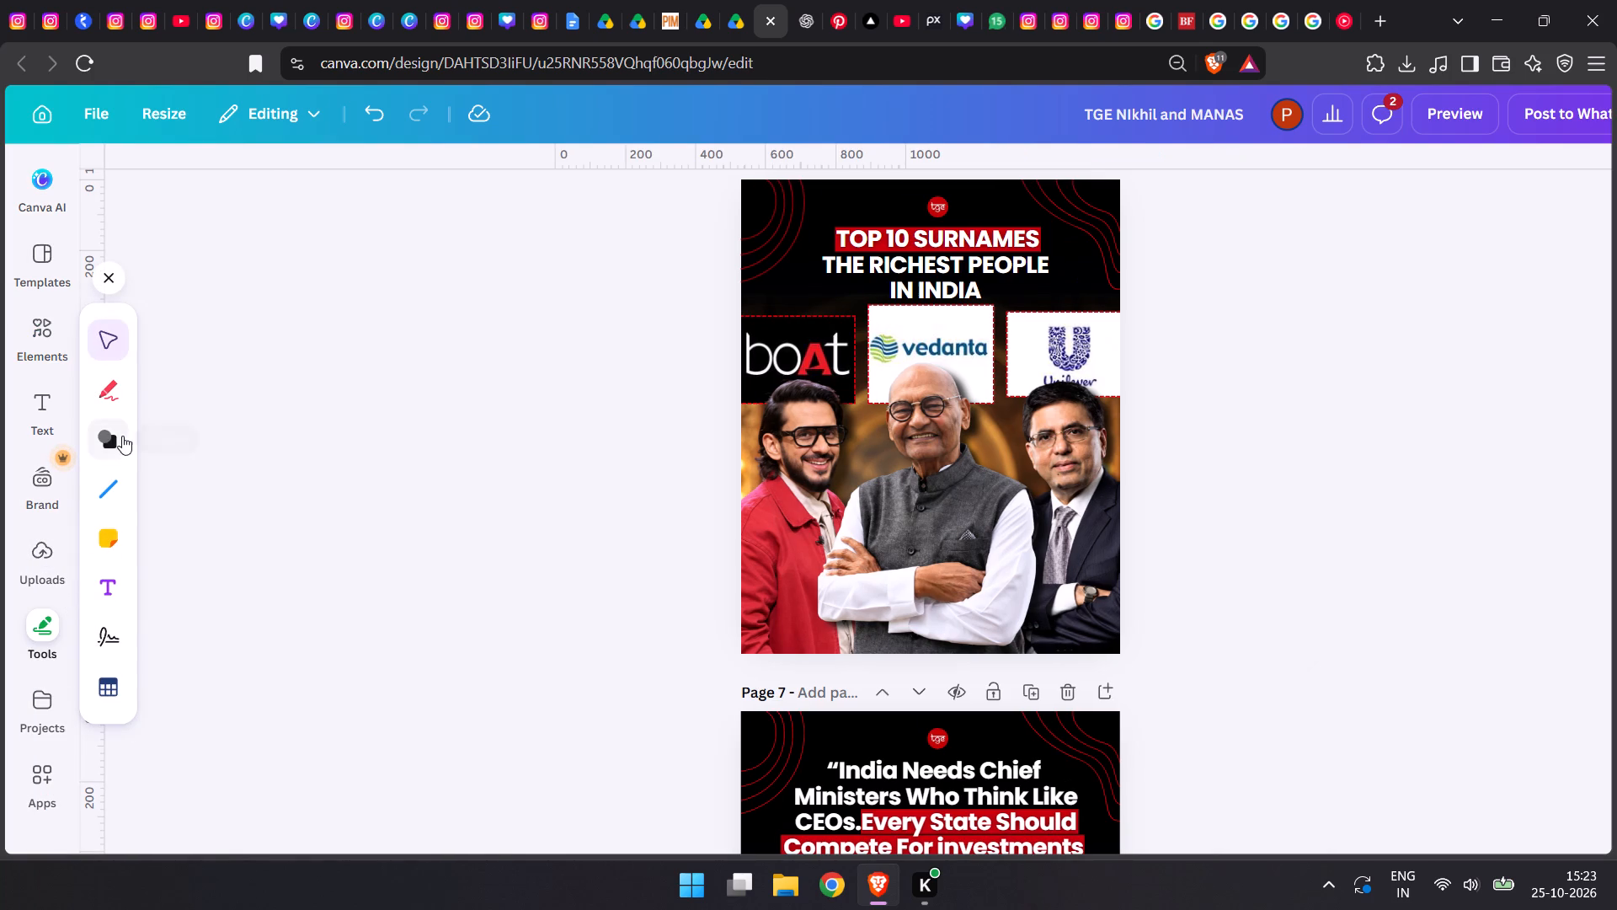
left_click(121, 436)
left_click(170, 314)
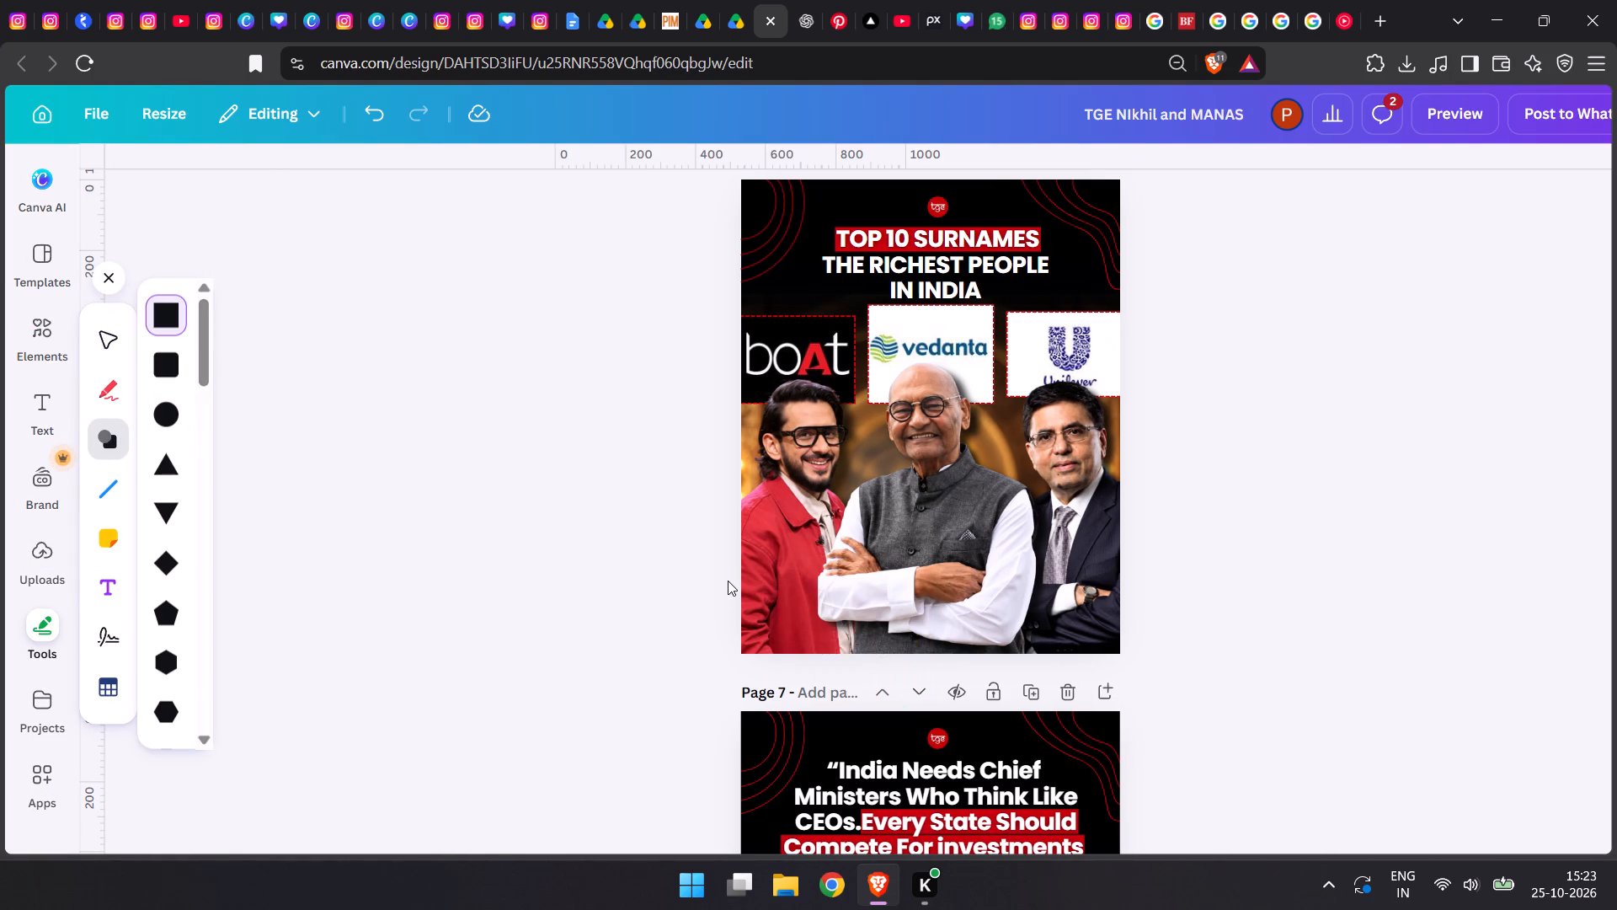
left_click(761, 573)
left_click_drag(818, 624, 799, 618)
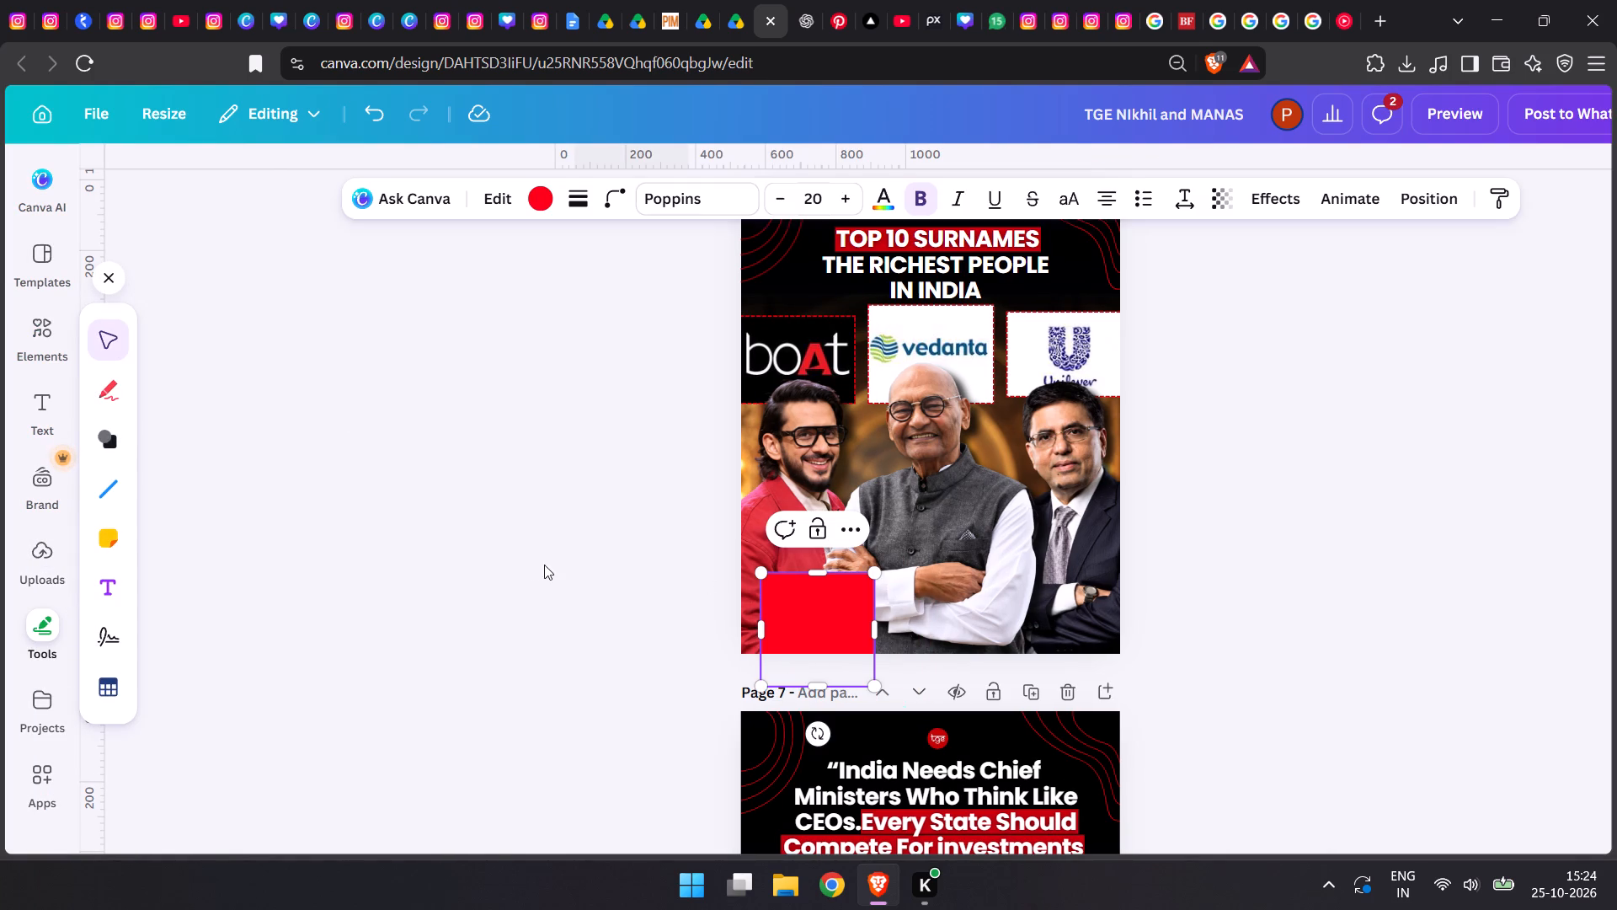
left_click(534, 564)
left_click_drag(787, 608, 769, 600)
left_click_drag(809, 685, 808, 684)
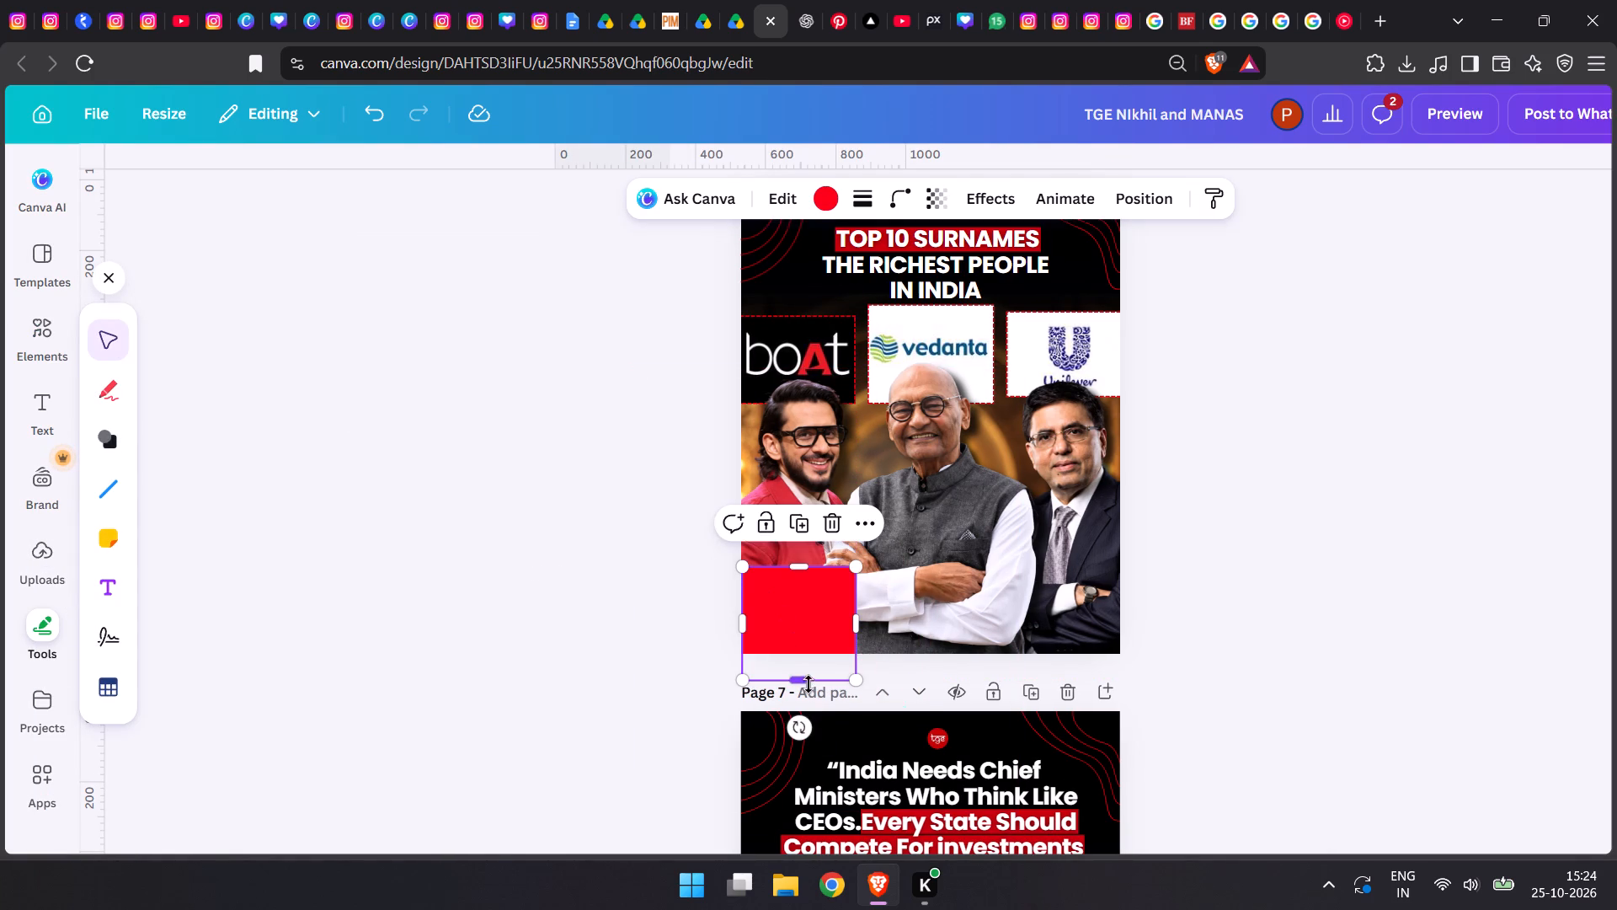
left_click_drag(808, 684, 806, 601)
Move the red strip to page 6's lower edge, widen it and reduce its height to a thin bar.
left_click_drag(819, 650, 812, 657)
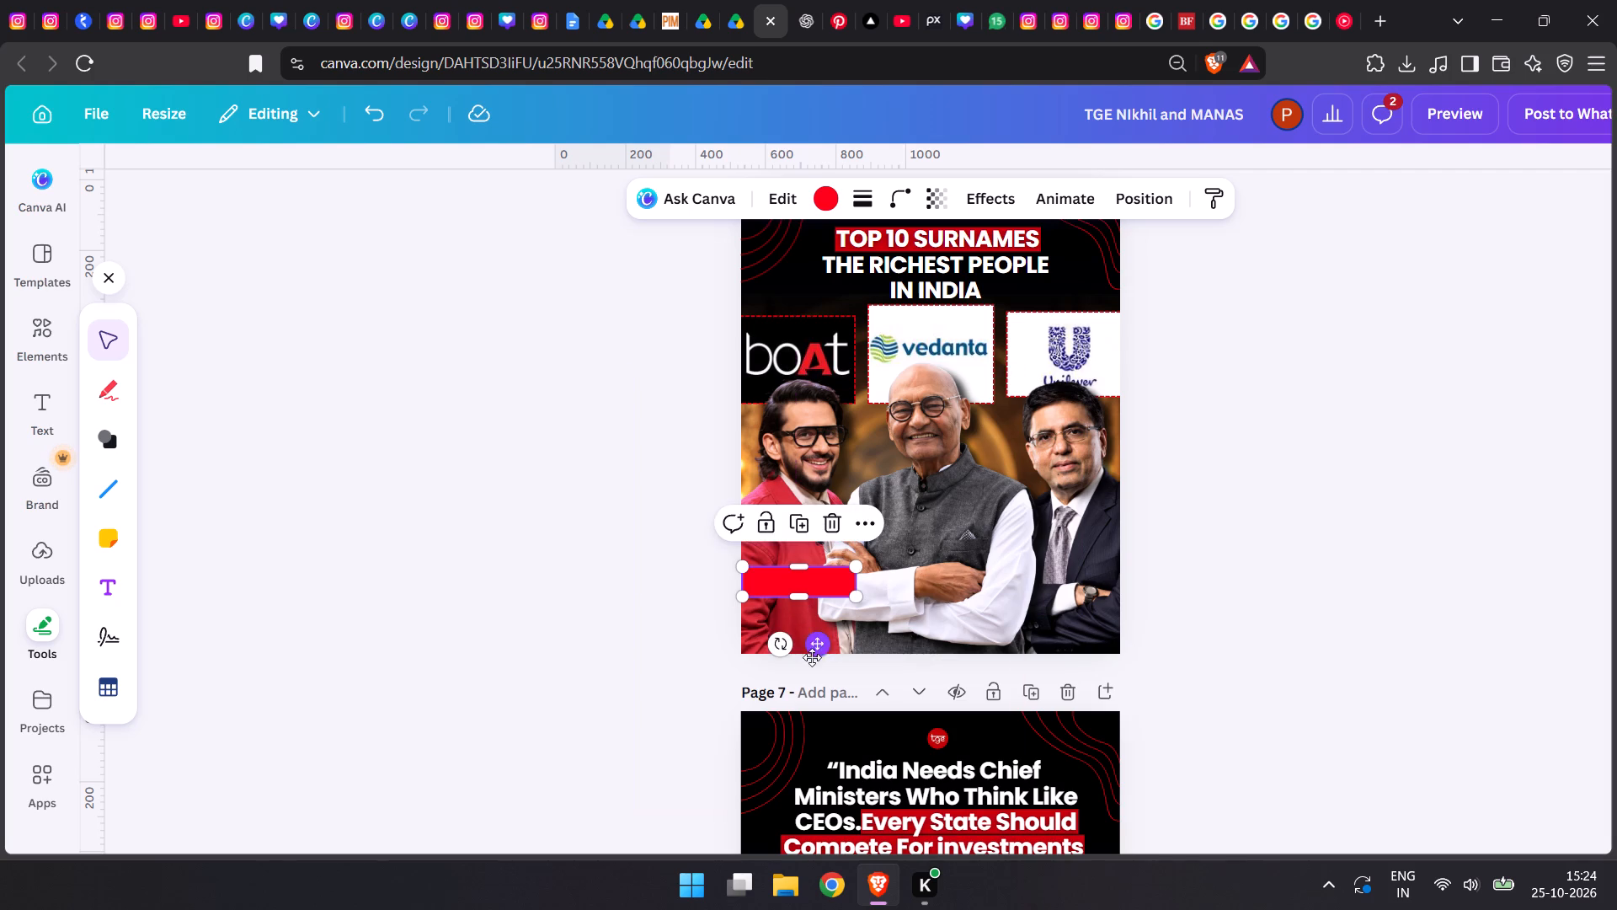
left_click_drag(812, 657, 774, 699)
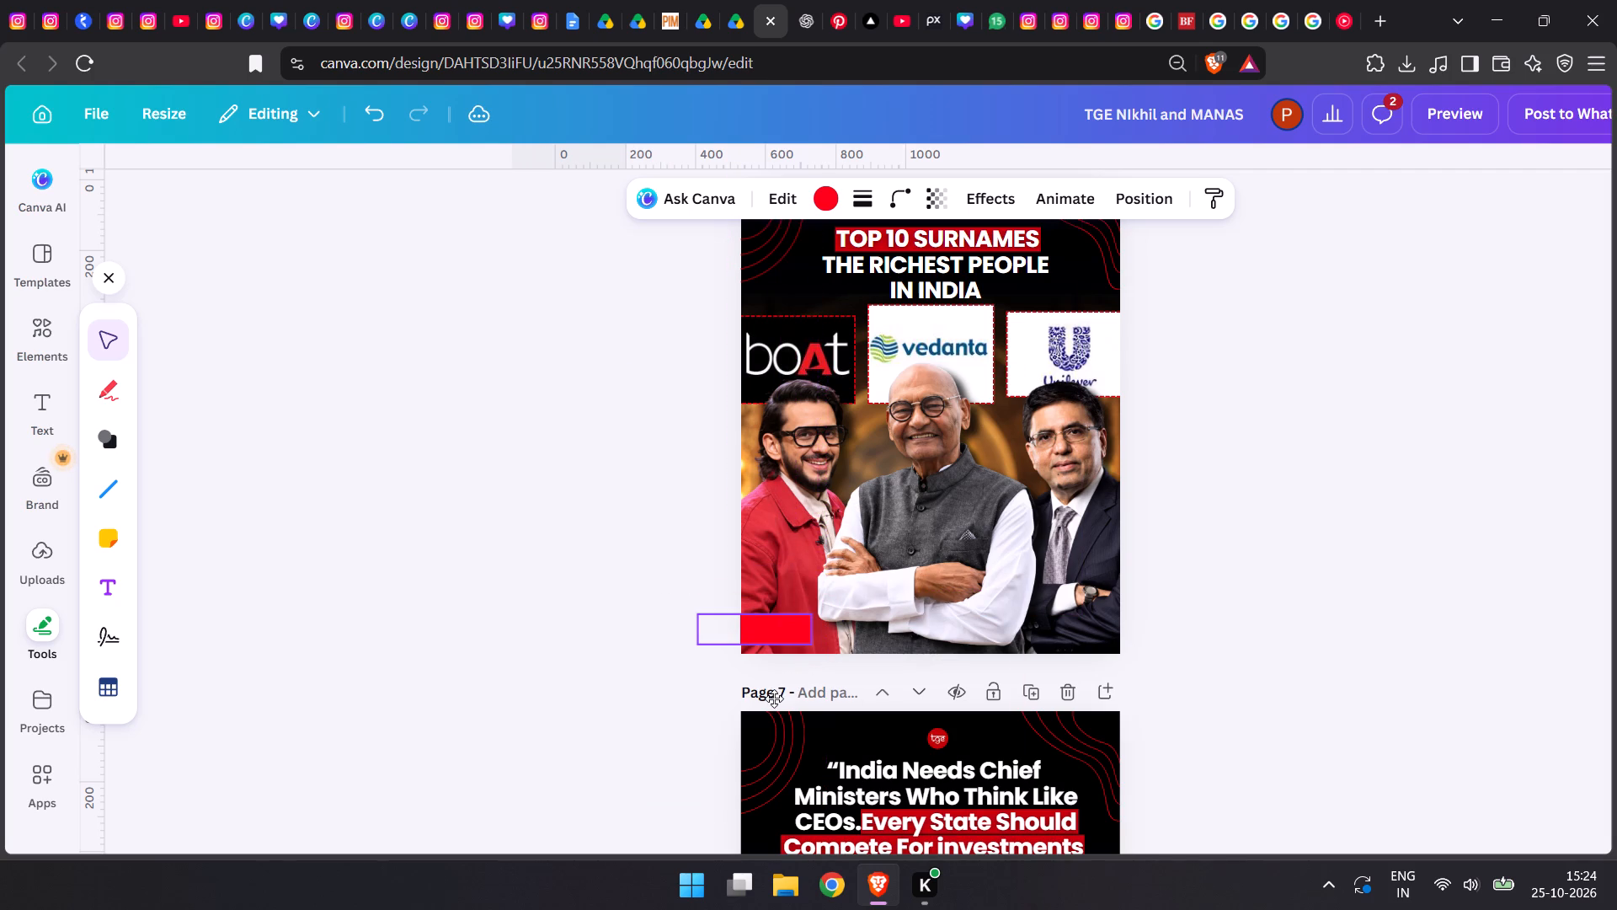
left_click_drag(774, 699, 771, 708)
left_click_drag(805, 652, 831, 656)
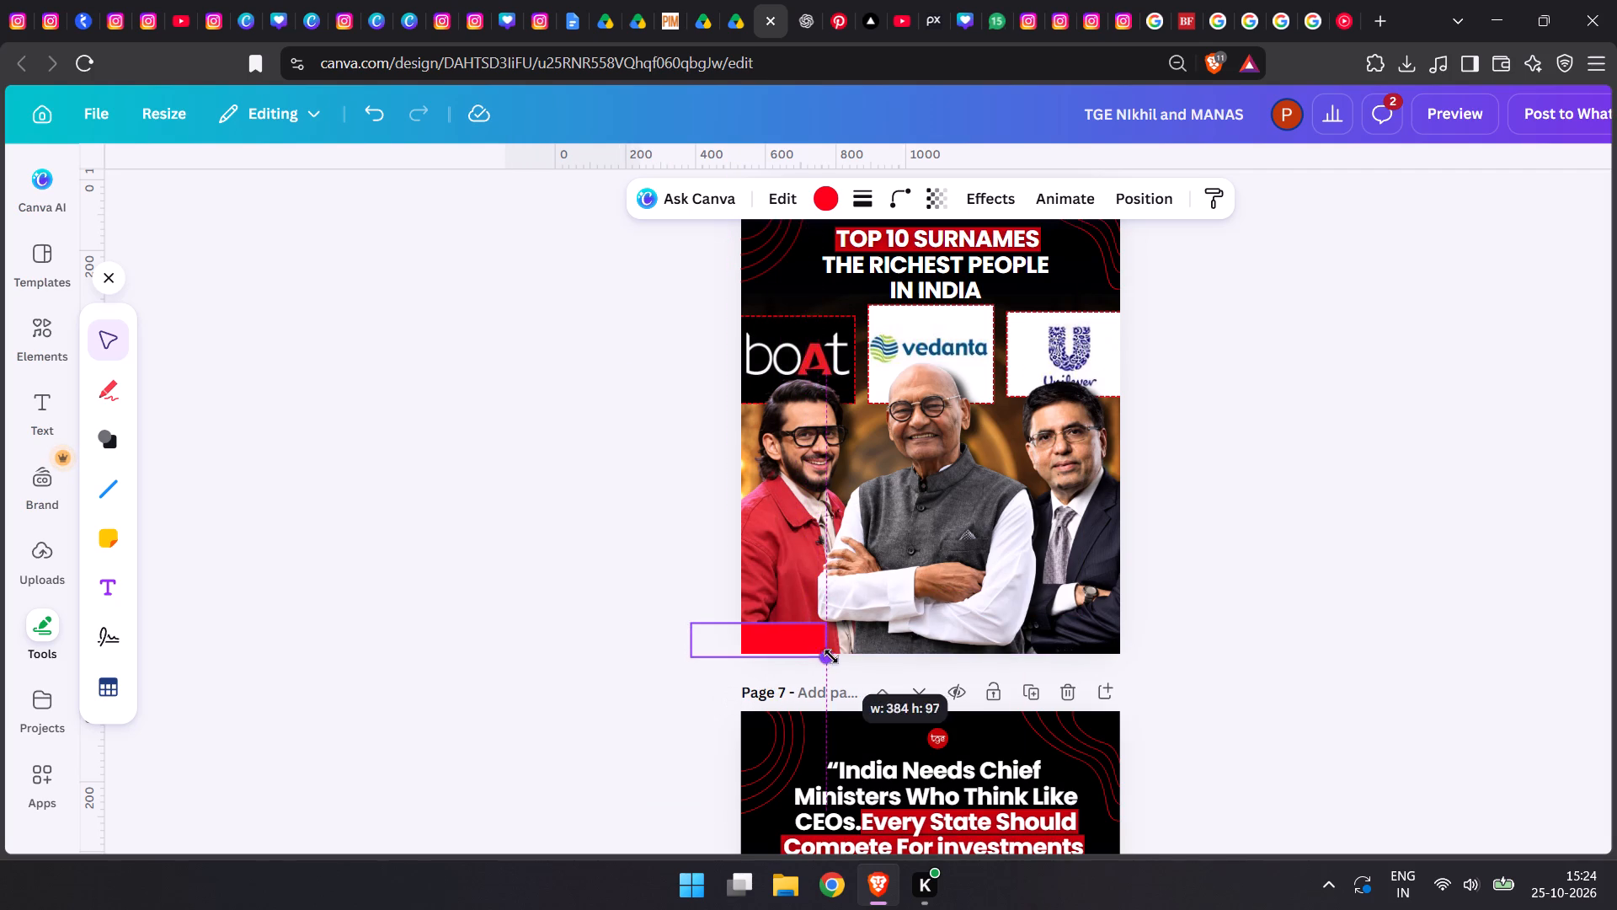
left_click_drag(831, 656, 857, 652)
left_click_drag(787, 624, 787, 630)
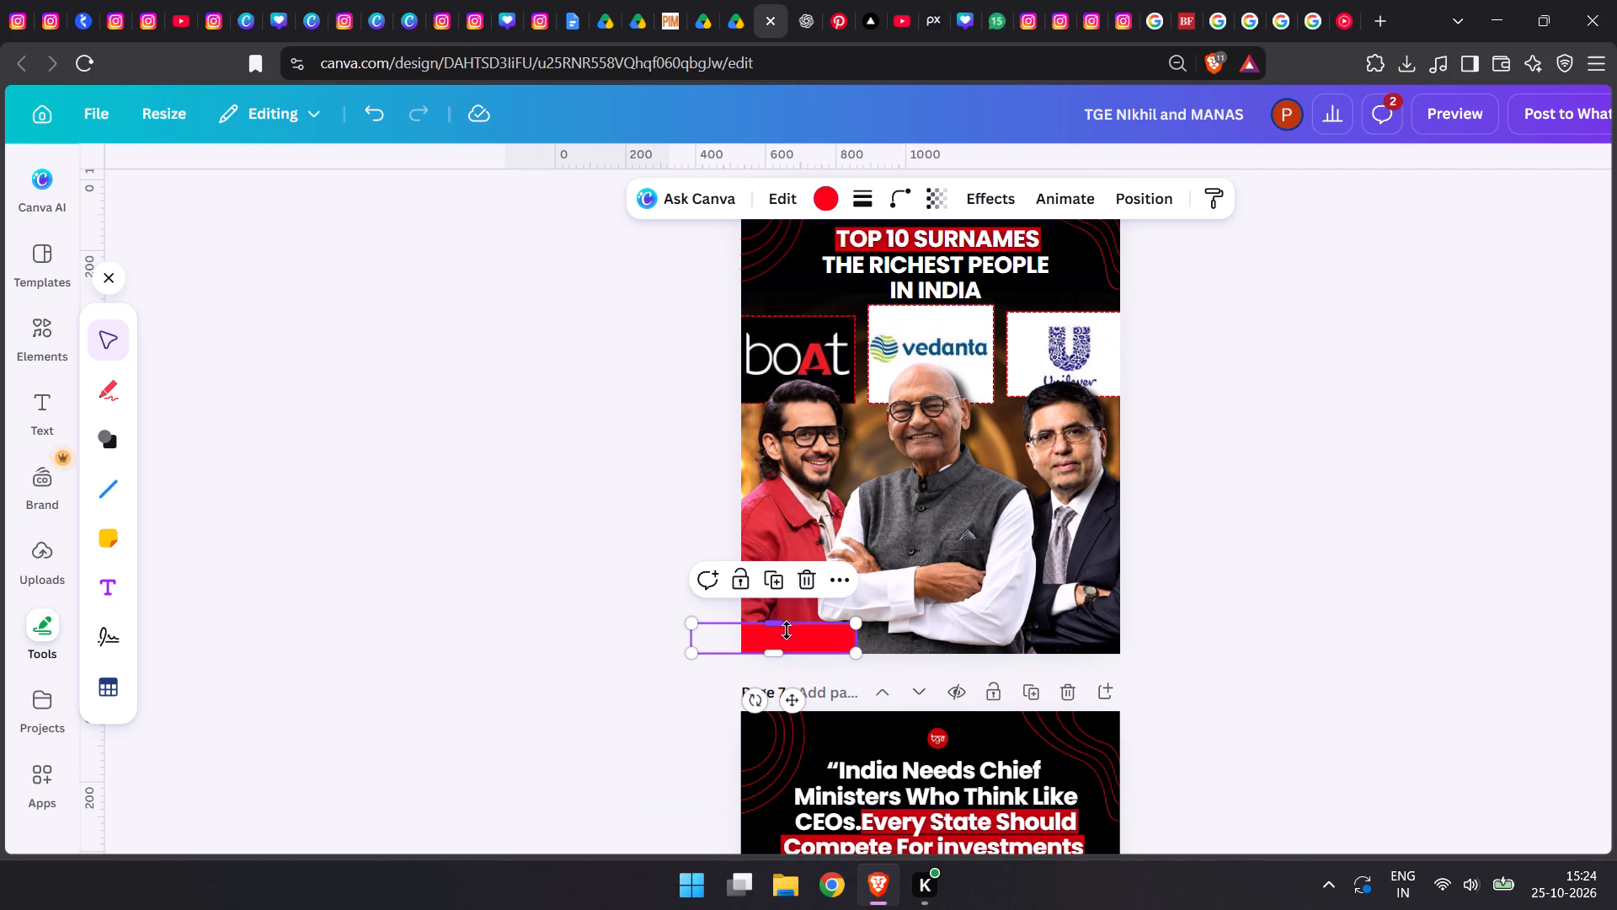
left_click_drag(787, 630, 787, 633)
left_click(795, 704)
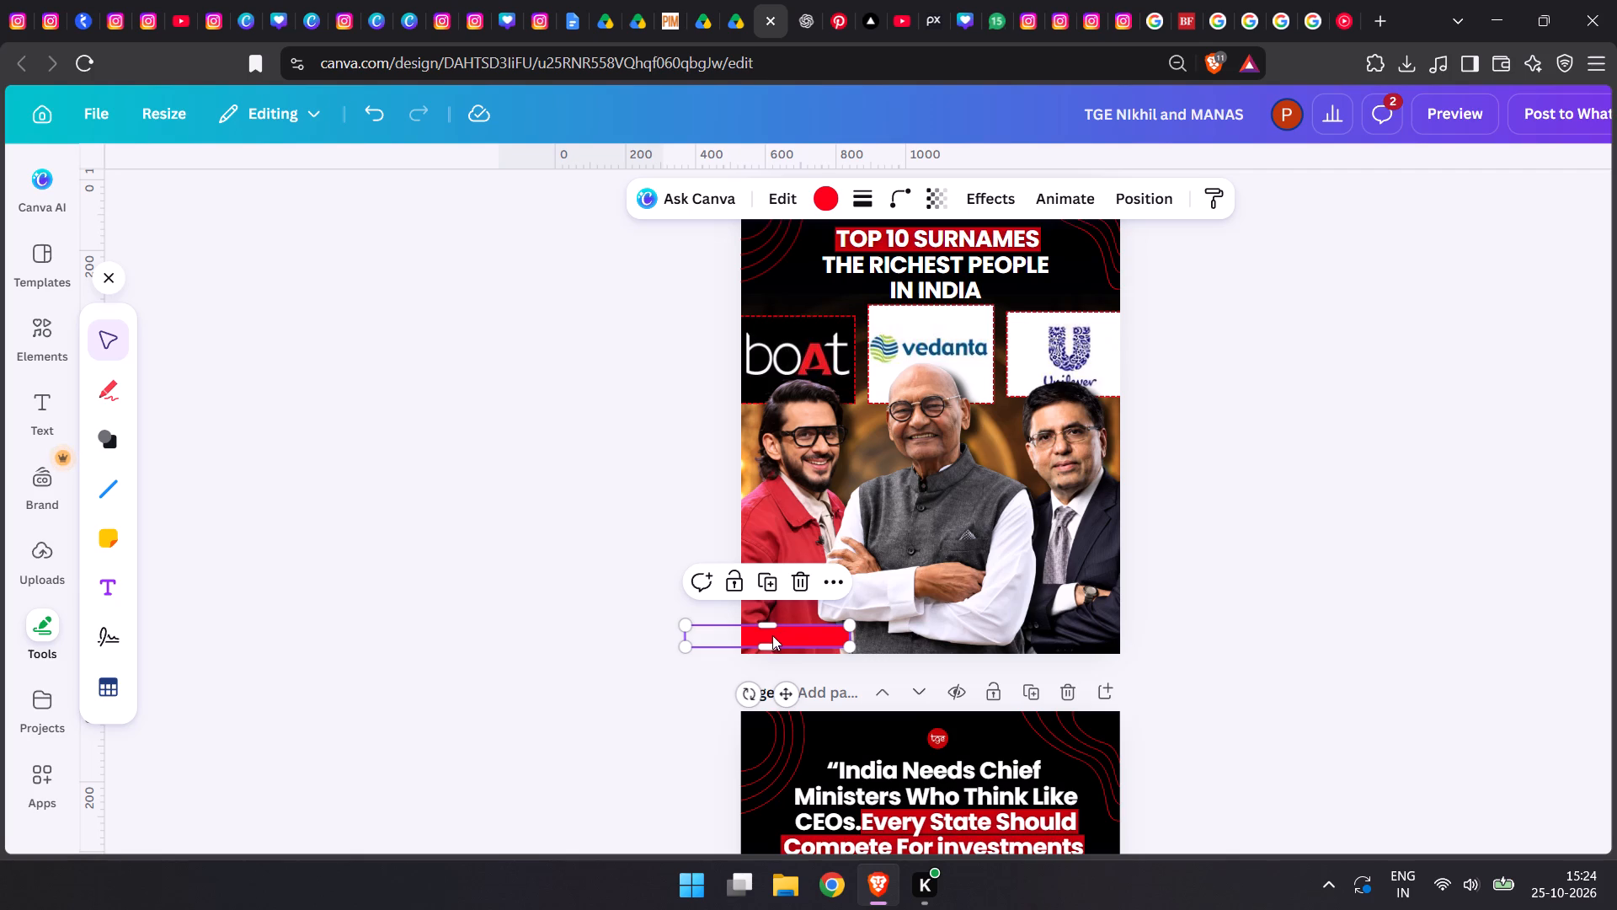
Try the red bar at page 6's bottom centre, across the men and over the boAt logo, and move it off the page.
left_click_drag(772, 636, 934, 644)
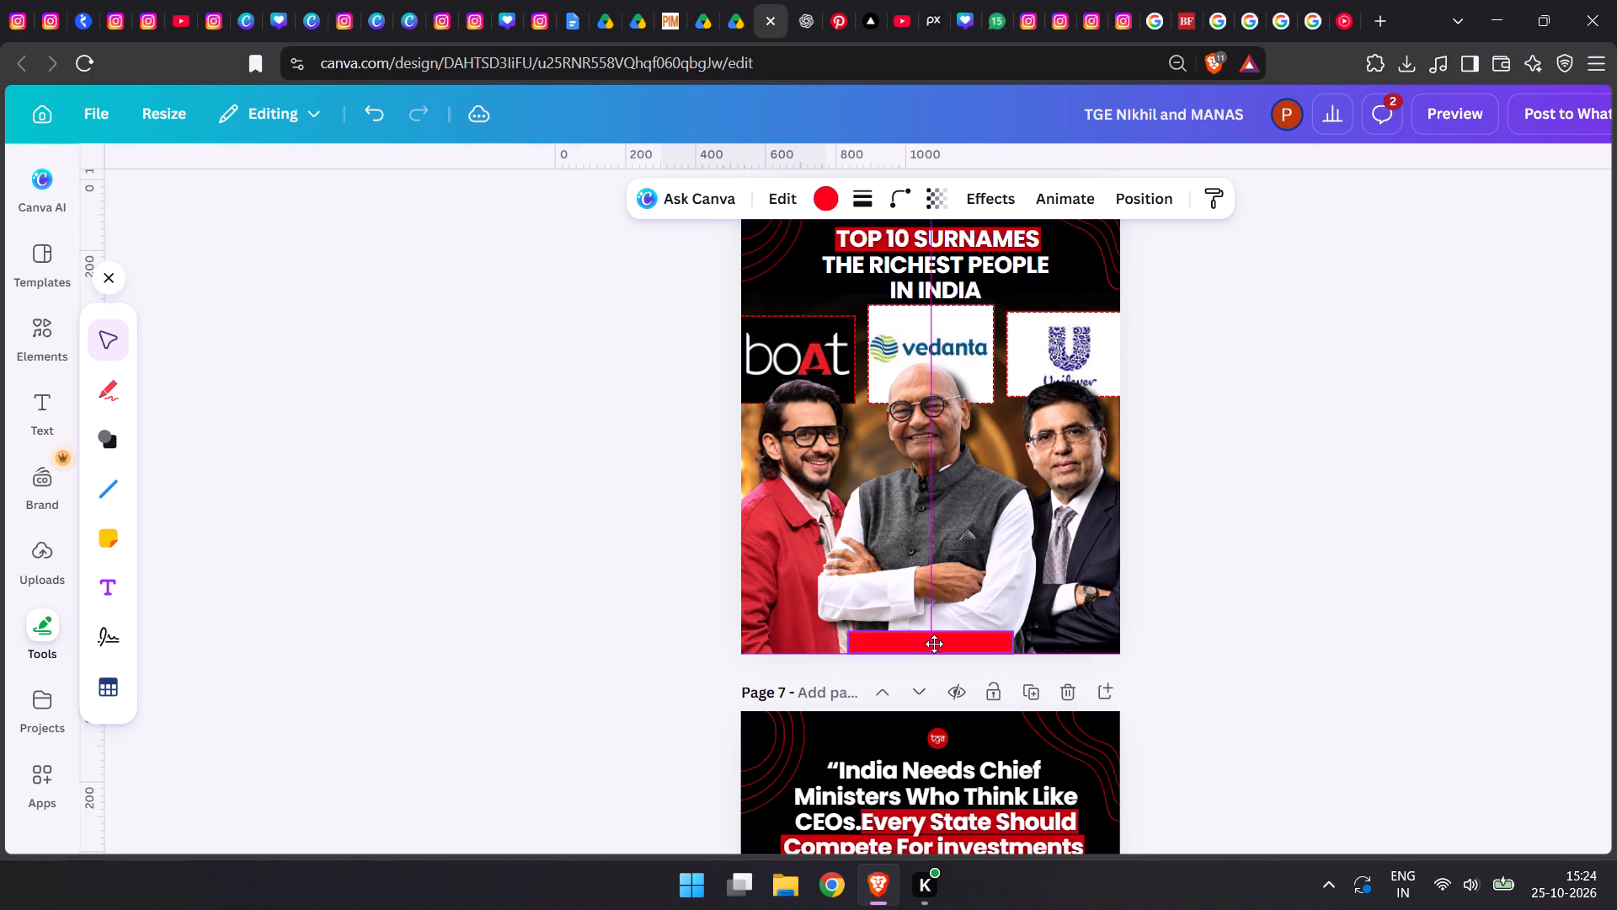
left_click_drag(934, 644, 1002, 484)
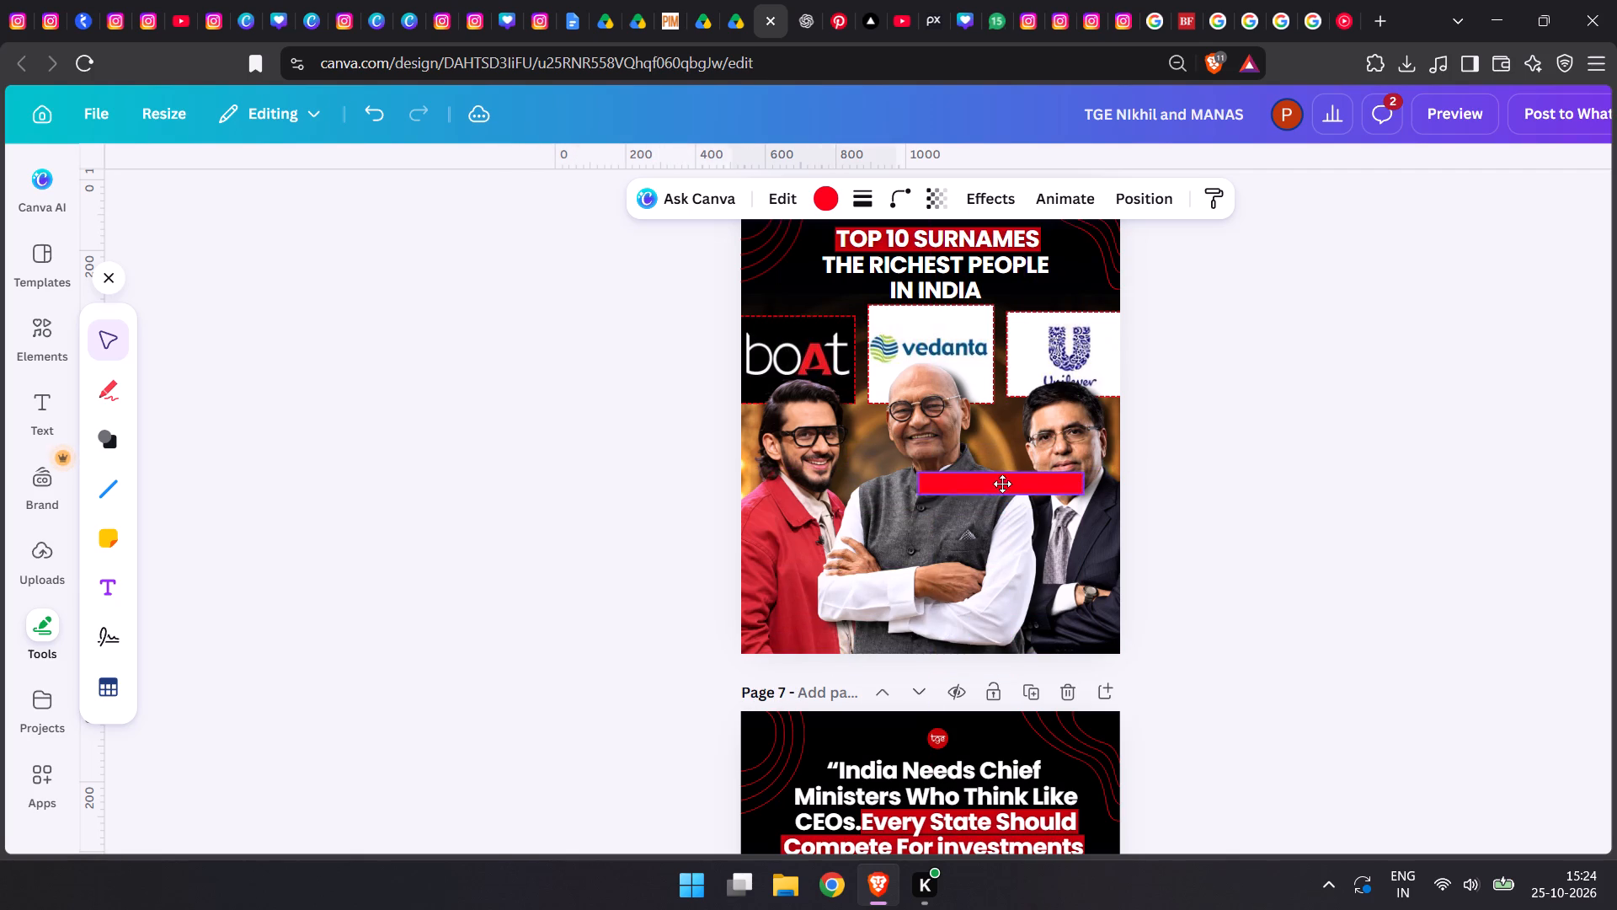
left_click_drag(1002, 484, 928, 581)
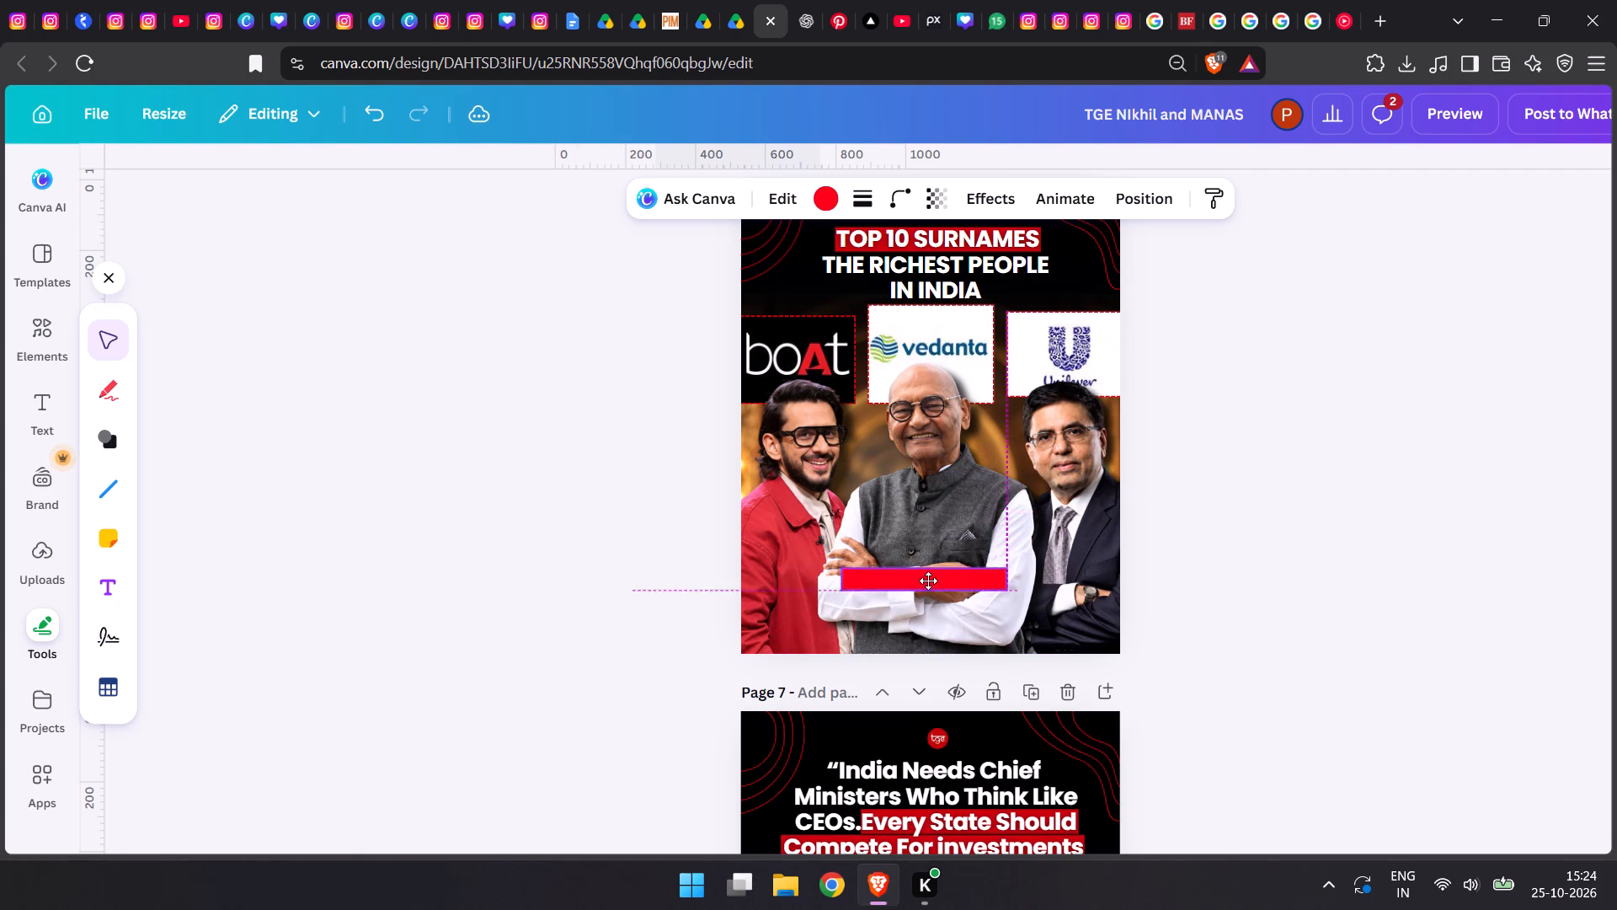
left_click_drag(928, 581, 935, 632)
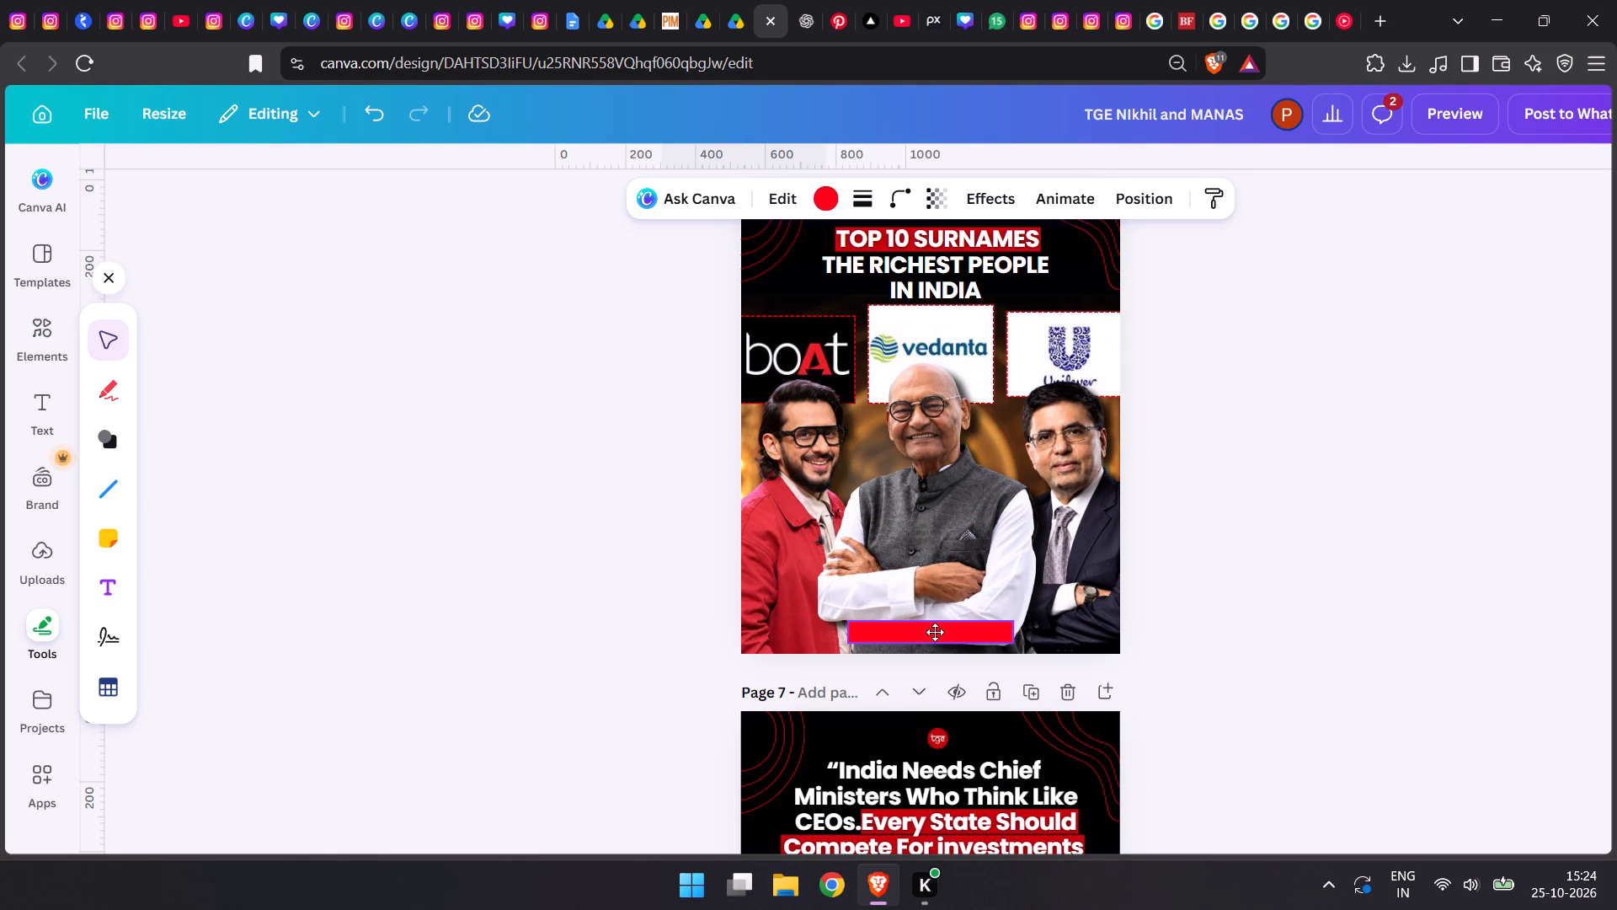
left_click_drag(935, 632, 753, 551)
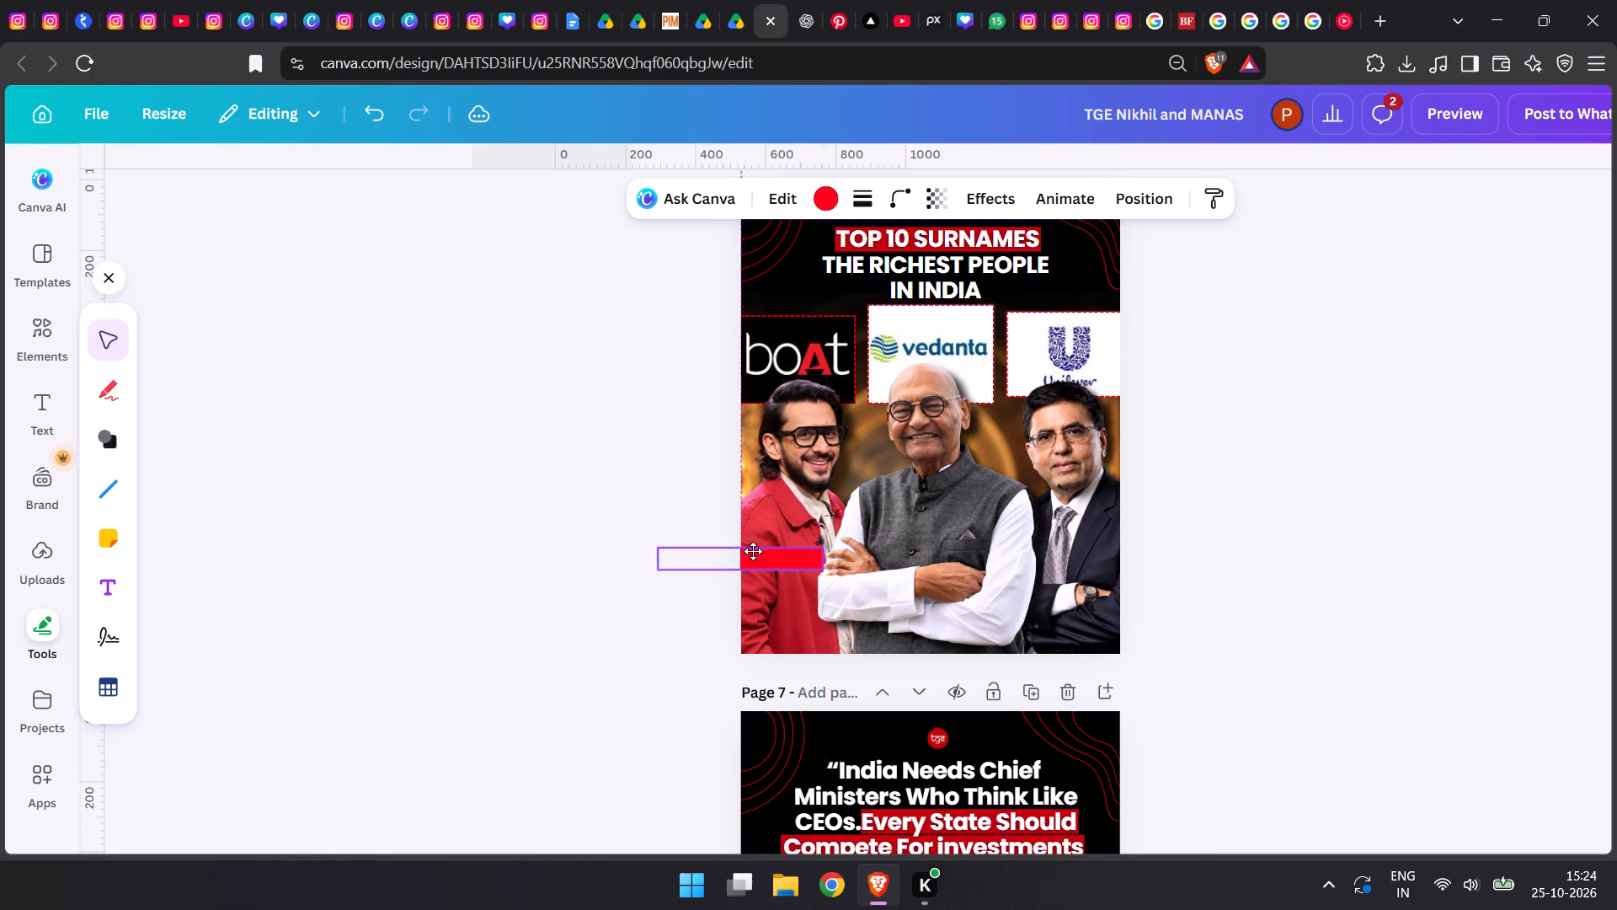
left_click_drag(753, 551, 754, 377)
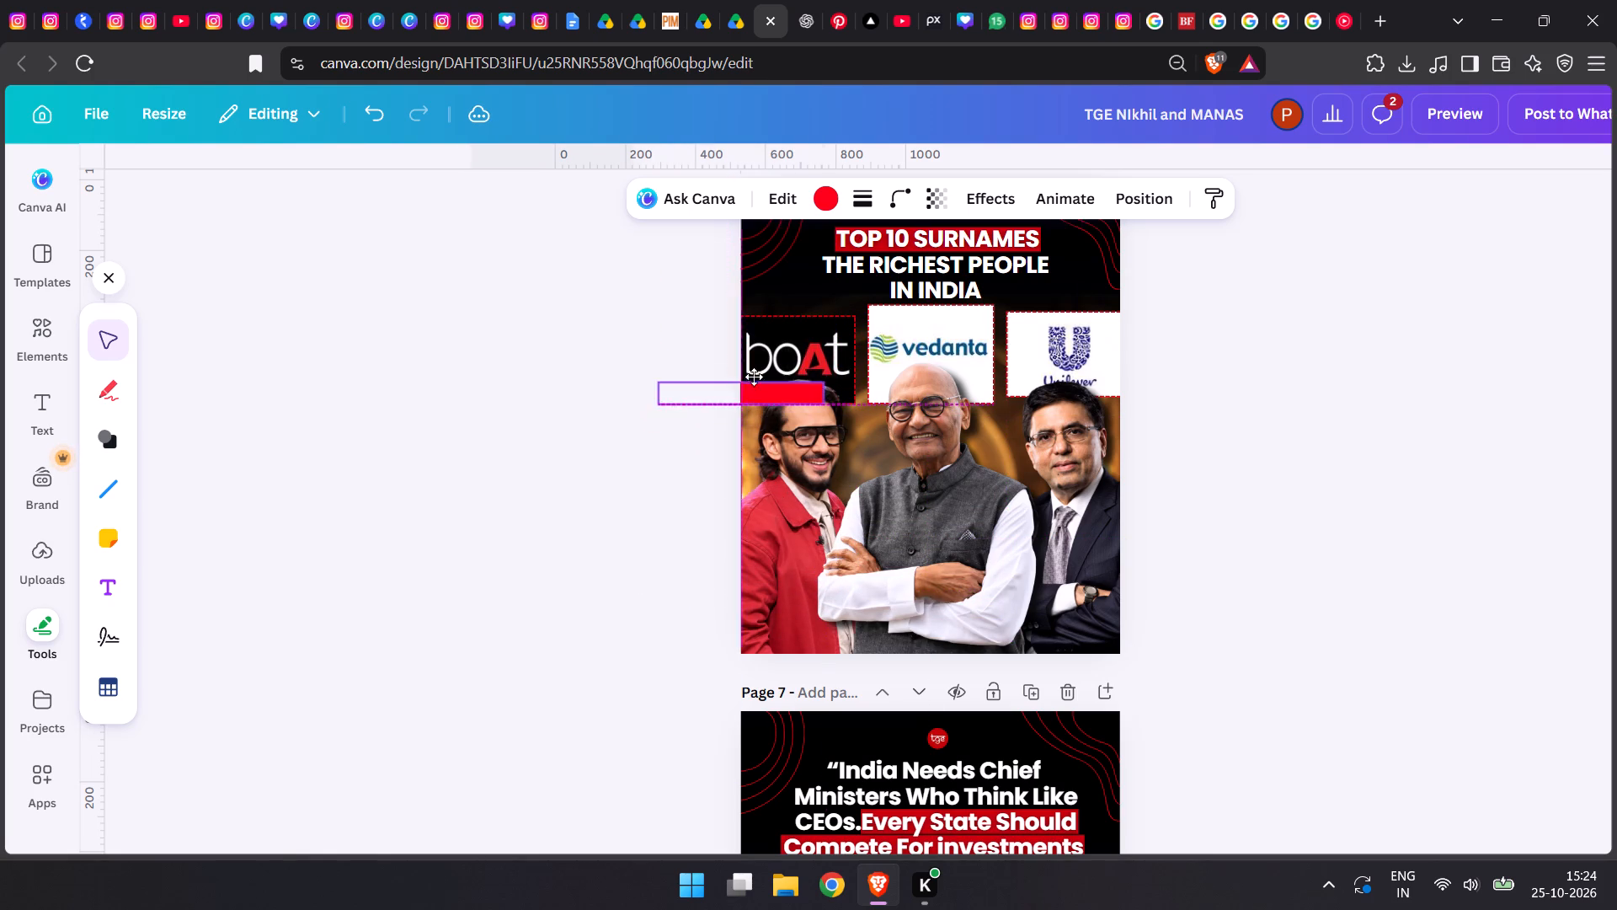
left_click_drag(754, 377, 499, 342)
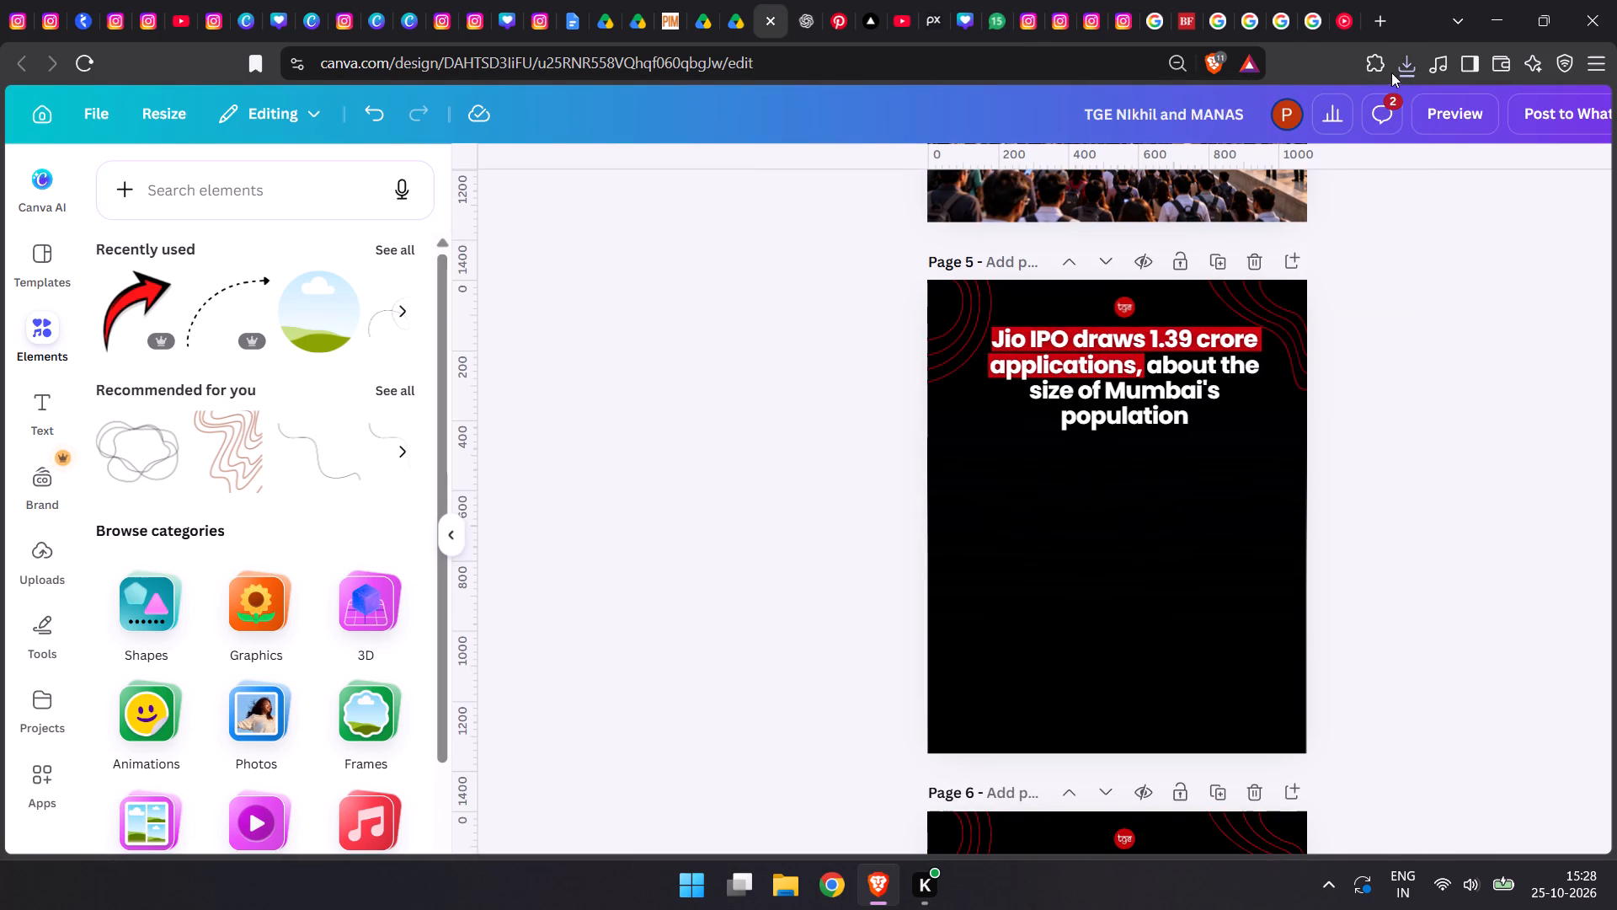
left_click(1417, 61)
left_click_drag(1244, 155, 1065, 544)
left_click_drag(1098, 522, 1043, 516)
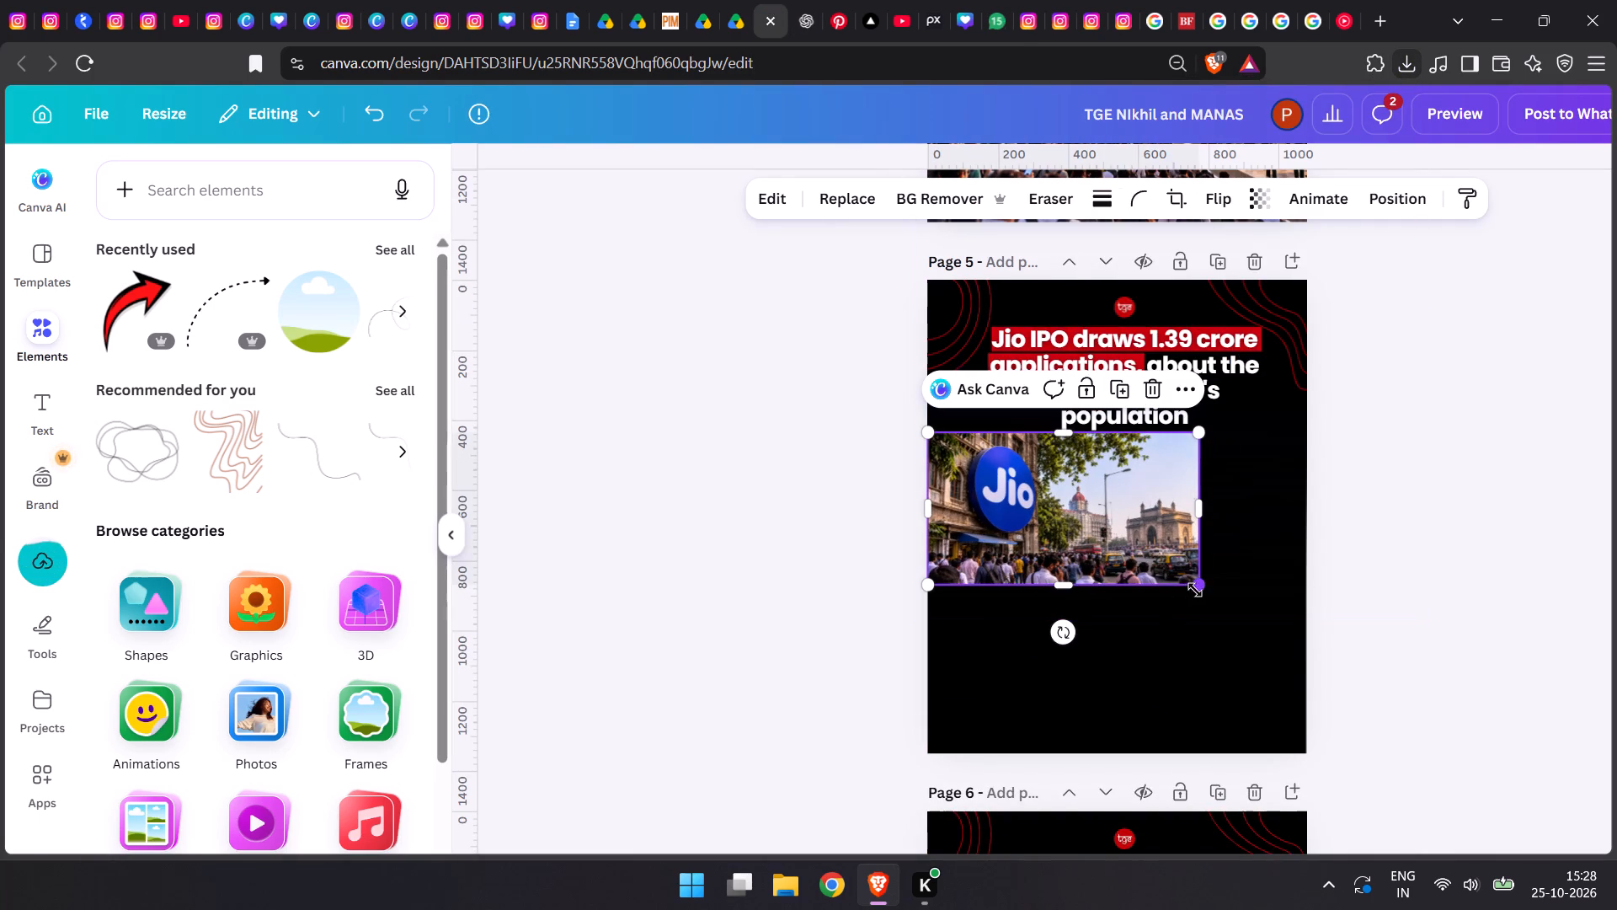
left_click_drag(1196, 588, 1471, 832)
left_click_drag(1248, 643, 1235, 642)
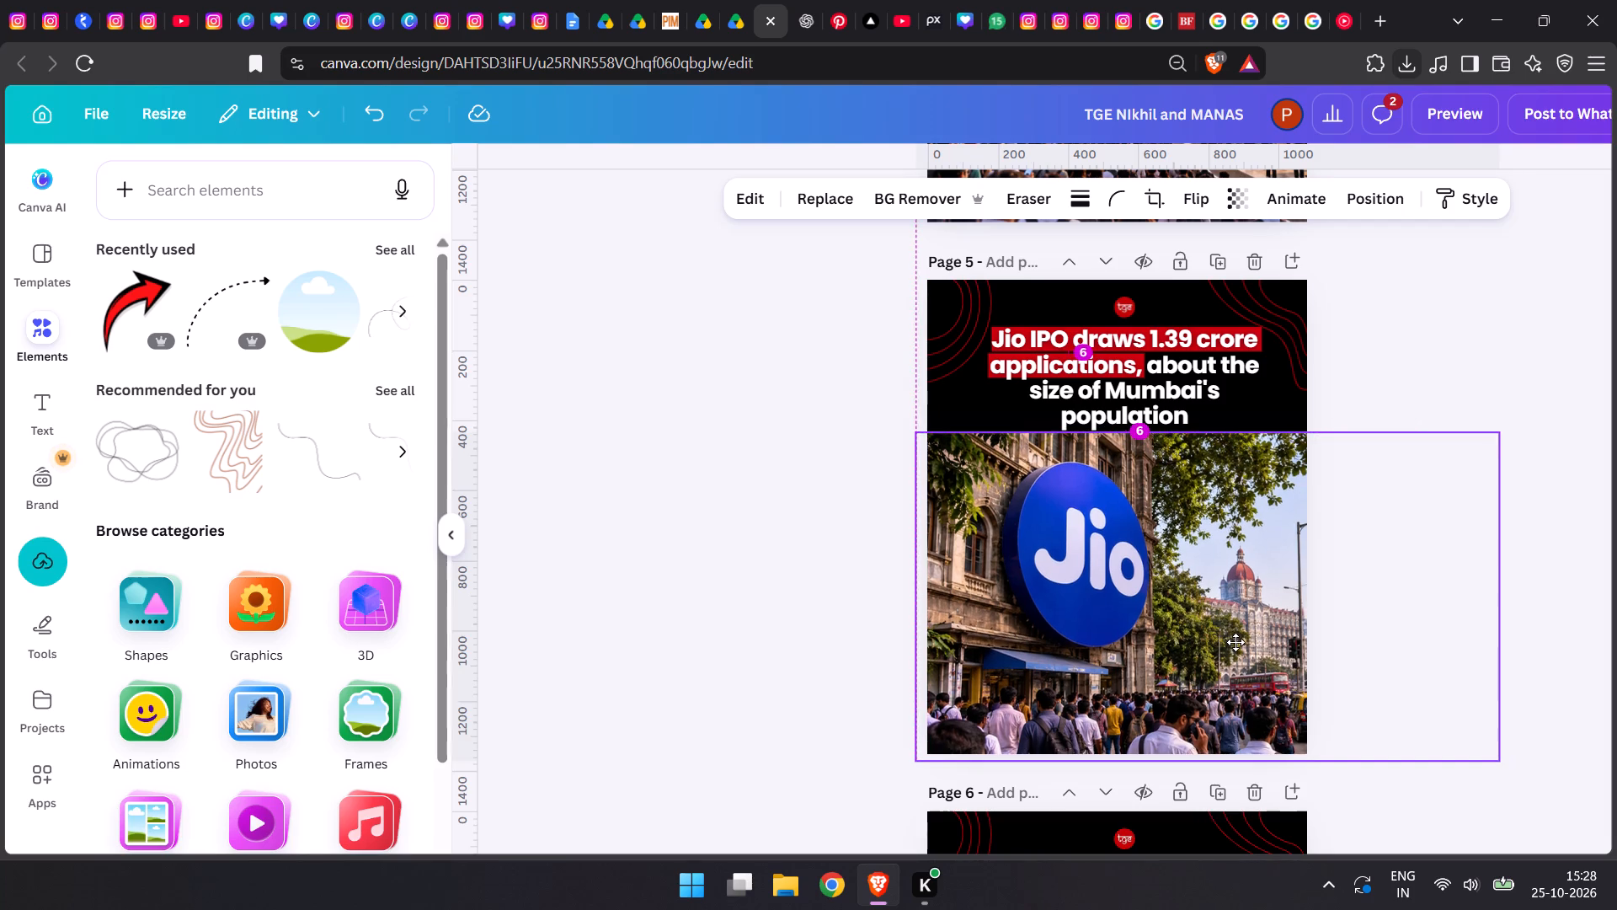
left_click_drag(1235, 642, 1231, 643)
left_click(1231, 643)
Send the Mumbai image behind the black gradient overlay on page 5 and shift the gradient slightly upward.
key("ctrl+bracketleft")
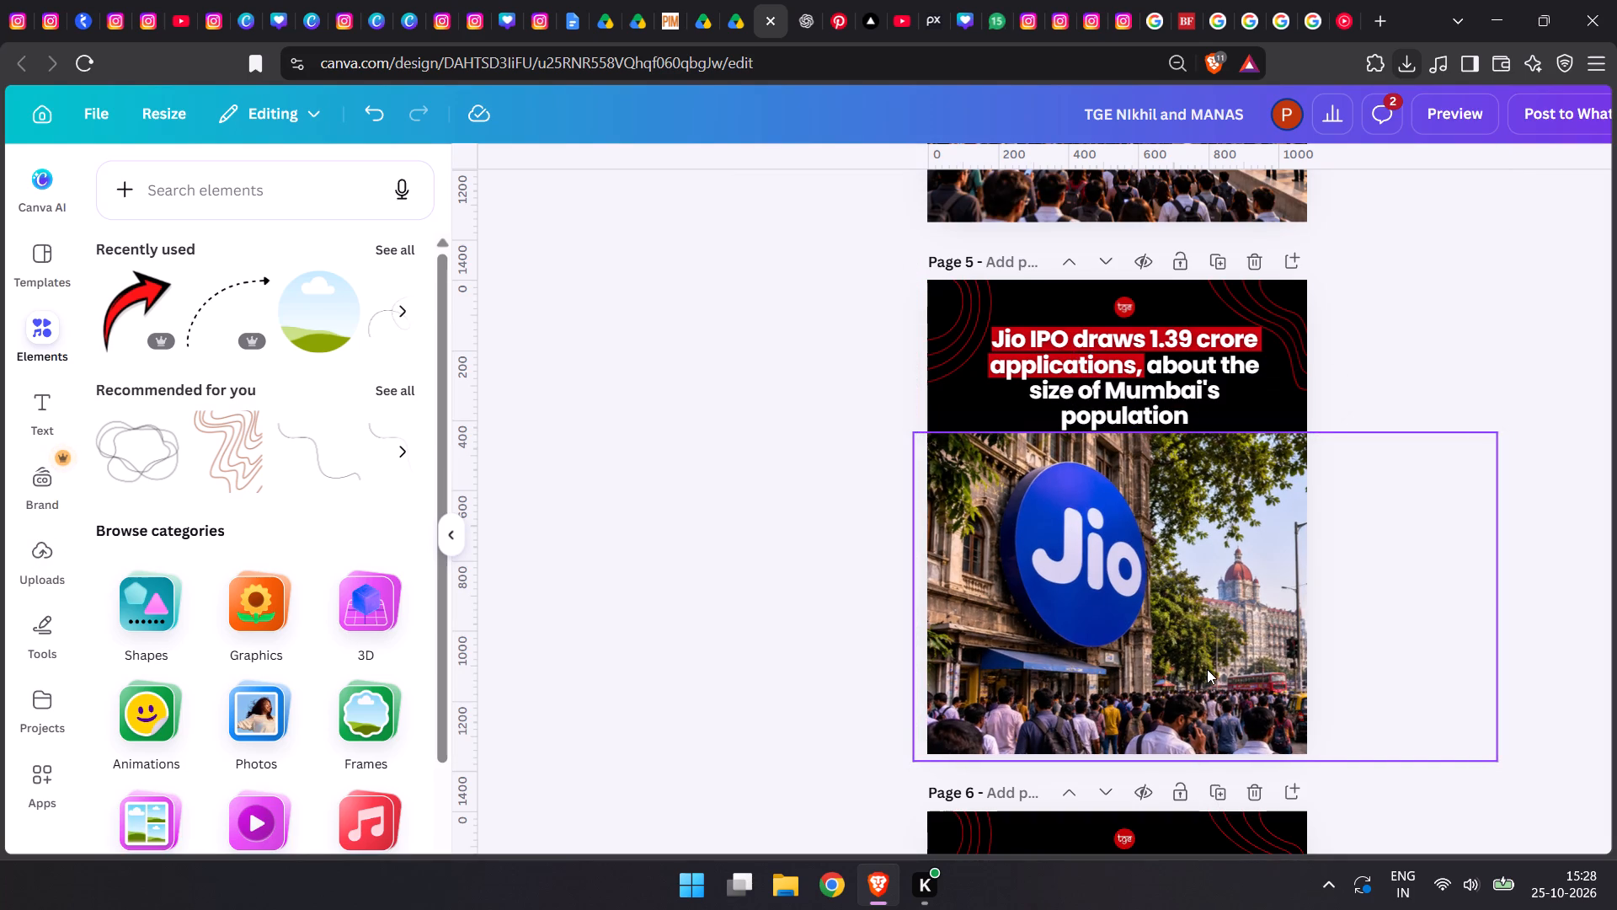
key("ctrl+bracketleft")
left_click(776, 555)
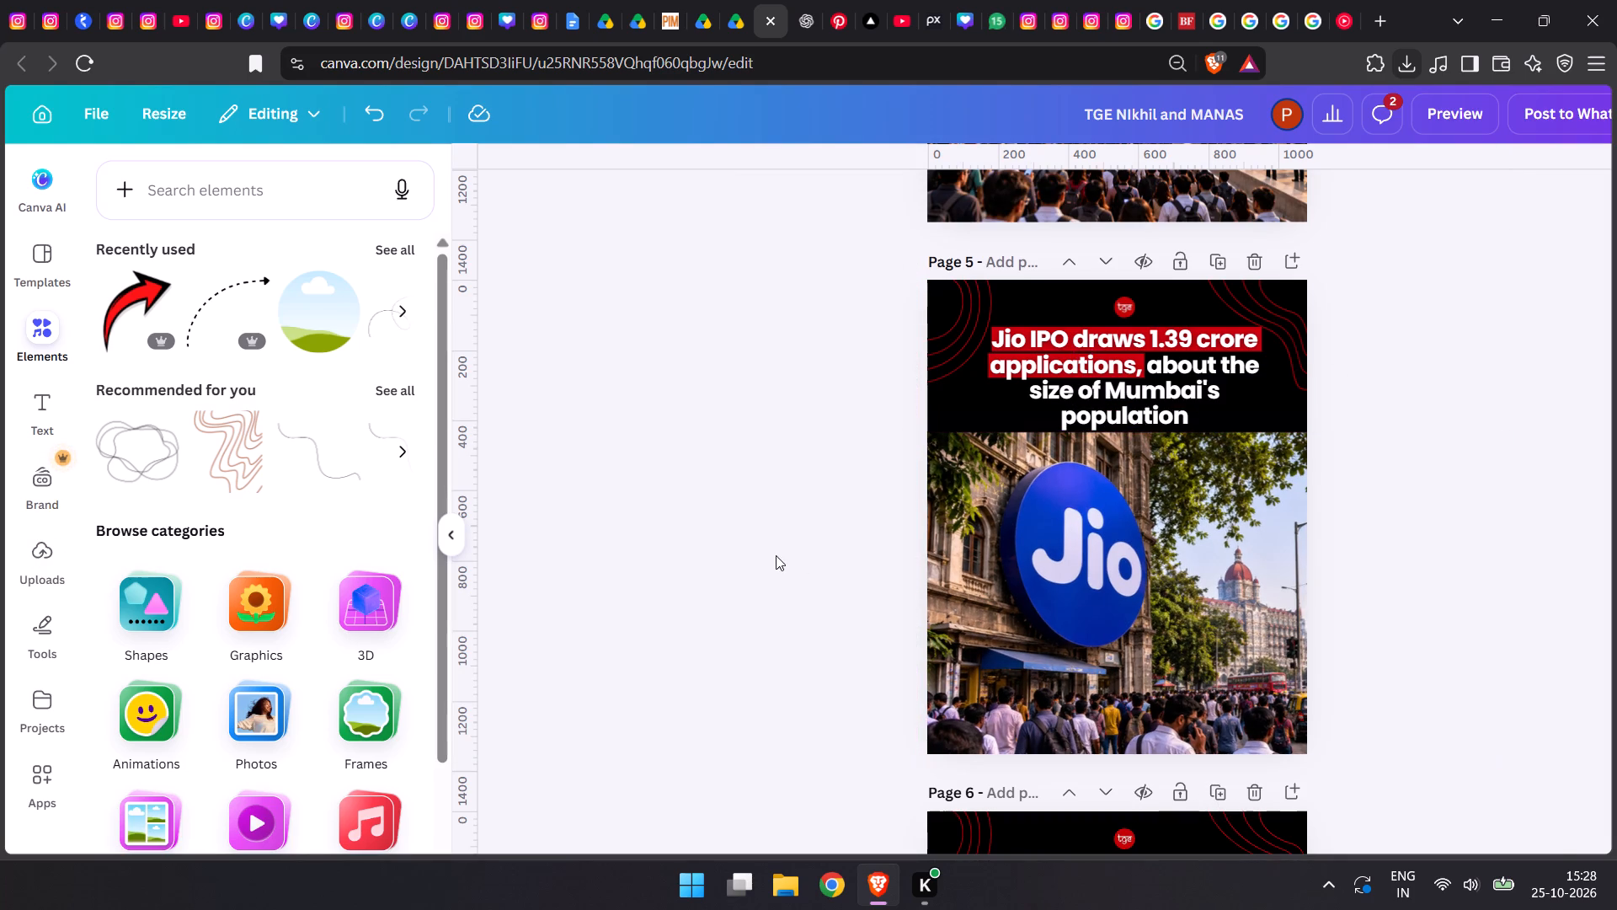
left_click(1173, 597)
key("ctrl+bracketleft")
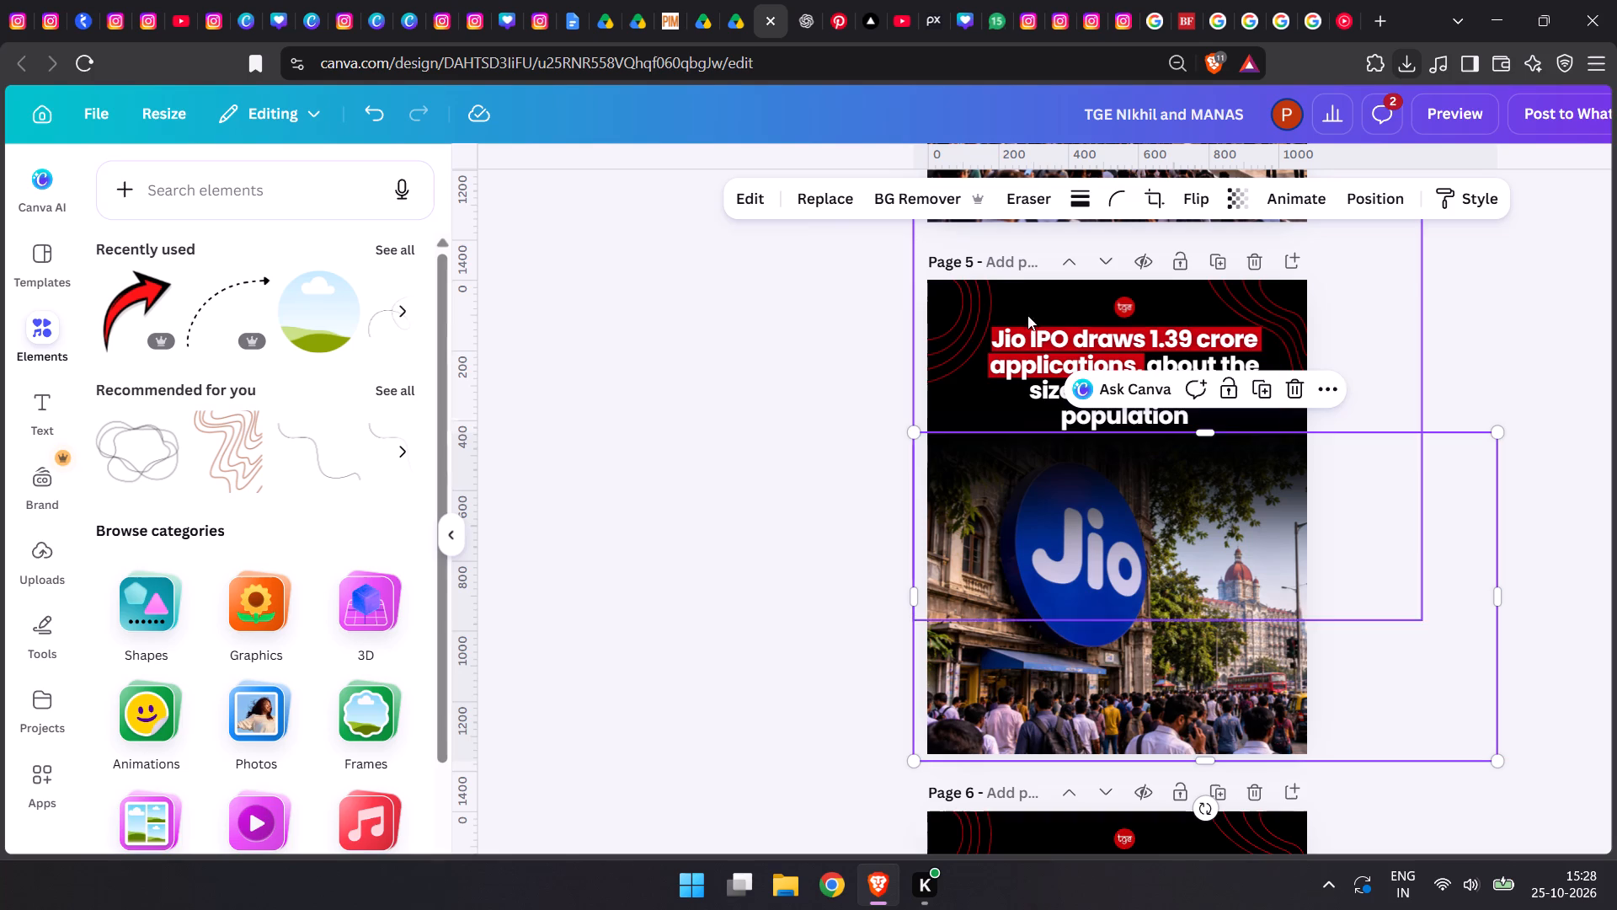
left_click_drag(1033, 302, 1032, 271)
double_click(700, 529)
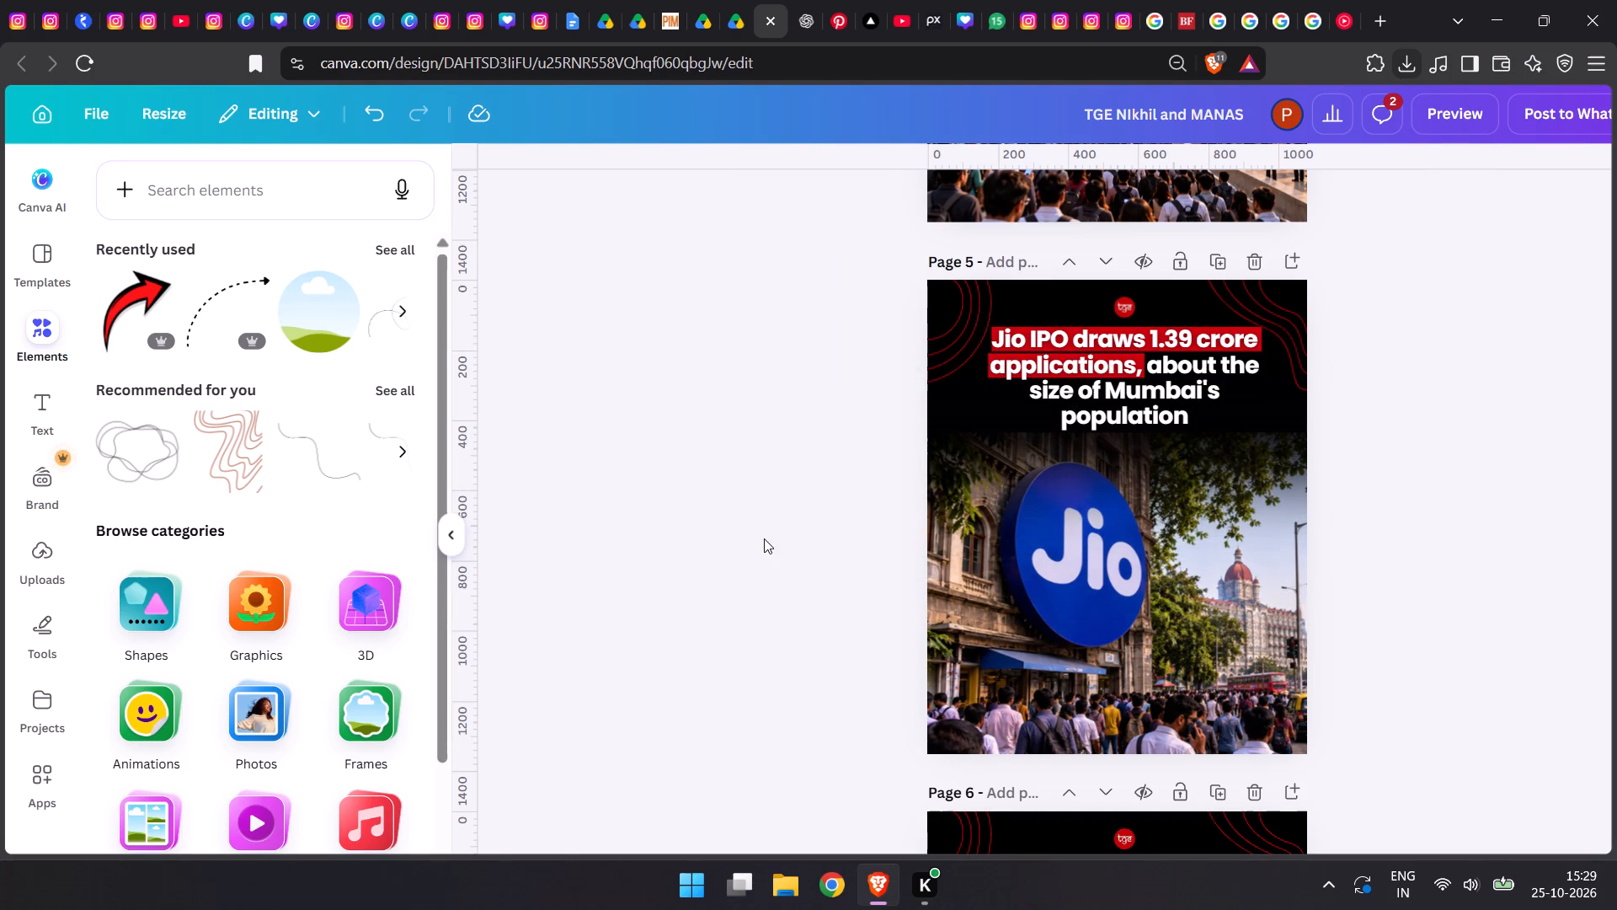
Copy the grouped tge logo with the red arrow from the Vaseline post on page 10.
scroll(765, 540, "up", 4)
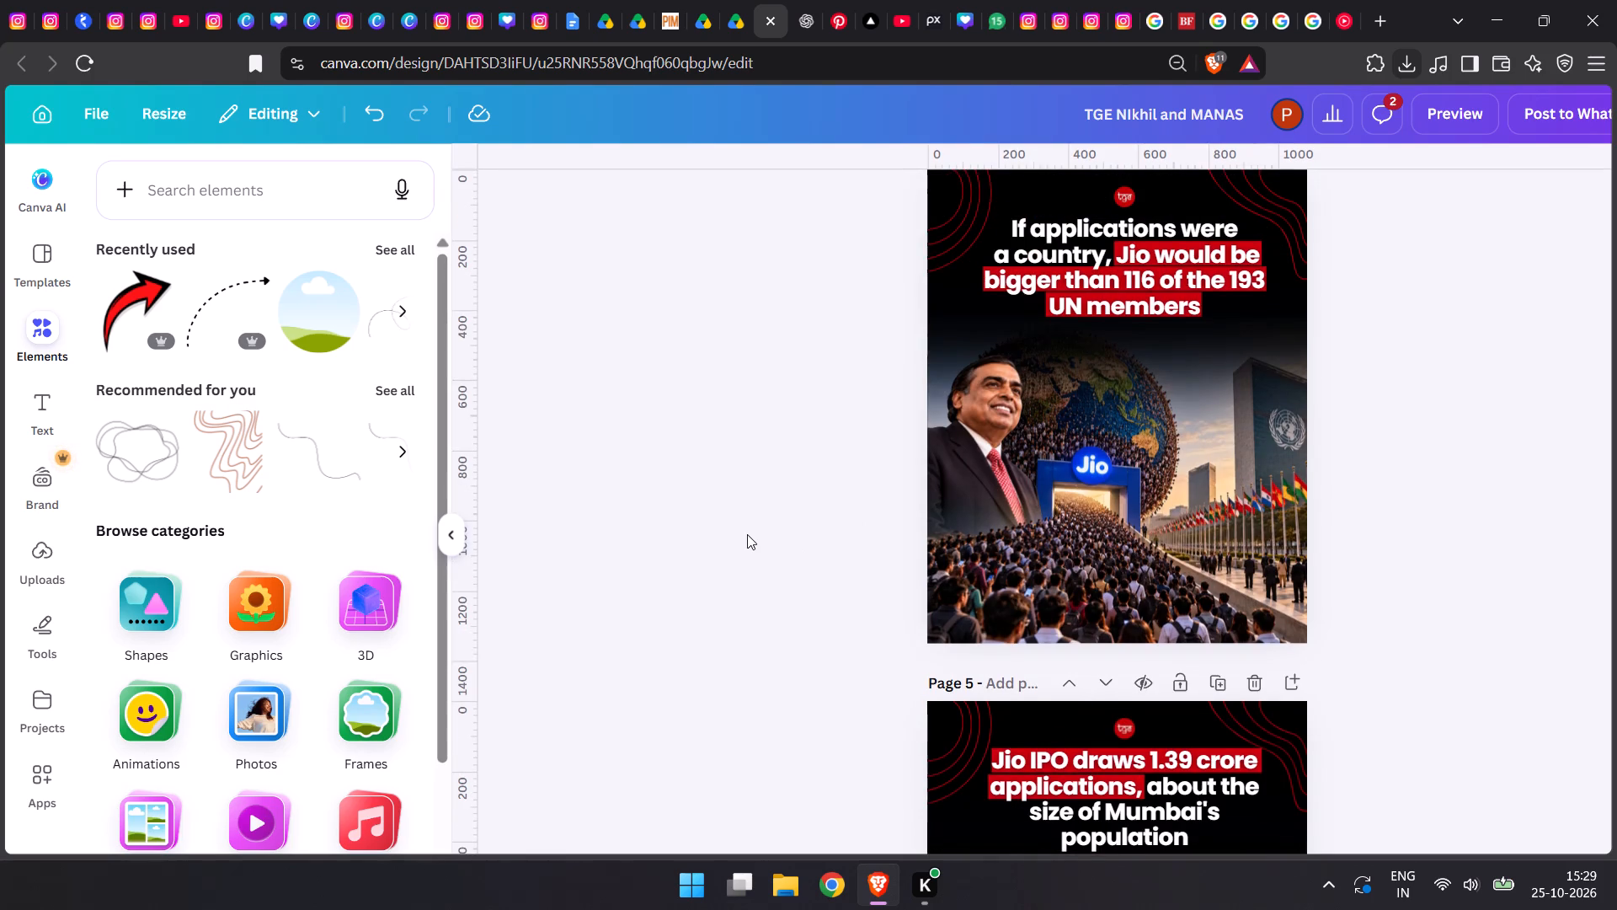
scroll(746, 534, "up", 16)
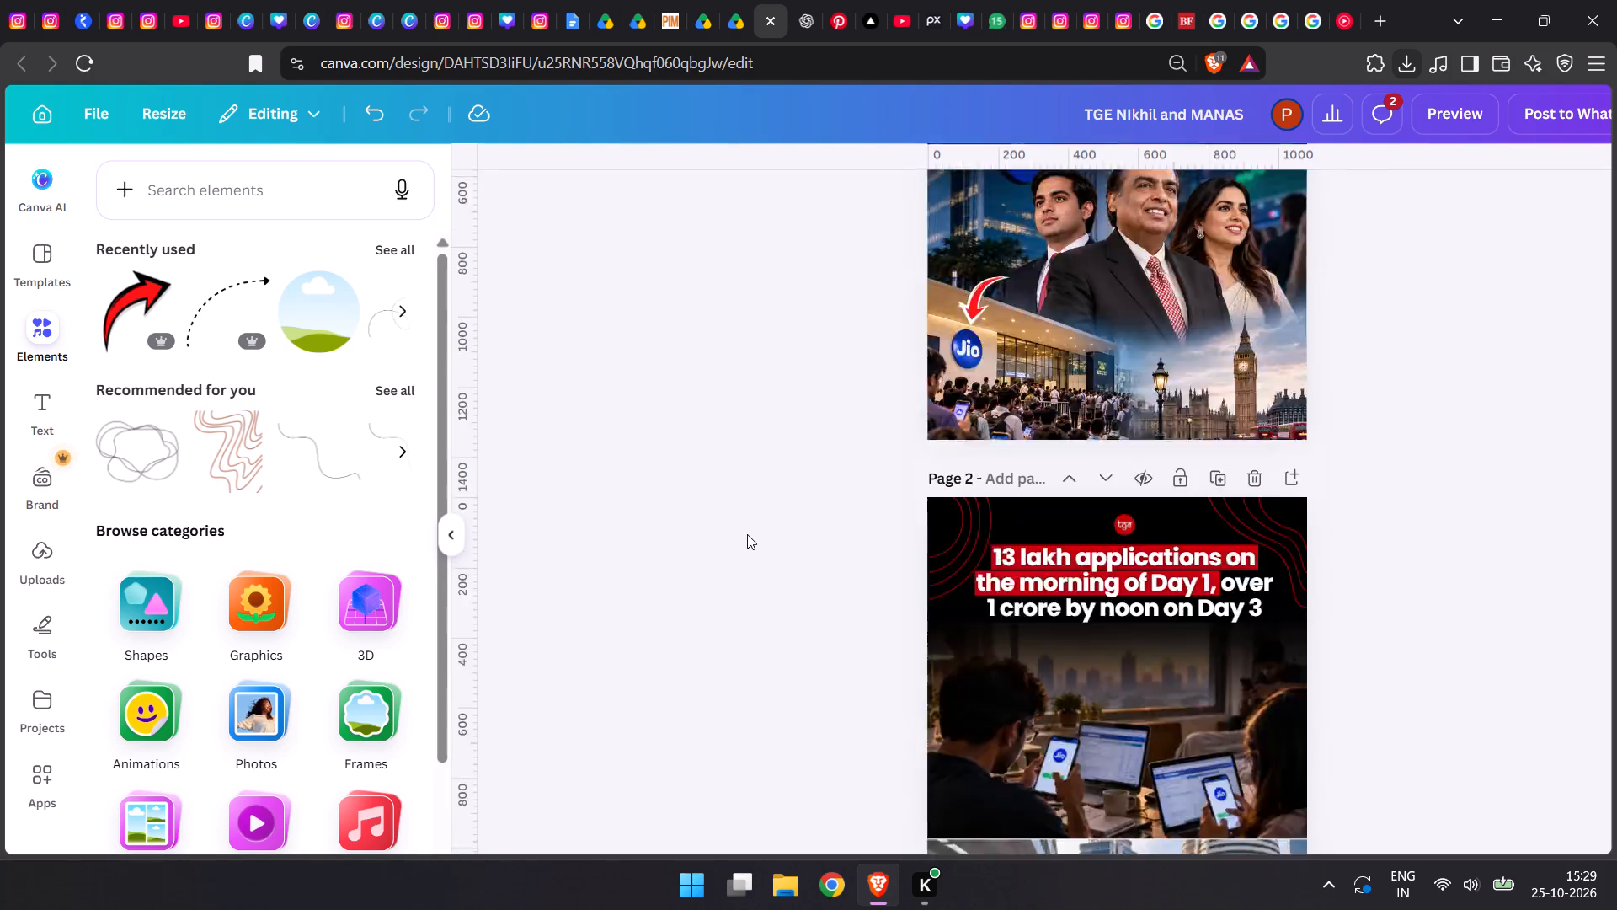
scroll(750, 533, "down", 16)
scroll(750, 533, "up", 2)
scroll(750, 533, "down", 18)
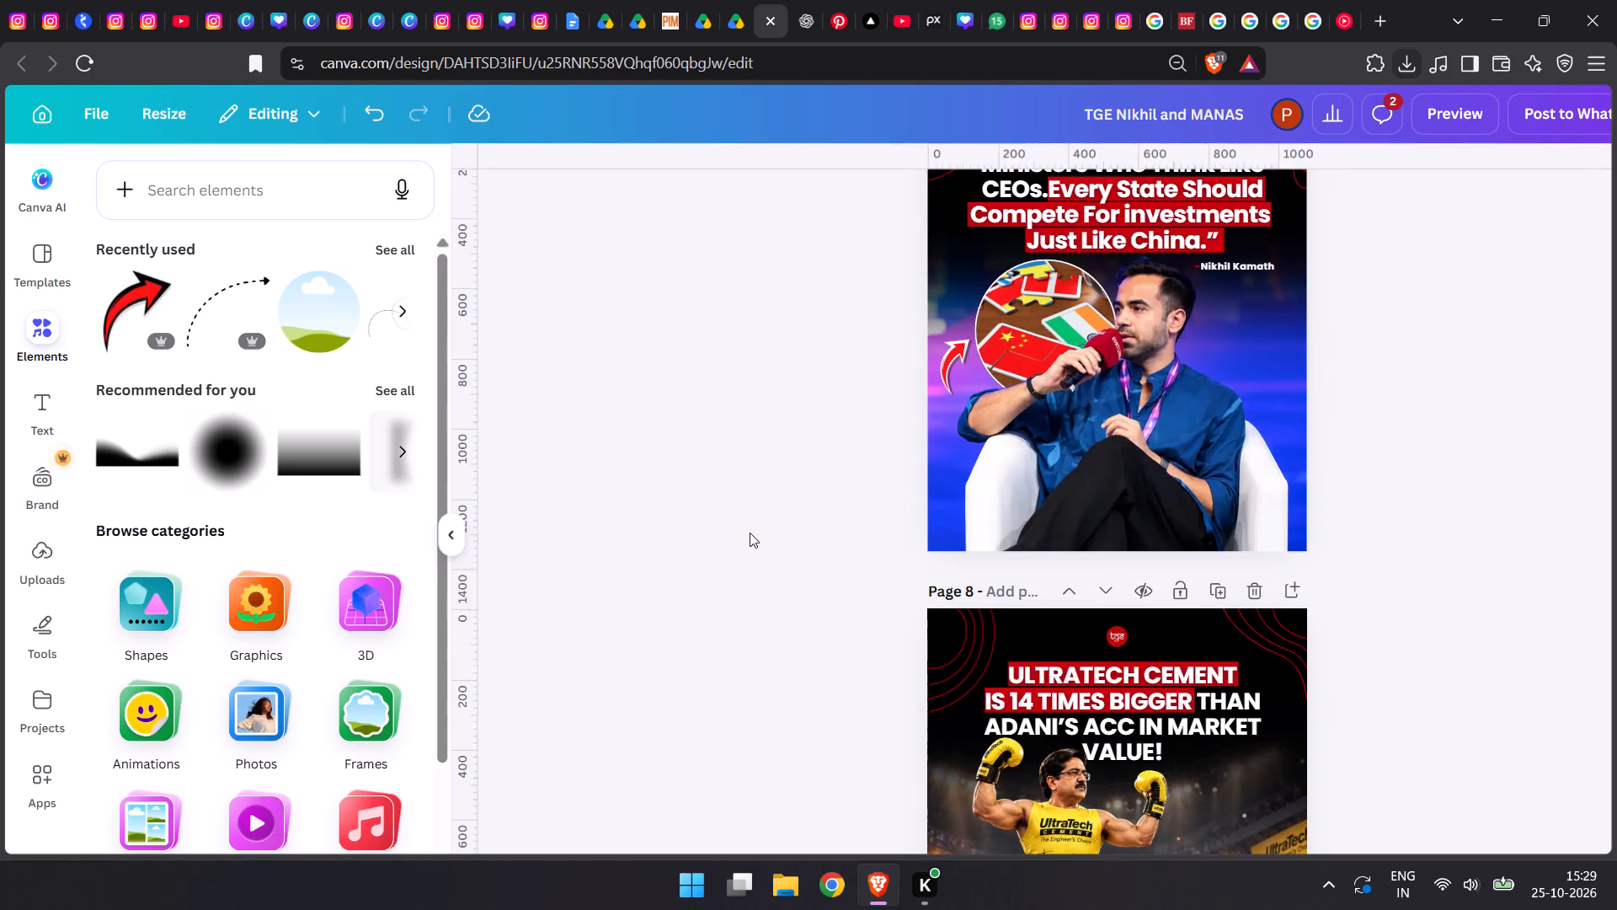
scroll(762, 533, "up", 2)
scroll(762, 533, "down", 14)
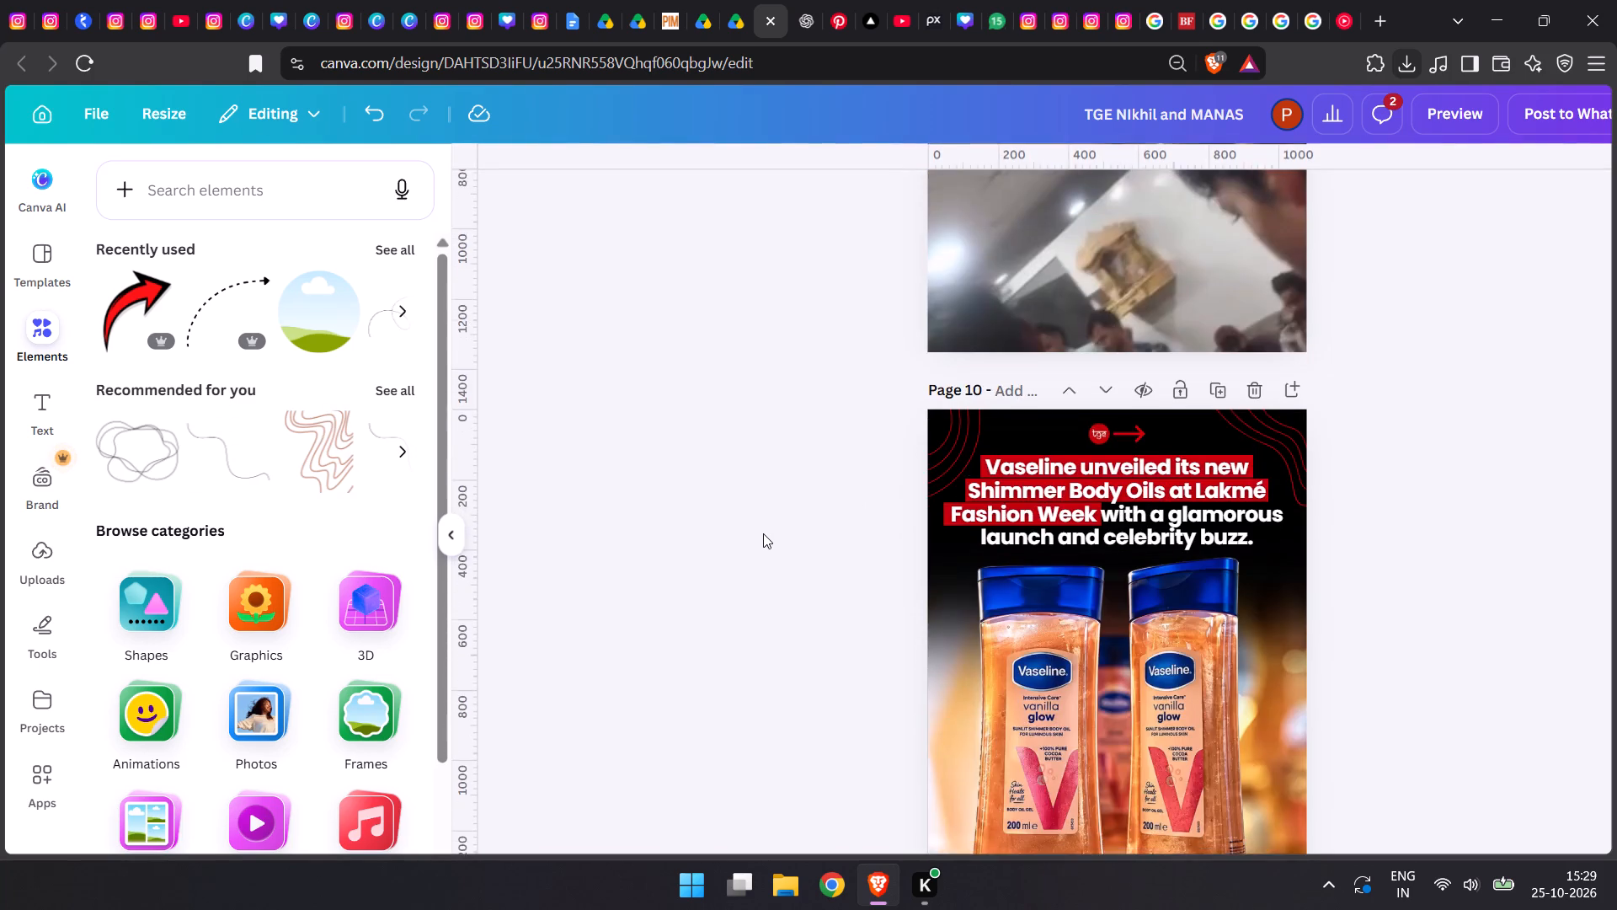
scroll(763, 533, "down", 5)
scroll(763, 534, "up", 3)
left_click(1139, 223)
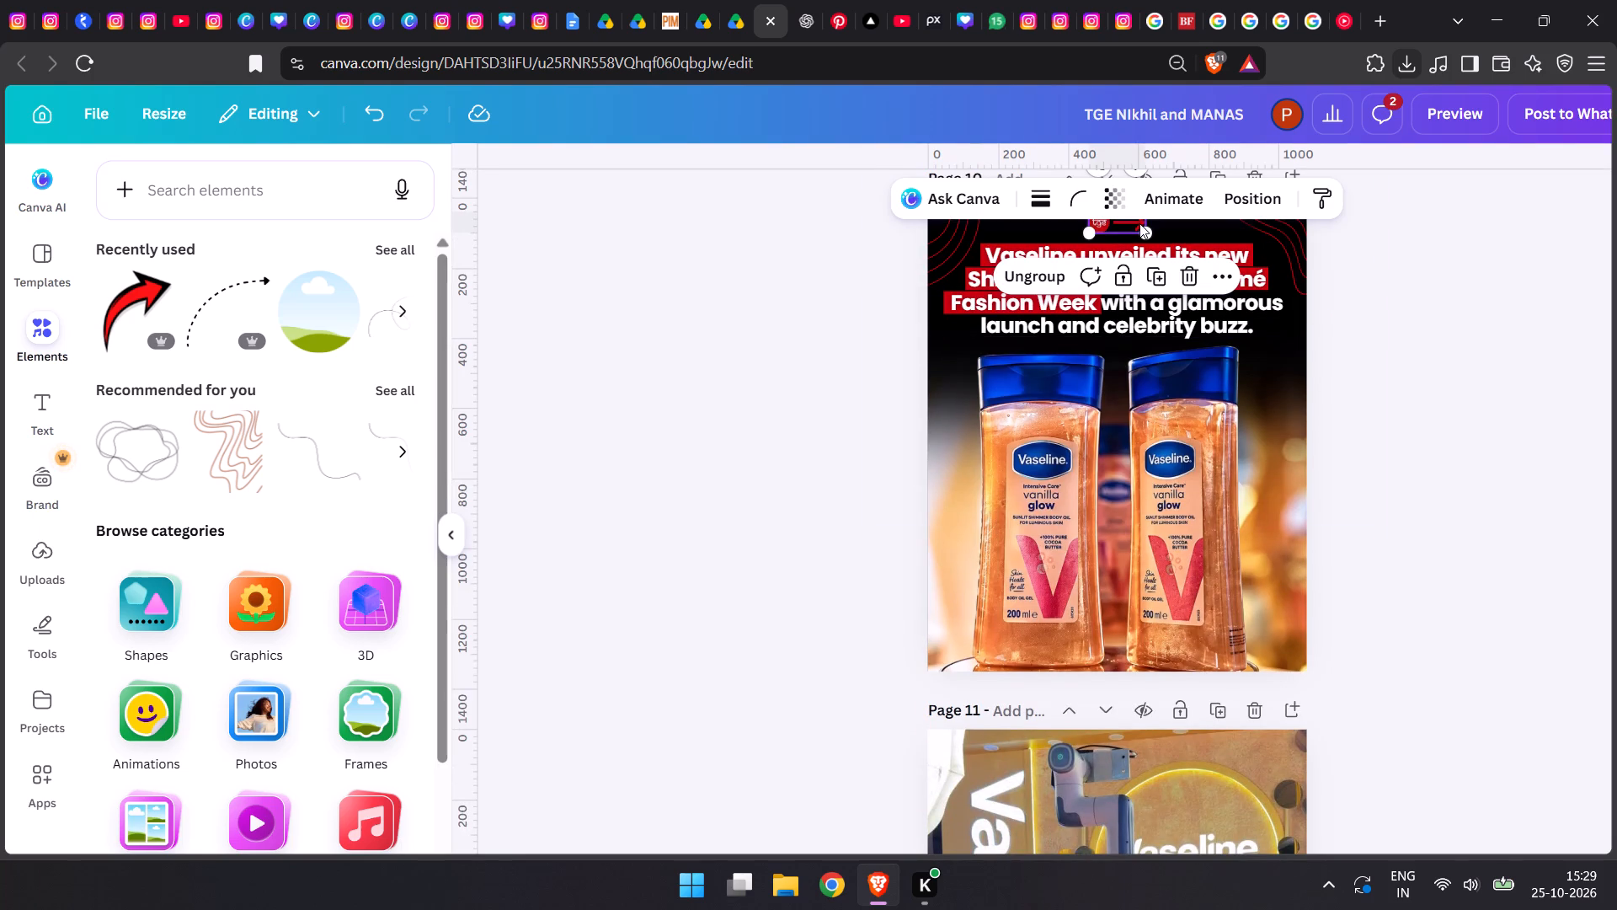
key("ctrl+c")
Replace the plain tge logo on page 1 with the copied logo-and-arrow group.
scroll(1139, 223, "up", 20)
scroll(1139, 223, "up", 12)
scroll(1139, 223, "down", 1)
scroll(1139, 223, "up", 13)
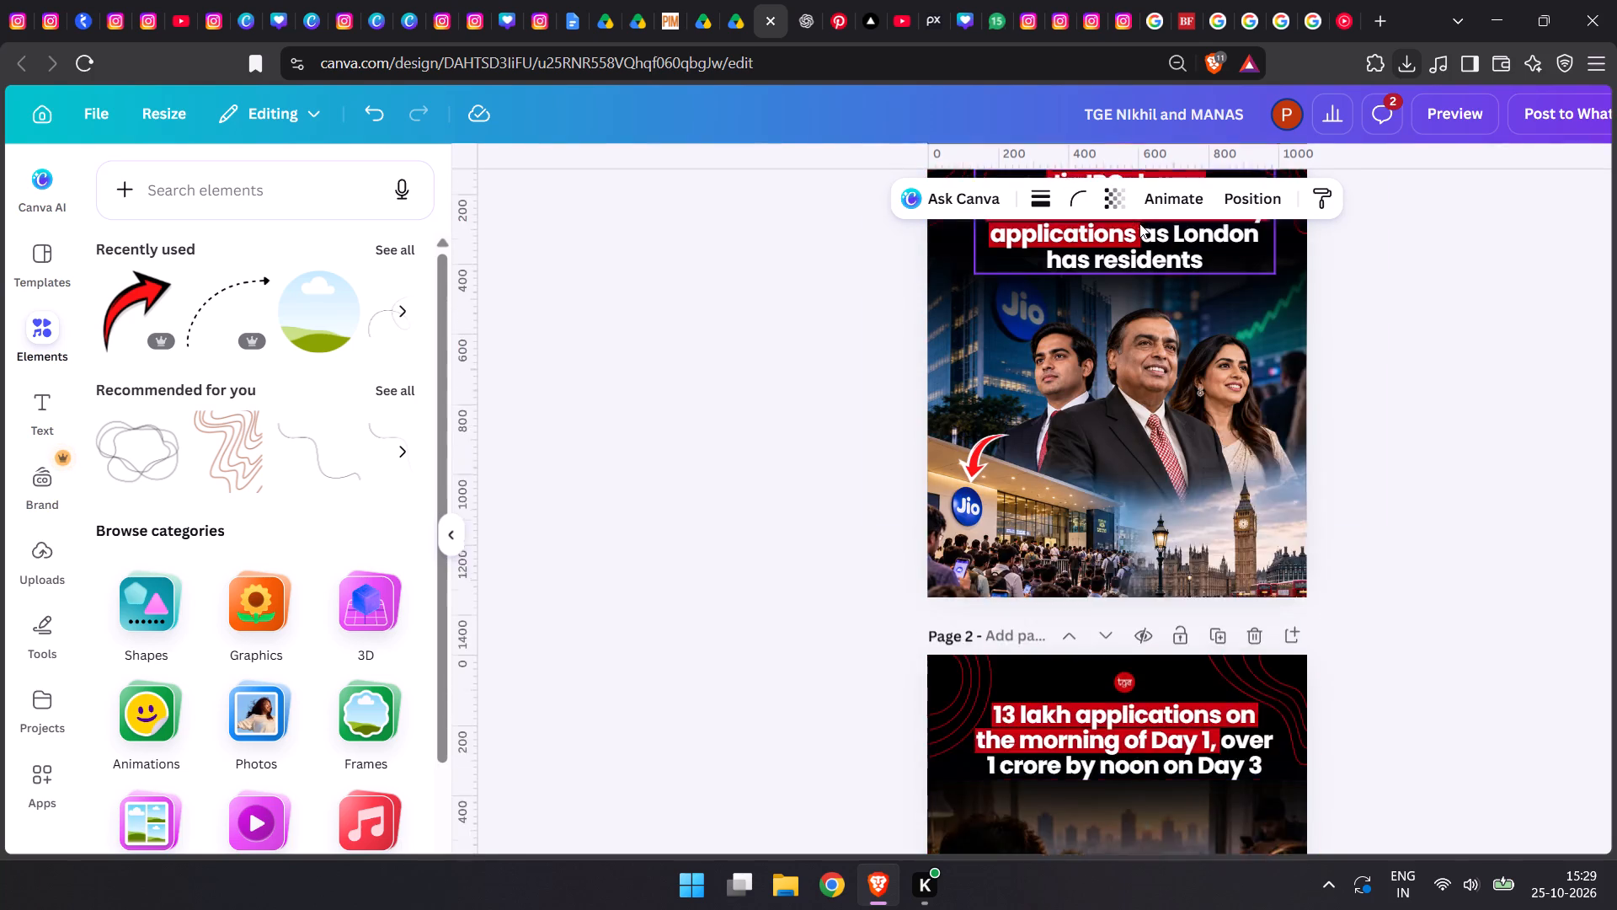
scroll(1139, 223, "up", 6)
left_click(1126, 276)
left_click(1123, 288)
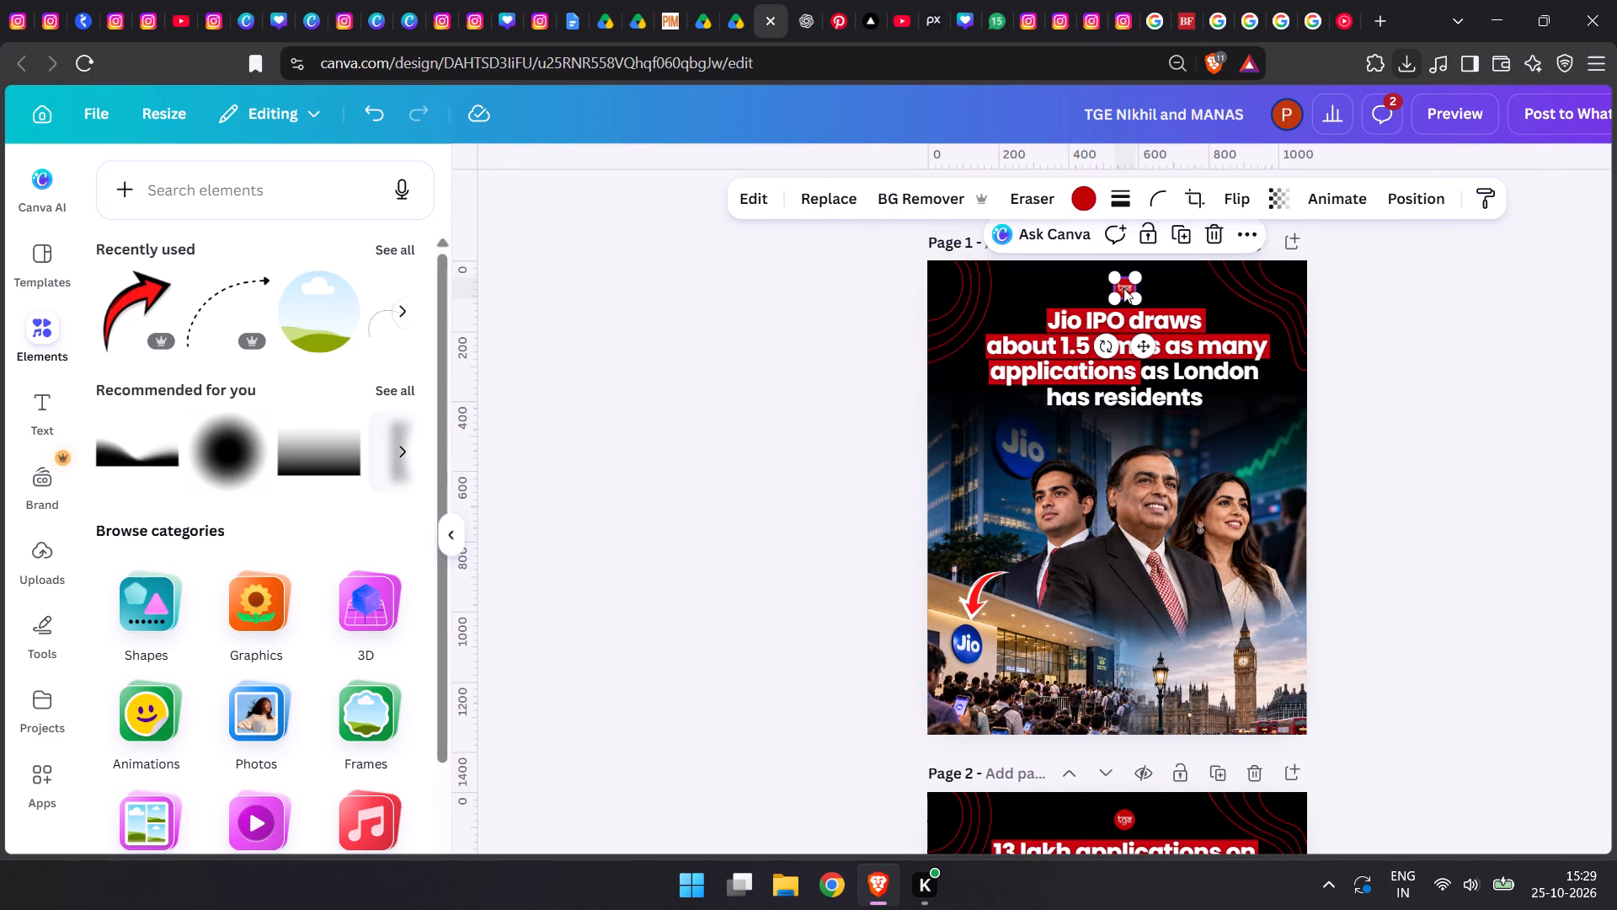
key("Delete")
key("ctrl+v")
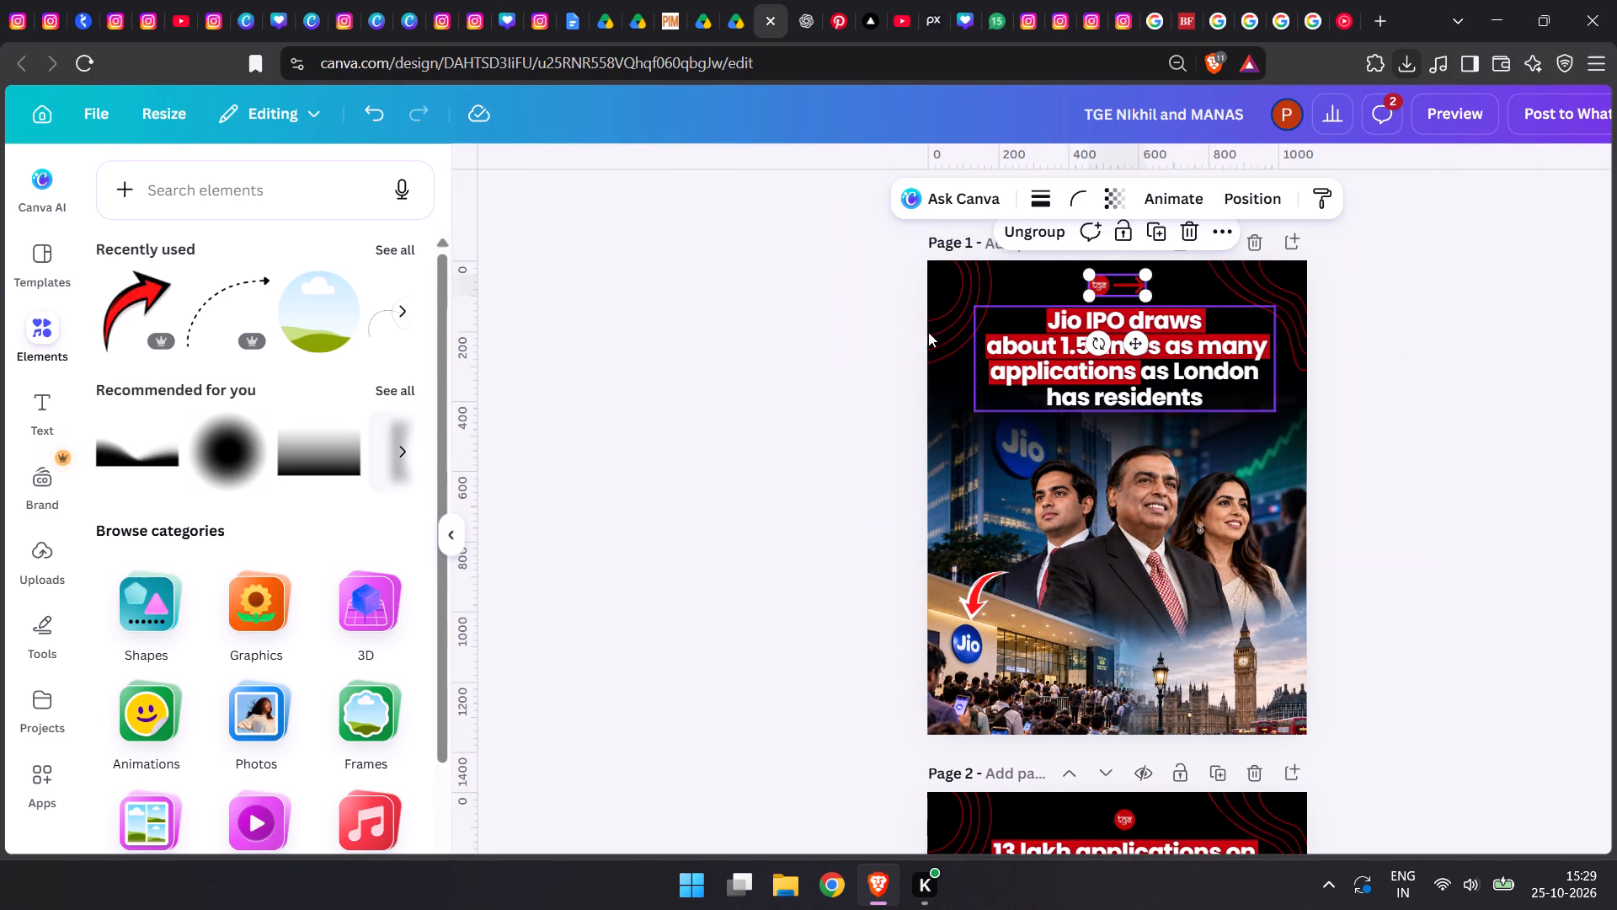
left_click(756, 386)
Replace the plain tge logo on page 2 with the copied logo-and-arrow group.
scroll(768, 387, "down", 4)
left_click(1131, 399)
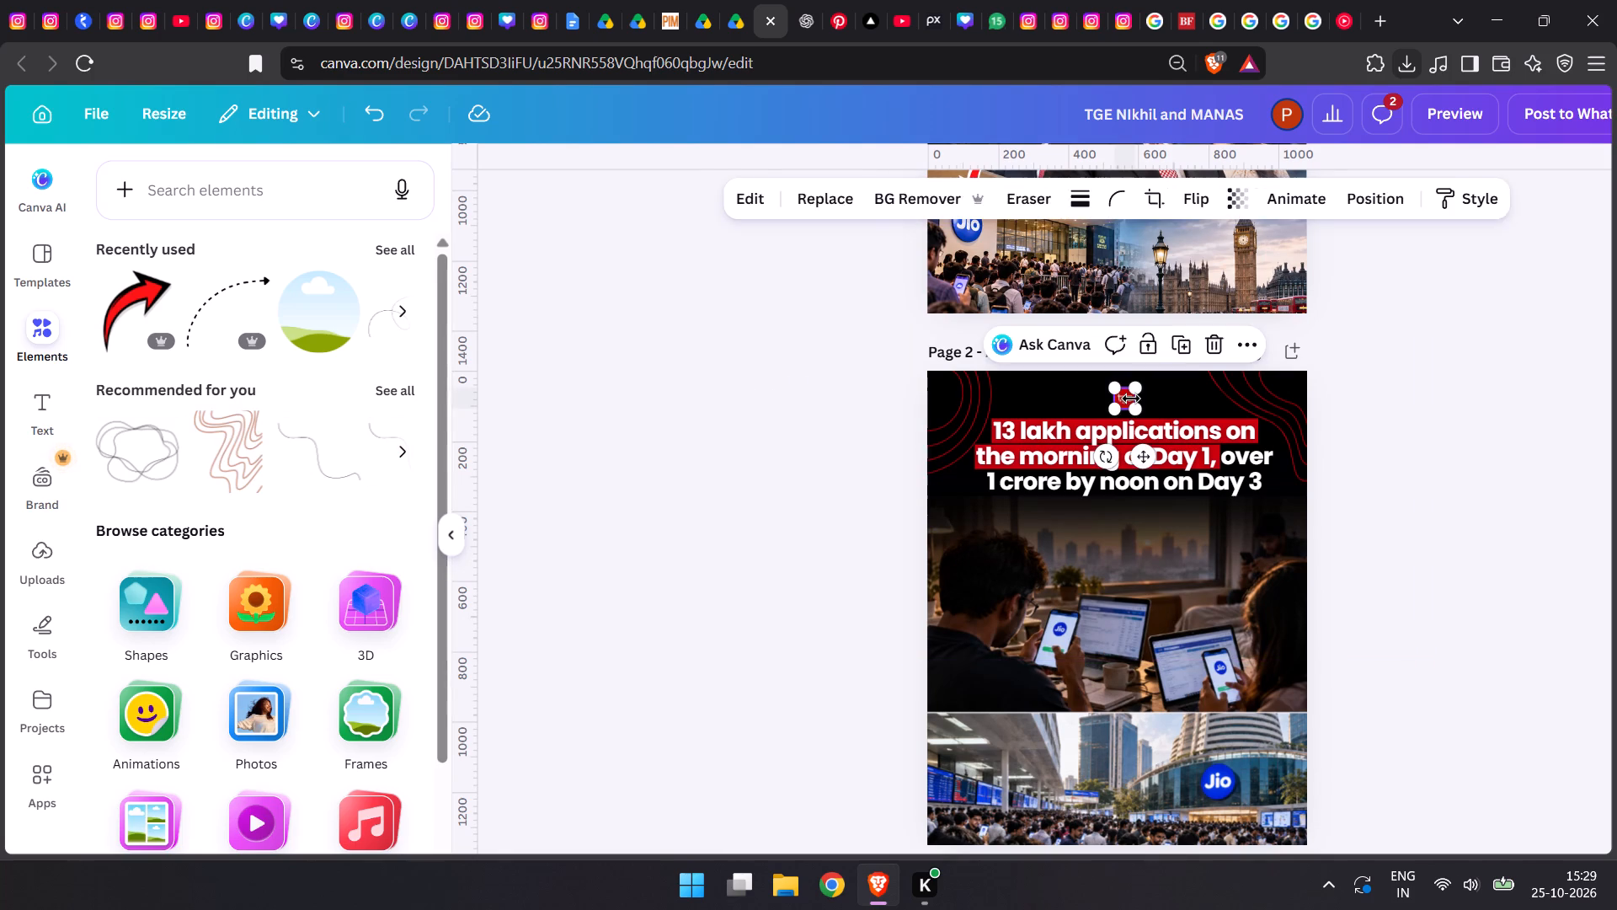
key("Delete")
key("ctrl+v")
left_click(882, 506)
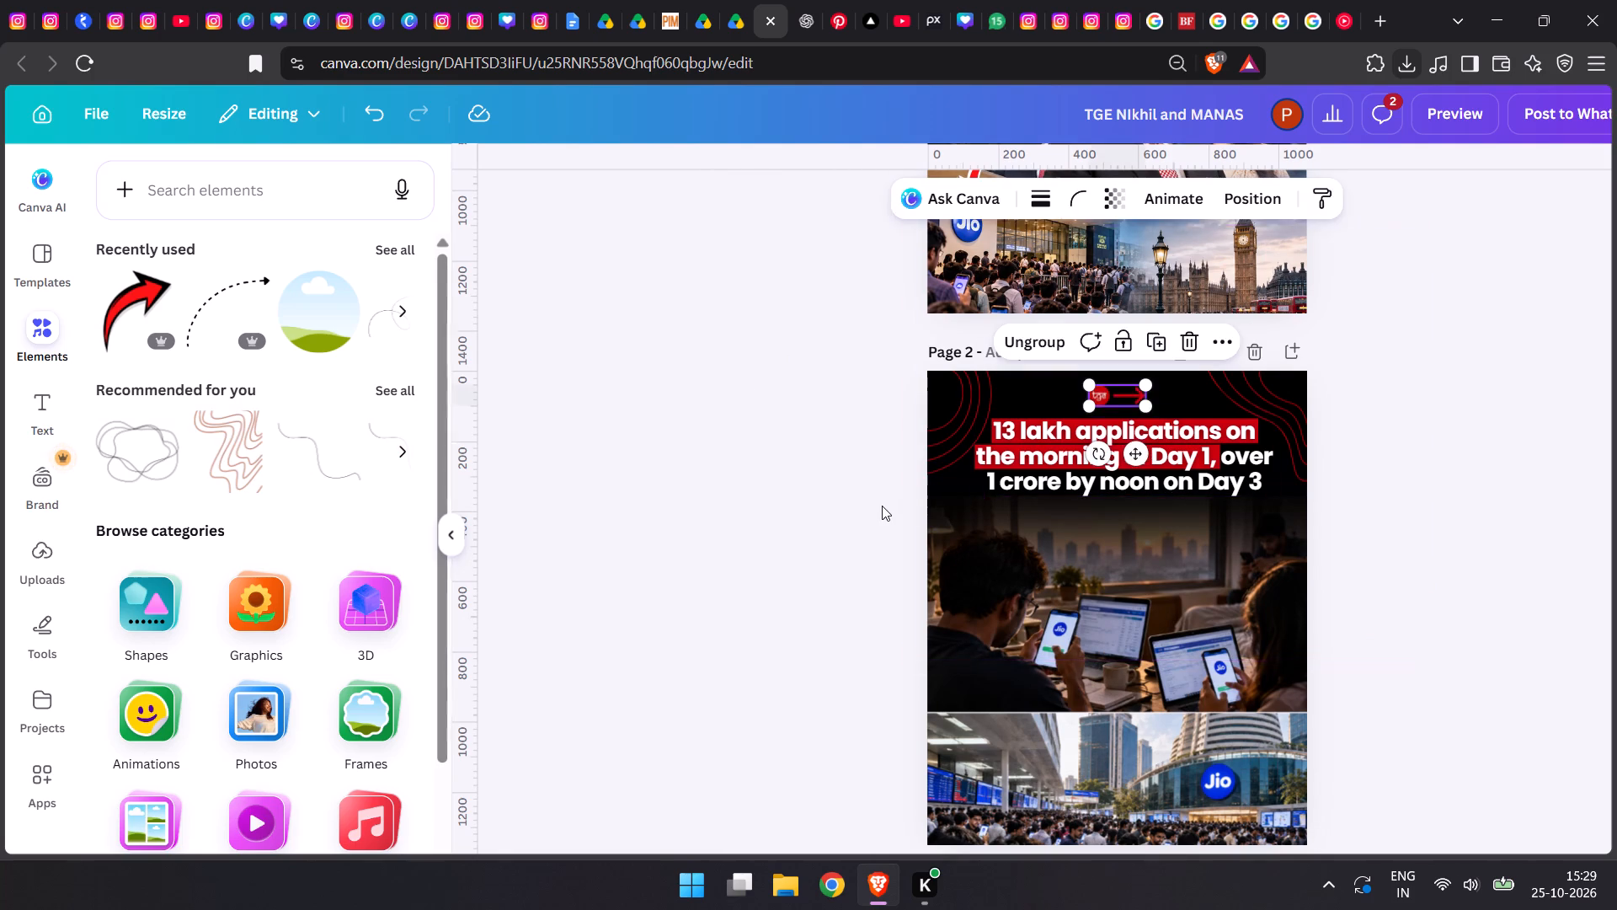
Replace the plain tge logo on page 3 with the copied logo-and-arrow group.
scroll(882, 506, "down", 4)
left_click(1135, 509)
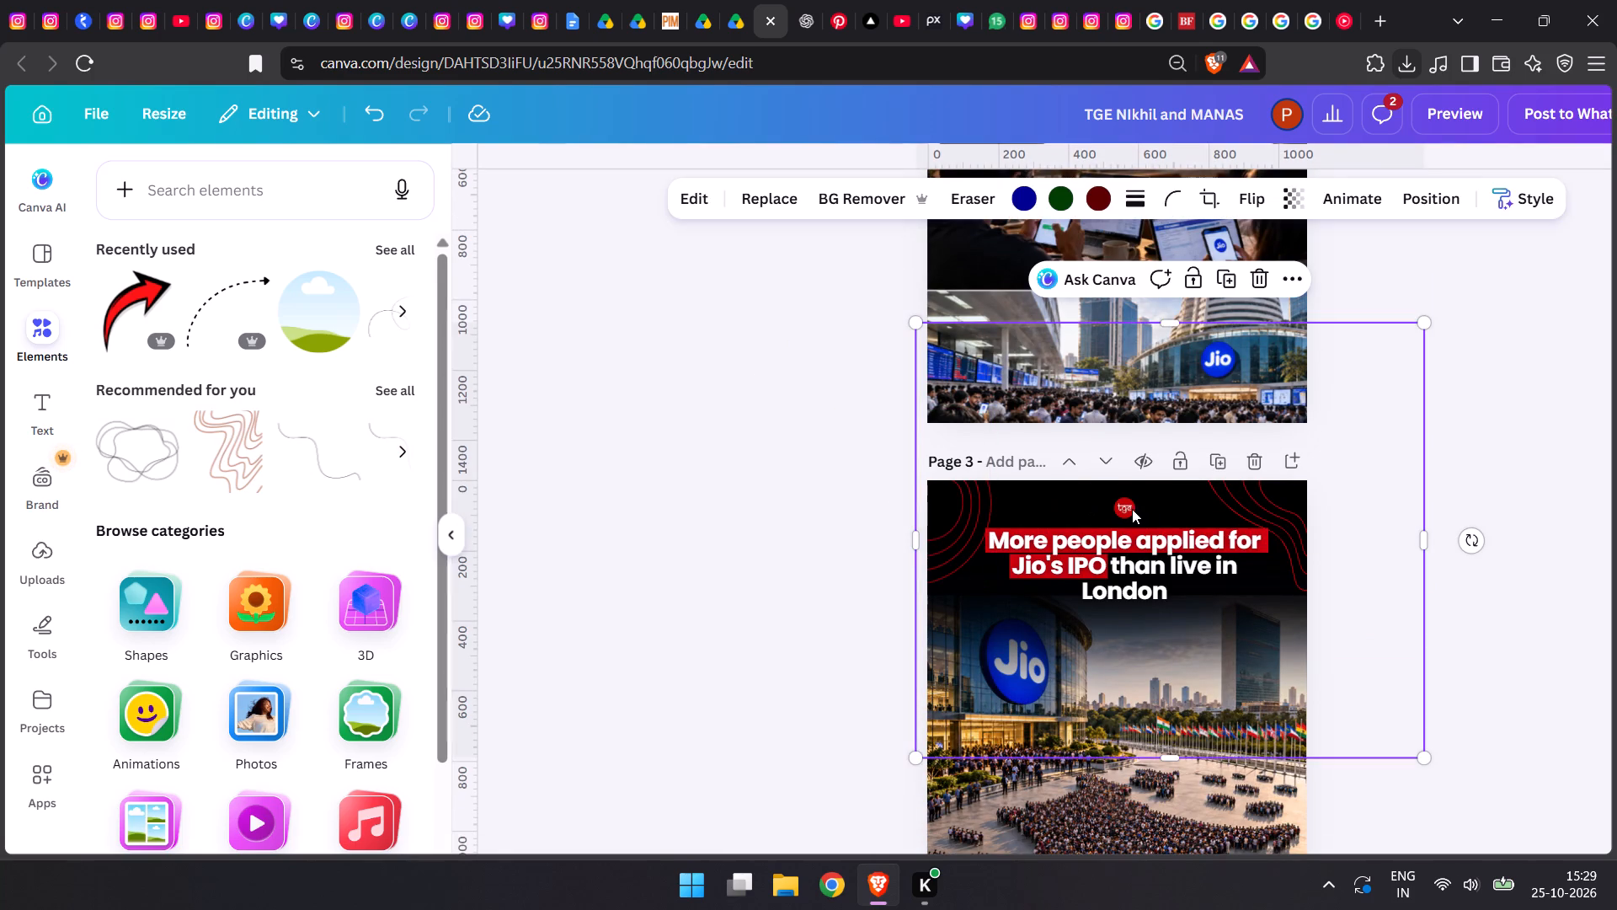
left_click(1132, 509)
key("Delete")
key("ctrl+v")
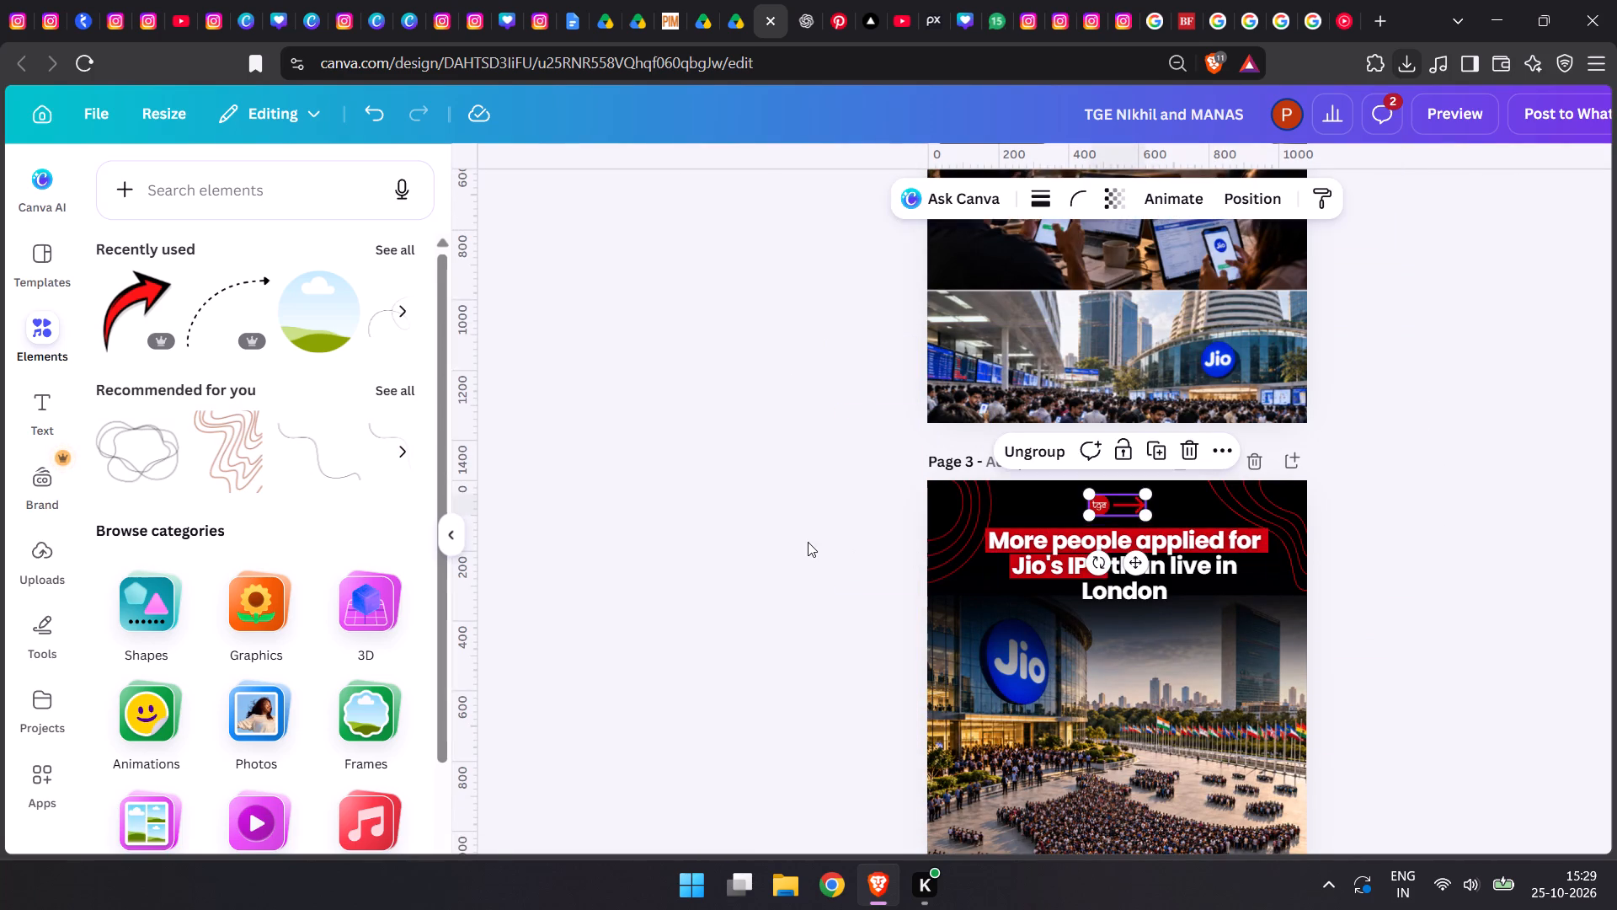
left_click(808, 542)
Replace the plain tge logo on page 4 with the copied logo-and-arrow group, leaving page 5's logo plain.
scroll(808, 542, "down", 6)
left_click(1123, 409)
key("Delete")
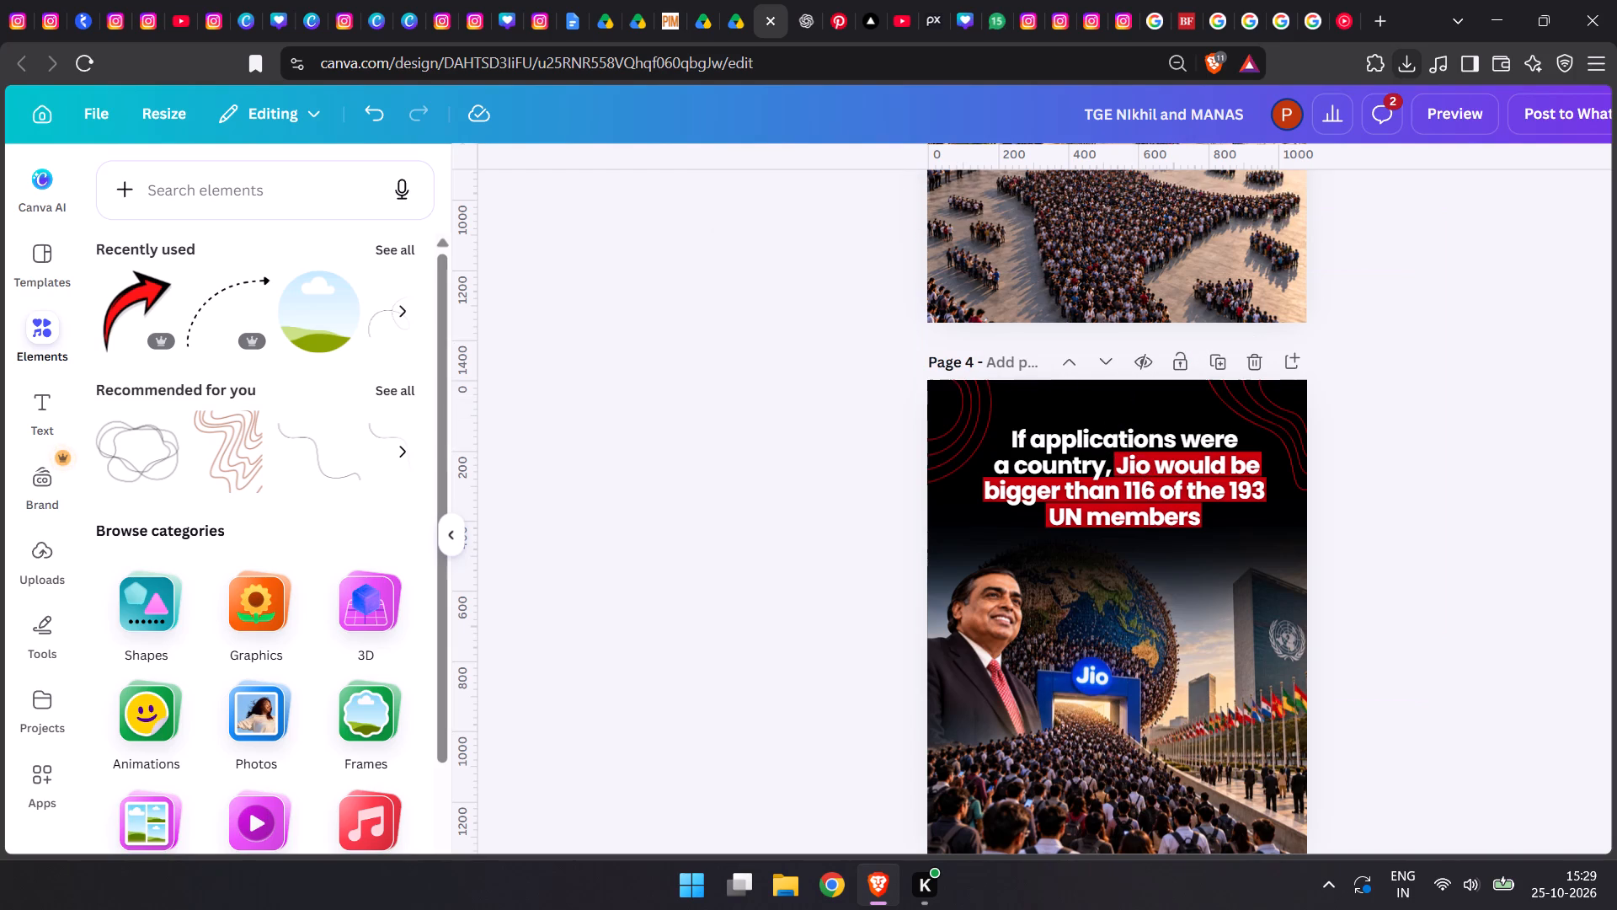
key("ctrl+v")
left_click(857, 483)
Look back over the Jio pages, open the design's download settings and set the file type to PDF.
scroll(860, 483, "down", 5)
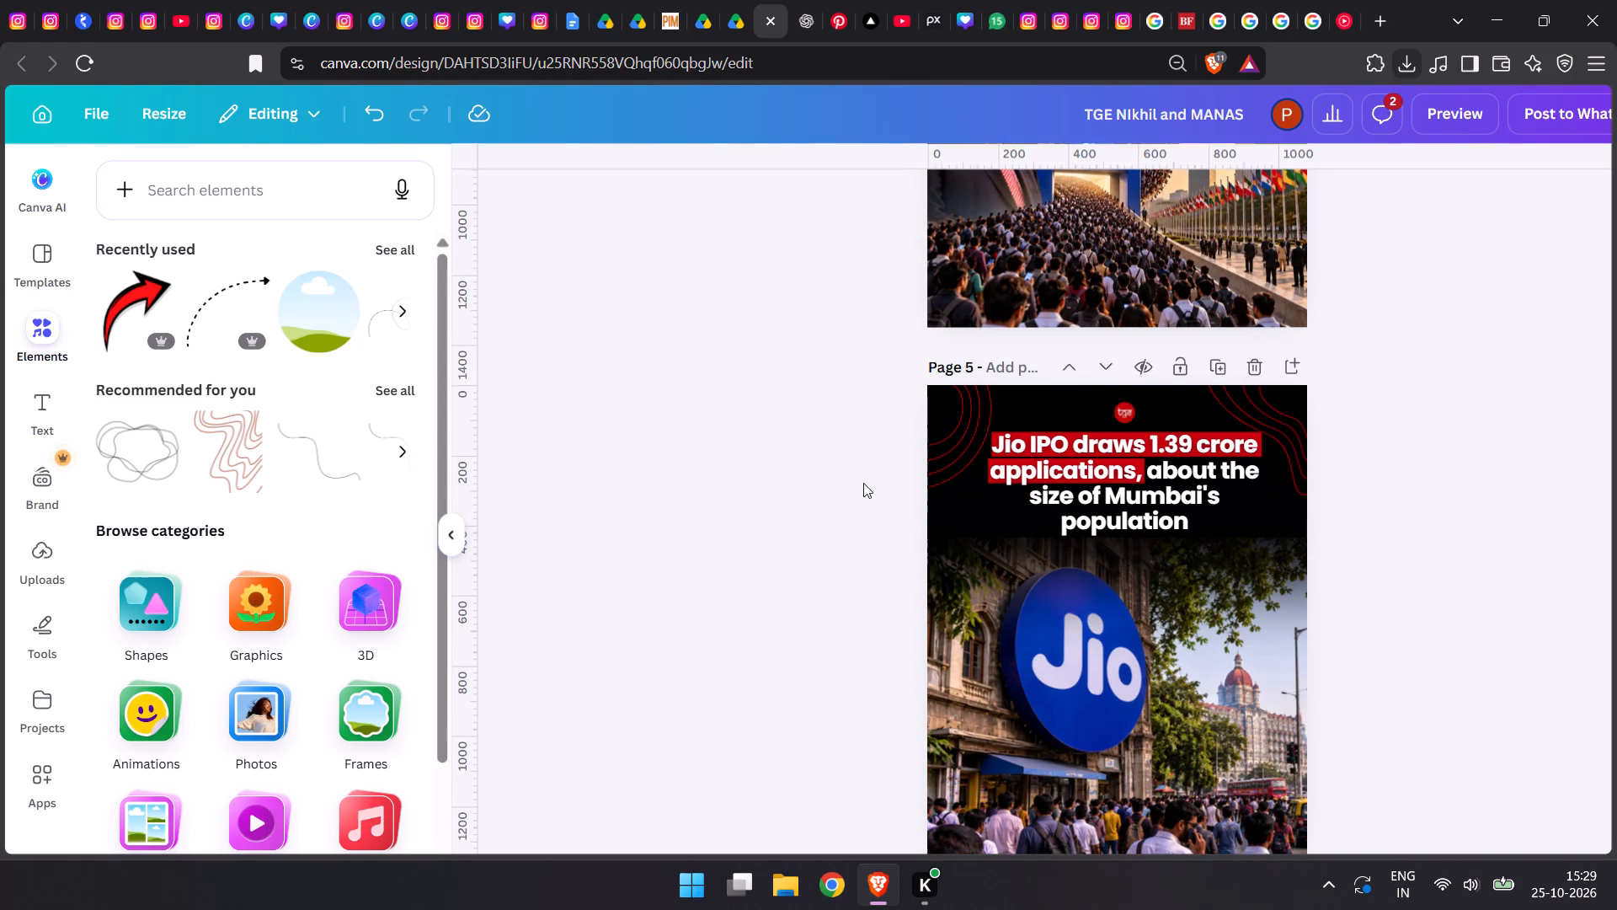
scroll(791, 420, "down", 4)
scroll(791, 420, "up", 12)
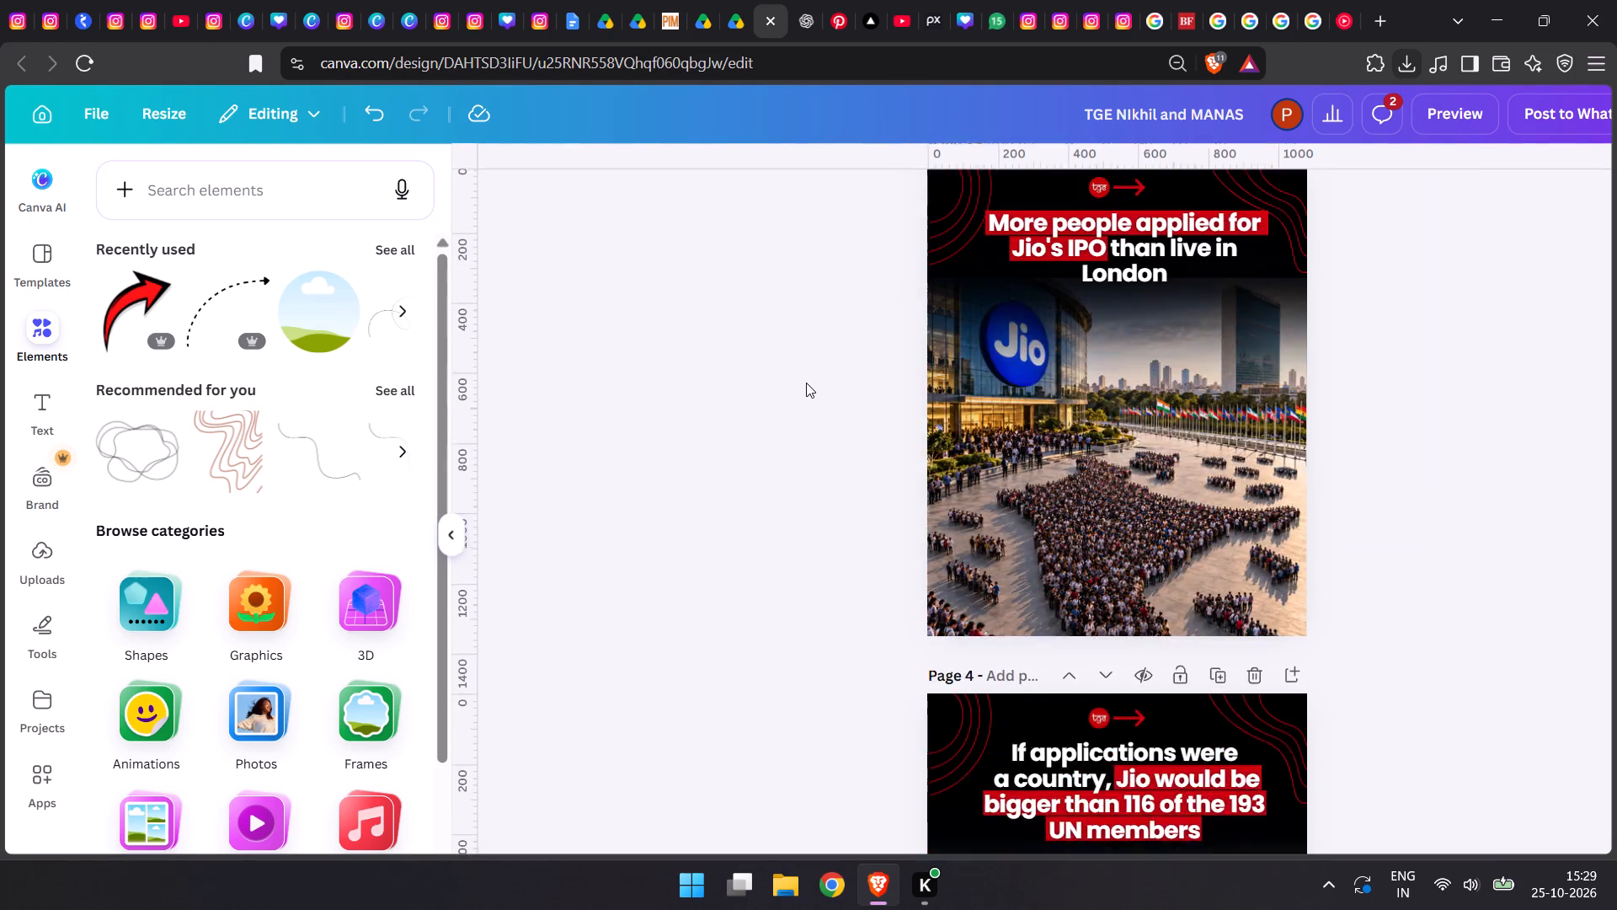
scroll(801, 384, "up", 11)
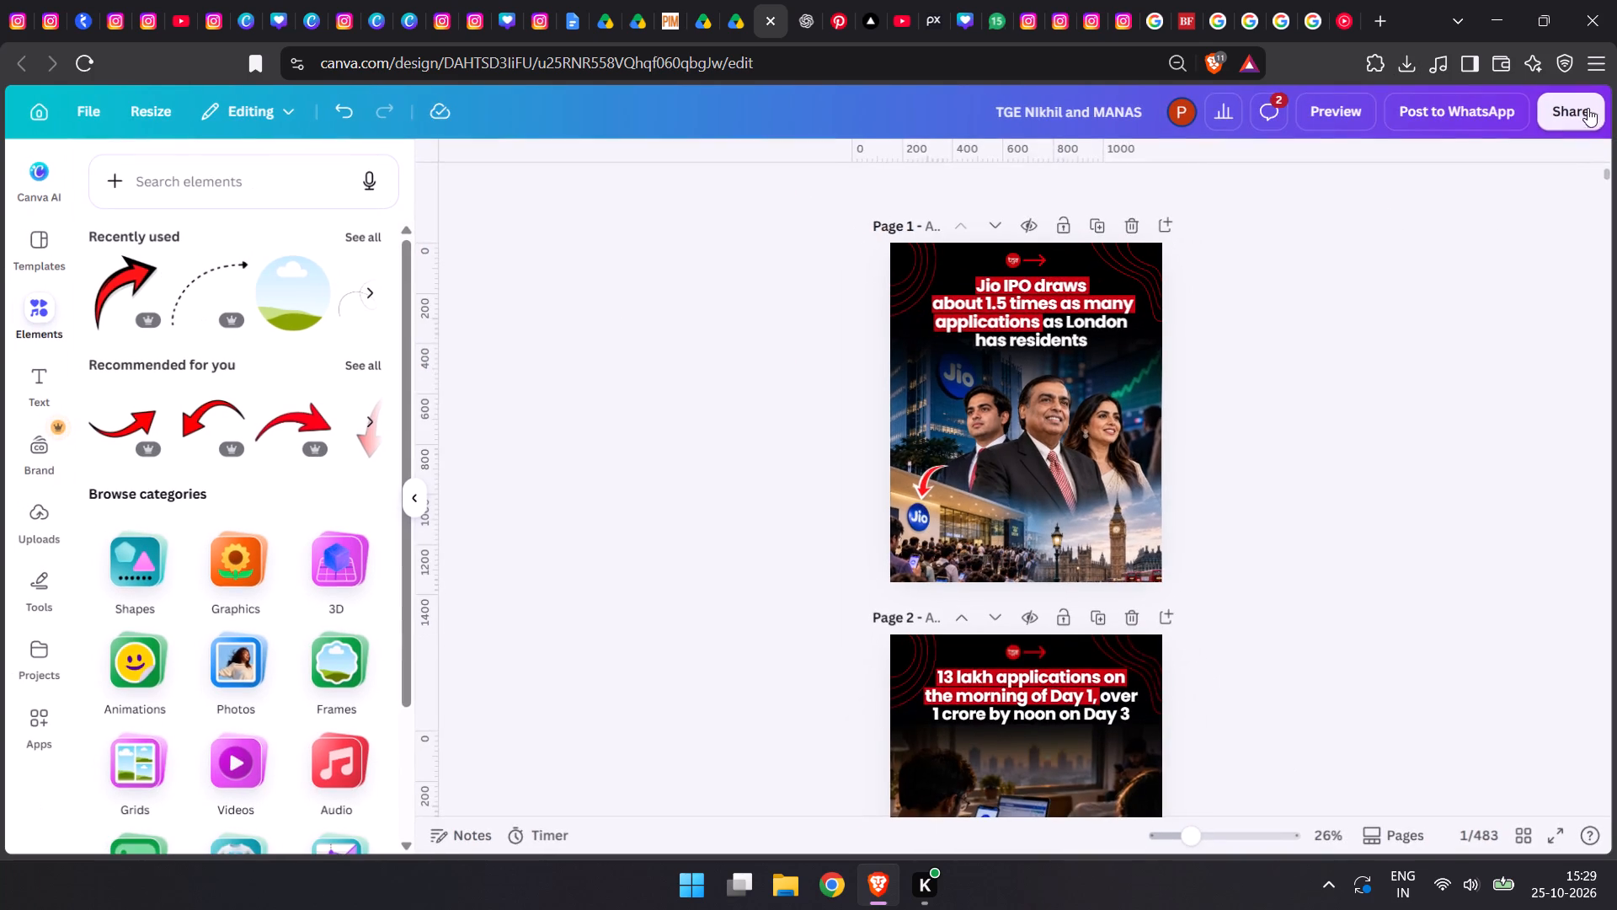
left_click(1585, 112)
left_click(1273, 538)
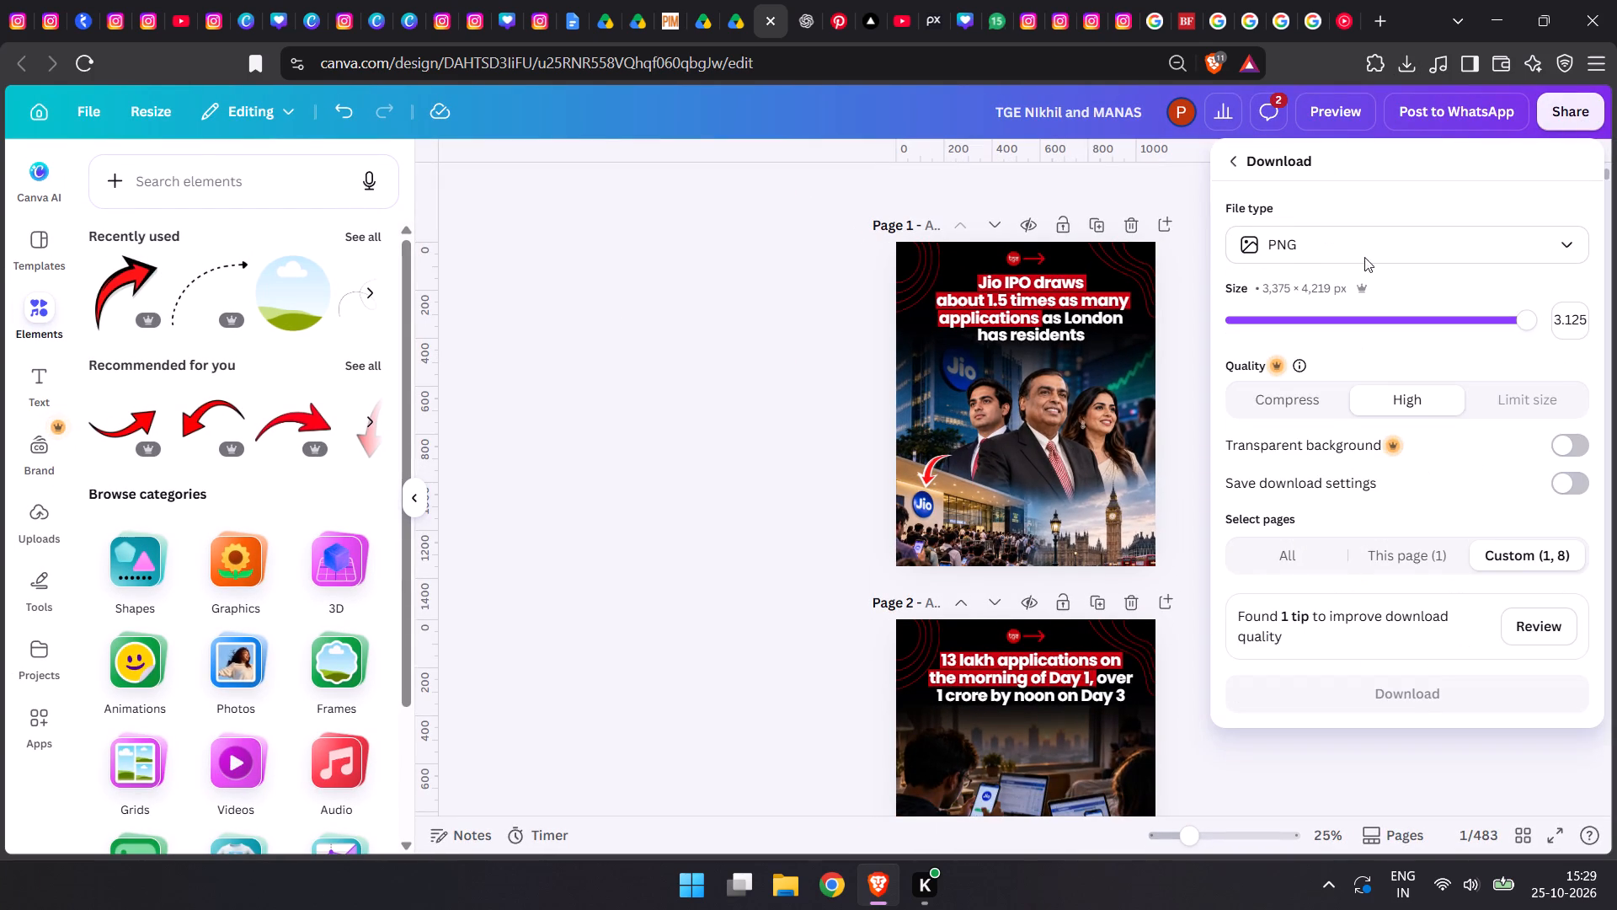
left_click(1364, 252)
left_click(1319, 405)
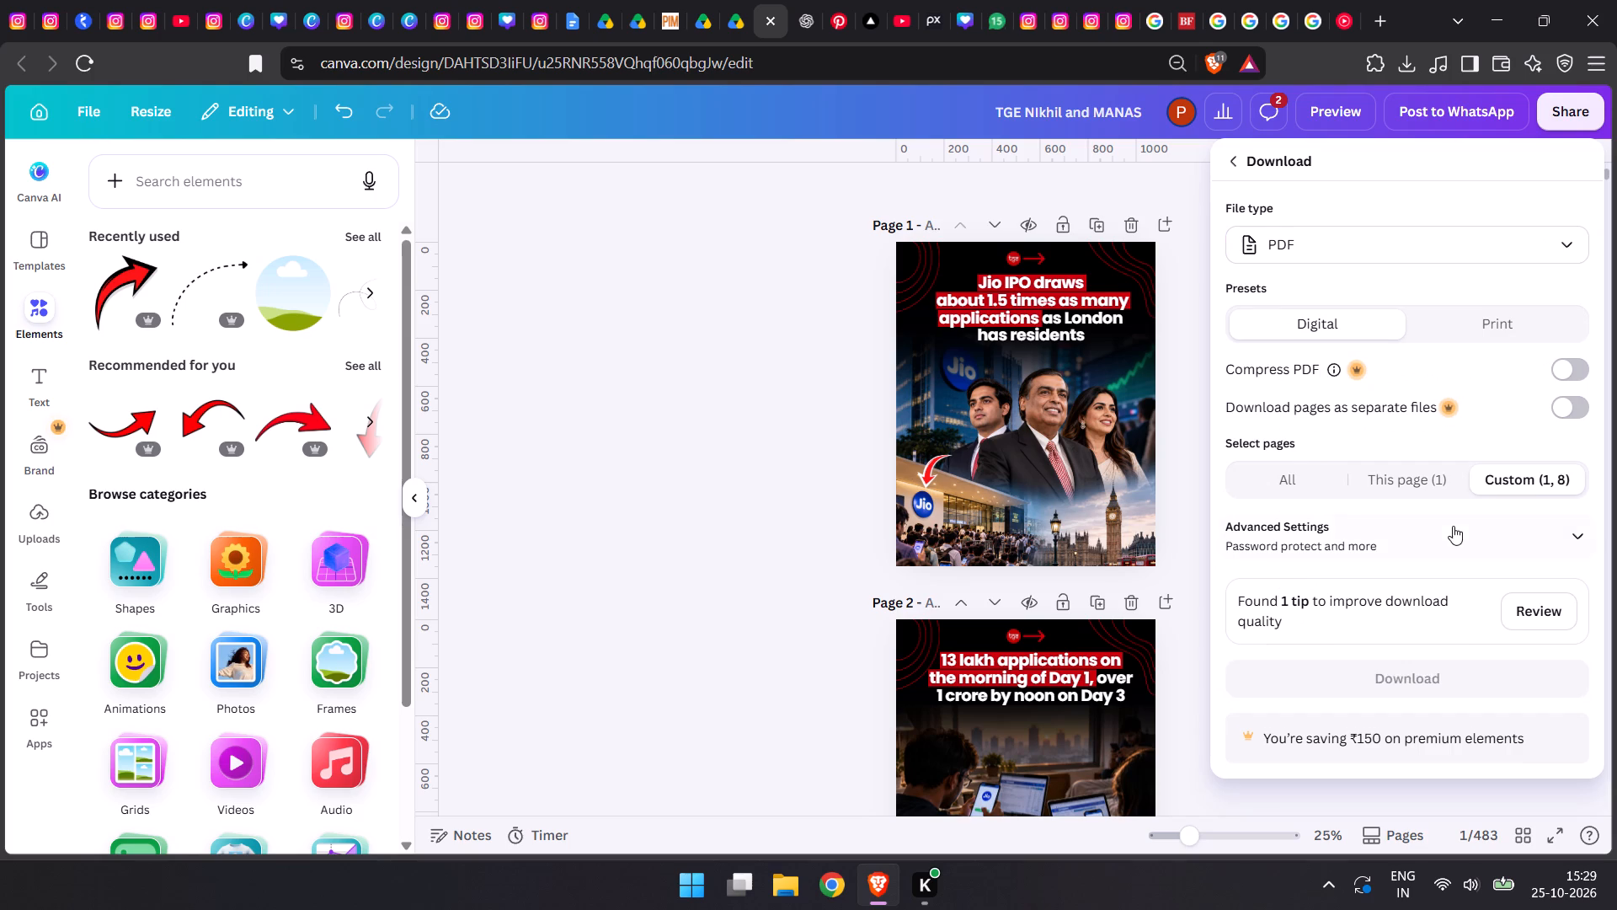
Clear the existing page selection, choose pages 1-5 for the export and start the PDF download.
left_click(1533, 485)
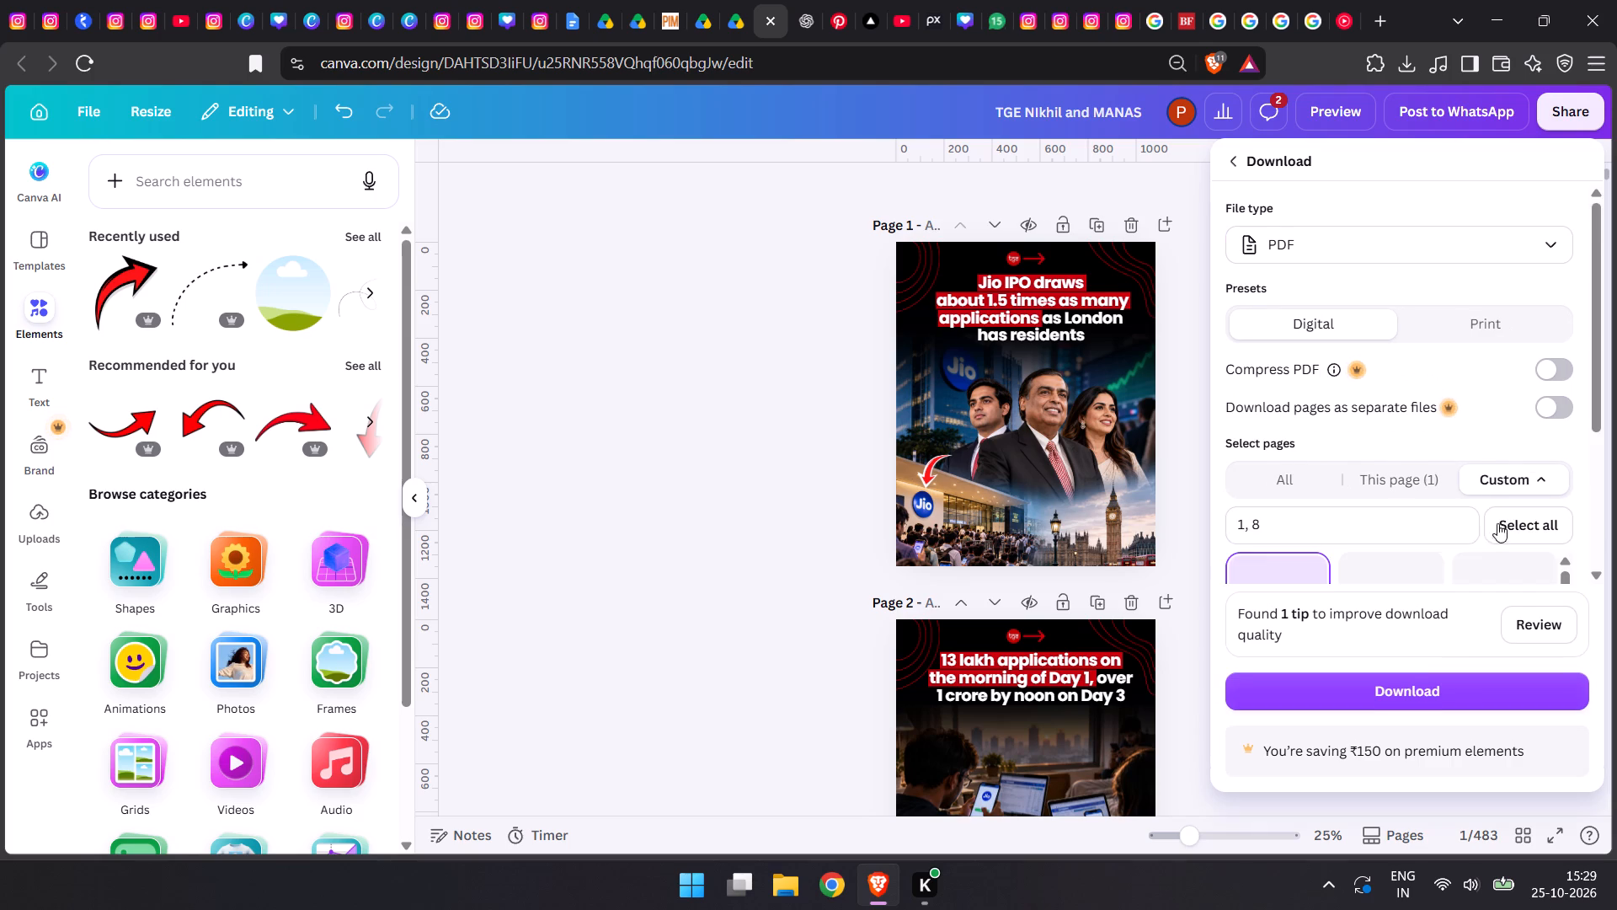
scroll(1473, 528, "down", 4)
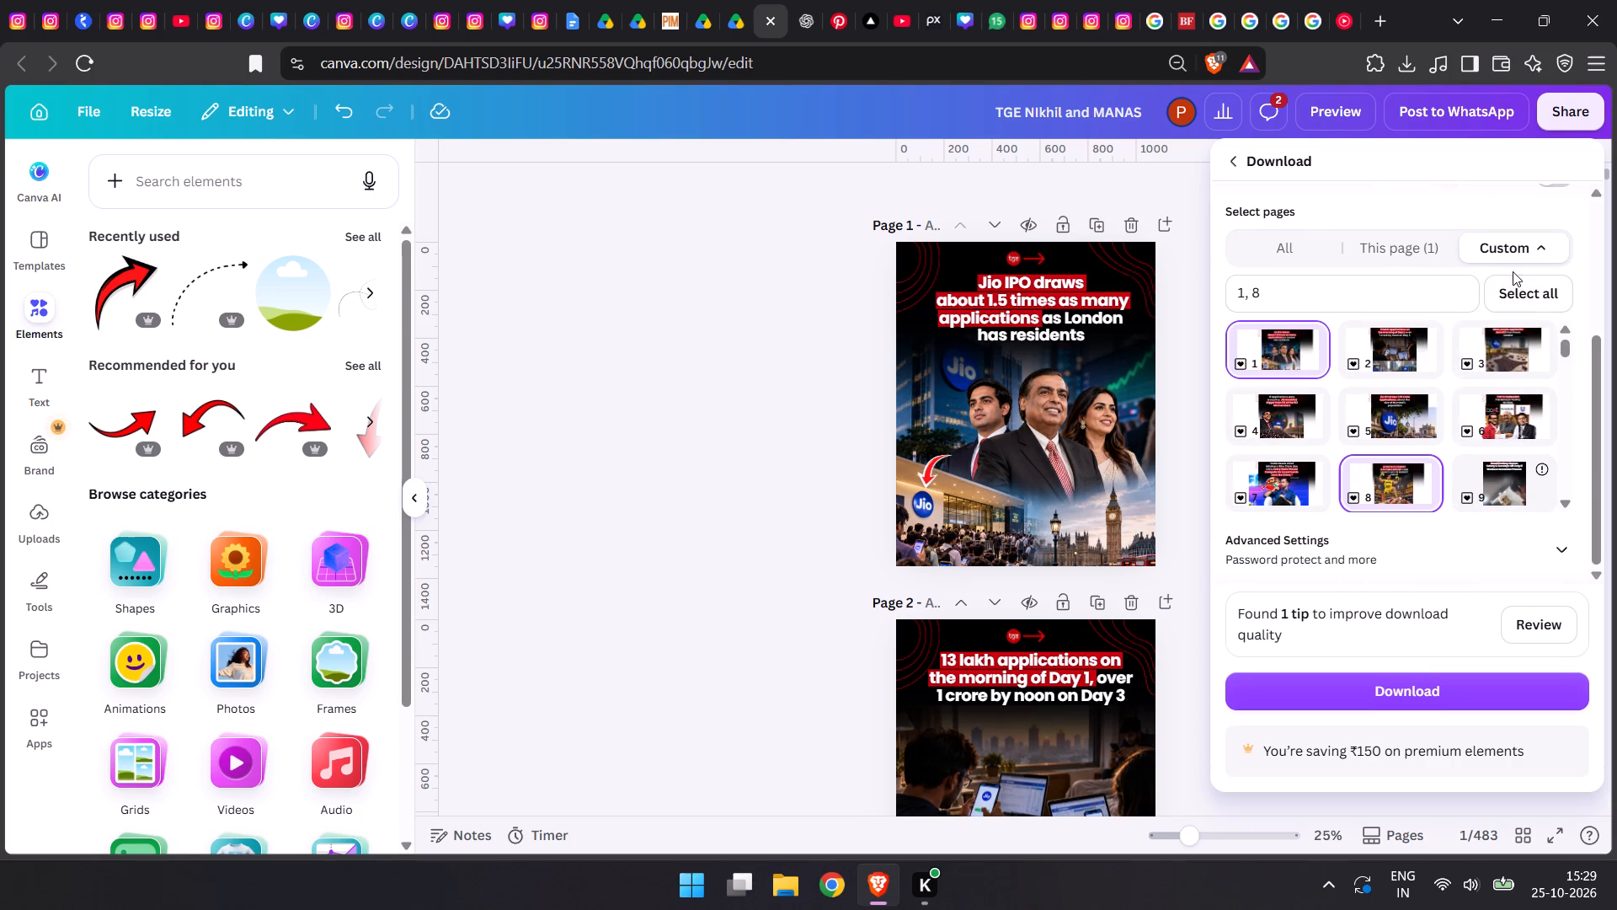
left_click(1521, 302)
left_click(1521, 302)
scroll(1340, 443, "up", 12)
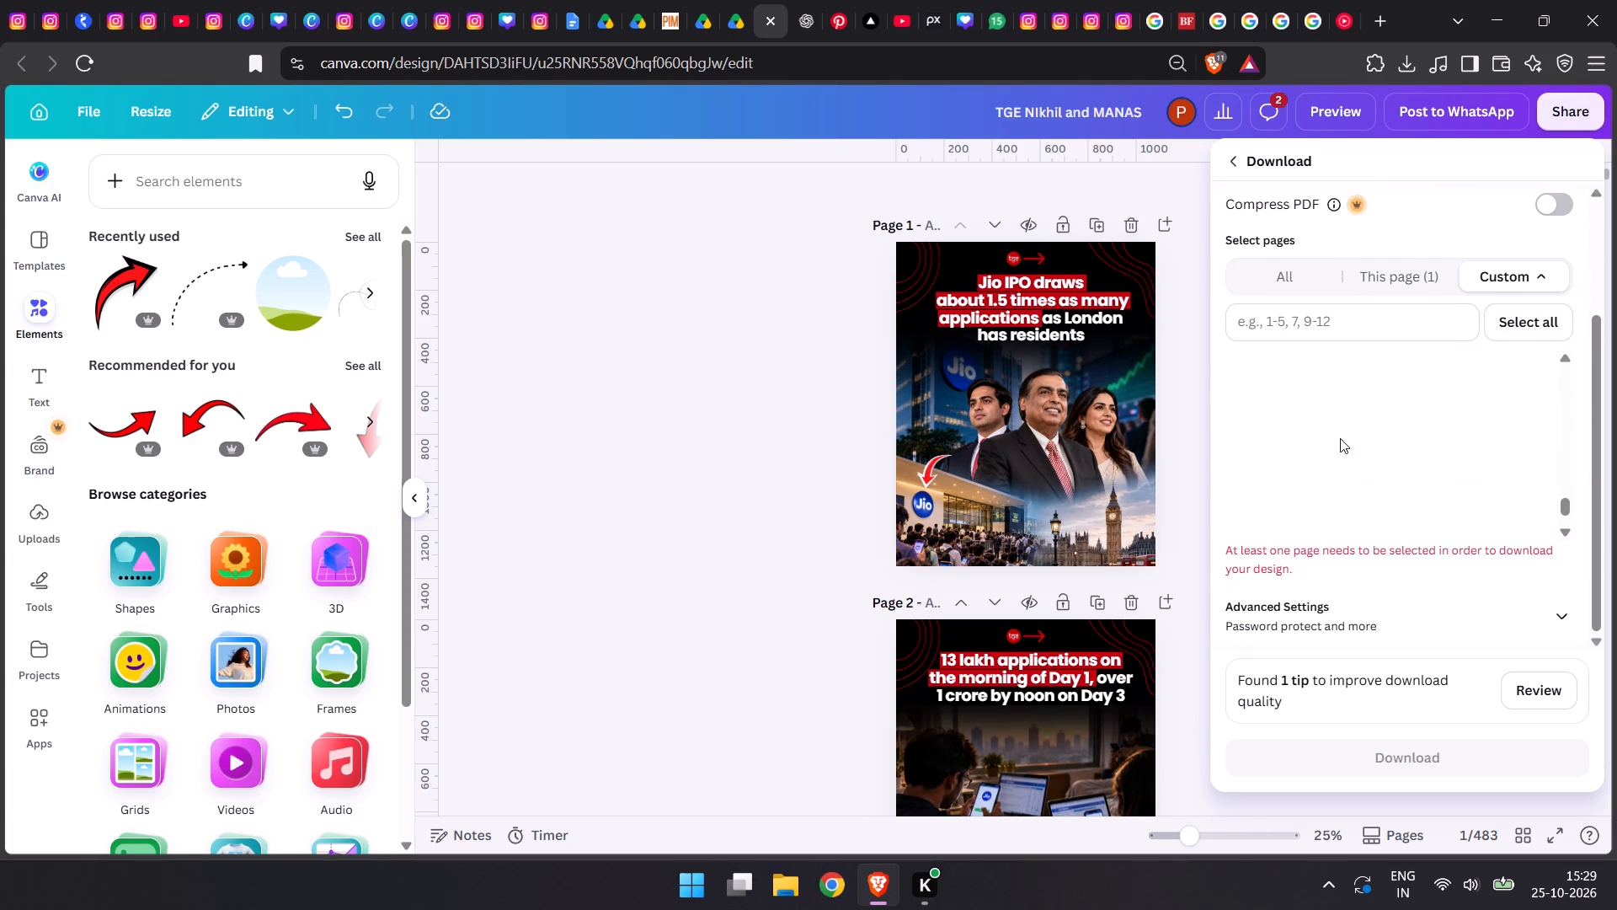
scroll(1340, 438, "up", 6)
left_click_drag(1566, 476, 1550, 271)
left_click(1302, 325)
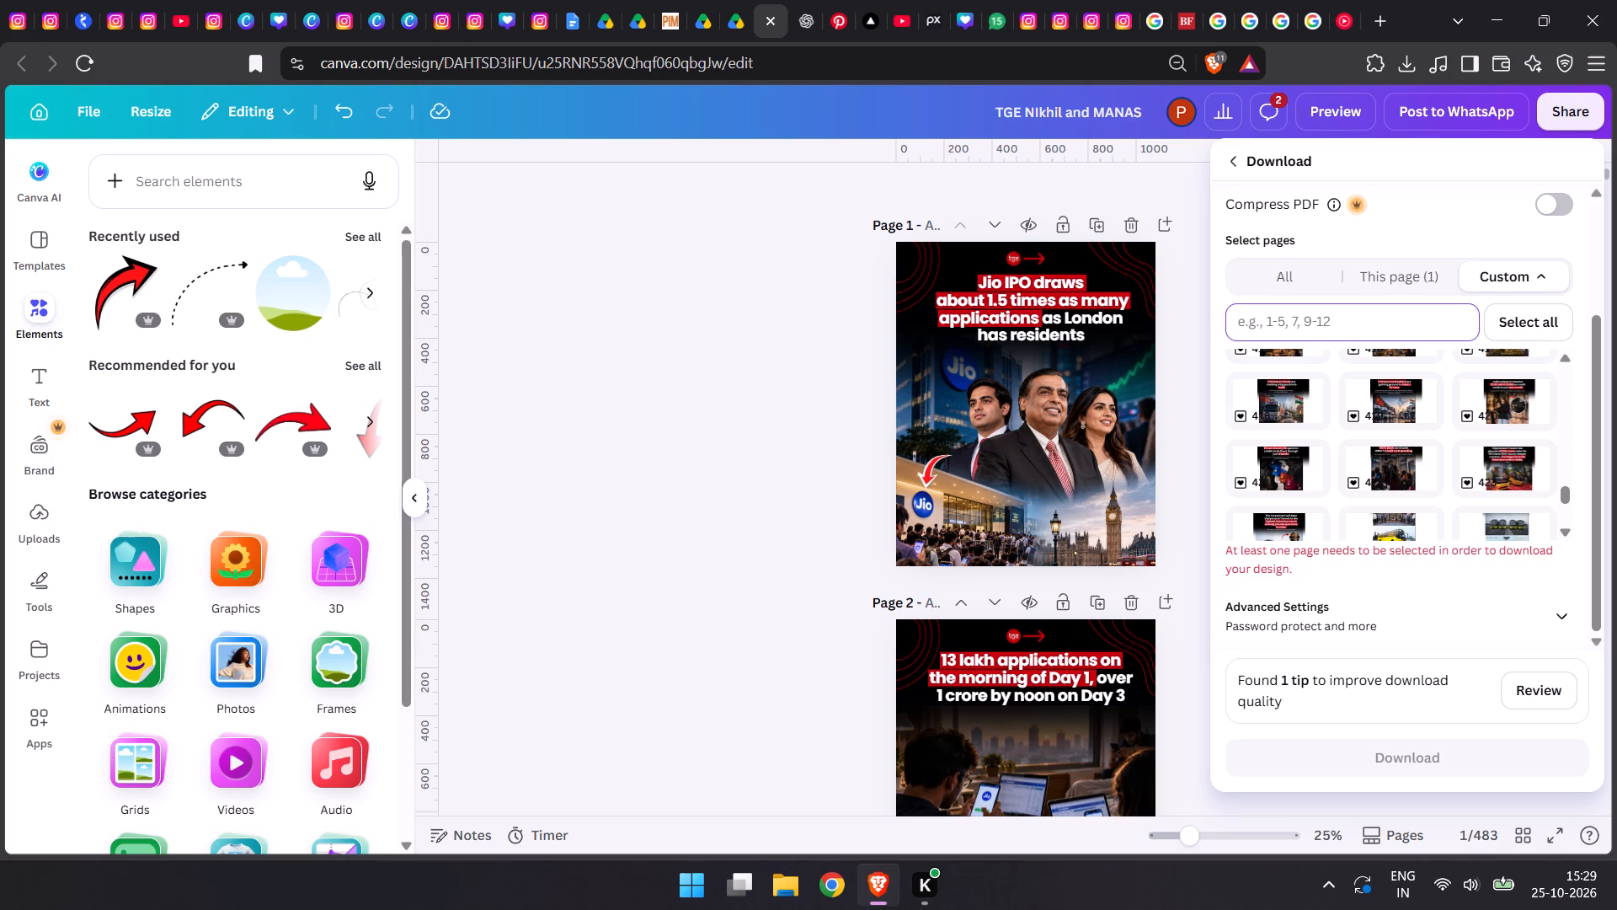
type("1-5")
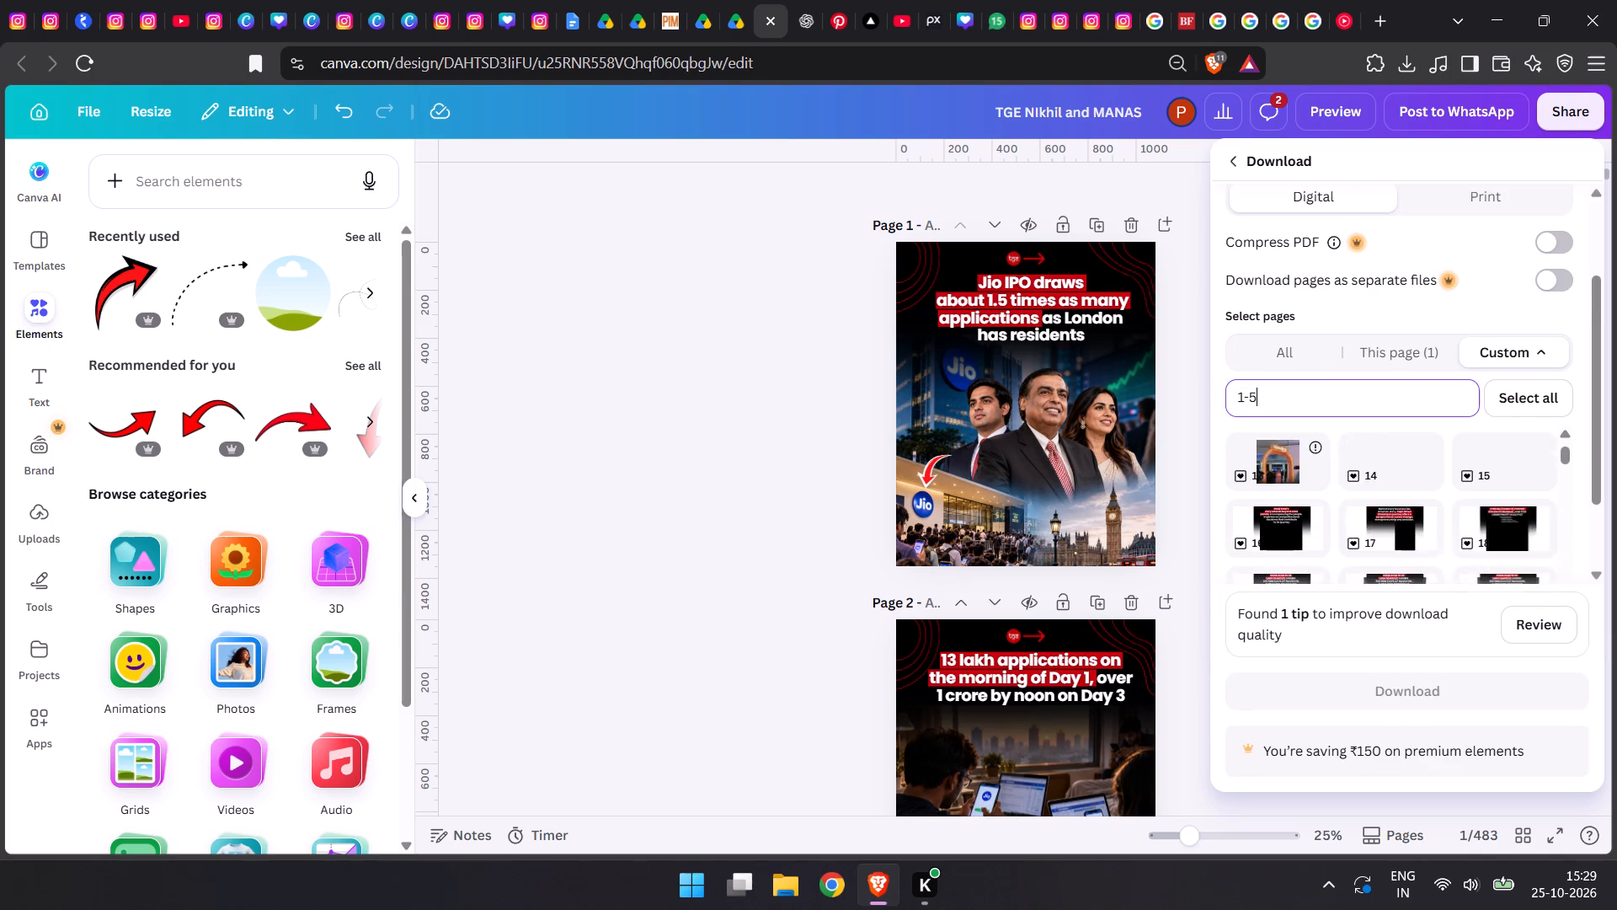
key("Return")
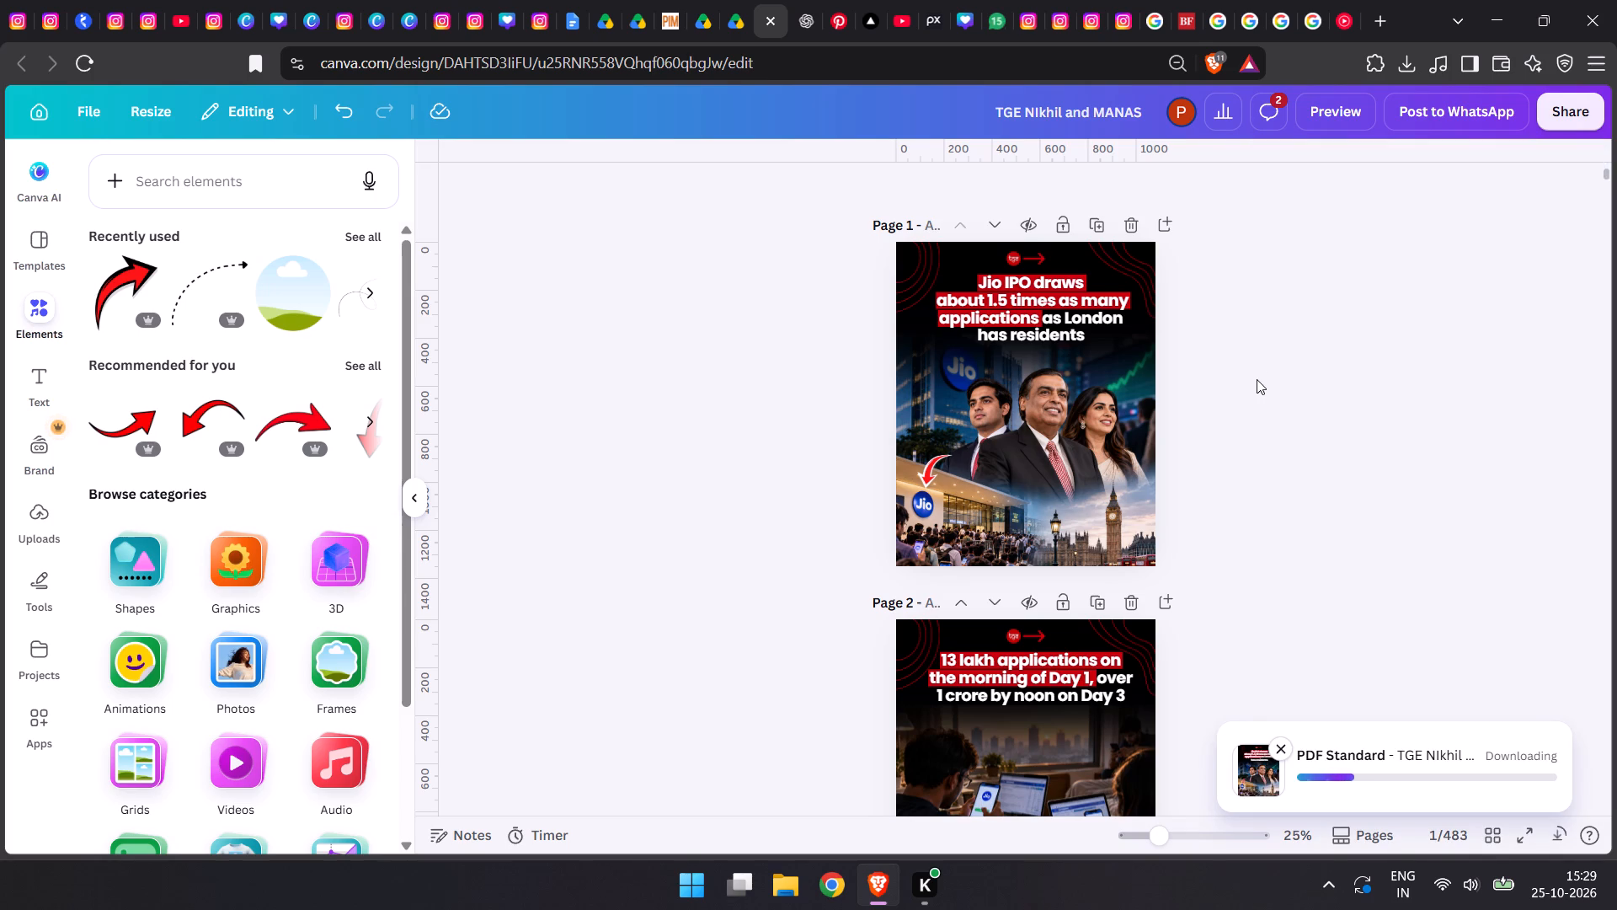
Save the exported PDF in the Documents folder under the name JIO.
scroll(1257, 379, "down", 6)
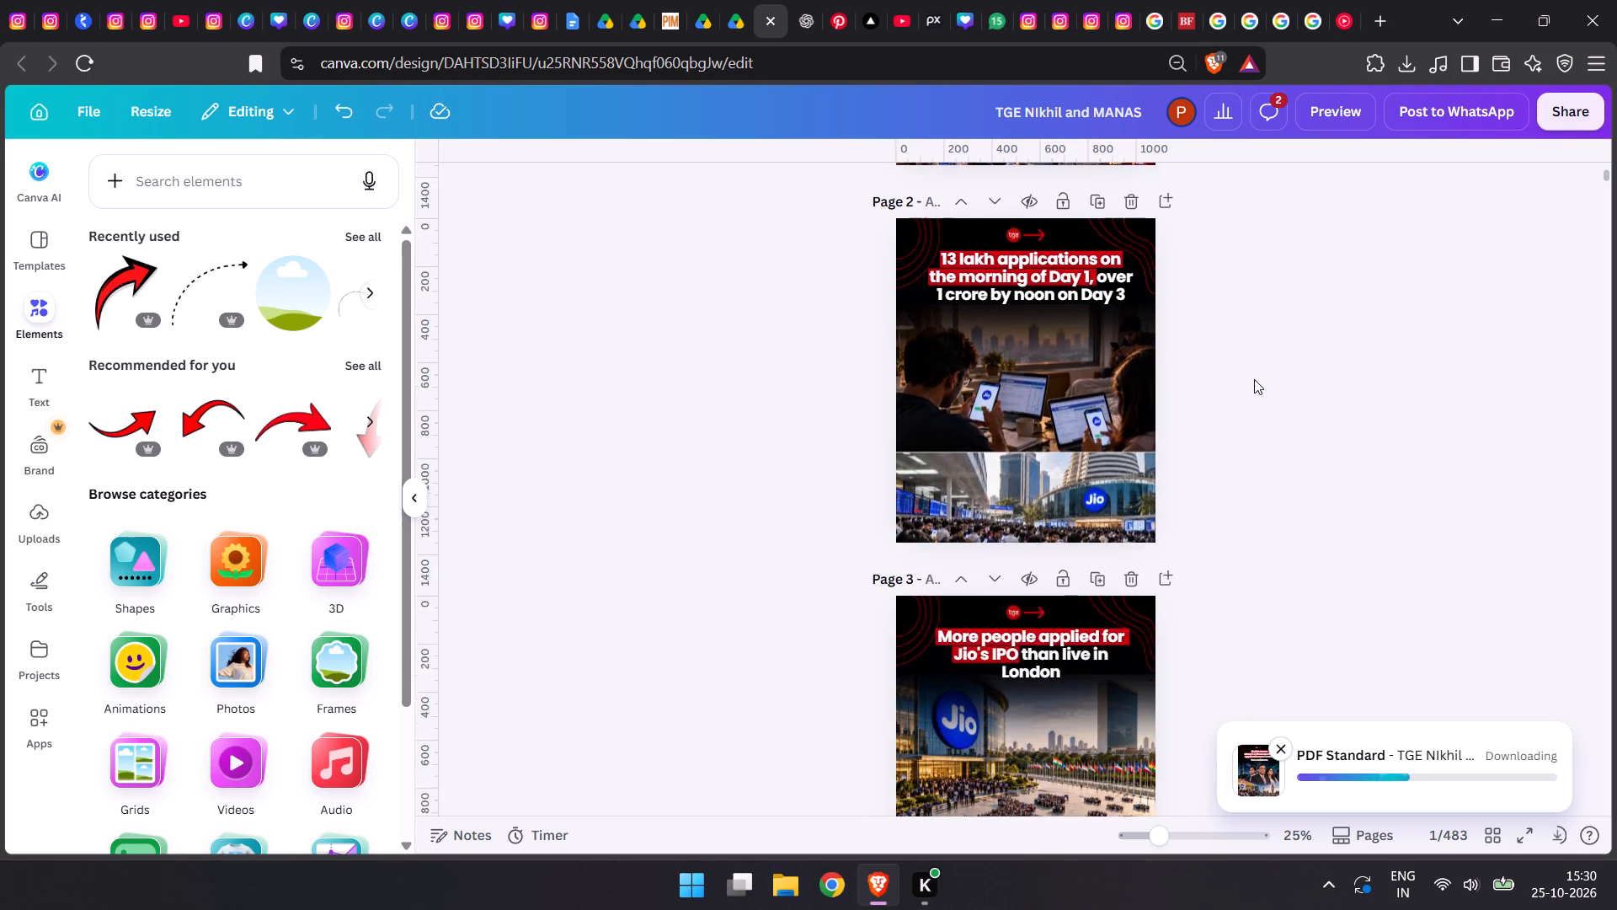
scroll(1254, 379, "down", 7)
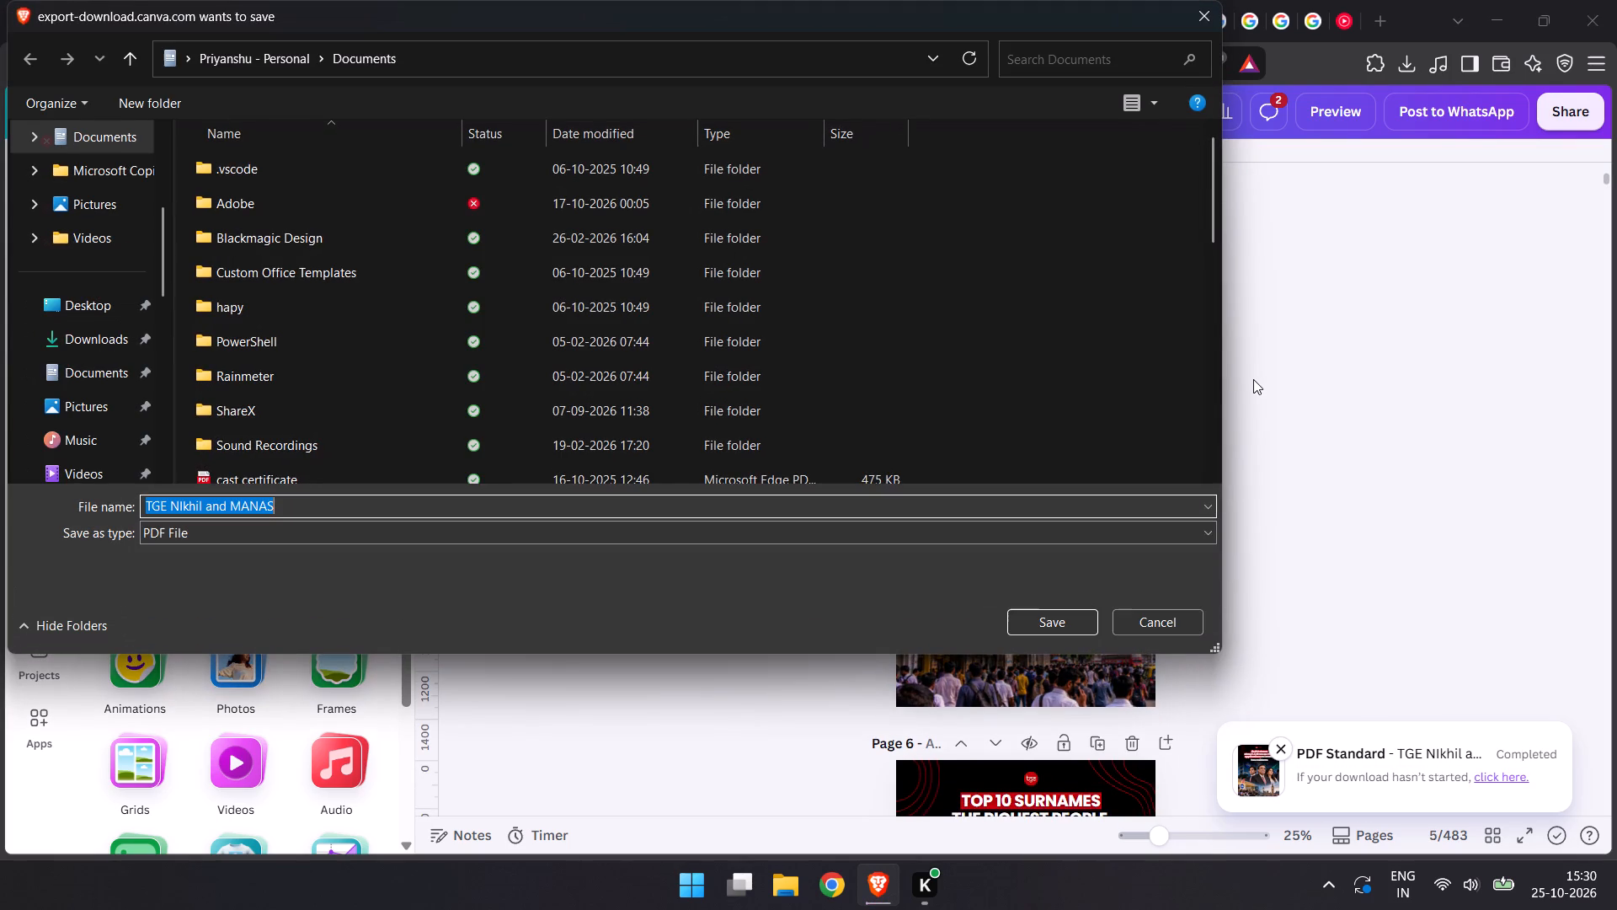
type("JIO")
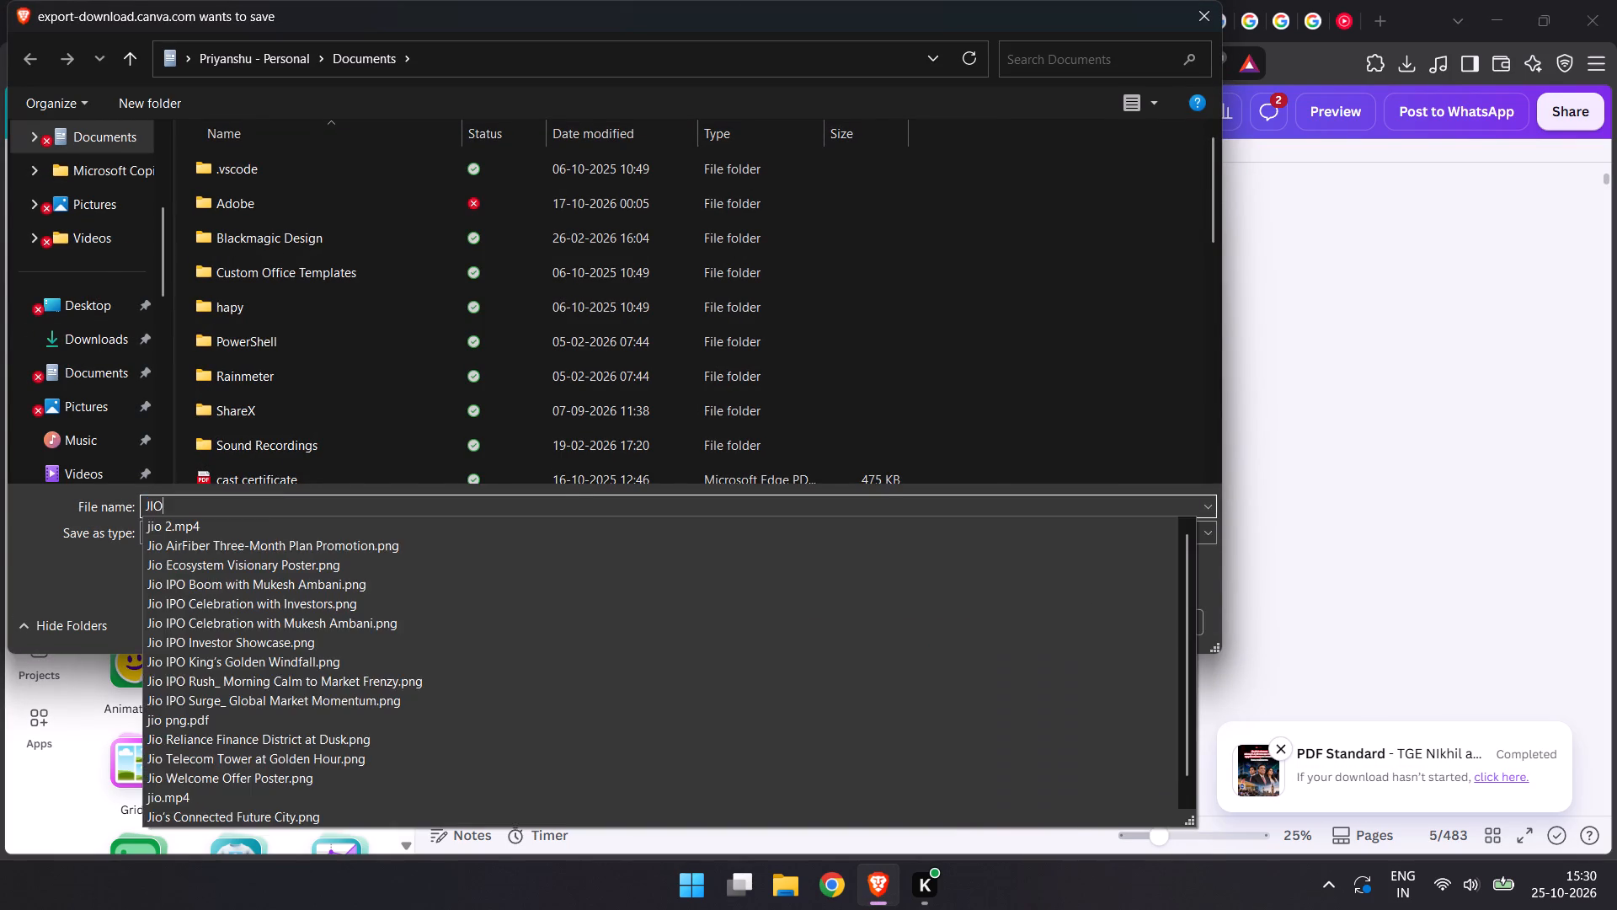
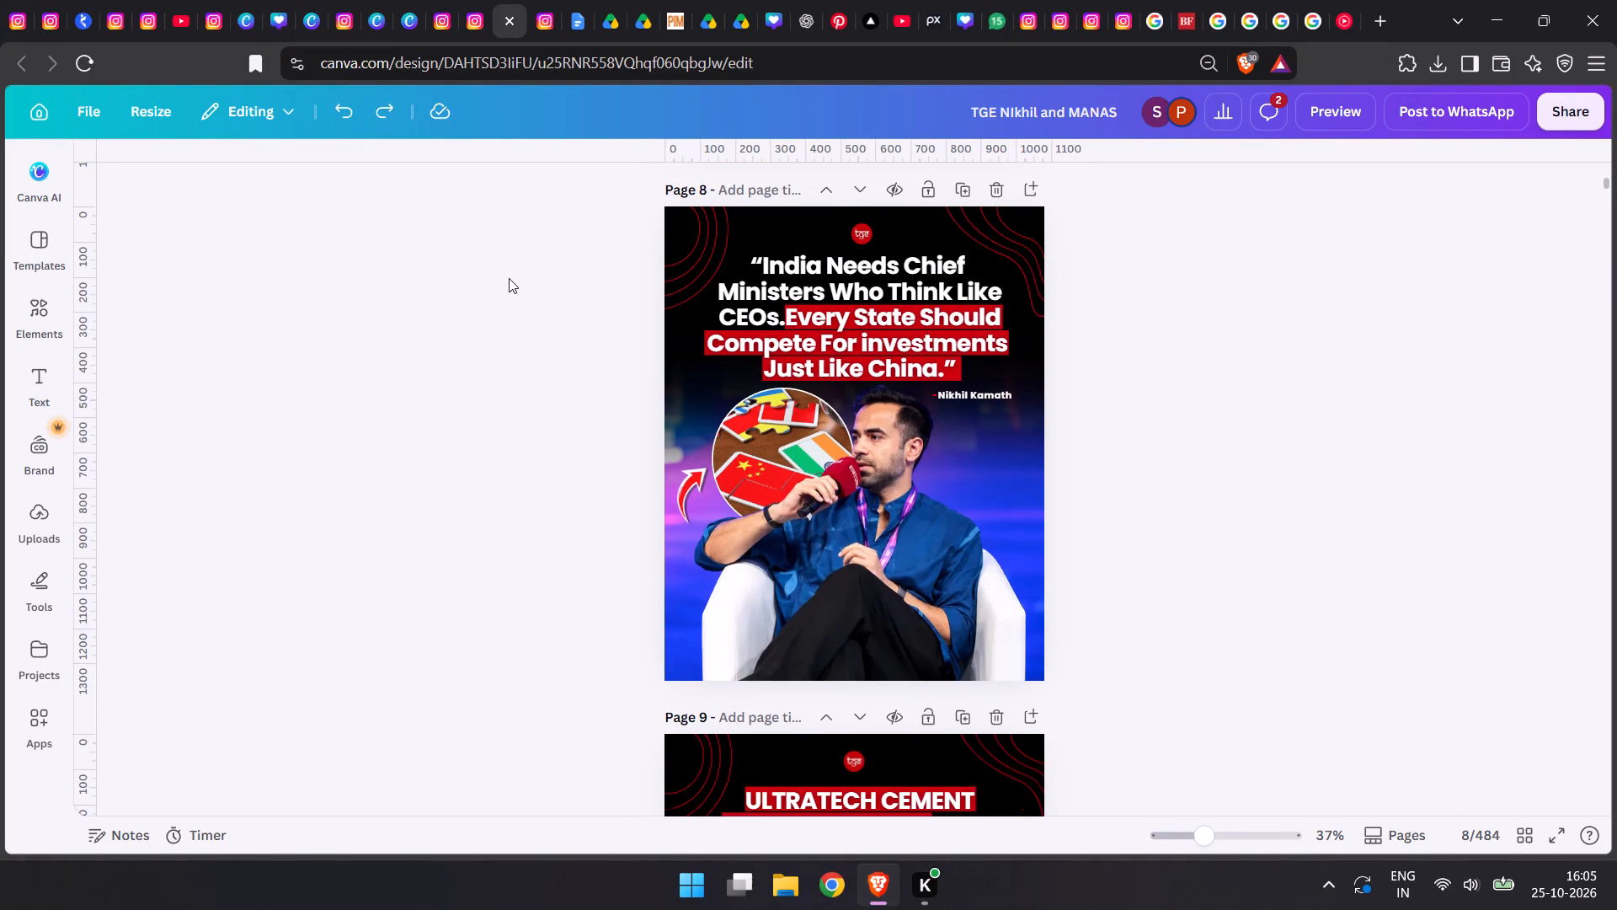
Select all the elements of the Nikhil Kamath quote post on page 8 and copy them.
left_click_drag(627, 180, 1134, 692)
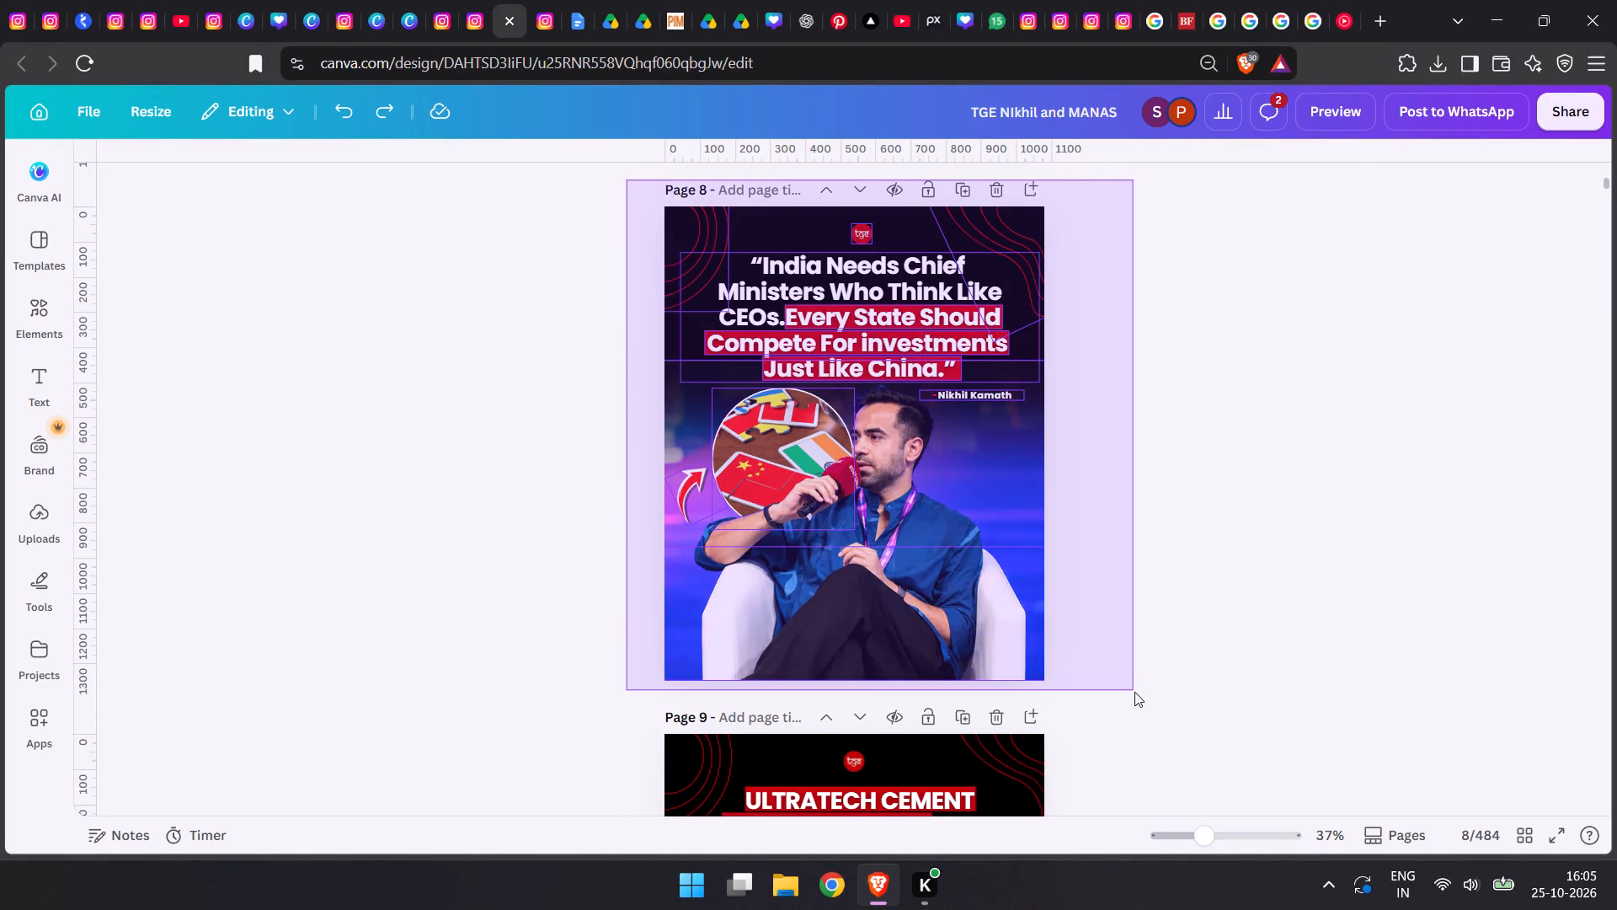
key("ctrl+c")
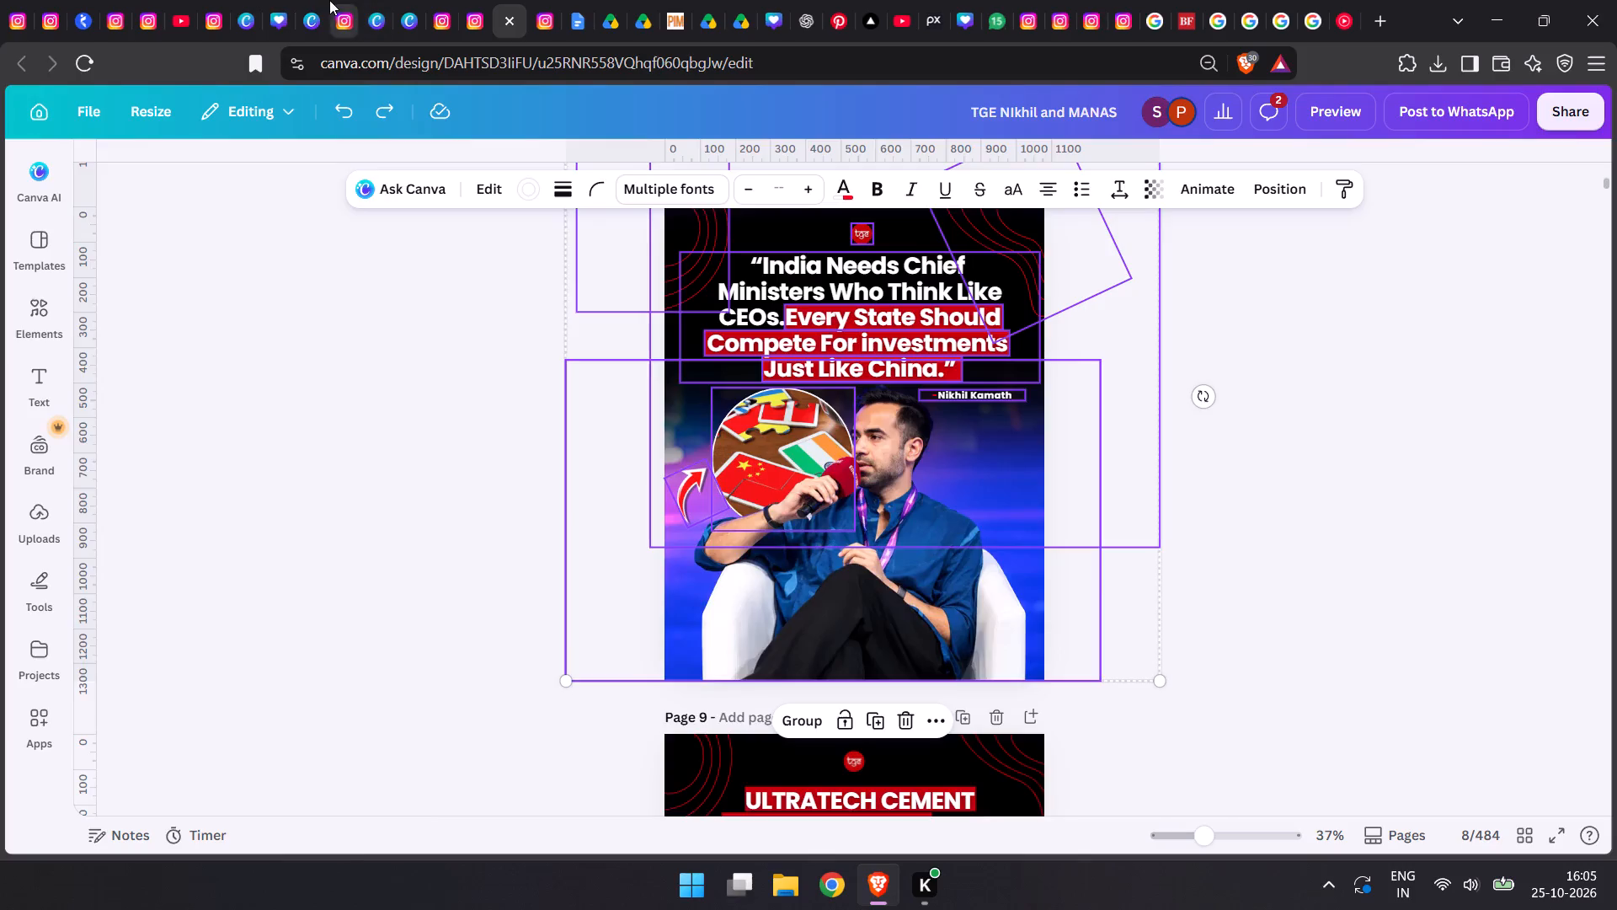
Go to the already open Canva tab showing the All projects page.
left_click(284, 0)
left_click(313, 2)
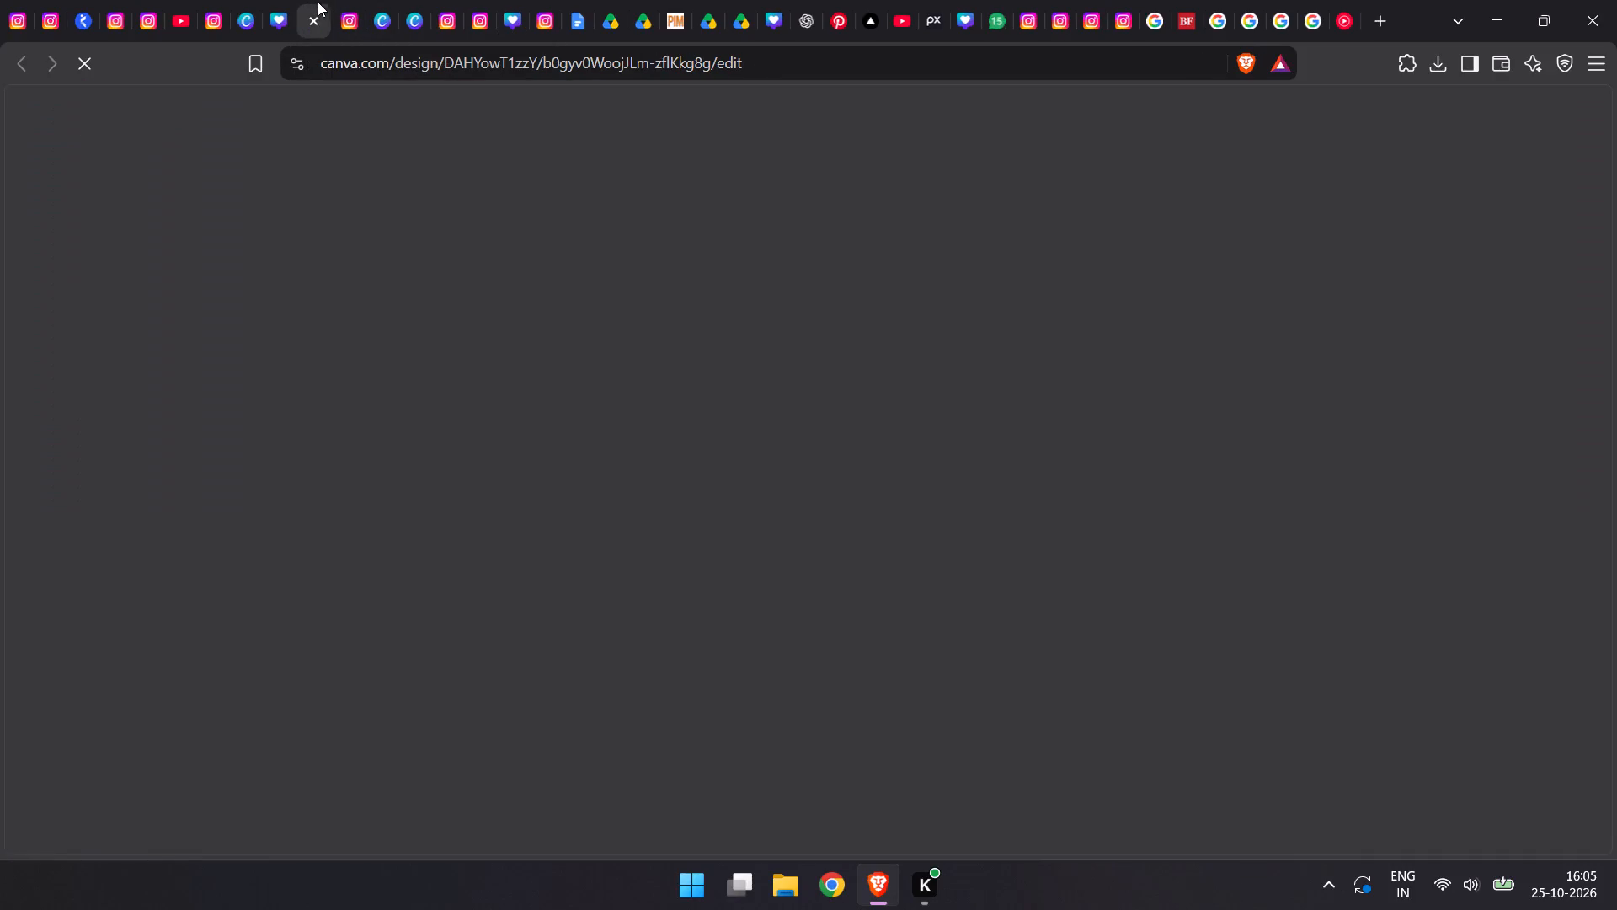
left_click(256, 0)
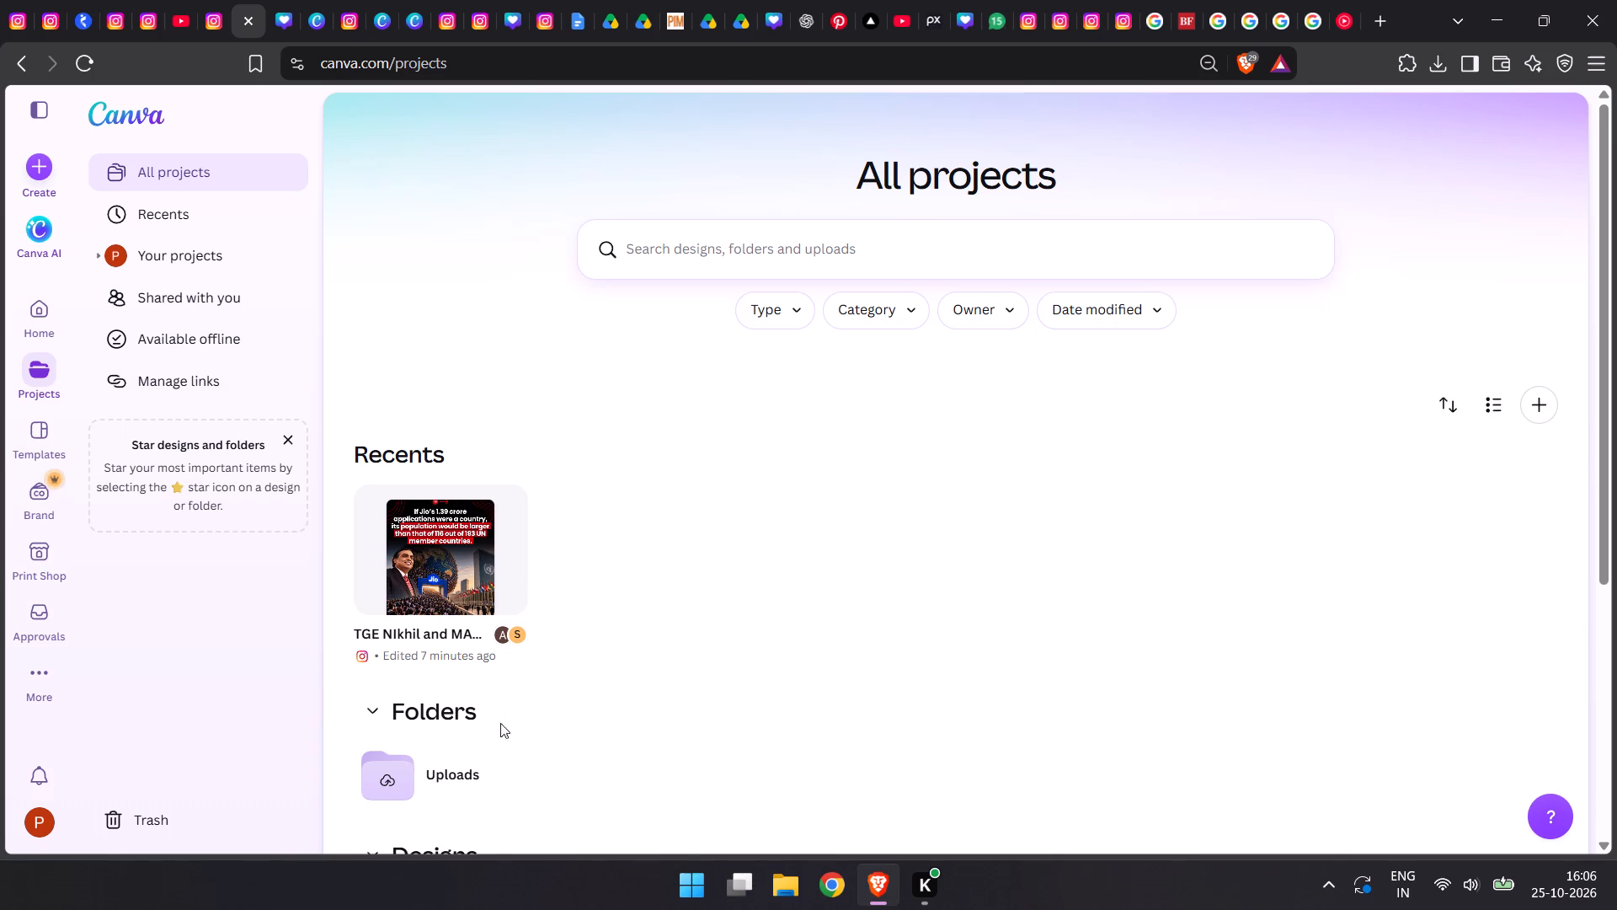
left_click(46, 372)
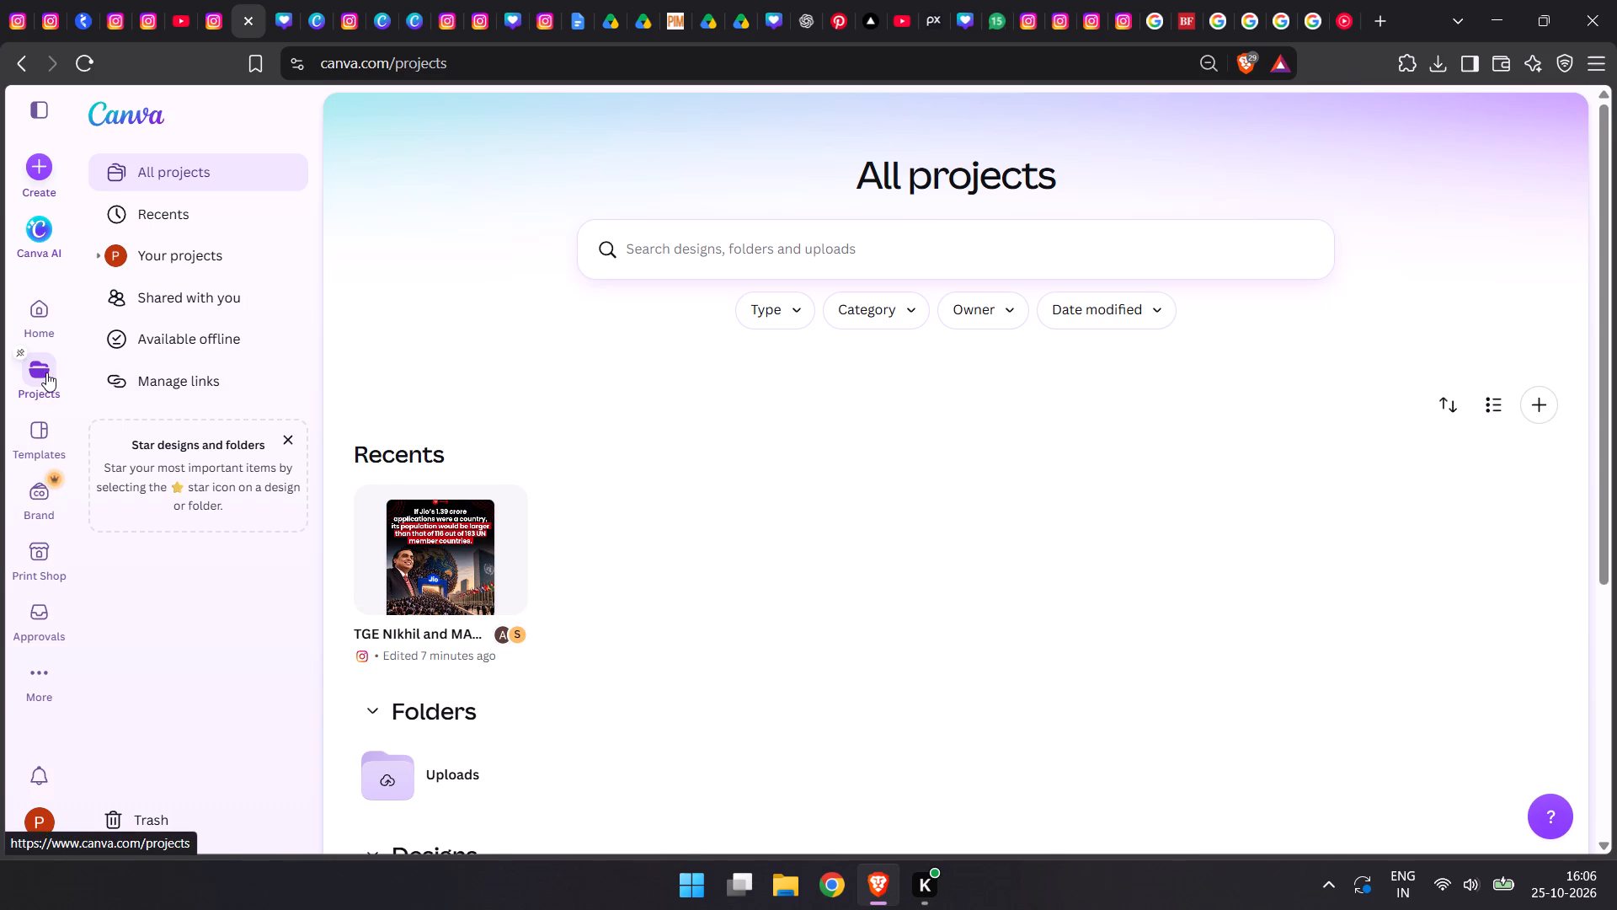
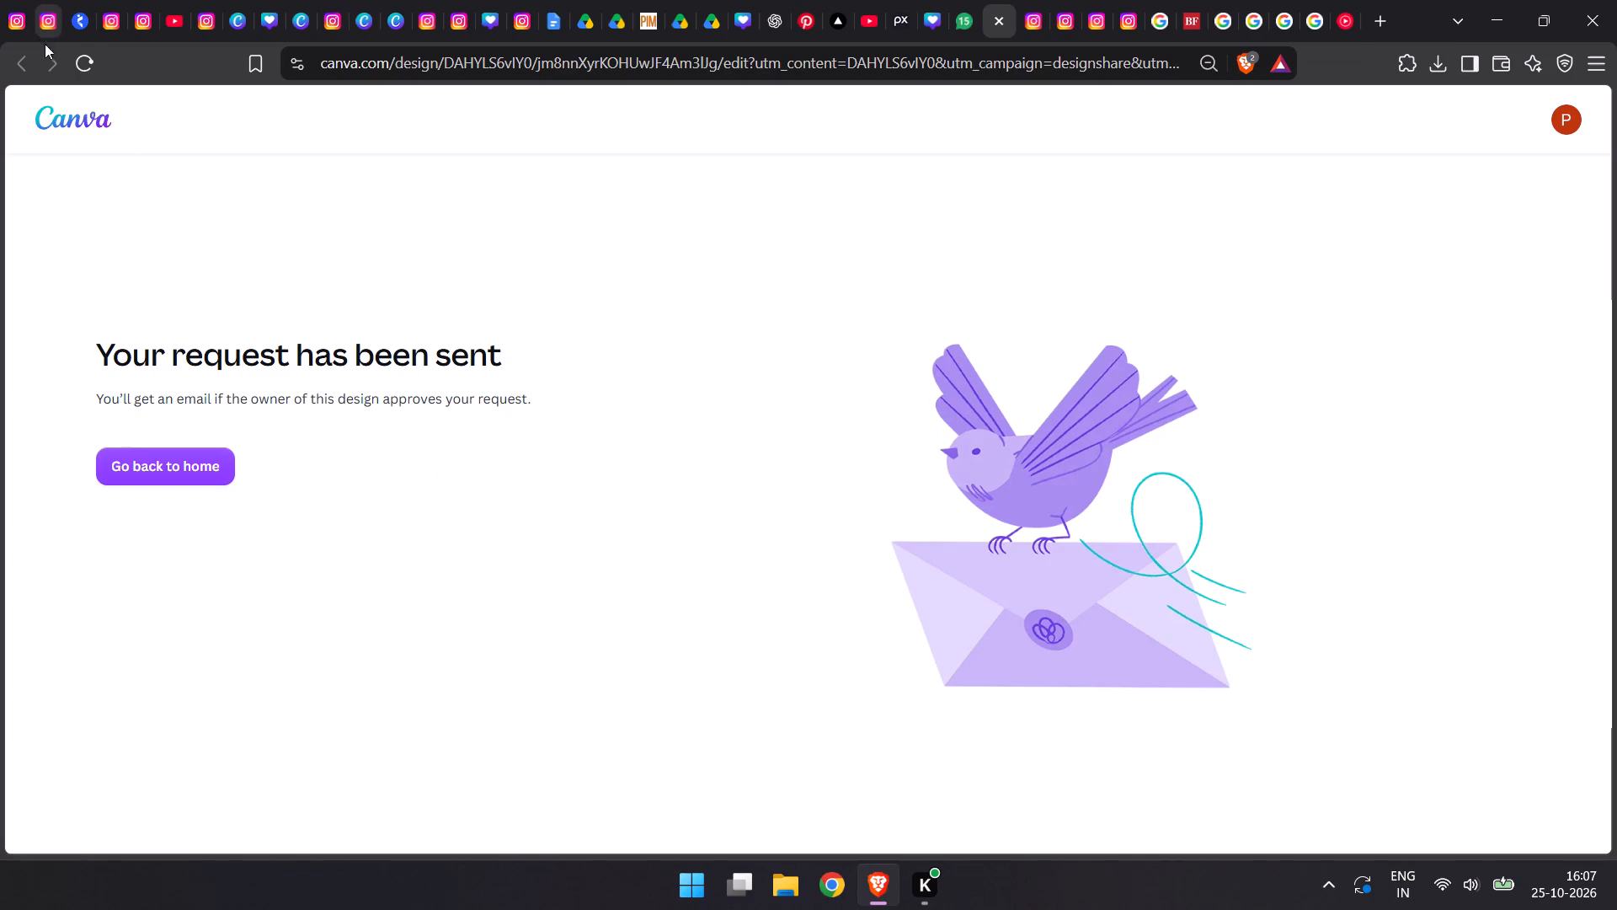
Reload the shared design so it opens for editing.
left_click(79, 57)
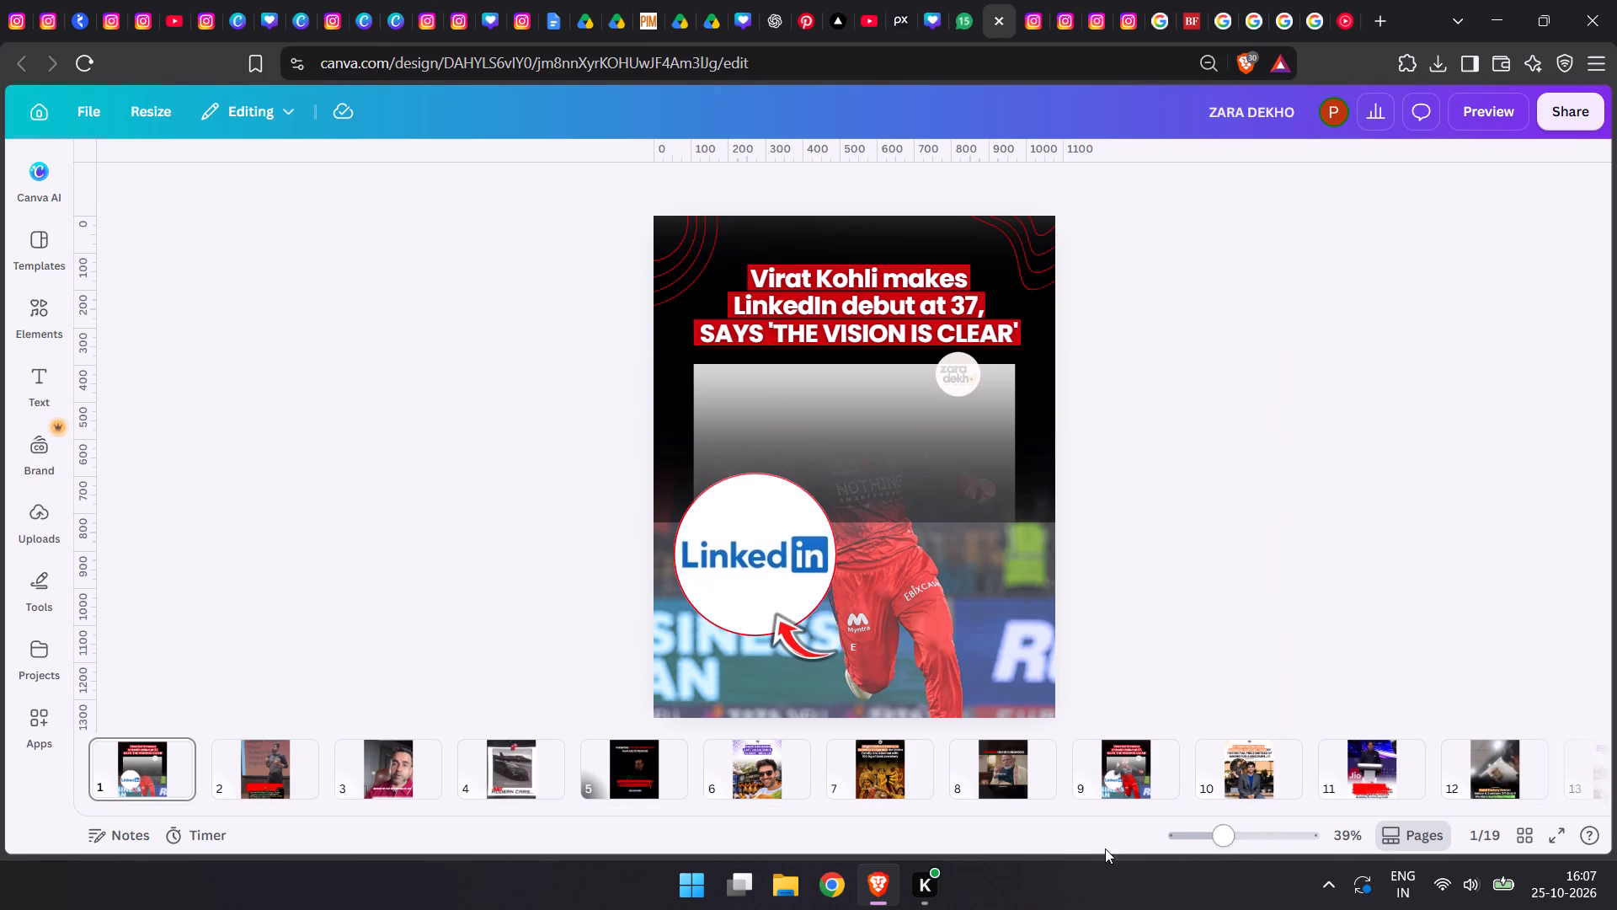
Add a blank page after page 19 and paste the copied Nikhil Kamath quote post onto it.
left_click_drag(967, 805, 1226, 807)
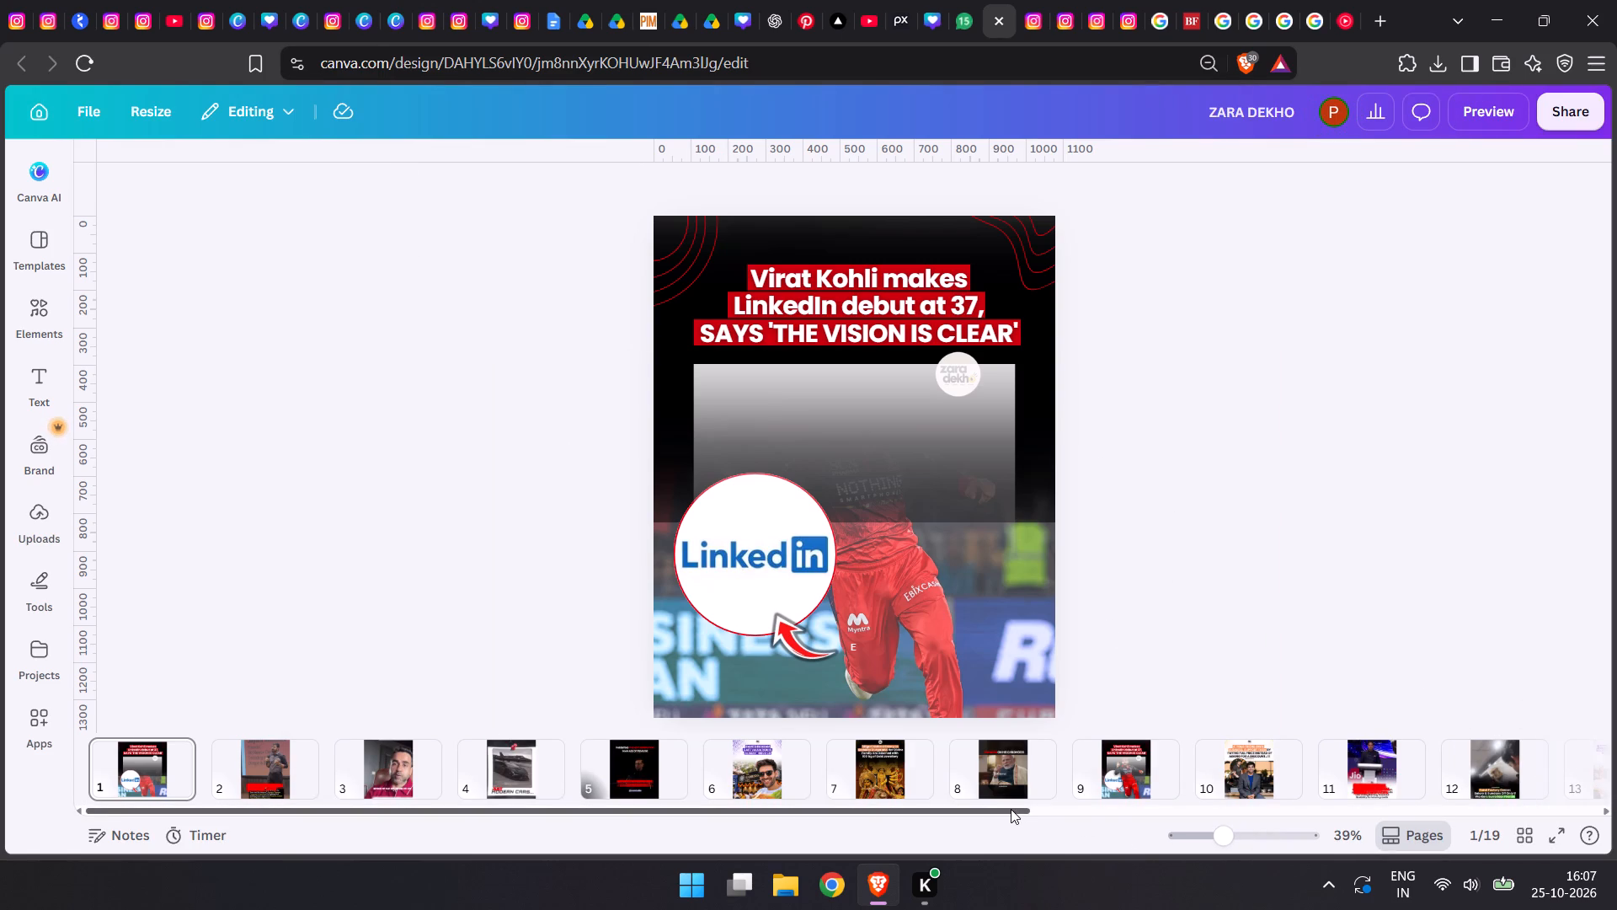
left_click_drag(1011, 809, 1616, 828)
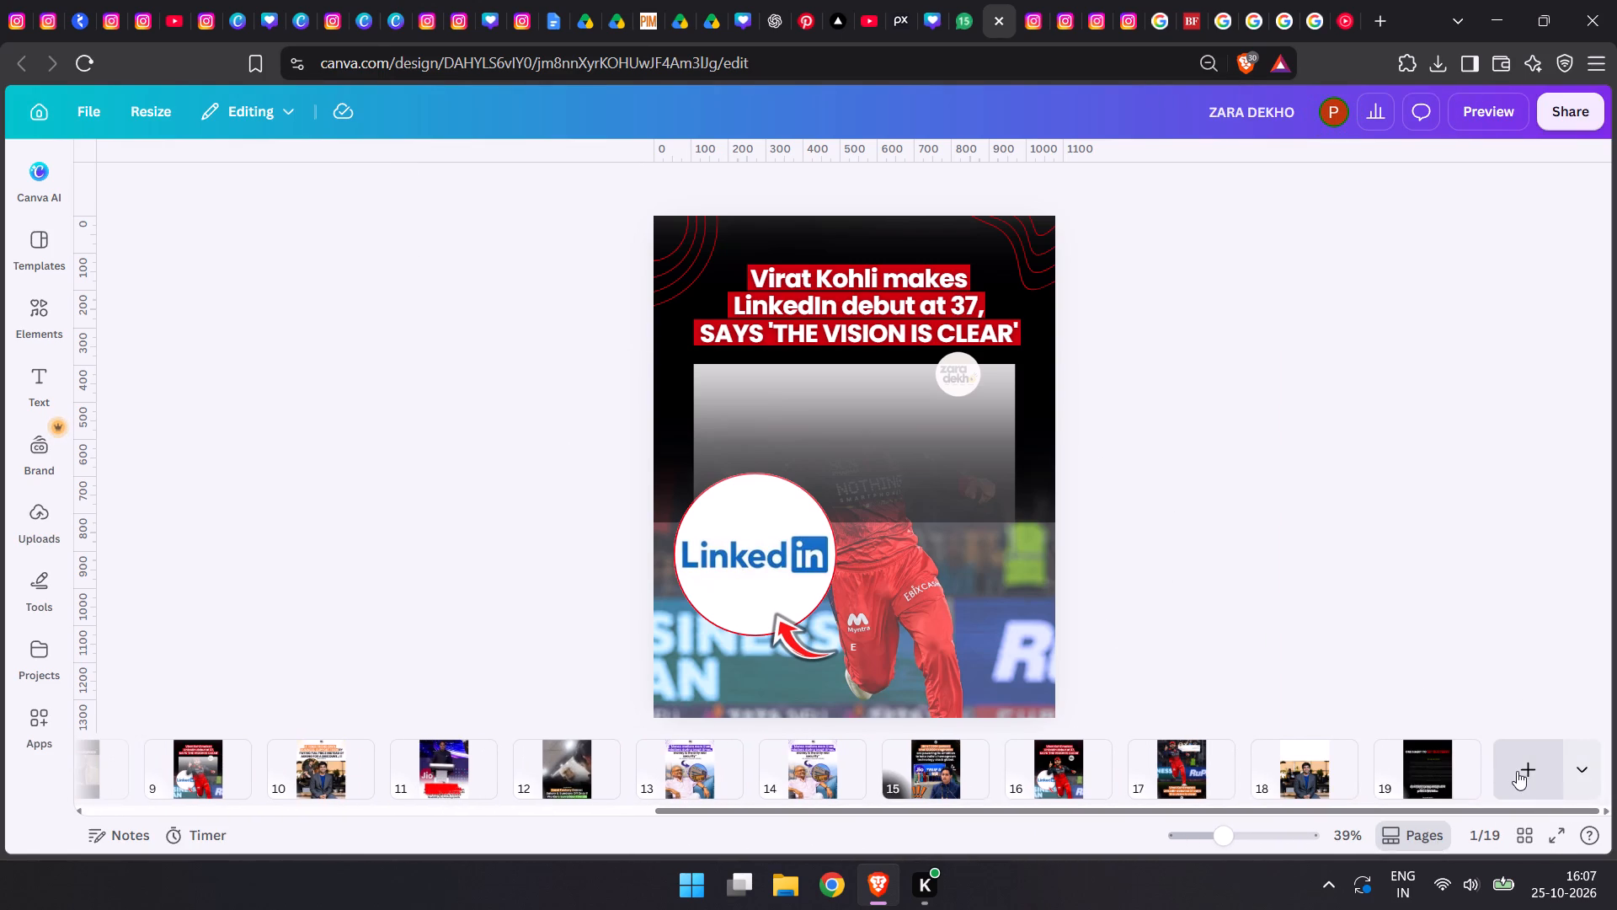
left_click(1516, 769)
left_click(873, 508)
key("ctrl+v")
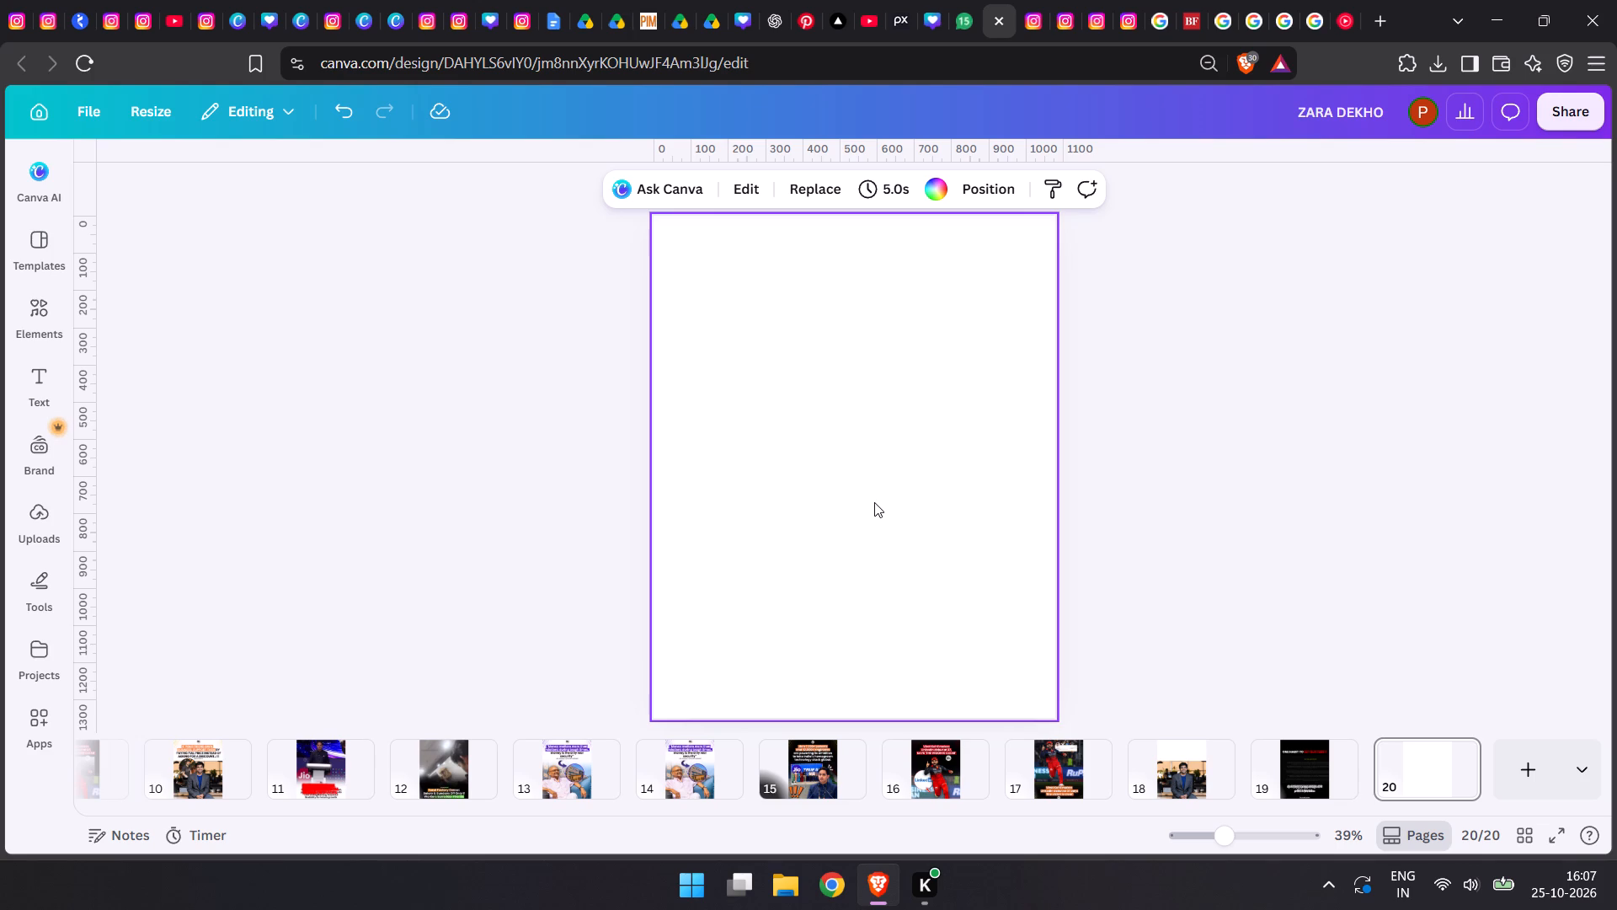
left_click(862, 398)
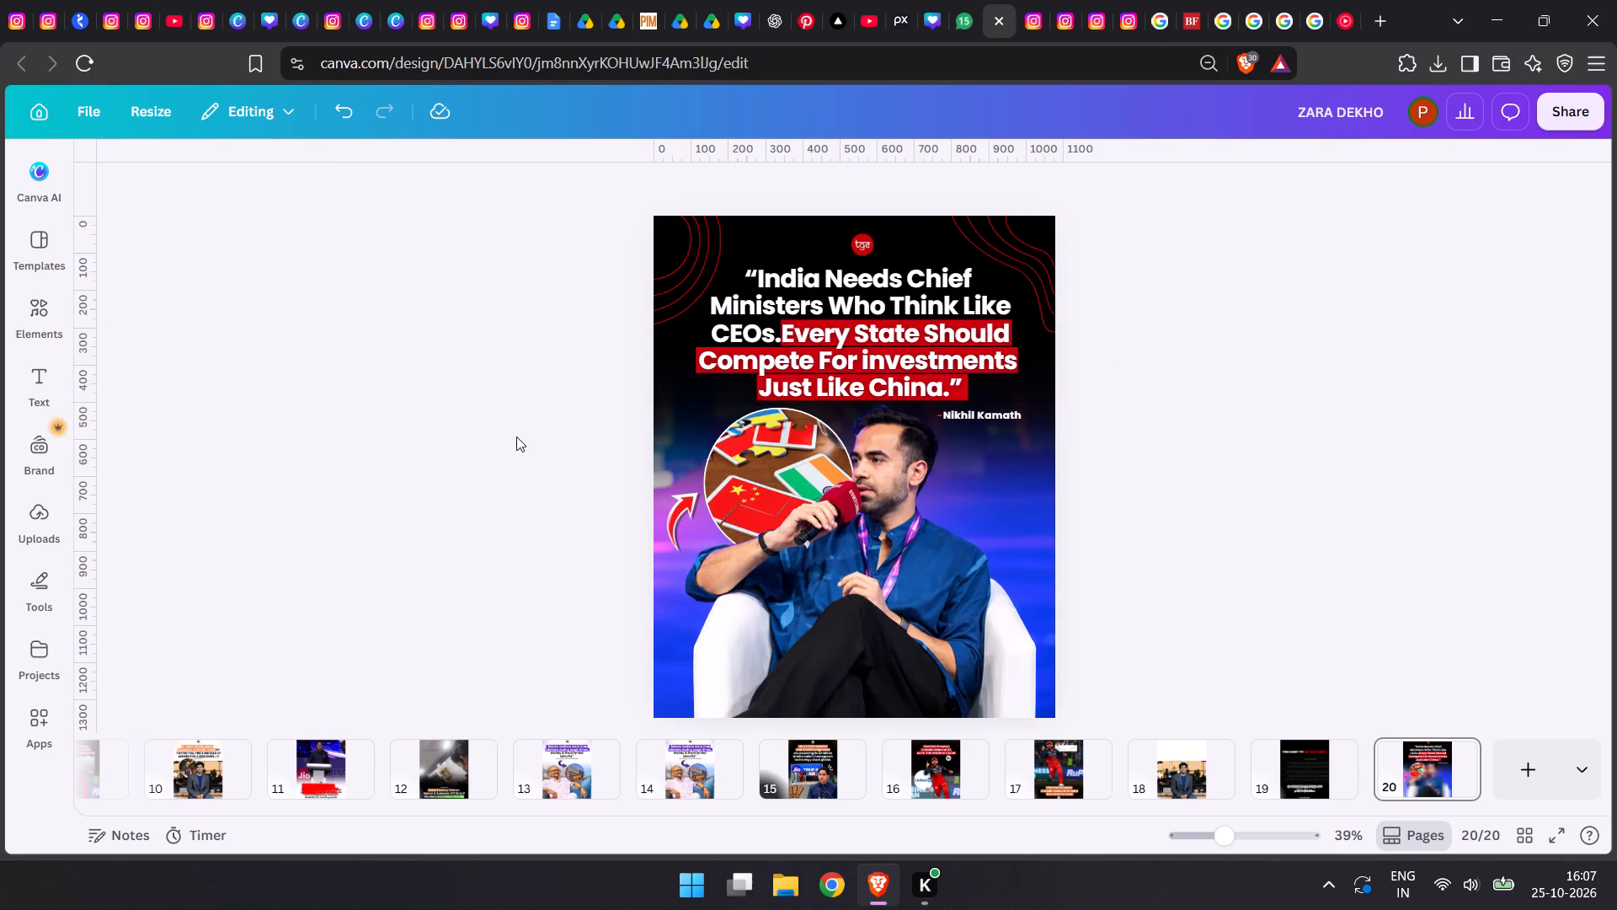
double_click(512, 435)
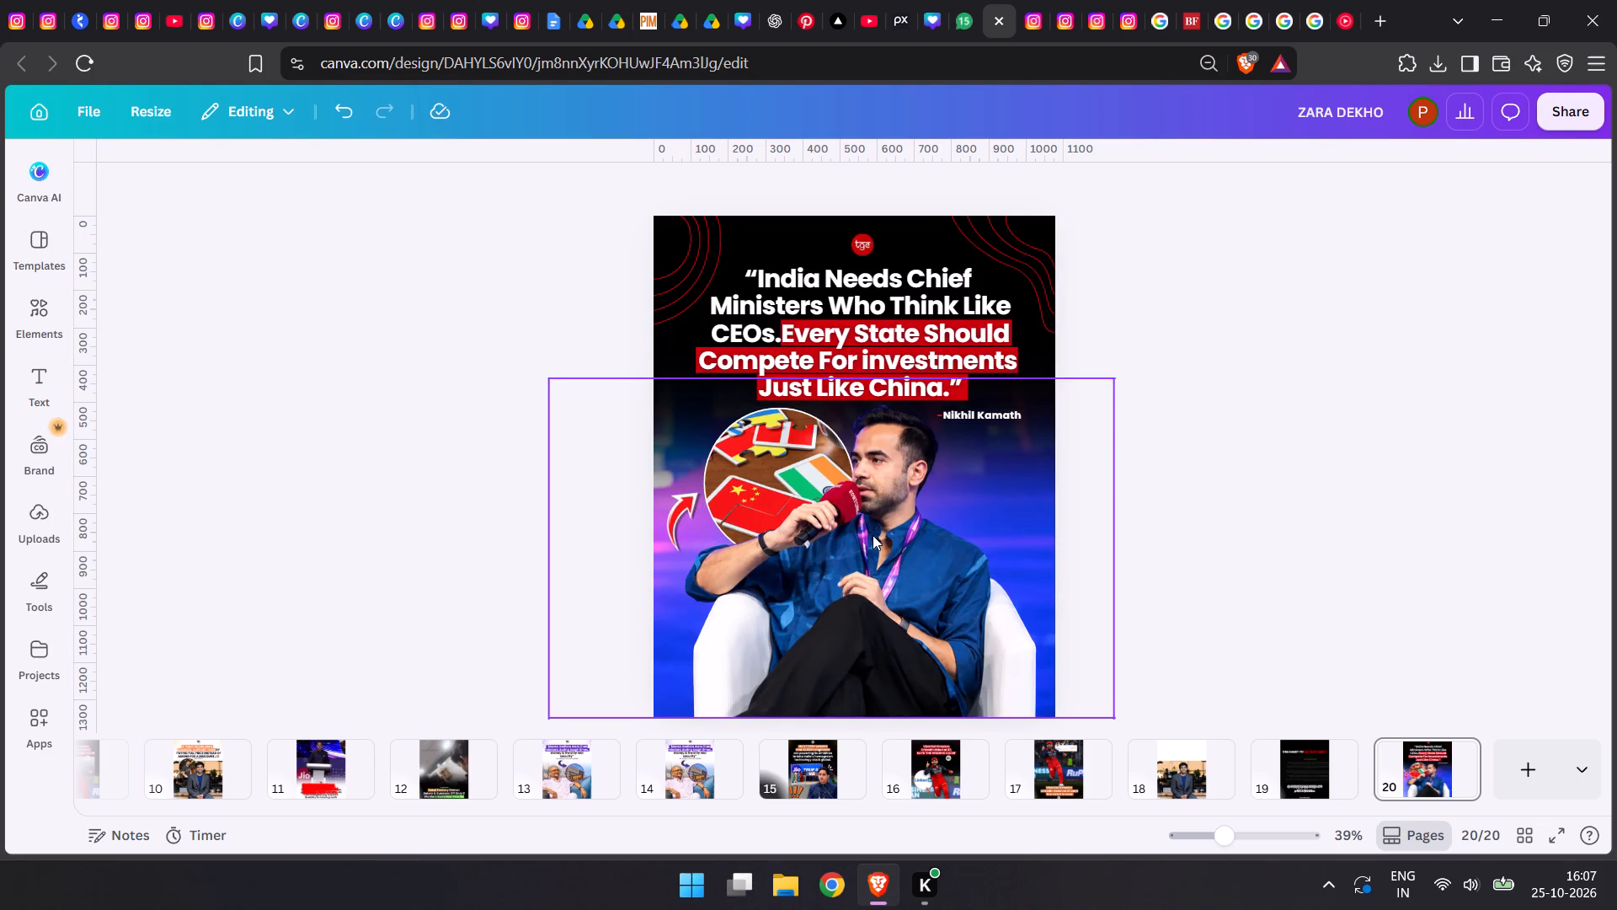
Show the page's layer list, starting from the headline text.
left_click(842, 337)
left_click(1181, 185)
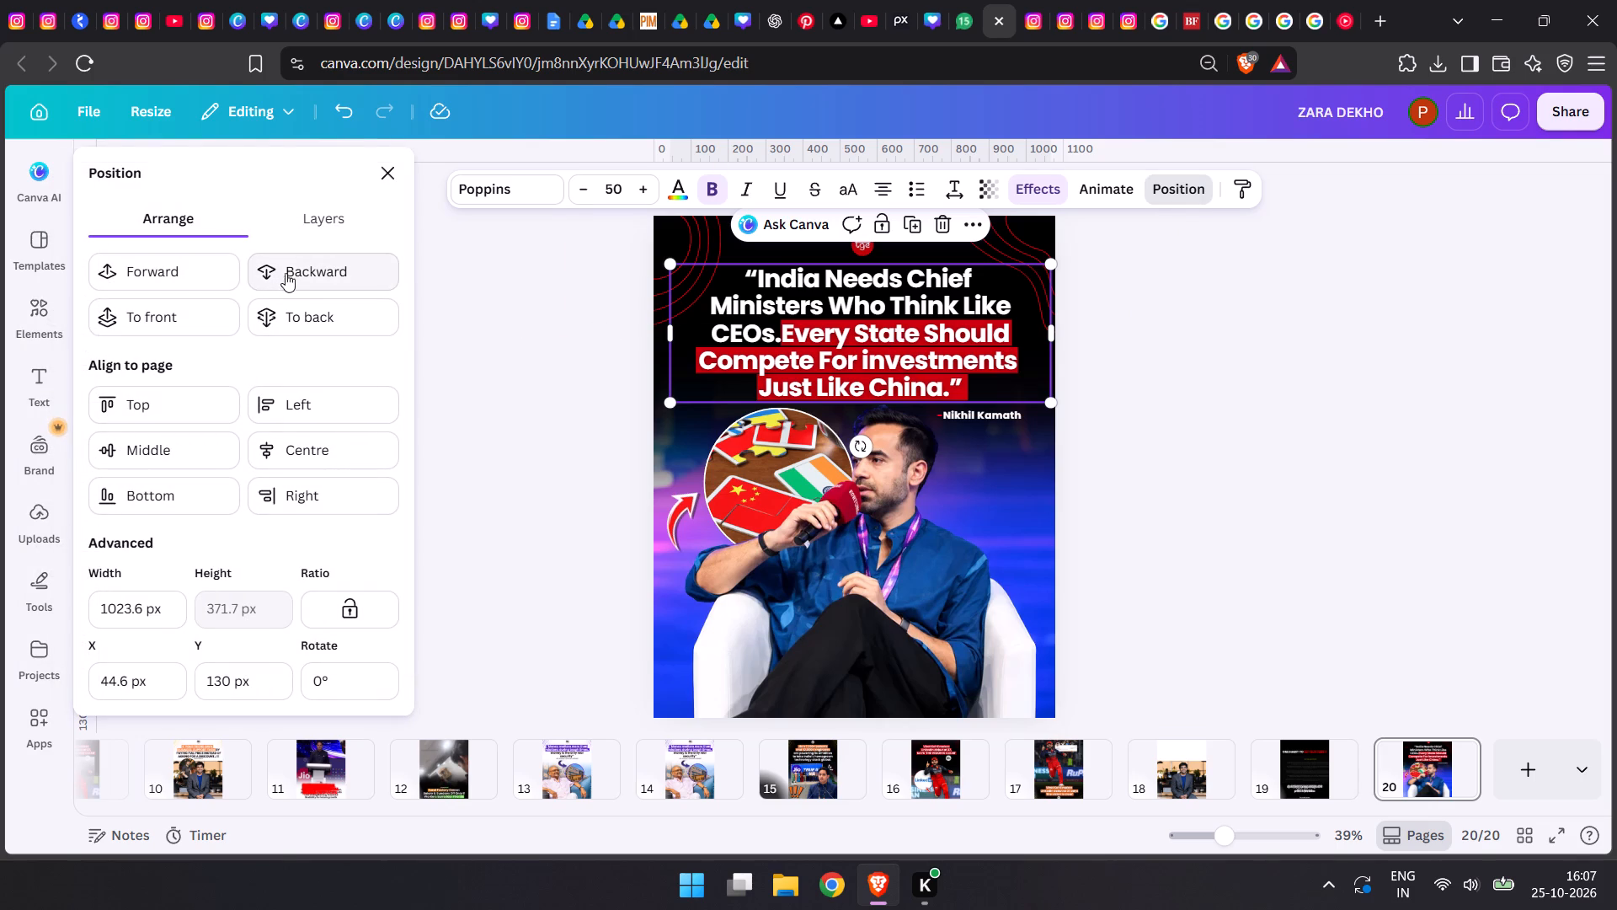
left_click(334, 221)
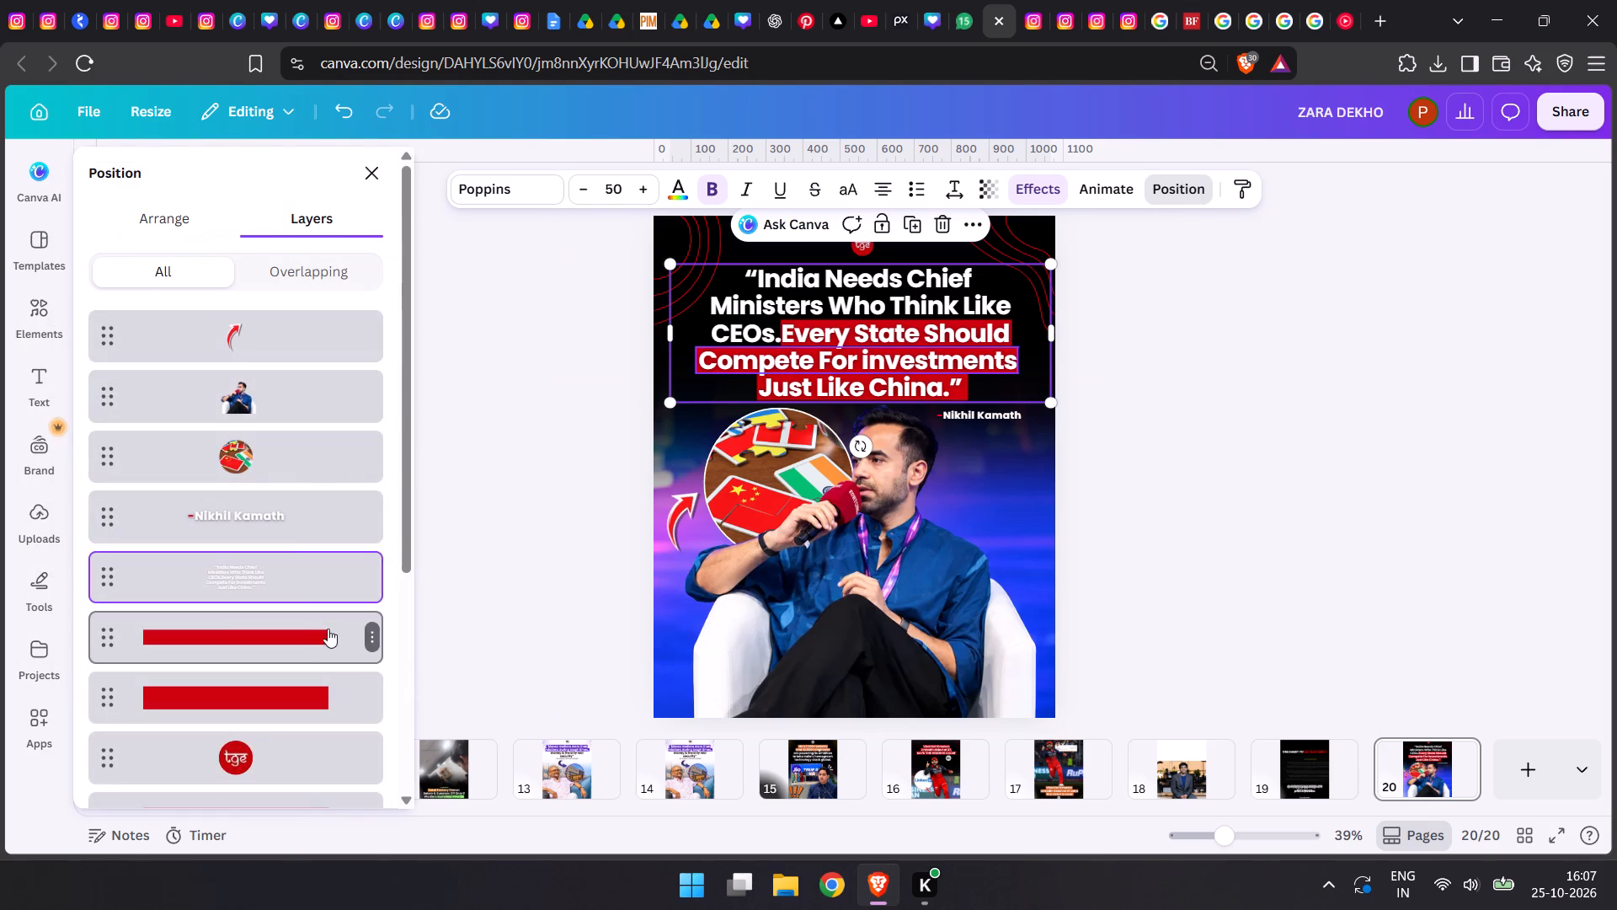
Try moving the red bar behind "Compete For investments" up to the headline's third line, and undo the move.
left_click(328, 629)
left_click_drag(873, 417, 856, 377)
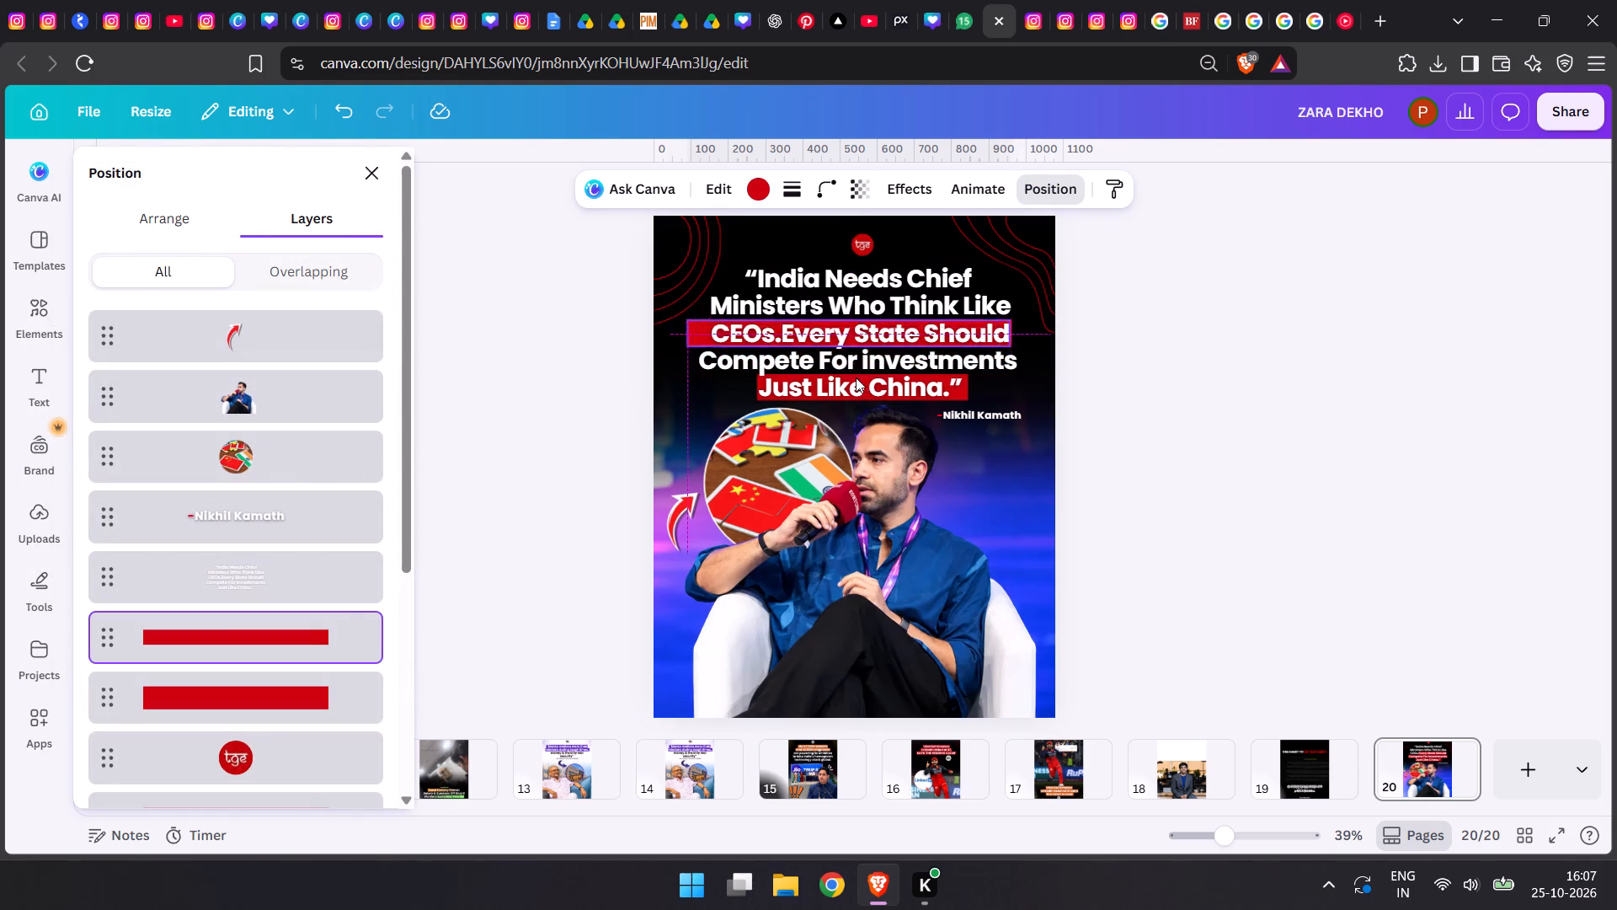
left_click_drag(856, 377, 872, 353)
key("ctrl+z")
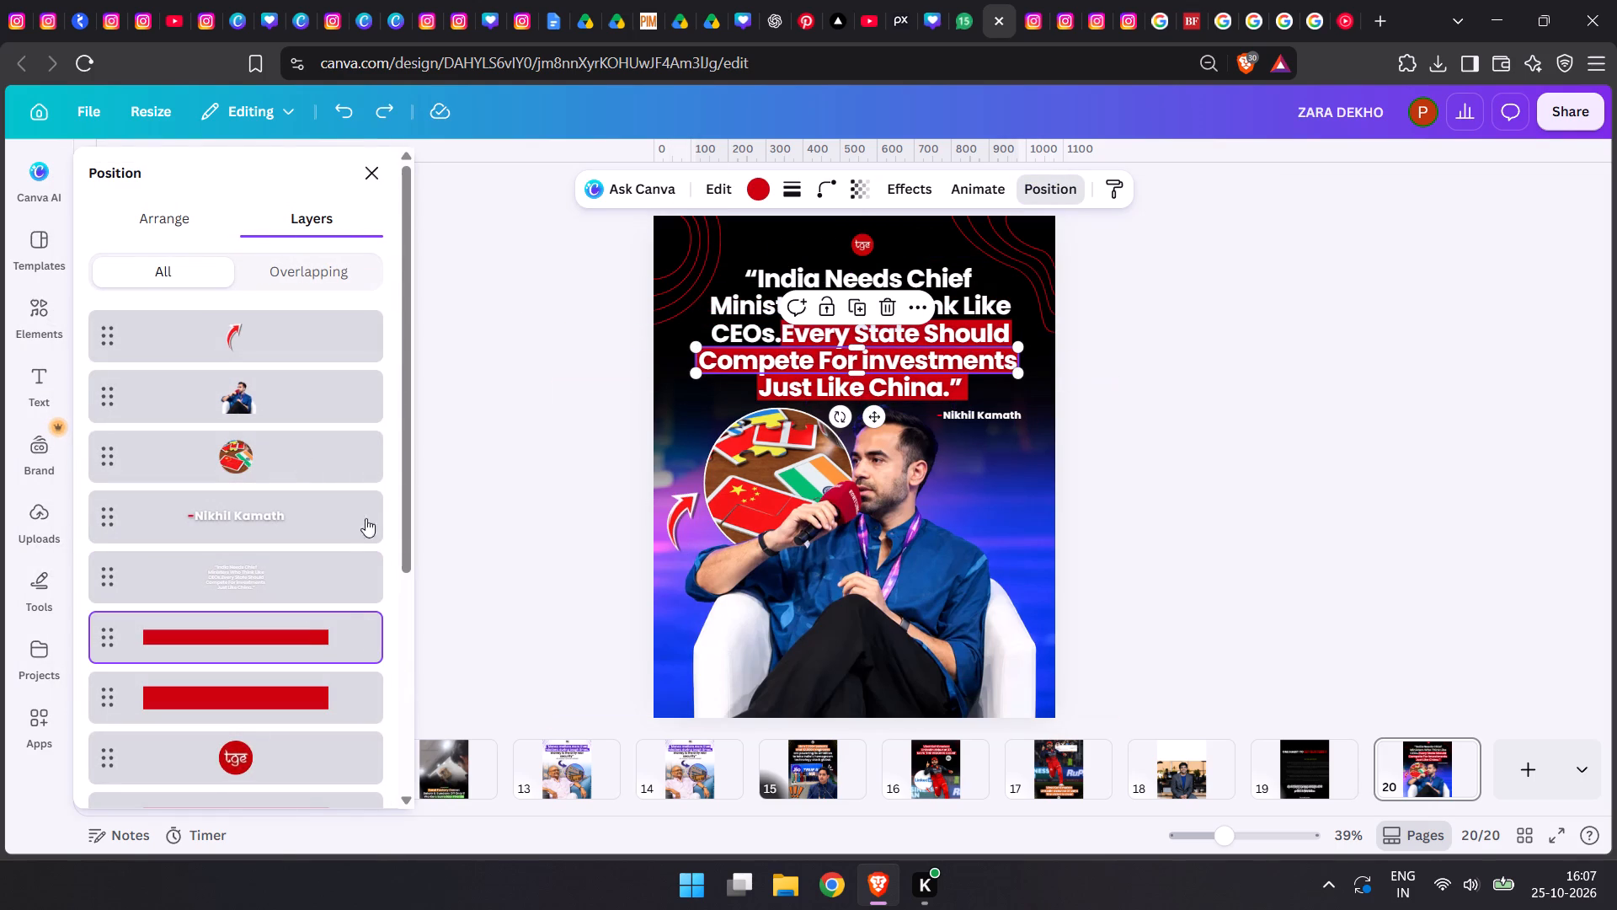
Move the red bar from behind "Just Like China." to the headline's first line and widen it to cover "India Needs Chief".
left_click(331, 696)
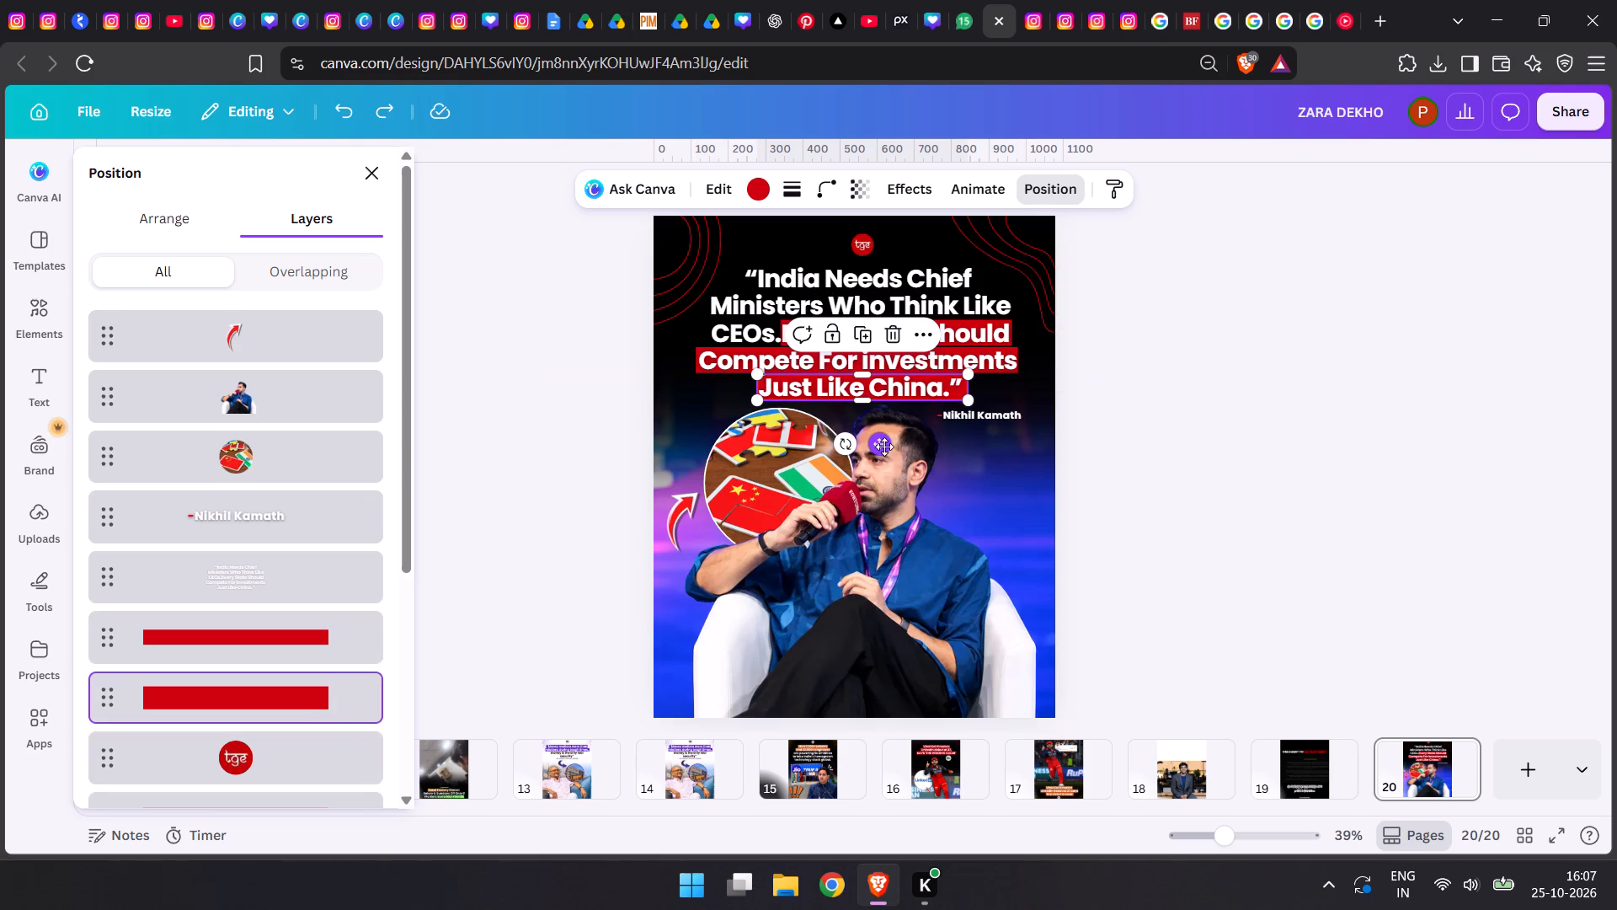
left_click_drag(883, 444, 864, 333)
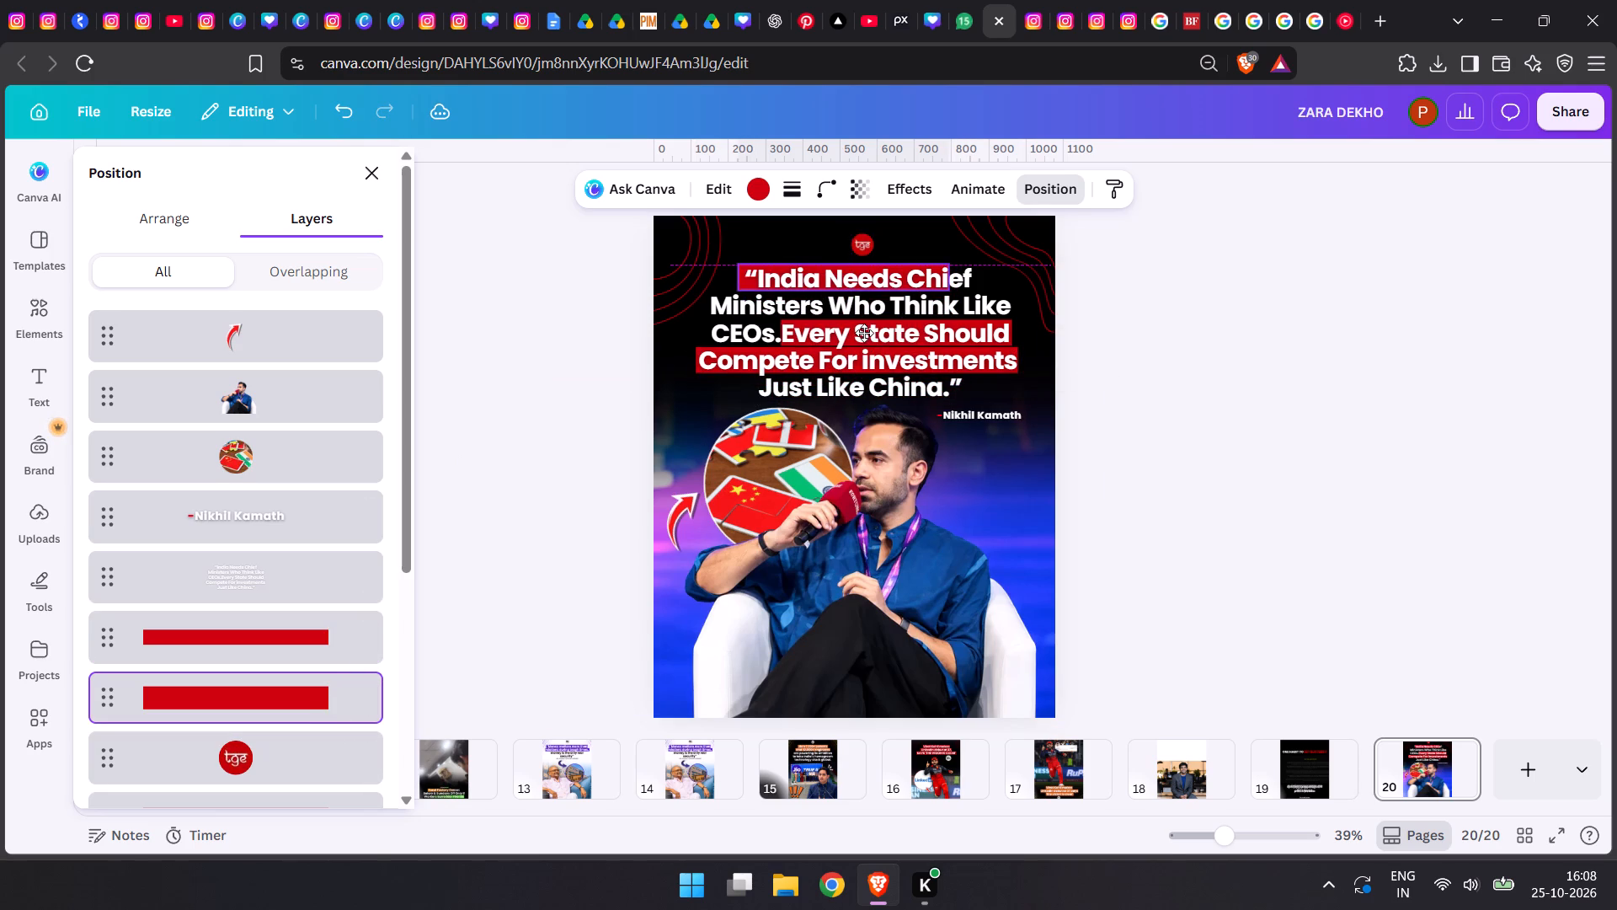
left_click_drag(864, 333, 868, 337)
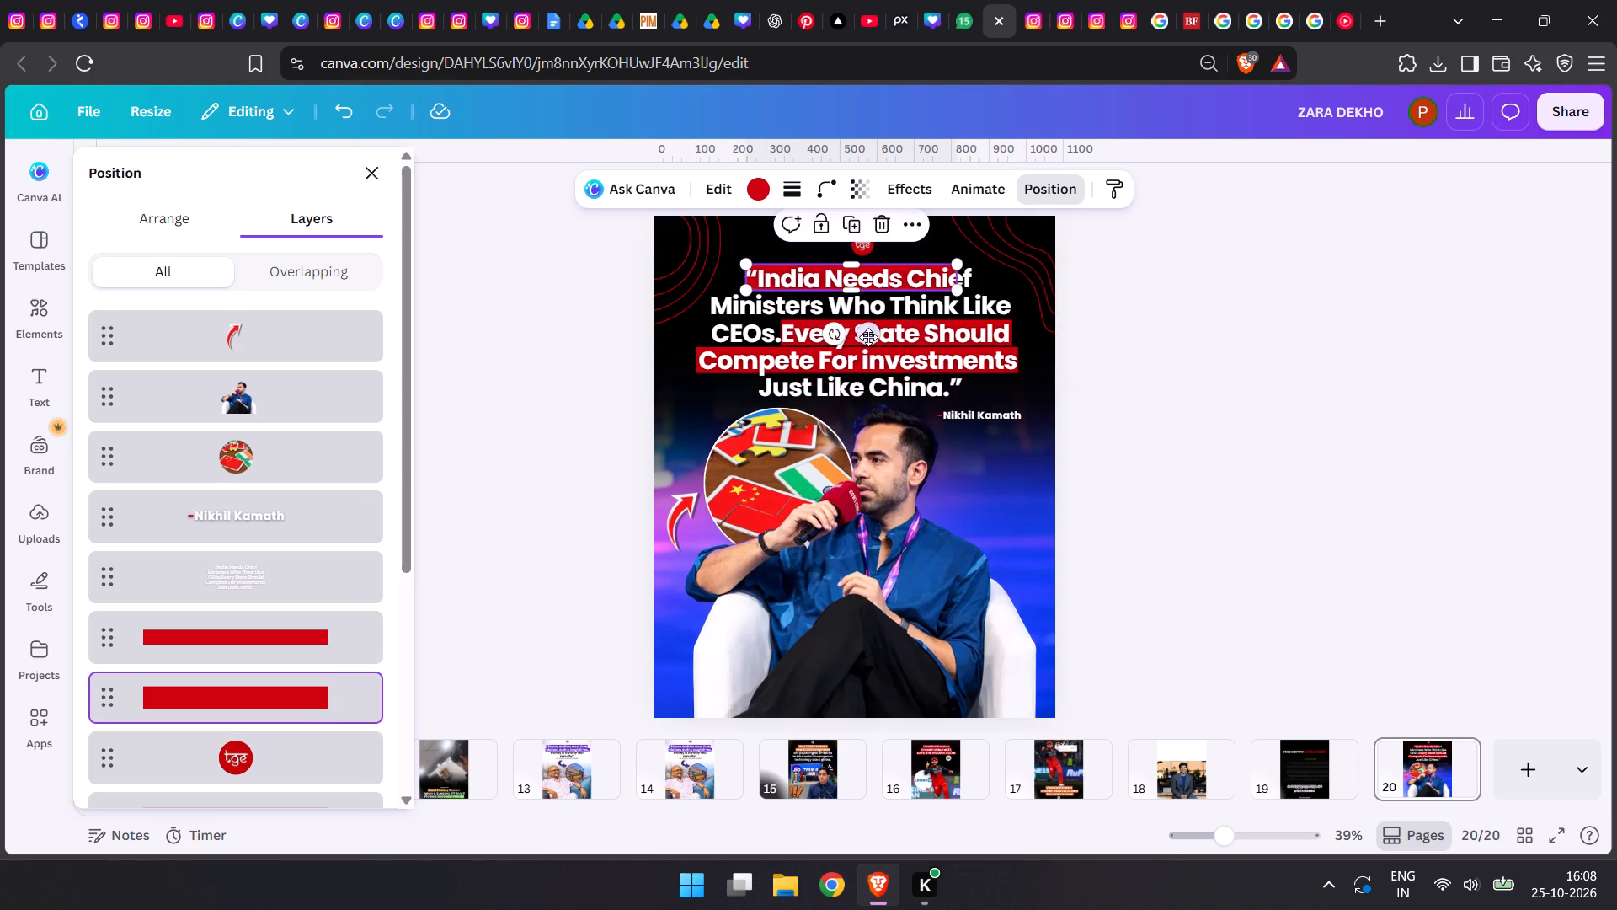
scroll(761, 263, "up", 1)
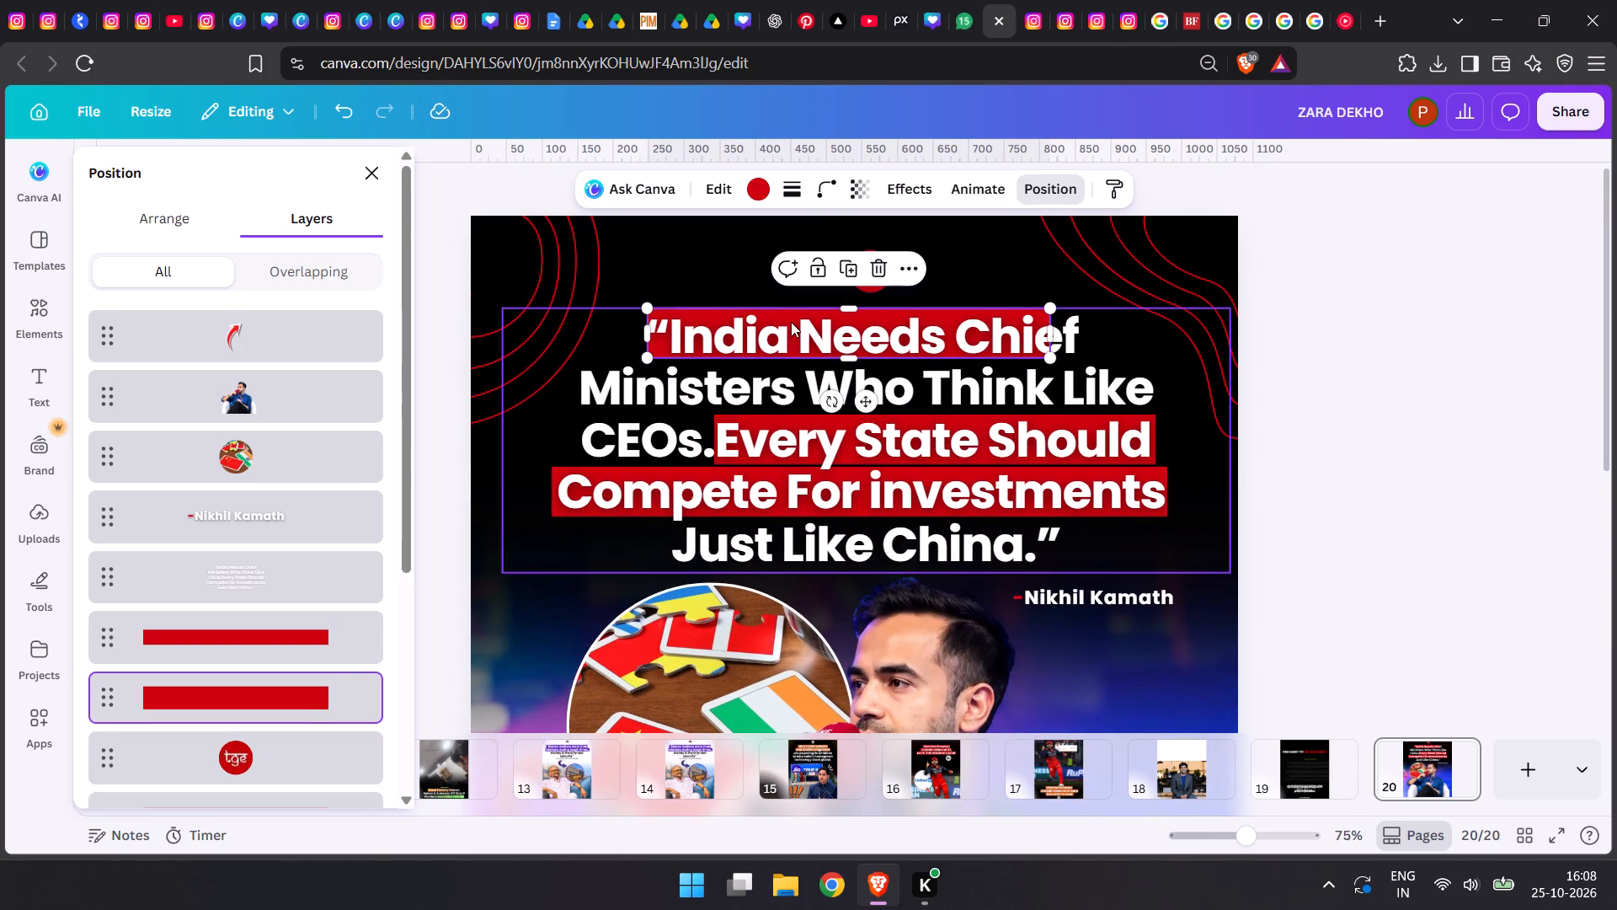
left_click(791, 317)
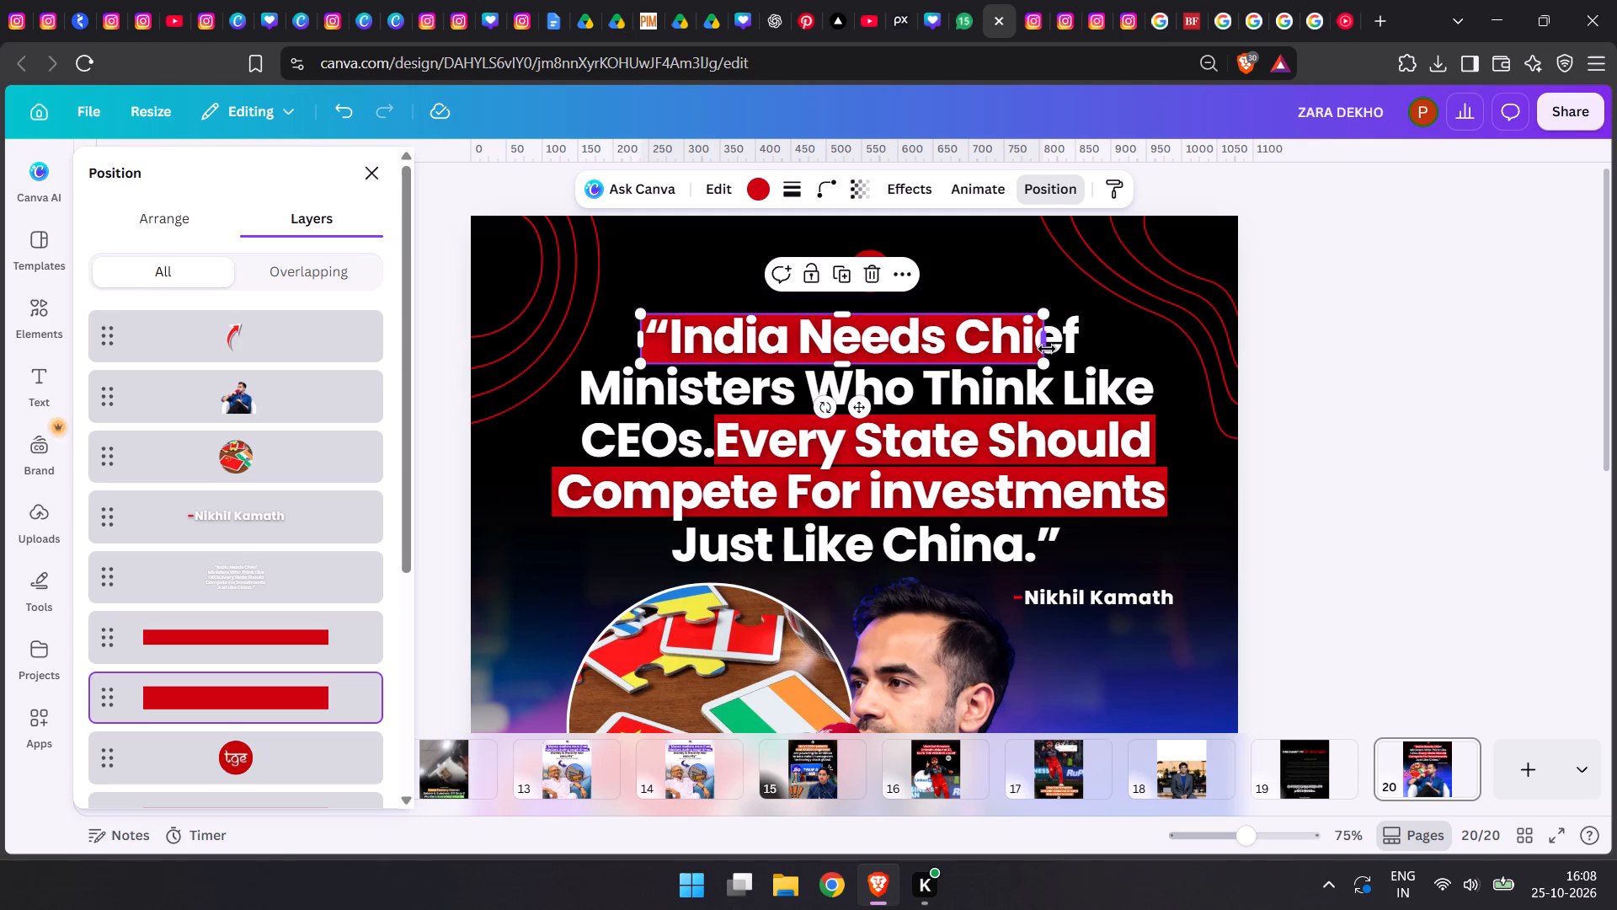
left_click_drag(1046, 343, 1089, 336)
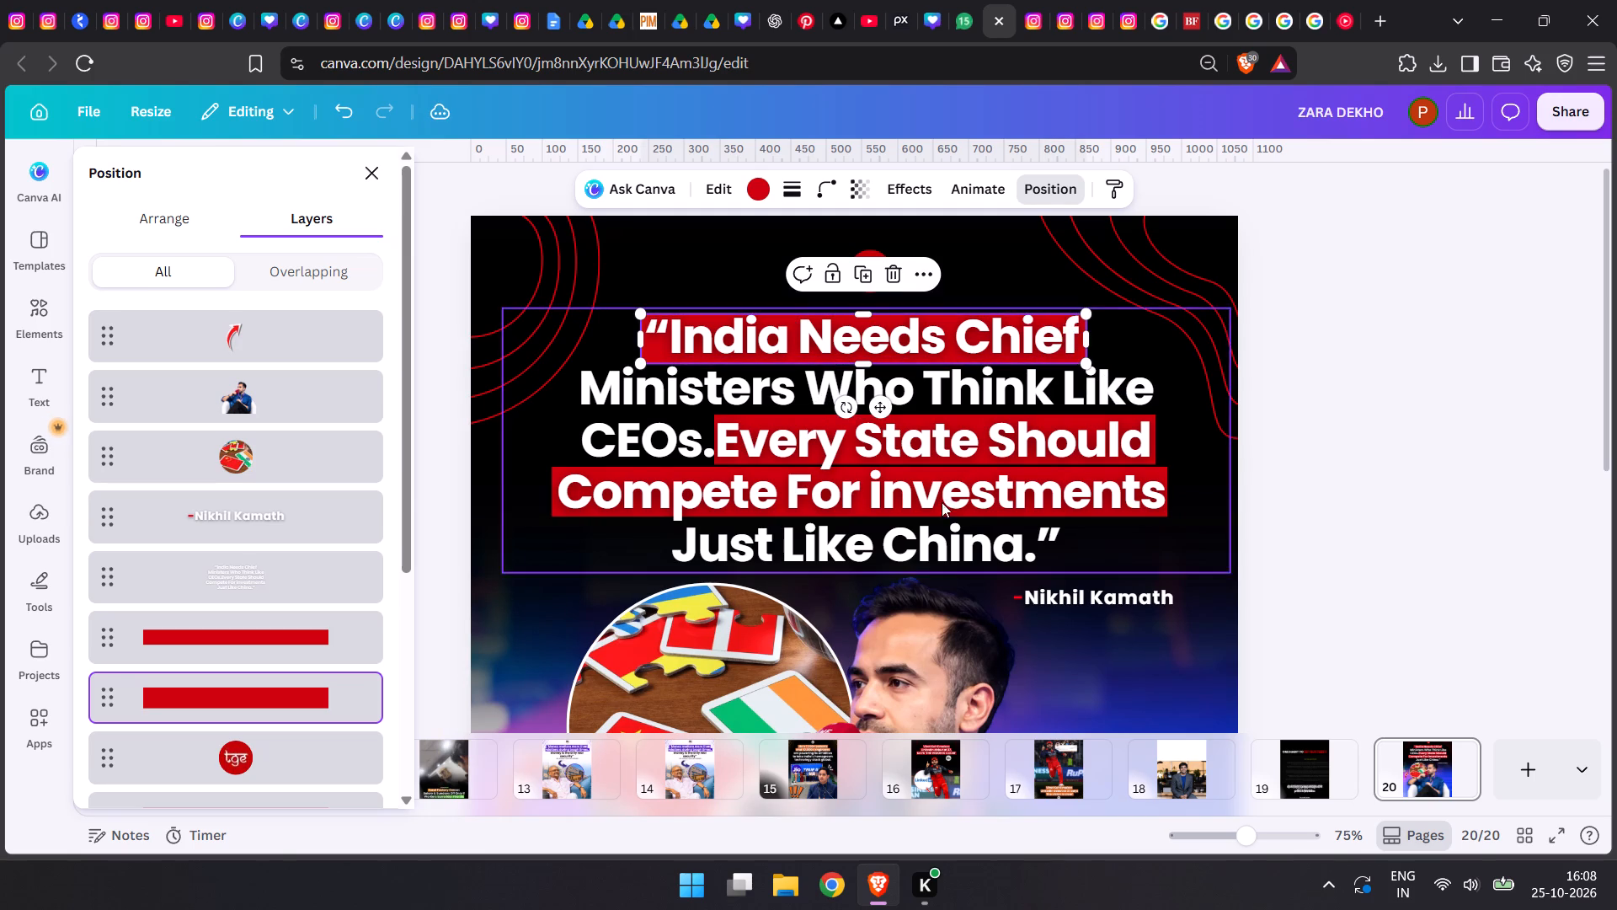
Trim the left end of the red bar behind "Compete For investments" slightly.
left_click(305, 632)
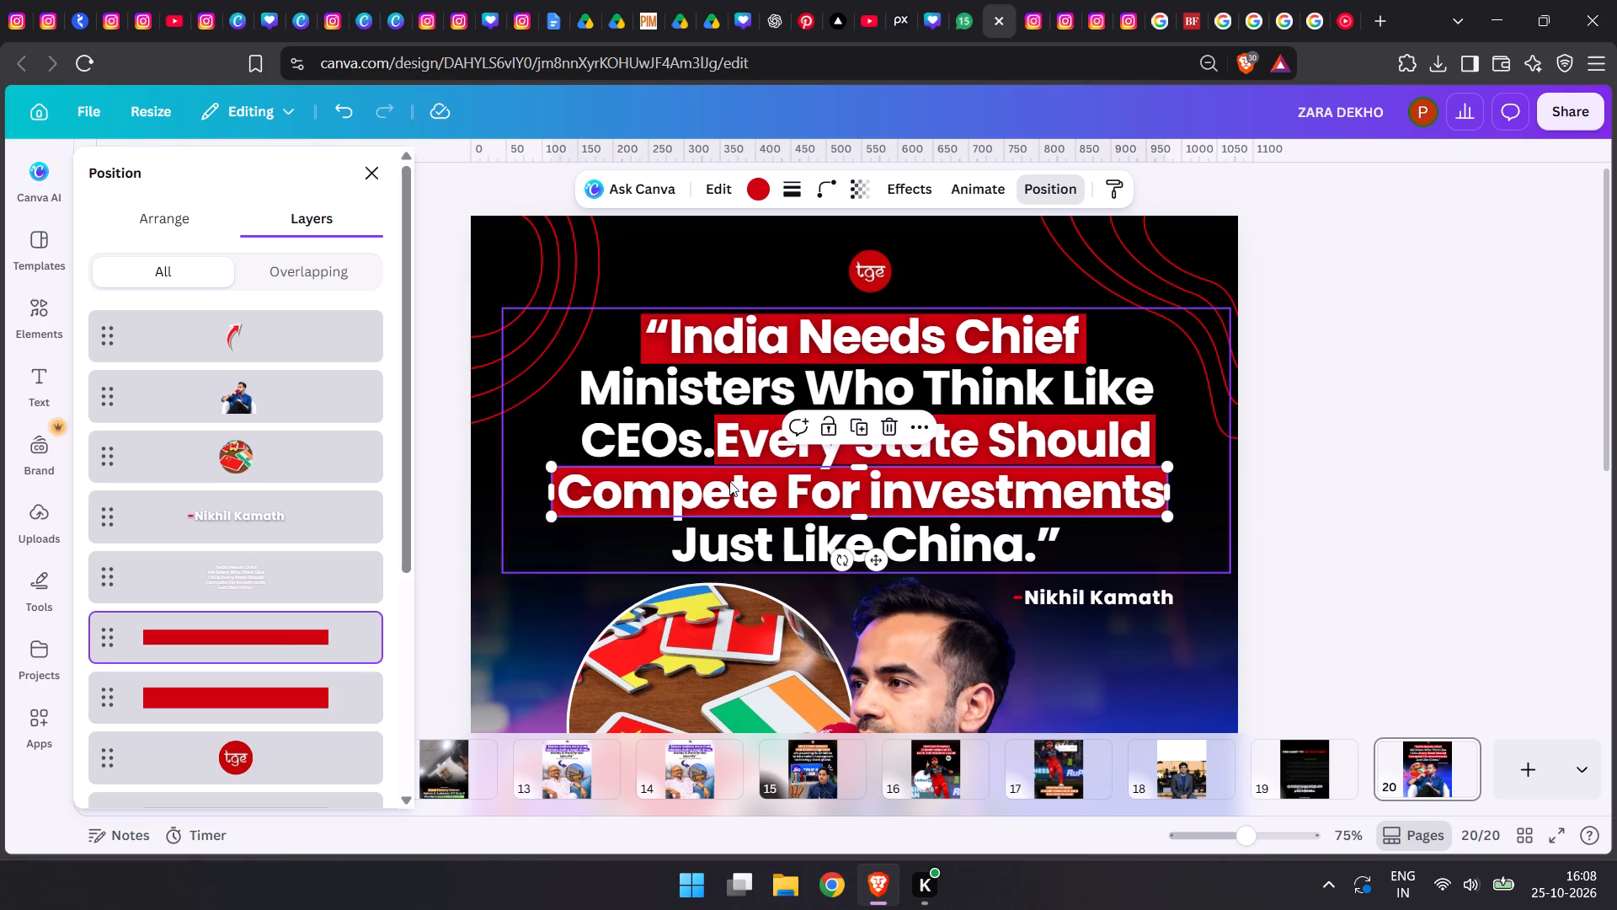
left_click(547, 491)
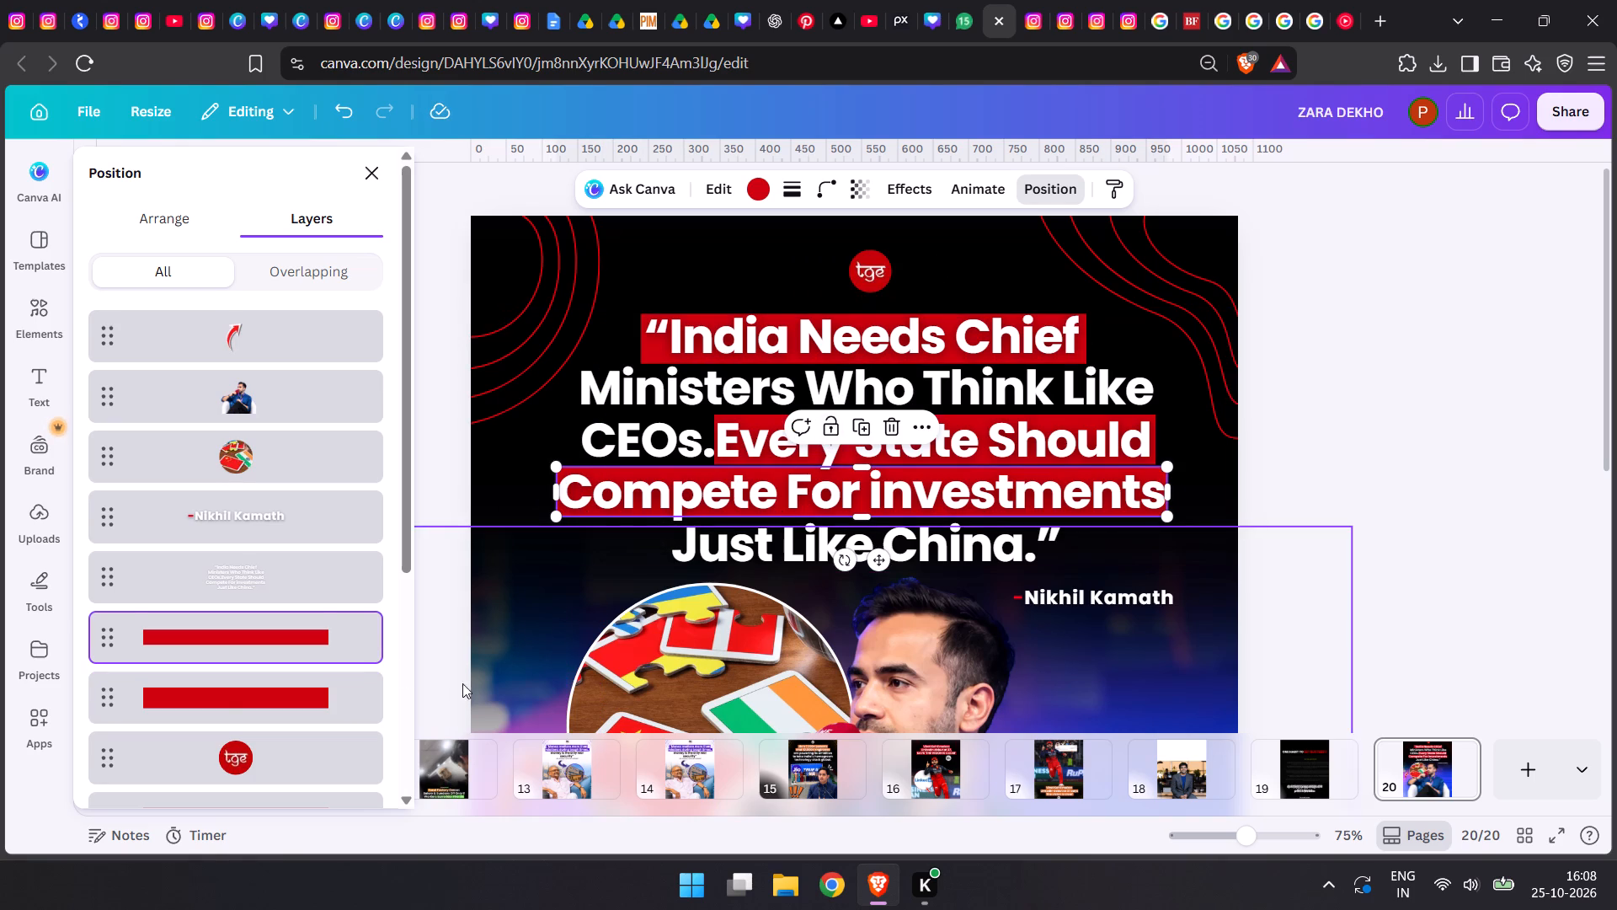
Move the red bar from behind "Every State Should" to "Just Like China." and shorten it to fit that line.
scroll(392, 662, "down", 2)
left_click(330, 604)
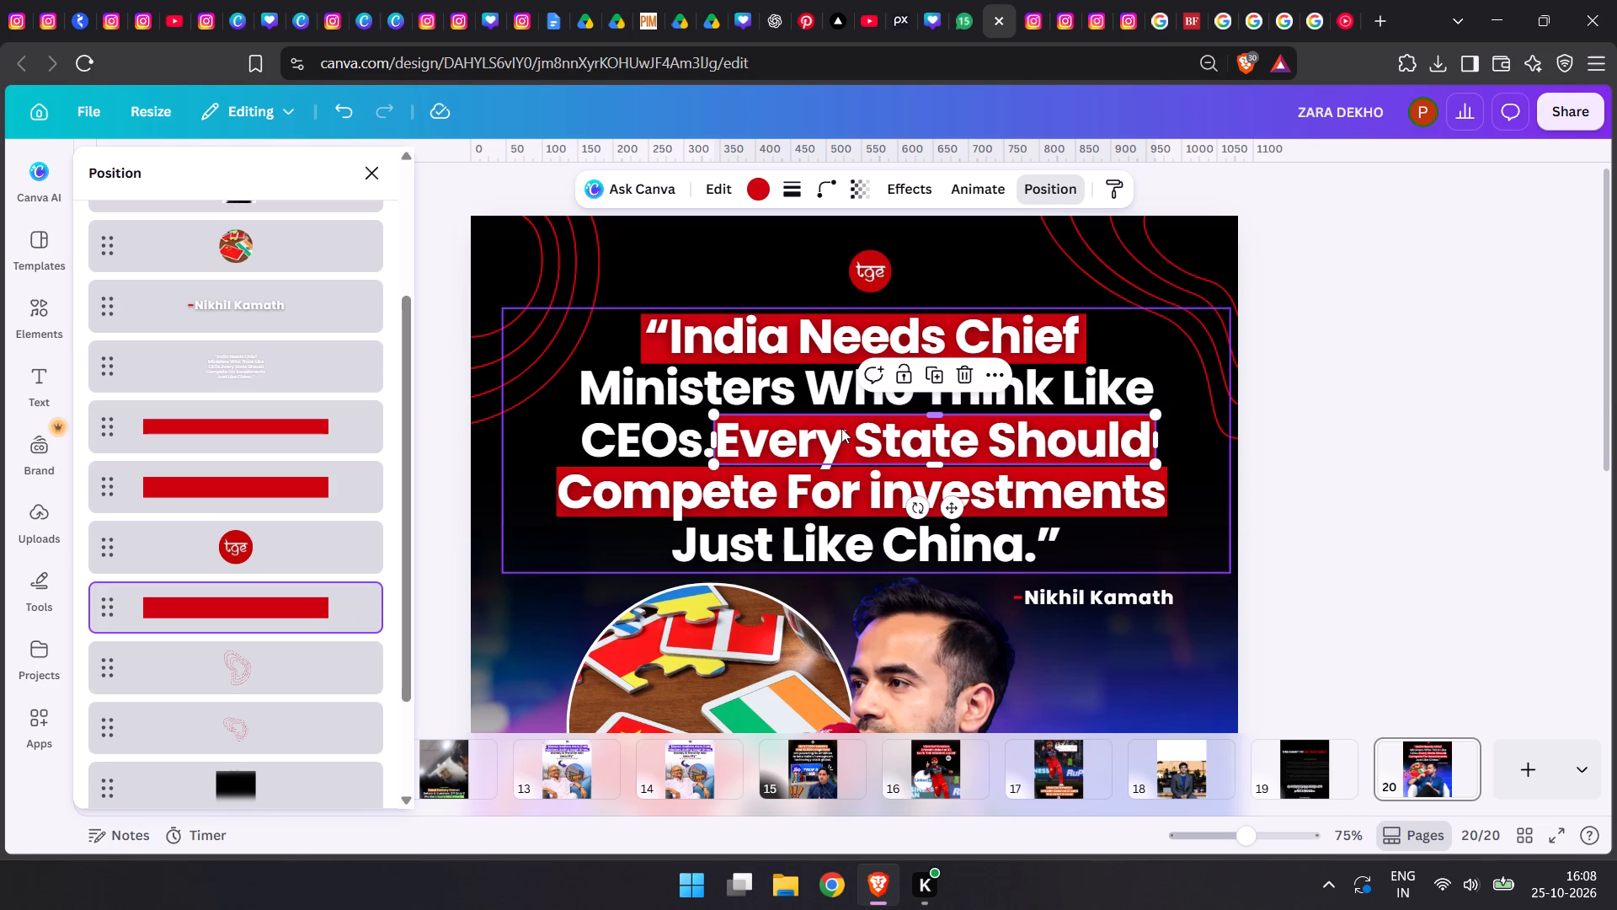
left_click_drag(849, 425, 810, 536)
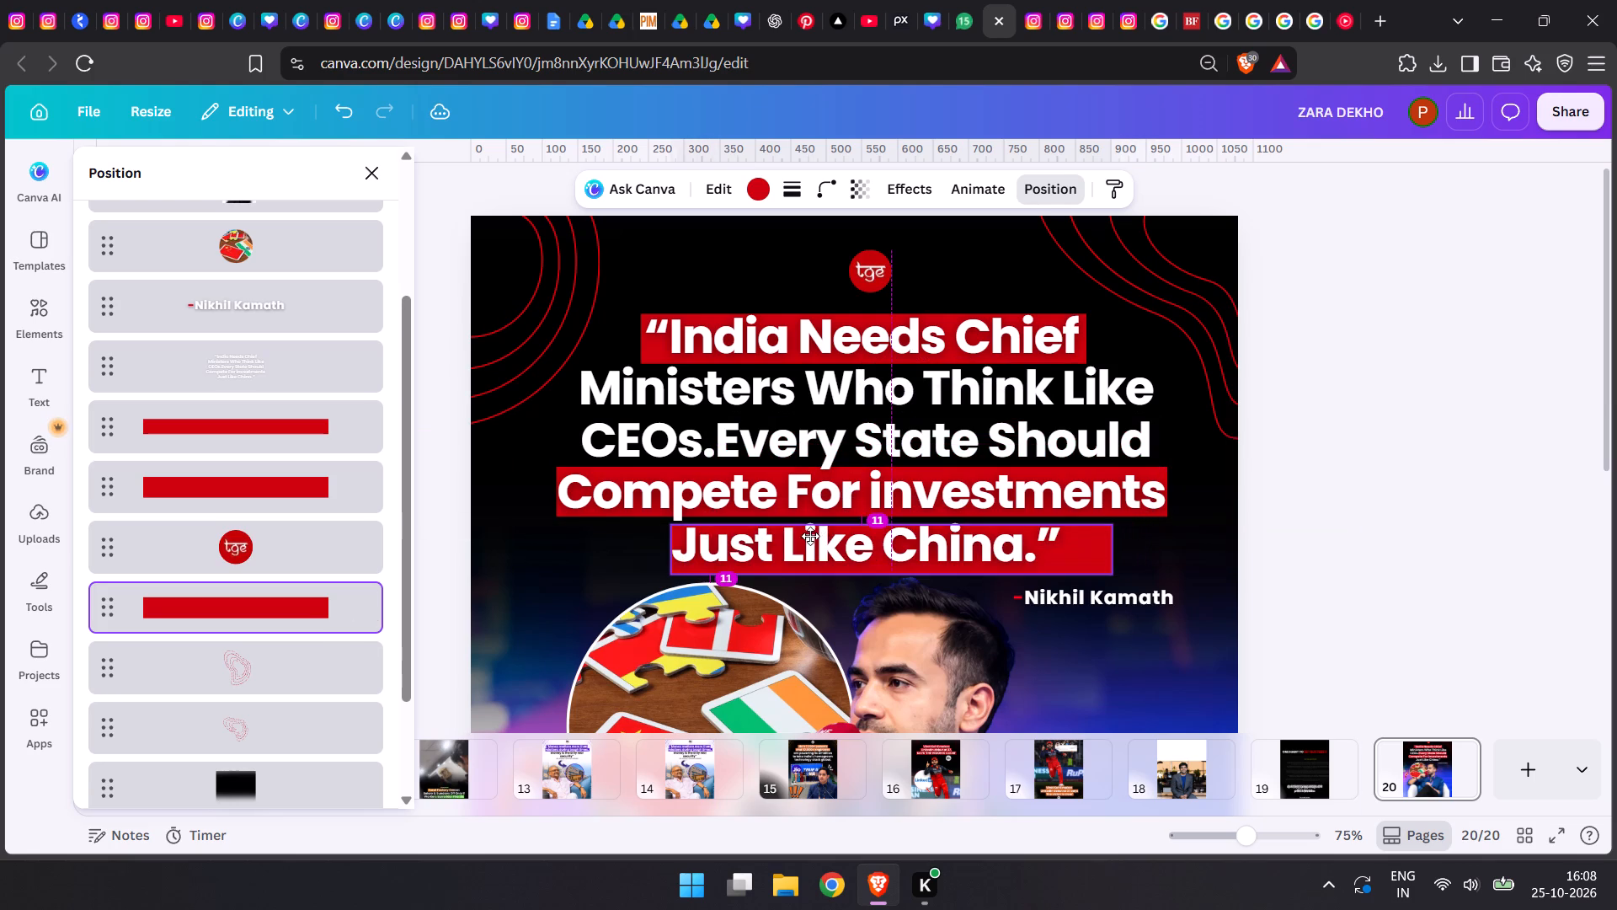
left_click_drag(810, 536, 801, 528)
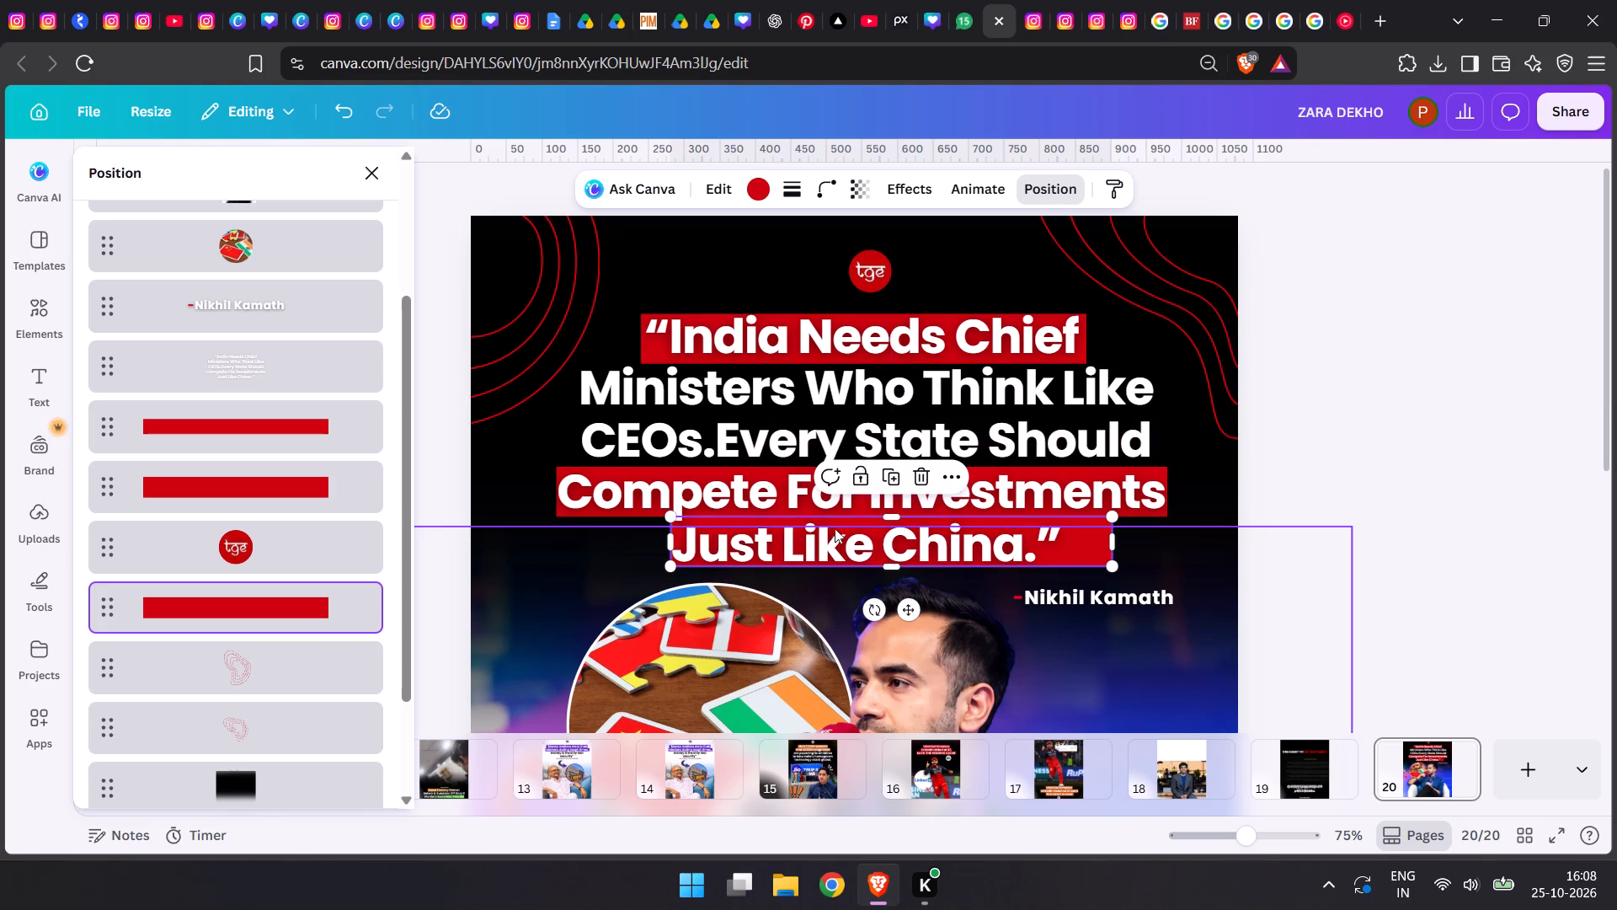
left_click(891, 530)
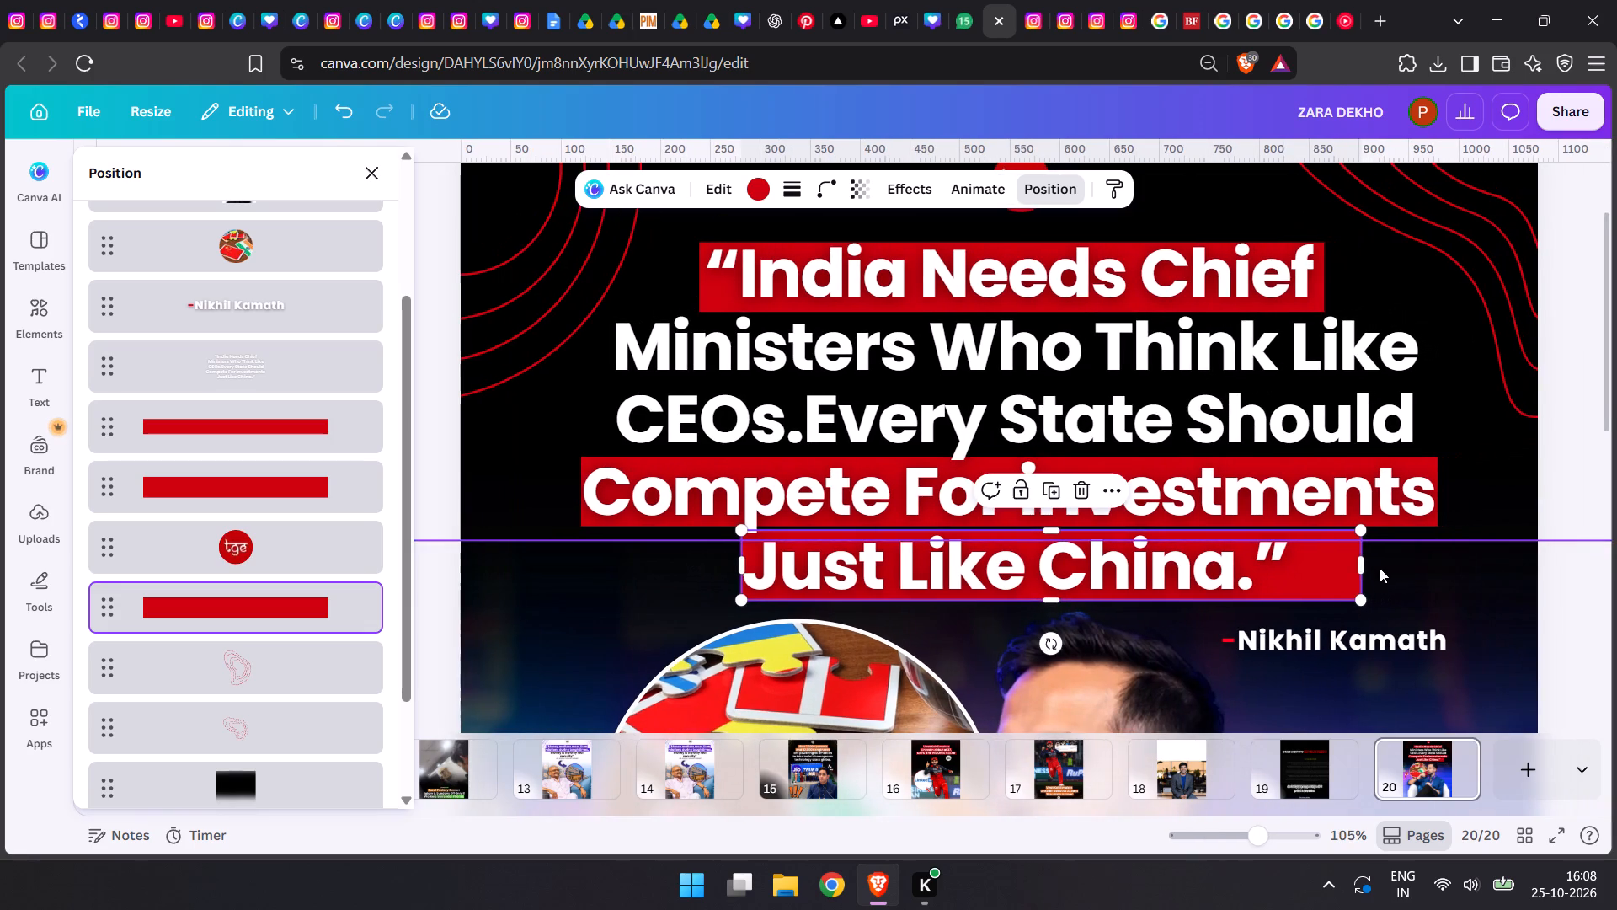
left_click_drag(1362, 565, 1298, 565)
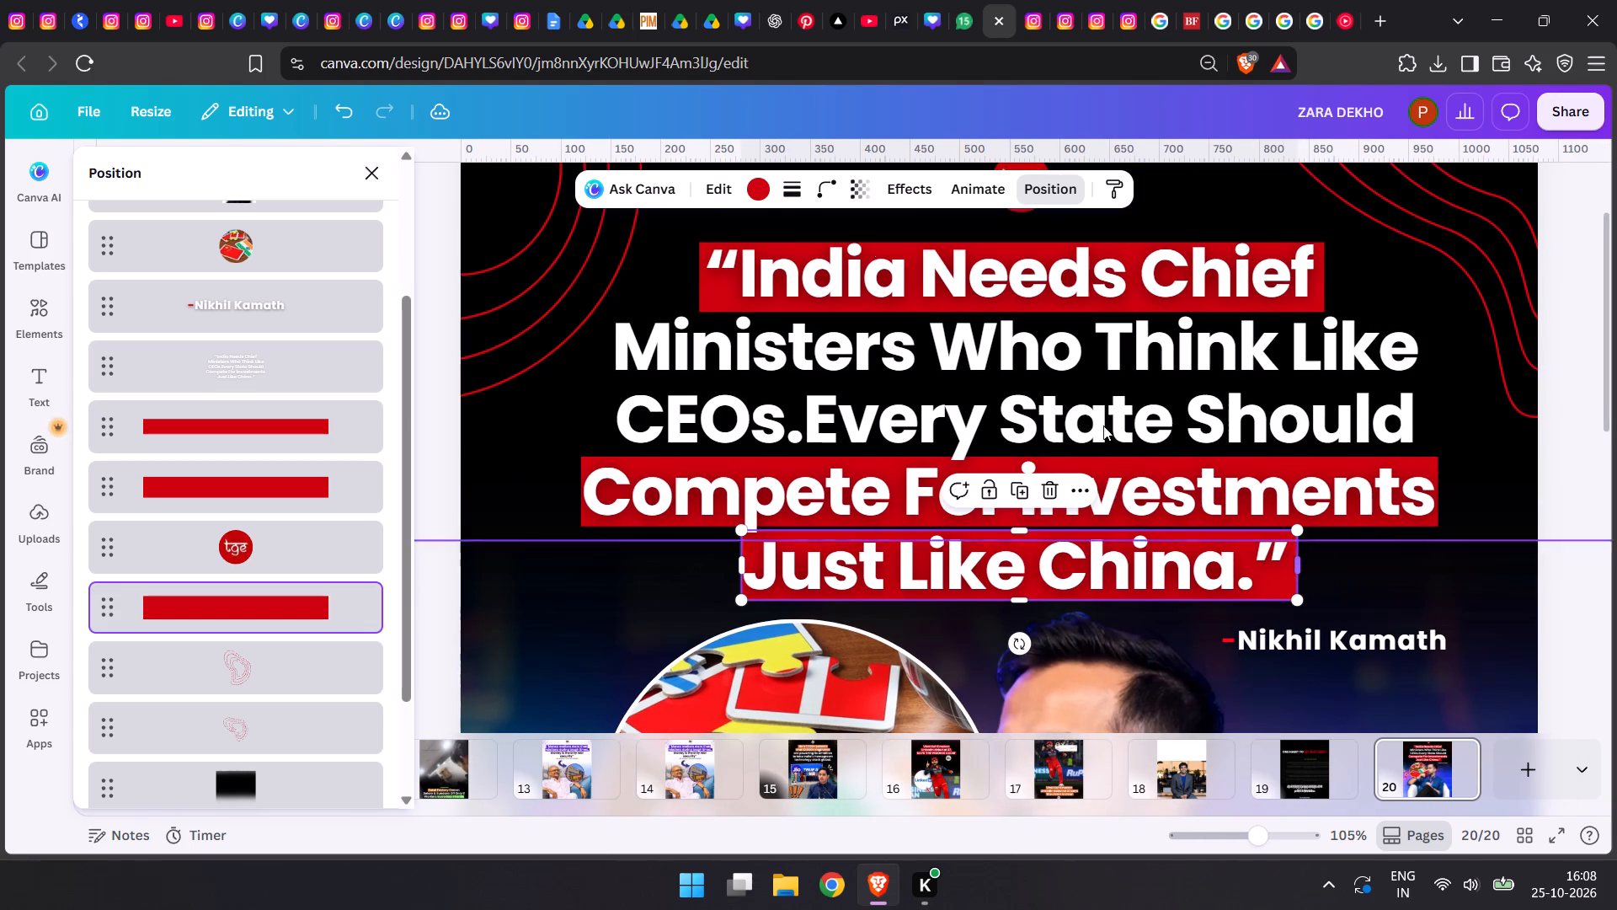
Recolour the bar behind "Just Like China." with a linear gradient from black #000000 to dark green #0F6E00.
left_click(760, 201)
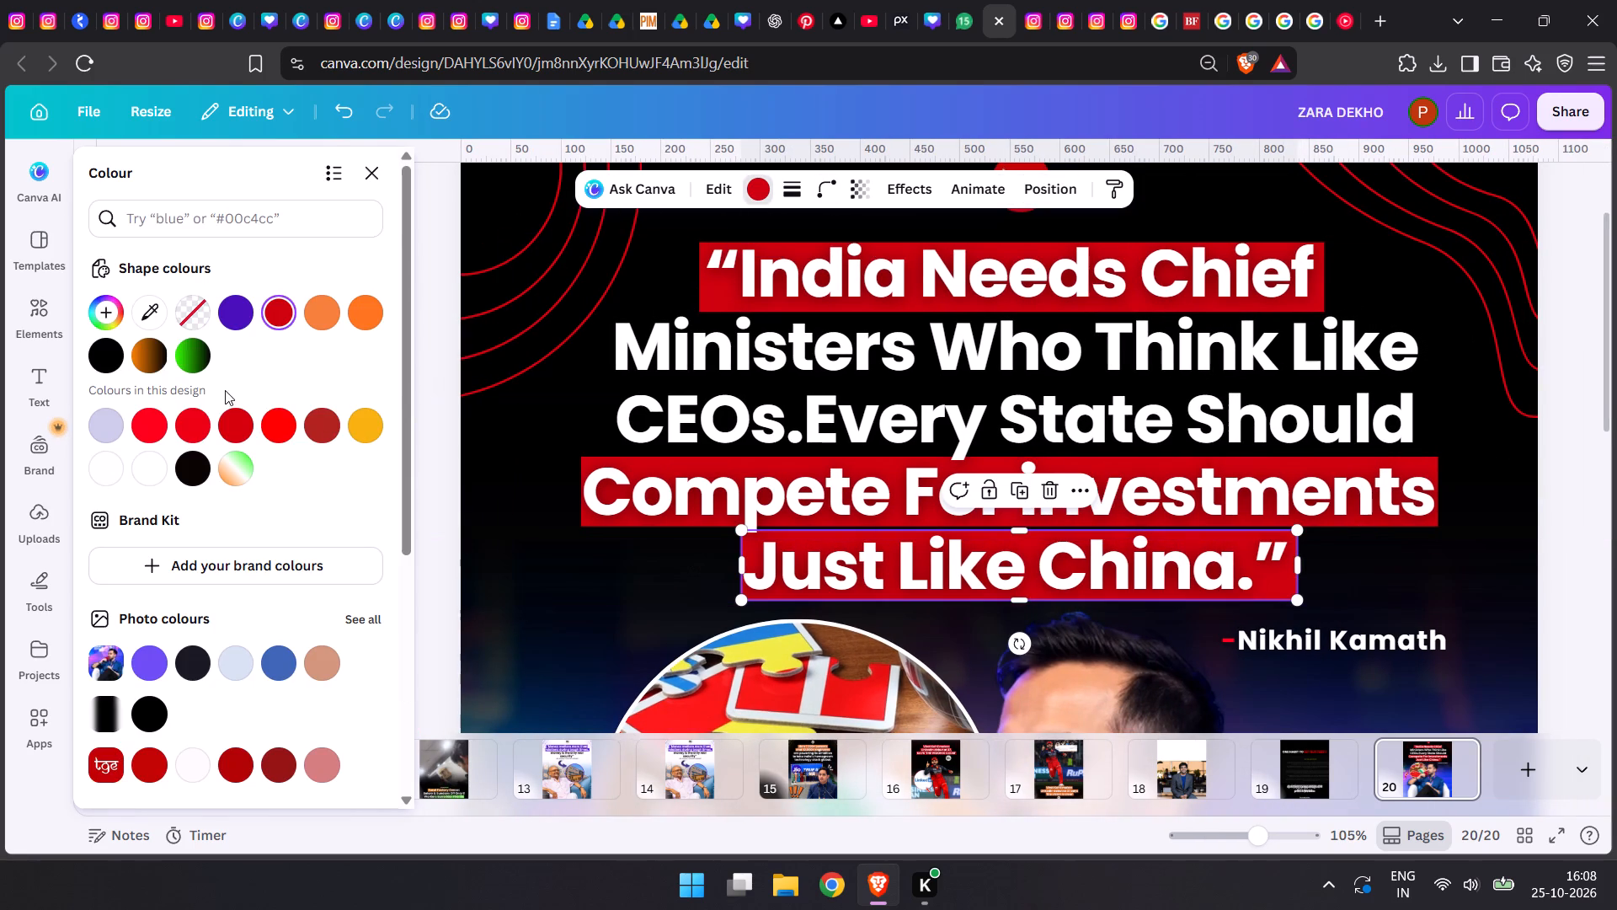
left_click(191, 363)
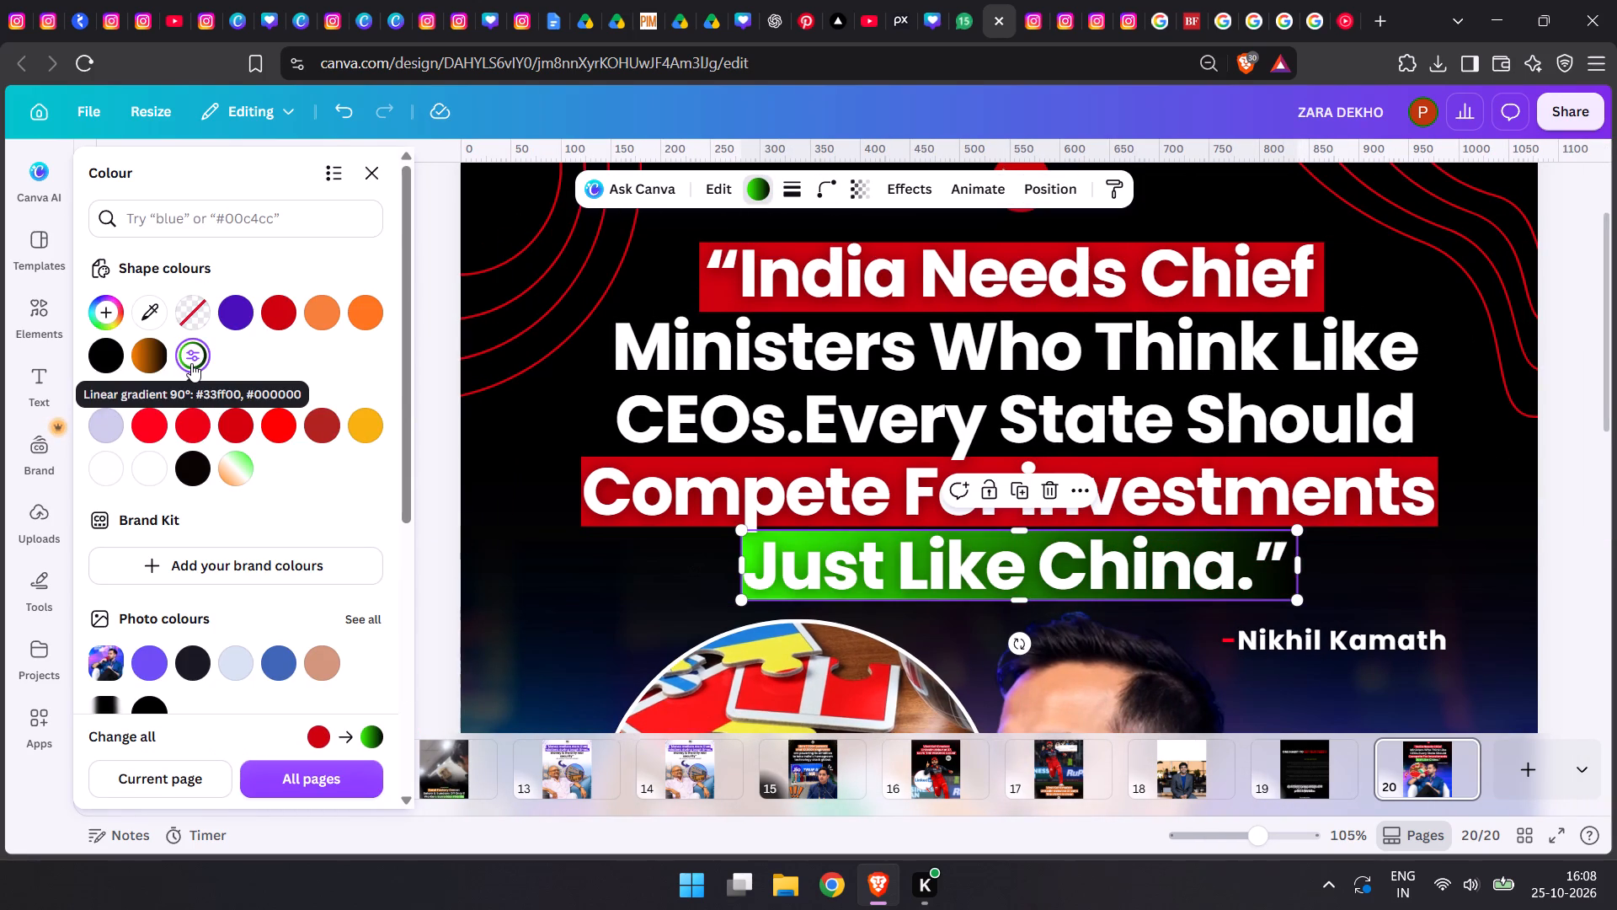
left_click(192, 359)
left_click(115, 489)
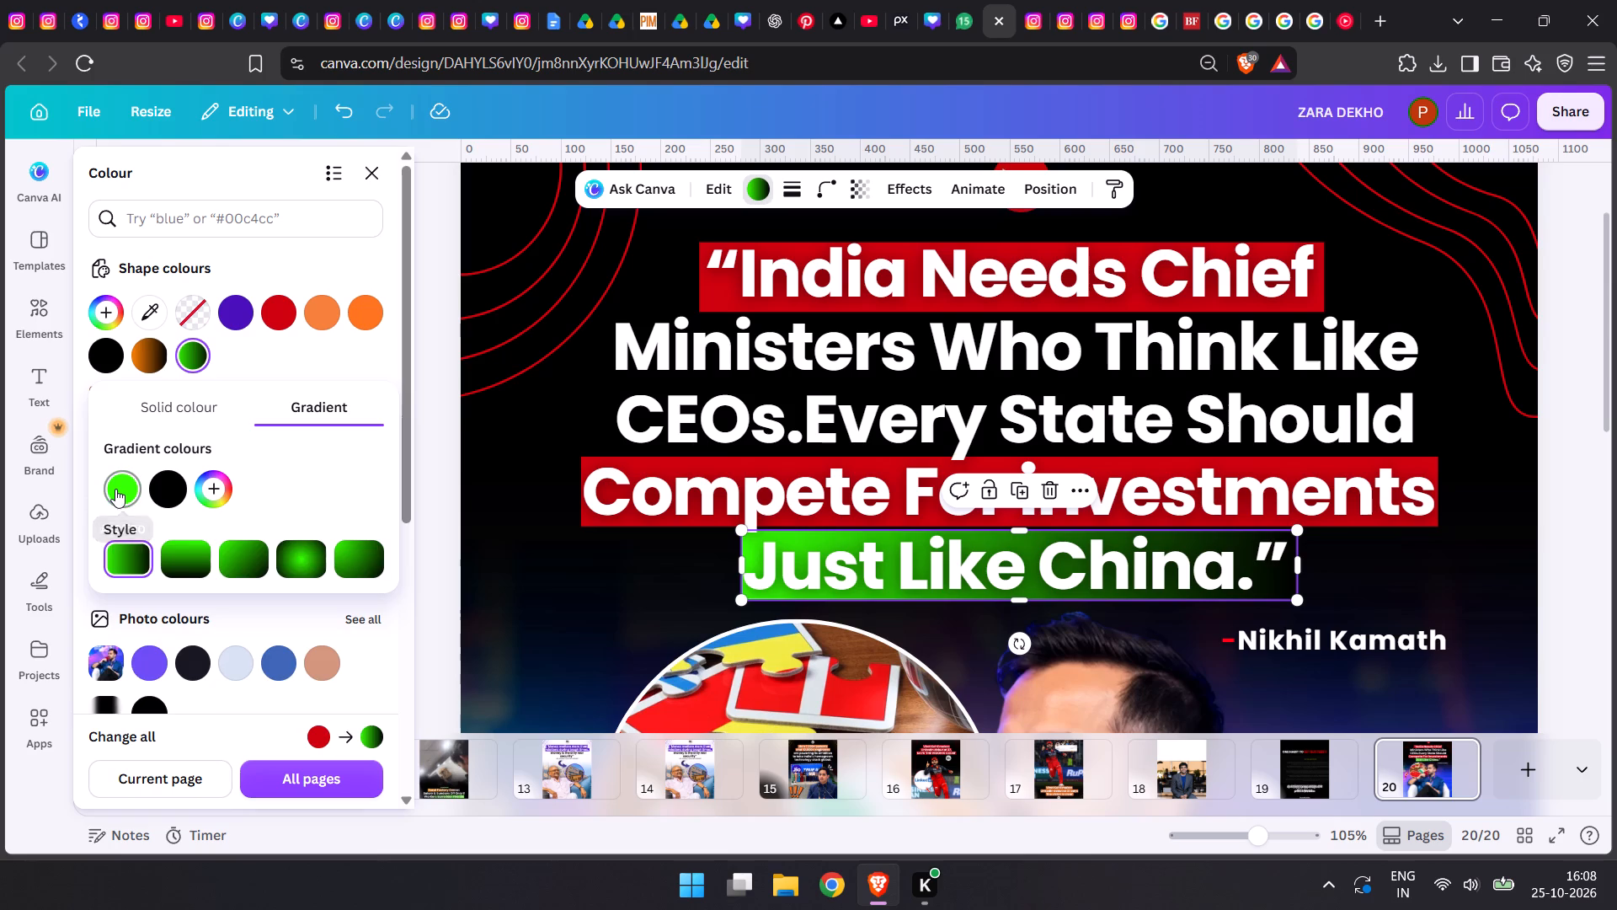
left_click(289, 500)
left_click(115, 504)
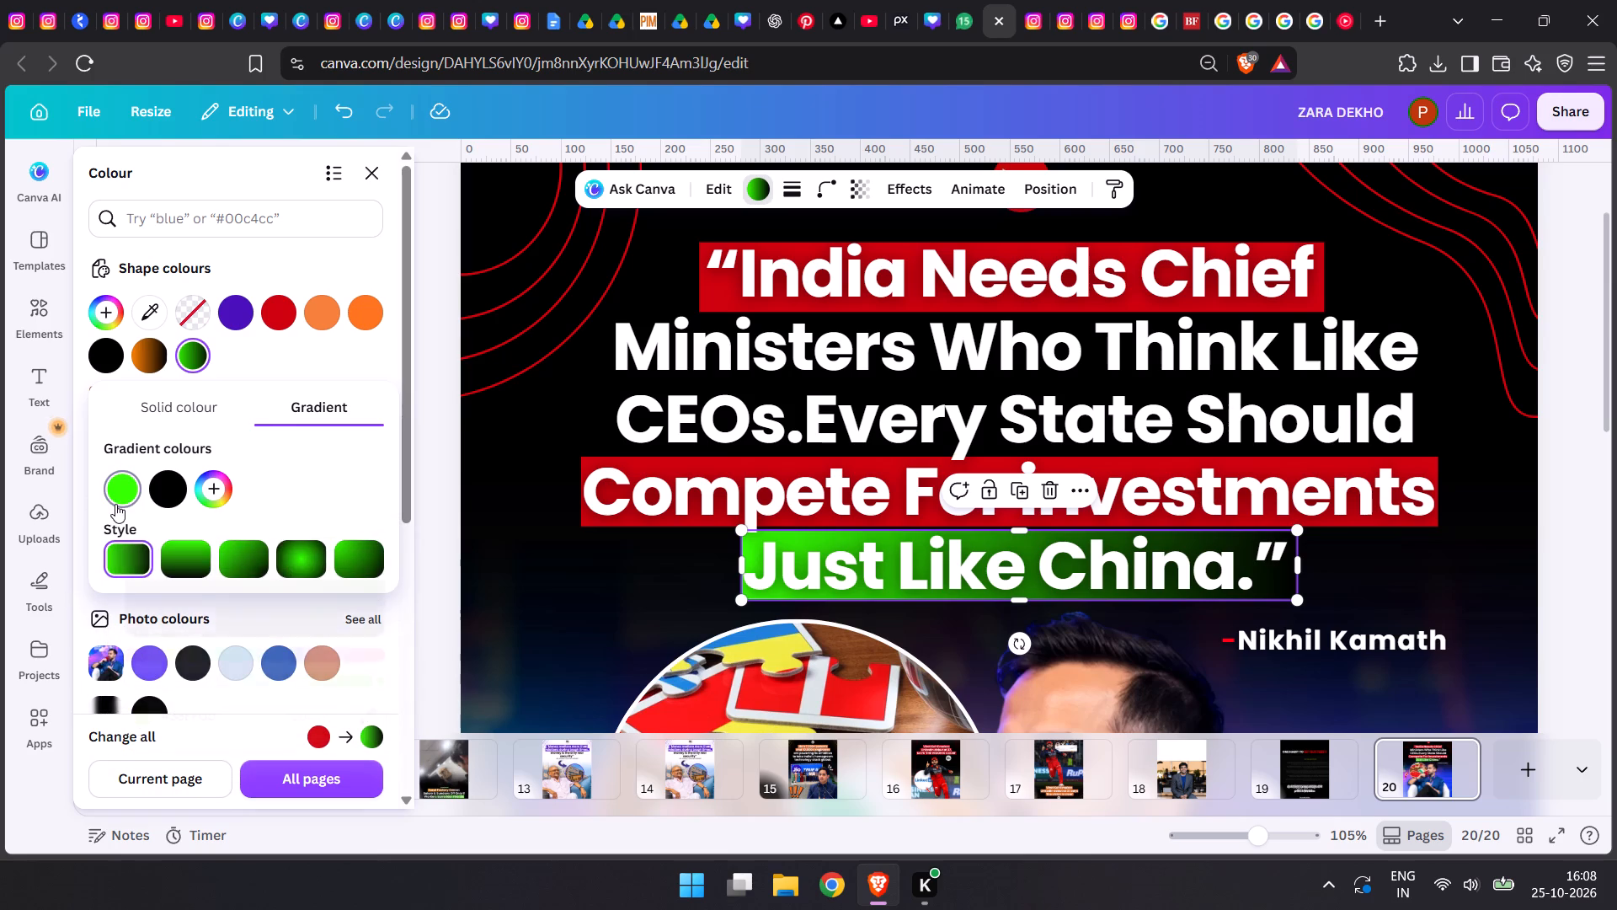
left_click_drag(130, 626, 128, 640)
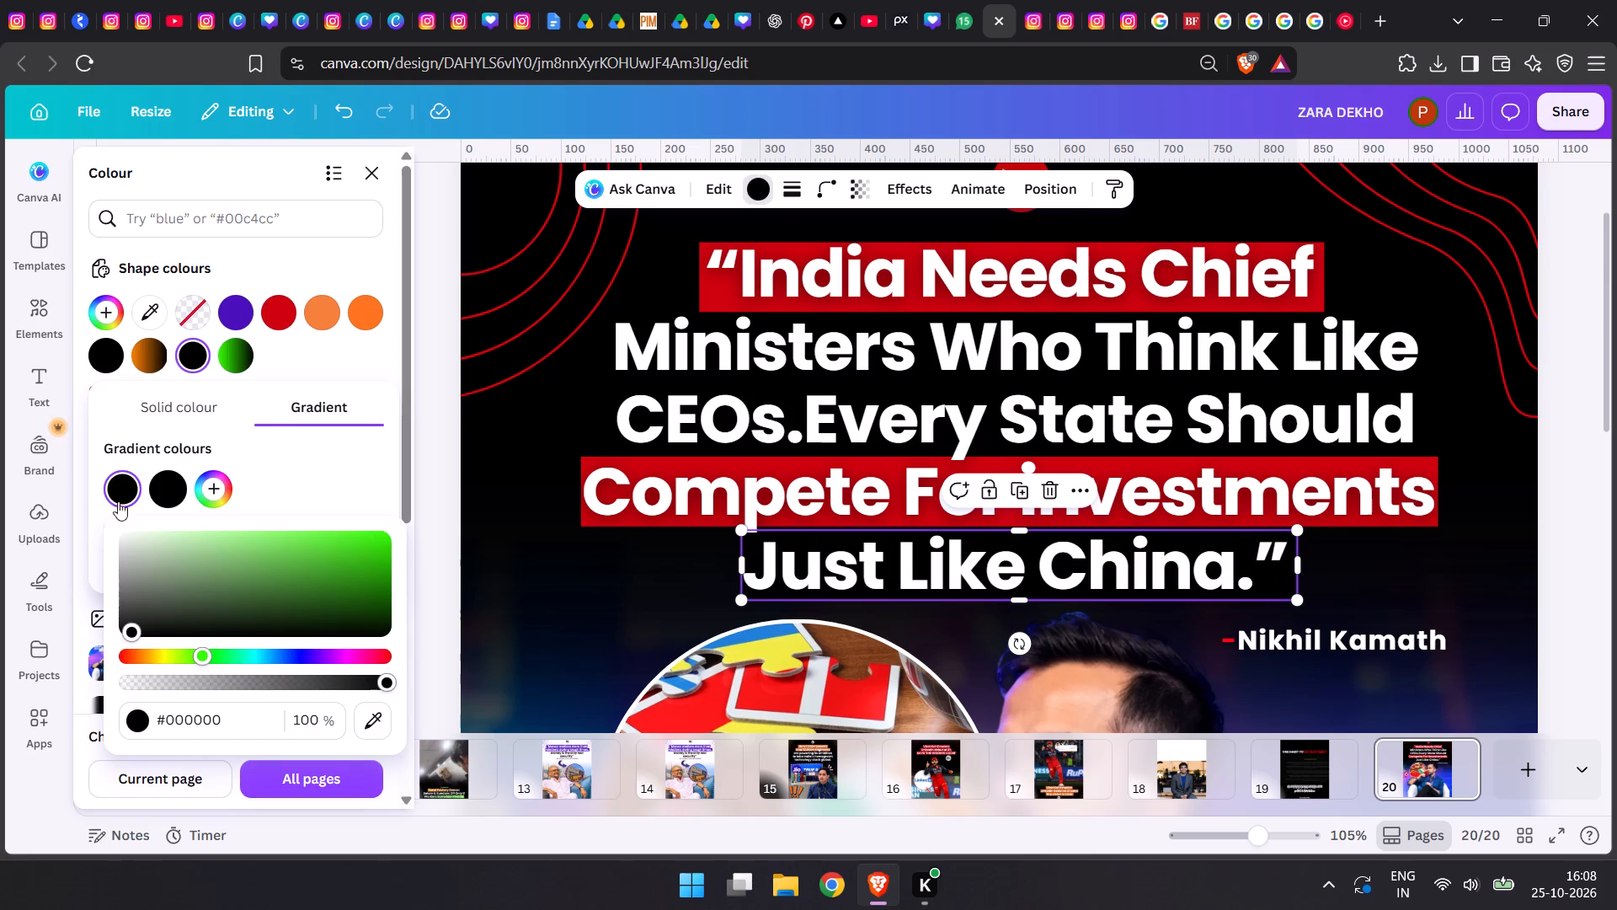
left_click(176, 500)
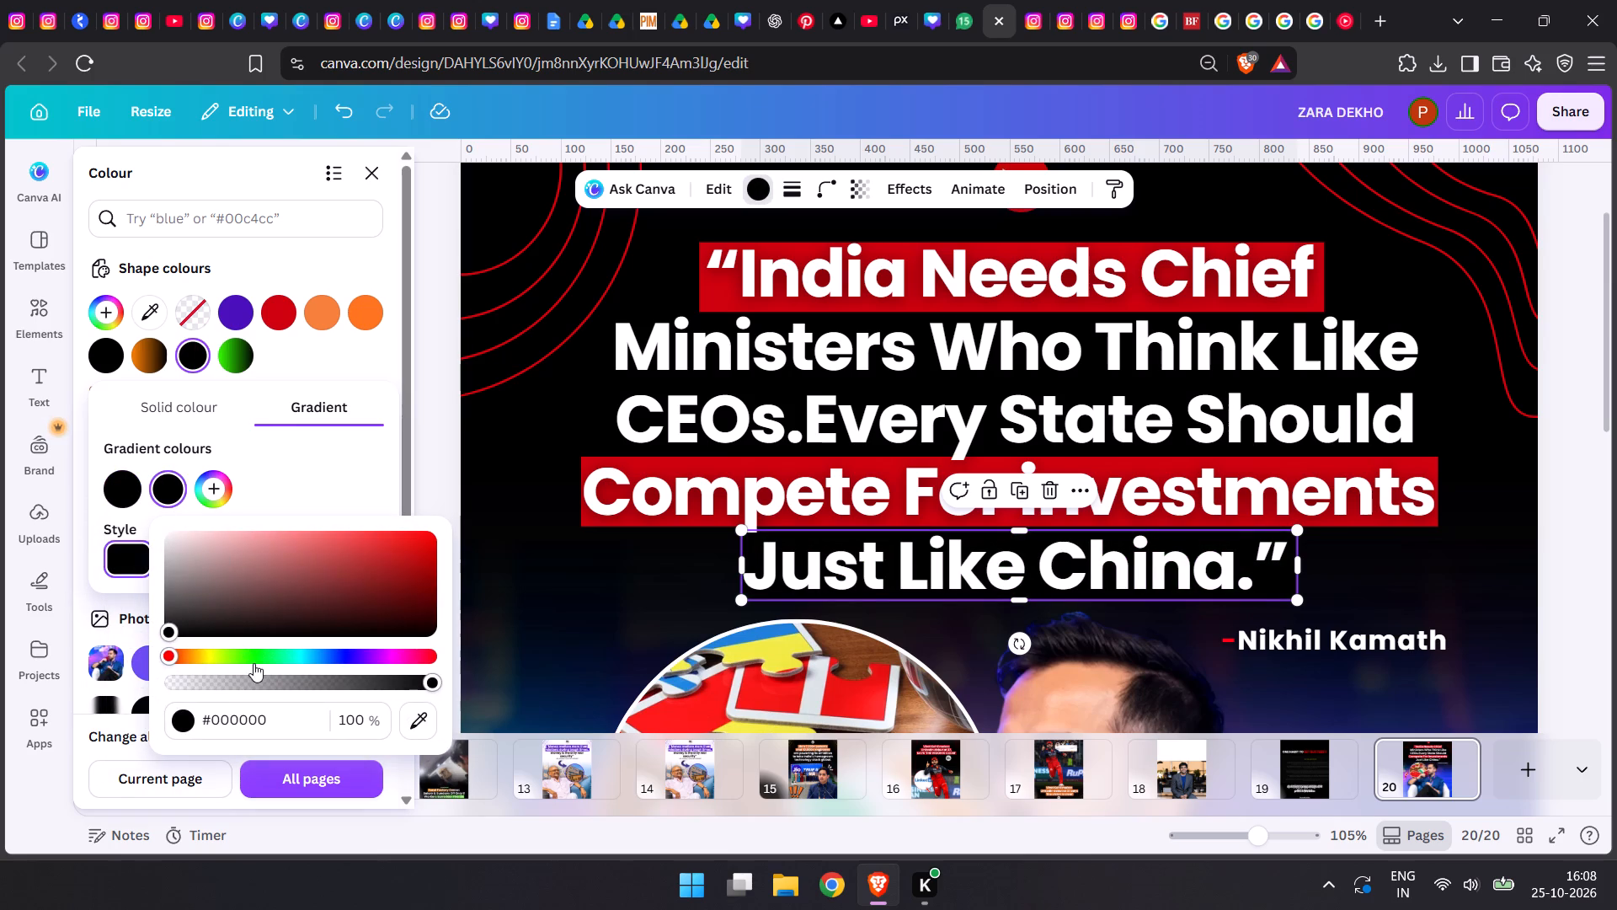
left_click(250, 661)
left_click_drag(227, 608, 446, 582)
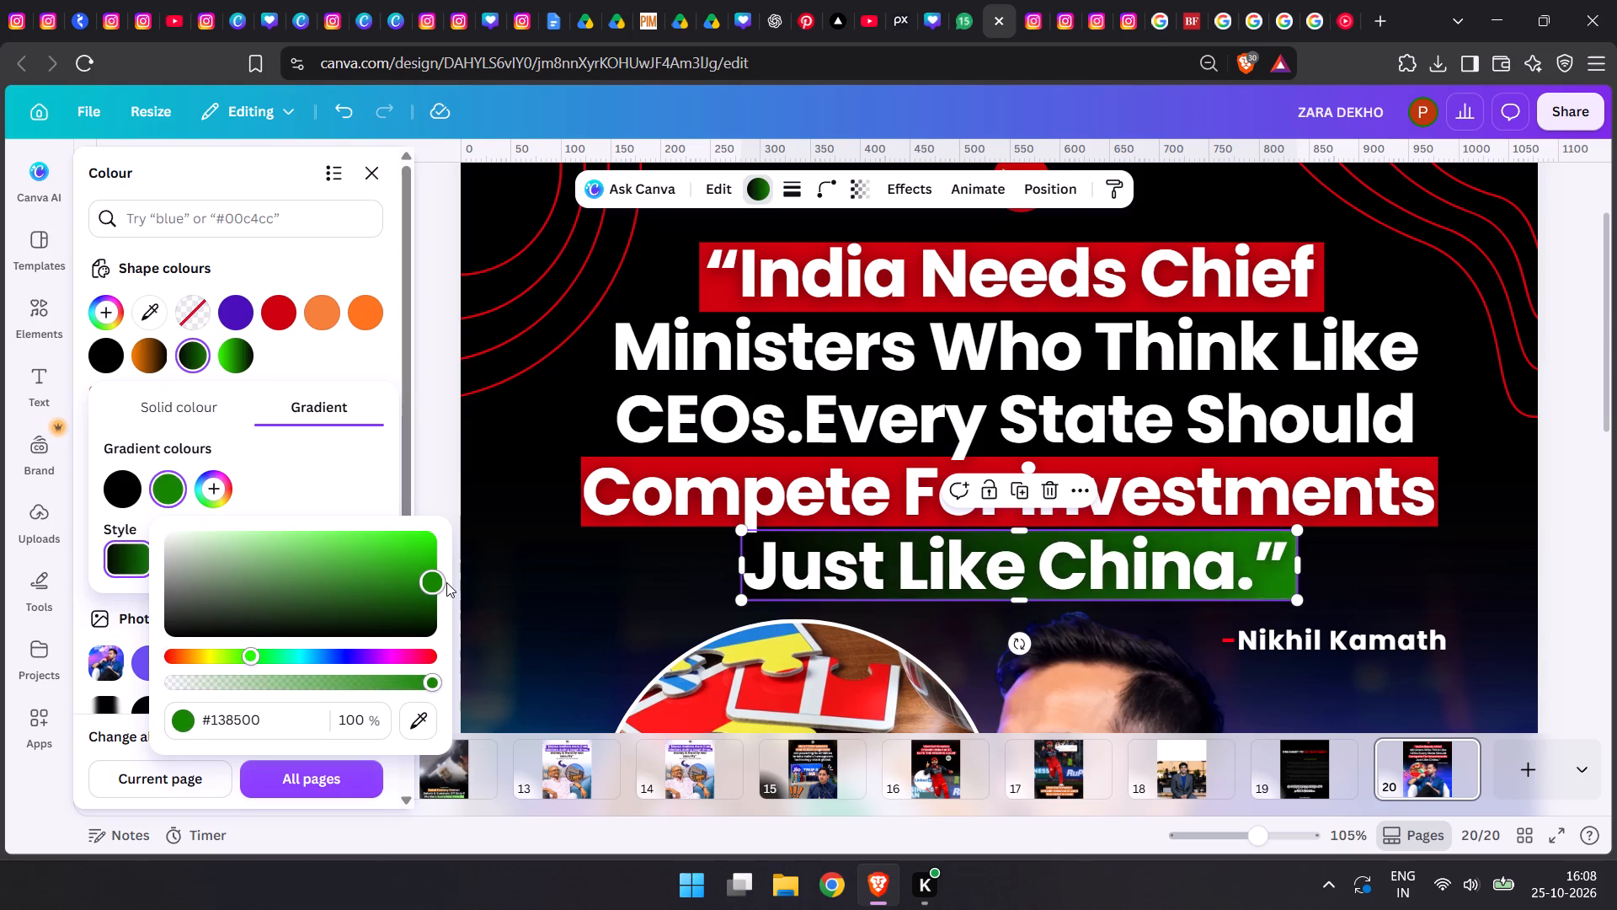
left_click_drag(446, 582, 445, 591)
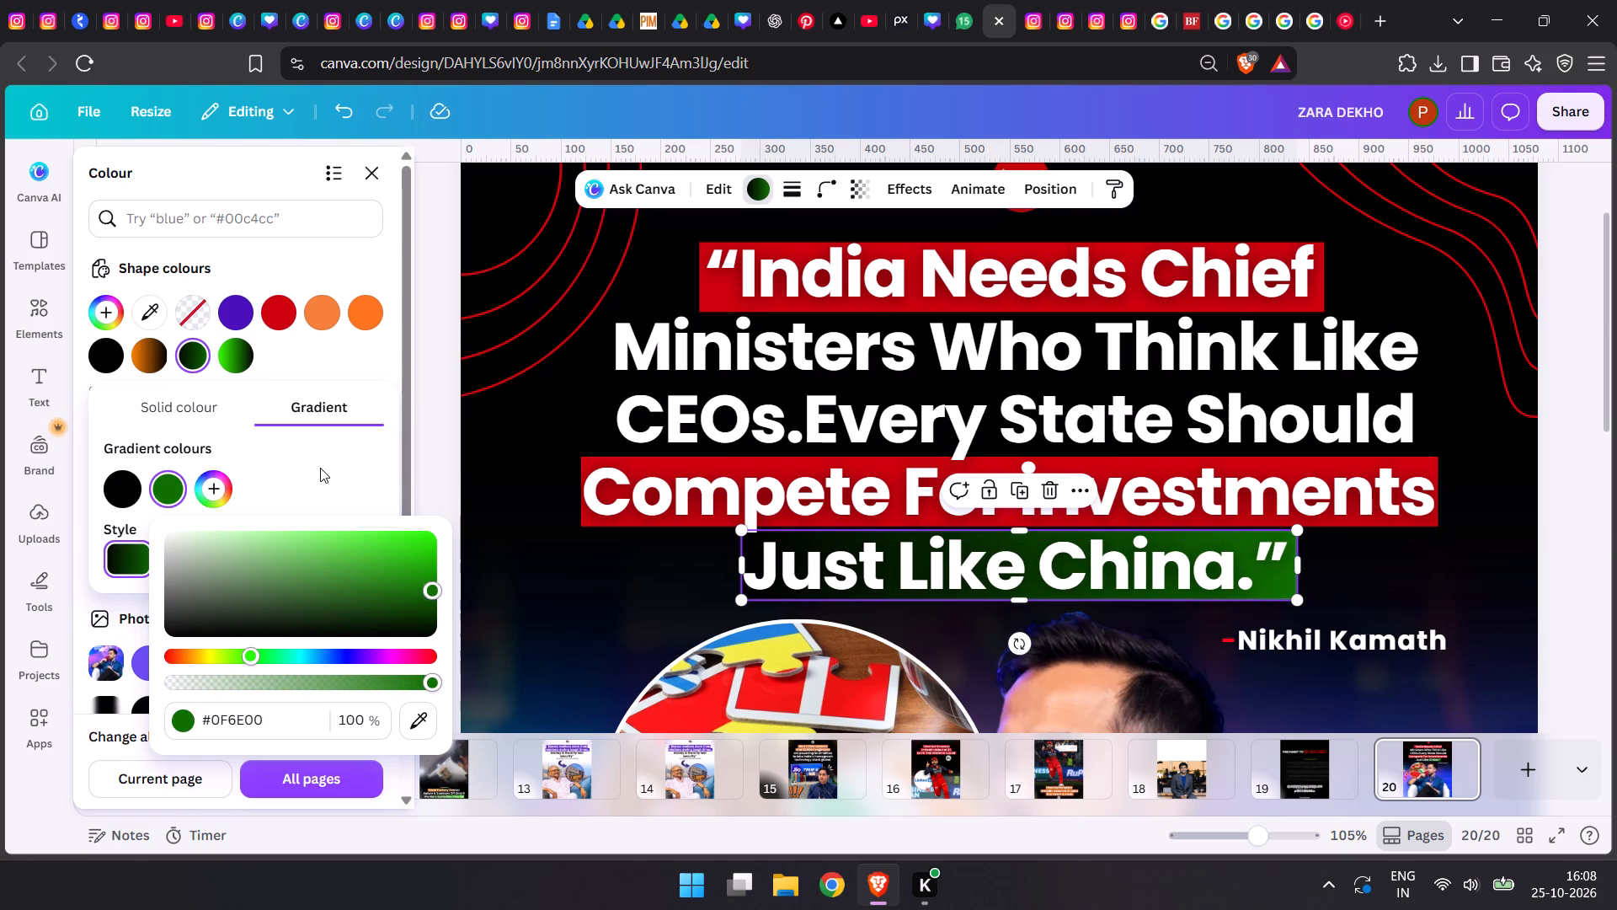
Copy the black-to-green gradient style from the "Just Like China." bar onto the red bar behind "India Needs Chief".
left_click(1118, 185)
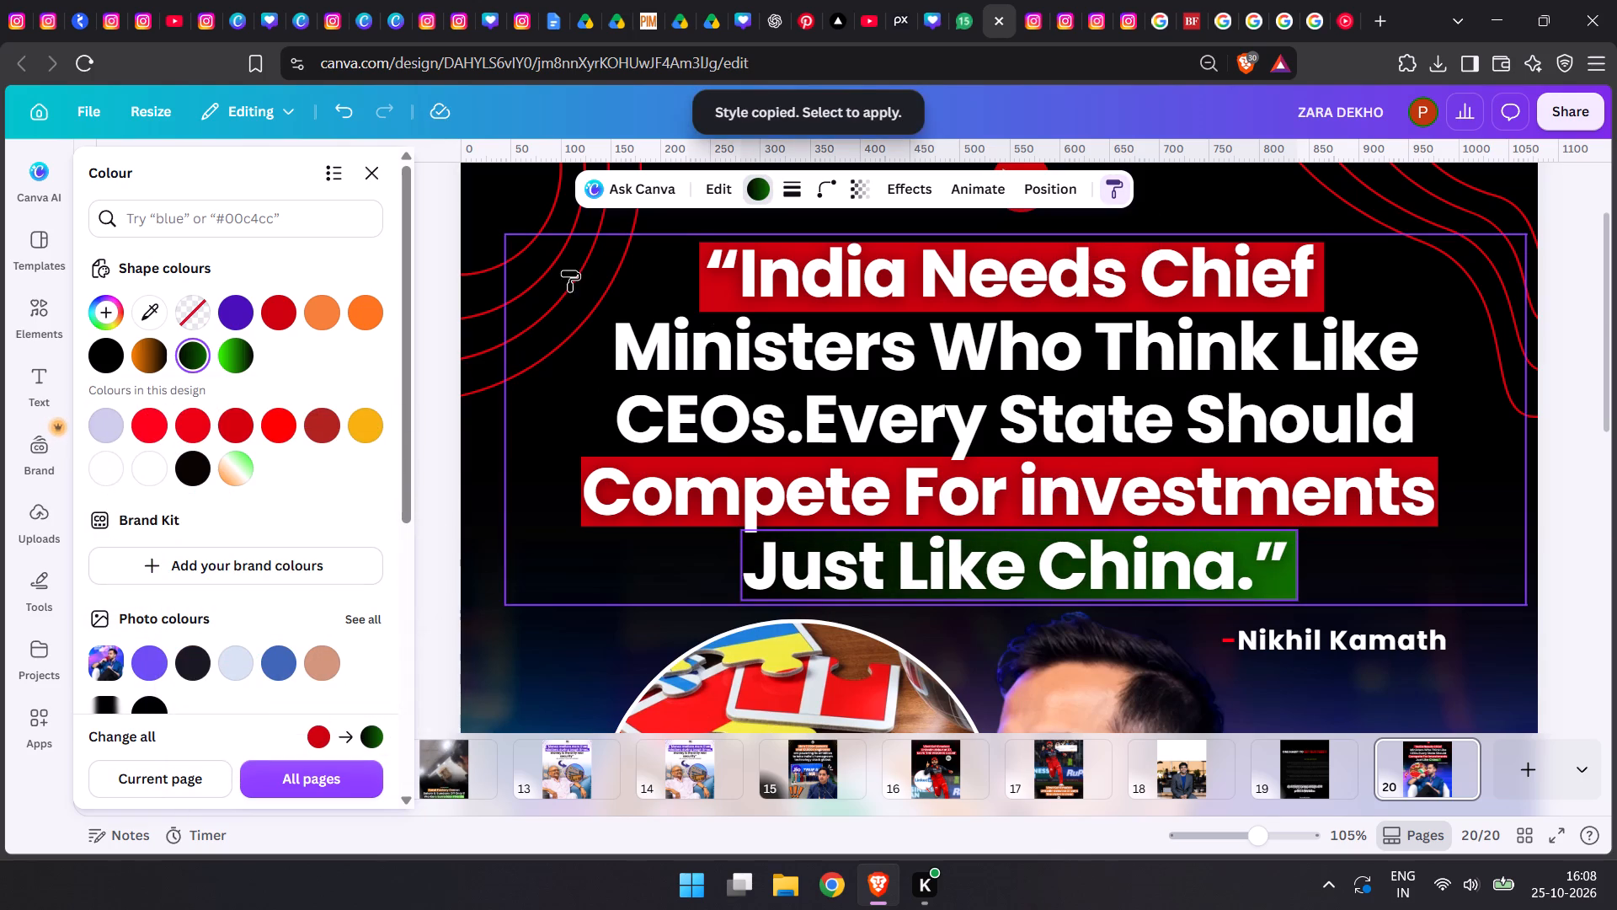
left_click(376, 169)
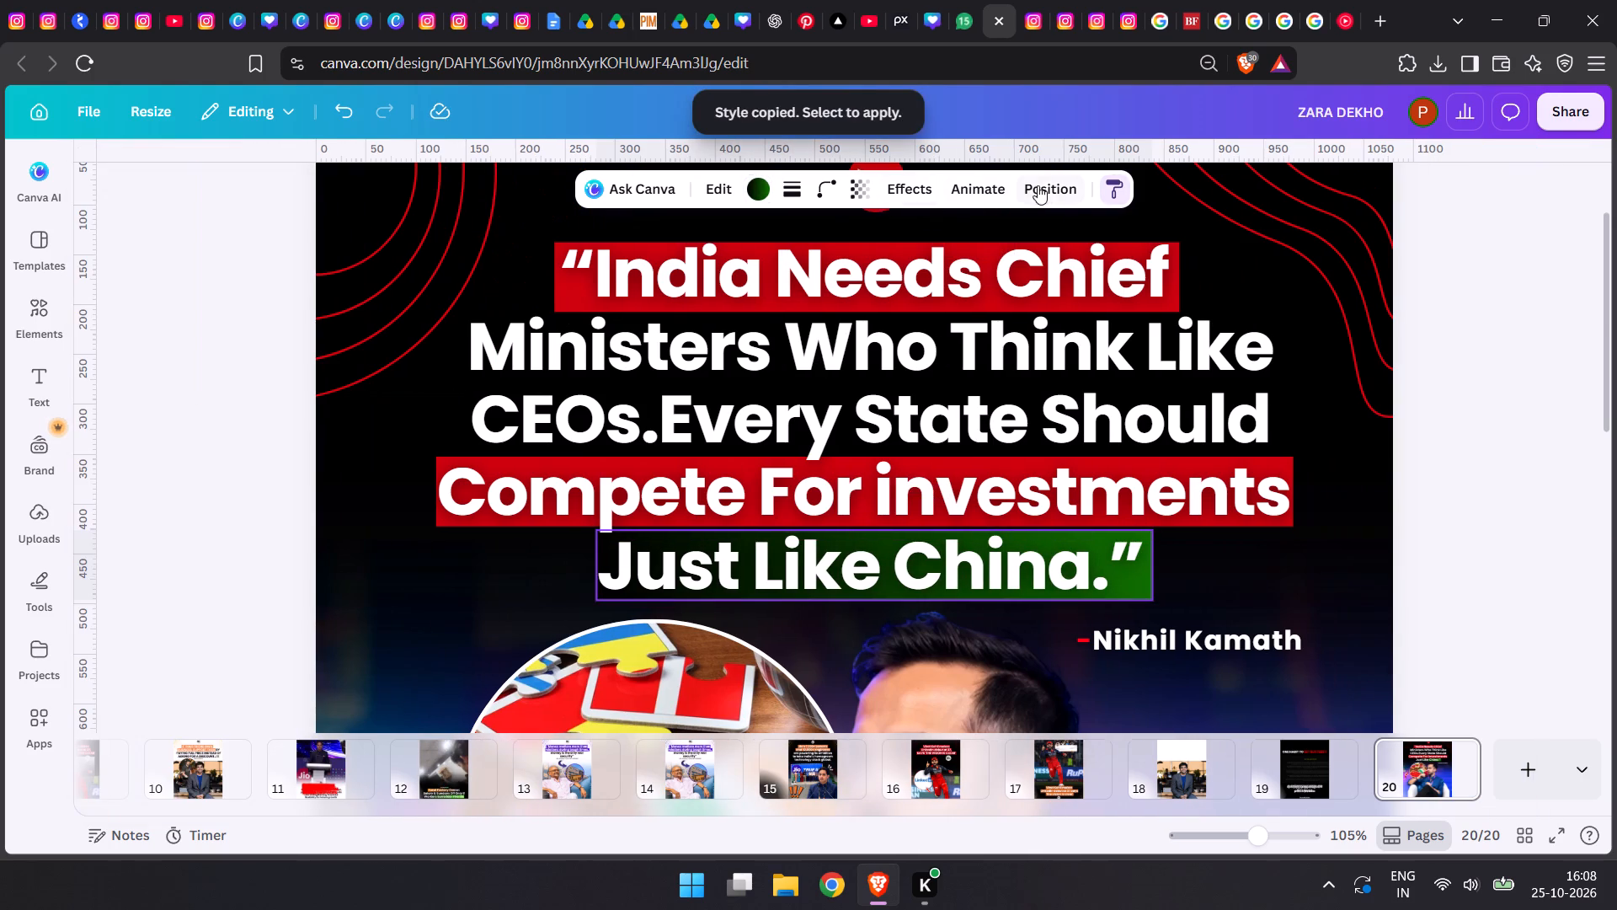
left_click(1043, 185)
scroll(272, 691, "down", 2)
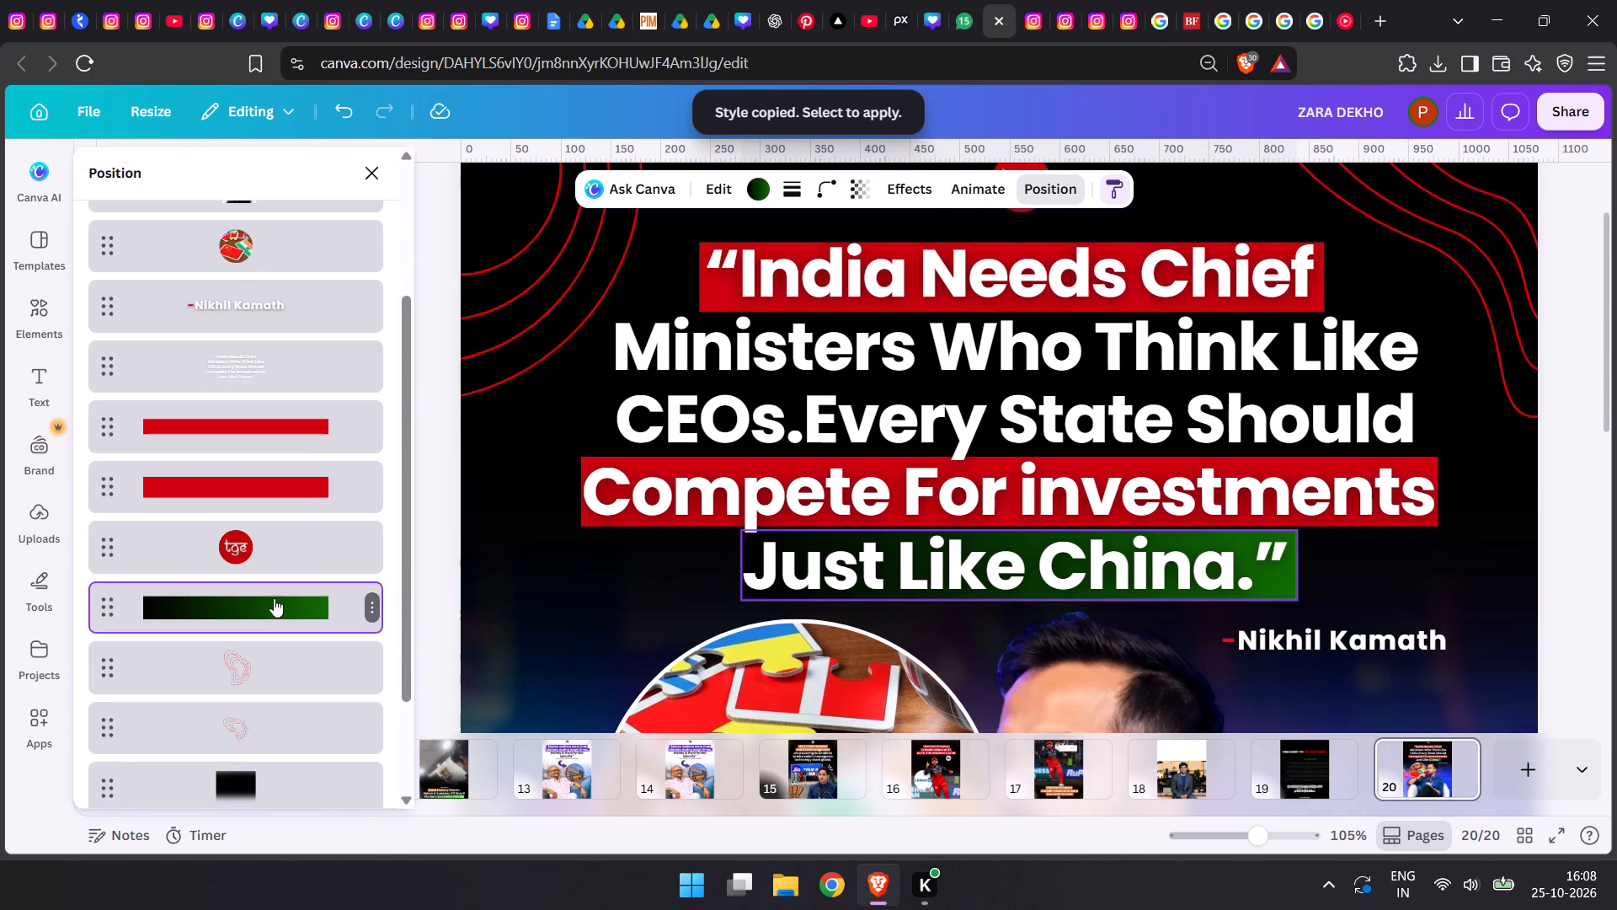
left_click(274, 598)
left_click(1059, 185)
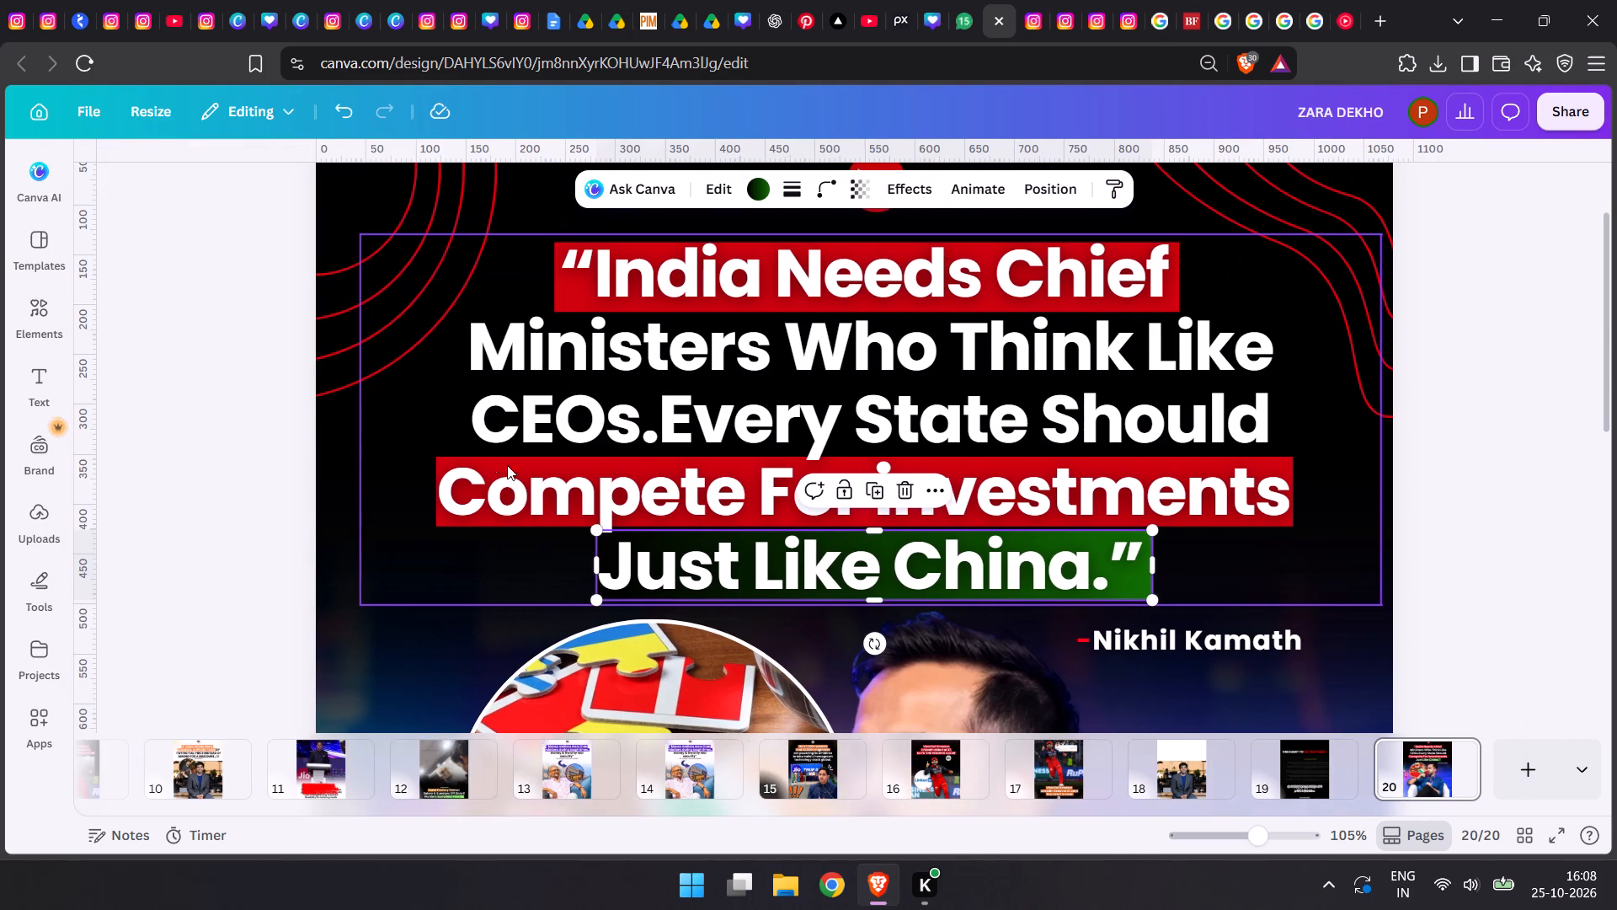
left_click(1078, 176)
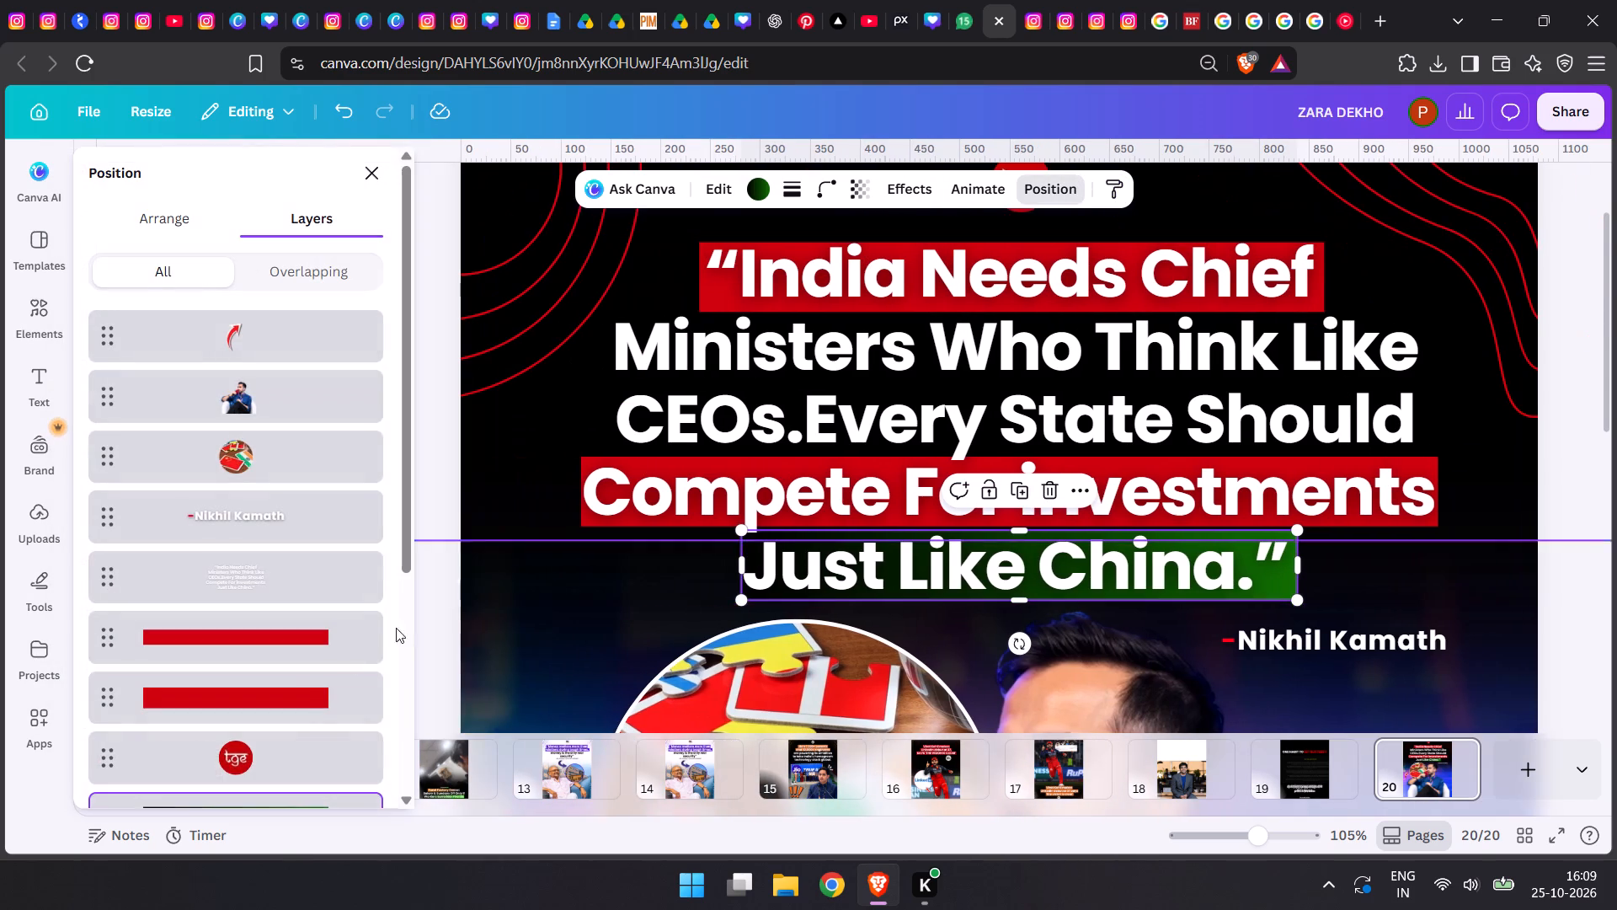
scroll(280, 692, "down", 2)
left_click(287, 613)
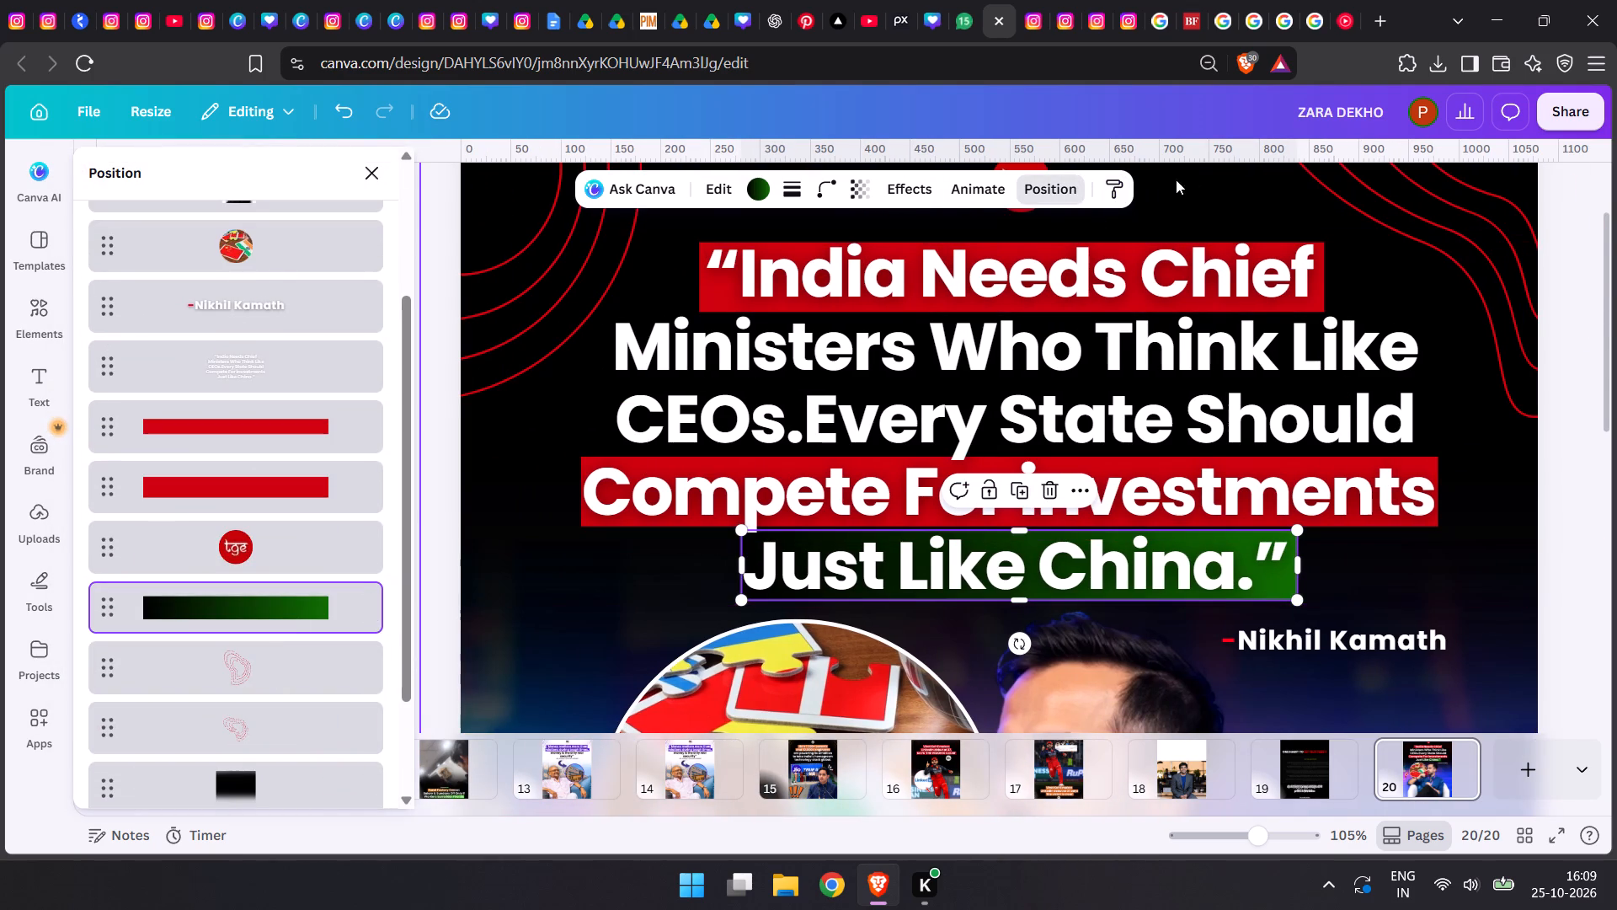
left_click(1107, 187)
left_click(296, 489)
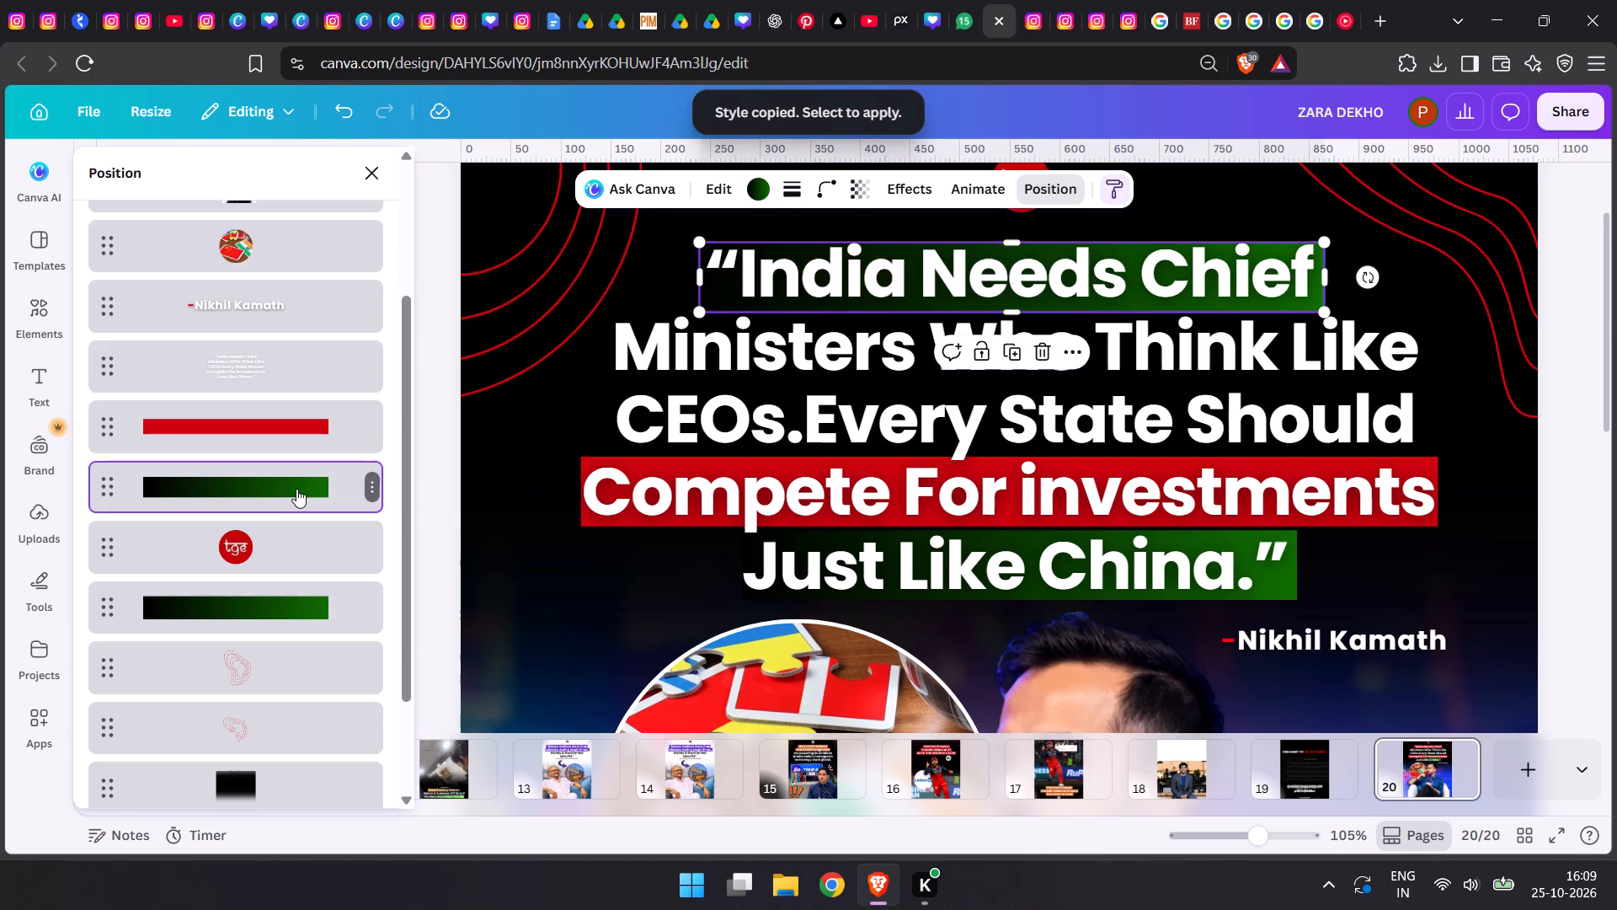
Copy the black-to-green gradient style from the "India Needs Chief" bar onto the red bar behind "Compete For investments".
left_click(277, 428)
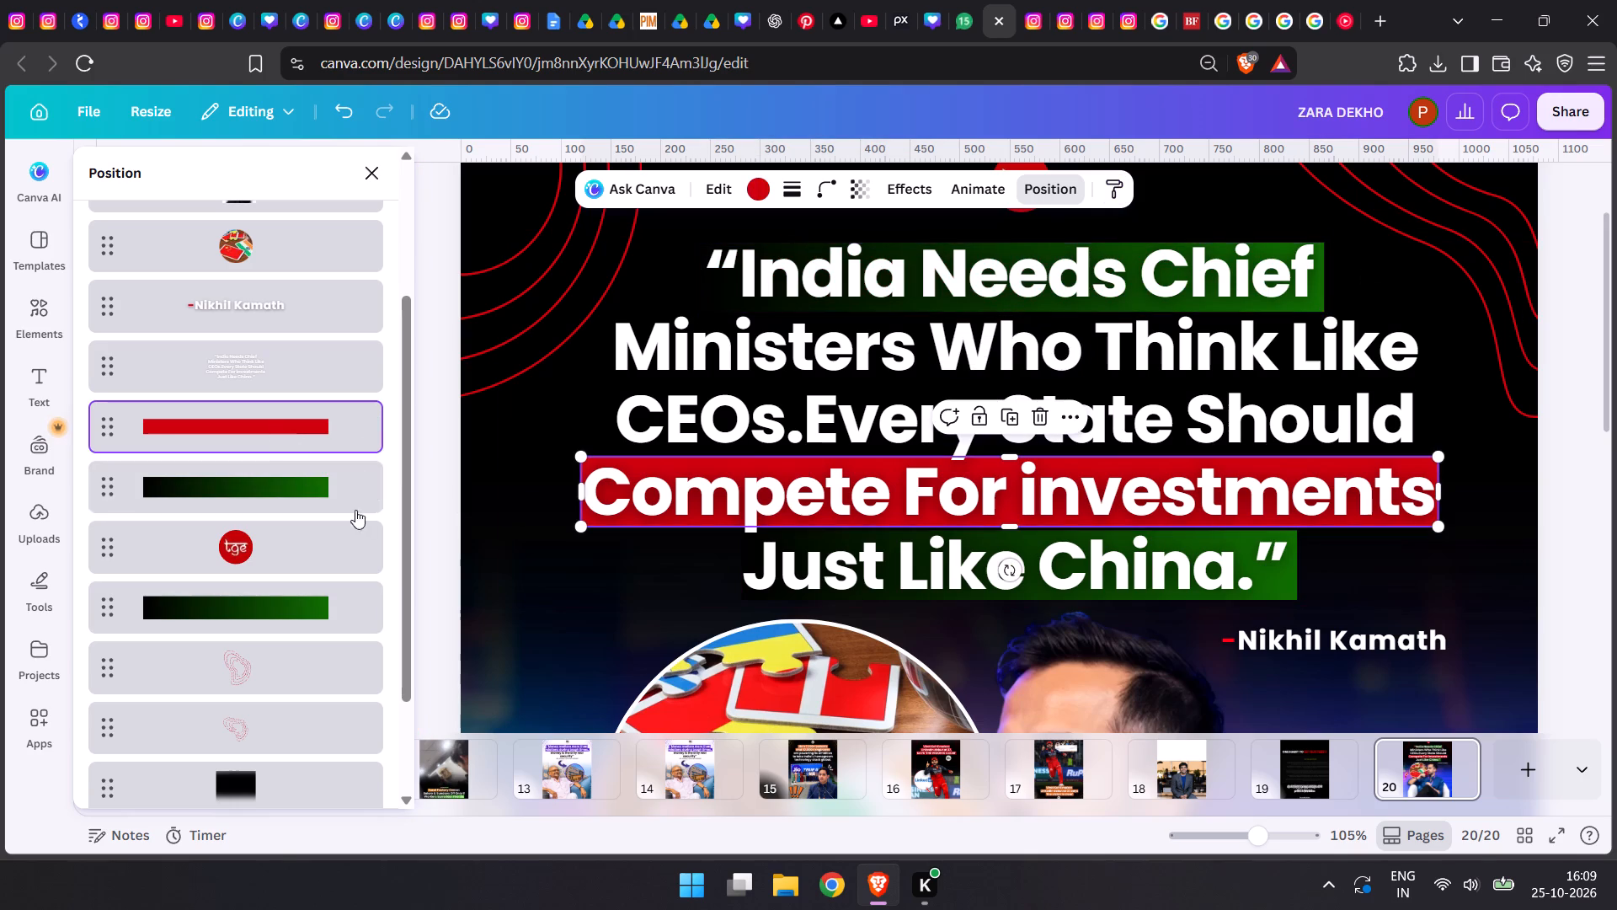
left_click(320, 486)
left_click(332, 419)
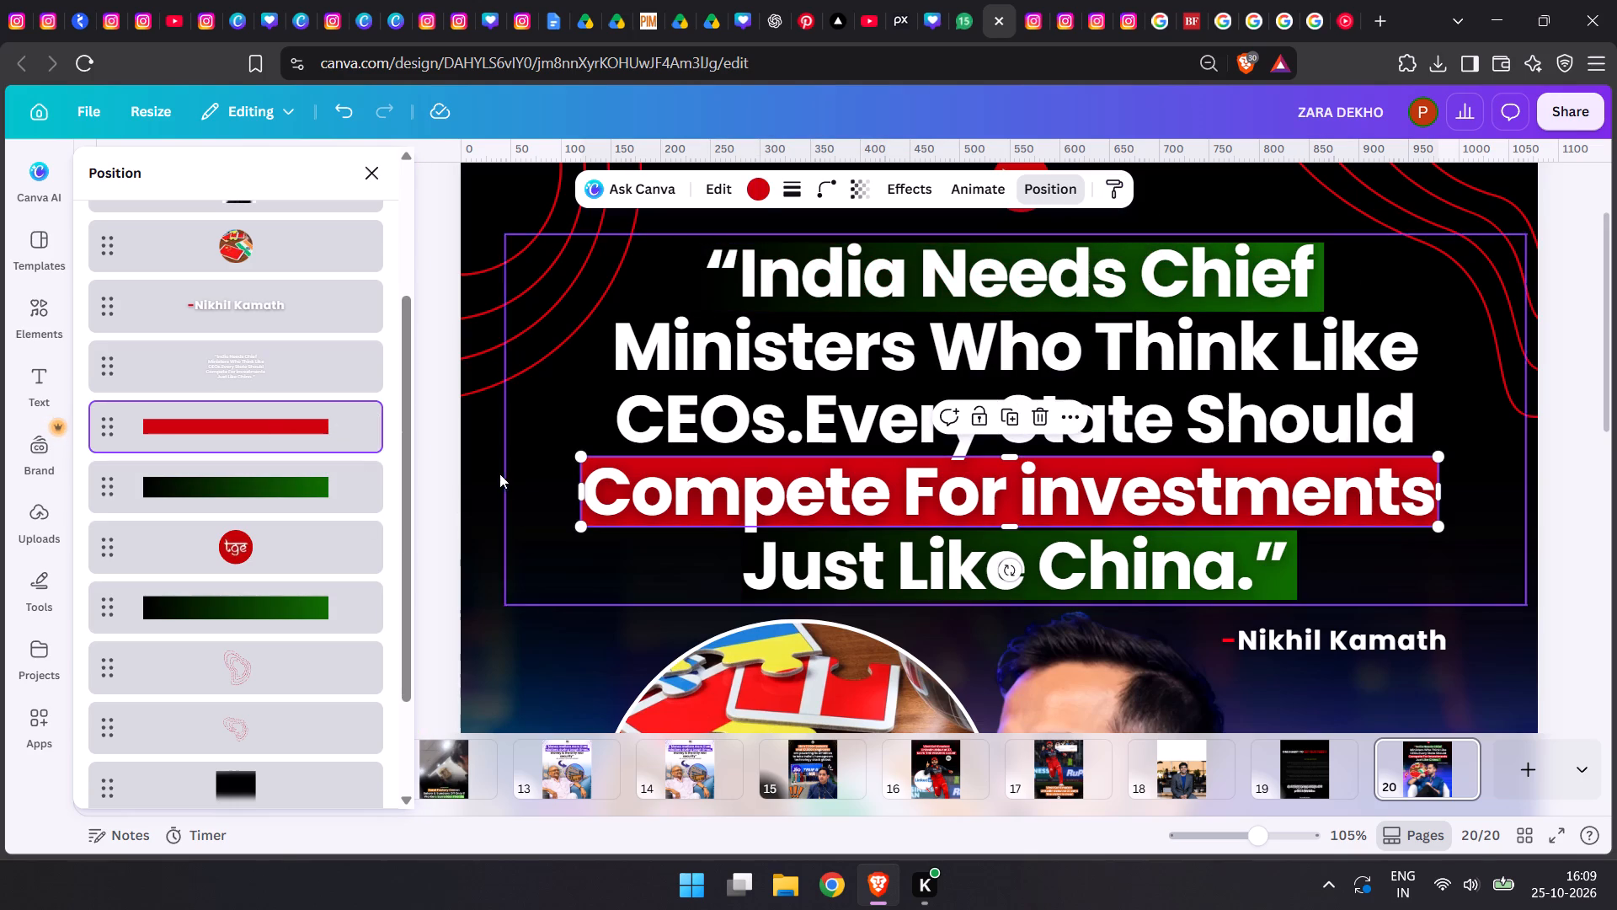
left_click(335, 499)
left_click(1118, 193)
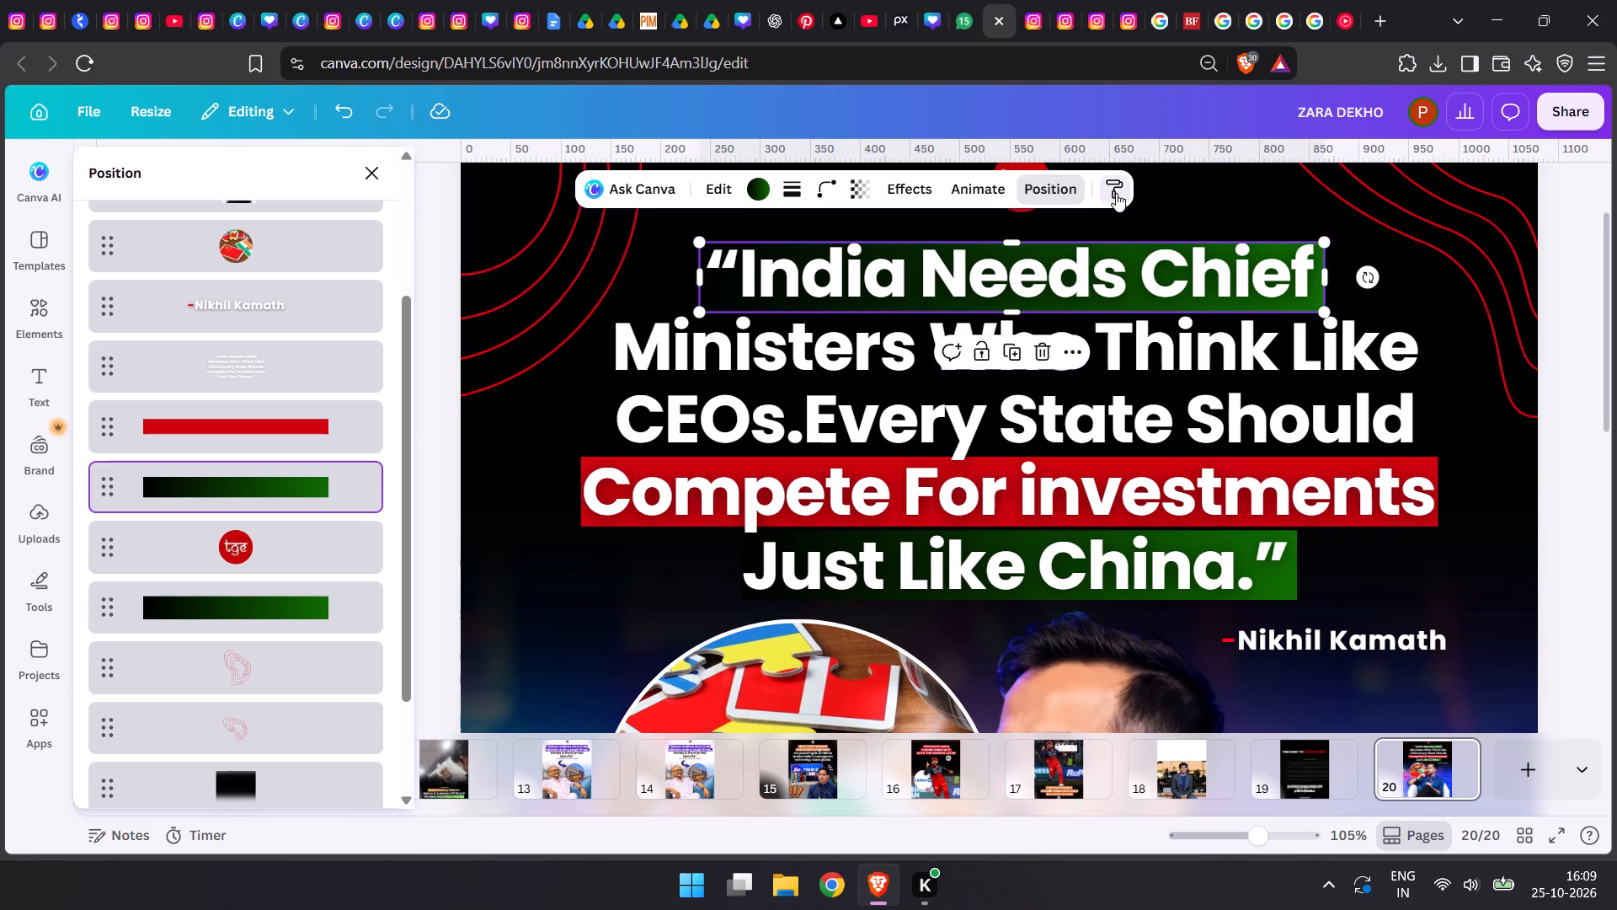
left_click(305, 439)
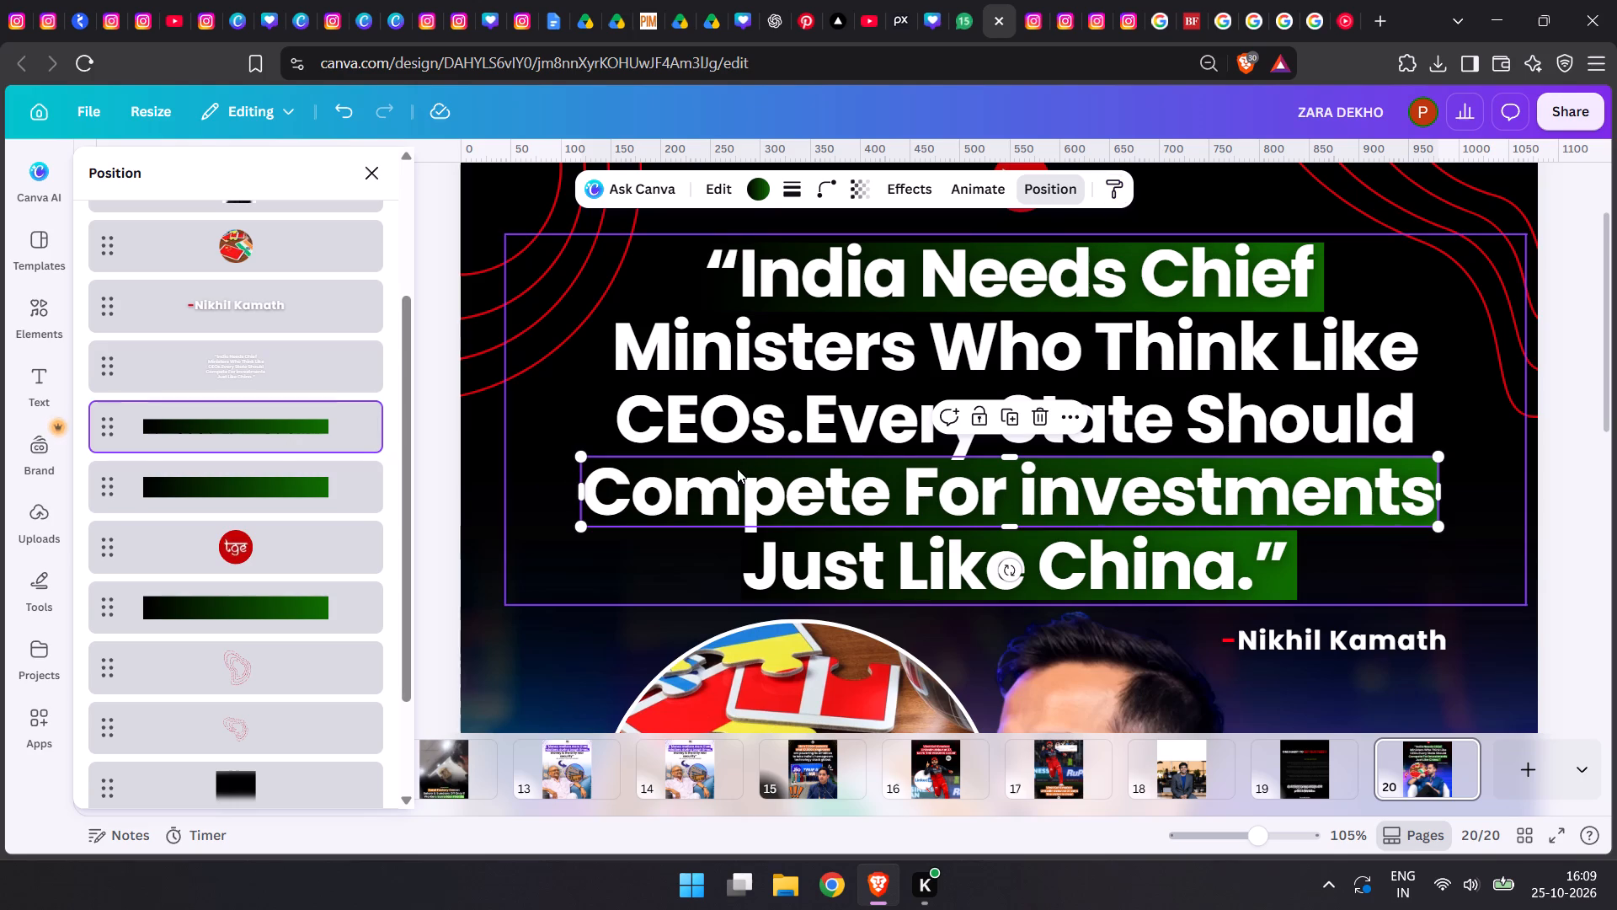
Delete the highlight bar behind "Compete For investments".
key("Delete")
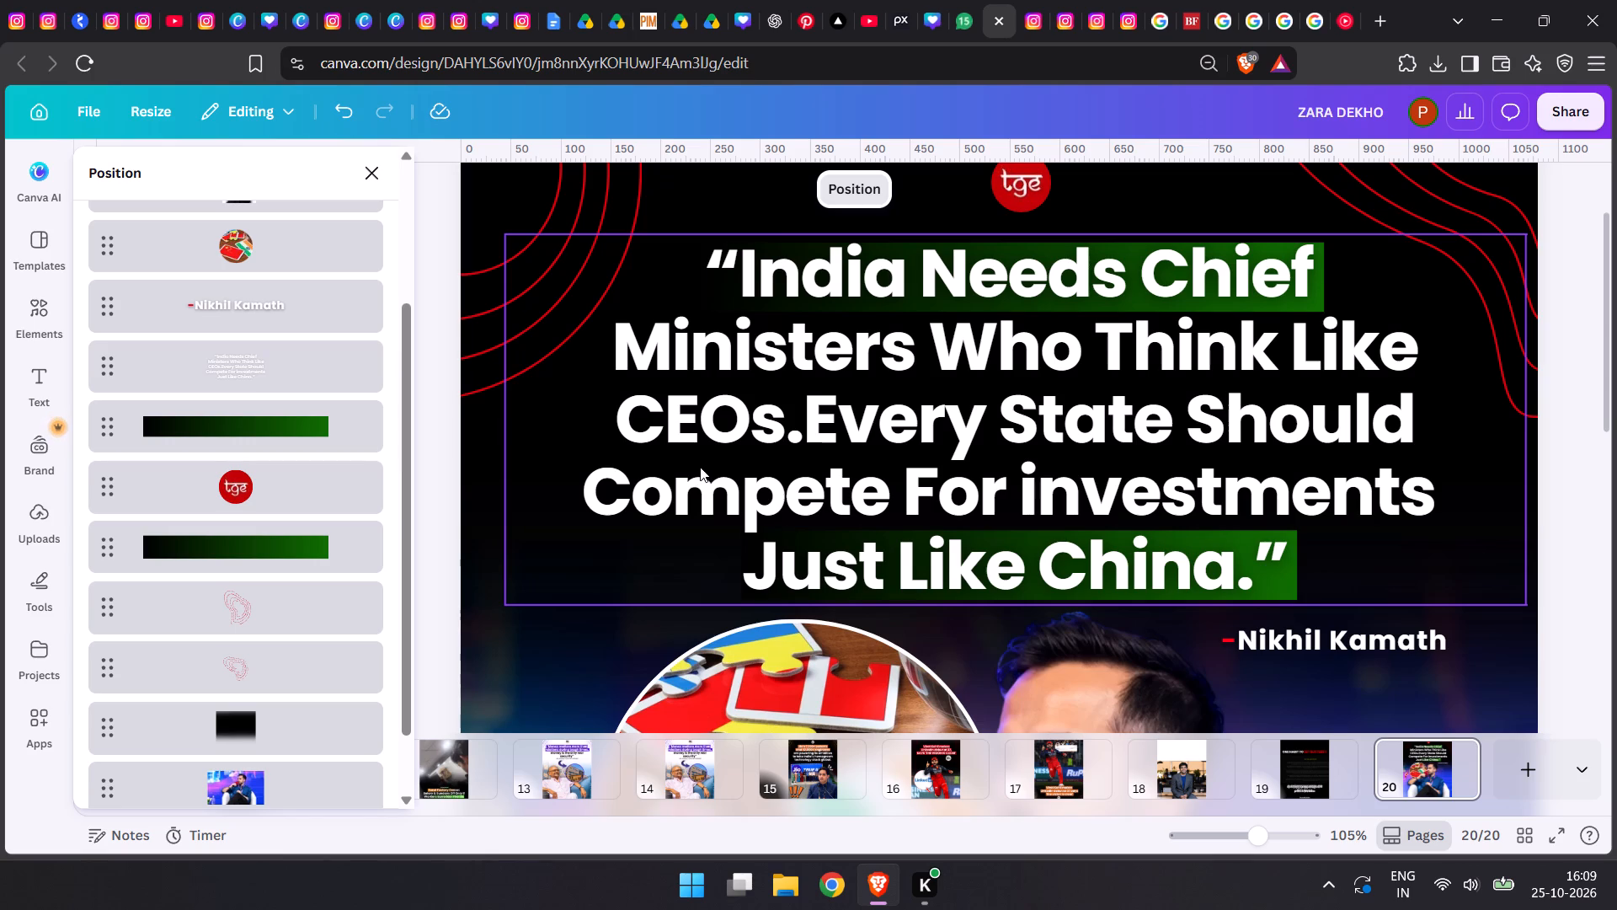
Recolour the highlight bar behind "India Needs Chief" with the design's existing orange-to-black gradient.
left_click(318, 409)
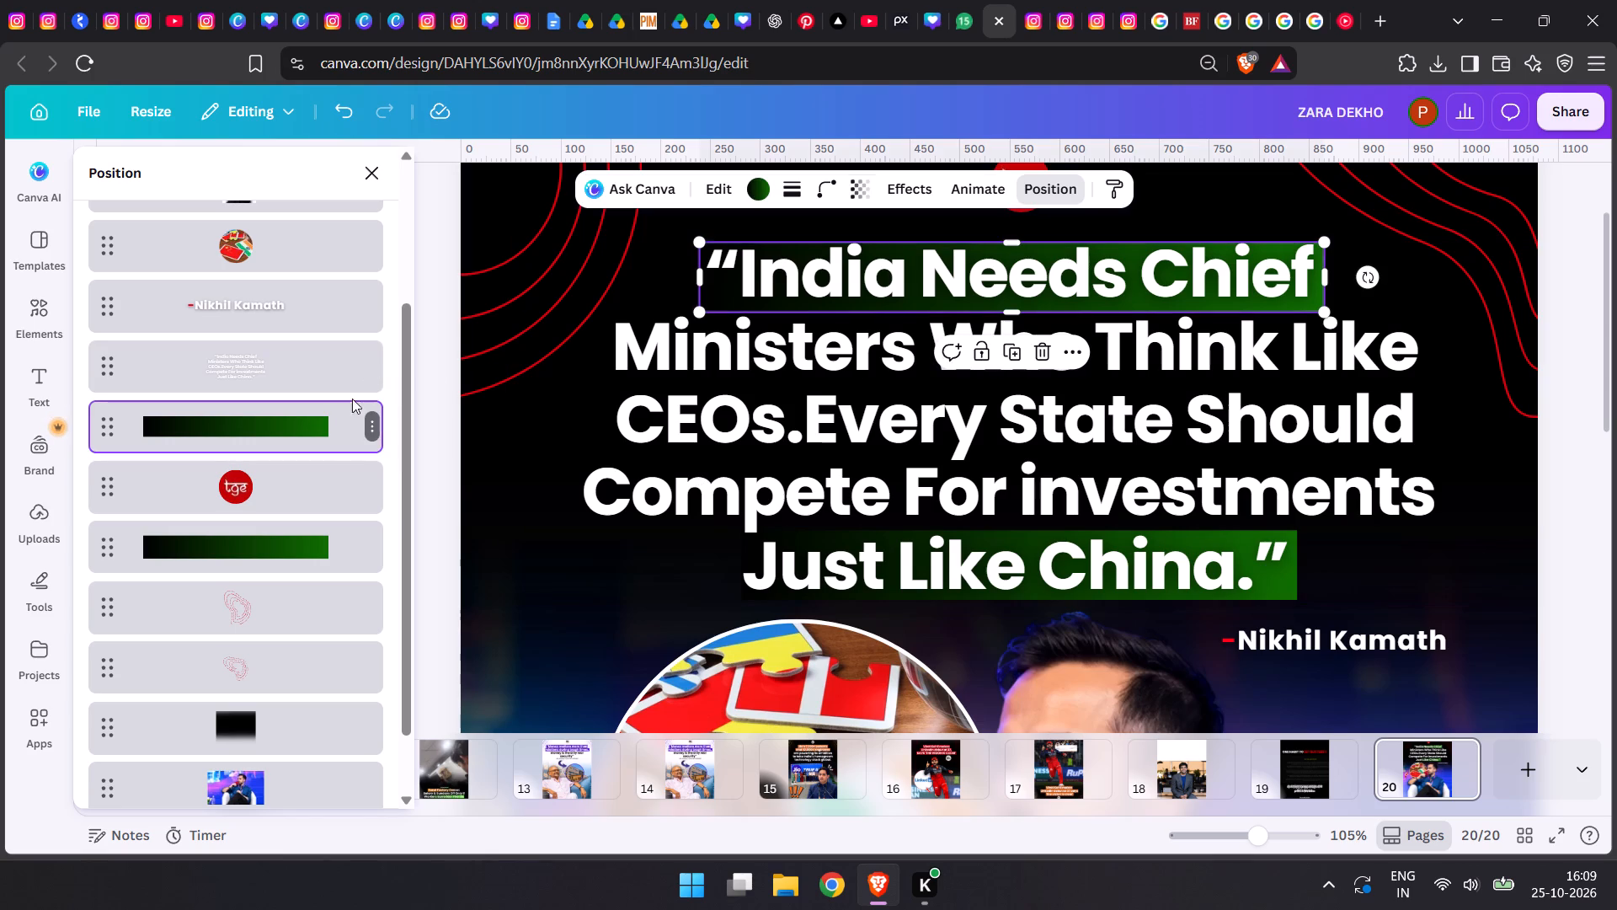
left_click(768, 190)
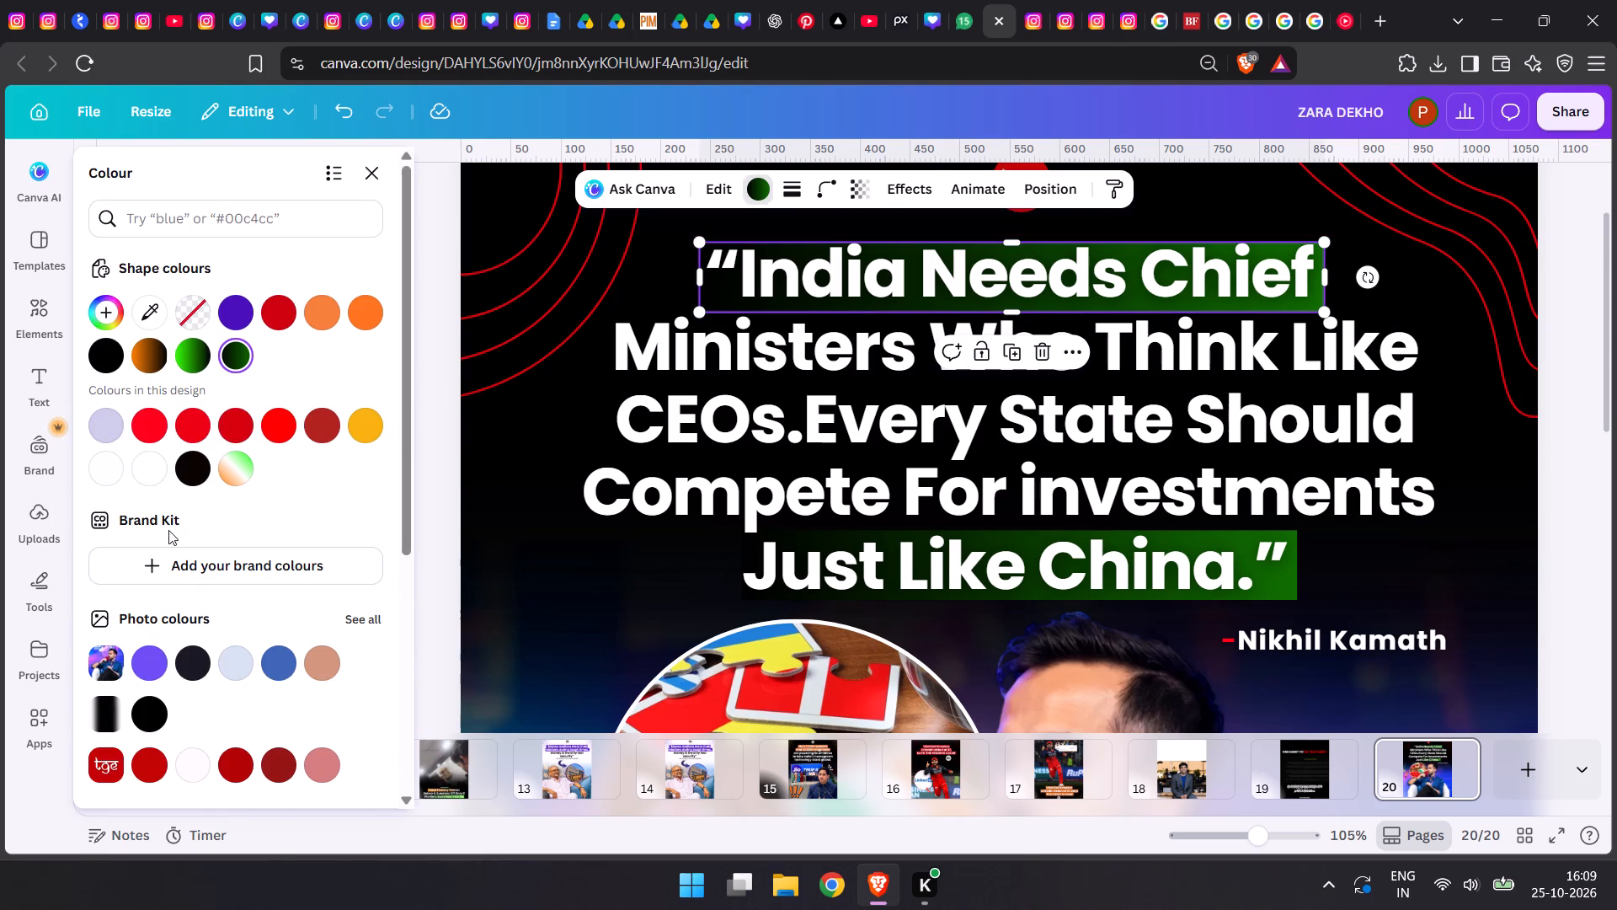
left_click(227, 478)
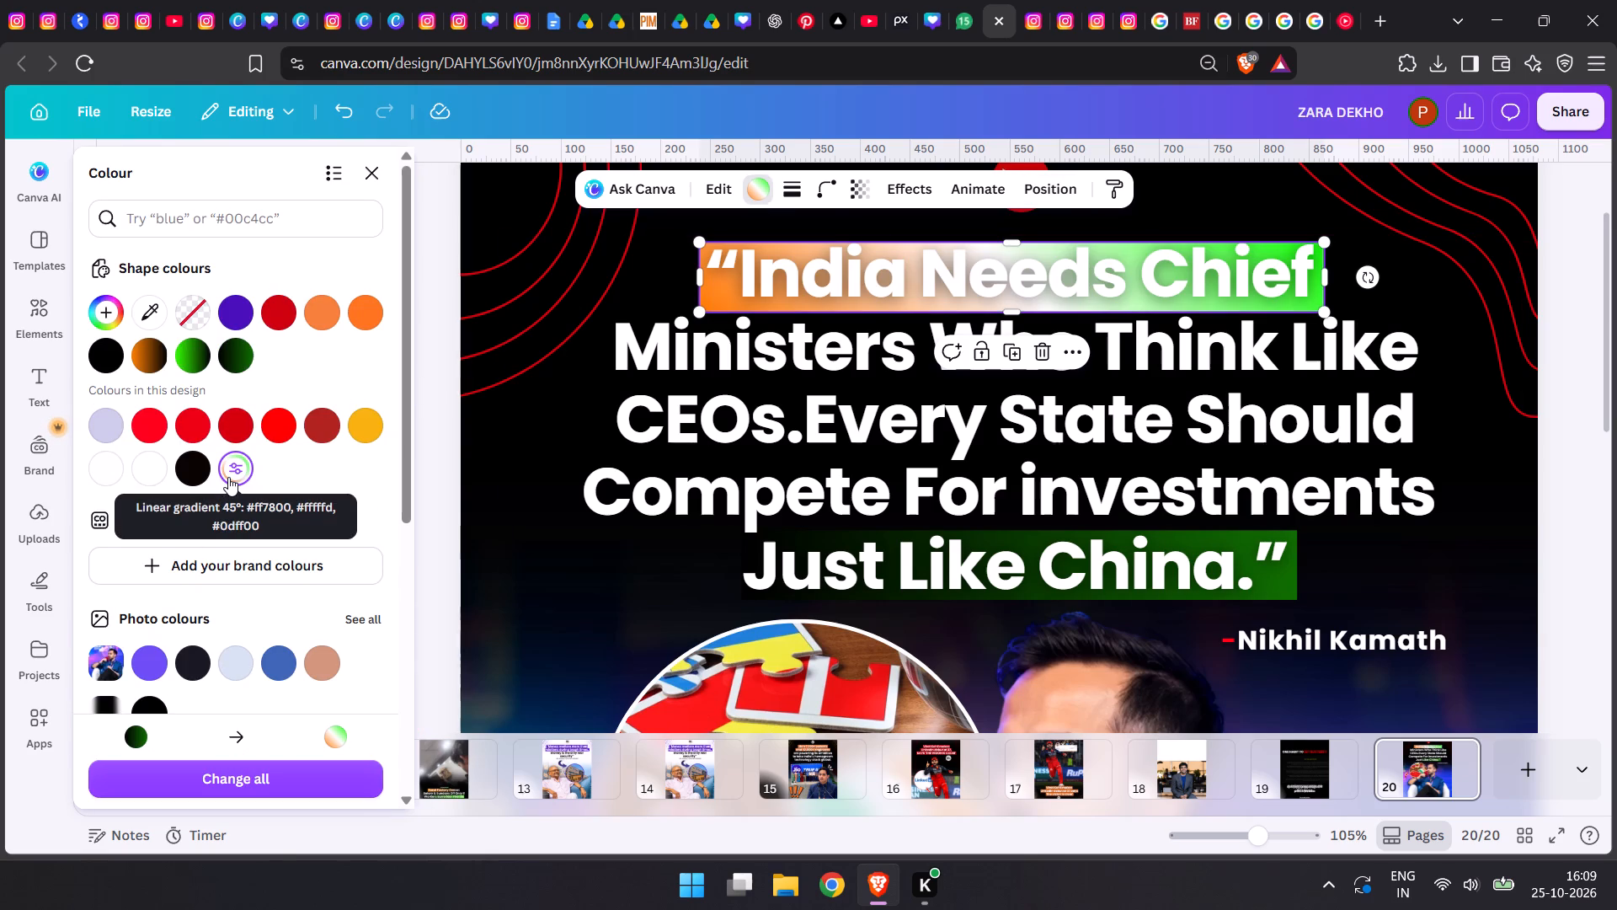
left_click(910, 254)
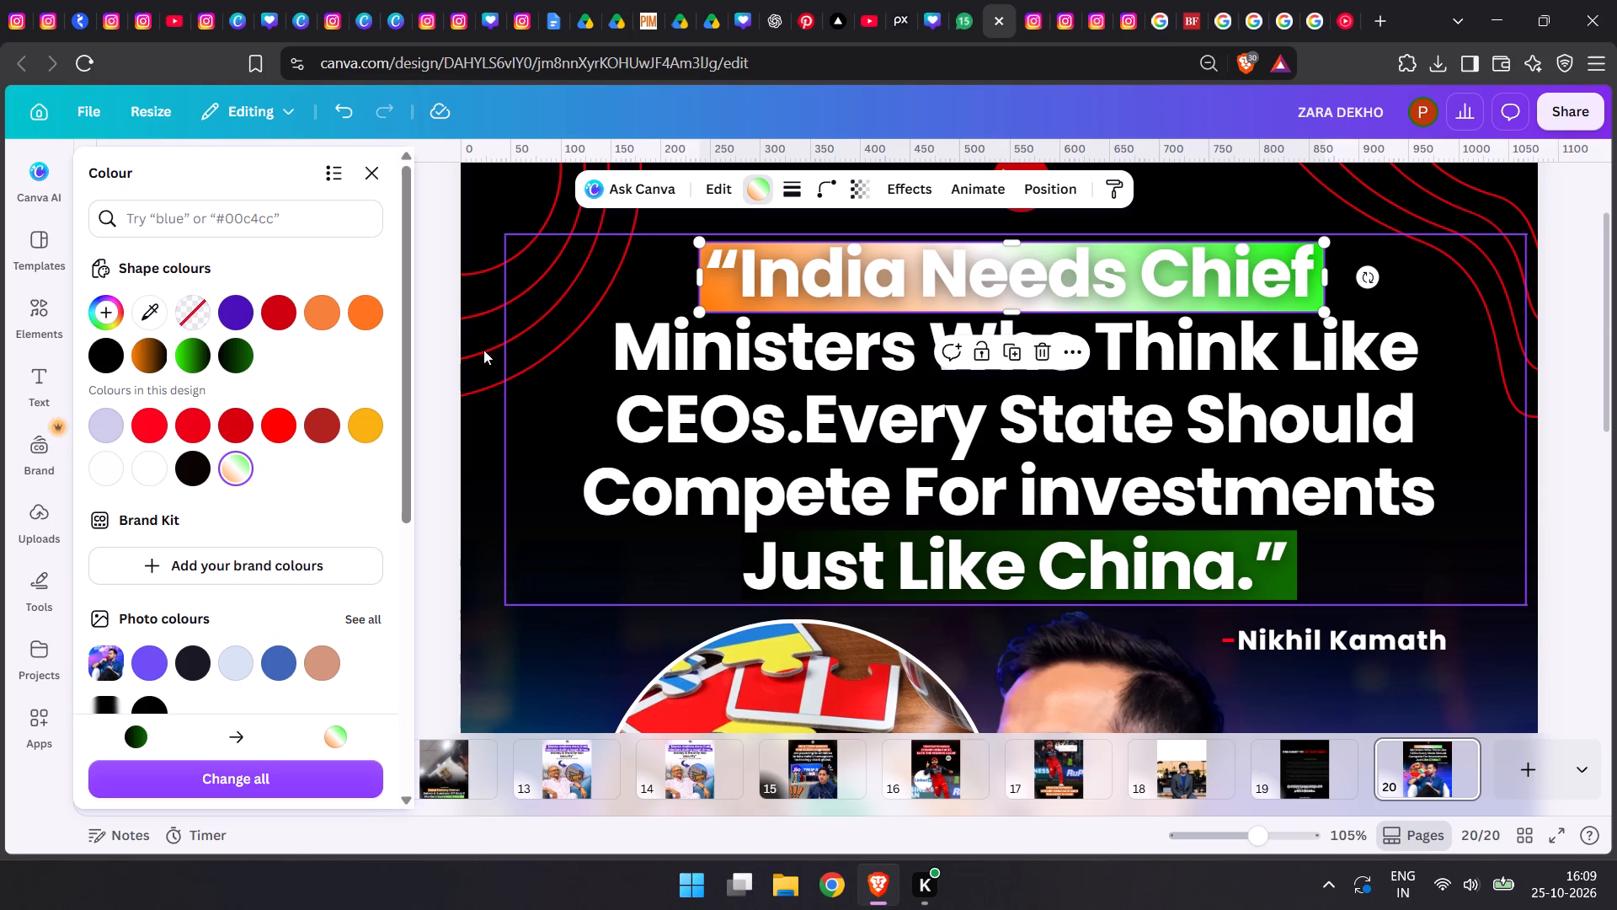
left_click(155, 346)
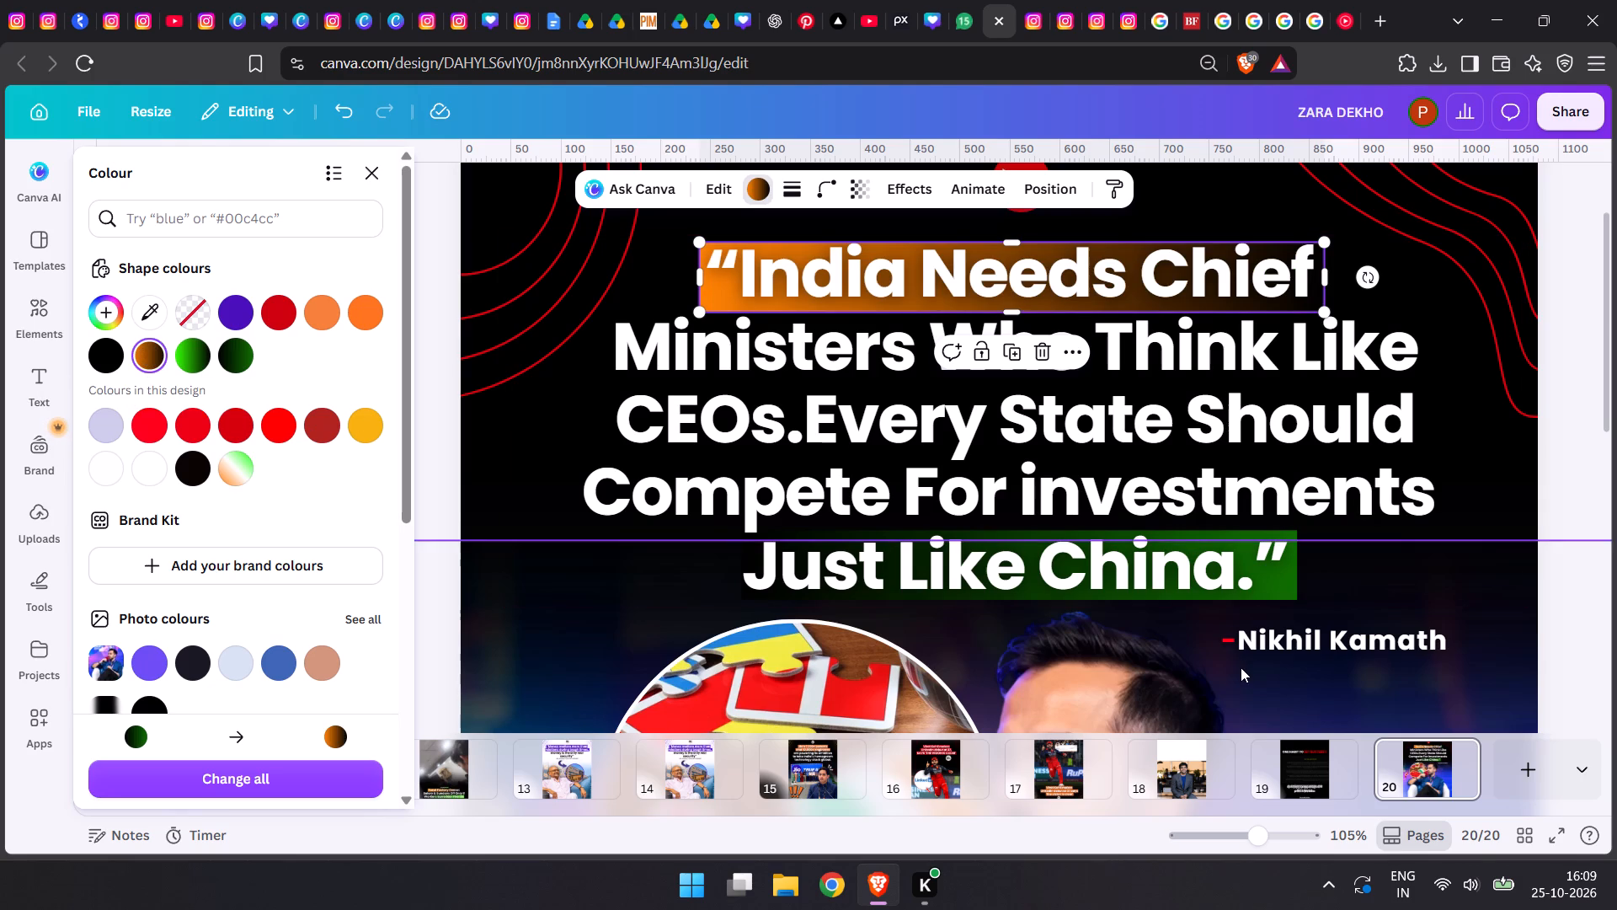
double_click(1409, 522)
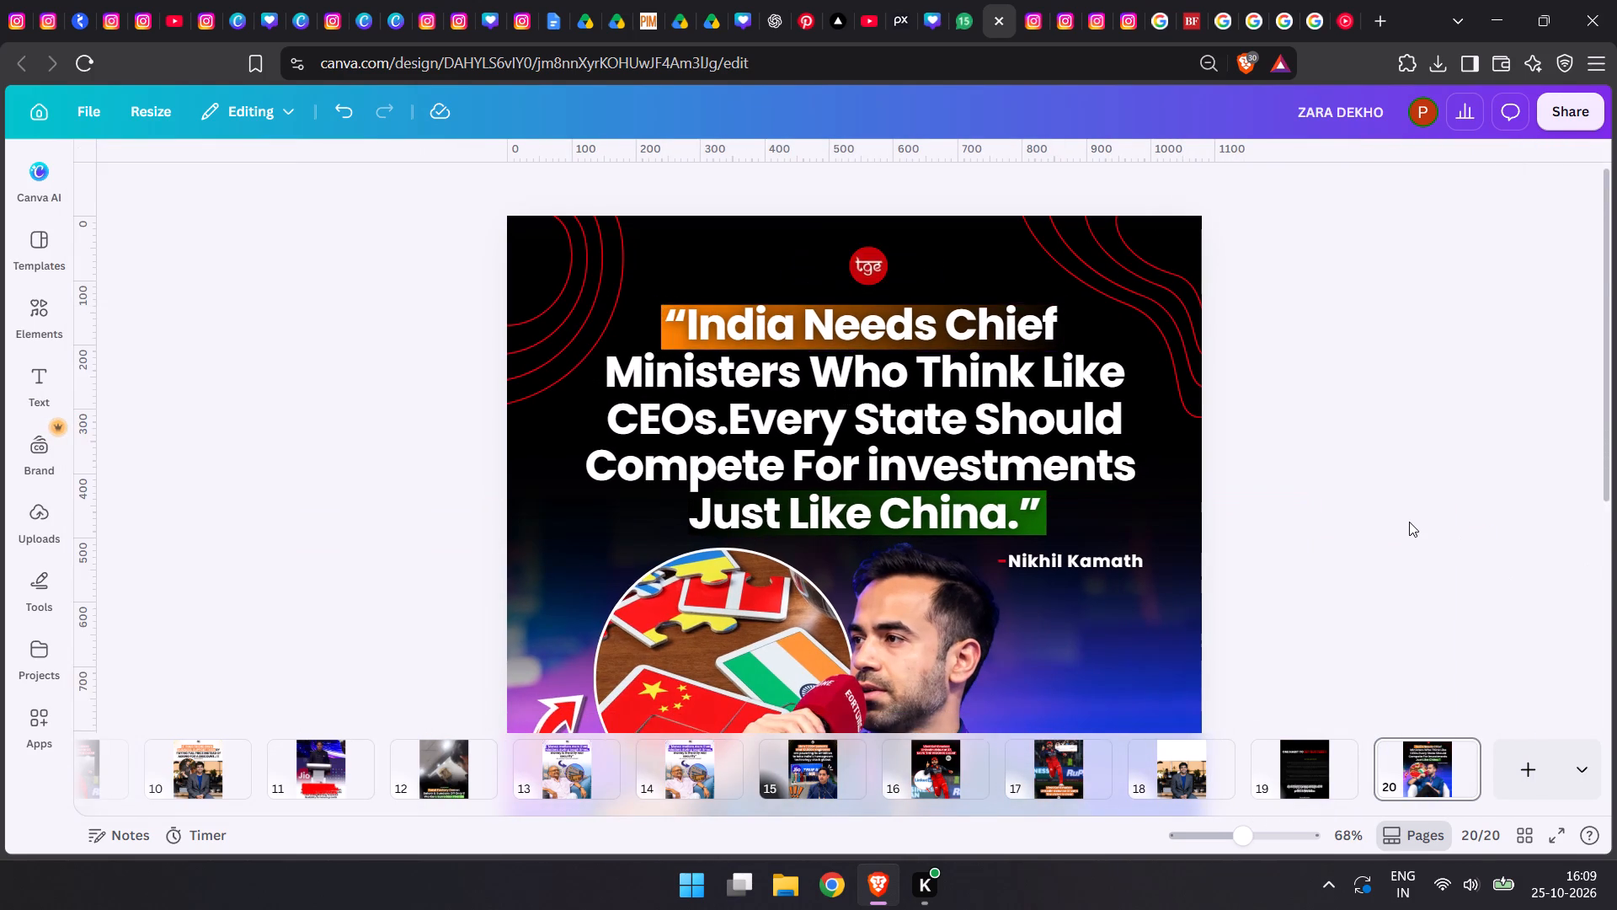
Recolour the red curved-line graphic in the page's upper-left corner to orange.
scroll(1409, 522, "down", 2)
scroll(1407, 522, "up", 2)
left_click(1164, 300)
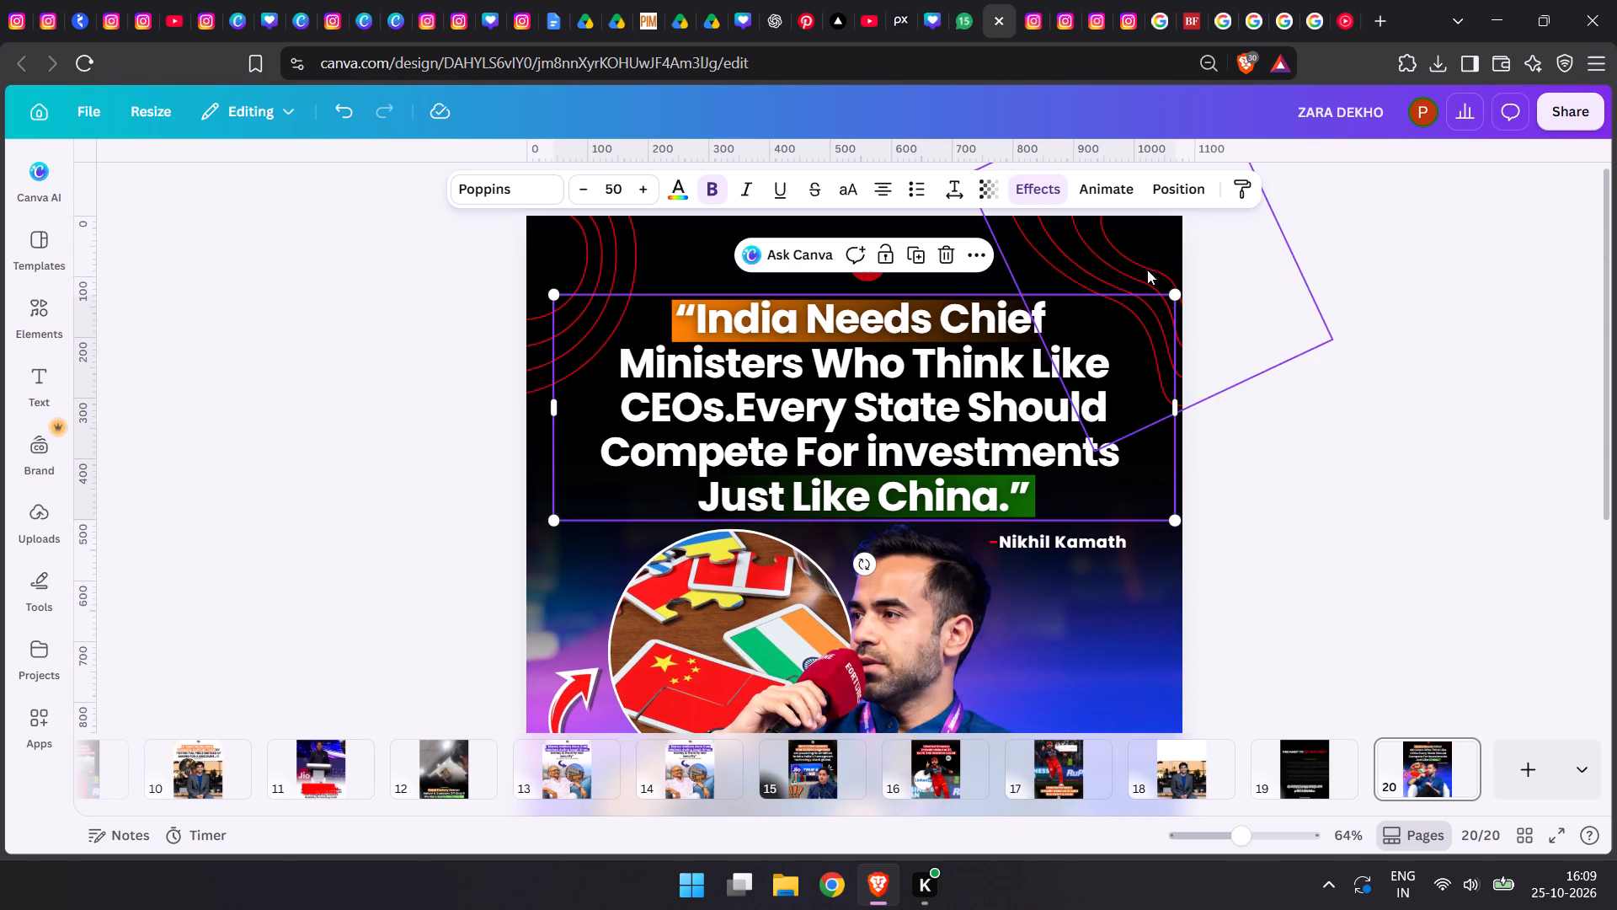
left_click(603, 255)
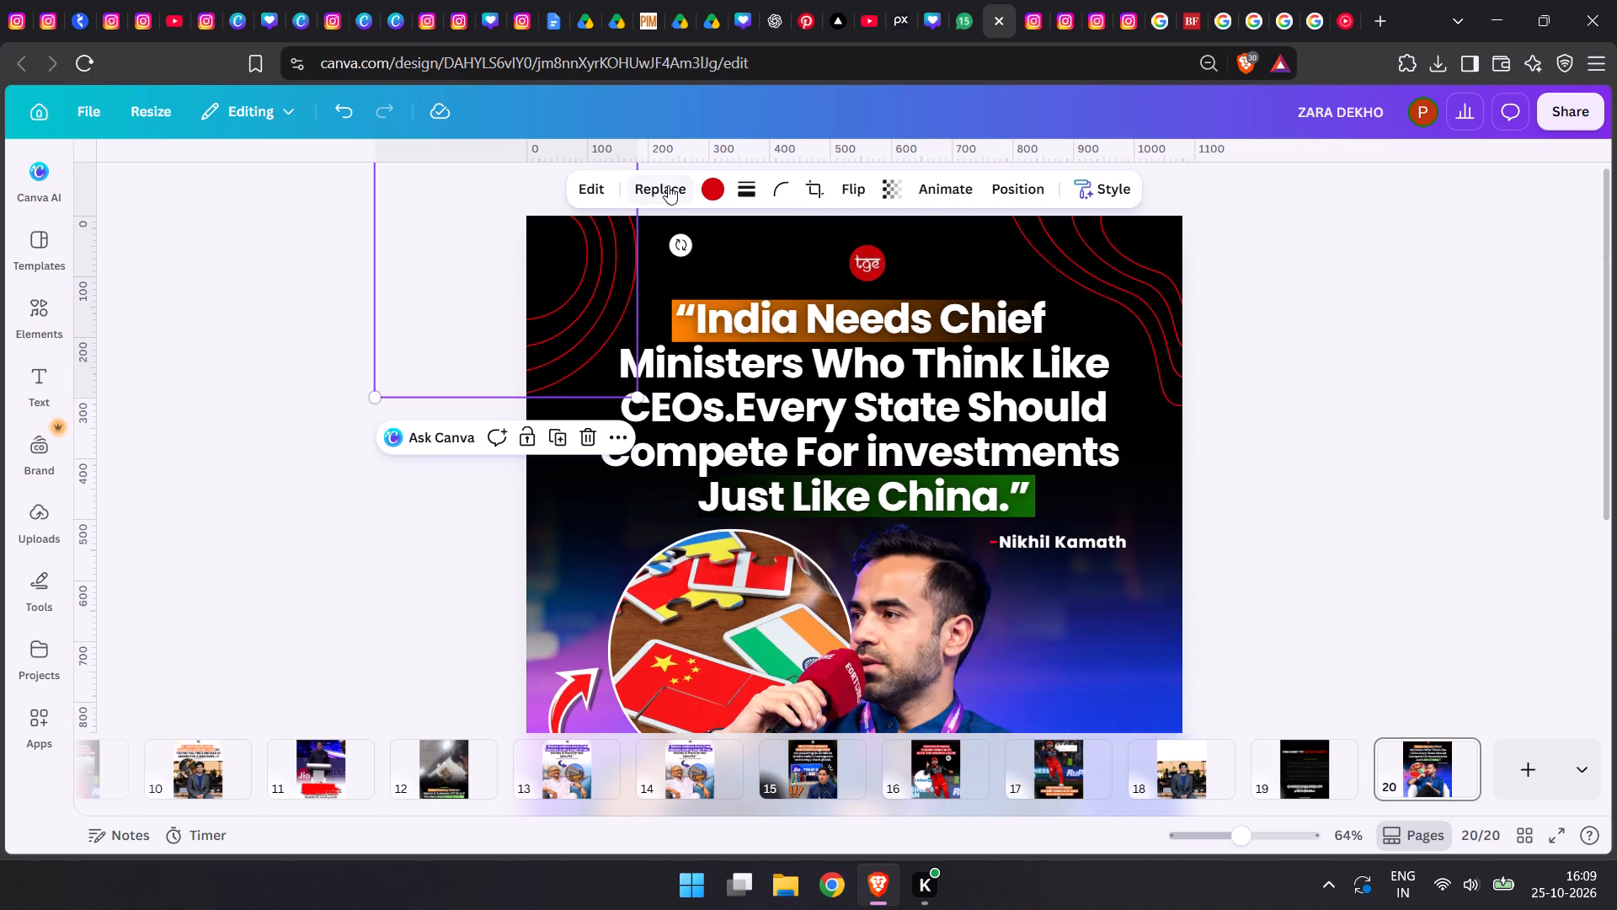
left_click(712, 188)
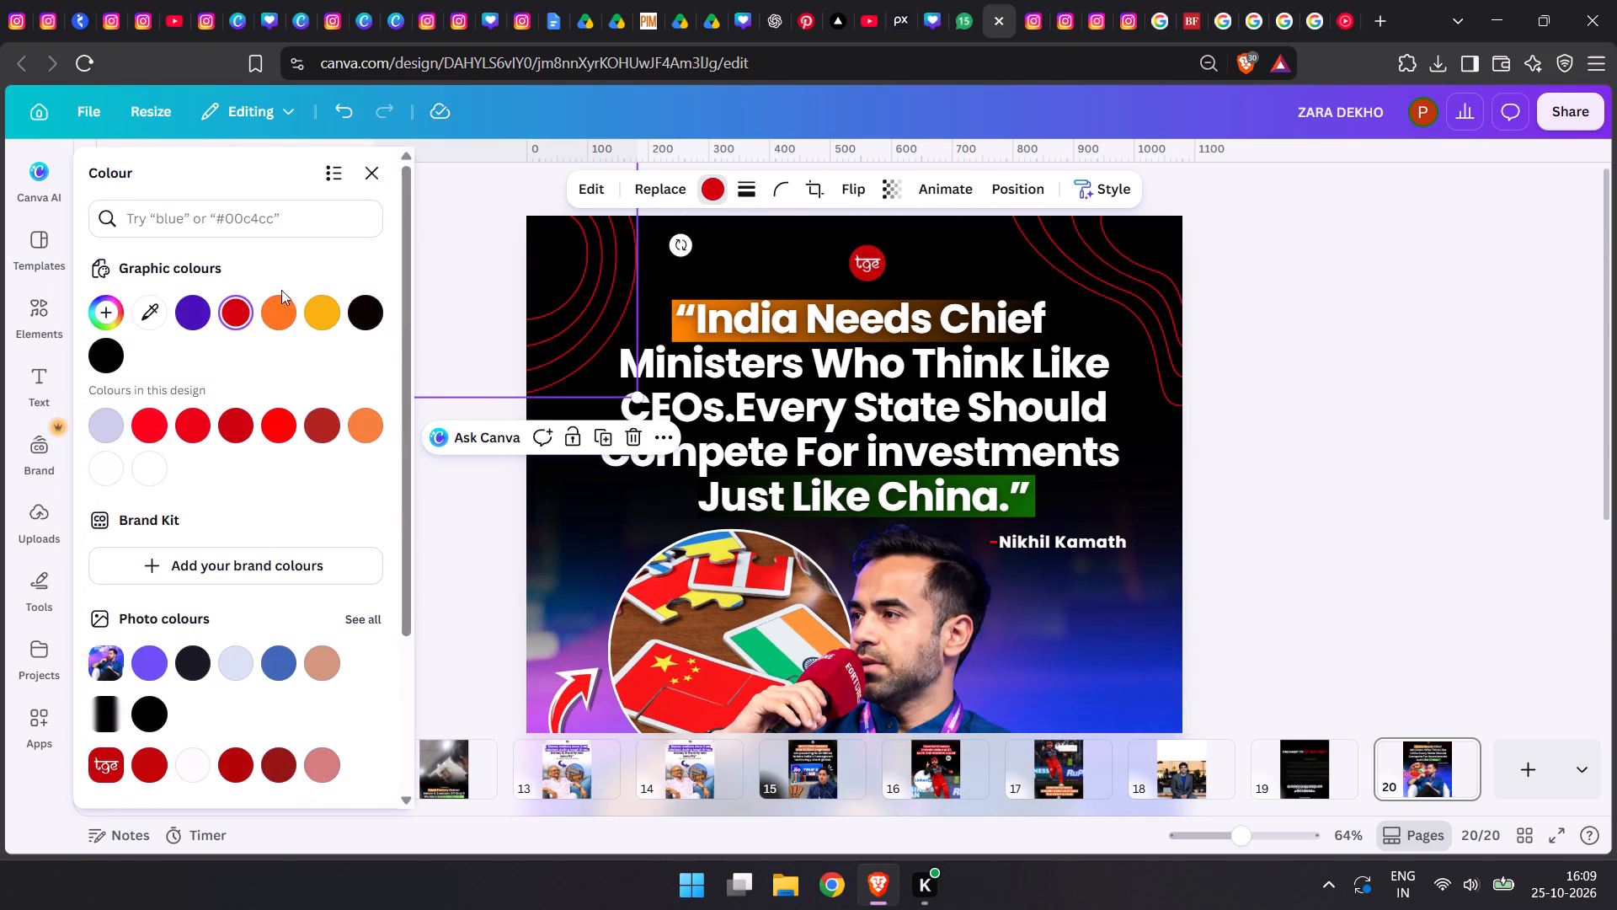
left_click(280, 303)
Recolour the red curved-line graphic in the page's upper-right corner to the default solid green.
left_click(1077, 281)
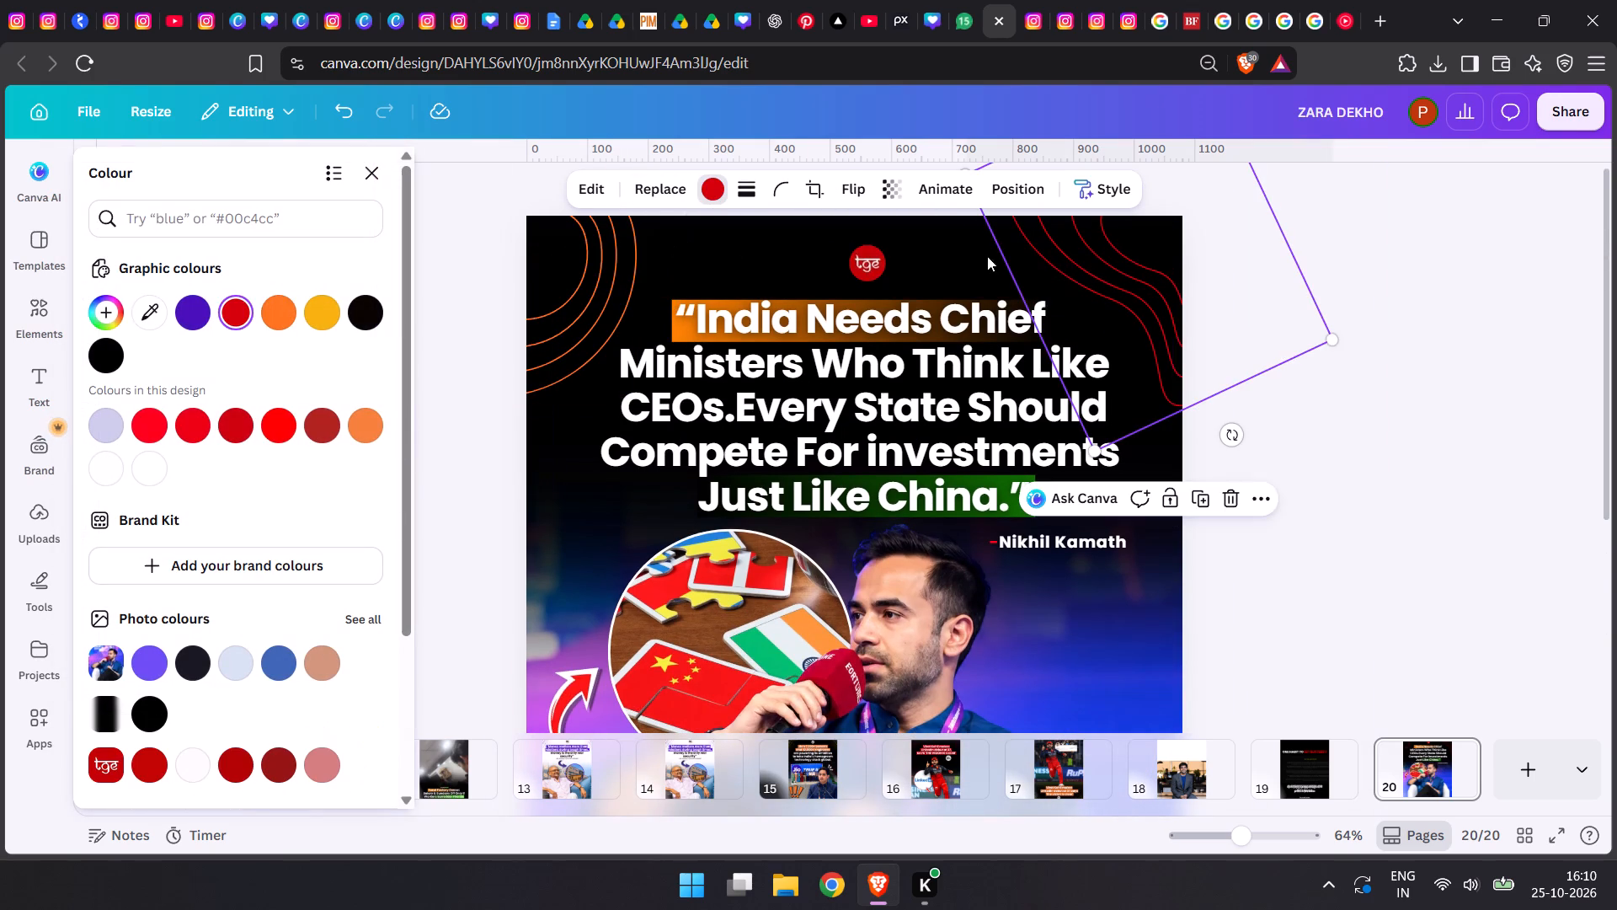
scroll(241, 565, "down", 4)
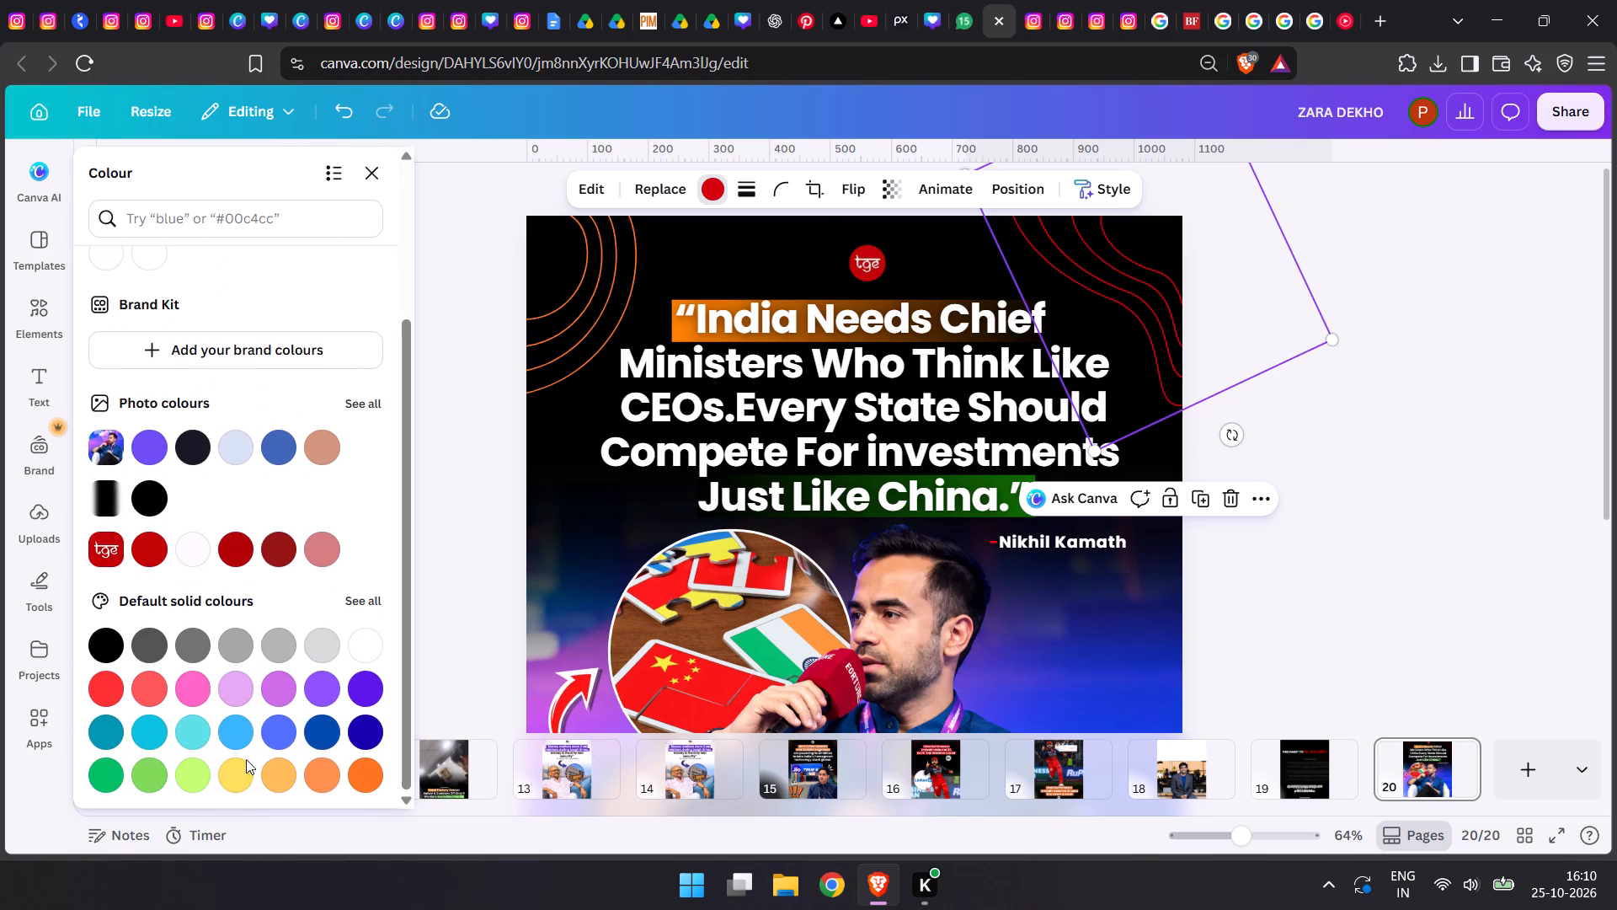
left_click(97, 775)
double_click(1307, 486)
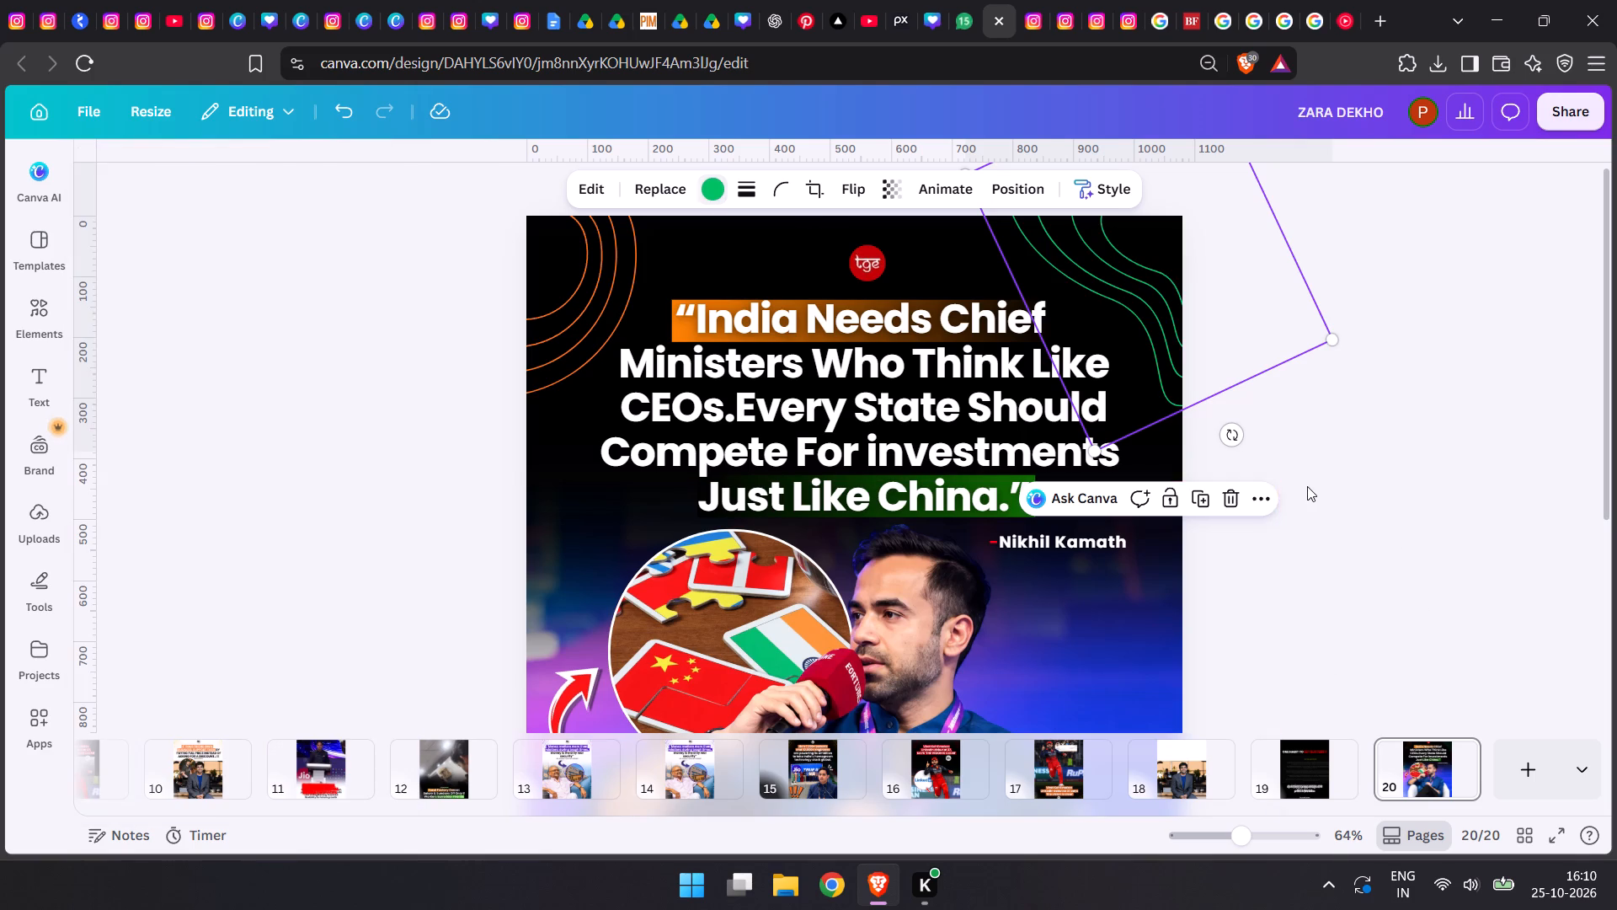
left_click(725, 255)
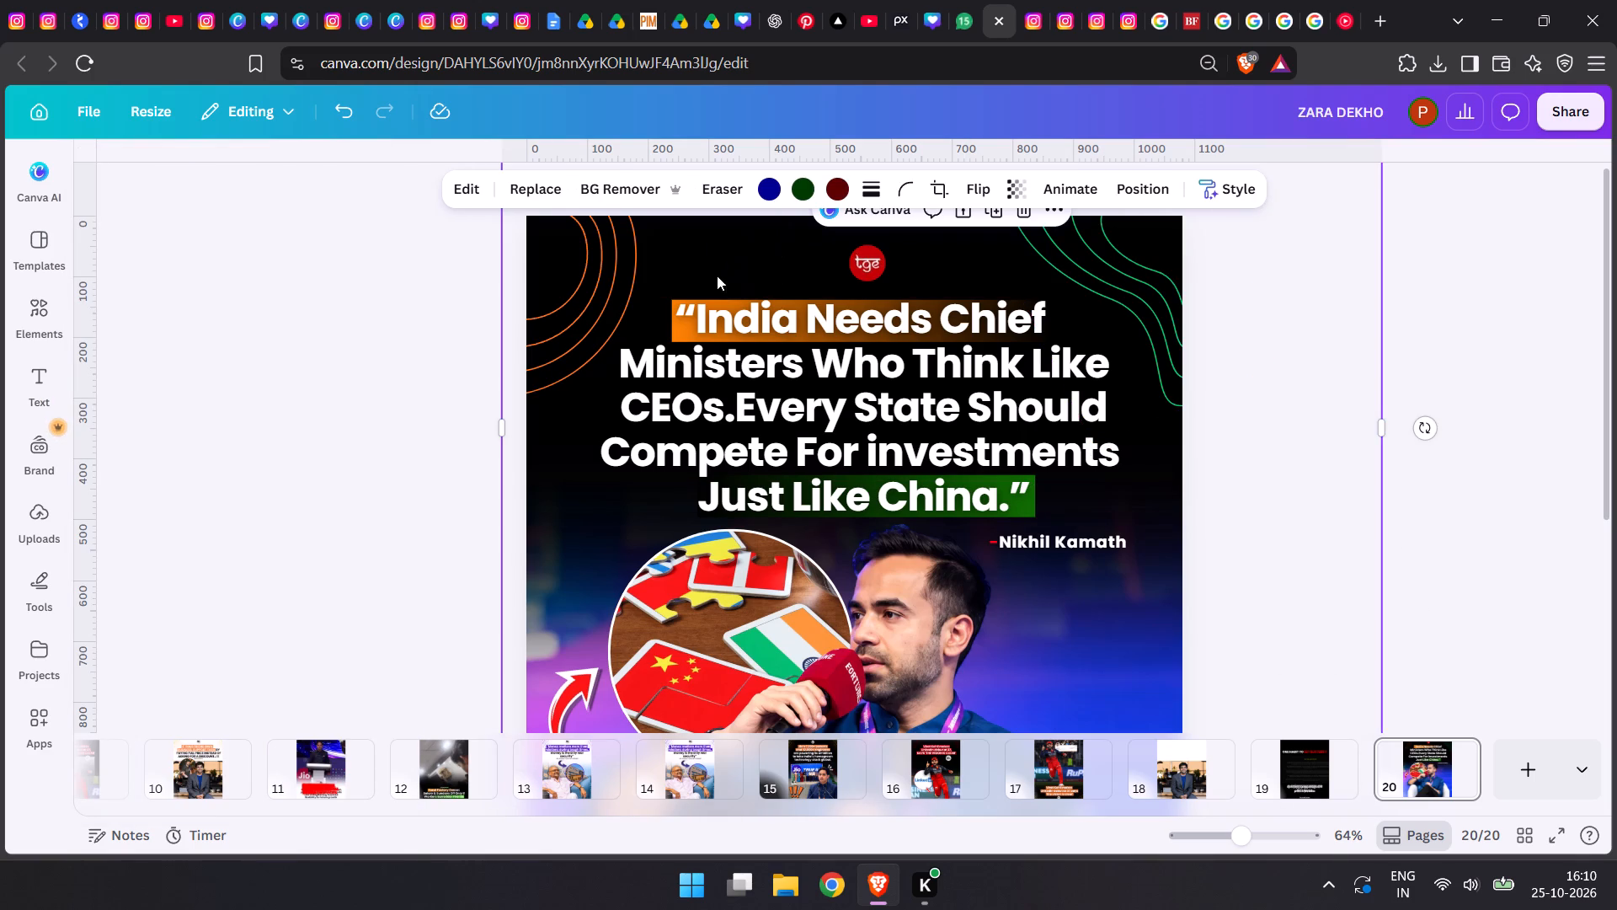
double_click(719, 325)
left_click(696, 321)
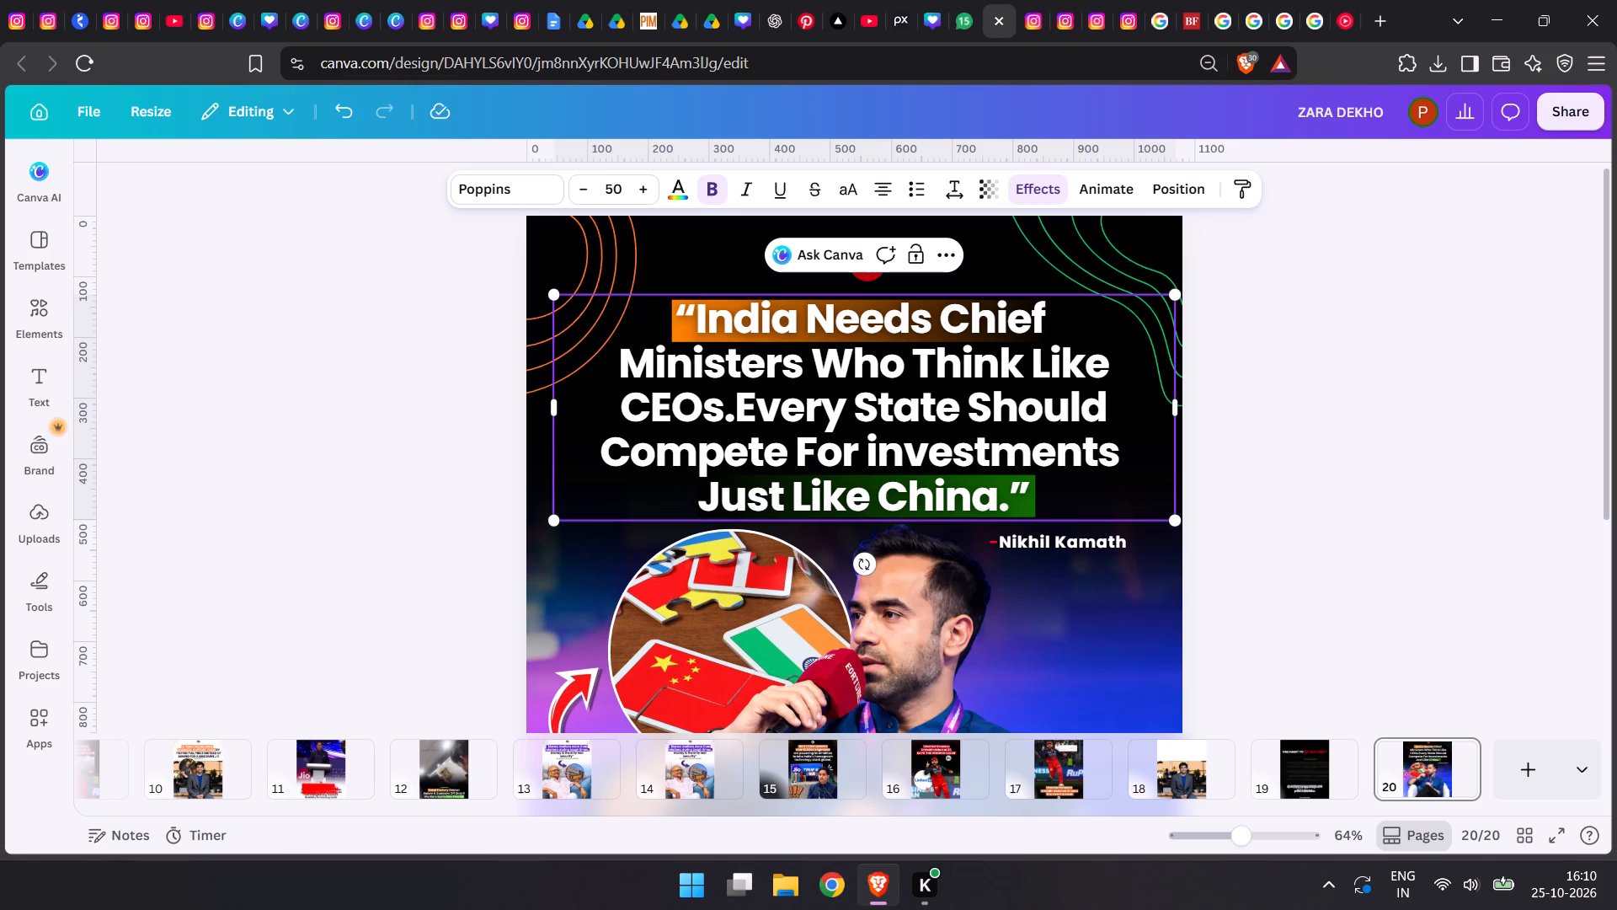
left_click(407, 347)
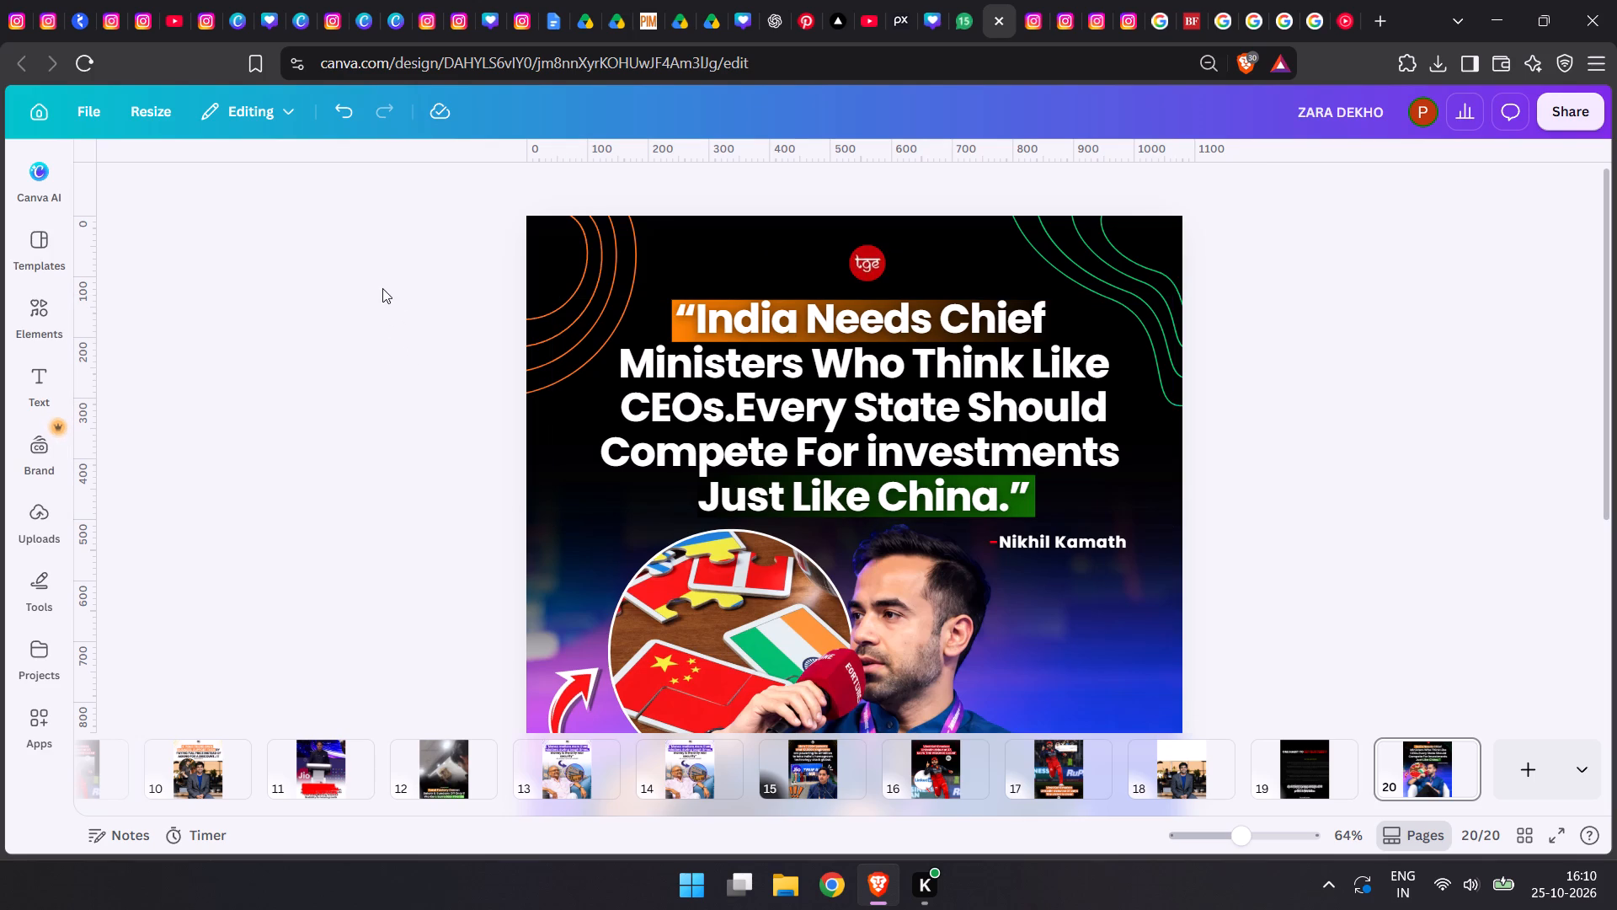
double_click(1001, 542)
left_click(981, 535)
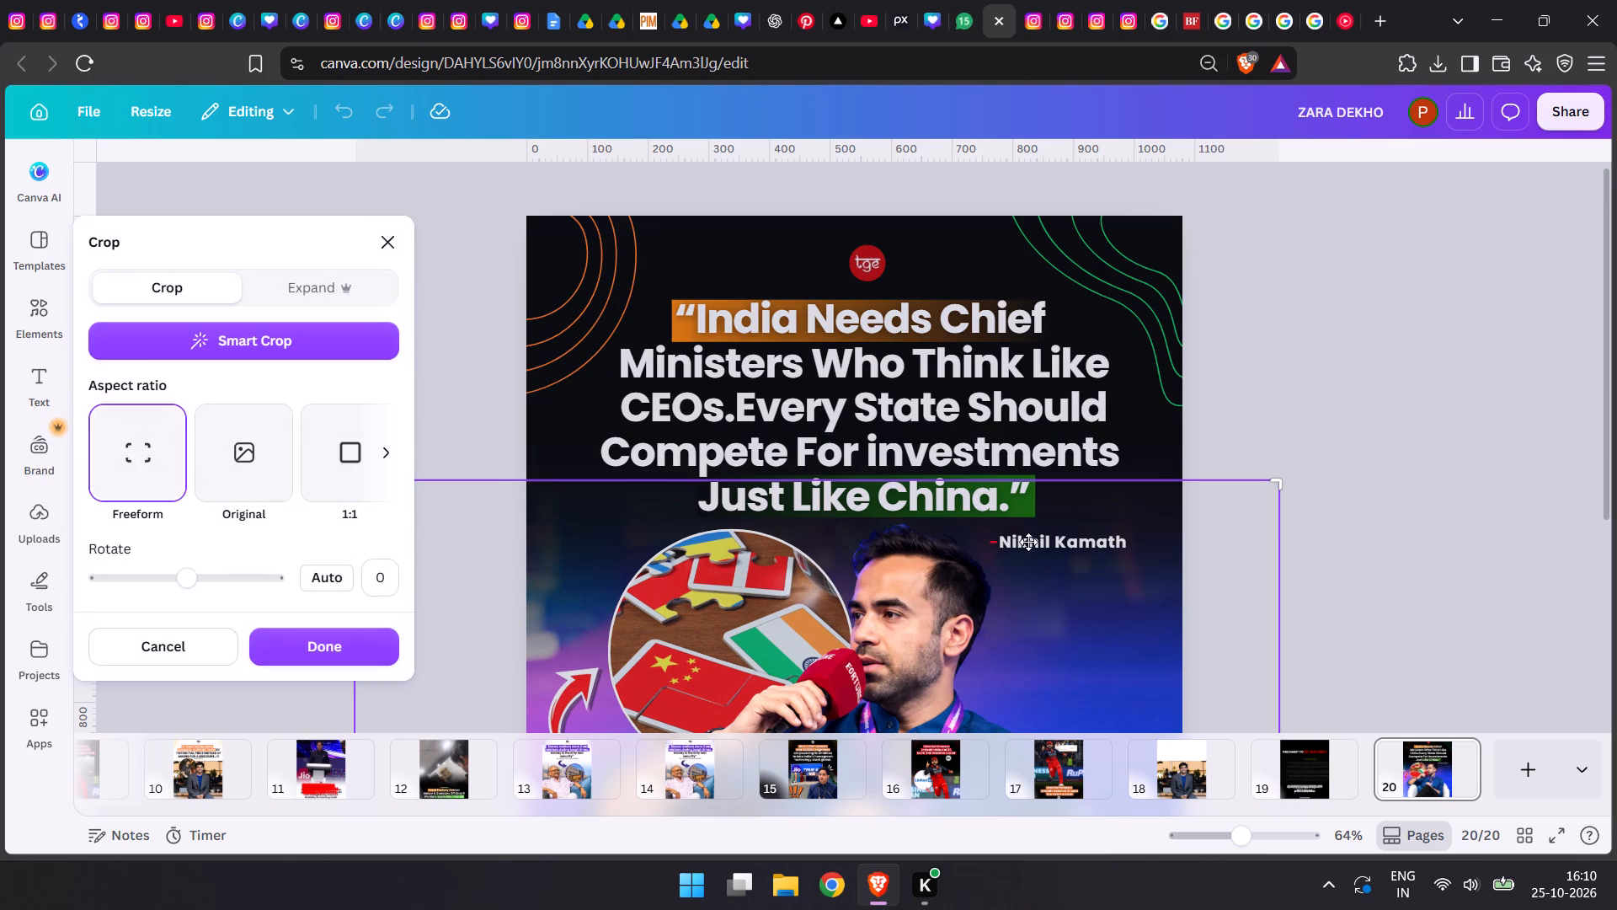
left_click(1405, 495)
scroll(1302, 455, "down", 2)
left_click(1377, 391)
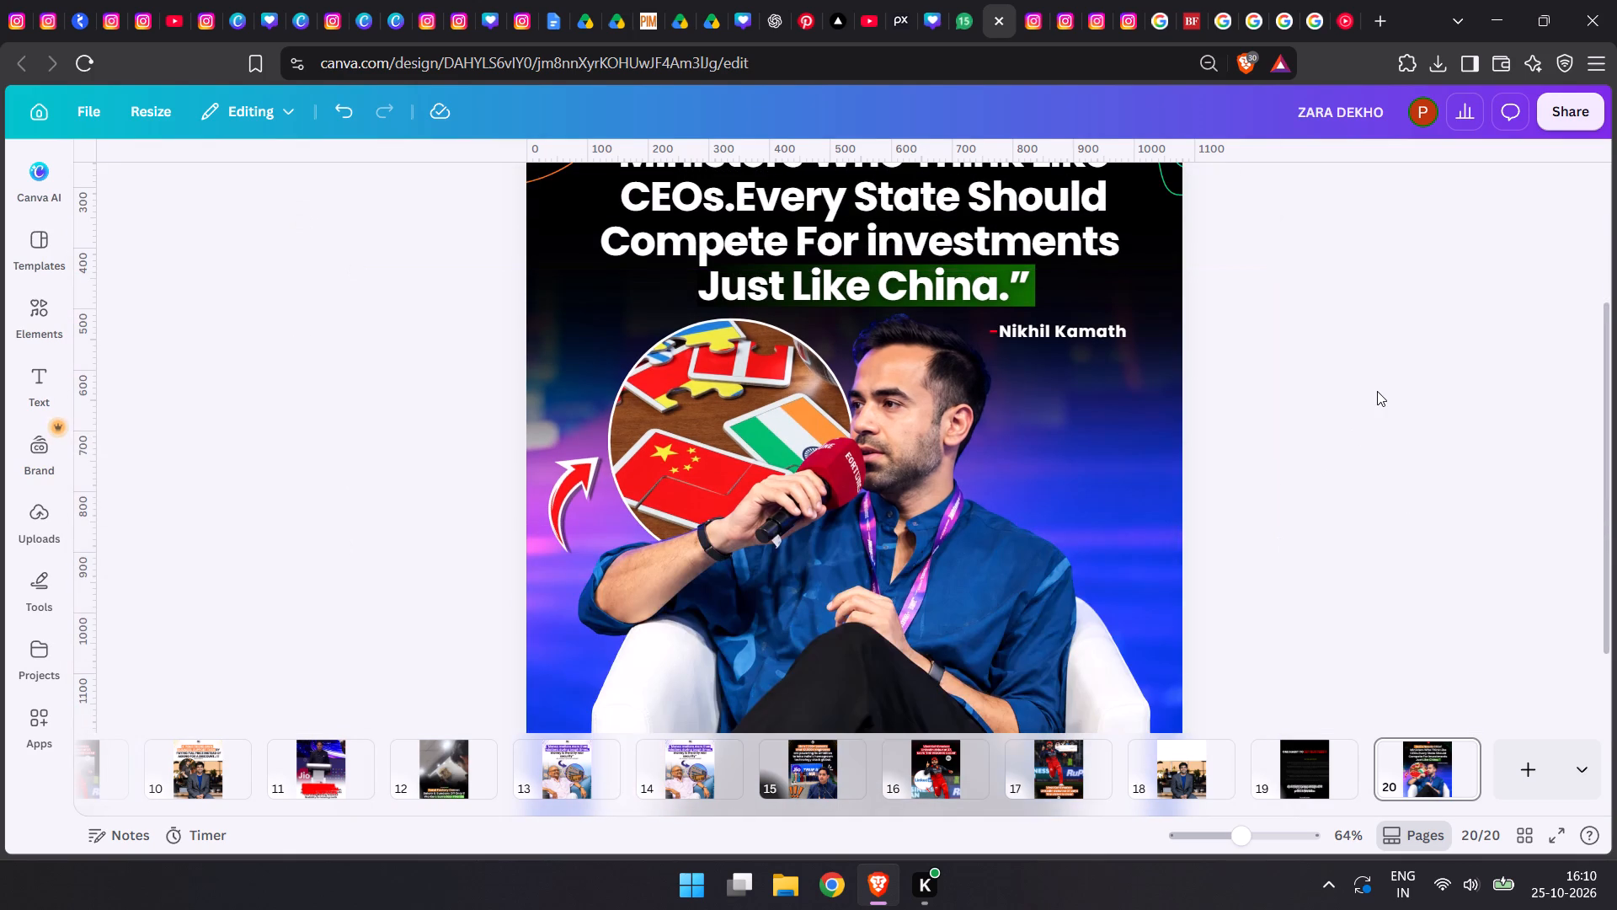
Recolour the red arrow beside the circular flag-puzzle image to the same green as the upper-right curved lines.
scroll(1333, 478, "up", 2)
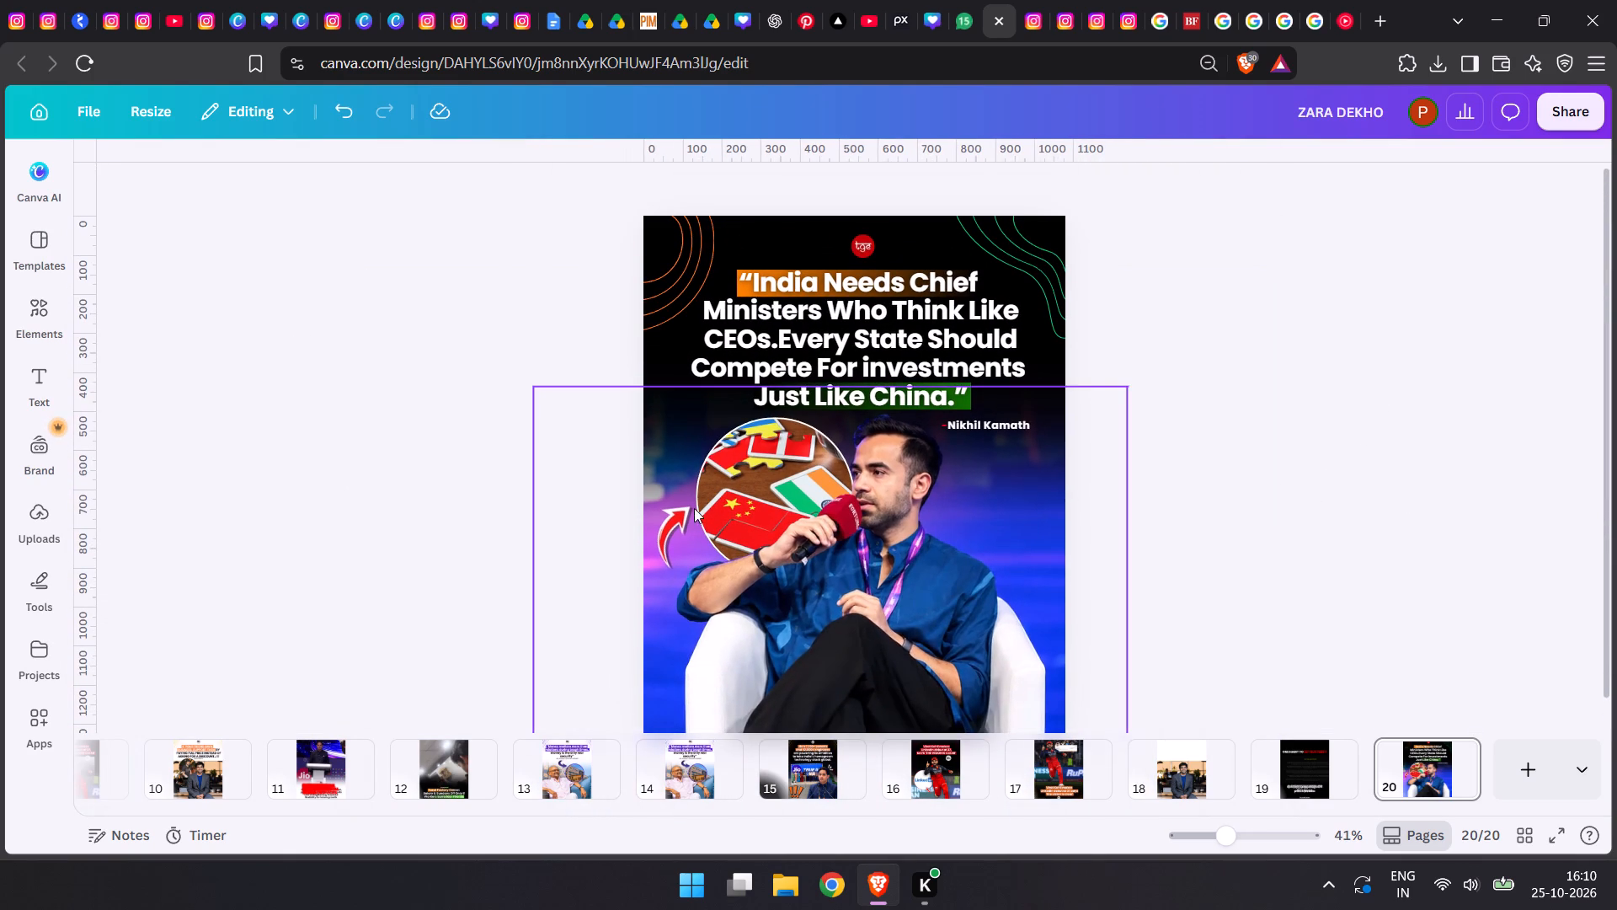
left_click(667, 547)
left_click(803, 194)
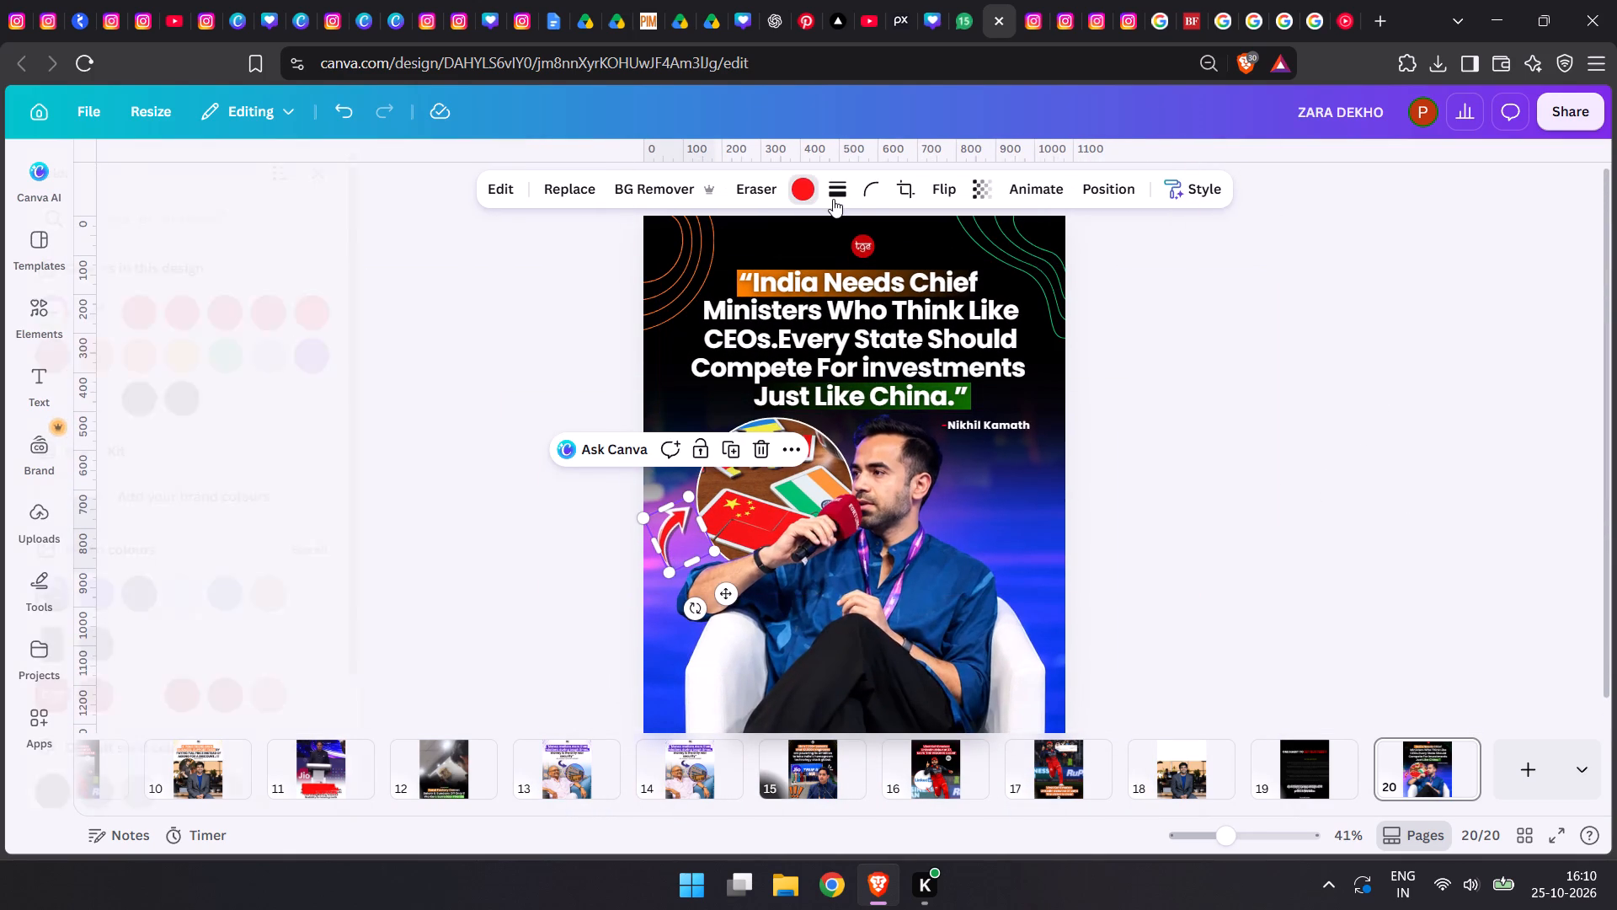
scroll(212, 485, "down", 5)
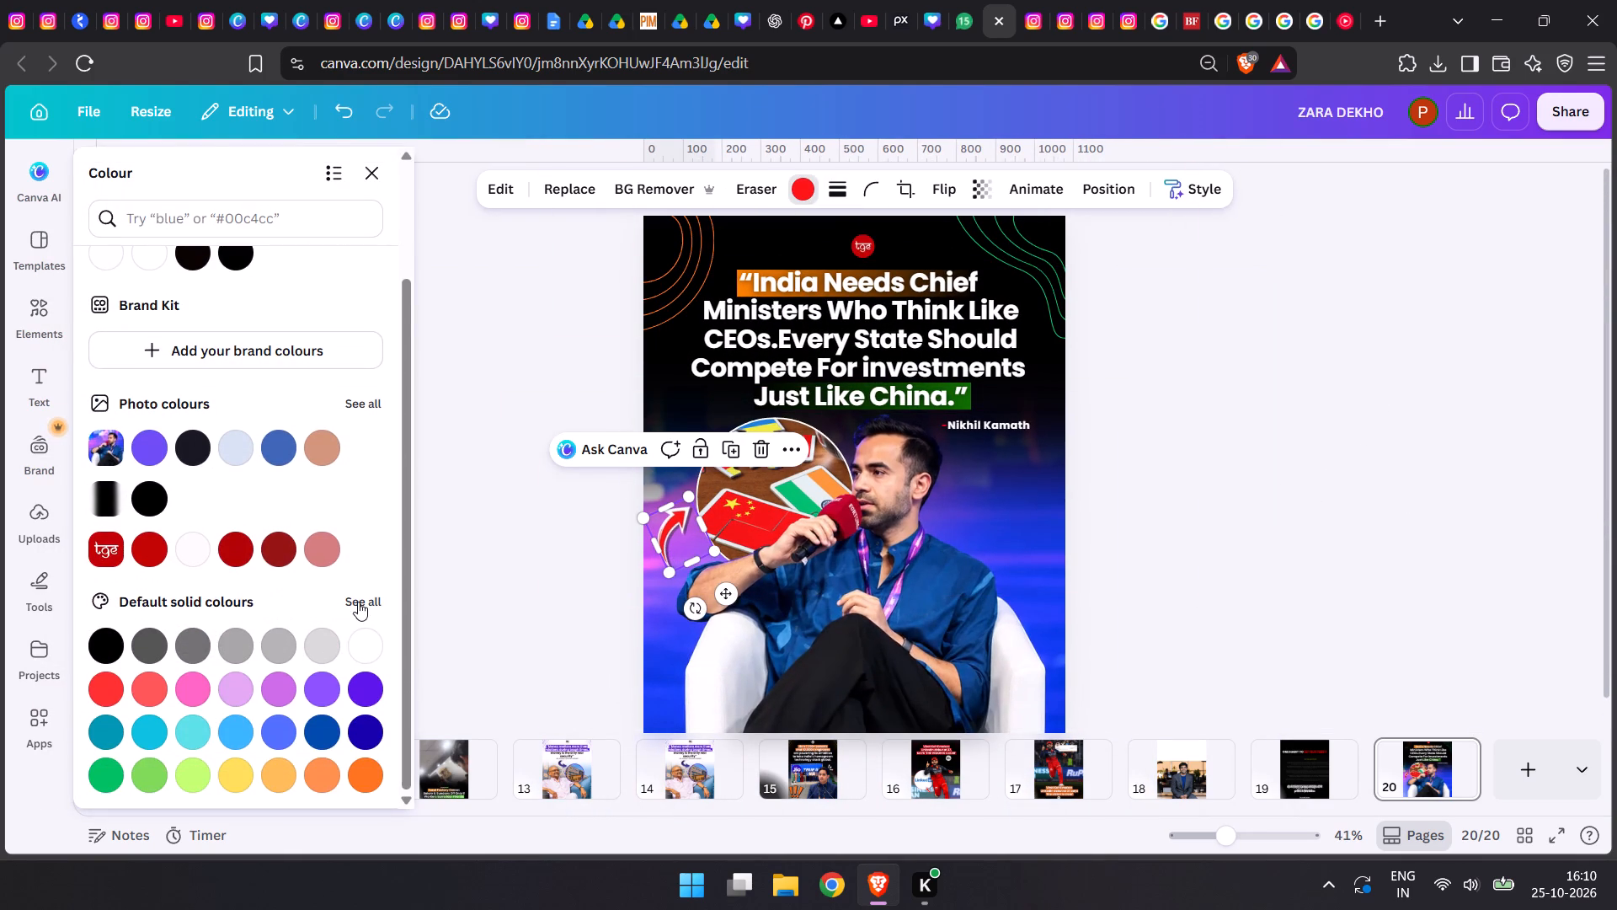
scroll(358, 601, "down", 5)
scroll(349, 586, "up", 6)
scroll(349, 586, "down", 8)
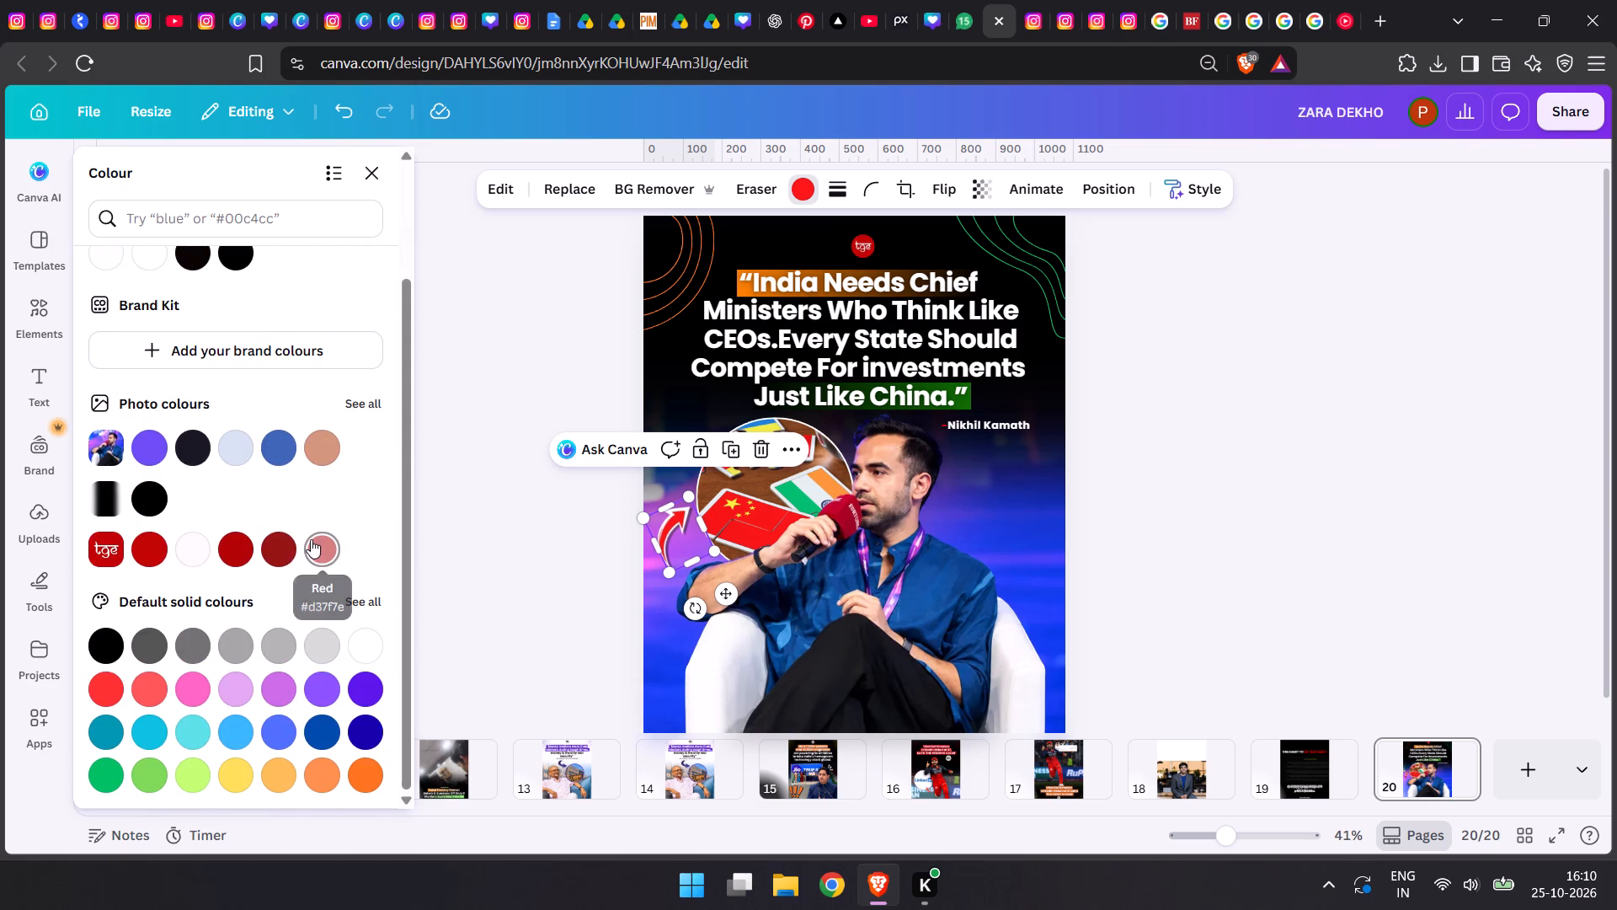
scroll(308, 610, "up", 5)
left_click(272, 355)
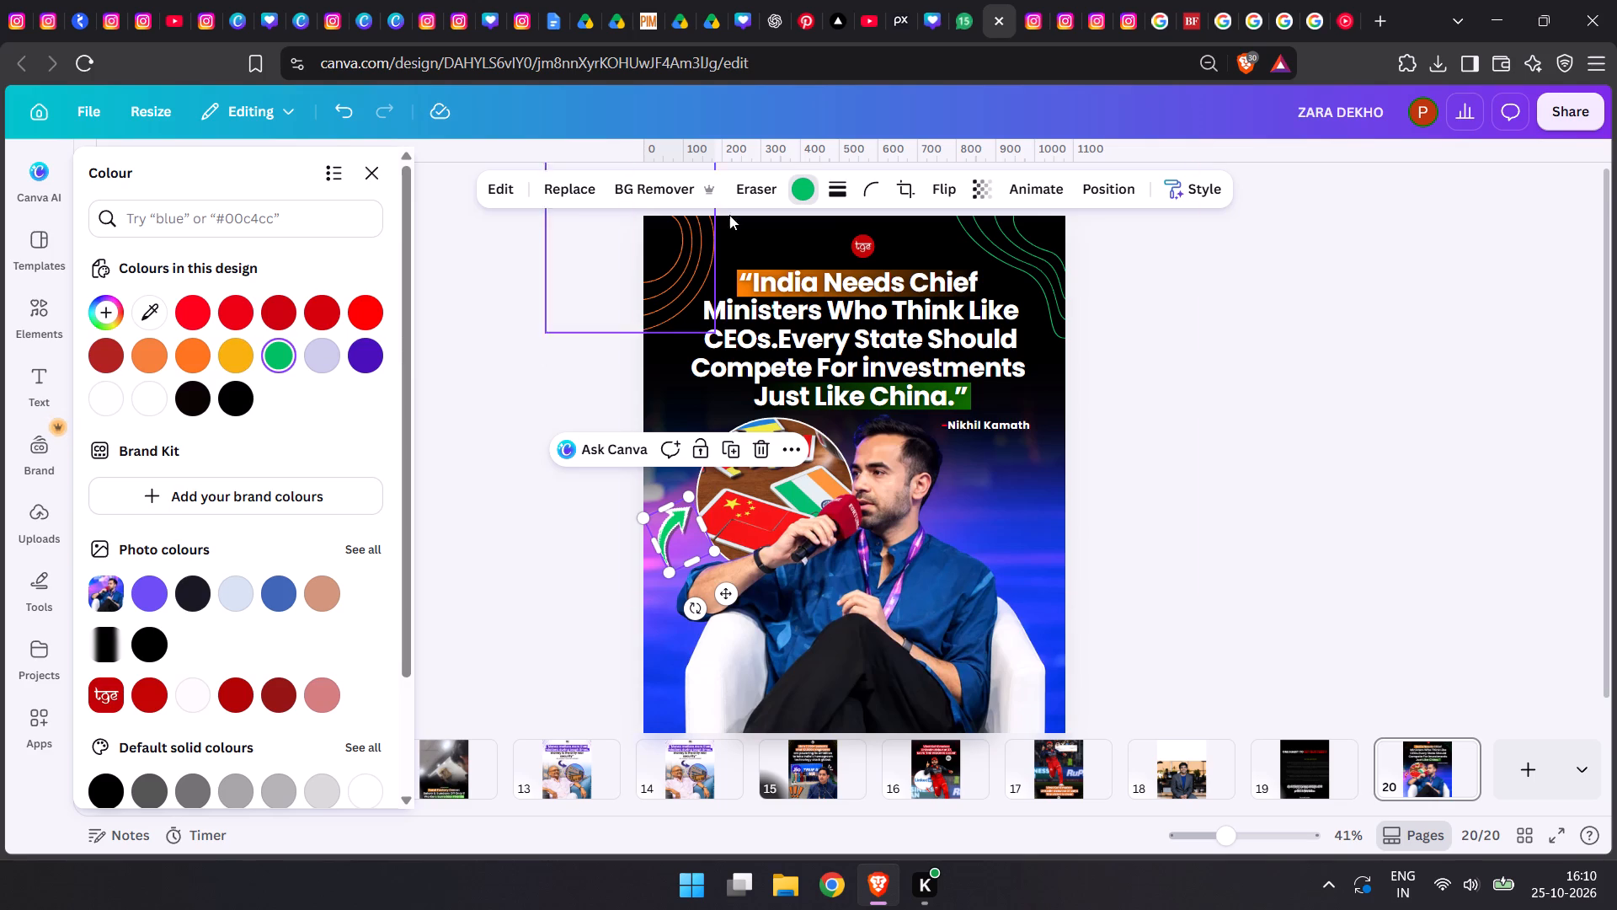
double_click(463, 471)
left_click(675, 533)
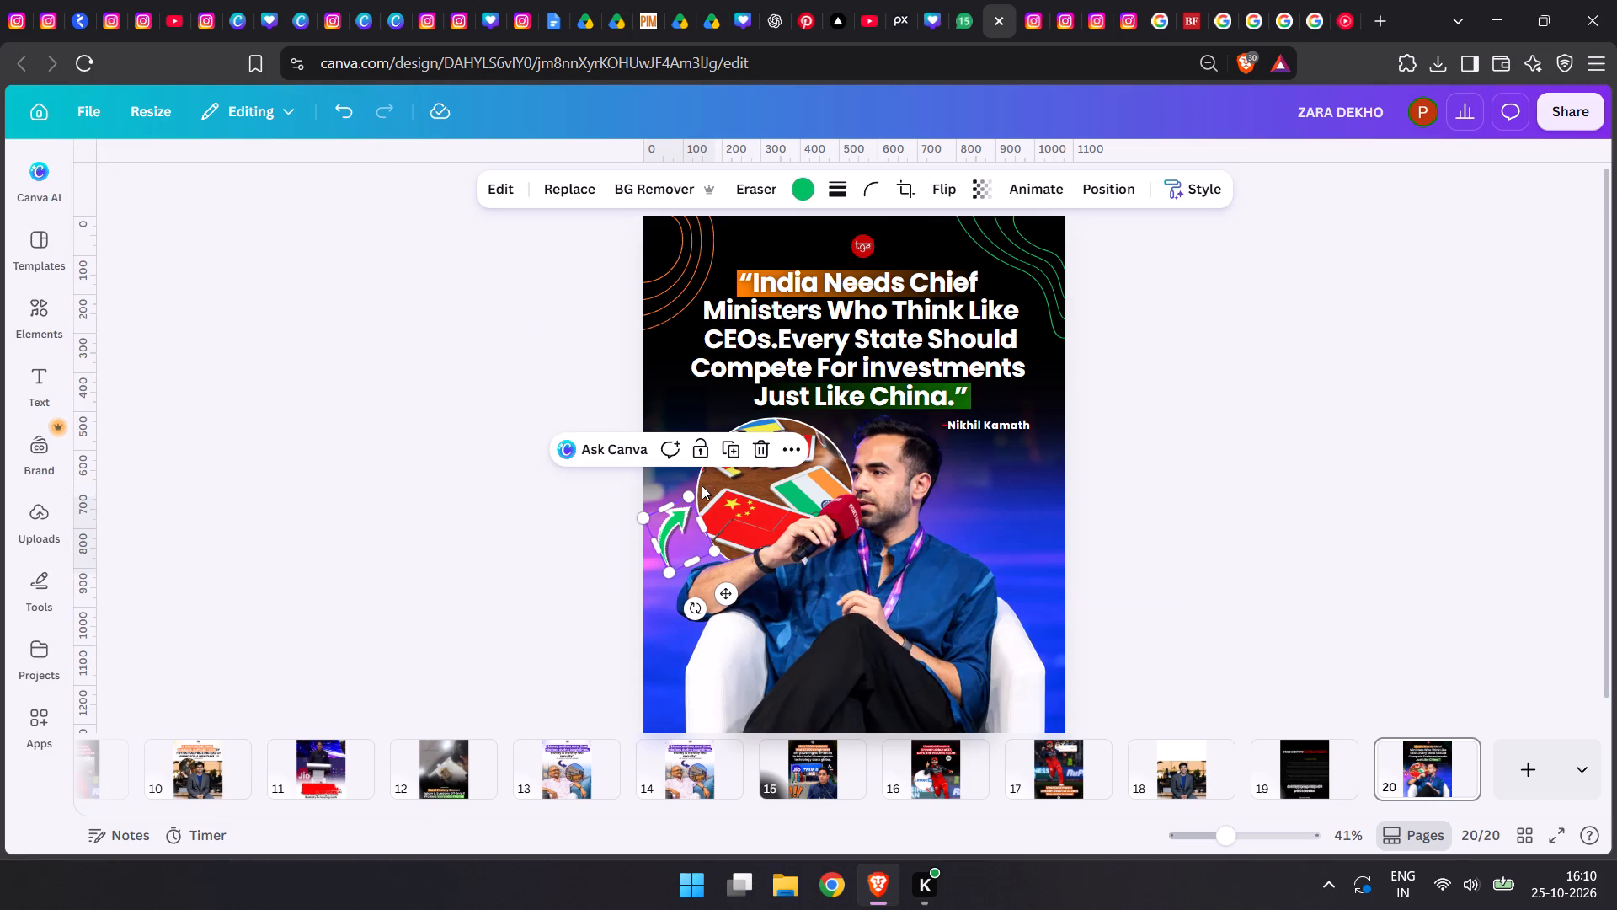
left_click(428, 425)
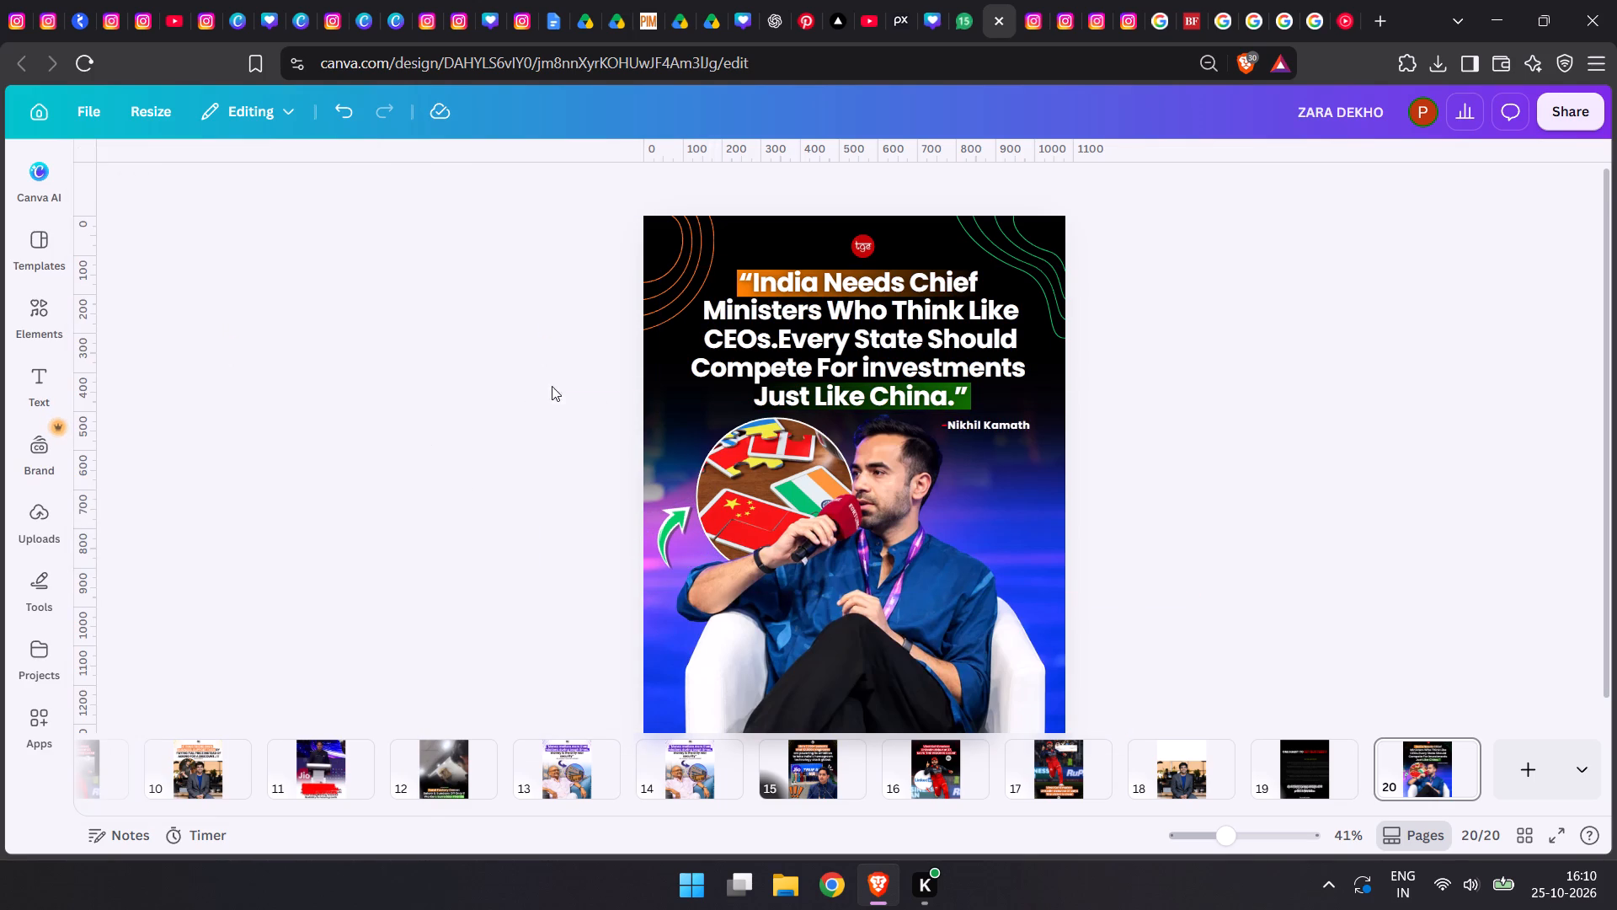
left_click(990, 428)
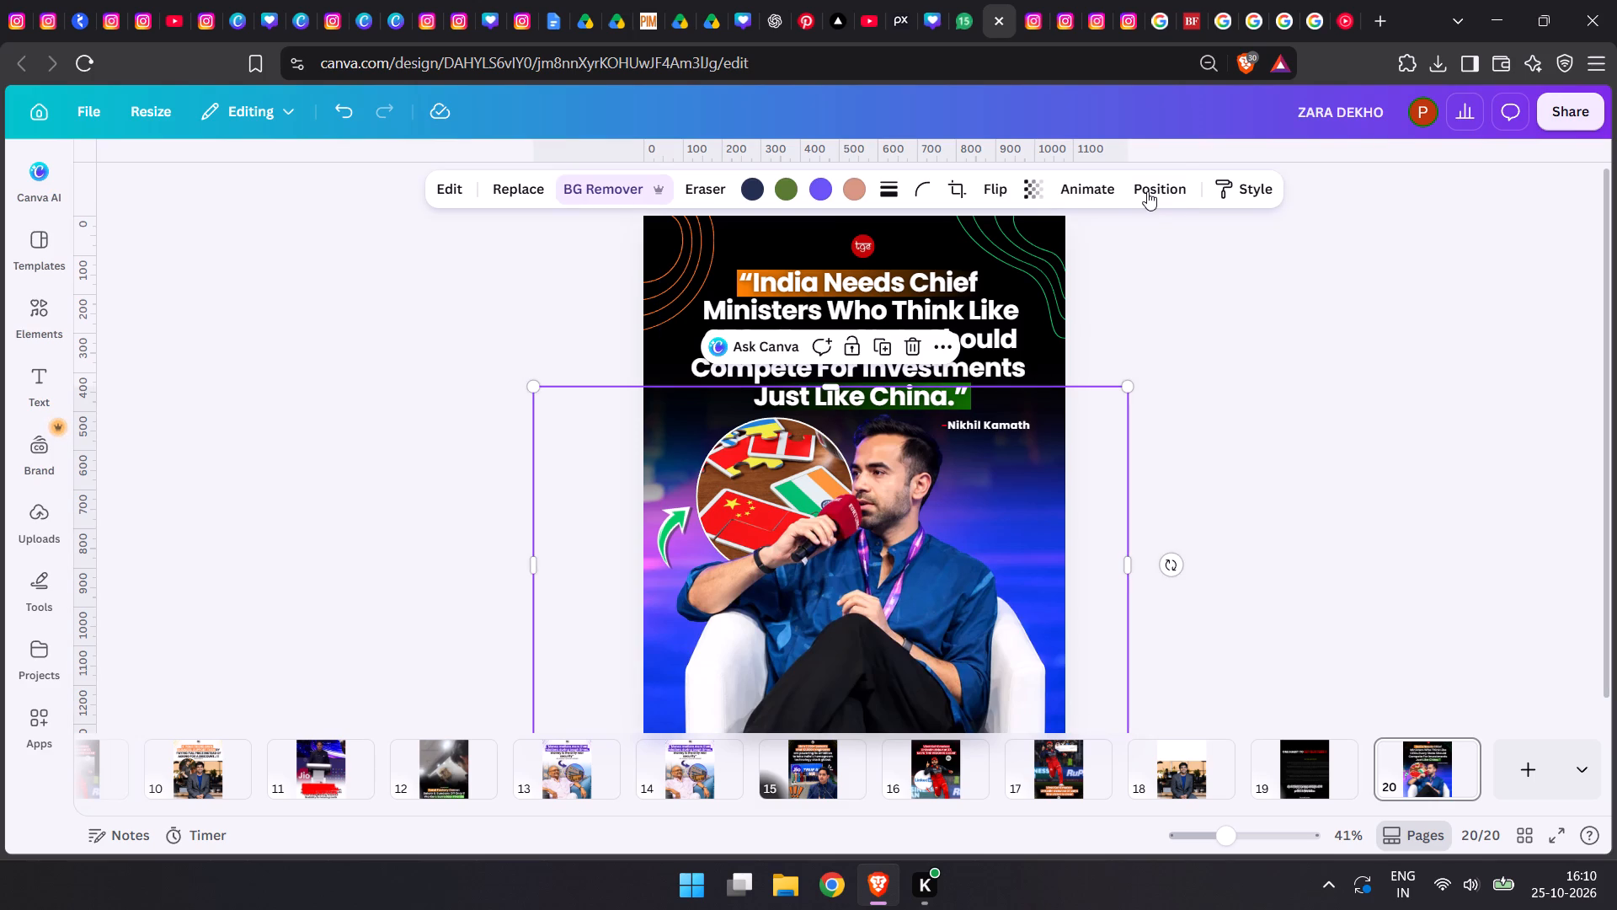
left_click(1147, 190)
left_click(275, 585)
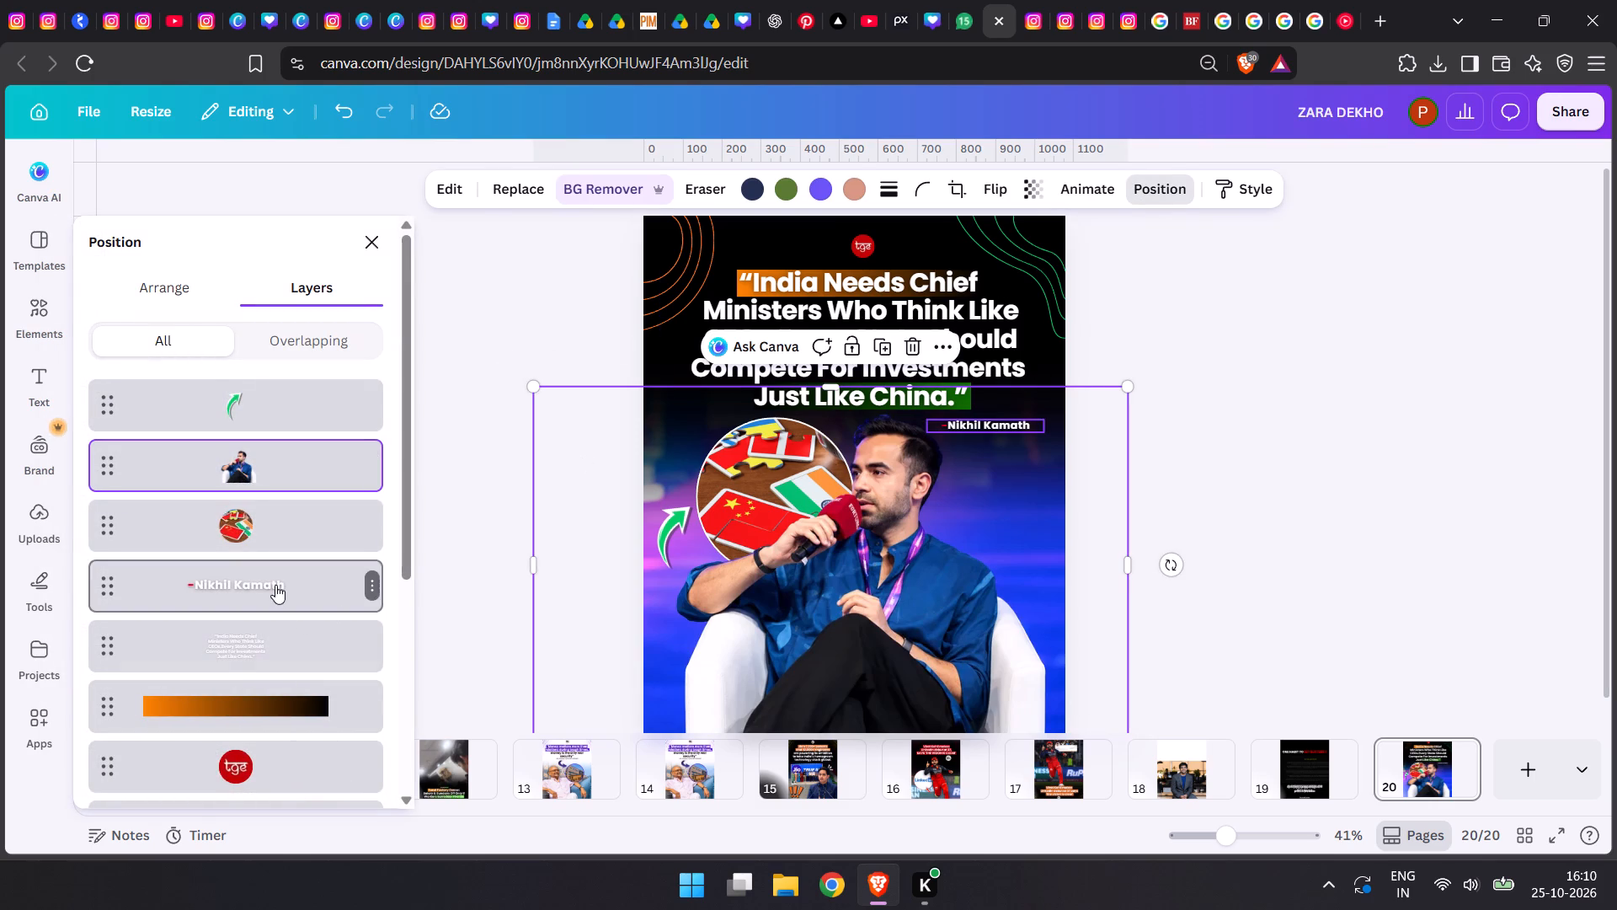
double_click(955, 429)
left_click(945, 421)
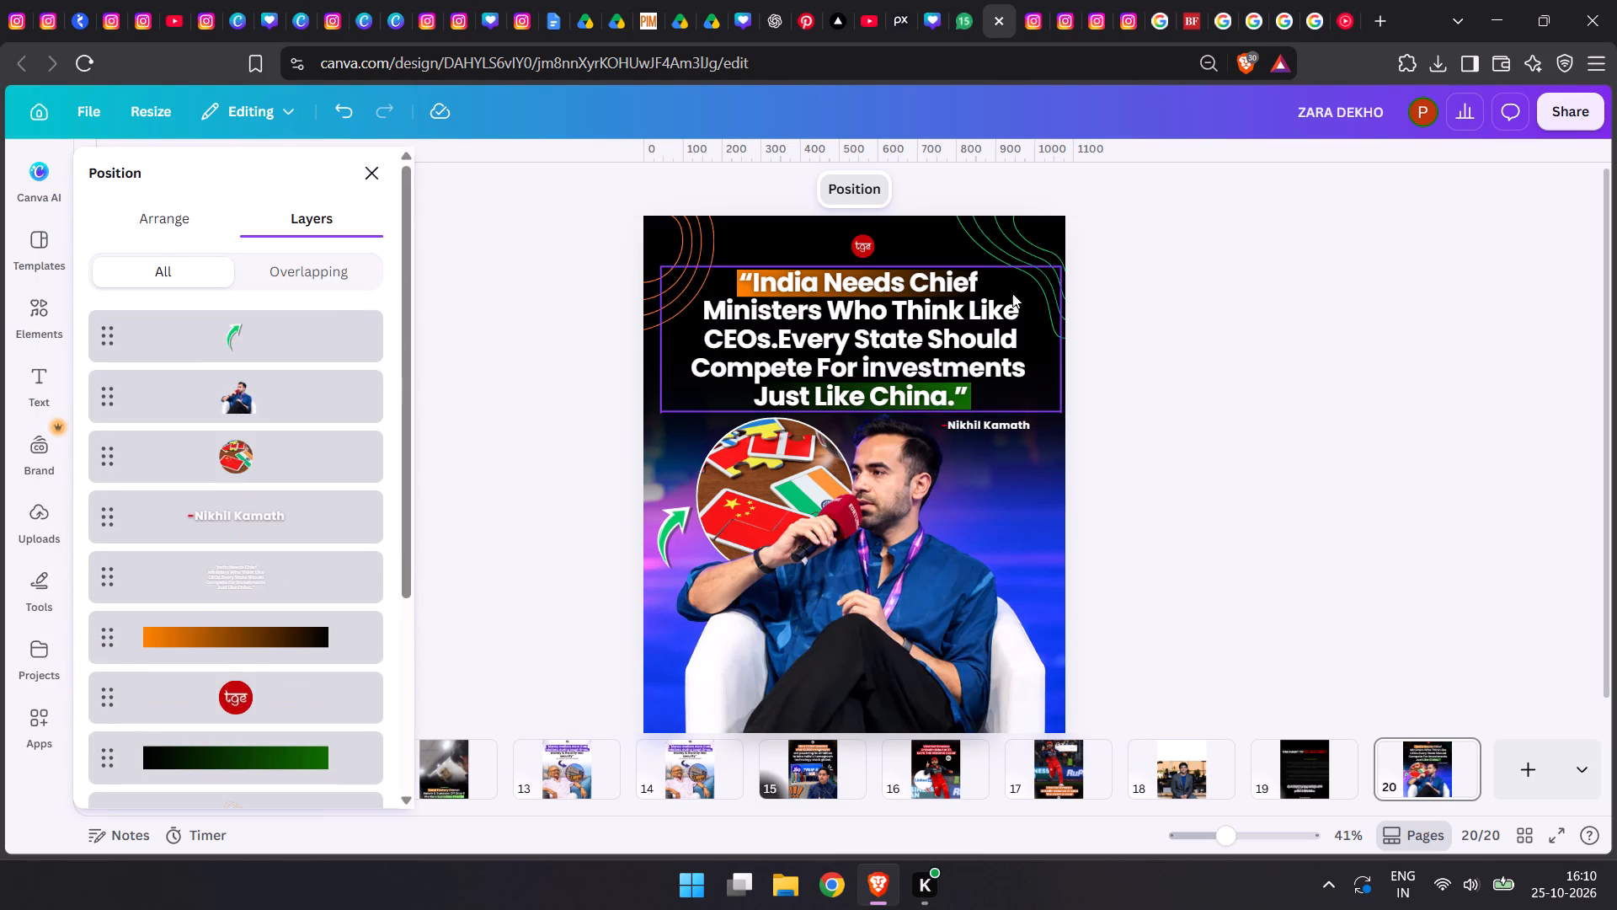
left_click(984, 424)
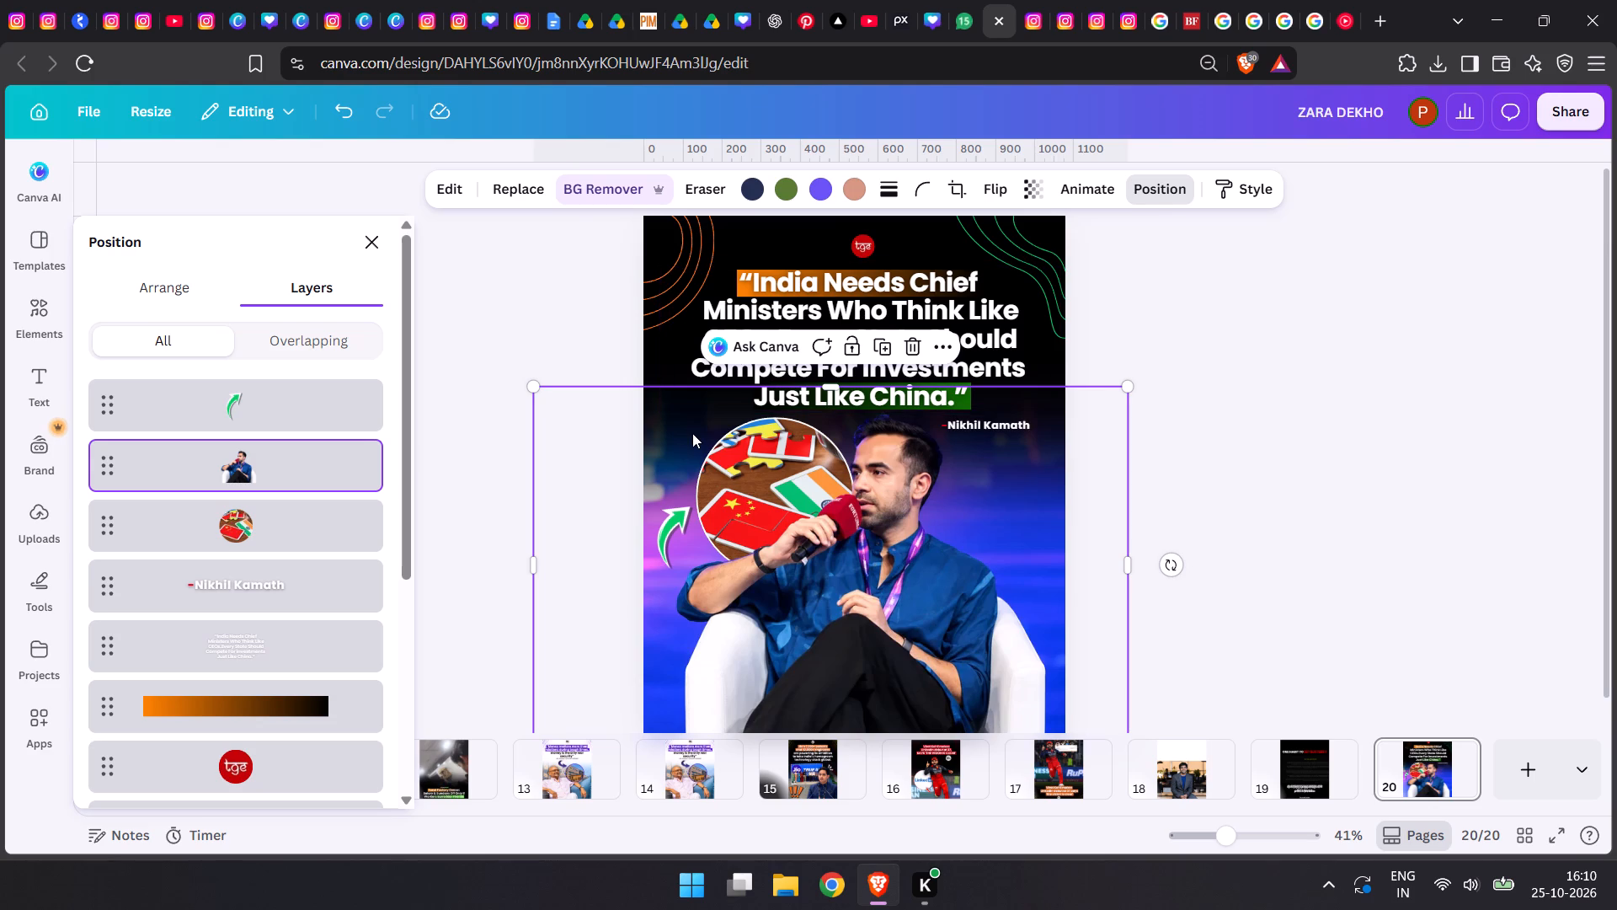
Recolour the whole "India Needs Chief Ministers" quote text with the orange-white-green gradient.
double_click(858, 295)
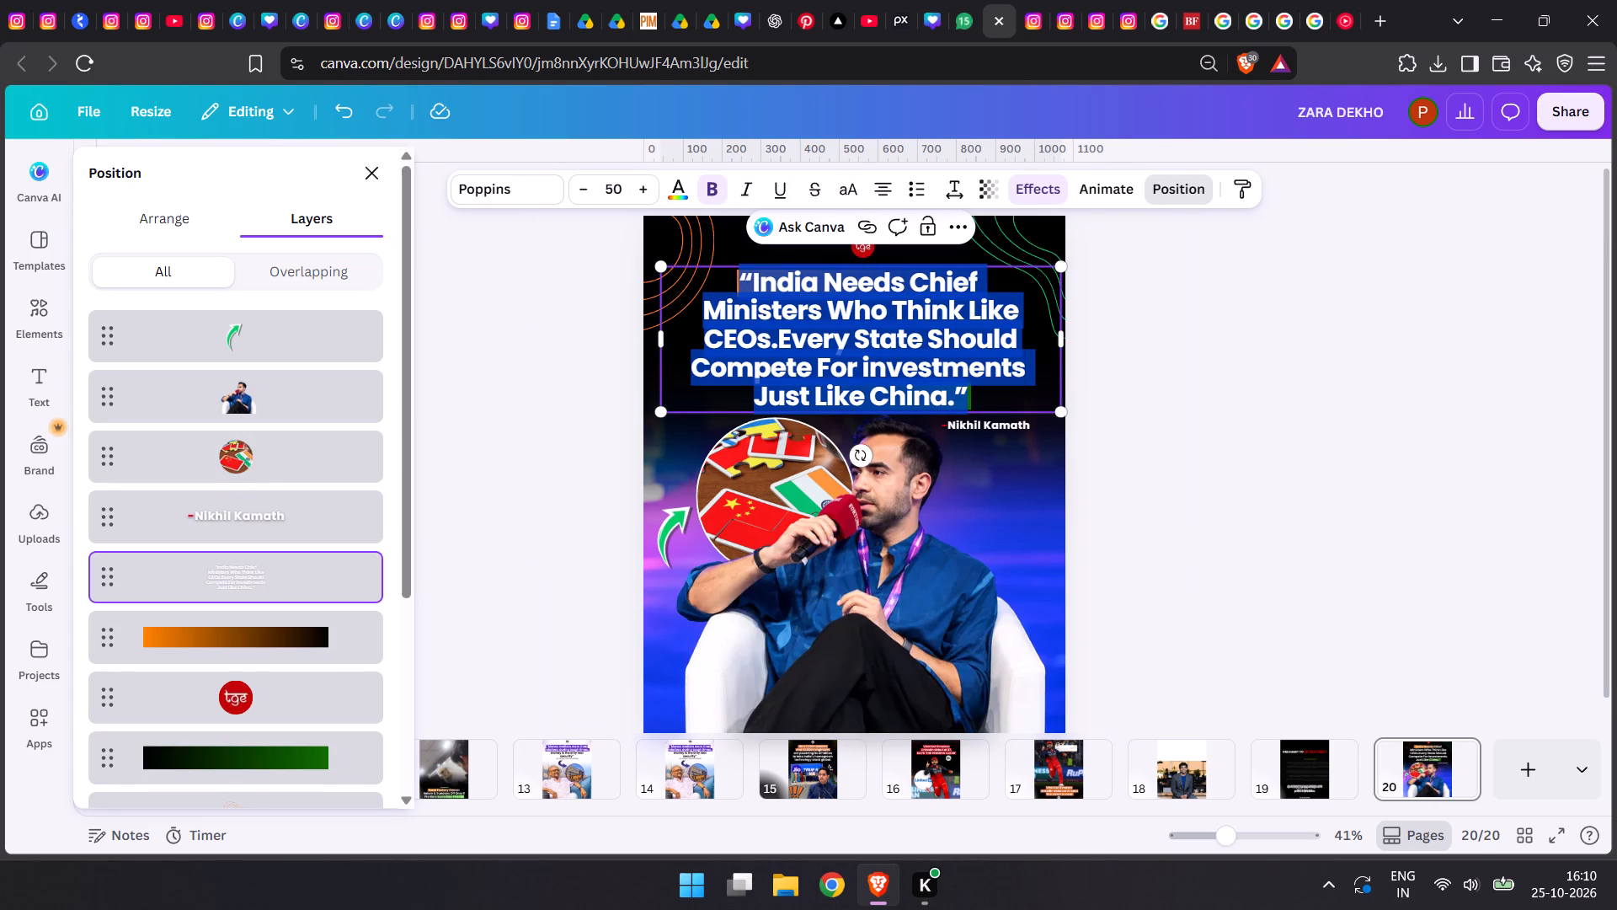
left_click(682, 183)
left_click(200, 348)
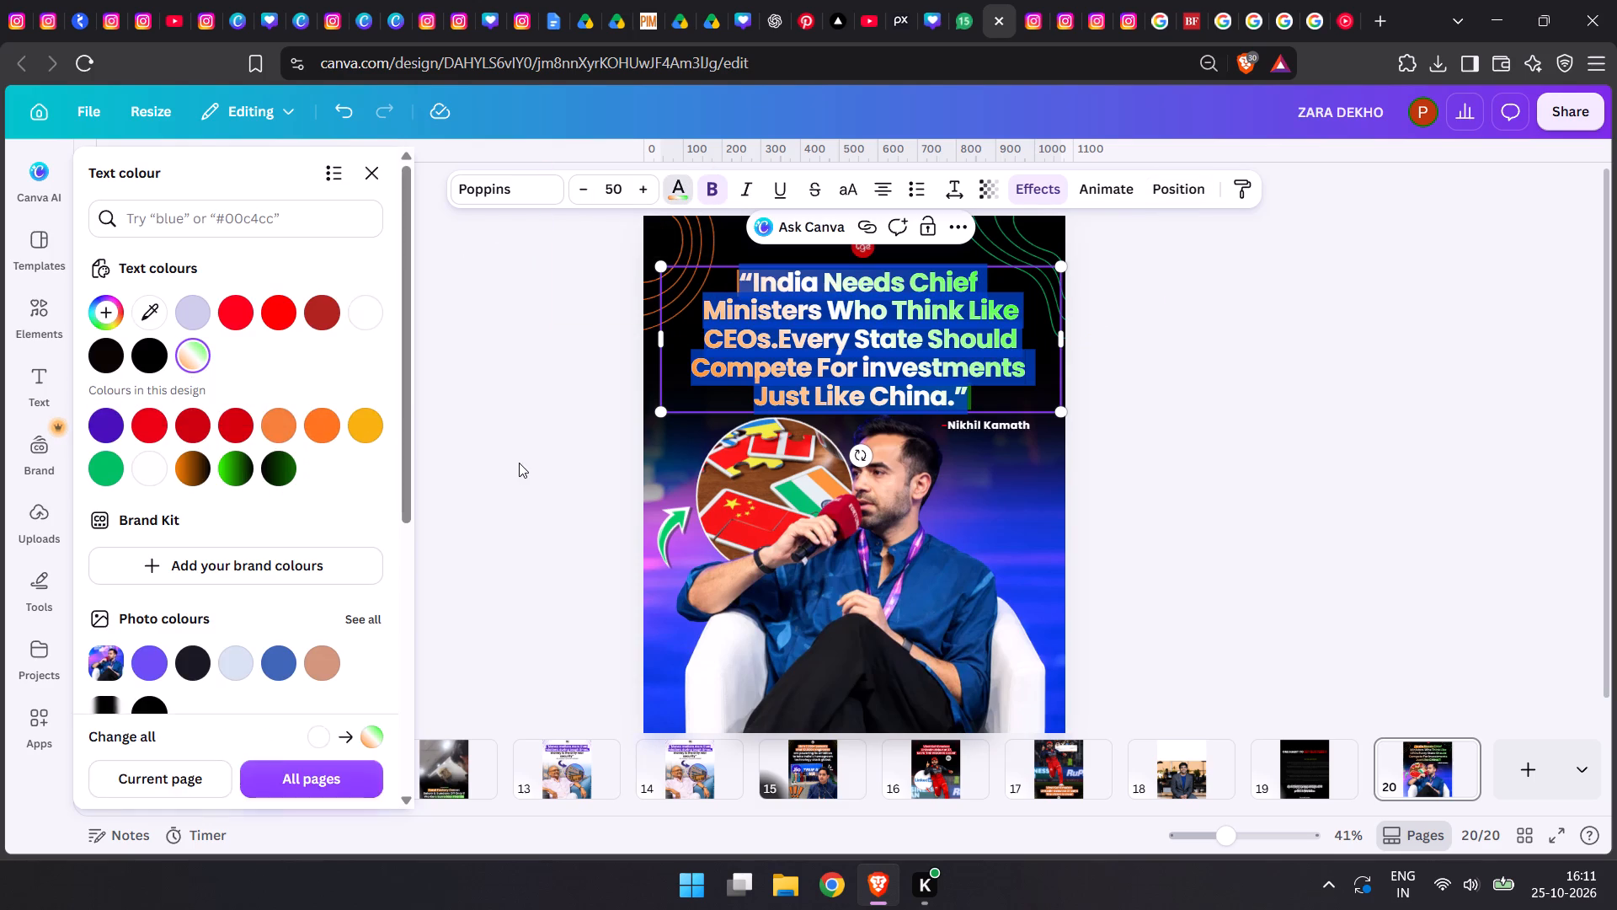
double_click(488, 458)
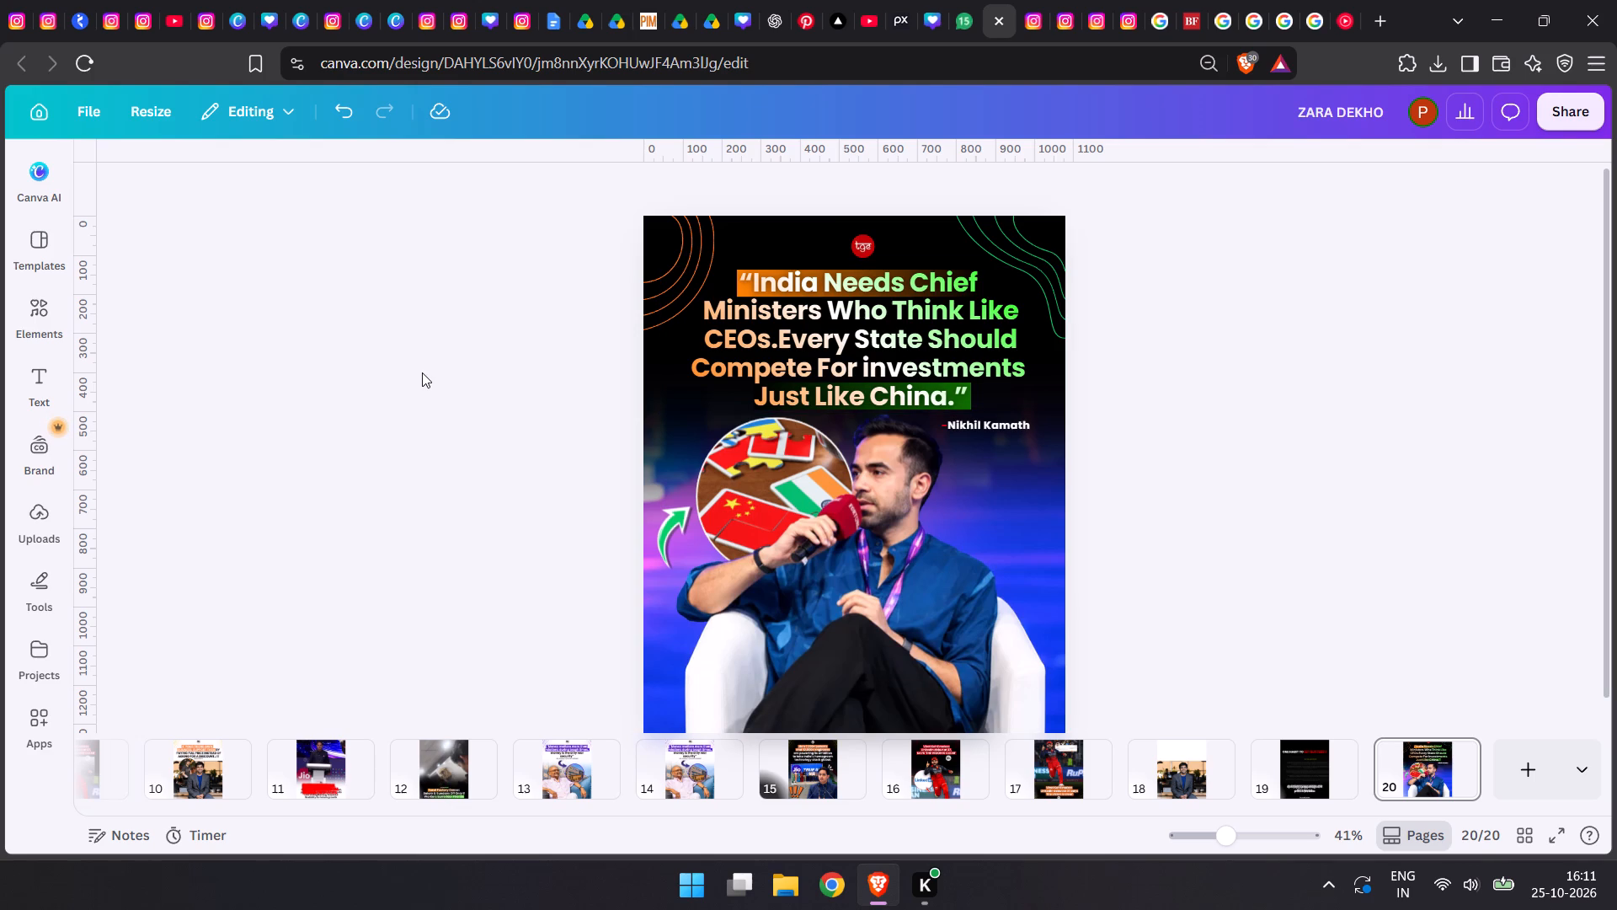
Recolour the "-Nikhil Kamath" attribution text with the same orange-white-green gradient as the quote.
left_click(1000, 422)
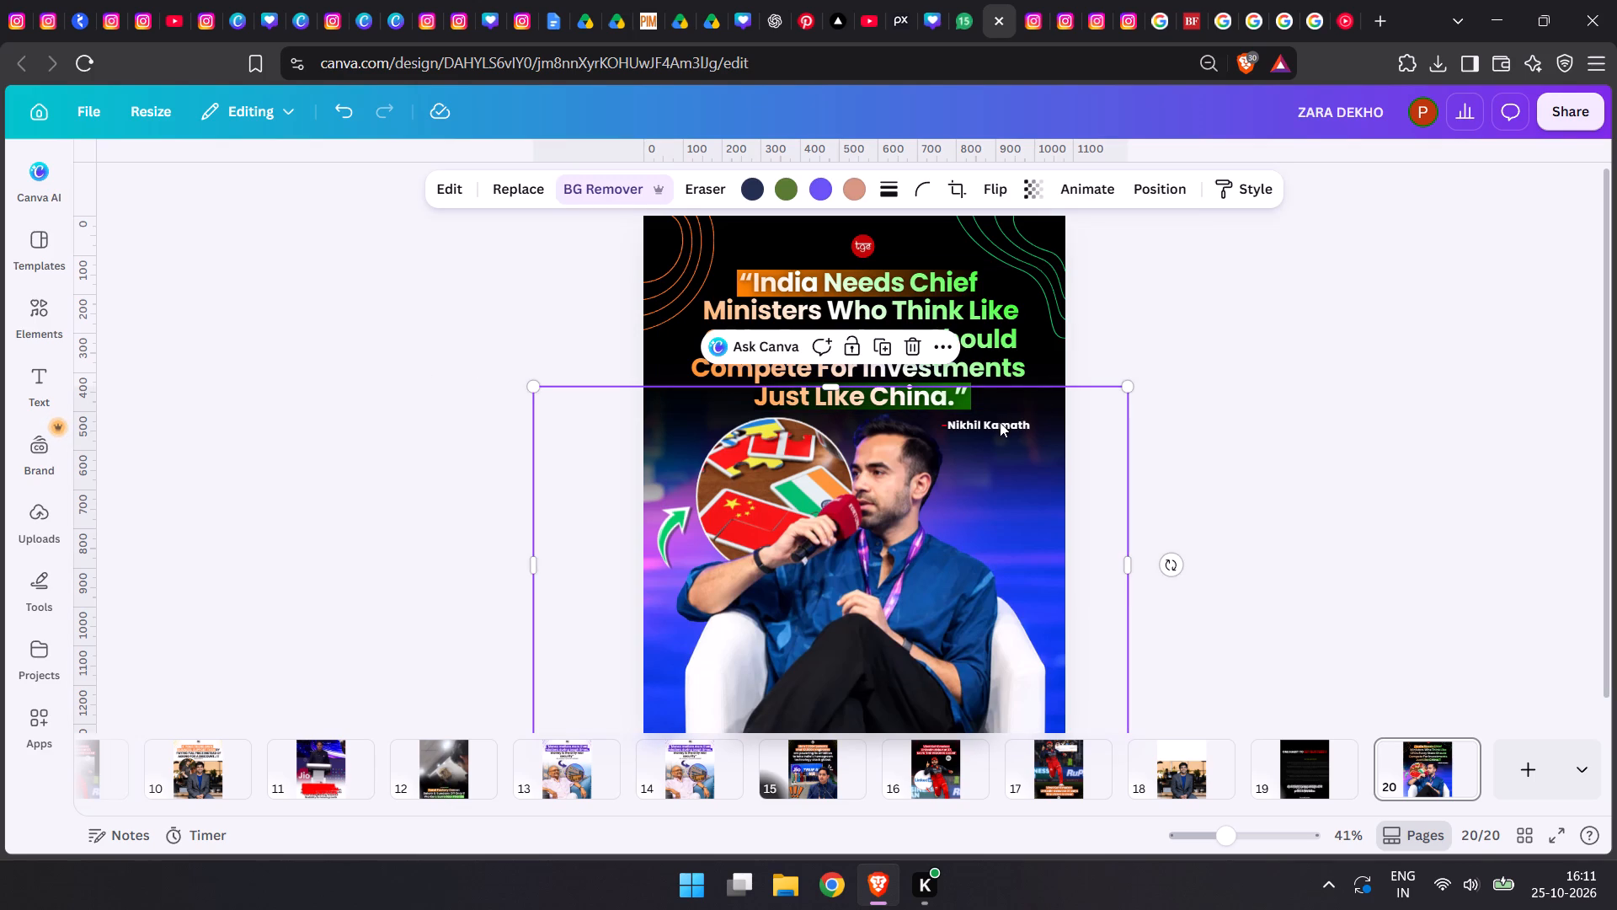
left_click(1170, 187)
left_click(274, 575)
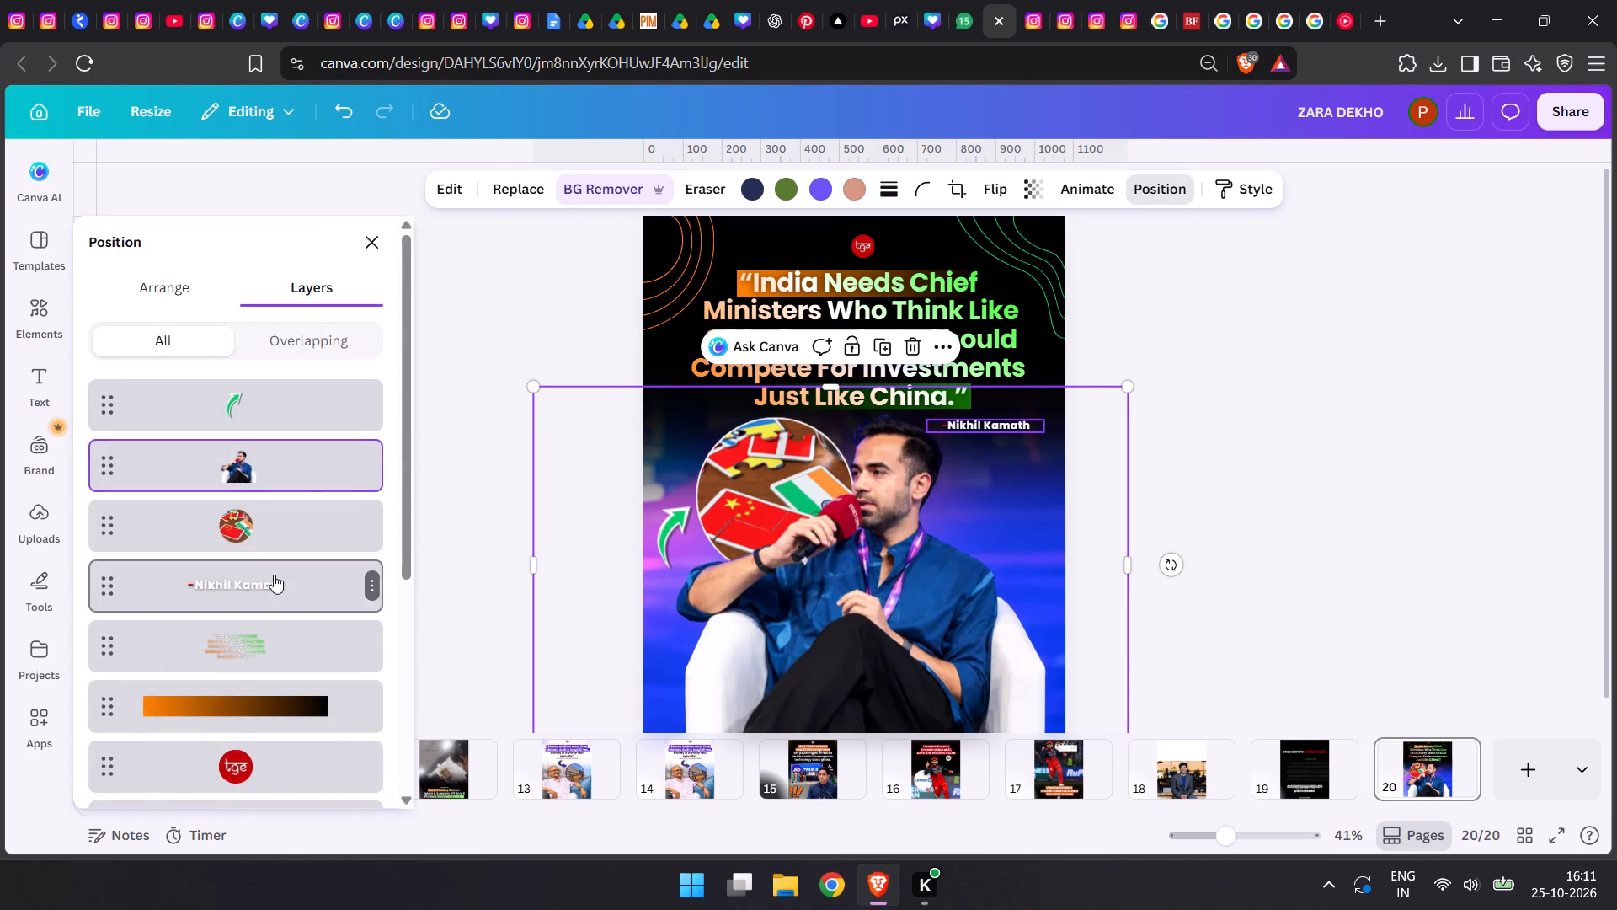
left_click(675, 195)
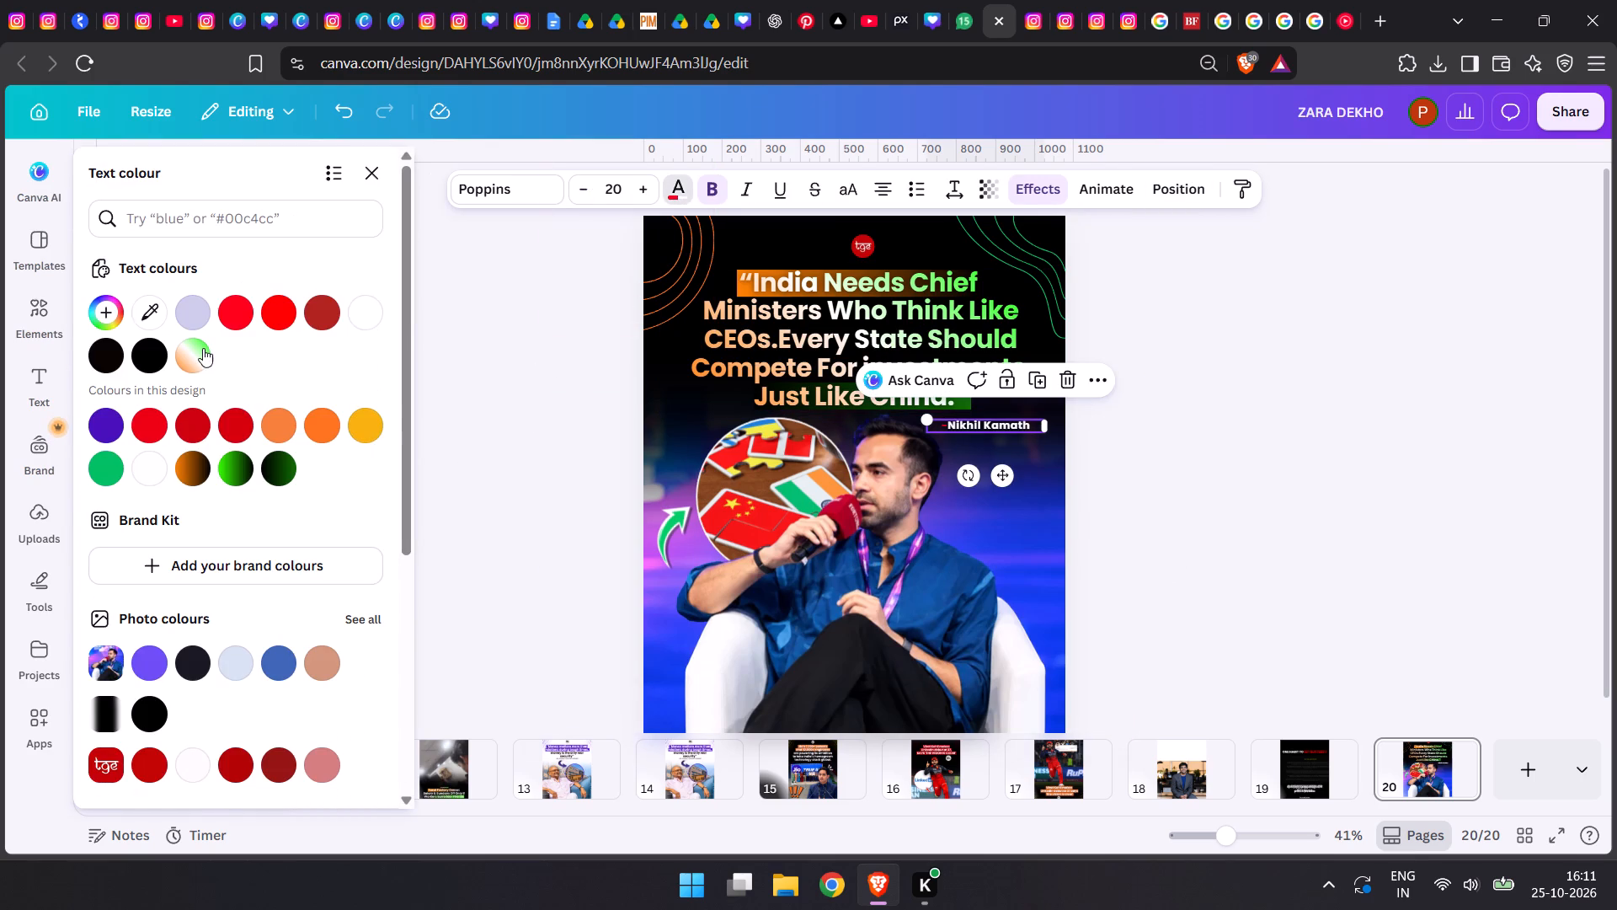
left_click(203, 348)
triple_click(1272, 526)
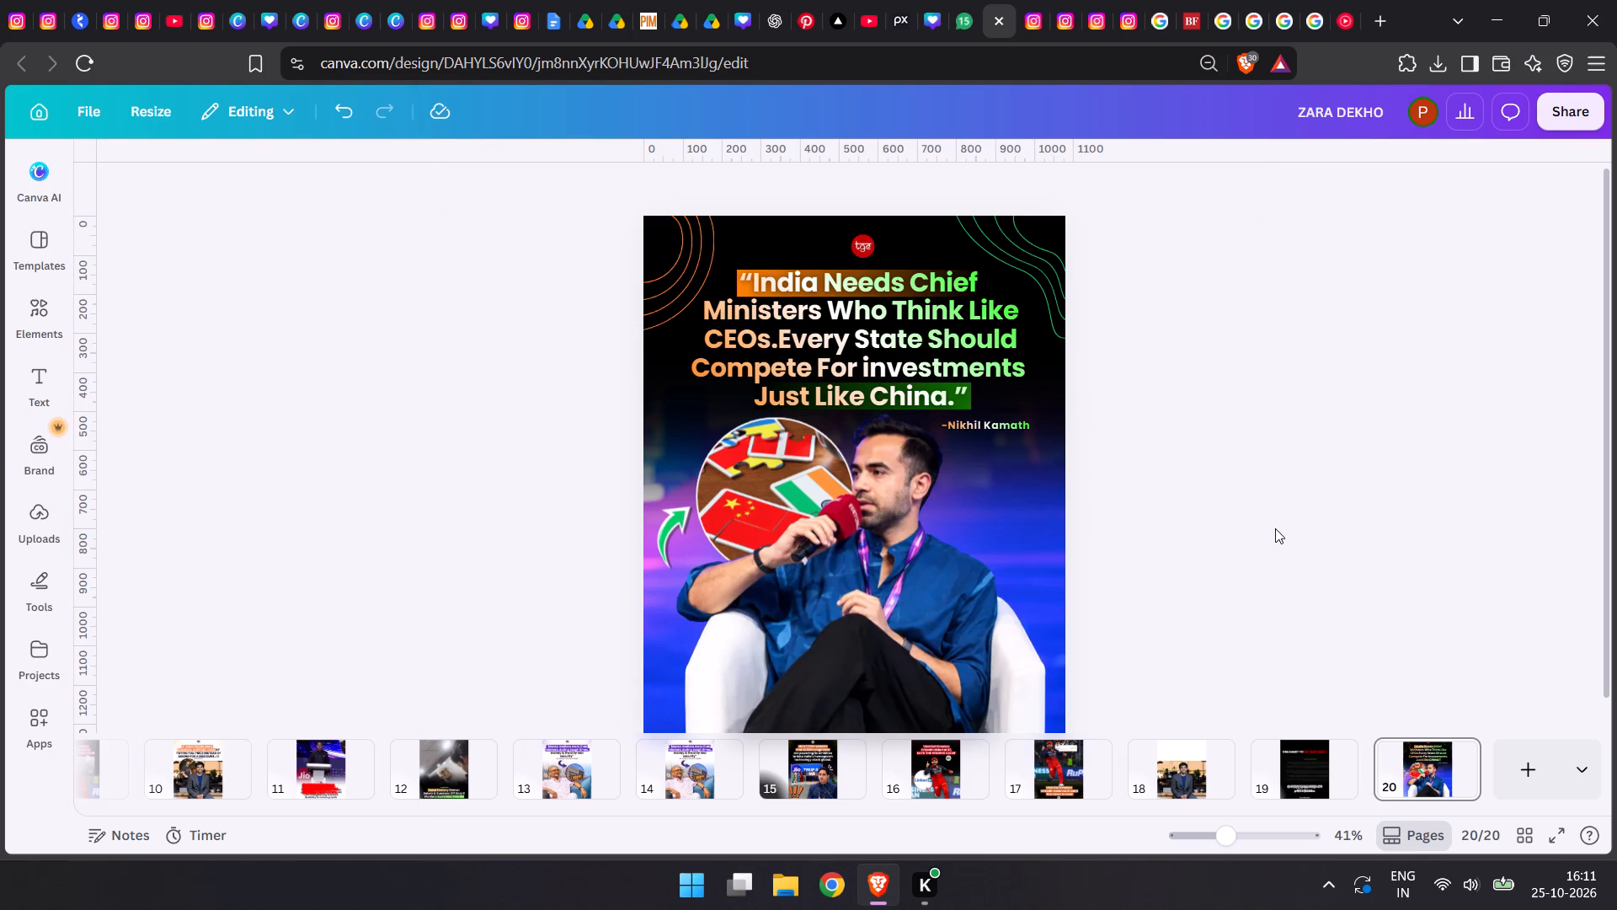
Delete the orange and green gradient highlight bars behind the quote text.
left_click(889, 374)
left_click(1183, 185)
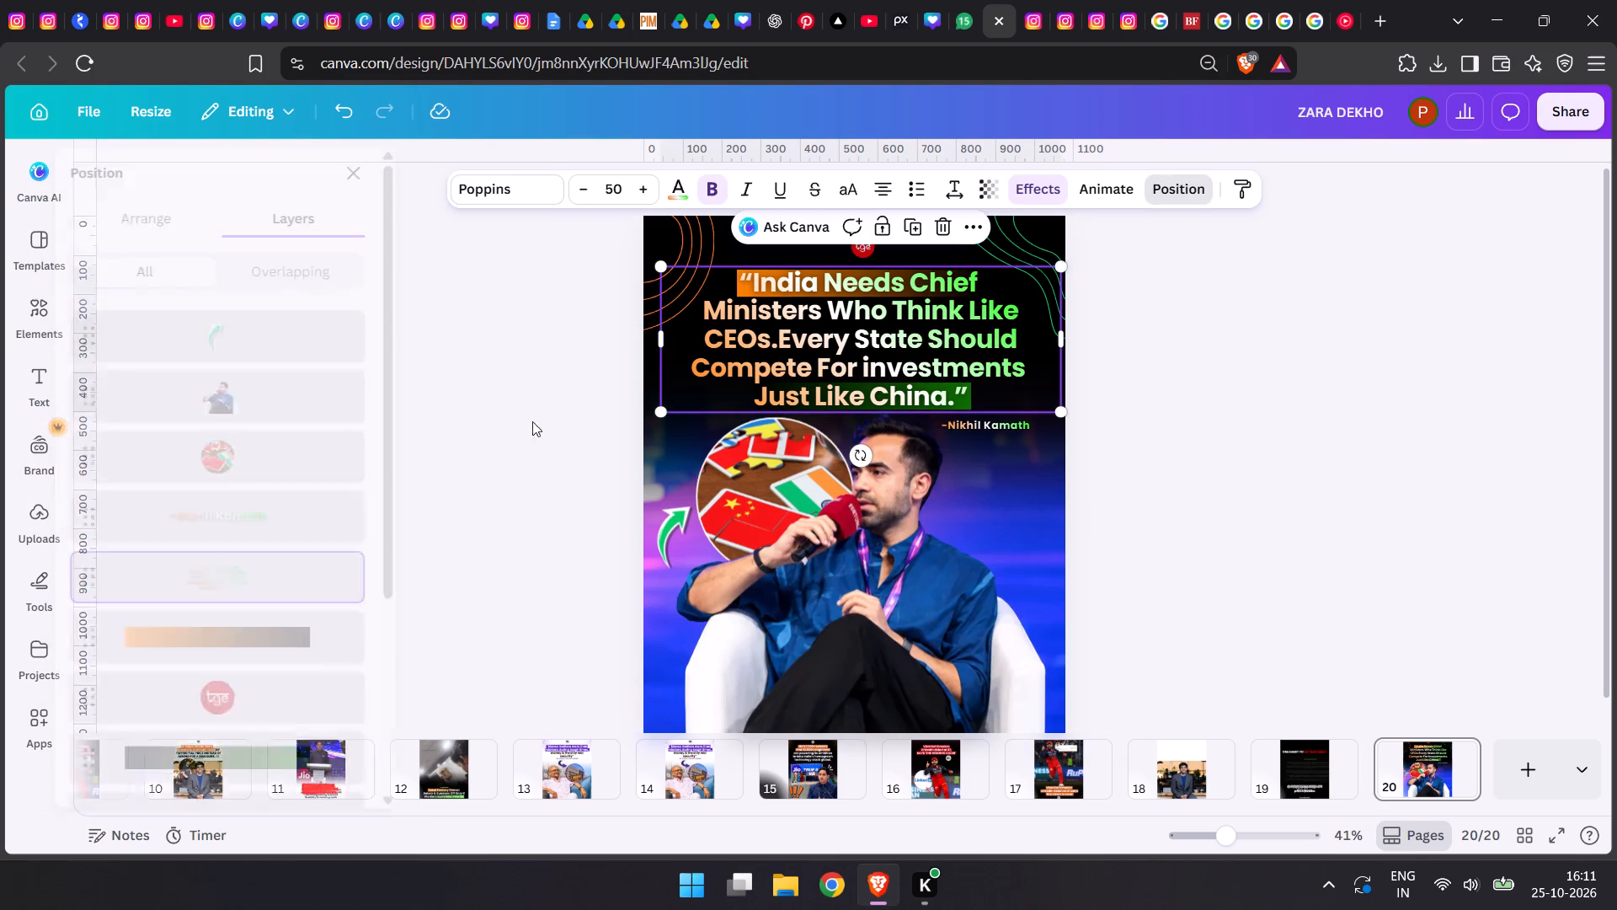
left_click(235, 644)
key("Delete")
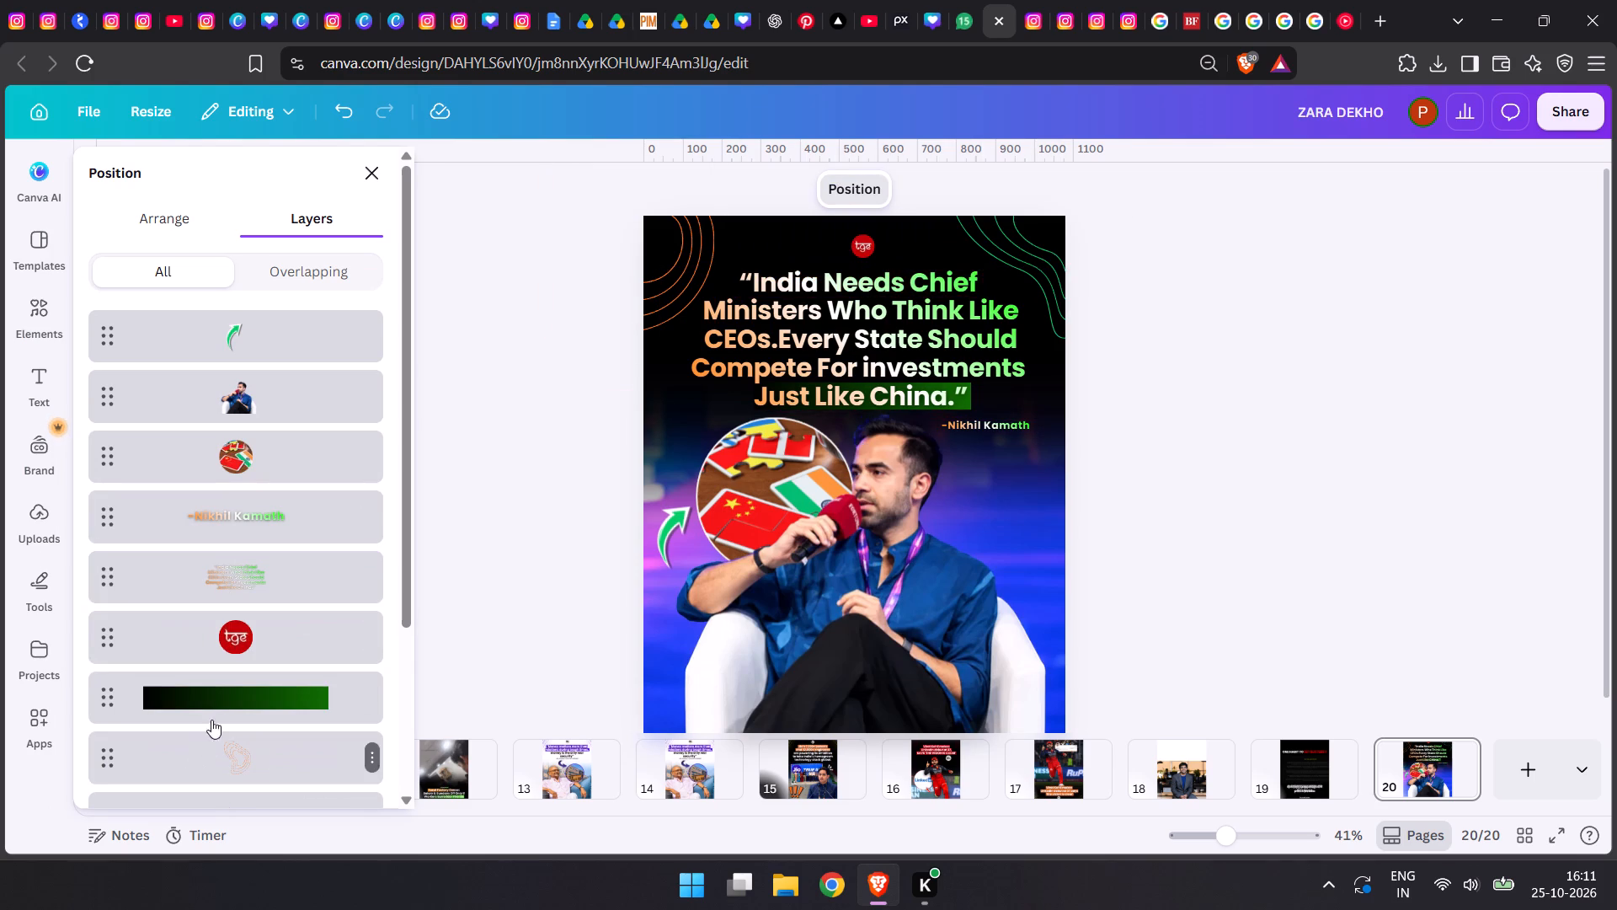
left_click(214, 704)
key("Delete")
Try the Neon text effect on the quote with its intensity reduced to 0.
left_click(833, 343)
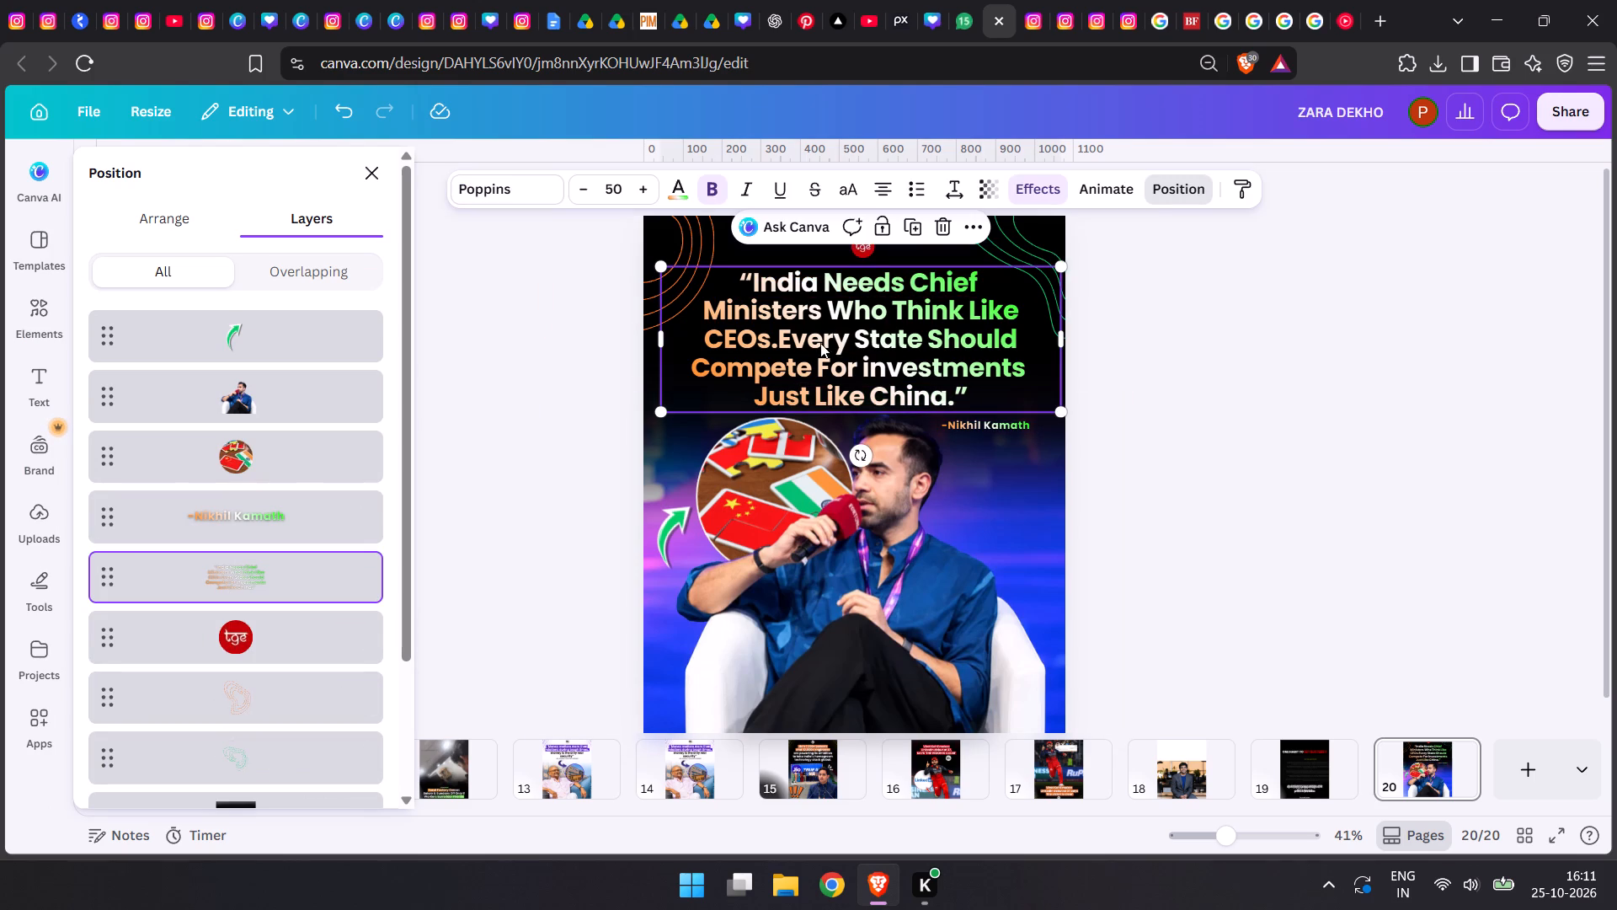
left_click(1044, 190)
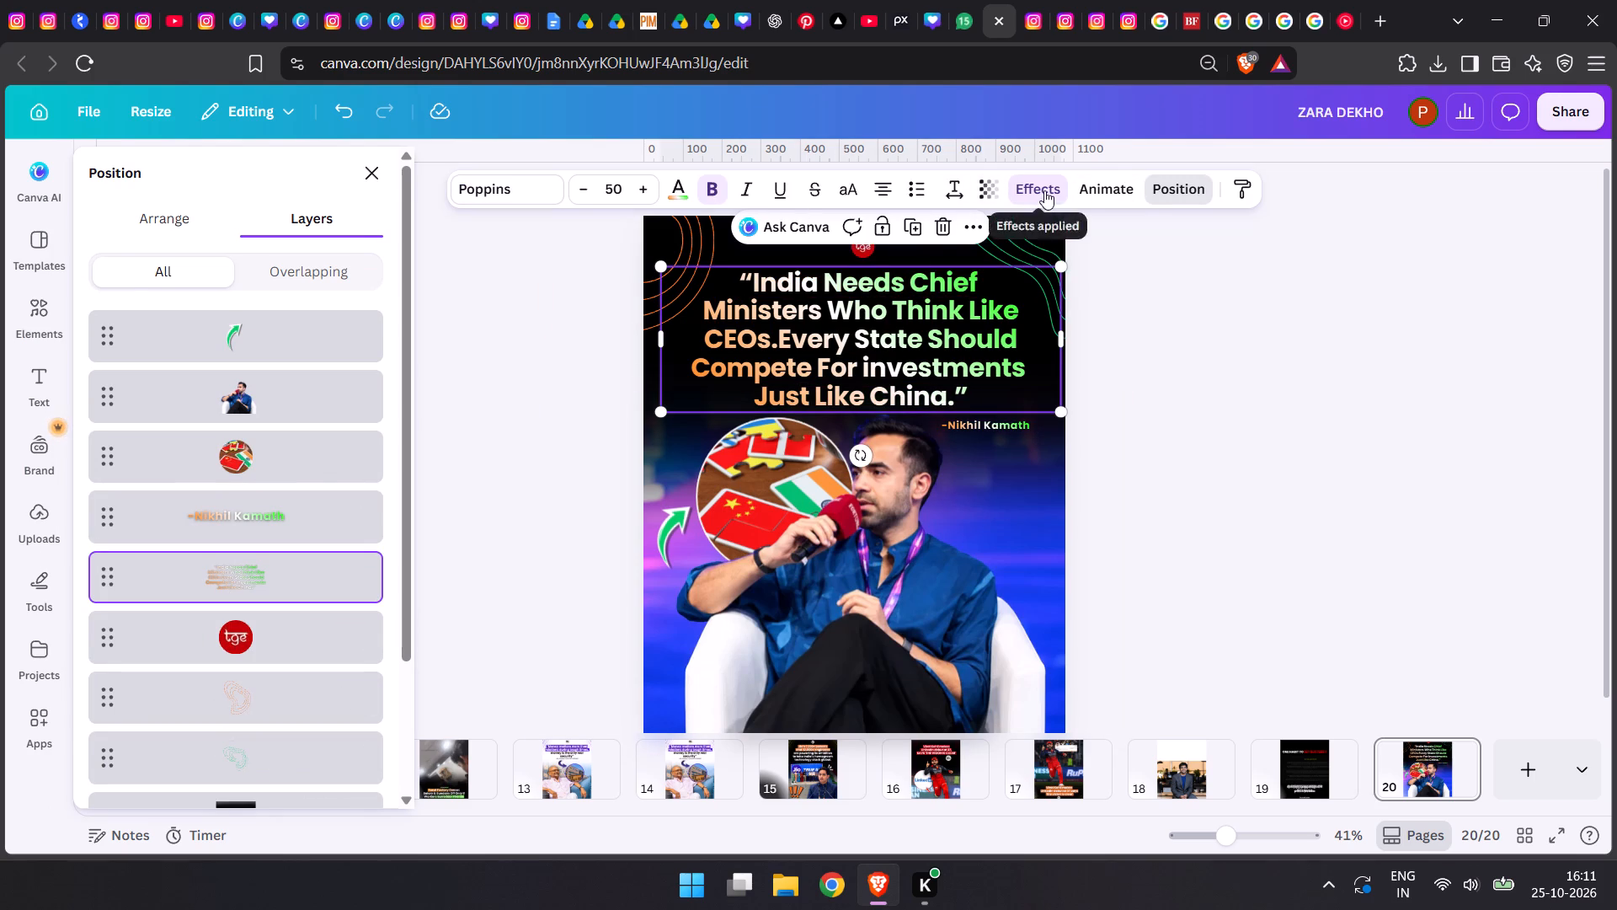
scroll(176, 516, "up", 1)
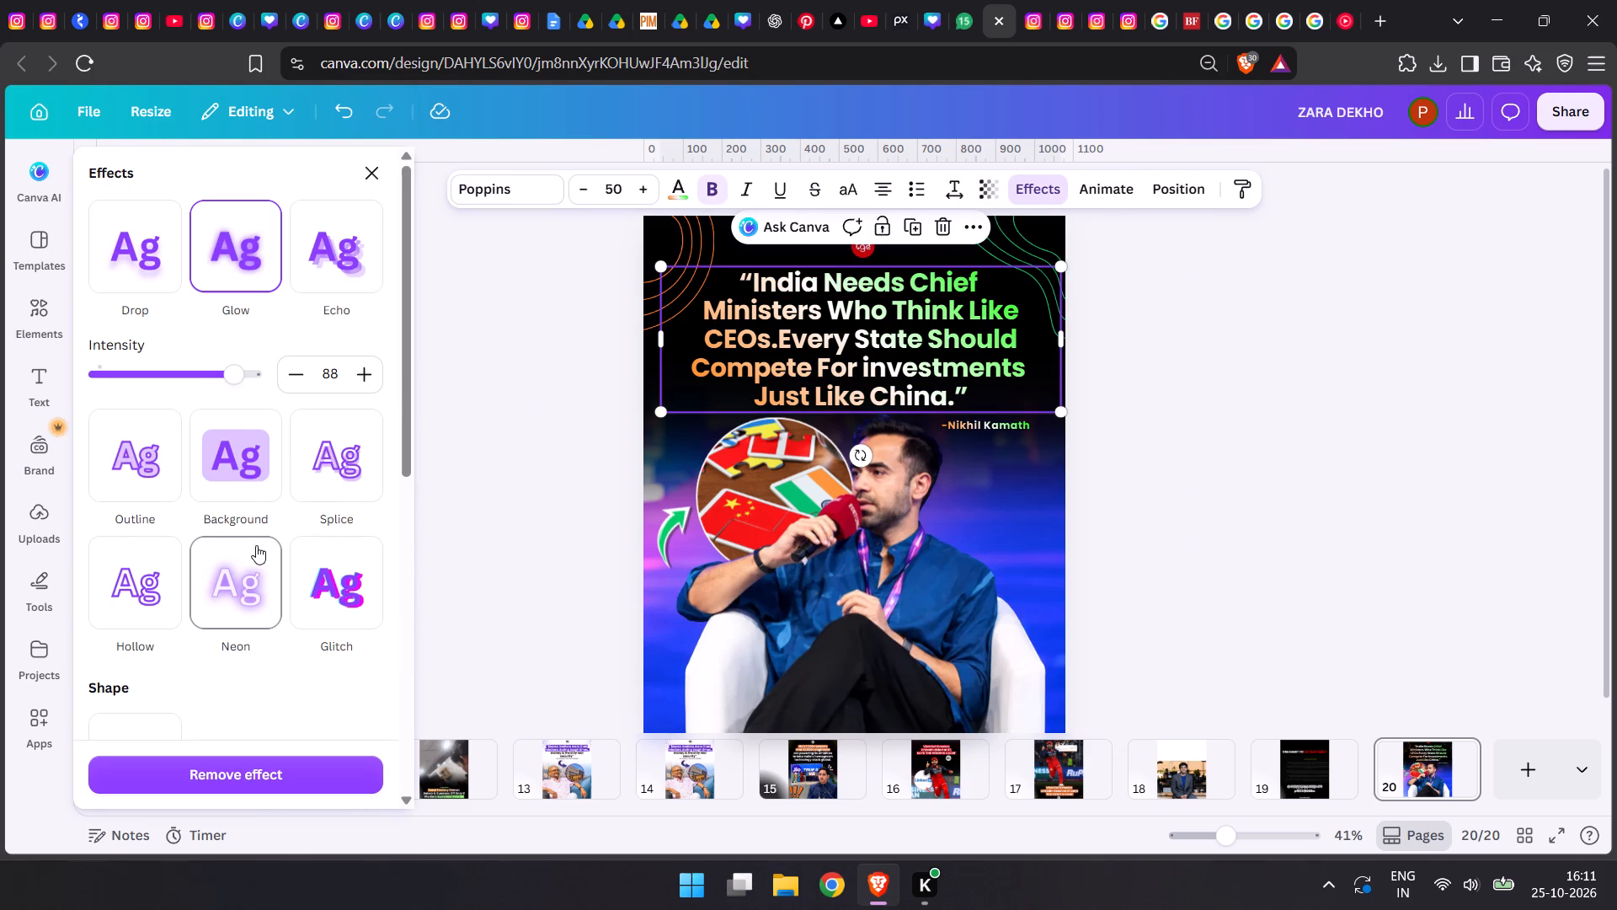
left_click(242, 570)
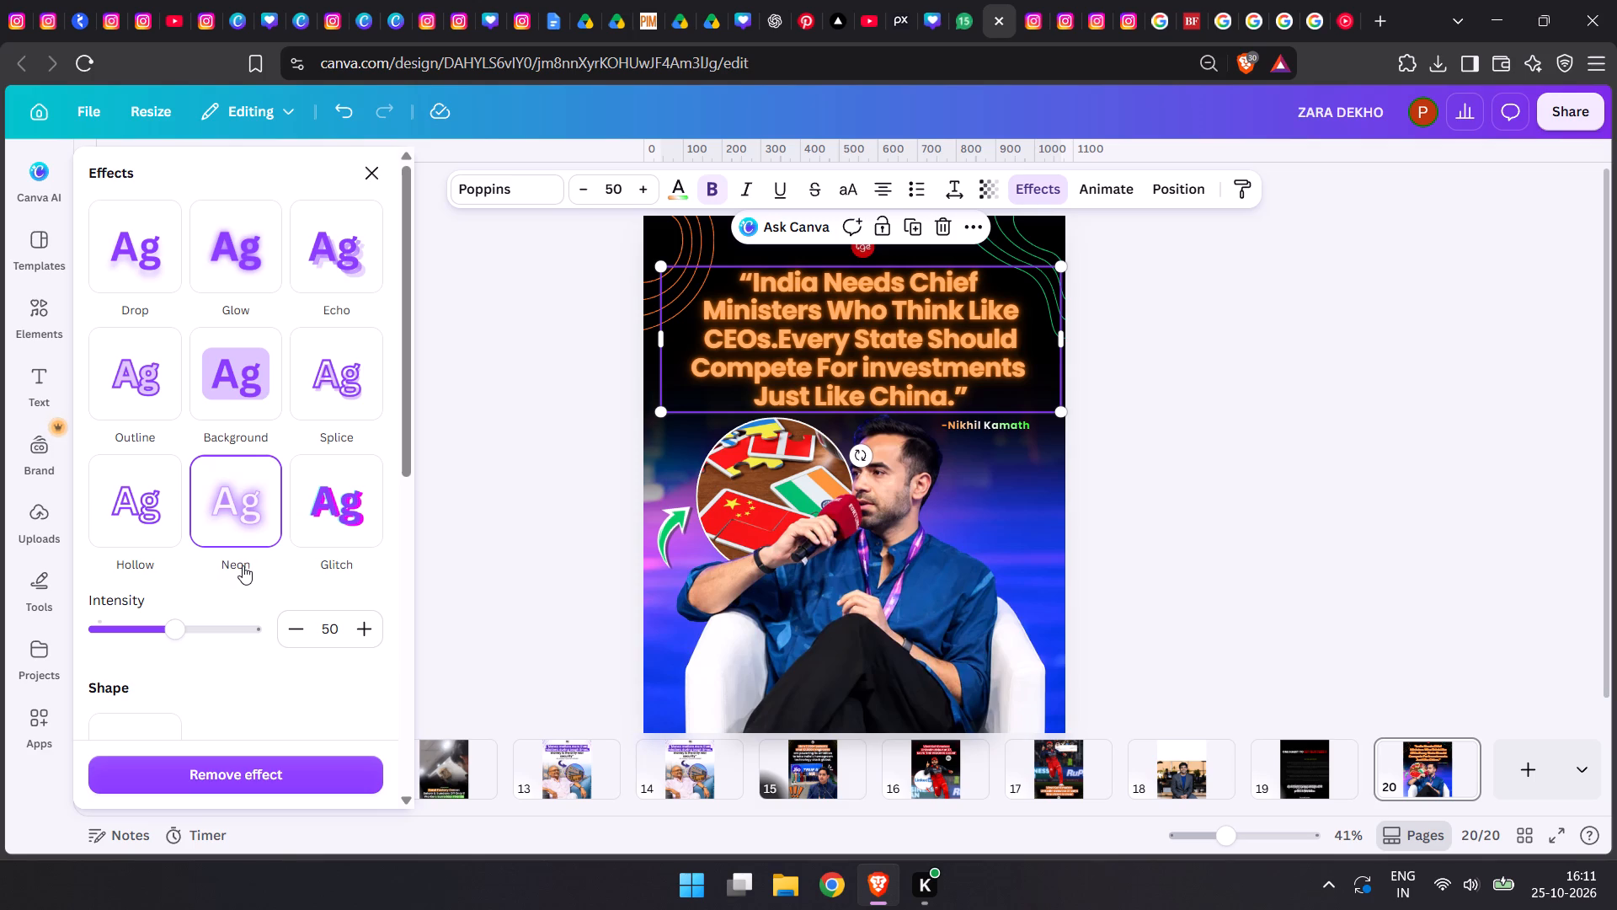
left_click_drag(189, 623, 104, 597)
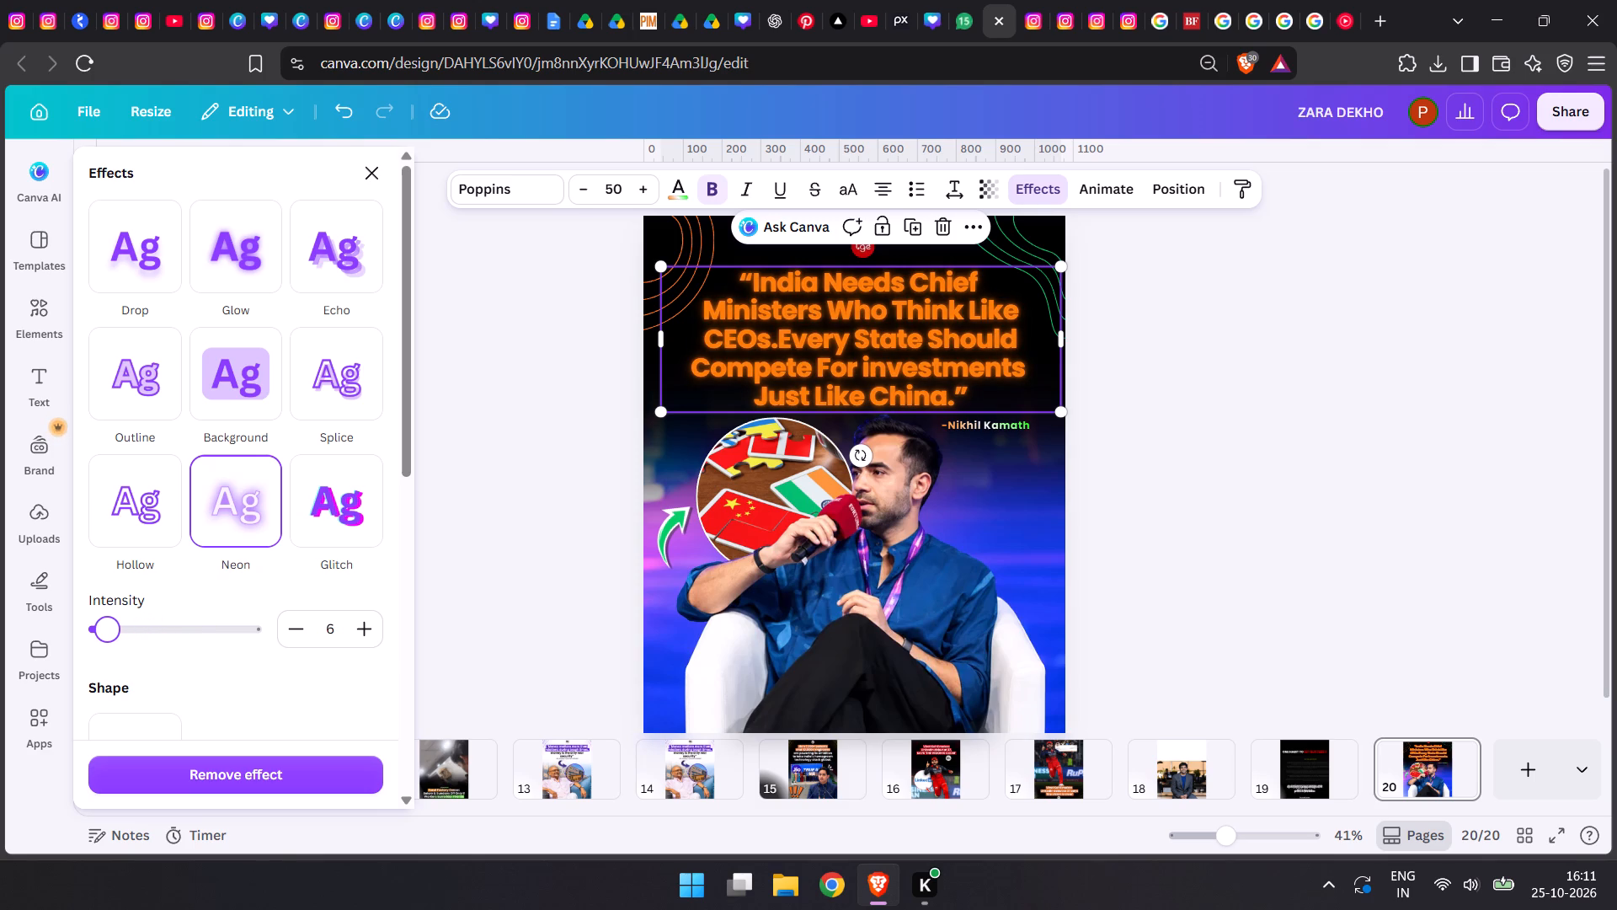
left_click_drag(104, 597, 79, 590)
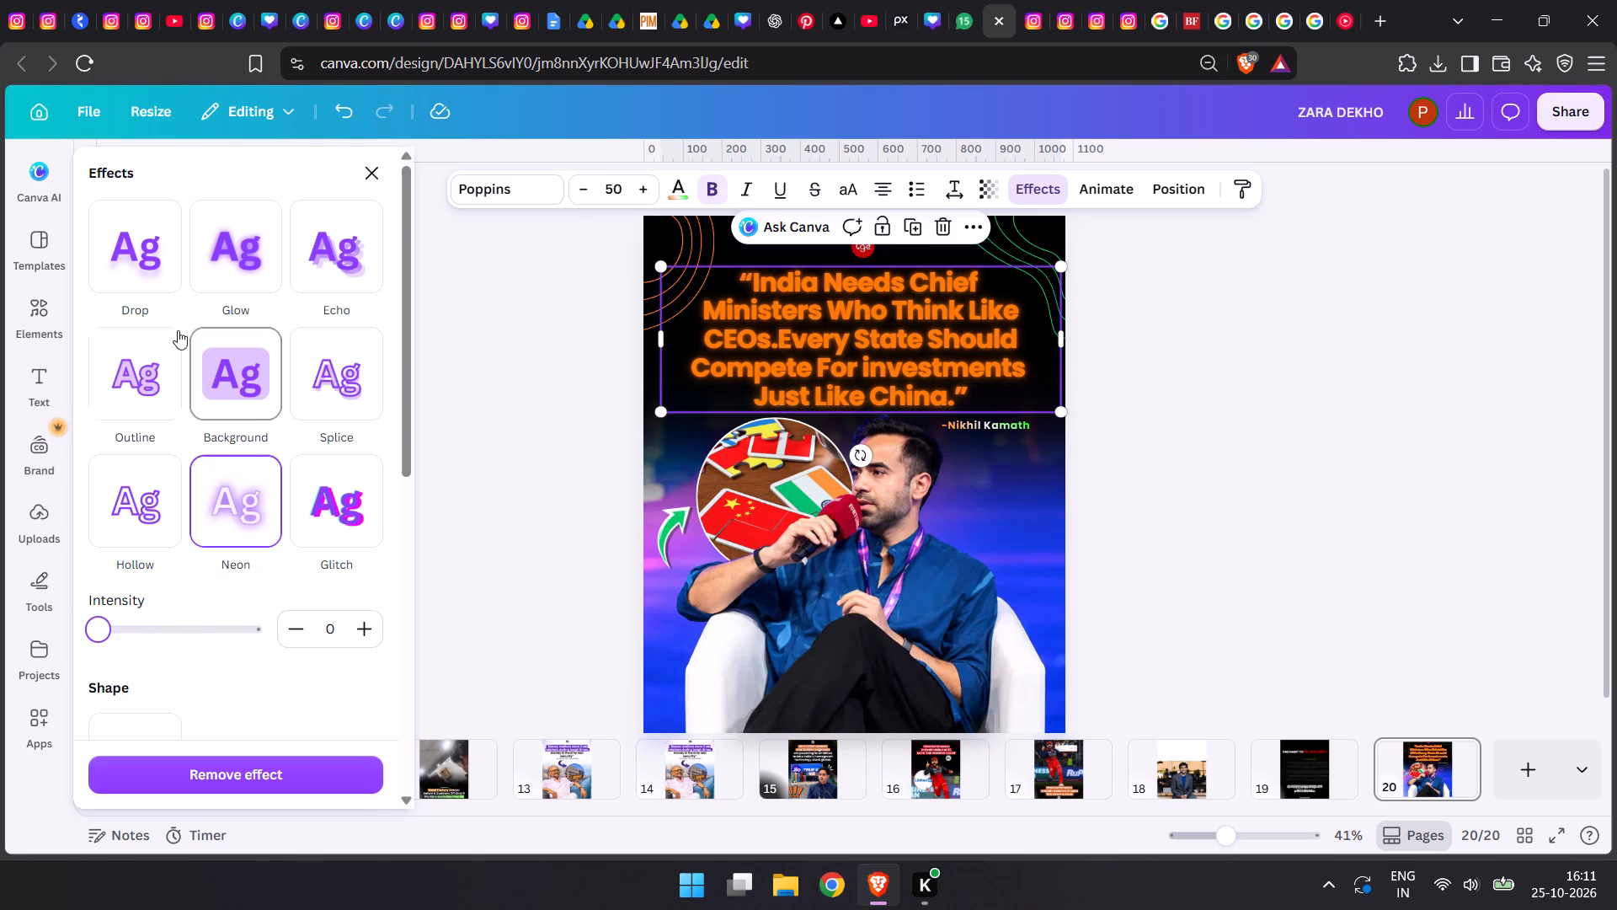
Try the Glow and Echo effects on the quote text and settle on the Drop effect.
left_click(209, 292)
left_click(319, 279)
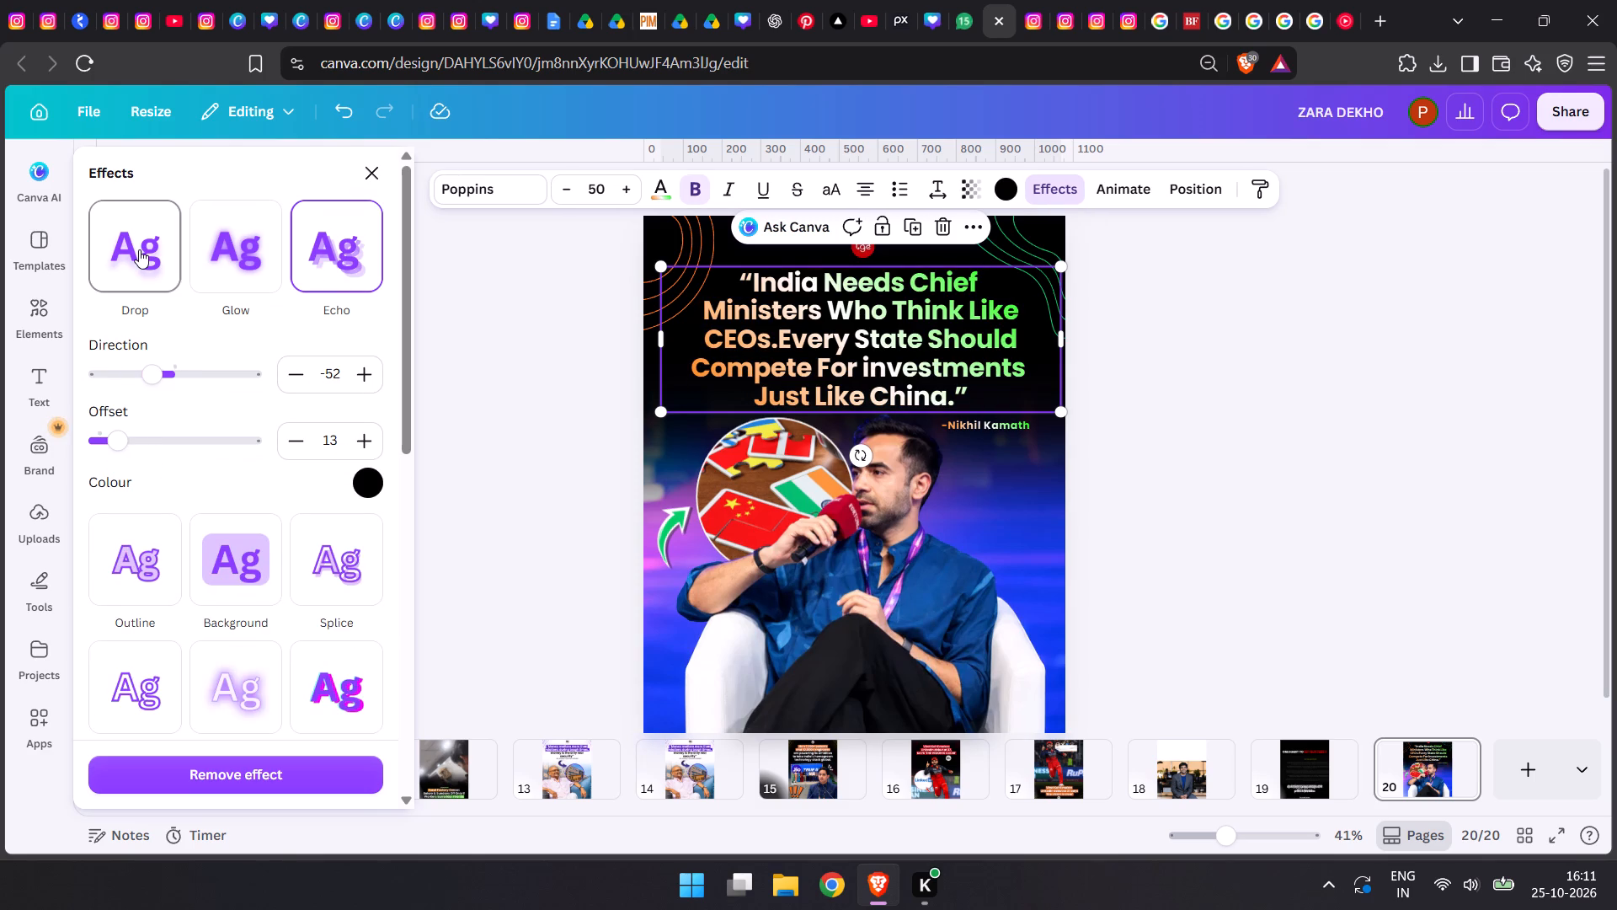
left_click(139, 249)
scroll(176, 361, "down", 4)
scroll(221, 565, "down", 3)
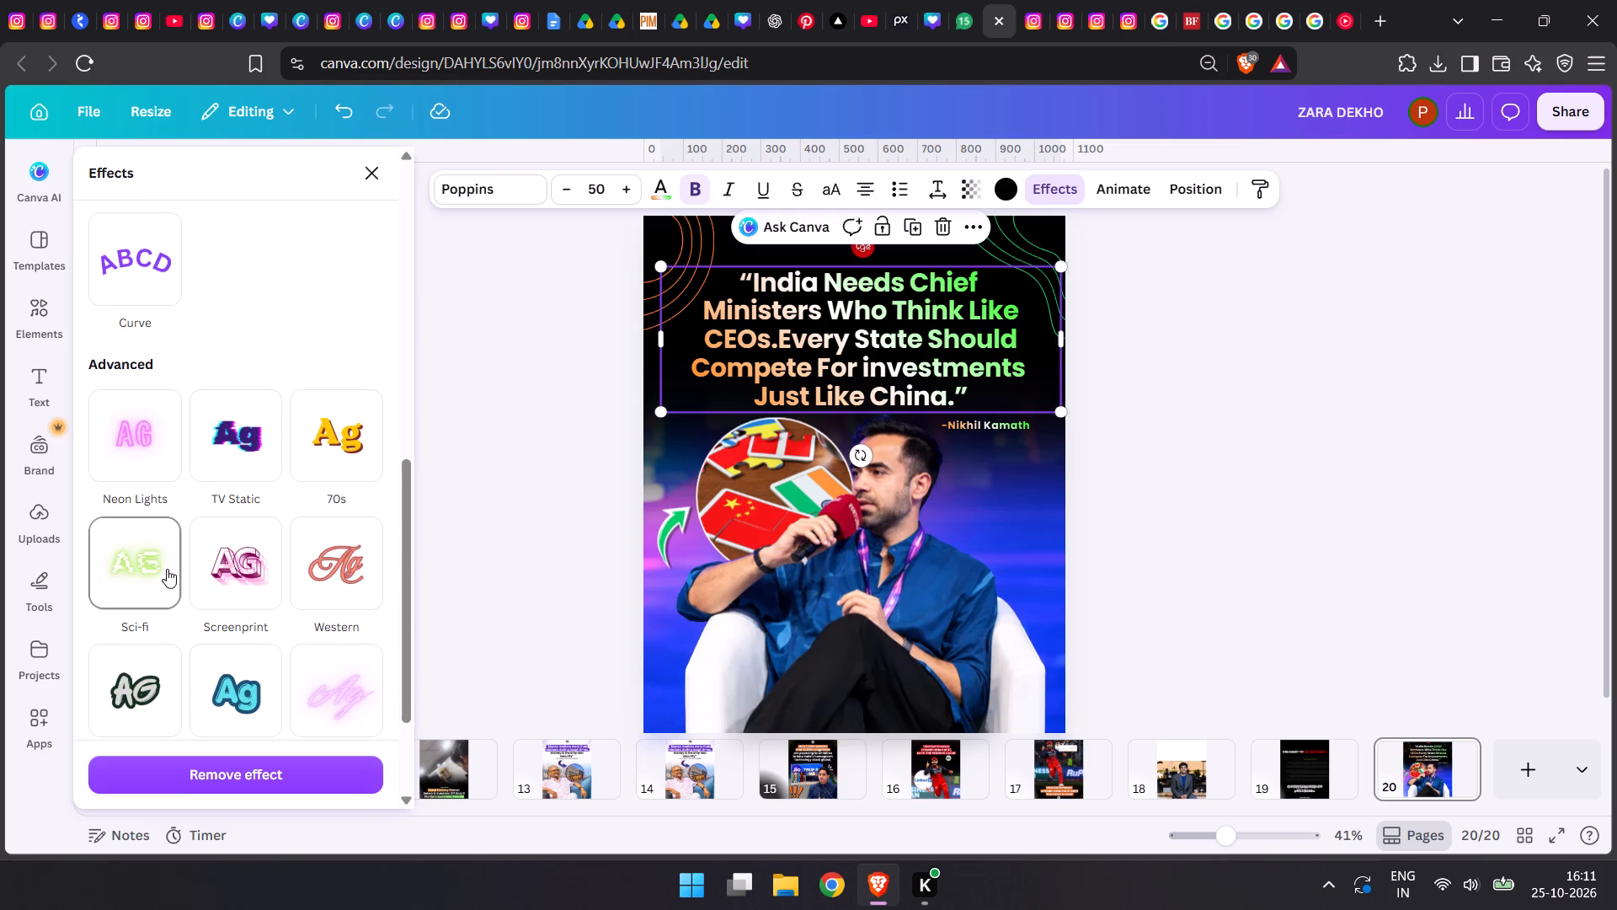
double_click(524, 543)
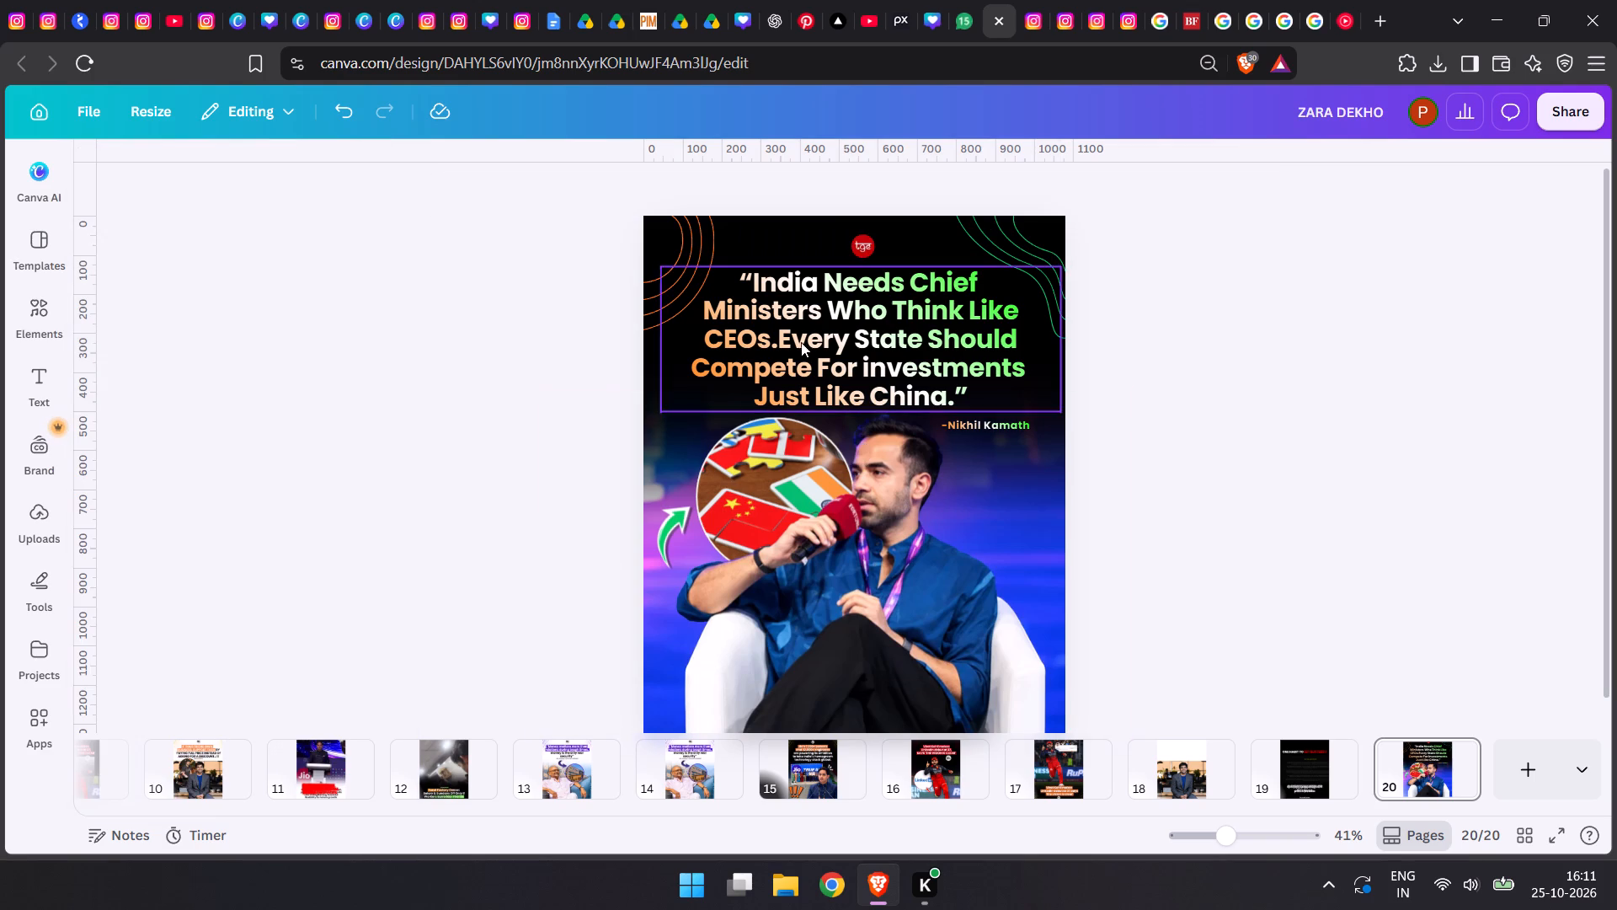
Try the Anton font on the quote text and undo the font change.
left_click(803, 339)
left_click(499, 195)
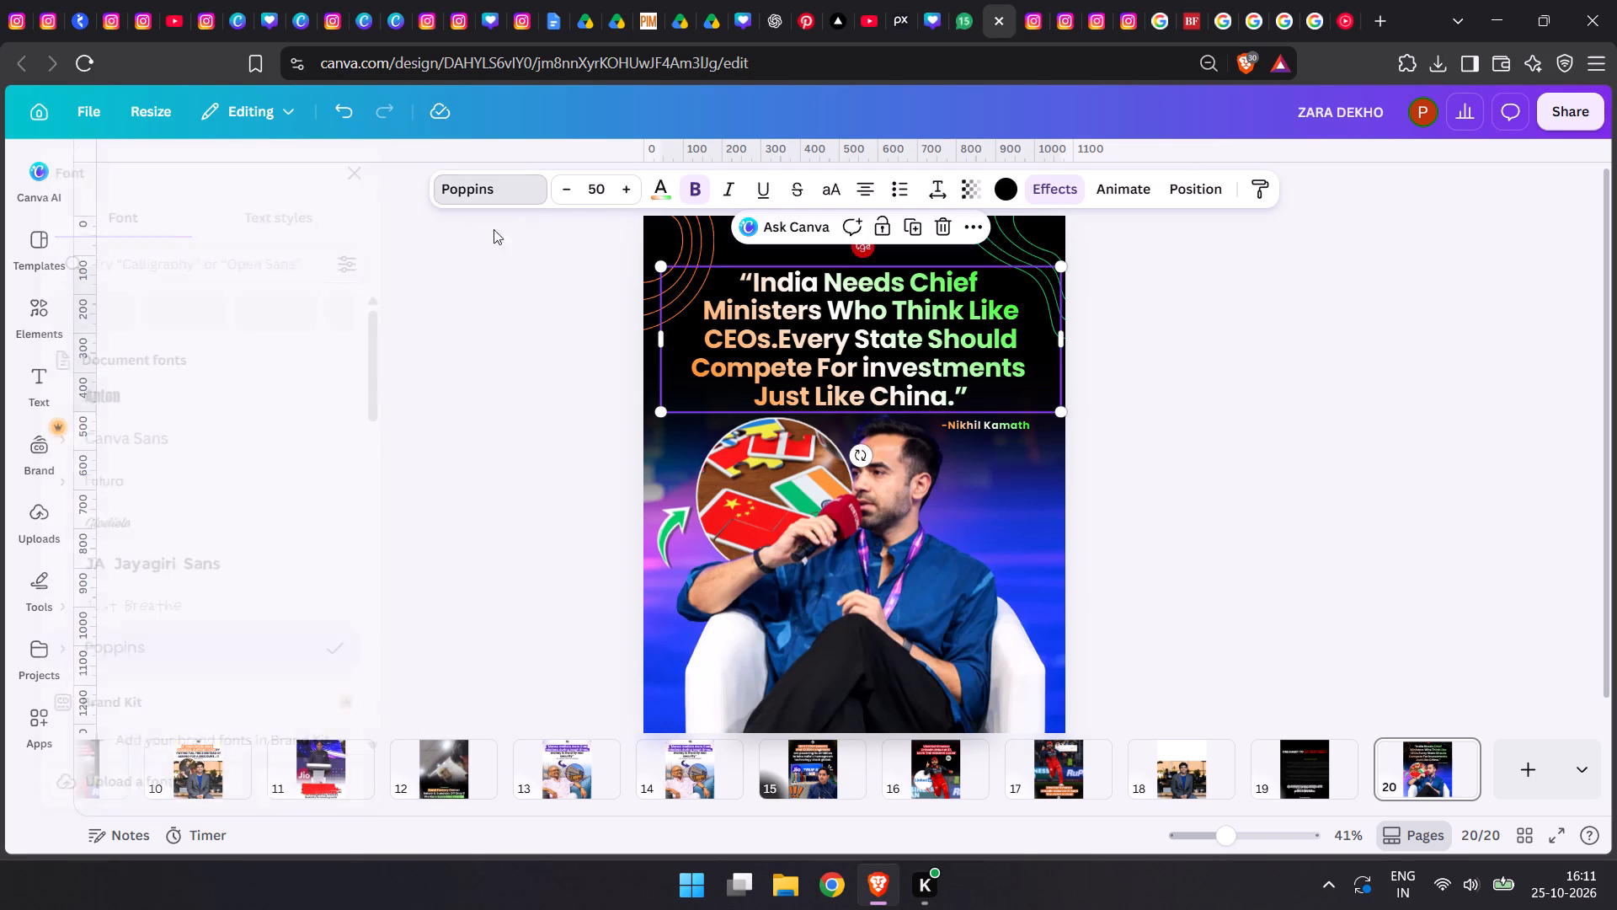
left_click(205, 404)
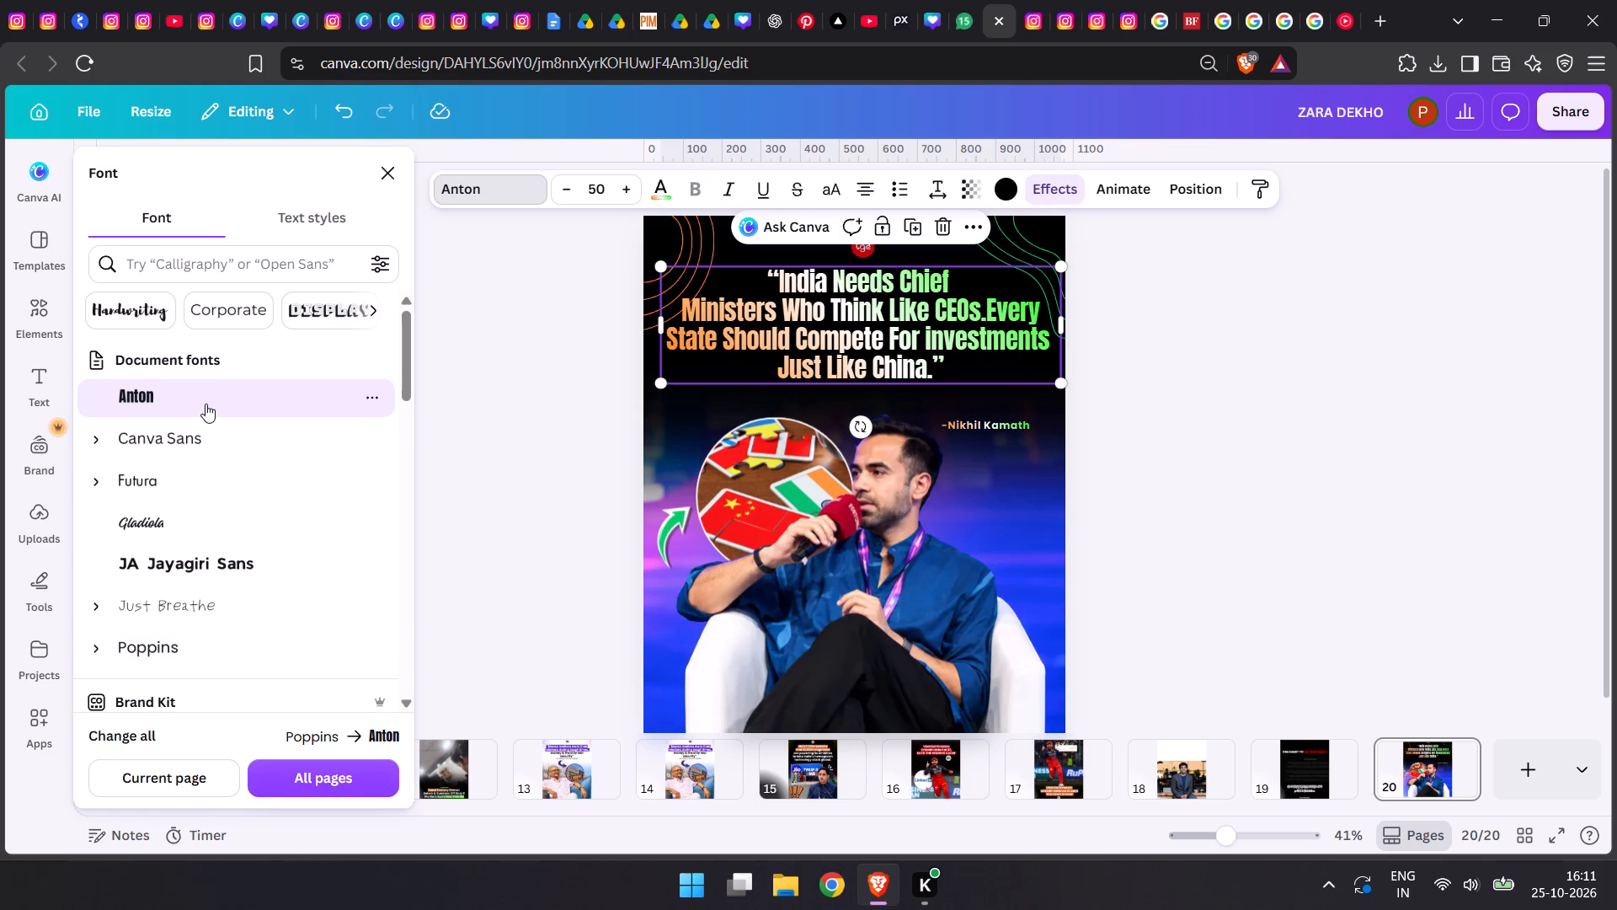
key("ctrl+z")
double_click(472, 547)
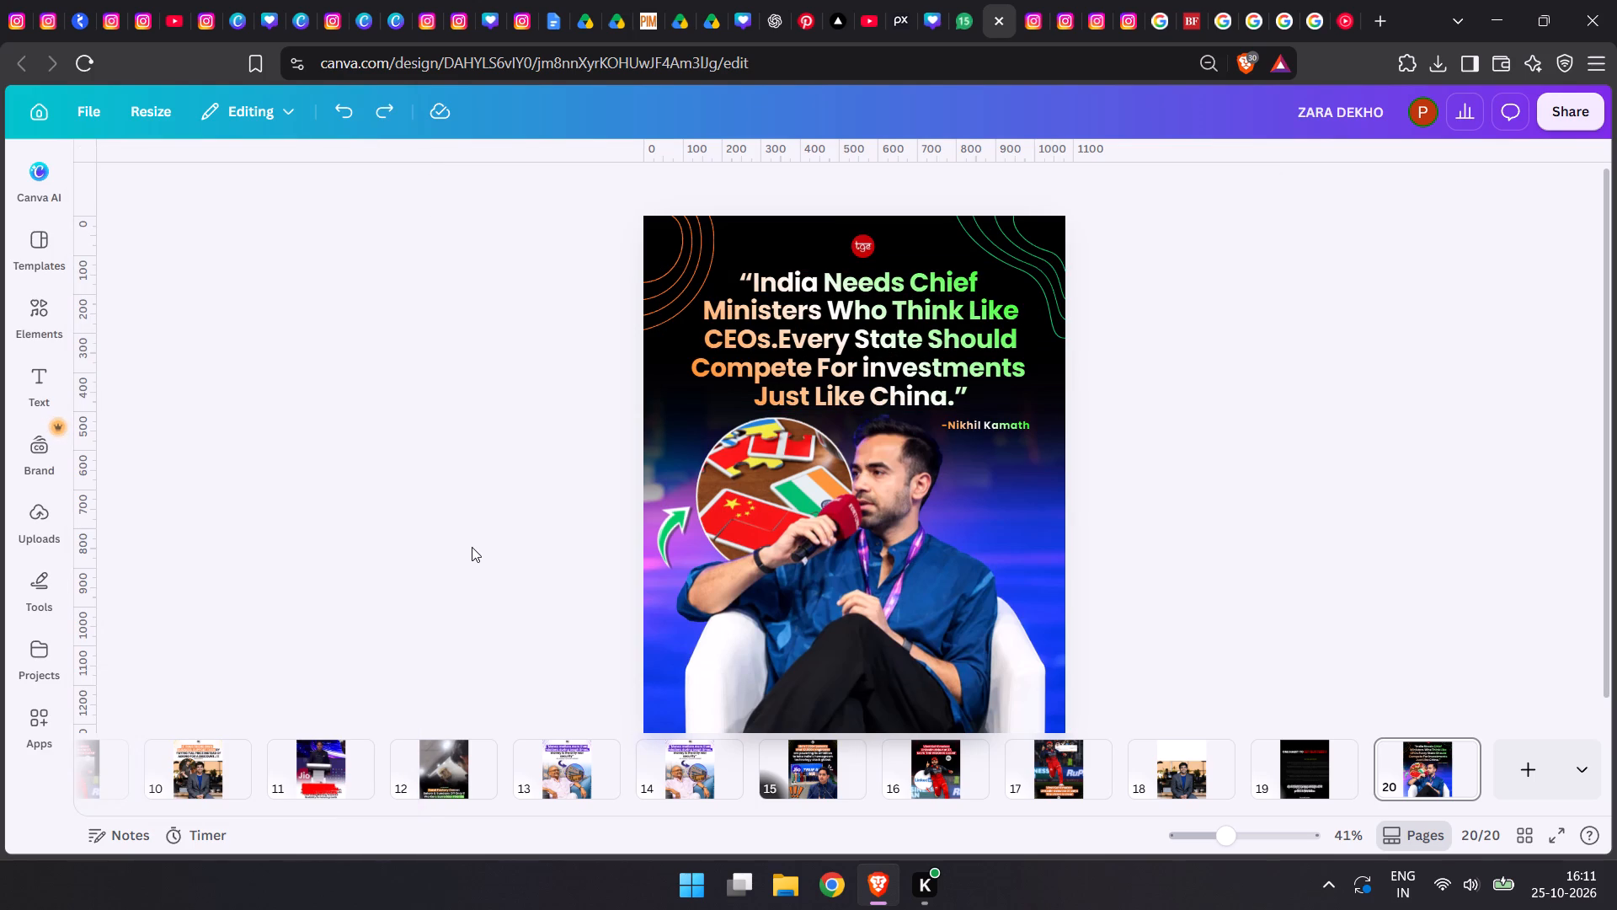
Delete the round red tge logo above the quote.
left_click(856, 252)
key("Delete")
Remove the black gradient overlay behind the quote by moving it completely off the page.
left_click_drag(815, 233, 807, 216)
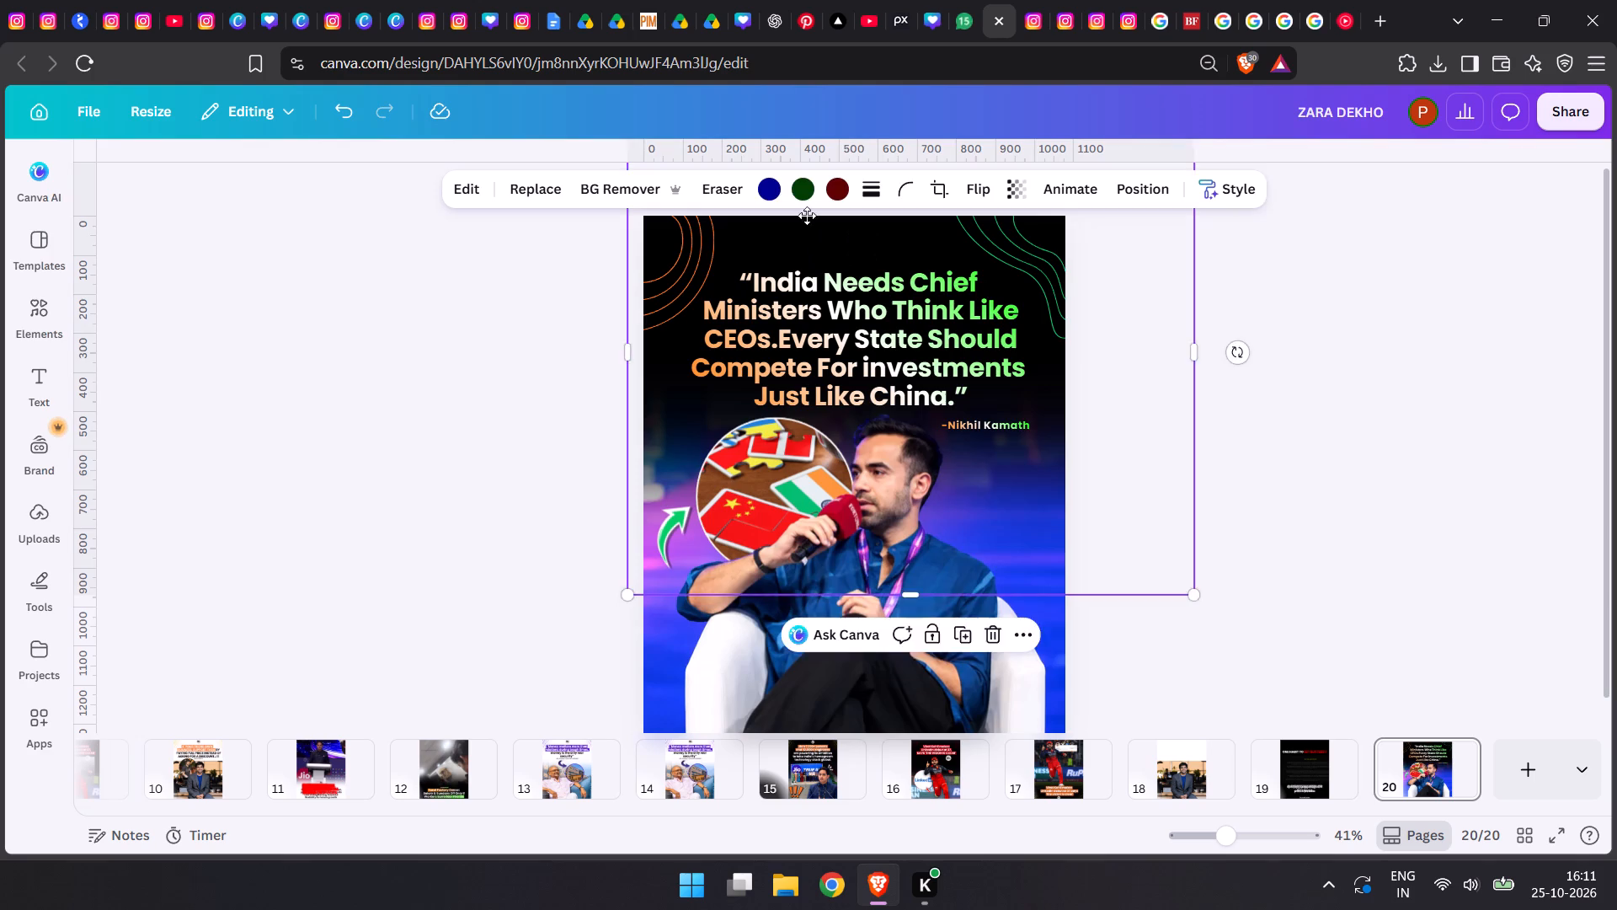
left_click_drag(807, 216, 0, 314)
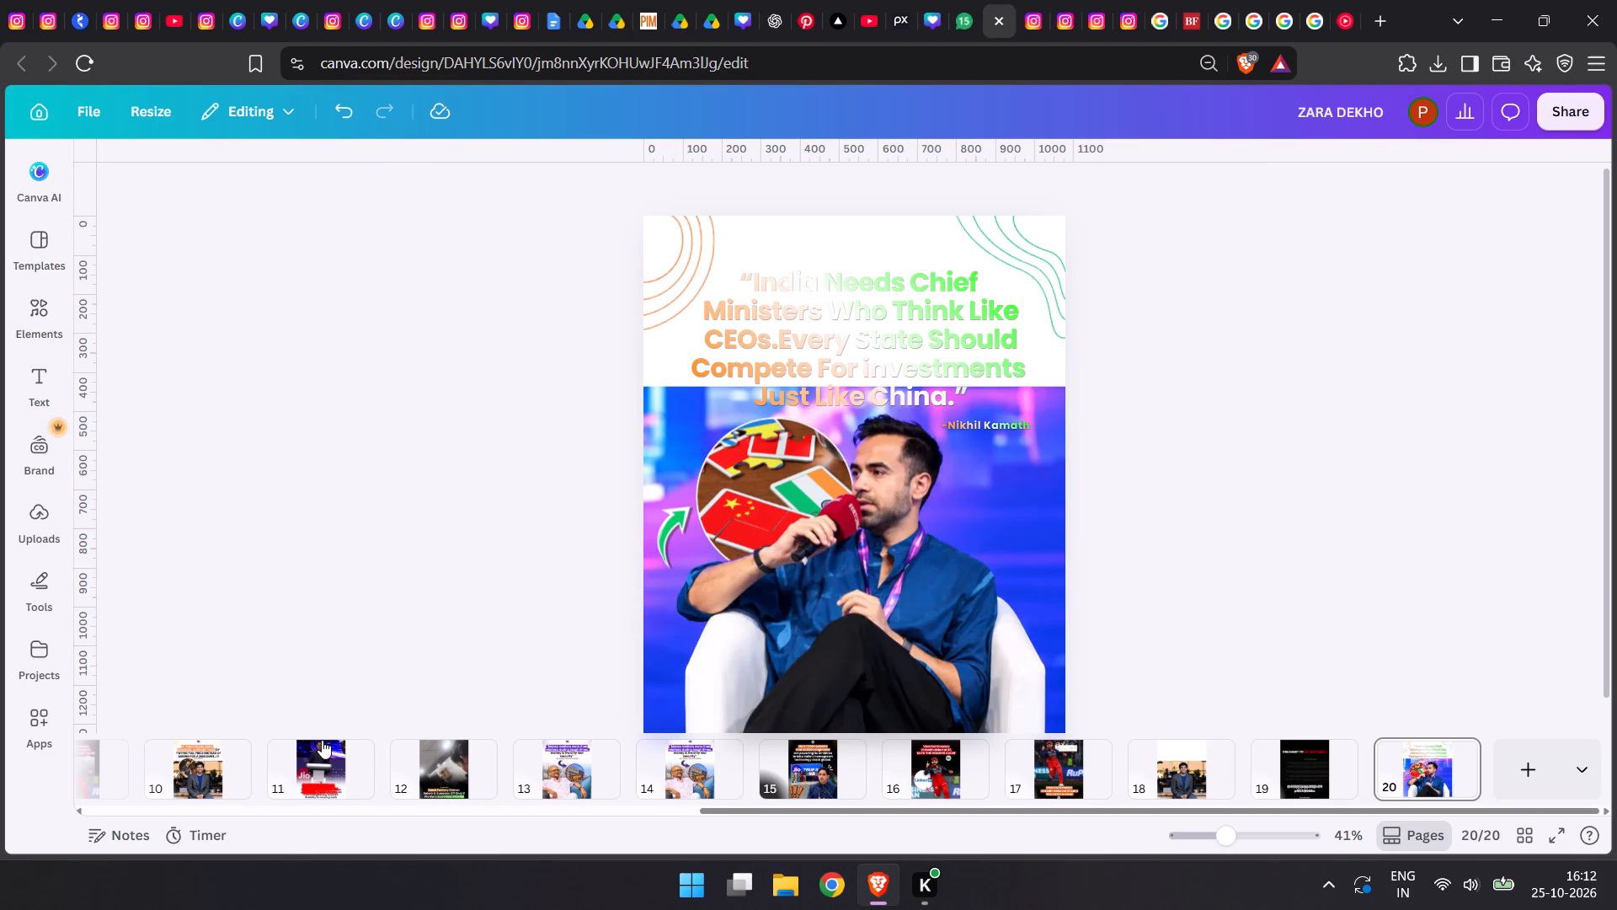
Find the Anil Agarwal quote post on page 14 and copy its white fade gradient layer.
left_click(1185, 765)
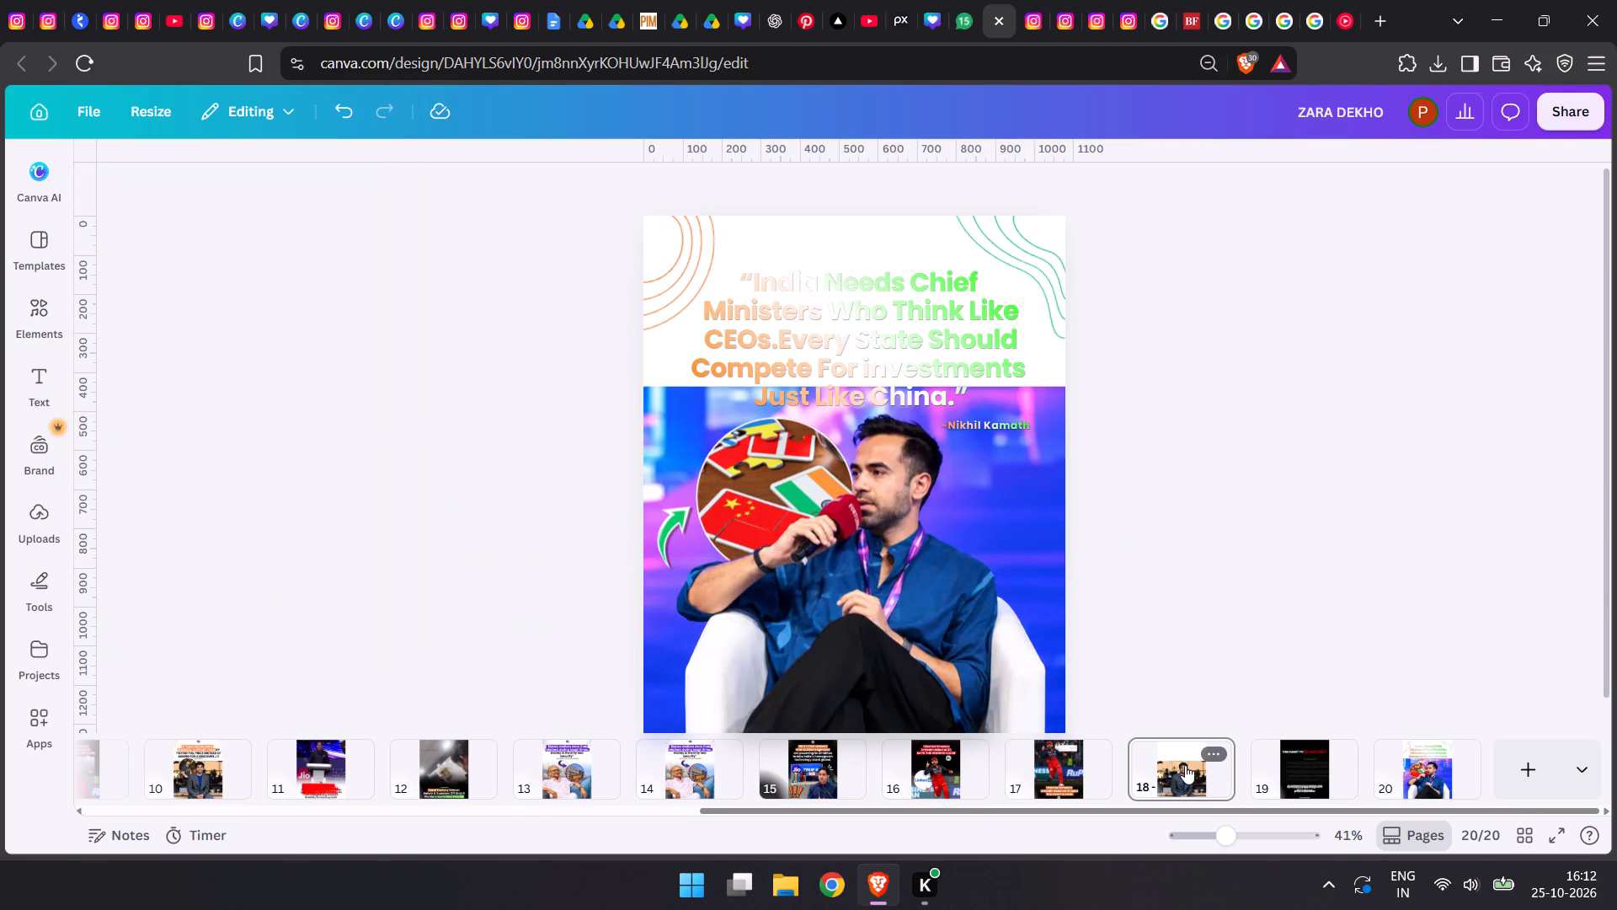
left_click(1054, 751)
left_click(918, 761)
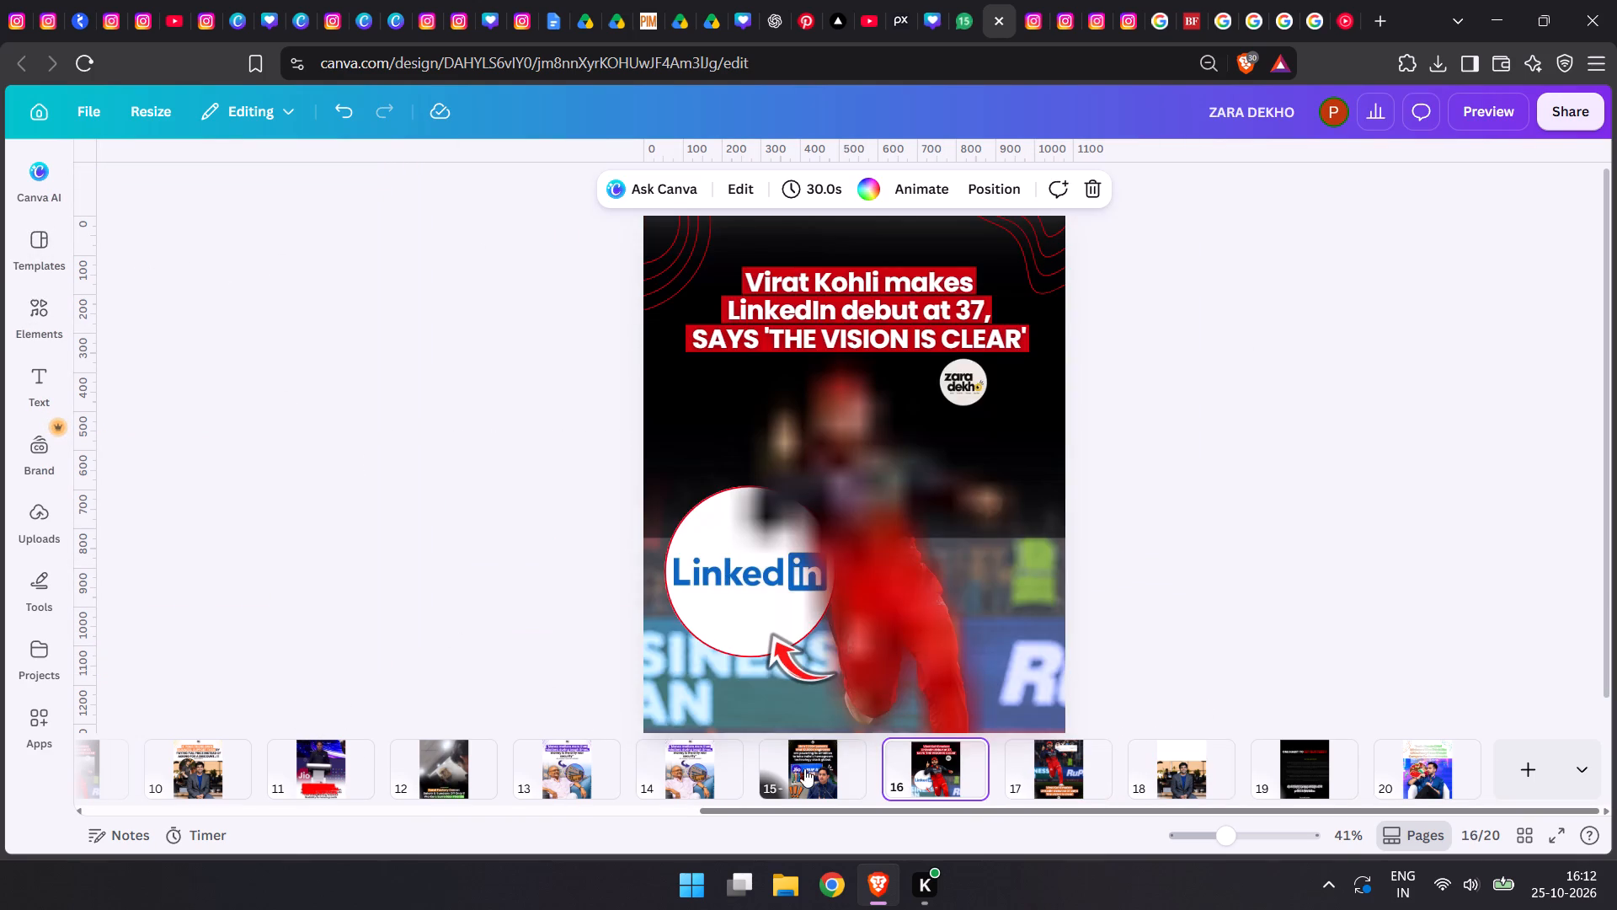
left_click(804, 768)
left_click(710, 766)
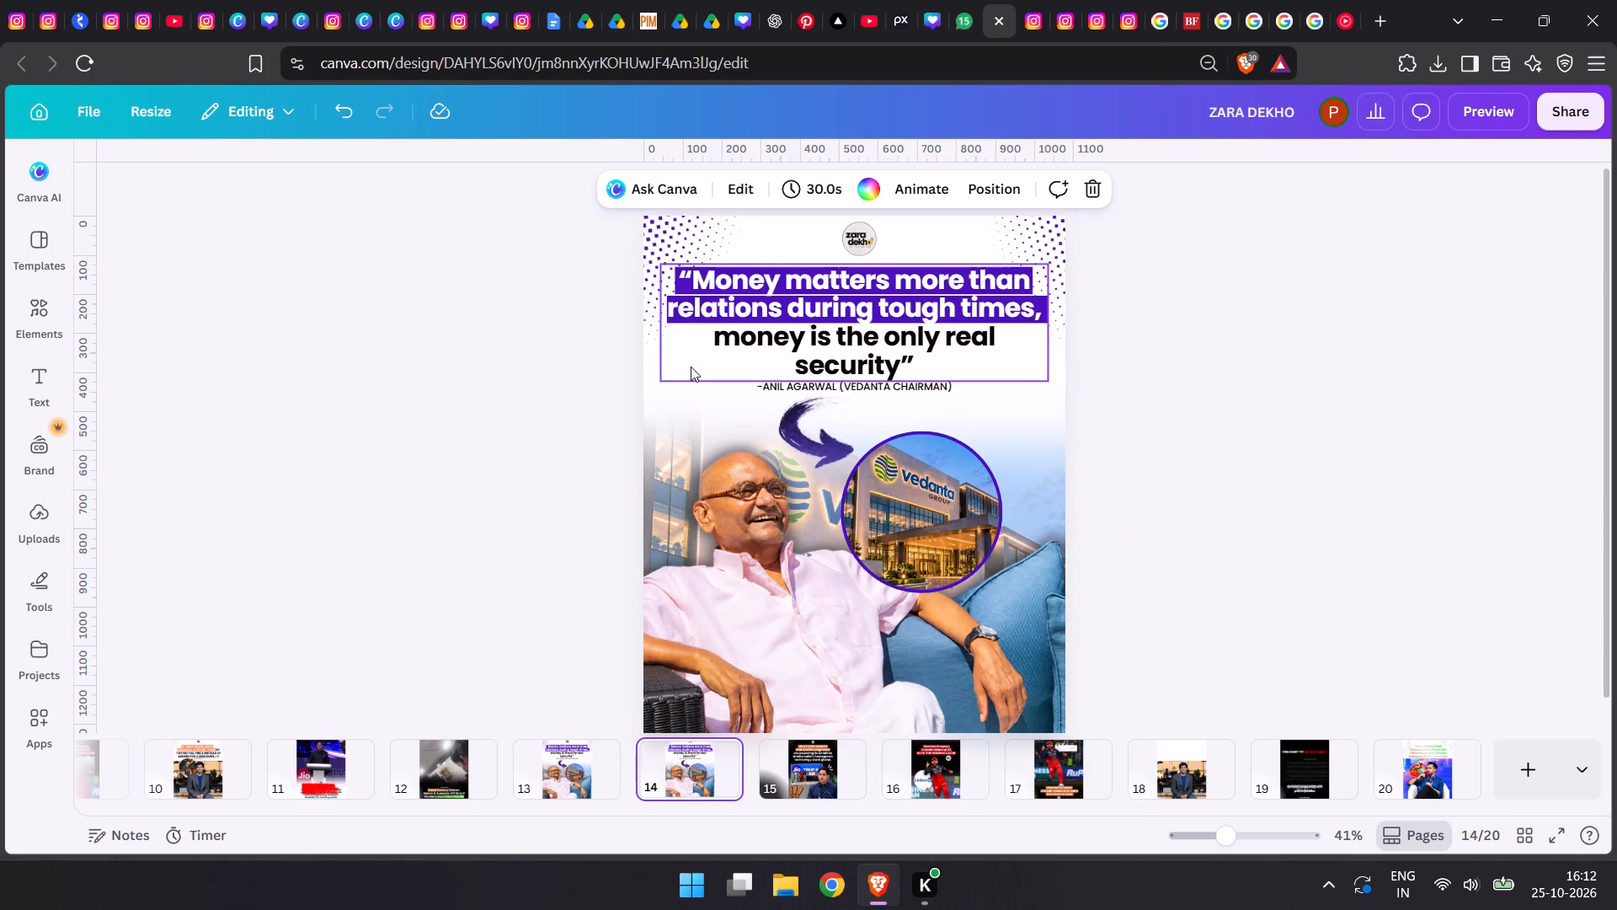
left_click(1001, 181)
scroll(279, 568, "down", 5)
left_click(259, 633)
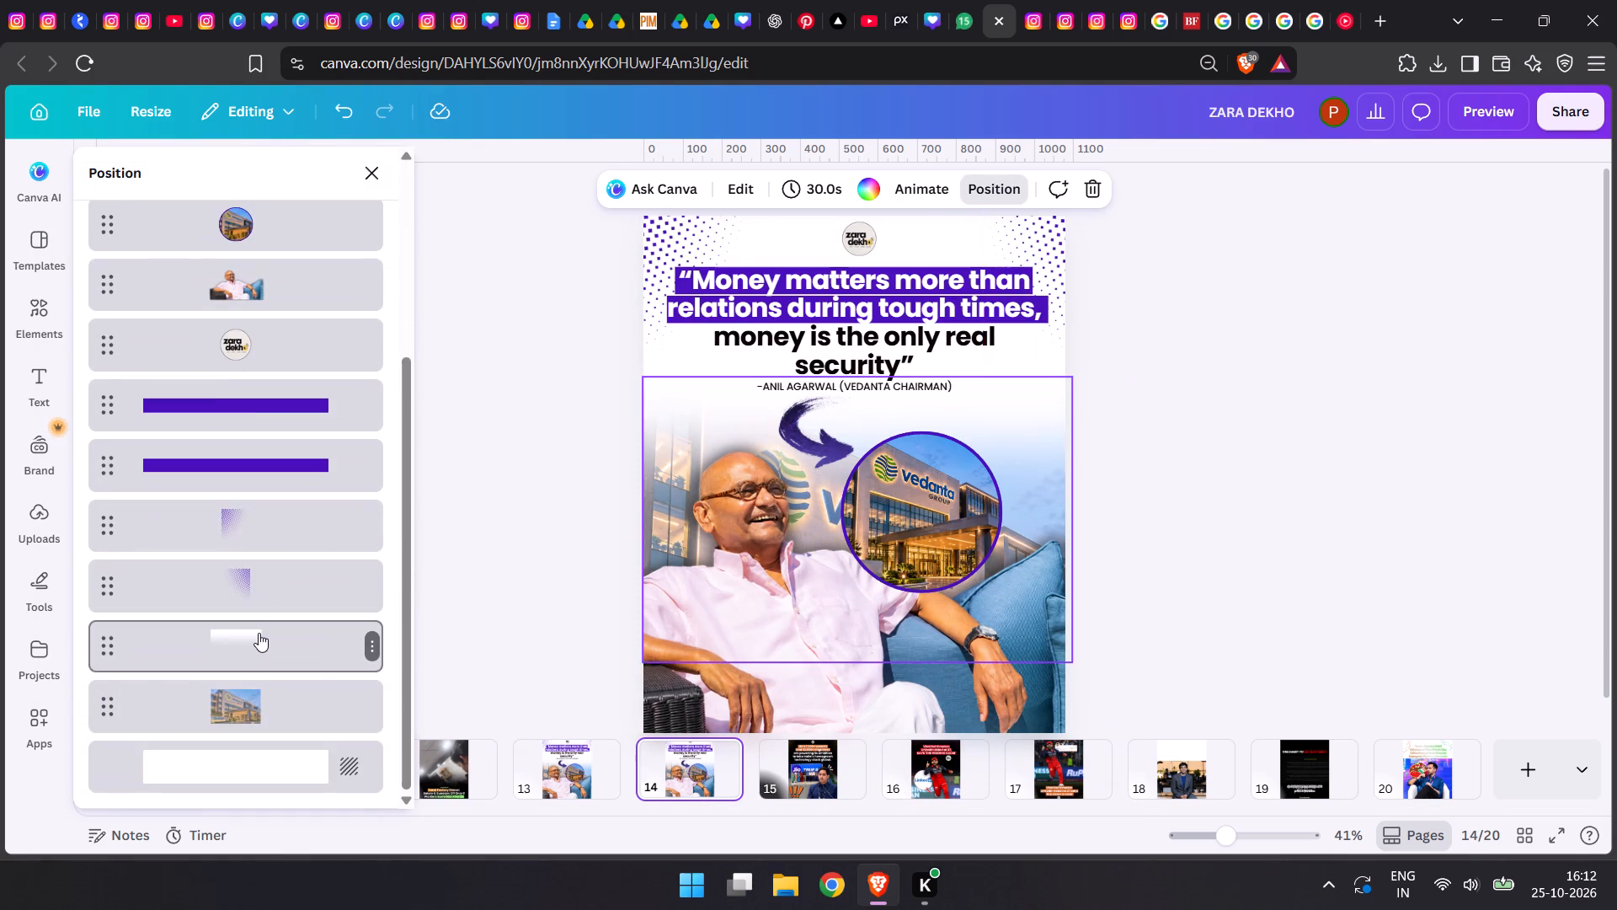
key("ctrl+c")
Paste the white fade gradient onto page 20, enlarge it far beyond the page width, and place it over the top of the photo.
left_click(1410, 774)
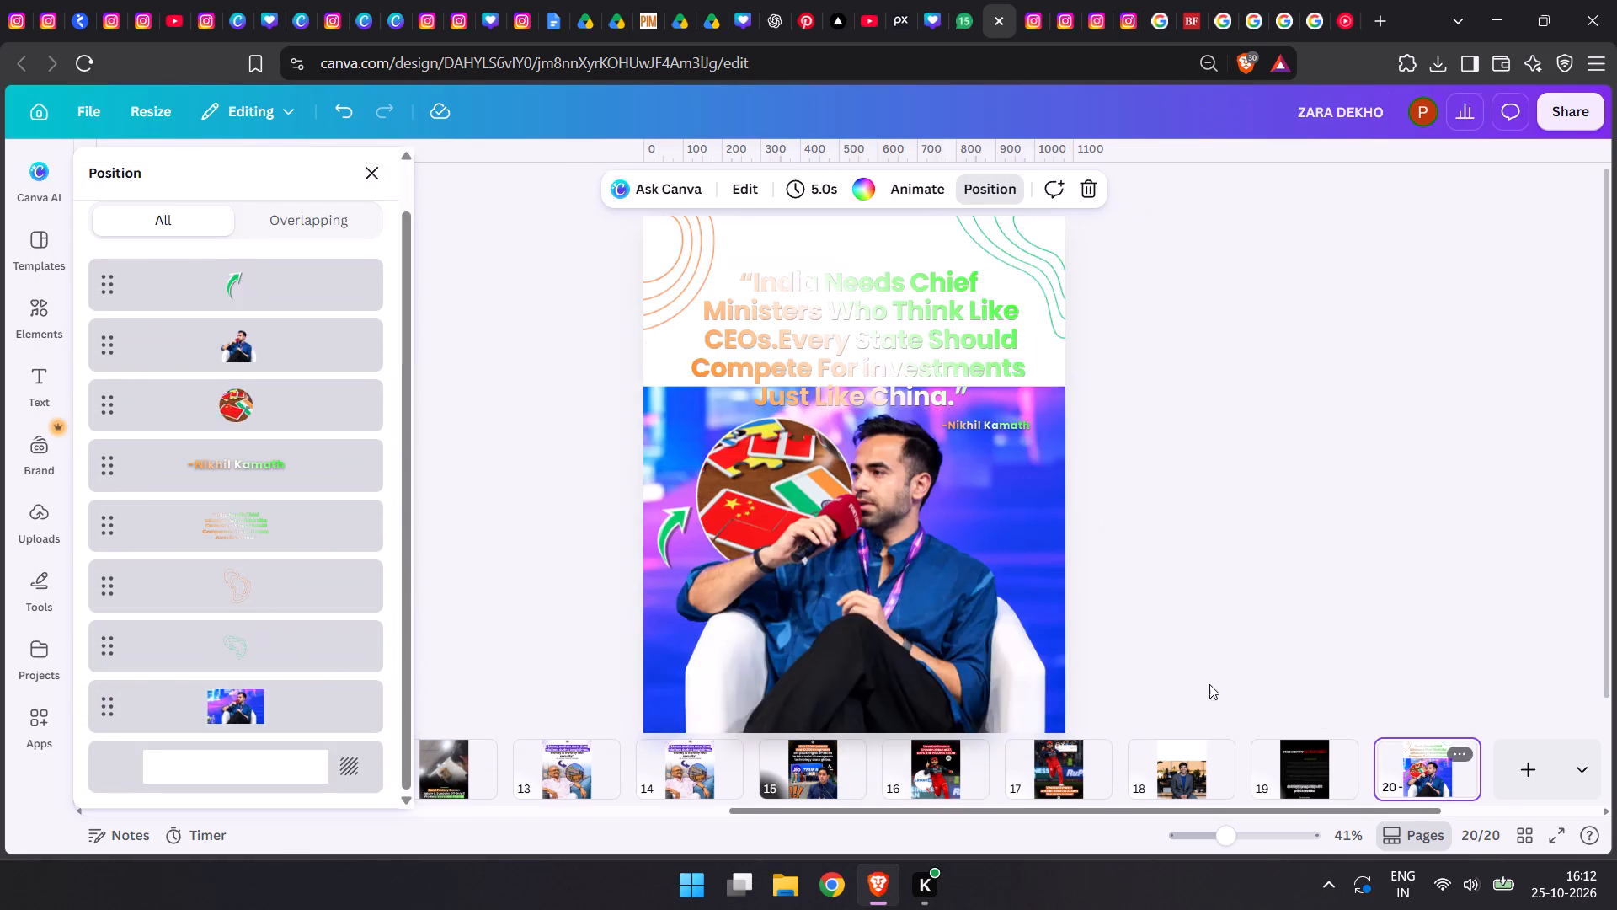
left_click(726, 453)
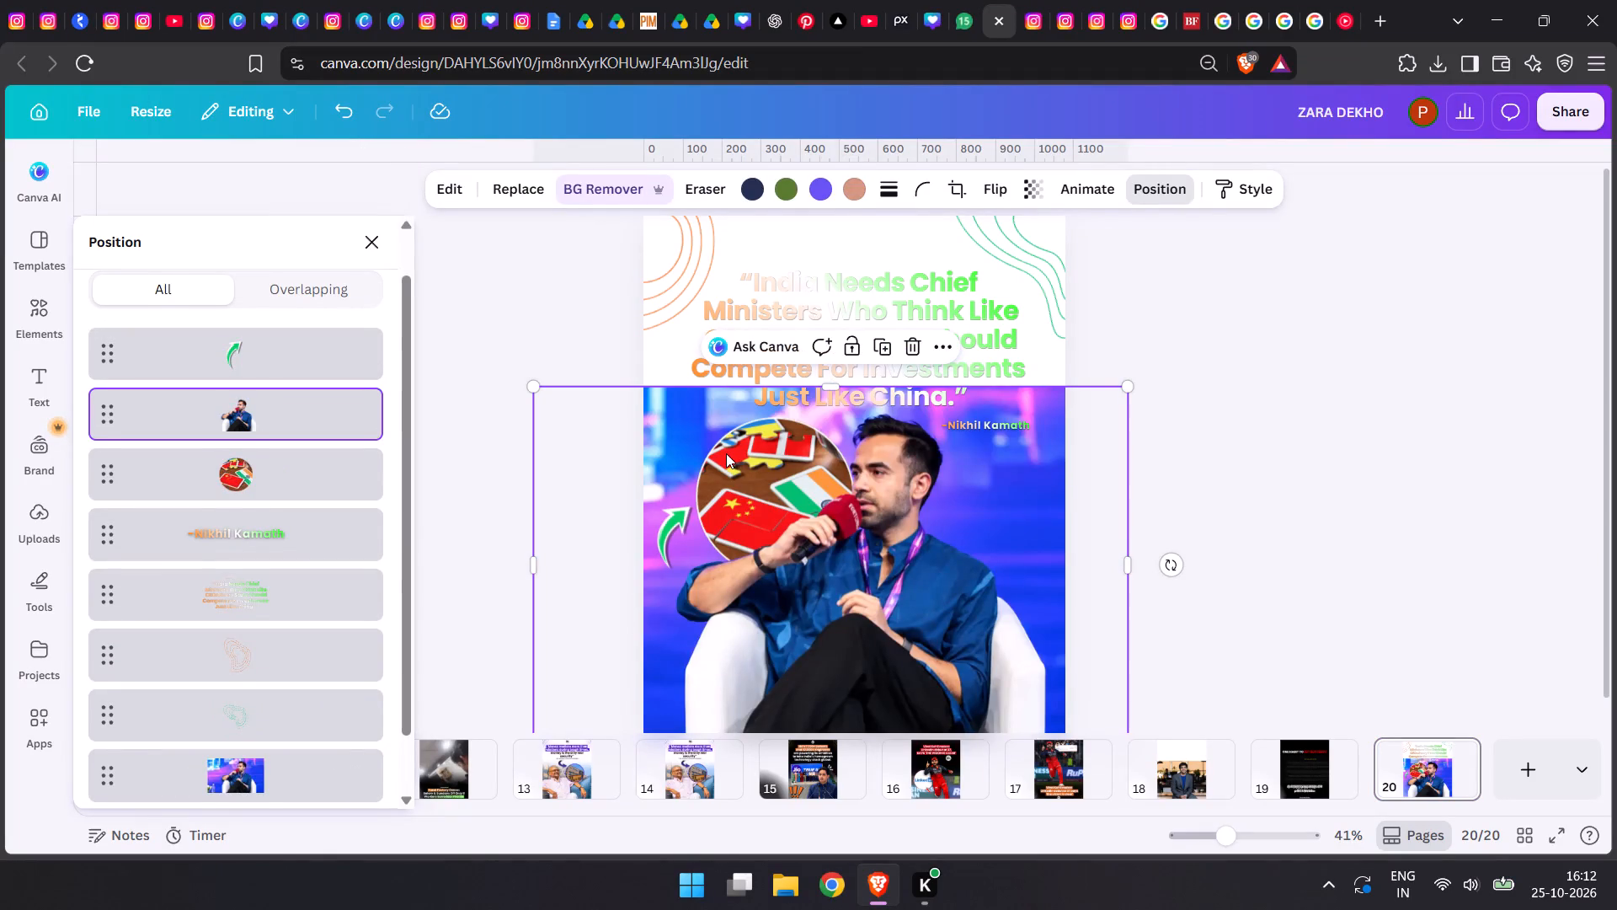
key("ctrl+v")
left_click_drag(761, 423, 722, 265)
left_click(722, 265)
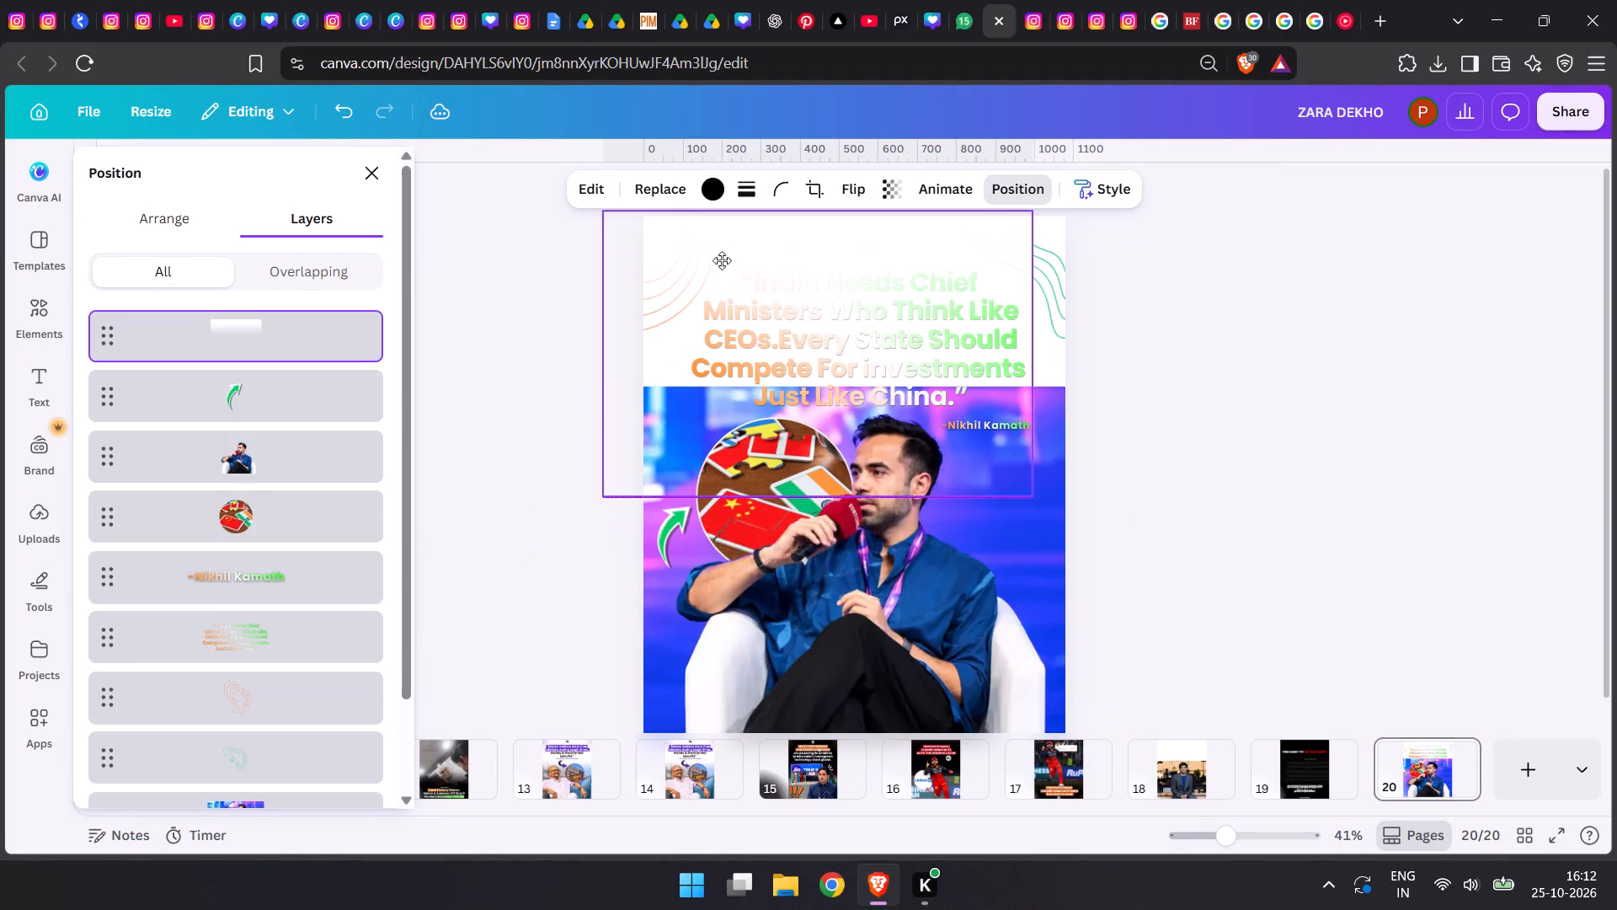
left_click_drag(1035, 501, 1433, 762)
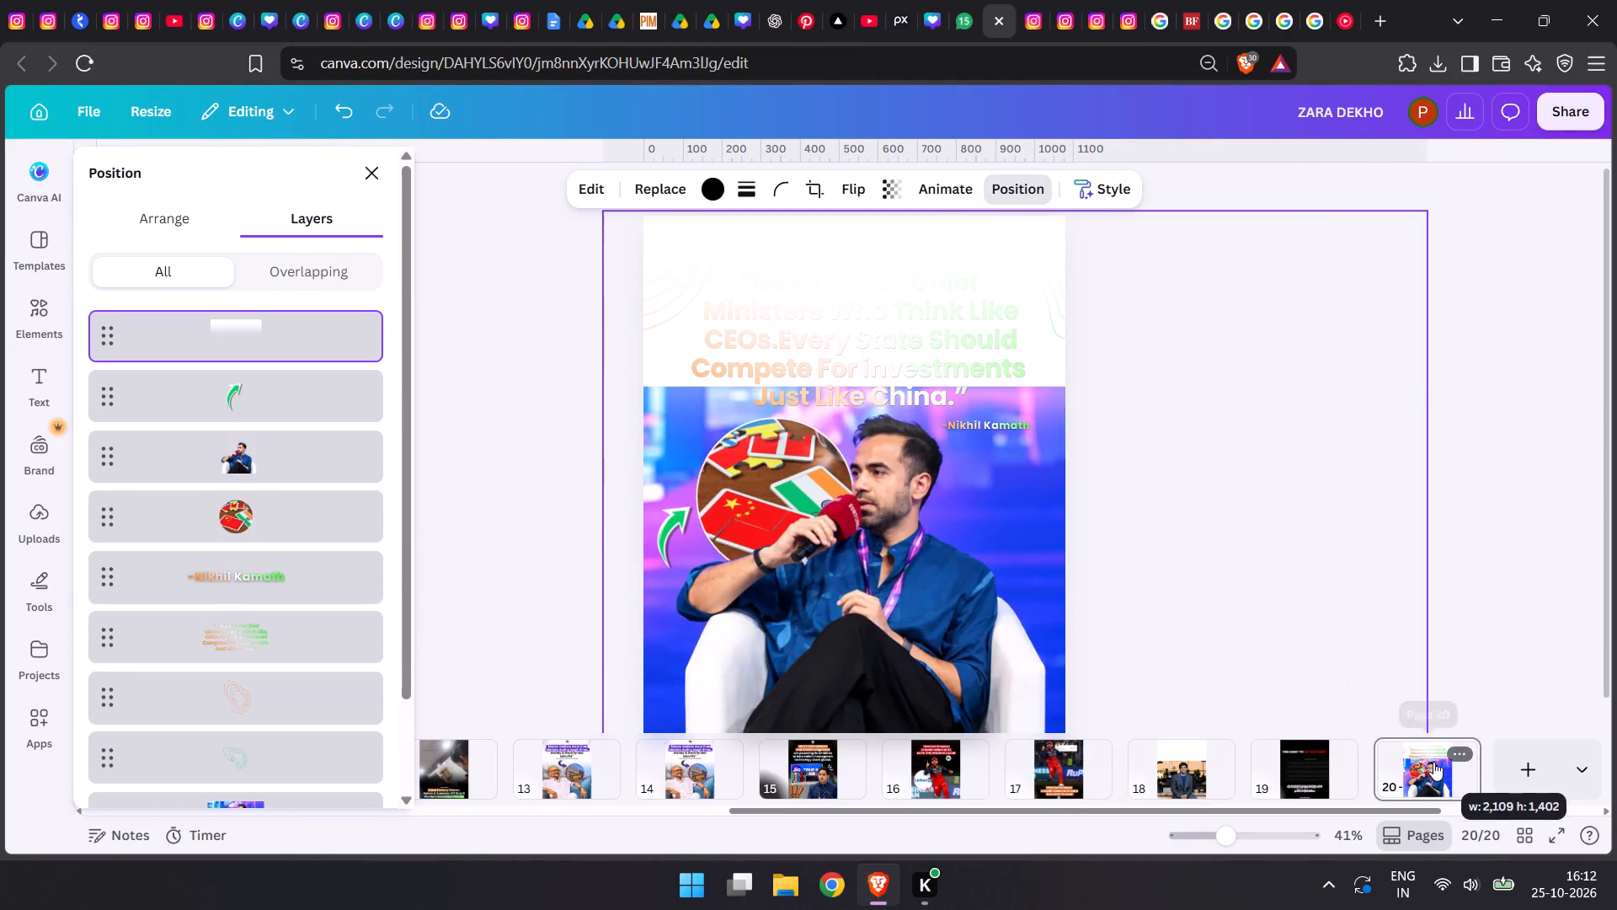
left_click_drag(1433, 762, 1616, 909)
left_click_drag(767, 251, 766, 377)
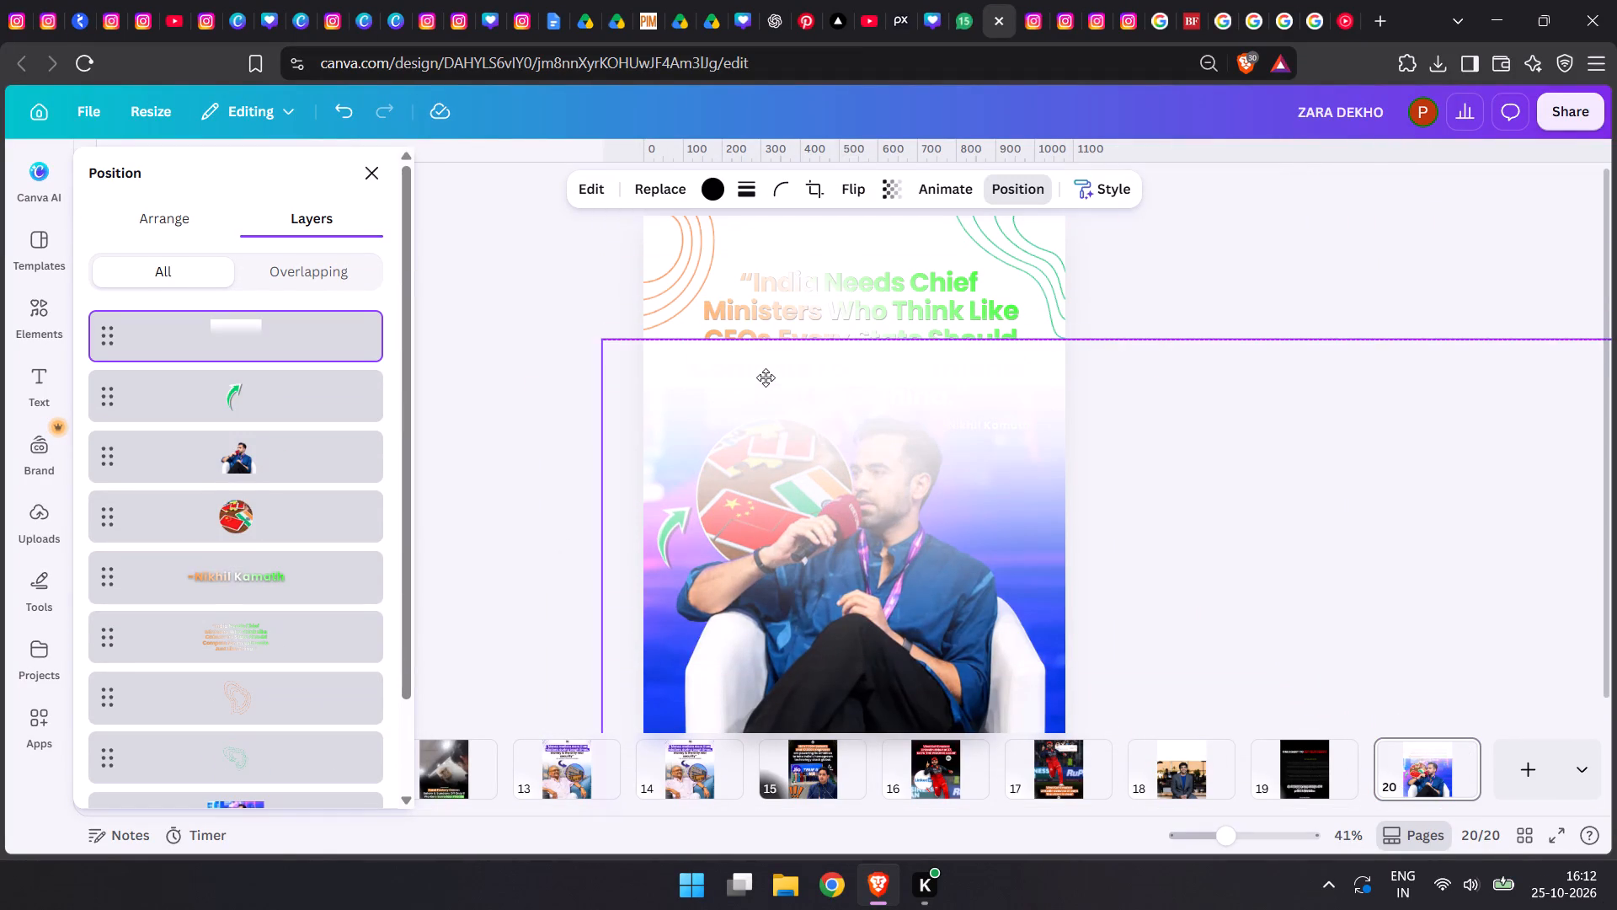
left_click_drag(766, 377, 766, 377)
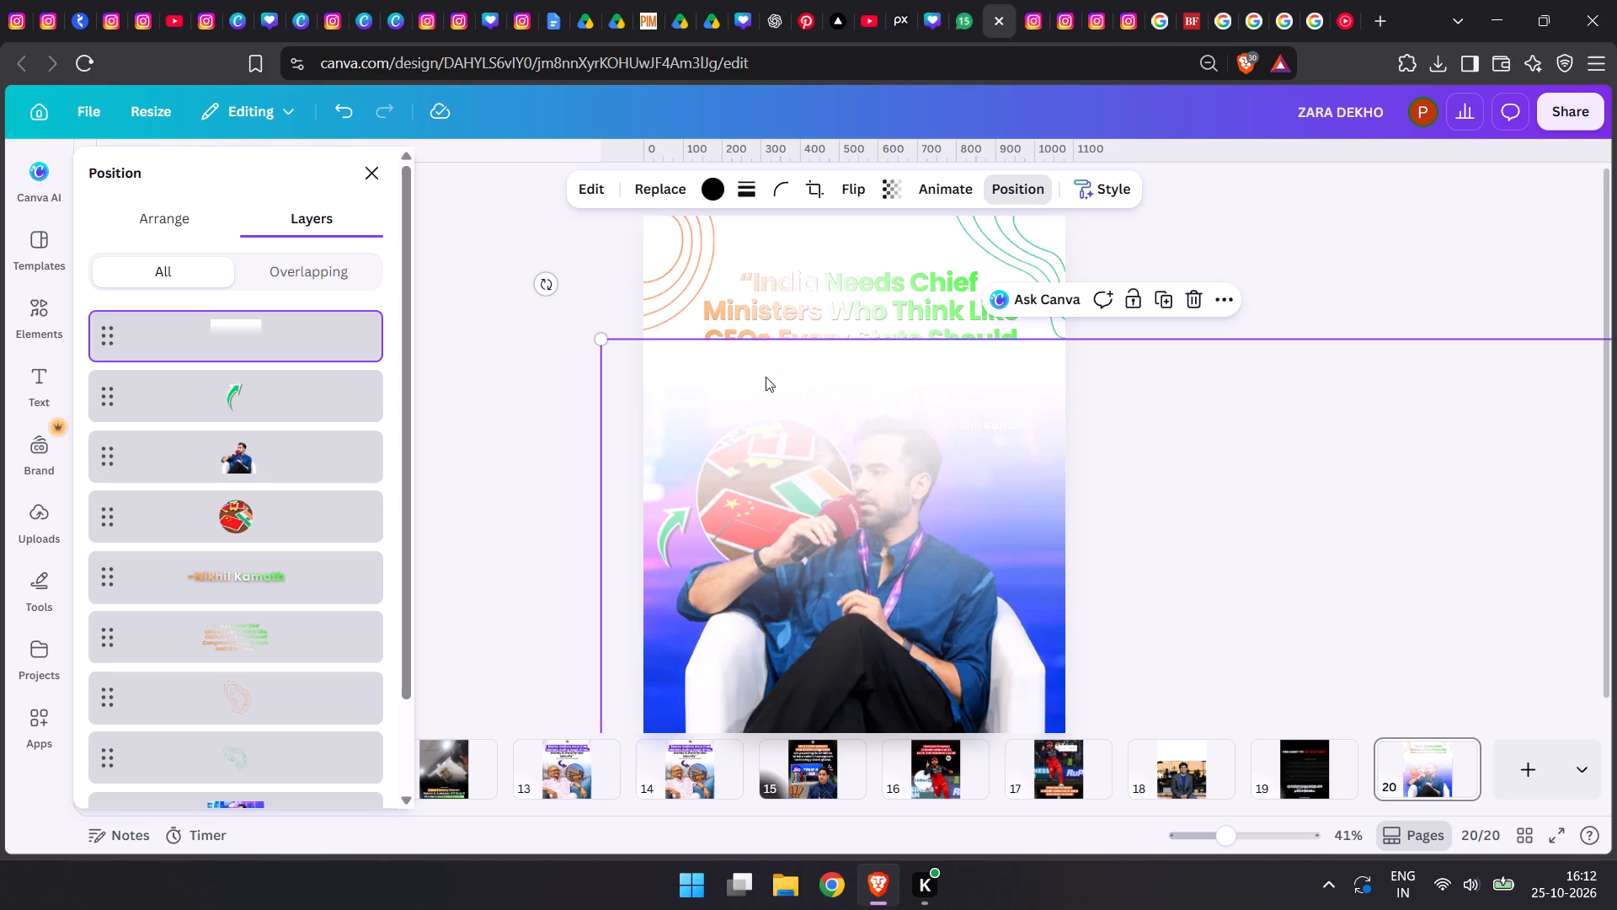
Send the white fade back to just behind the quote text and adjust its position so it blends the photo's top edge.
key("ctrl+bracketleft")
key("ctrl+bracketleft")
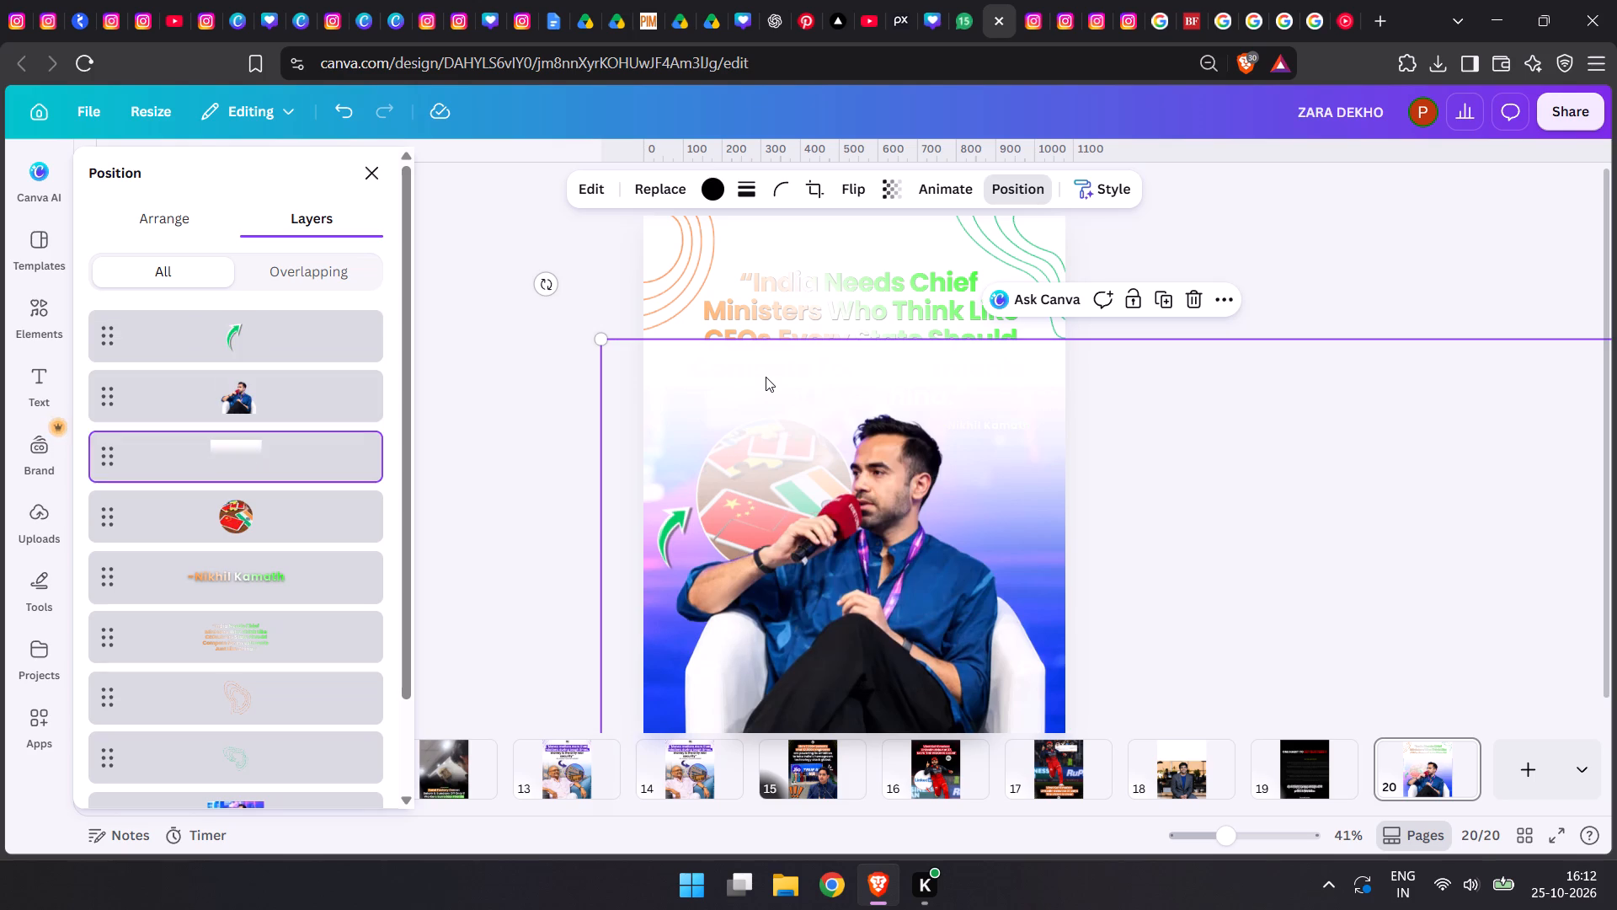
key("ctrl+bracketleft")
key("ctrl+bracketleft")
key("ctrl+bracketleft")
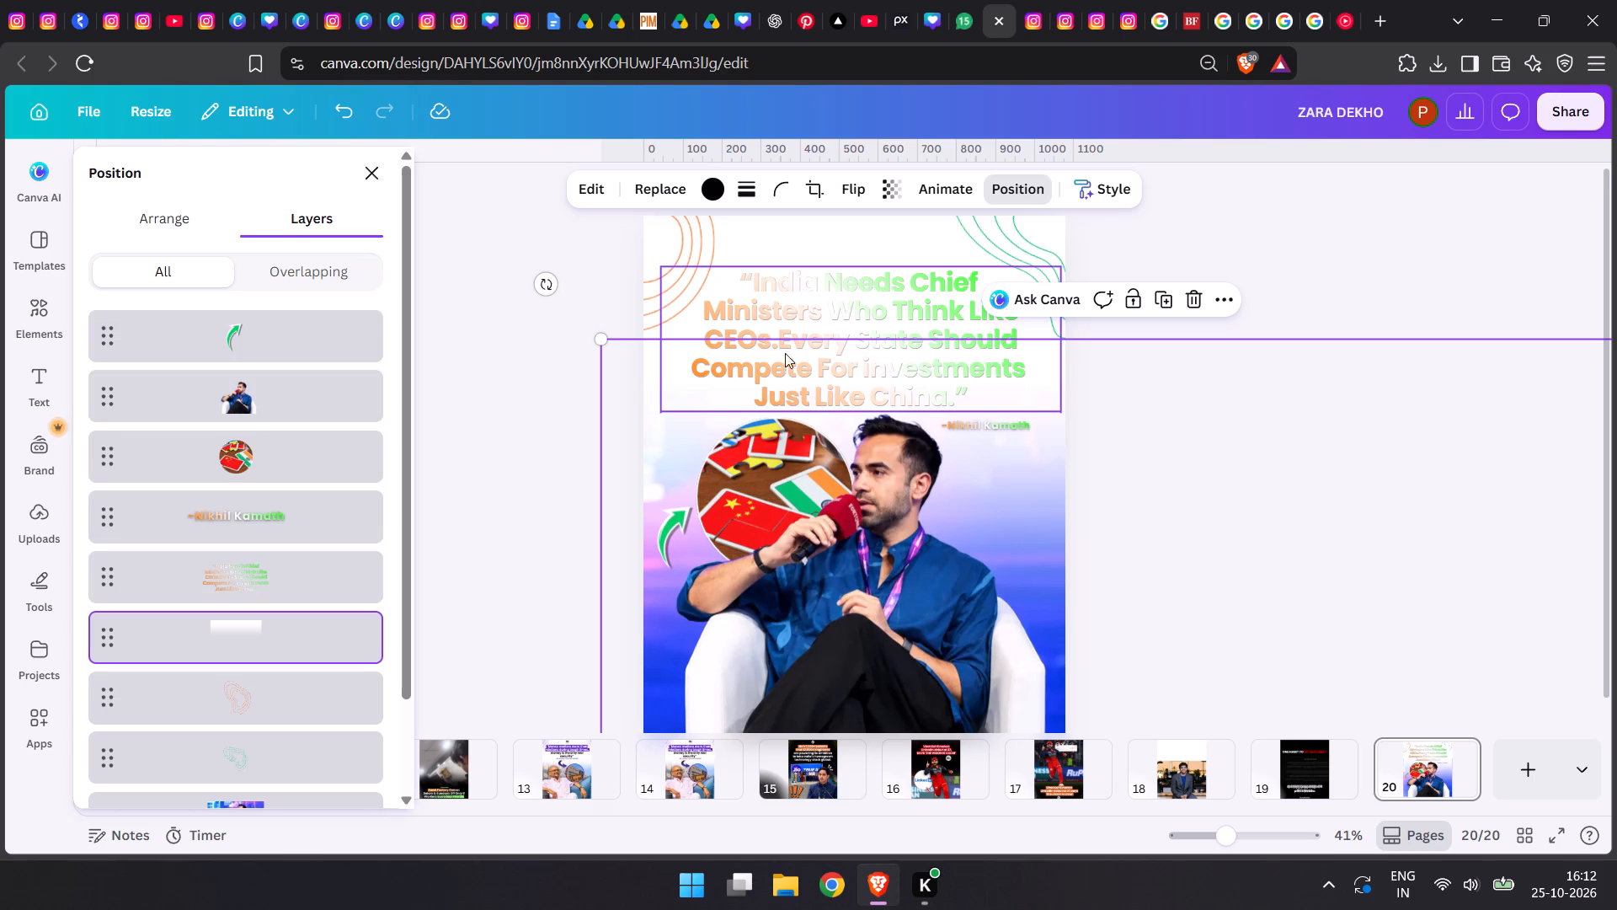
left_click(540, 367)
left_click_drag(648, 375, 638, 369)
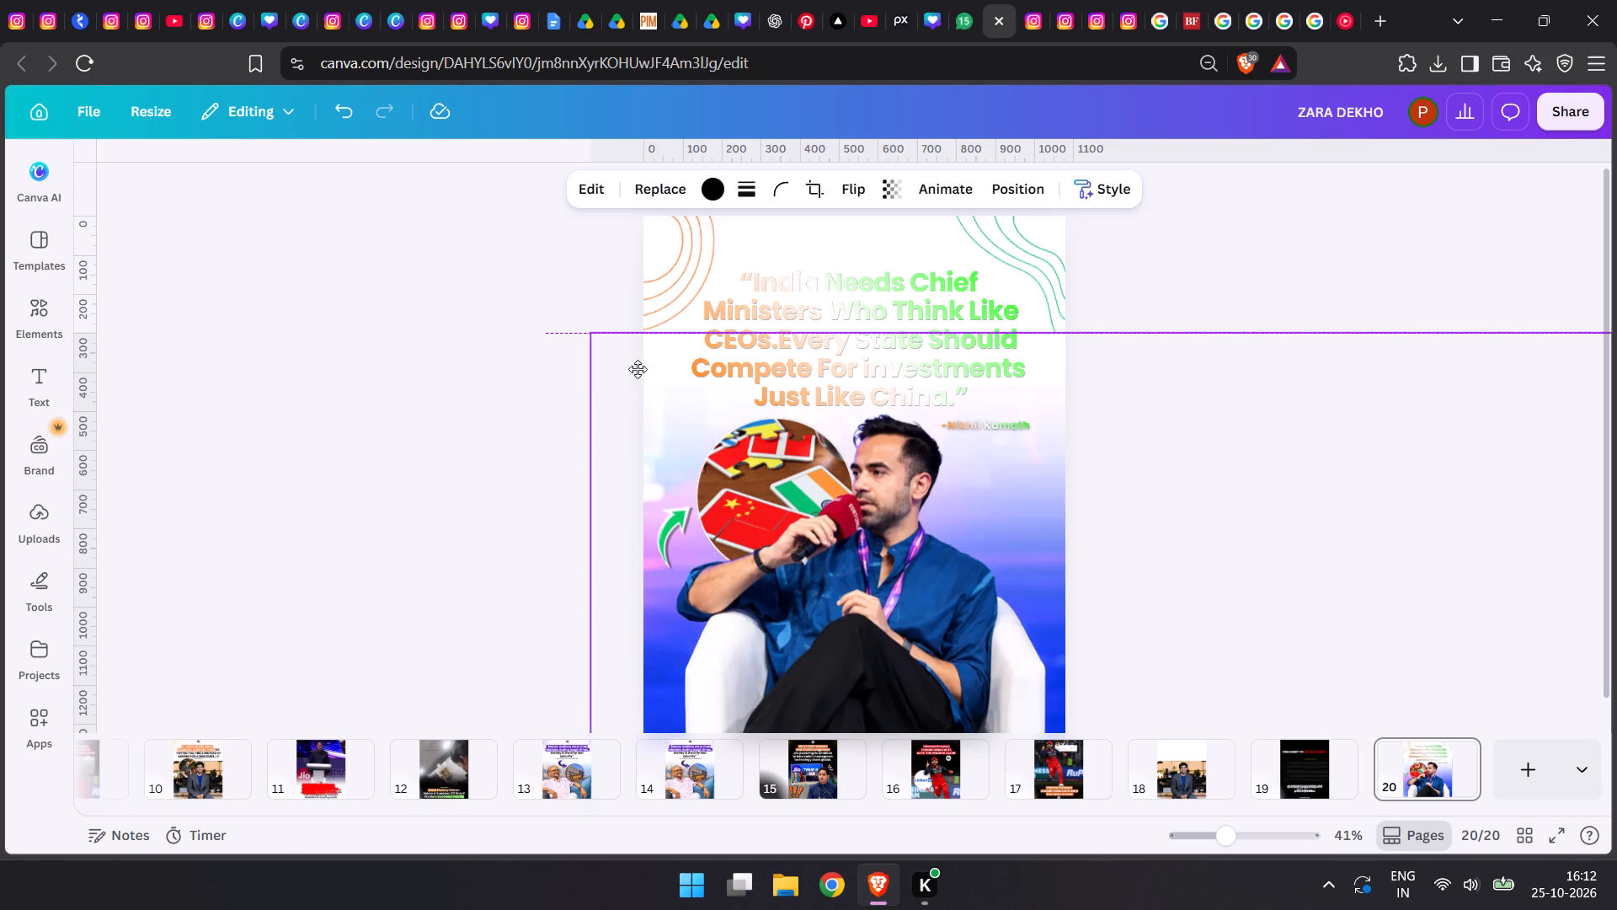
left_click_drag(638, 369, 632, 362)
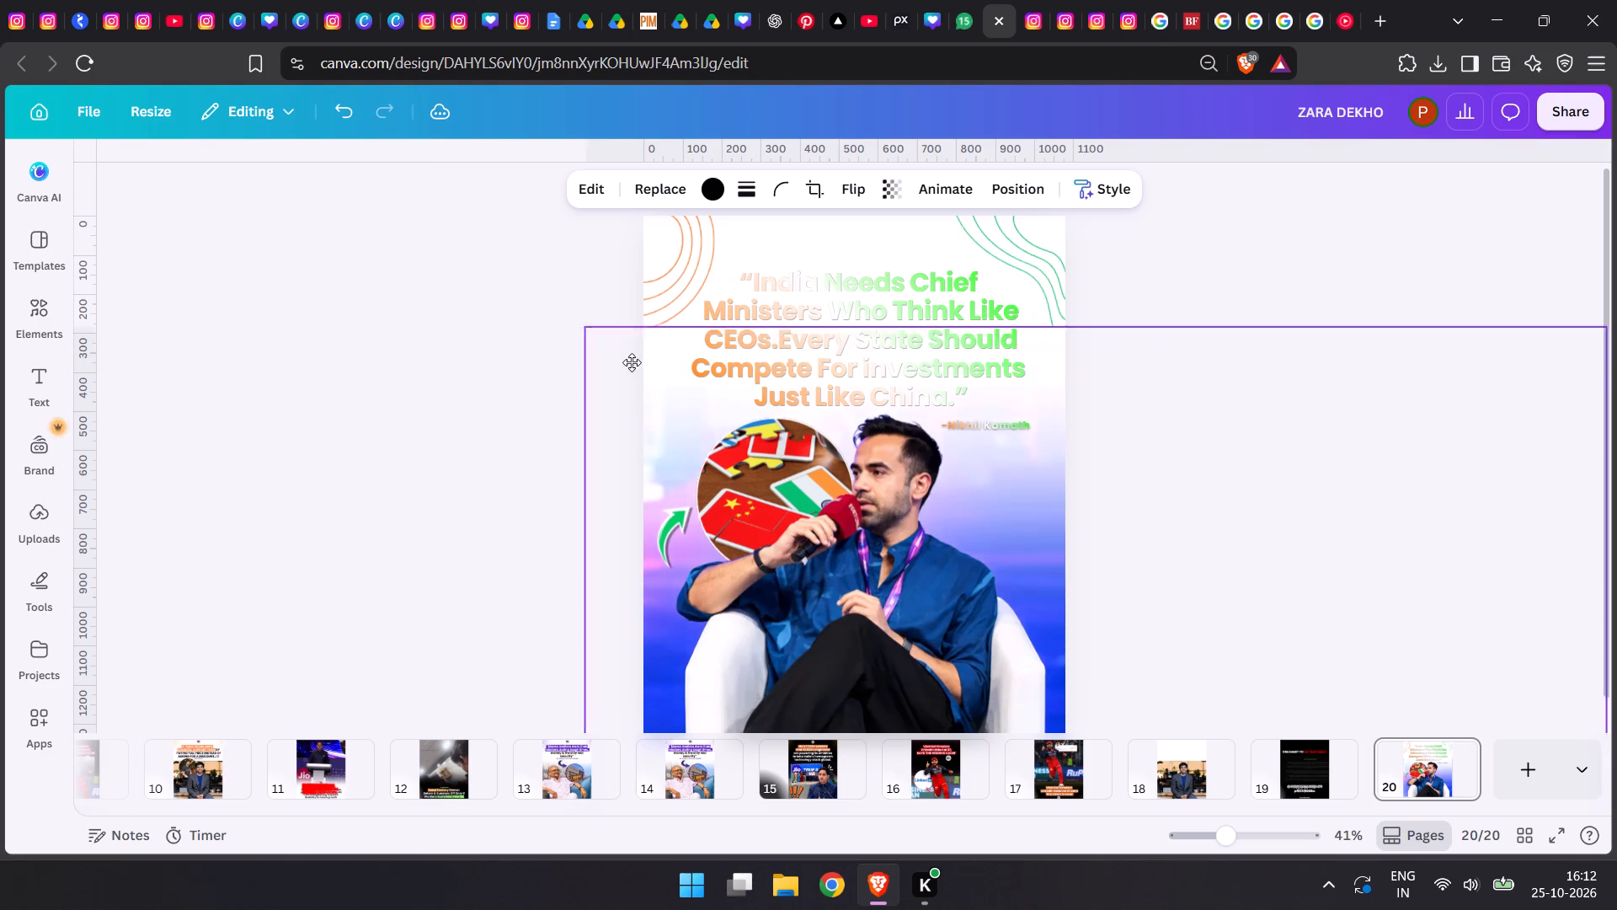
left_click_drag(632, 362, 646, 414)
double_click(494, 453)
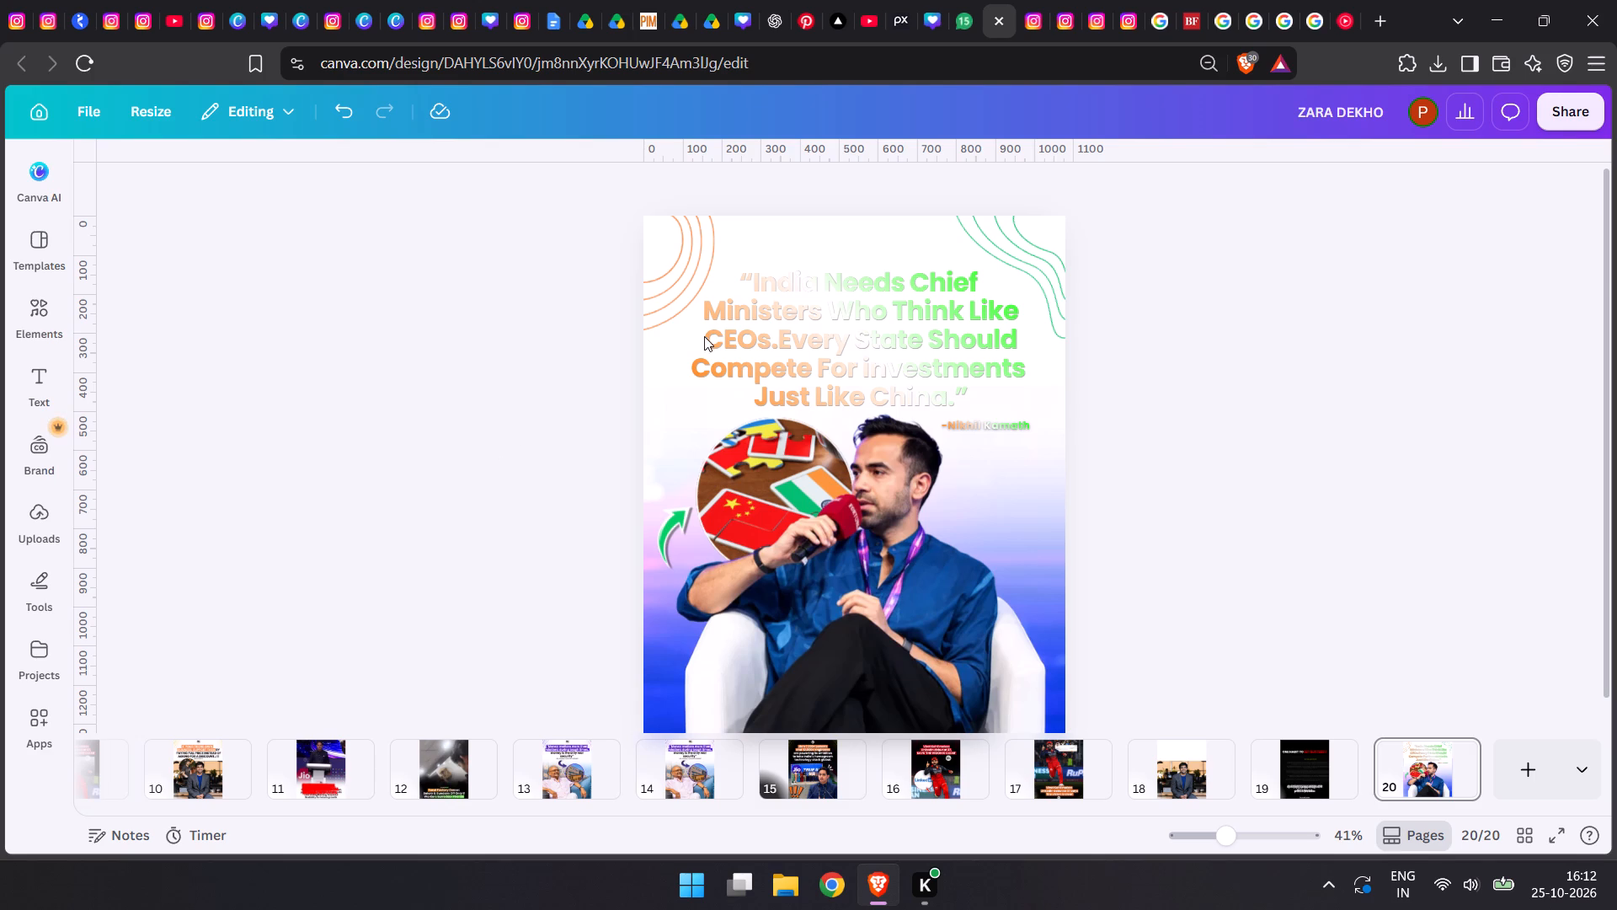
Recolour the quote text to near-black #0a0403, trying the orange-to-black gradient first, and move the text up slightly.
left_click(819, 316)
left_click(670, 190)
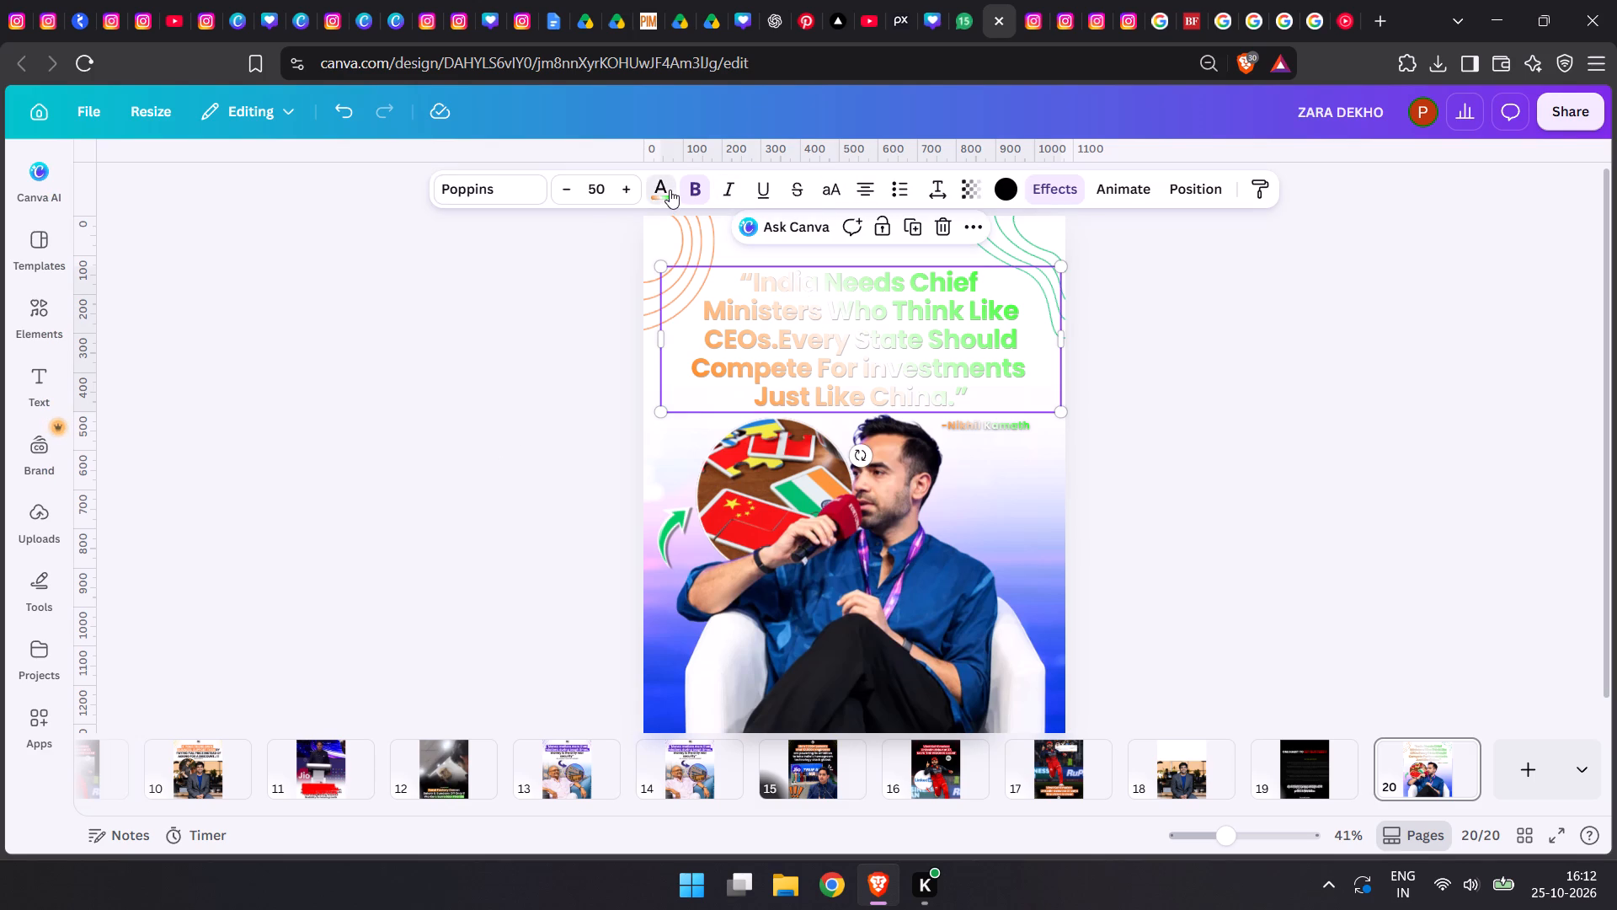
left_click(373, 314)
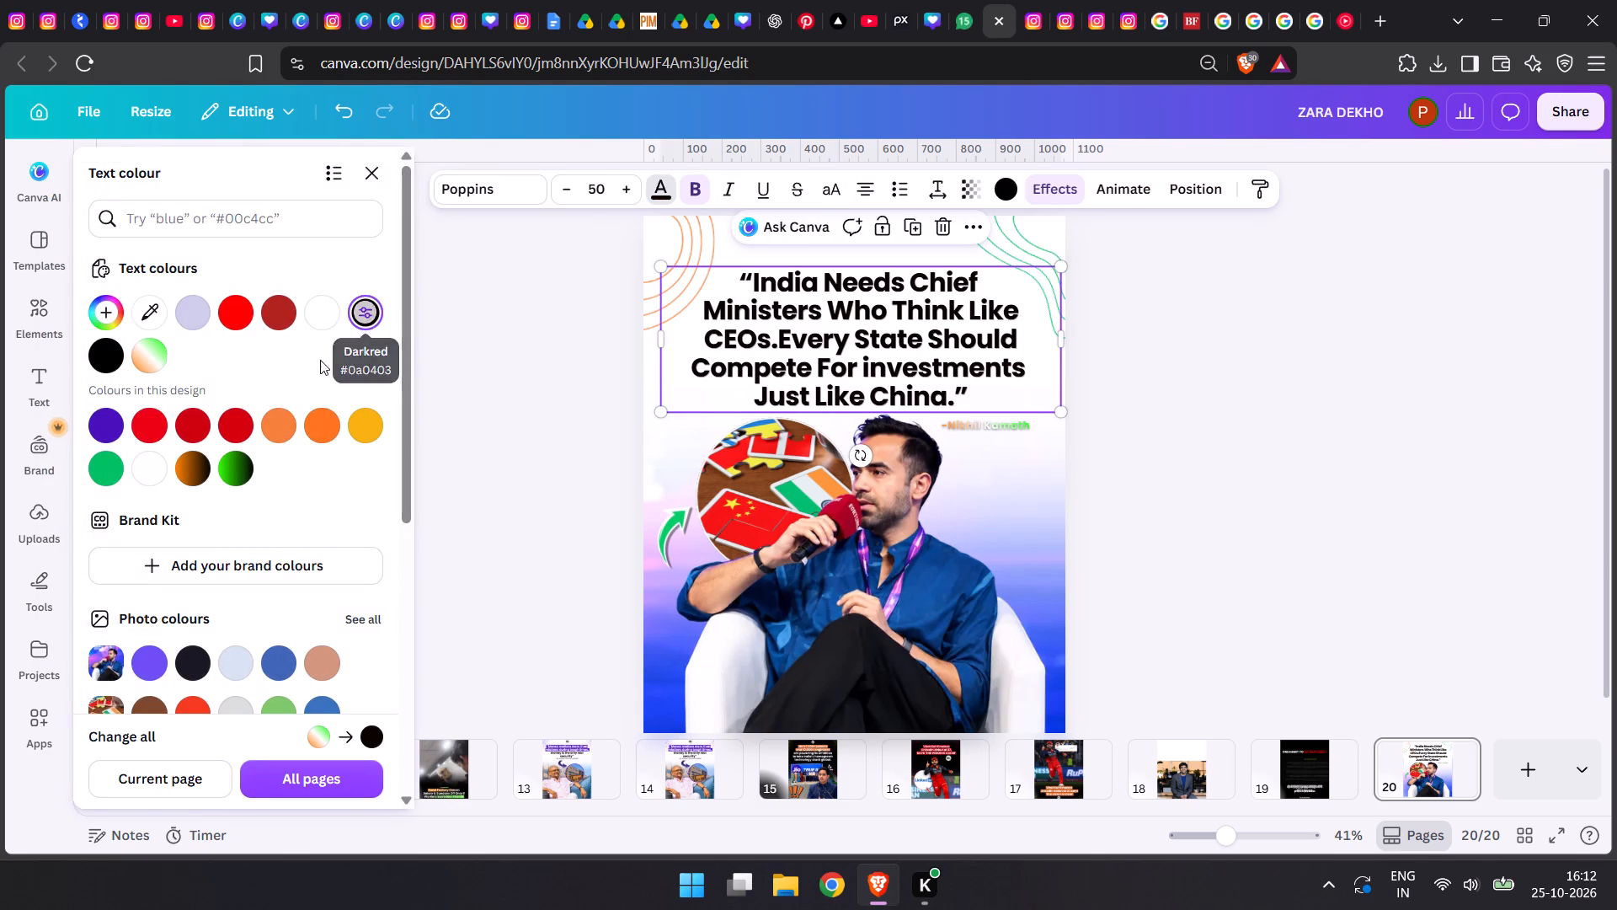
left_click(200, 461)
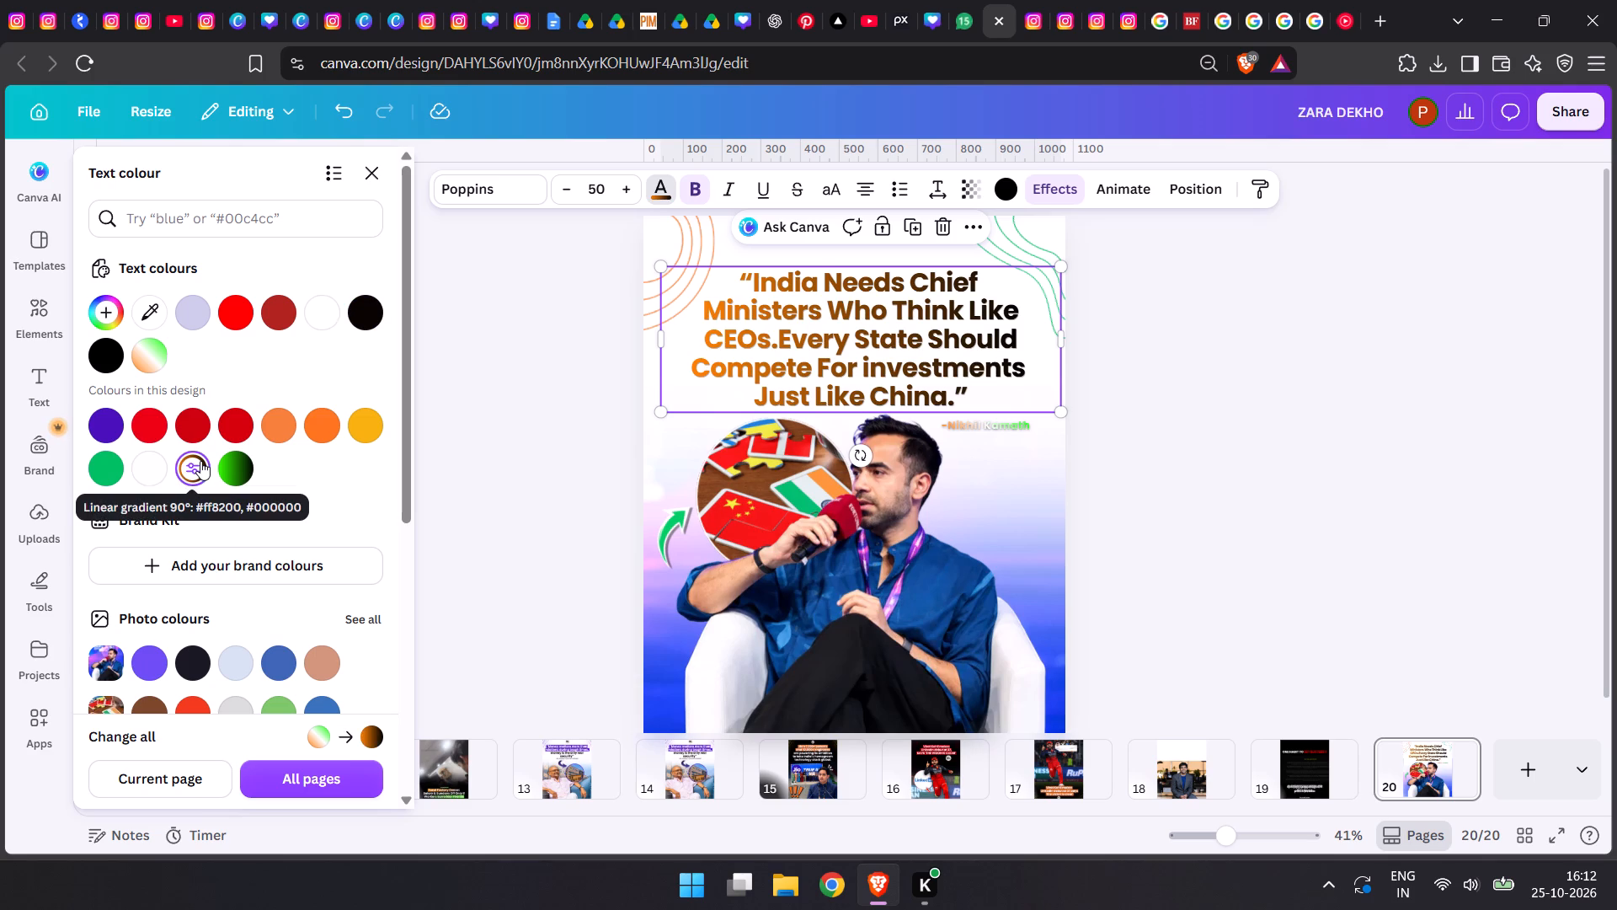
scroll(255, 500, "down", 1)
scroll(203, 556, "up", 2)
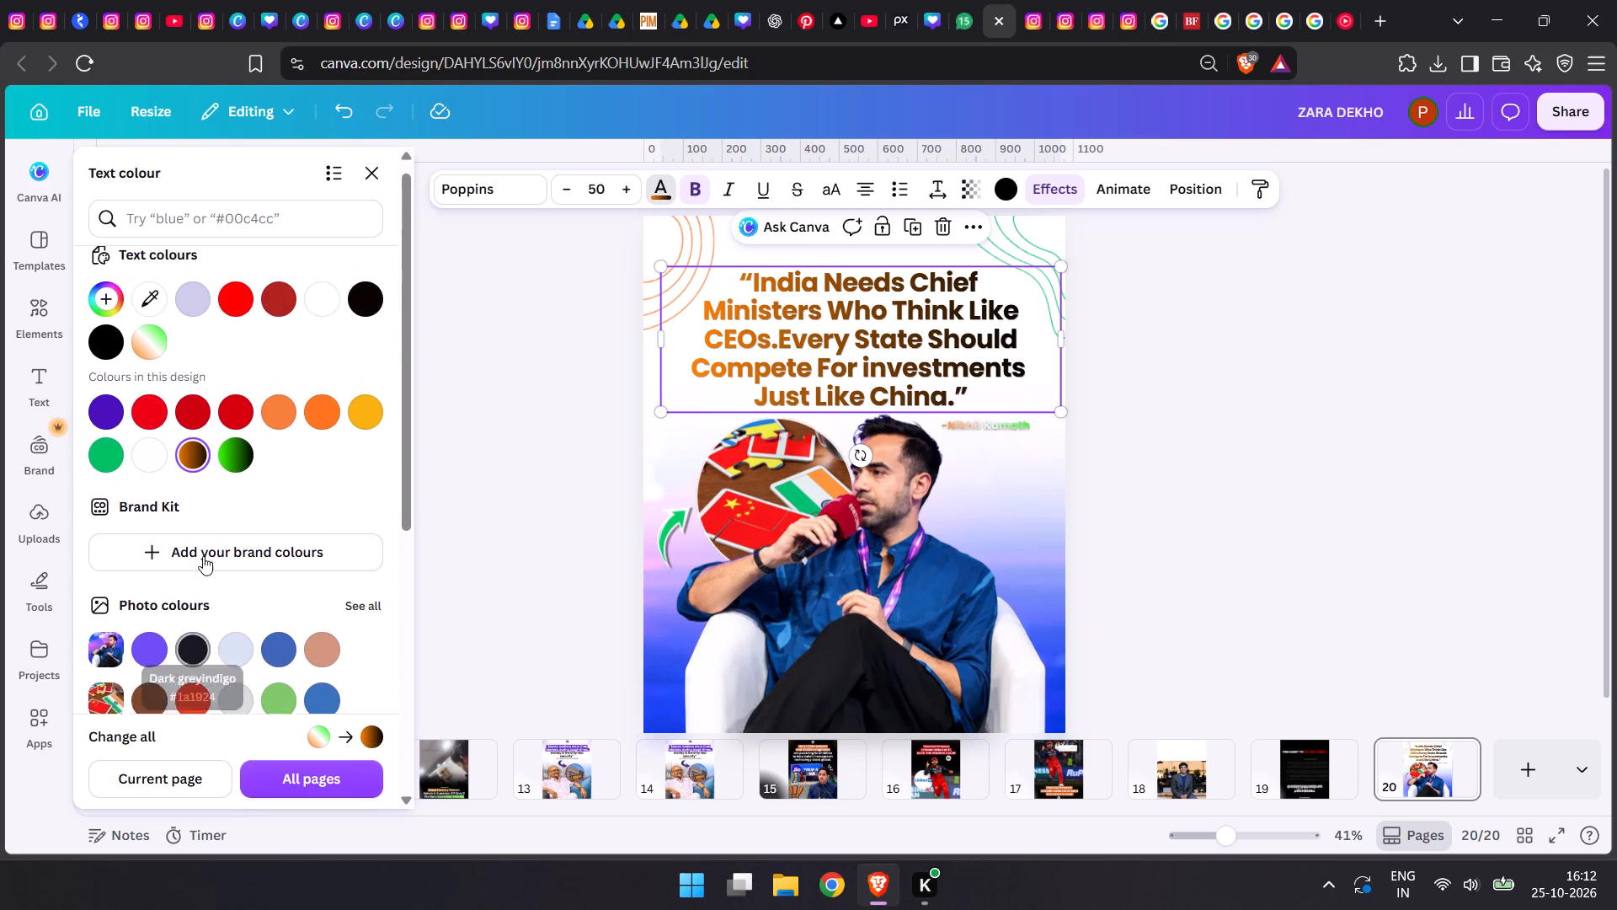
left_click(373, 305)
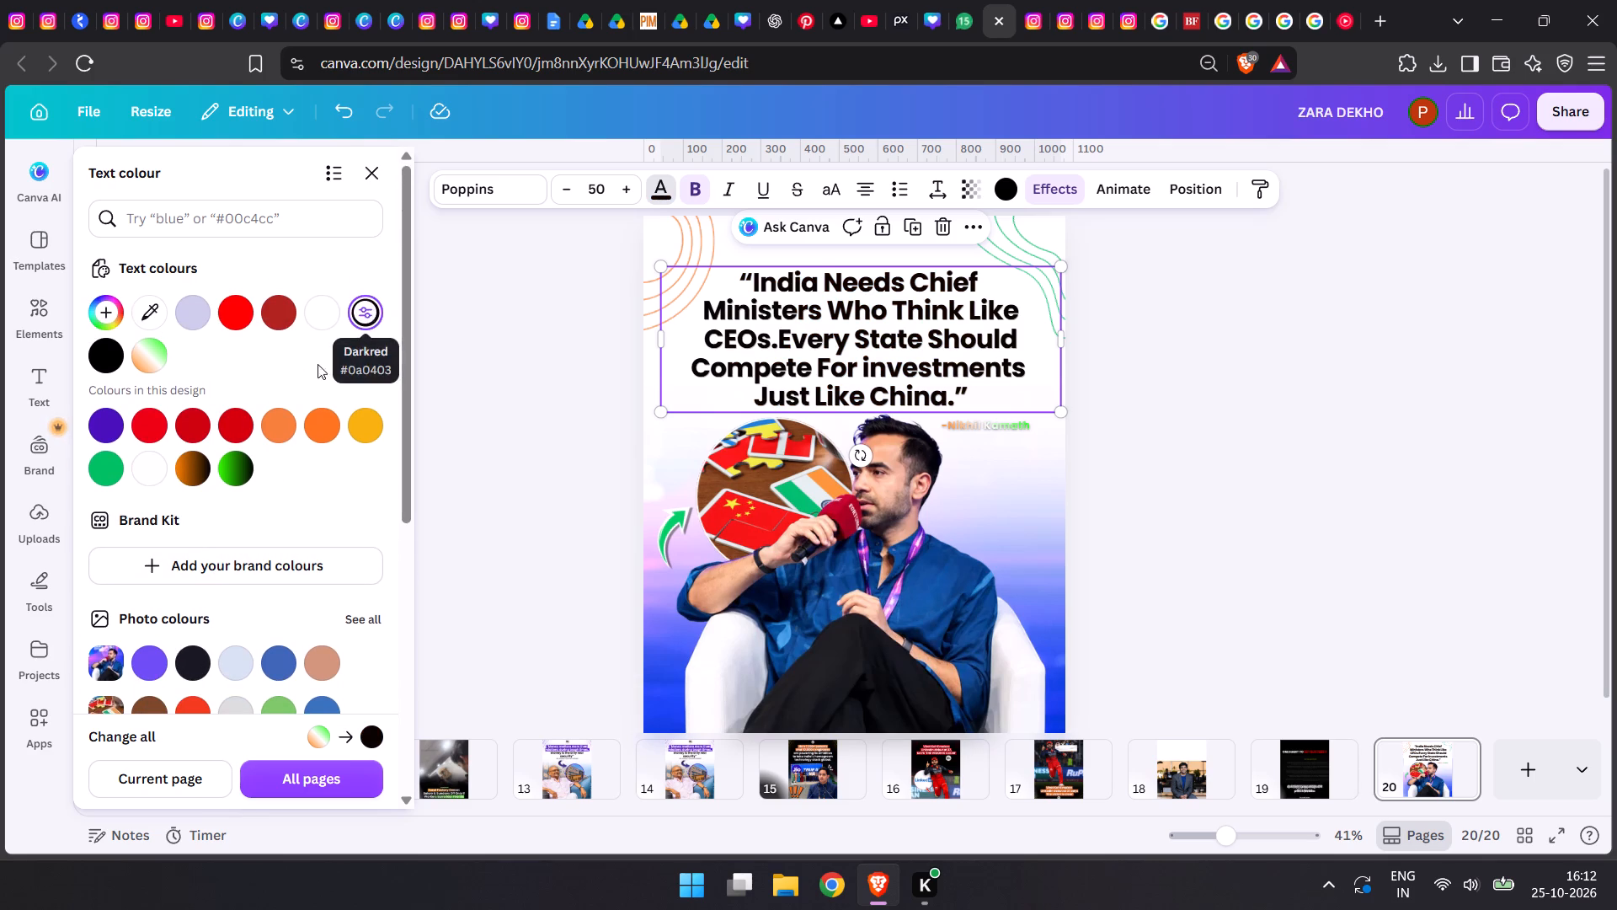
left_click(867, 343)
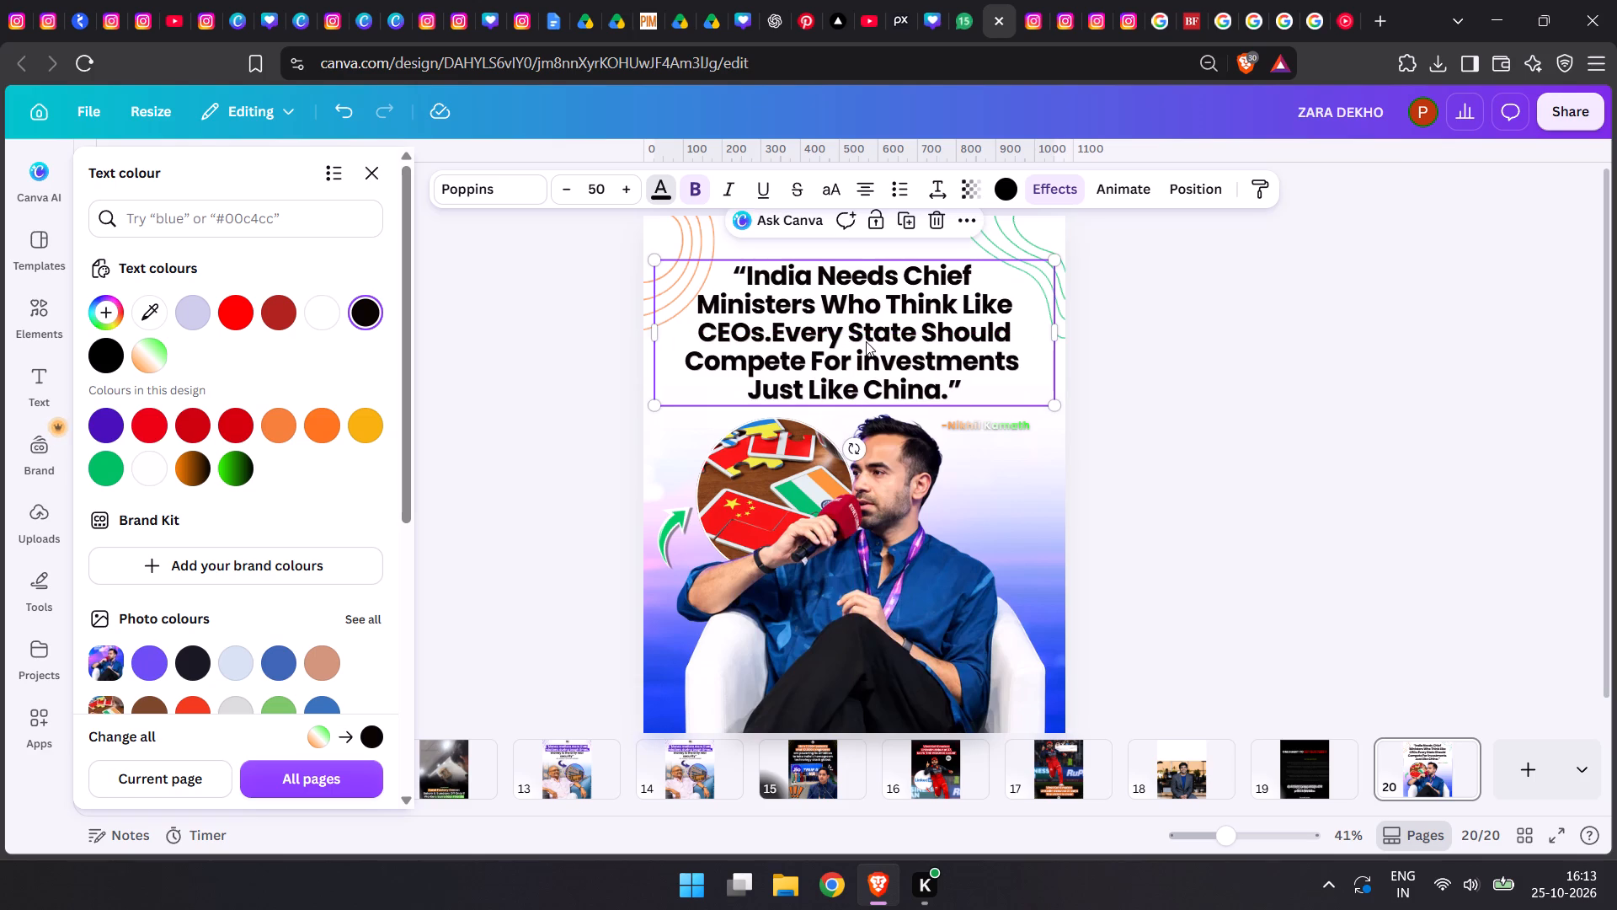
double_click(536, 431)
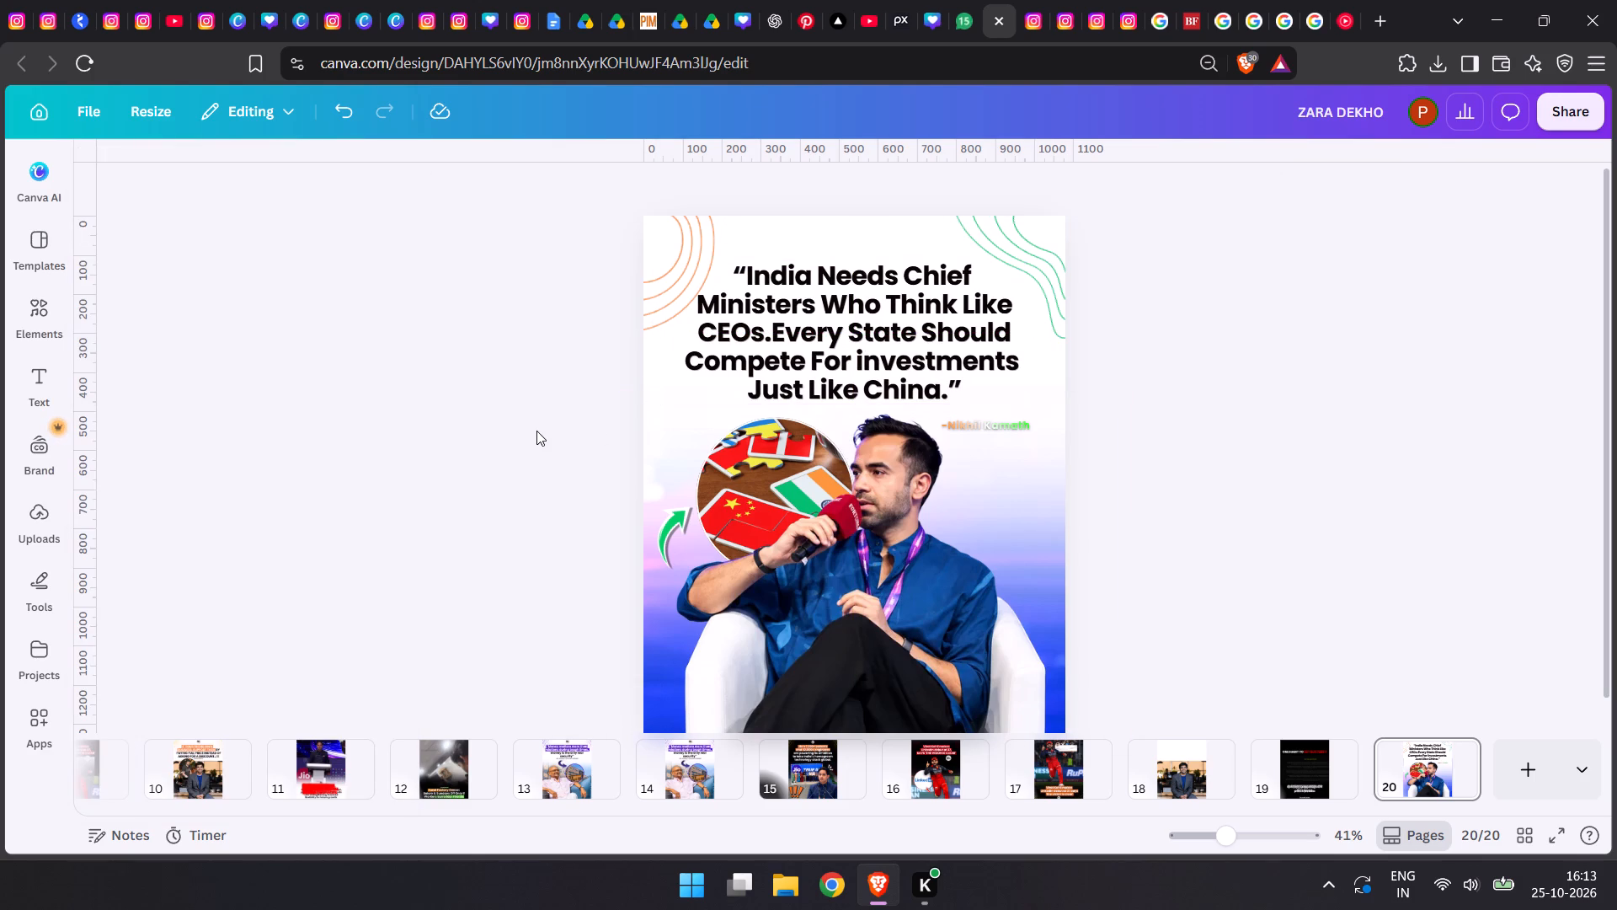
Recolour the “-Nikhil Kamath” attribution to near-black #0a0403 and move it up slightly, closer to the quote.
left_click(979, 425)
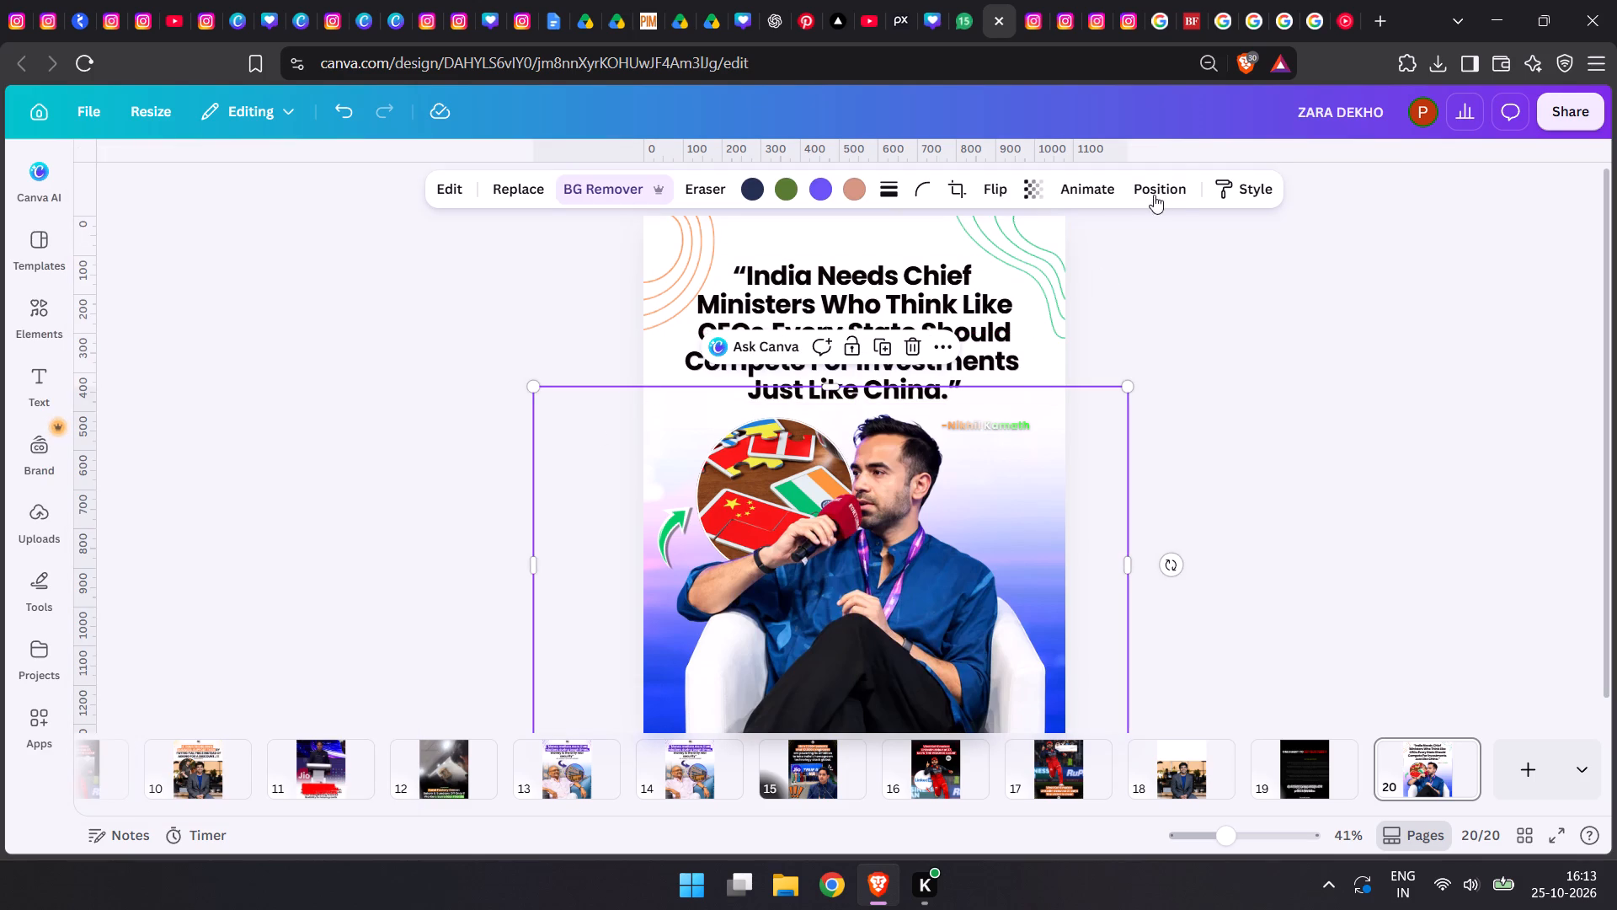
left_click(1158, 186)
left_click(275, 579)
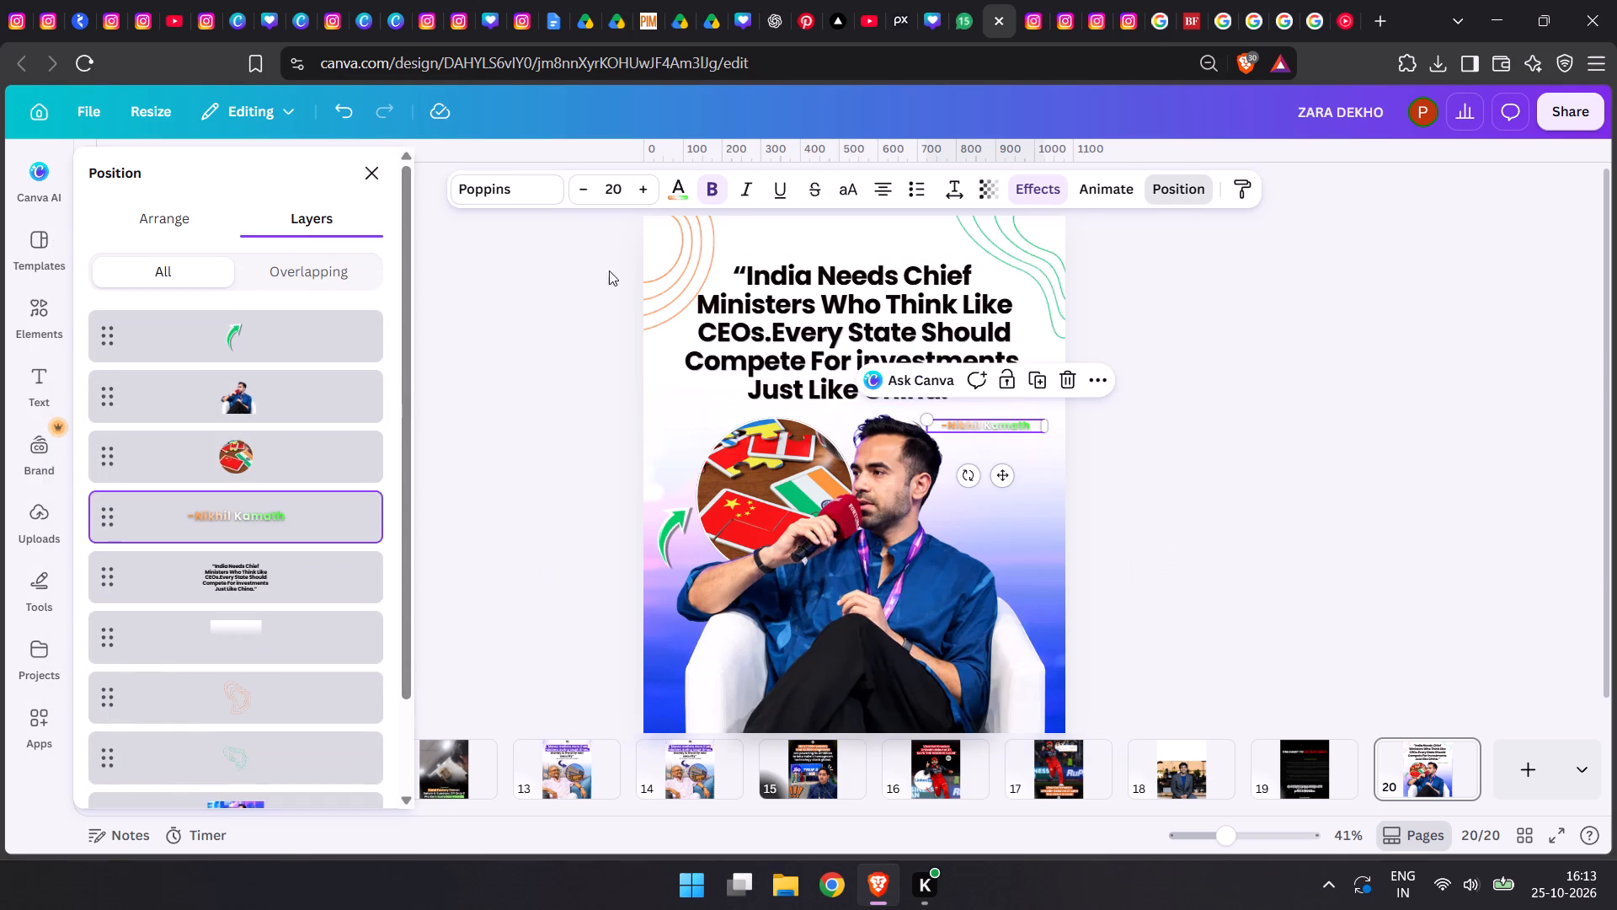
left_click(679, 183)
left_click(386, 314)
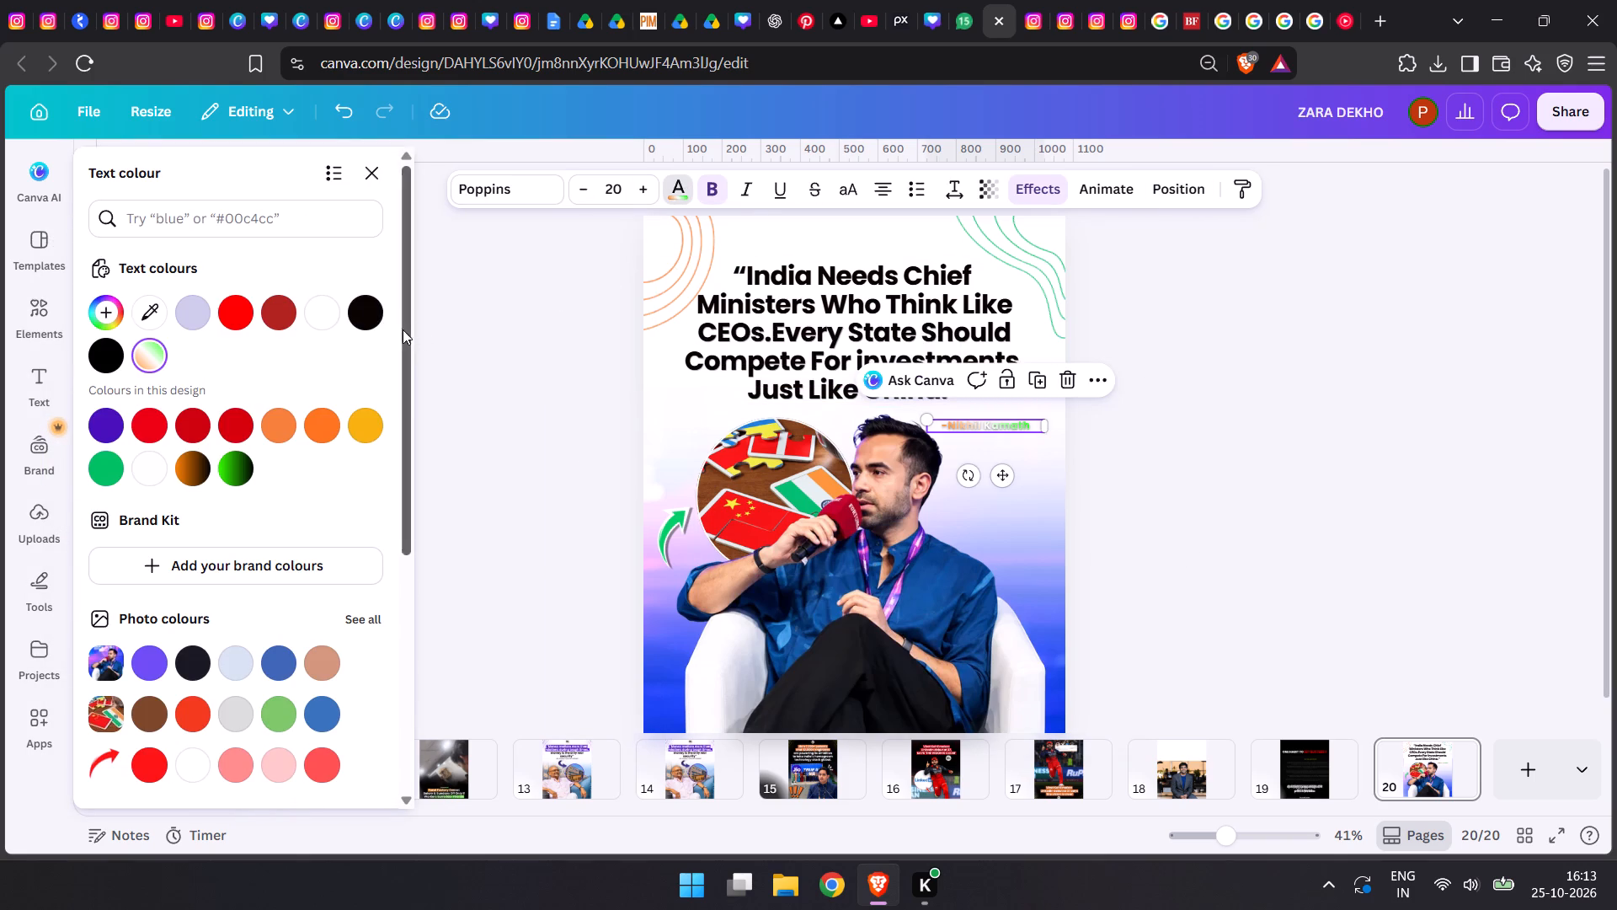
left_click(363, 312)
left_click_drag(1001, 470, 987, 462)
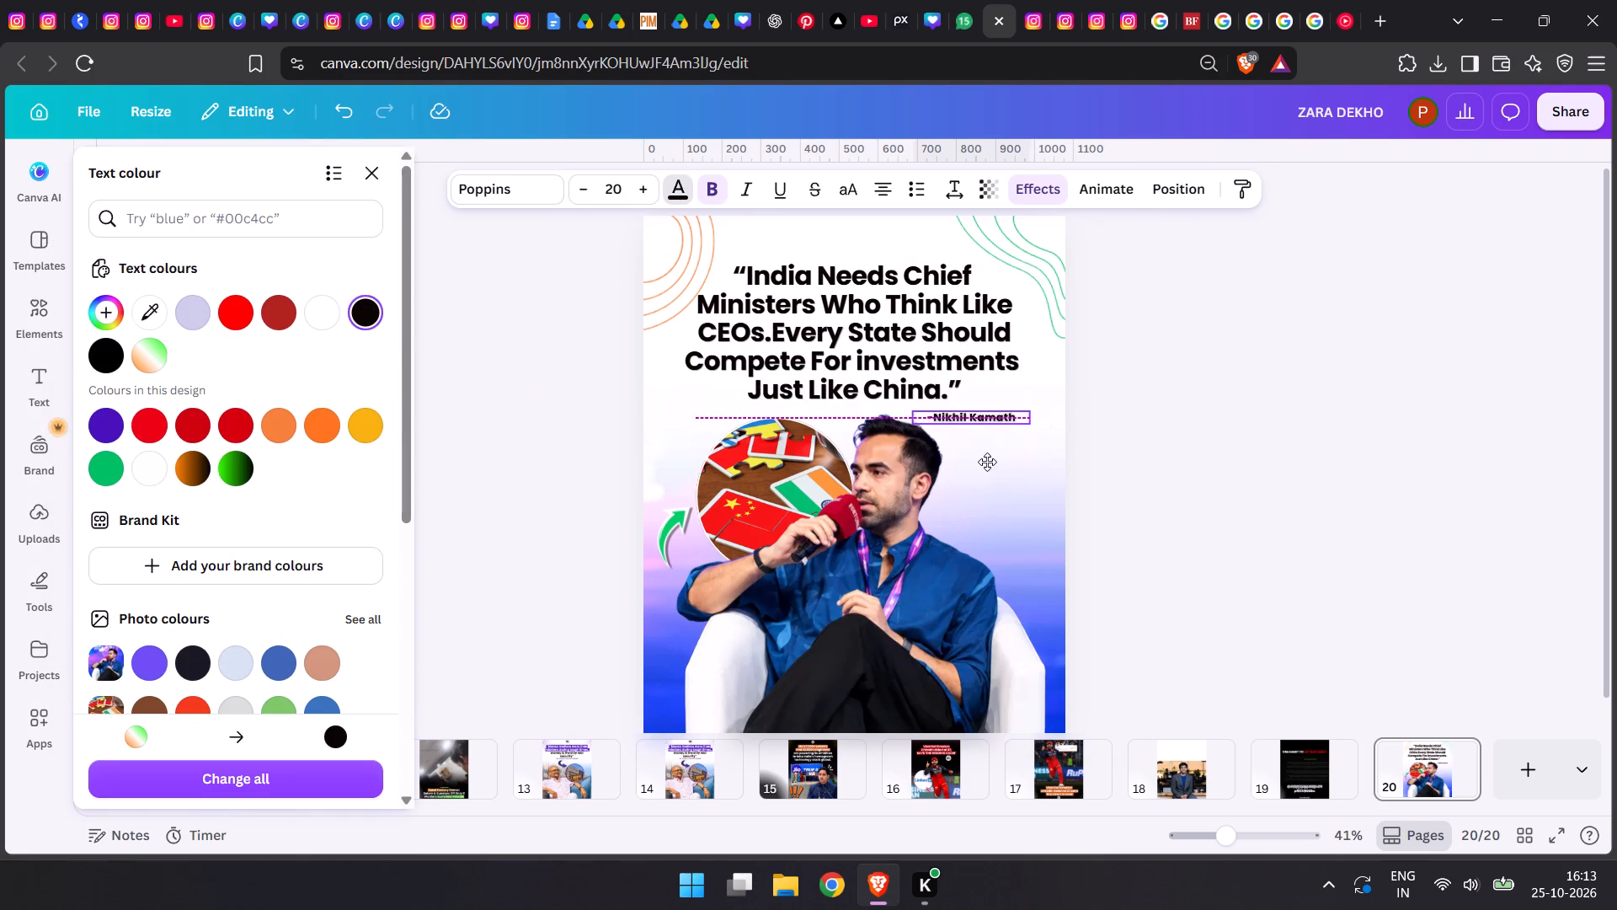
left_click_drag(987, 462, 997, 462)
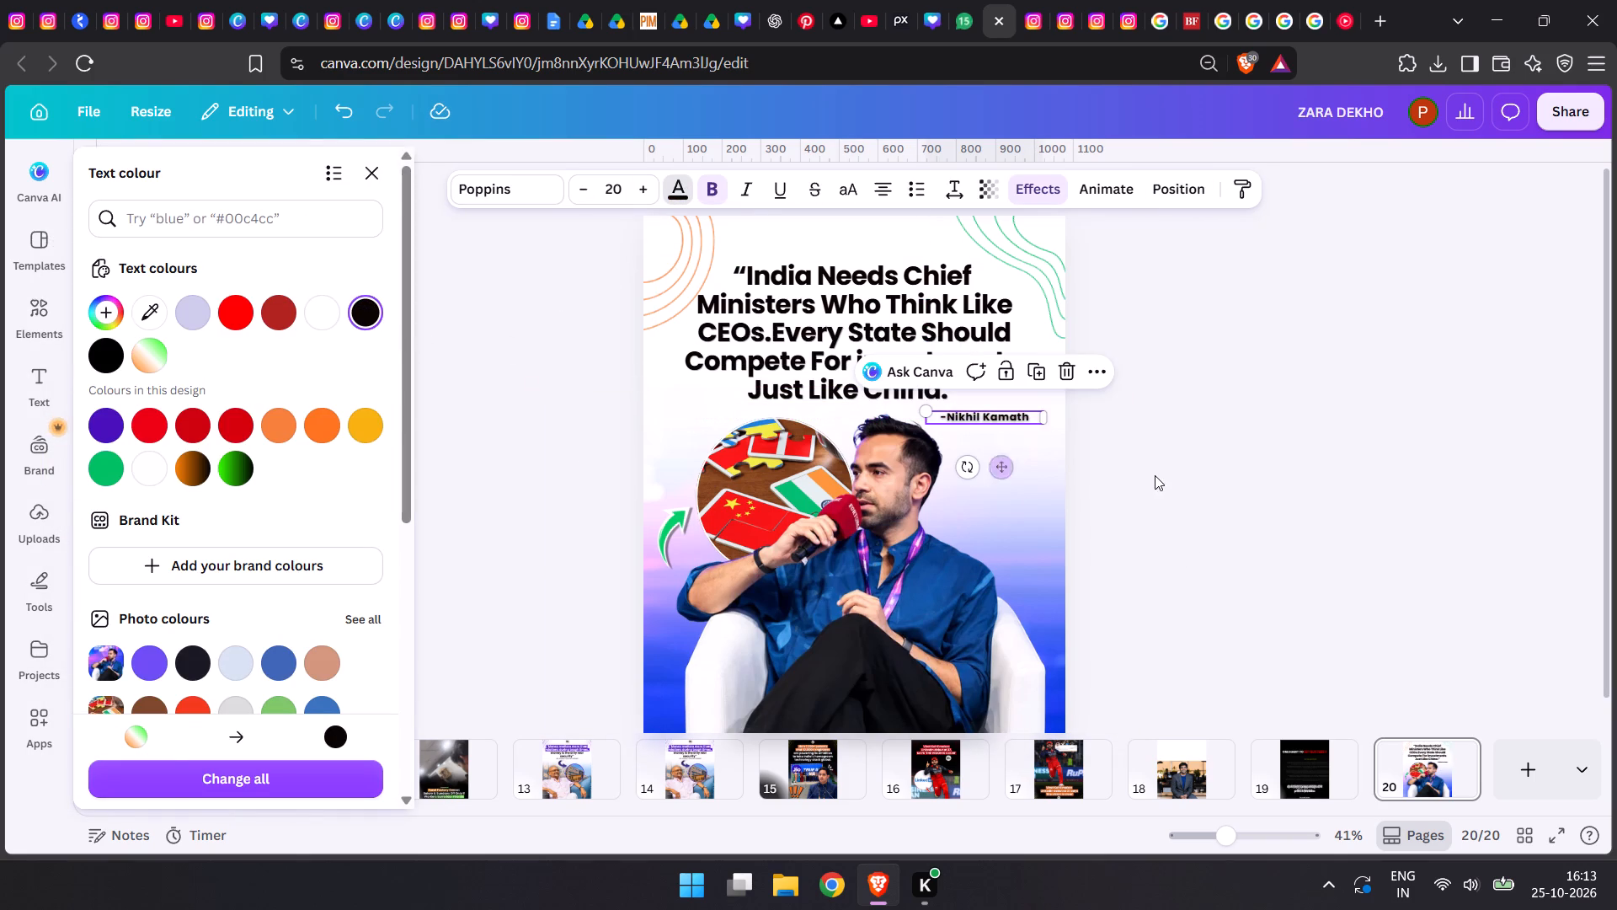
double_click(1226, 499)
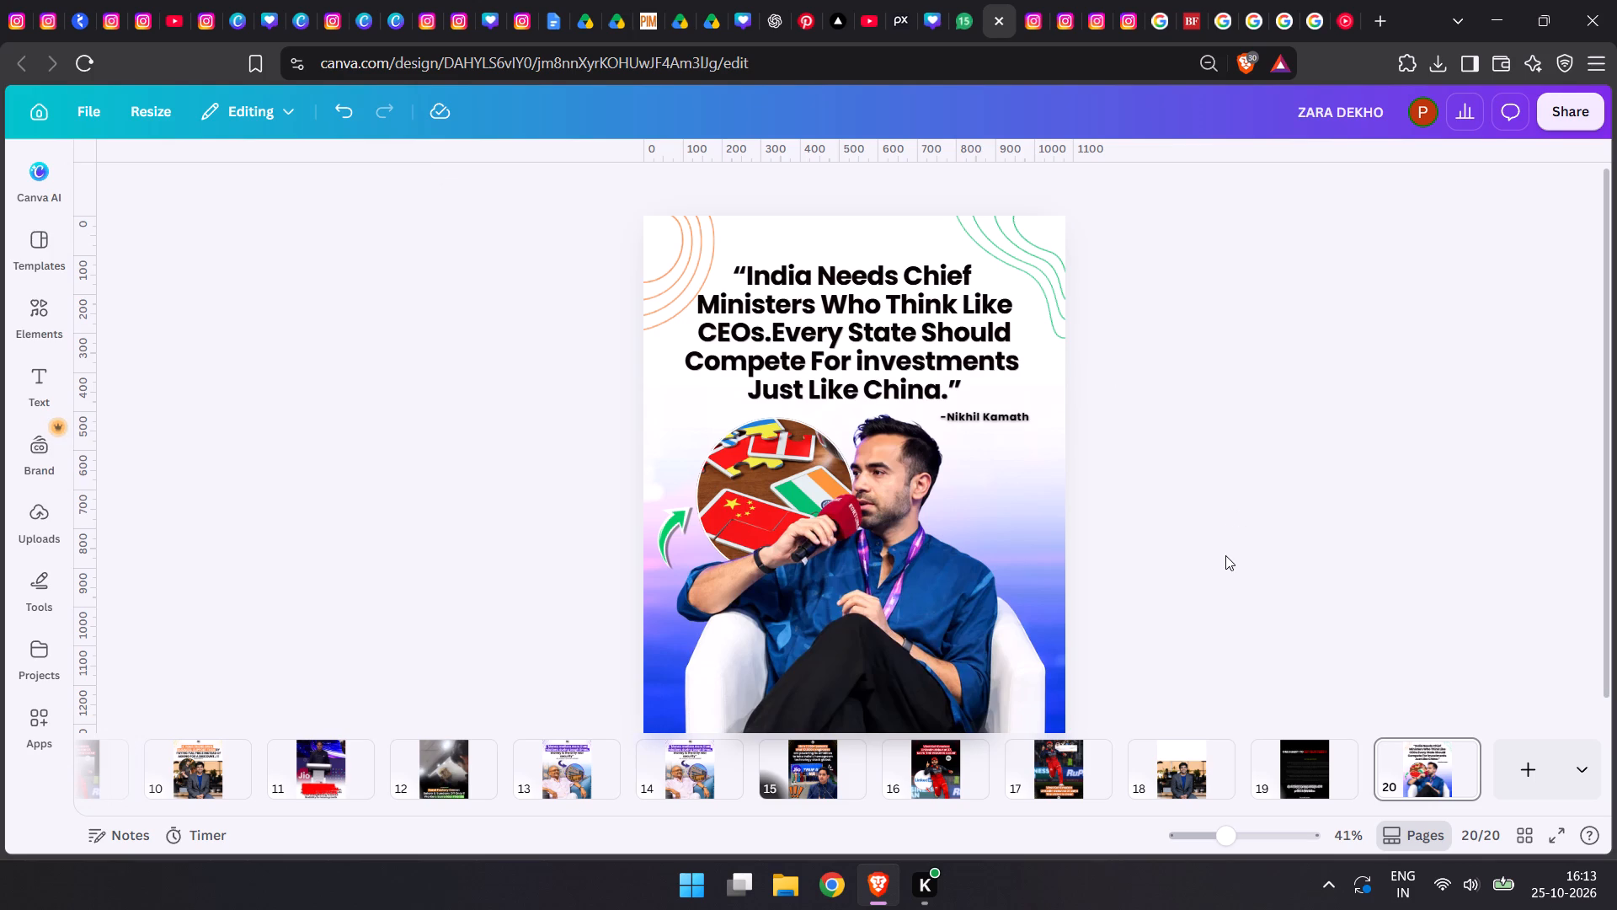
Copy the round zara dekho logo from page 16 onto page 20, shrink it, and place it centrally above the quote.
scroll(1225, 554, "up", 6)
left_click(917, 766)
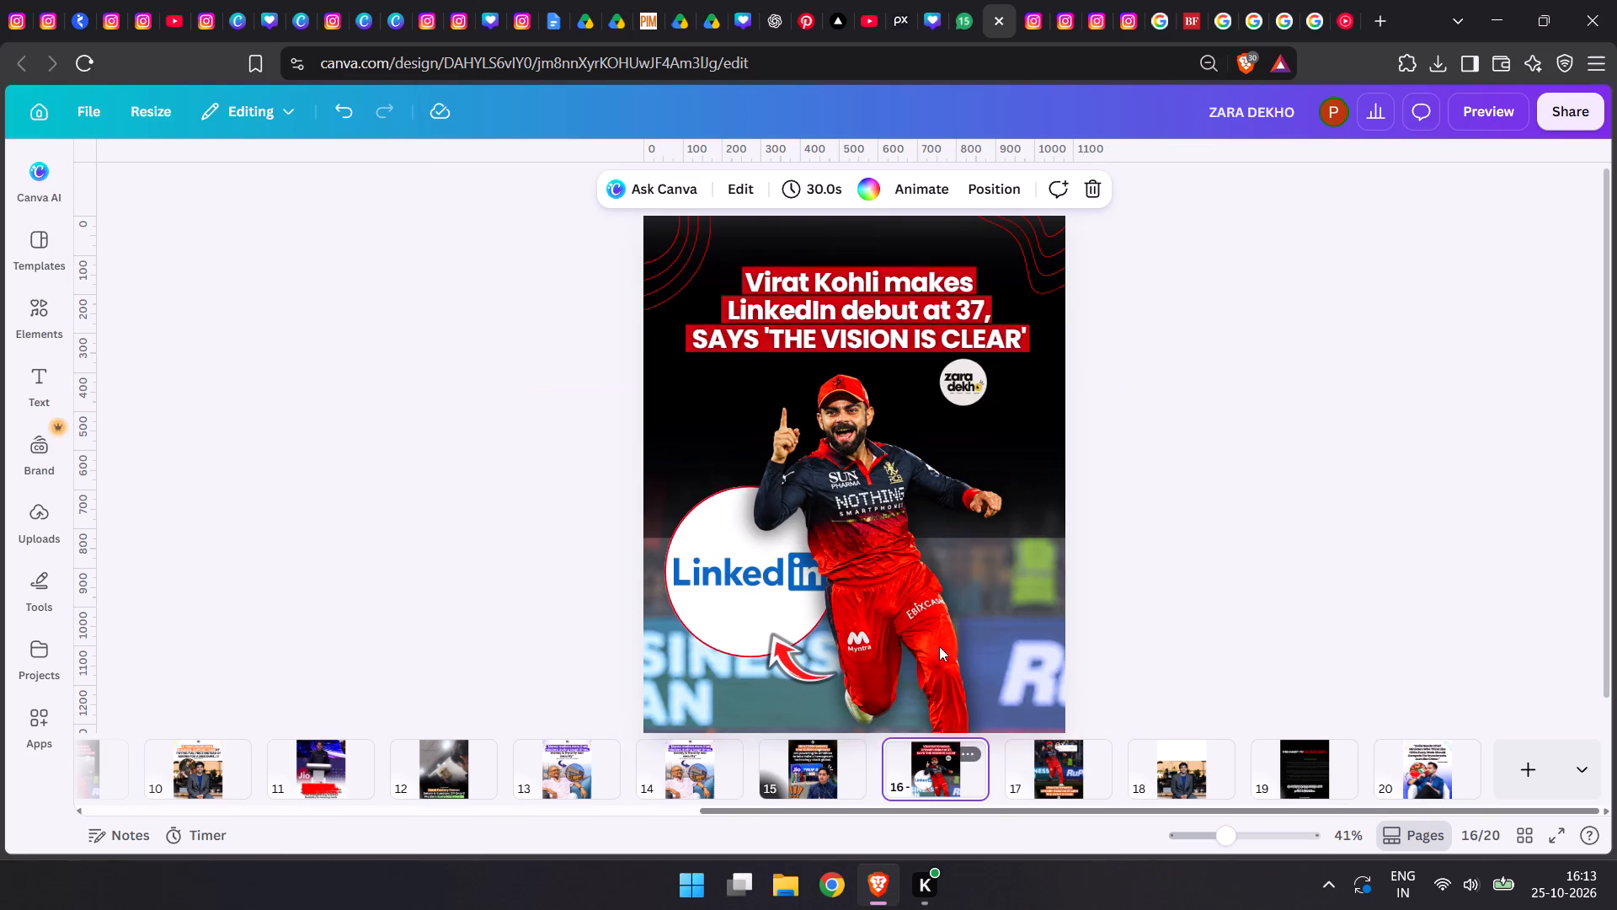
left_click(964, 378)
key("ctrl+c")
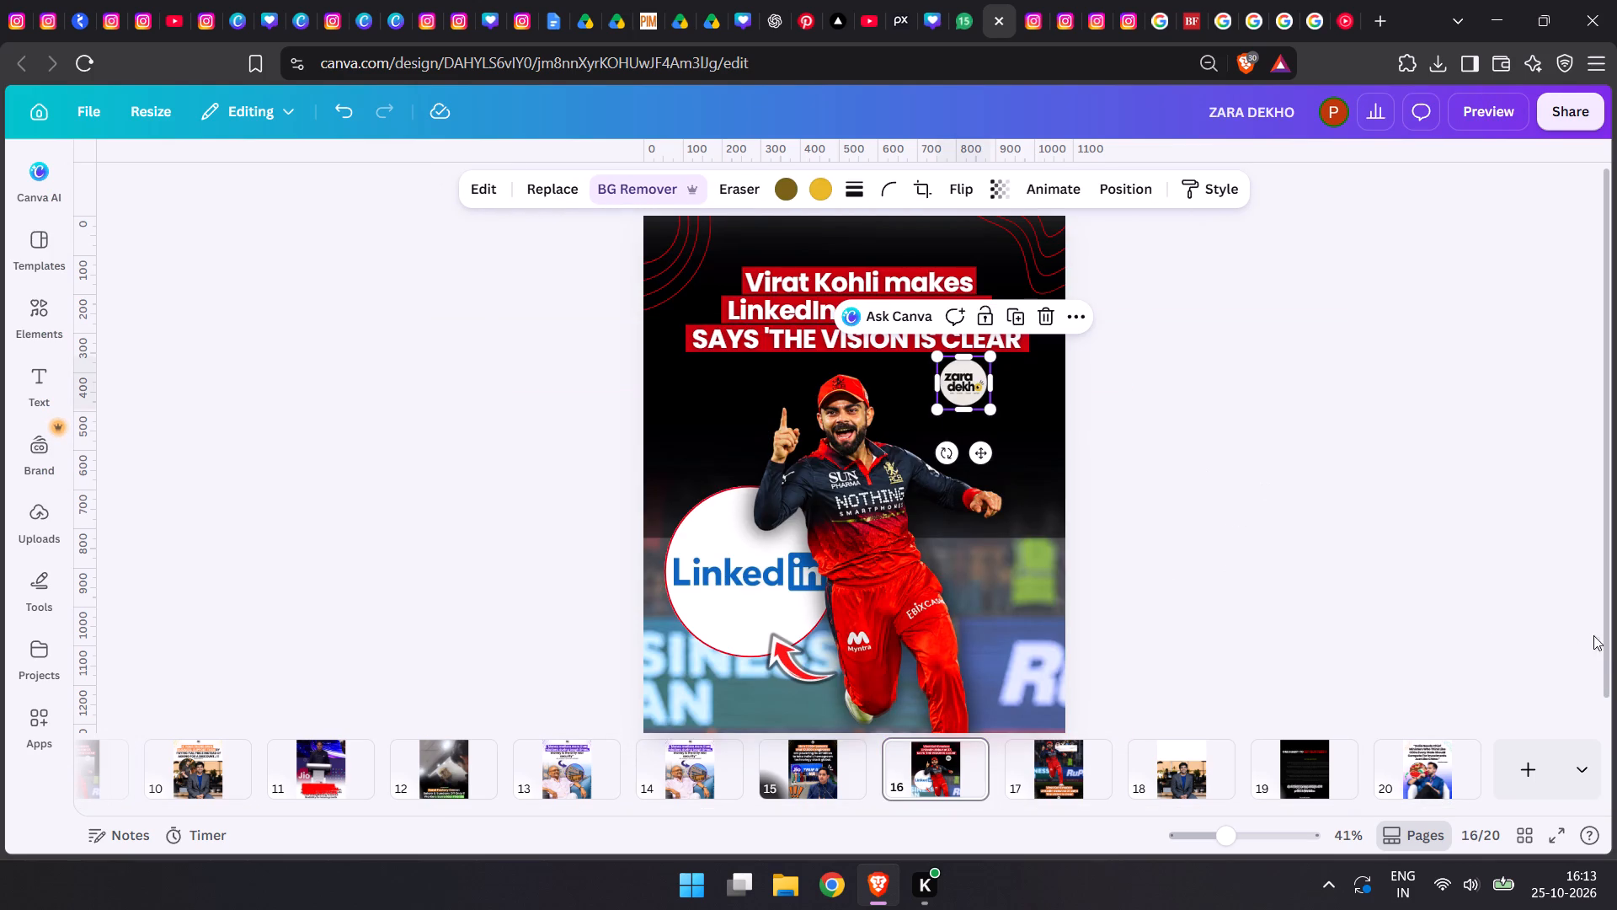
left_click(1411, 768)
key("ctrl+v")
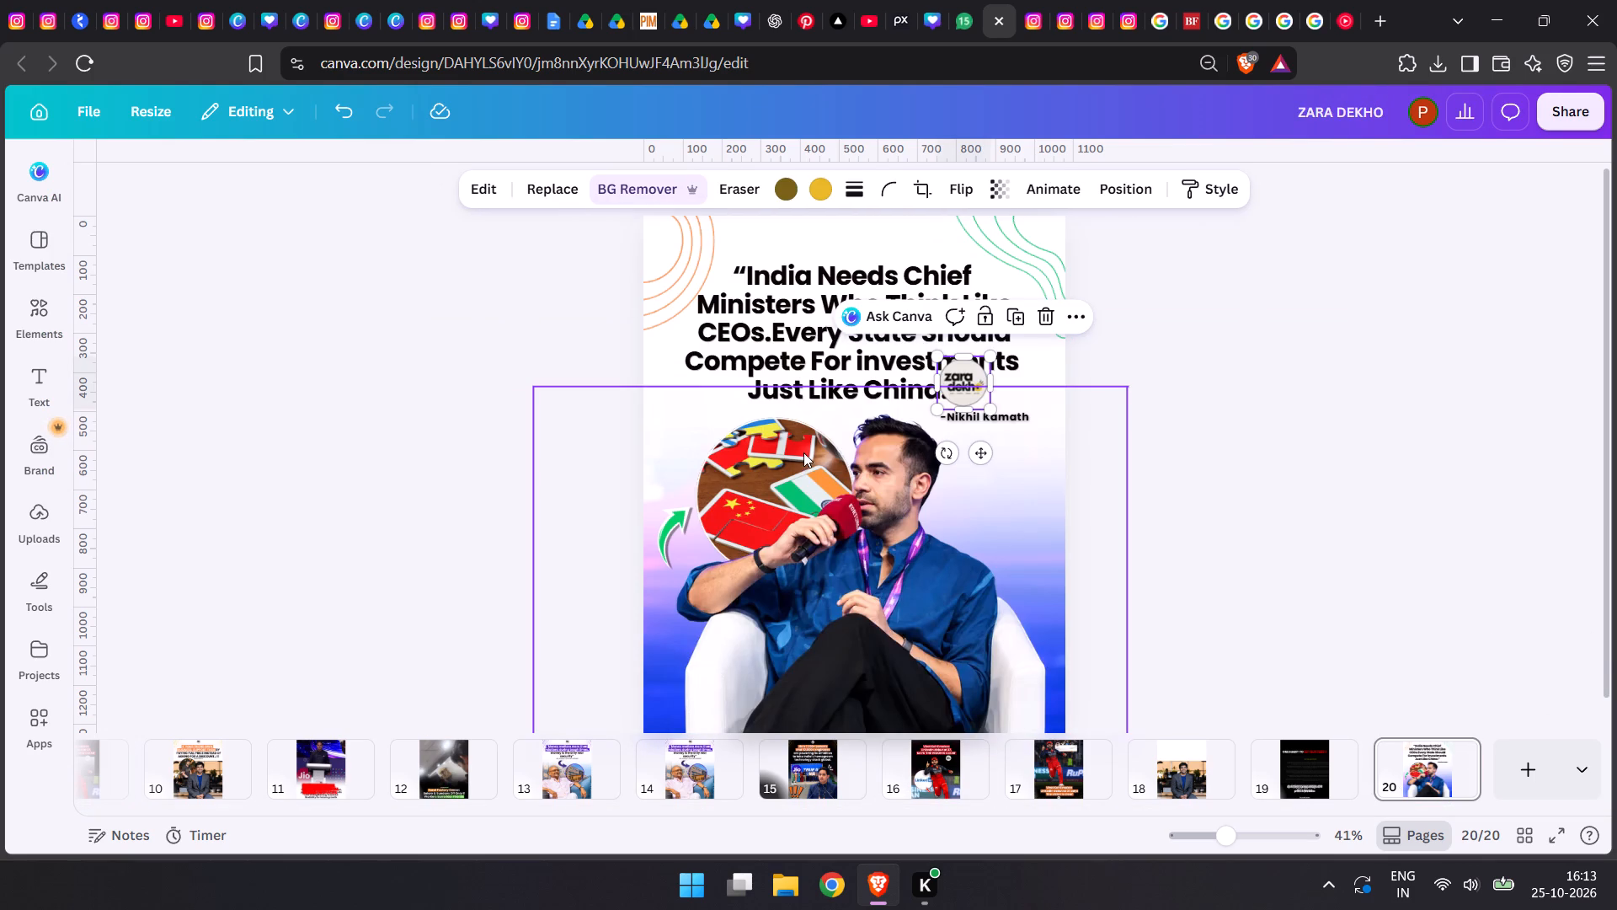
left_click_drag(985, 458, 878, 315)
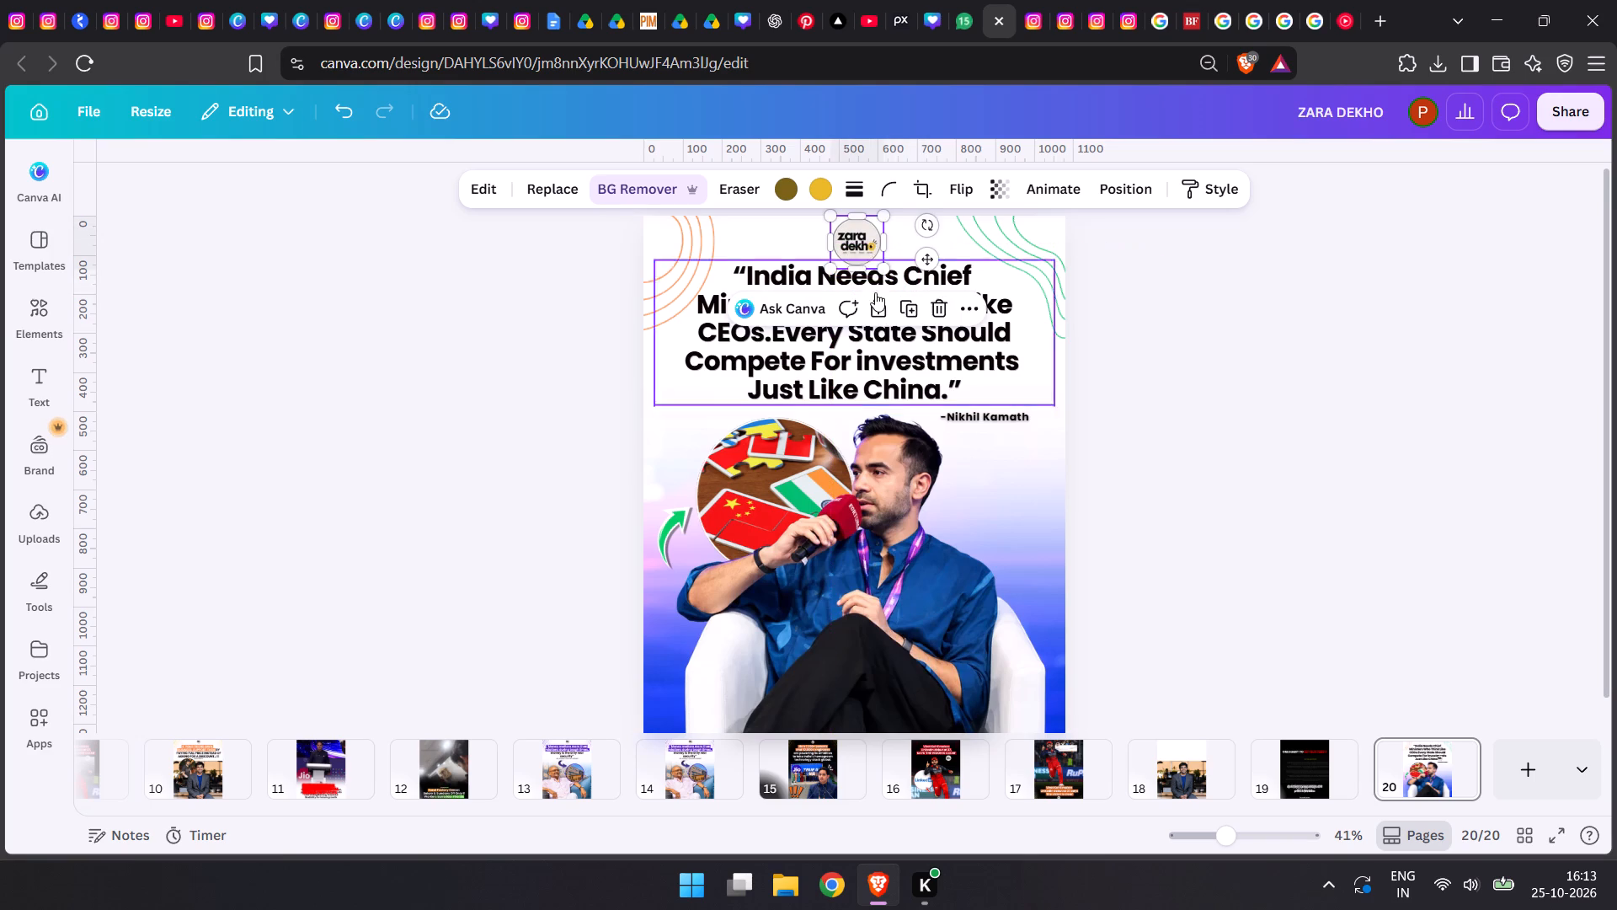
left_click_drag(878, 268, 862, 249)
left_click(846, 227)
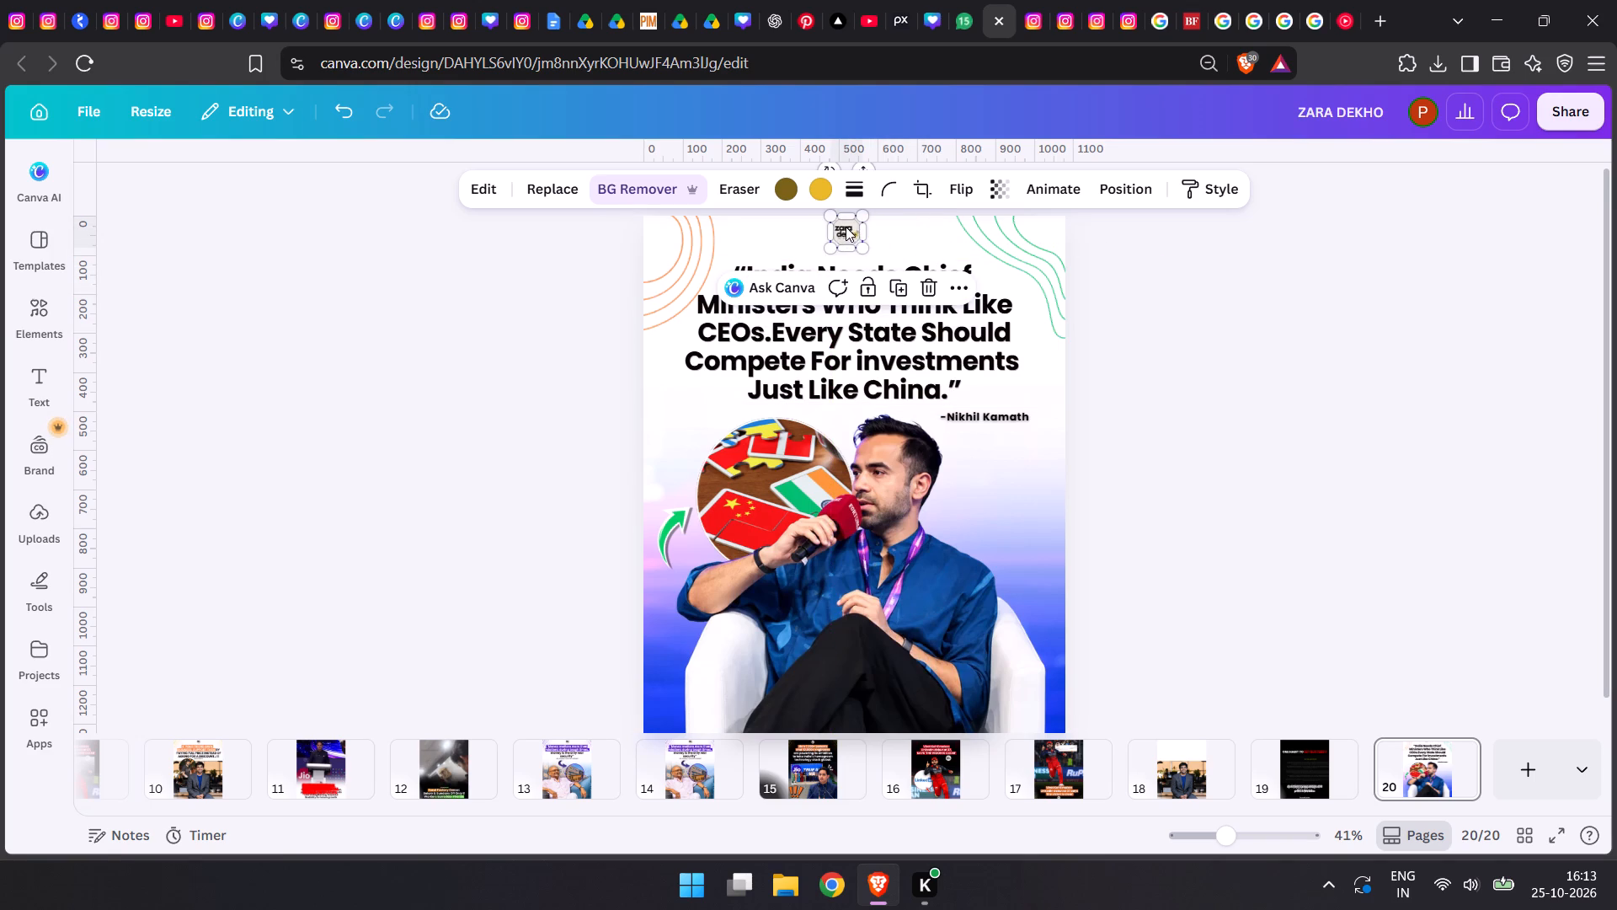
double_click(488, 406)
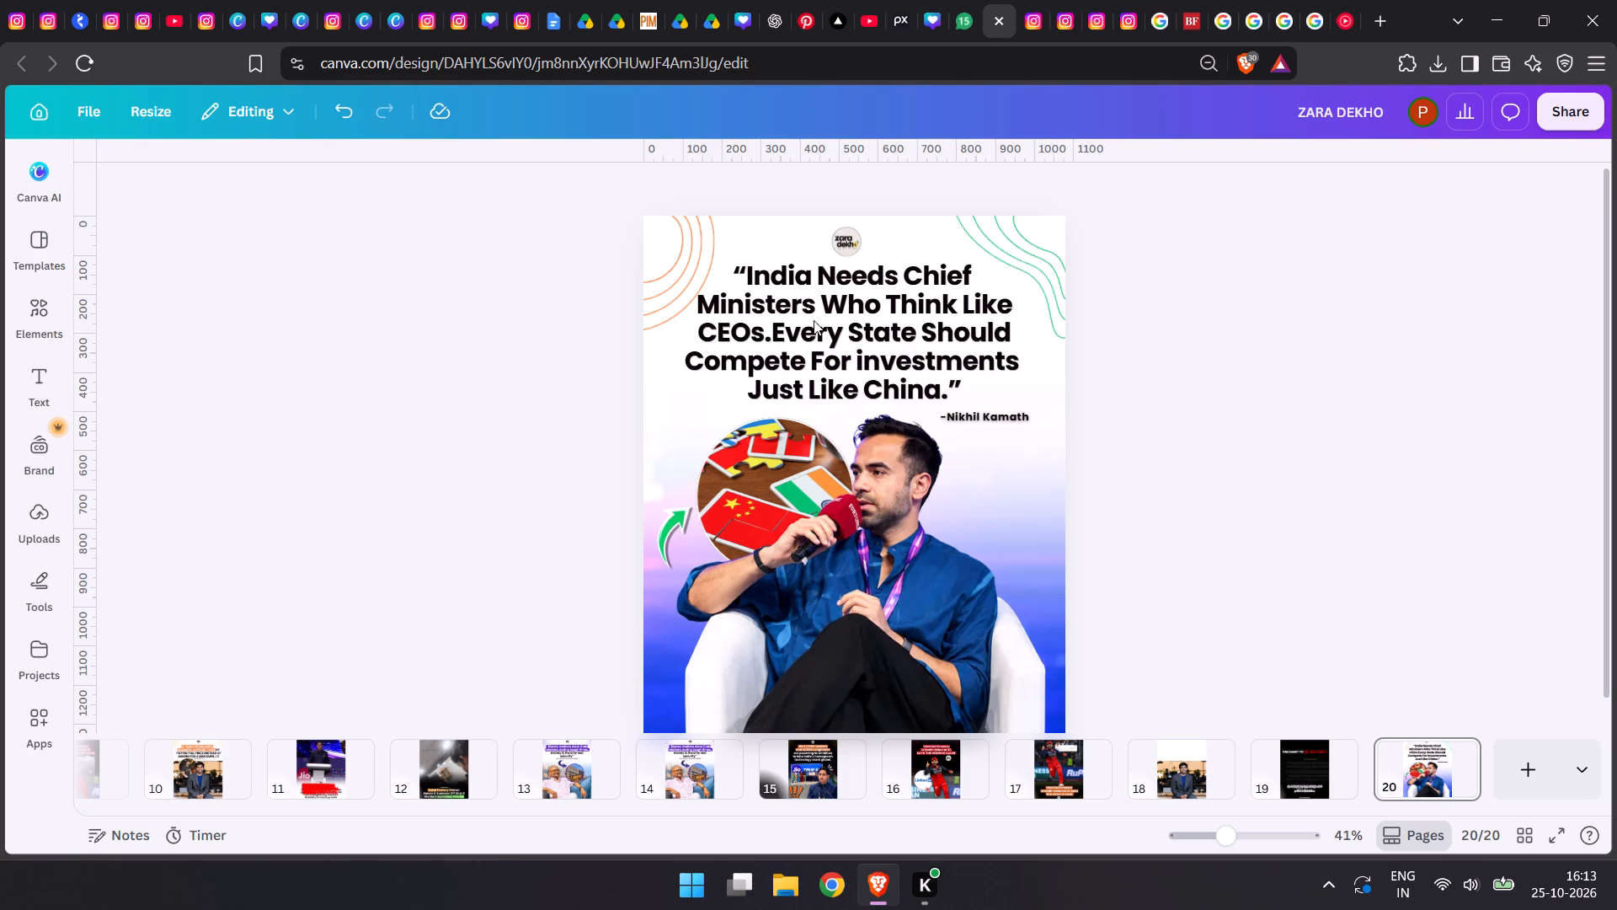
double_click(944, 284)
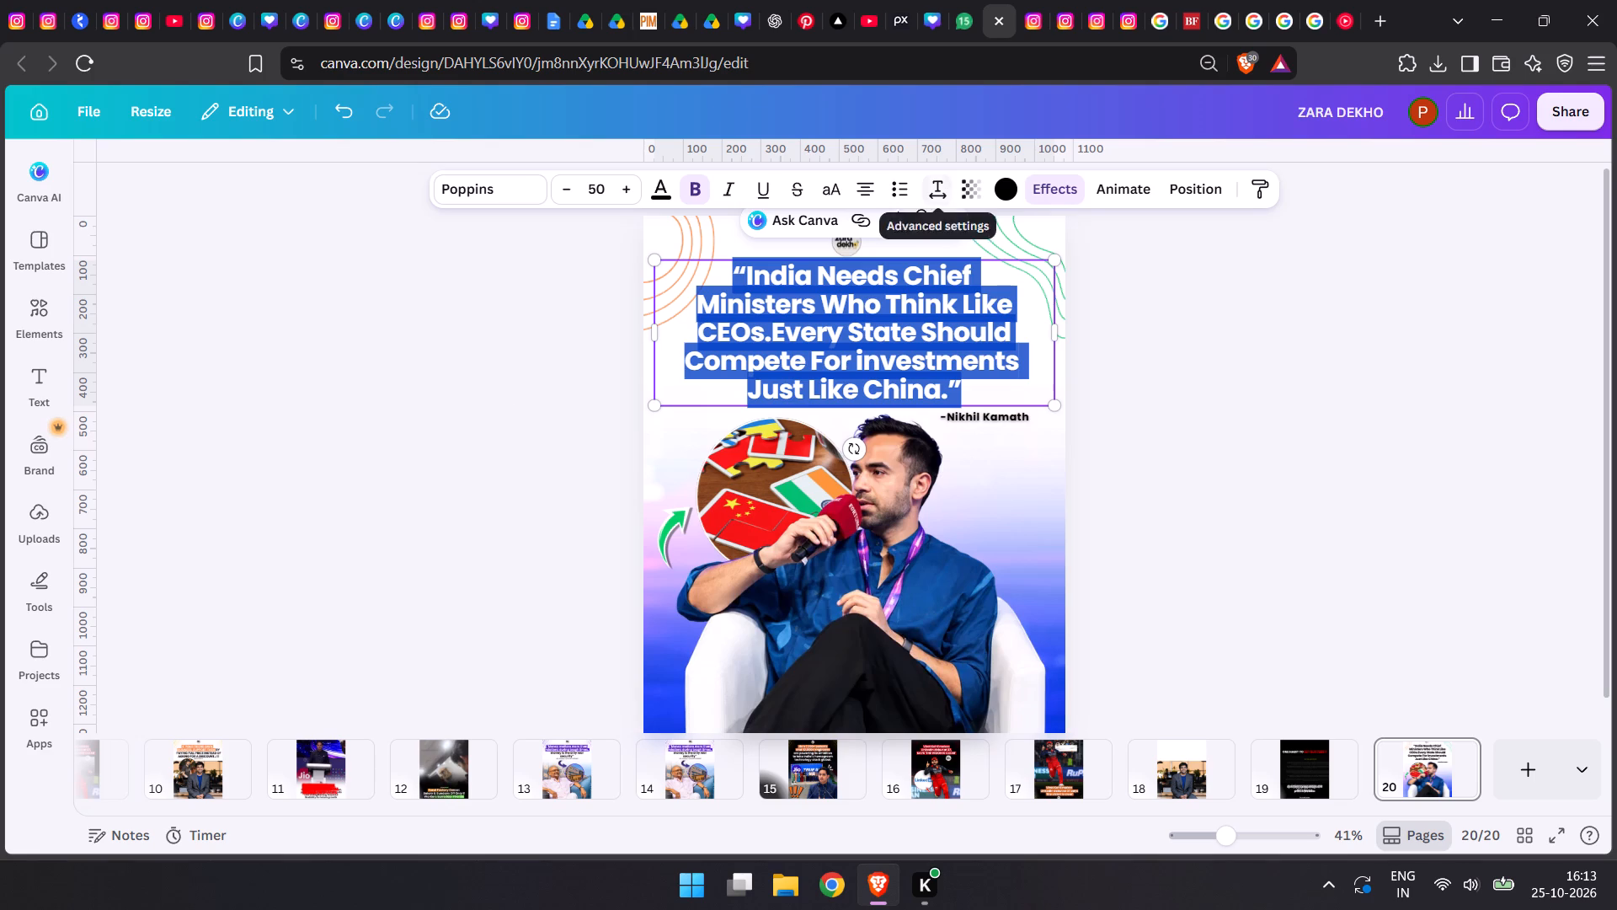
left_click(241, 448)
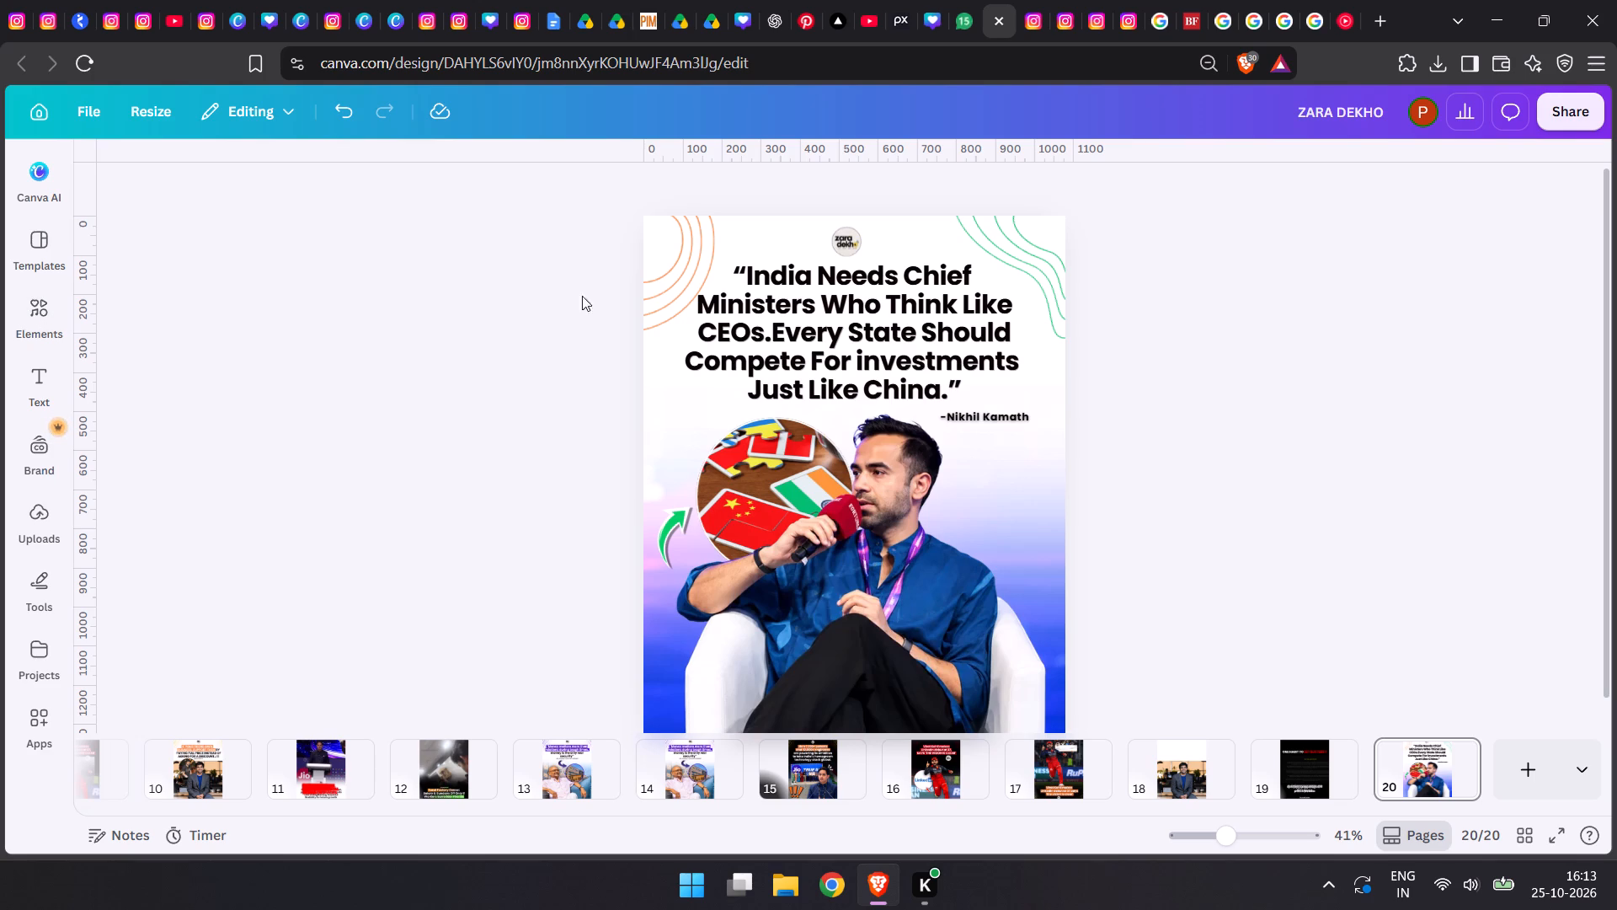
Download only page 20 as a PNG and save it in Documents under the file name h.
left_click(1598, 114)
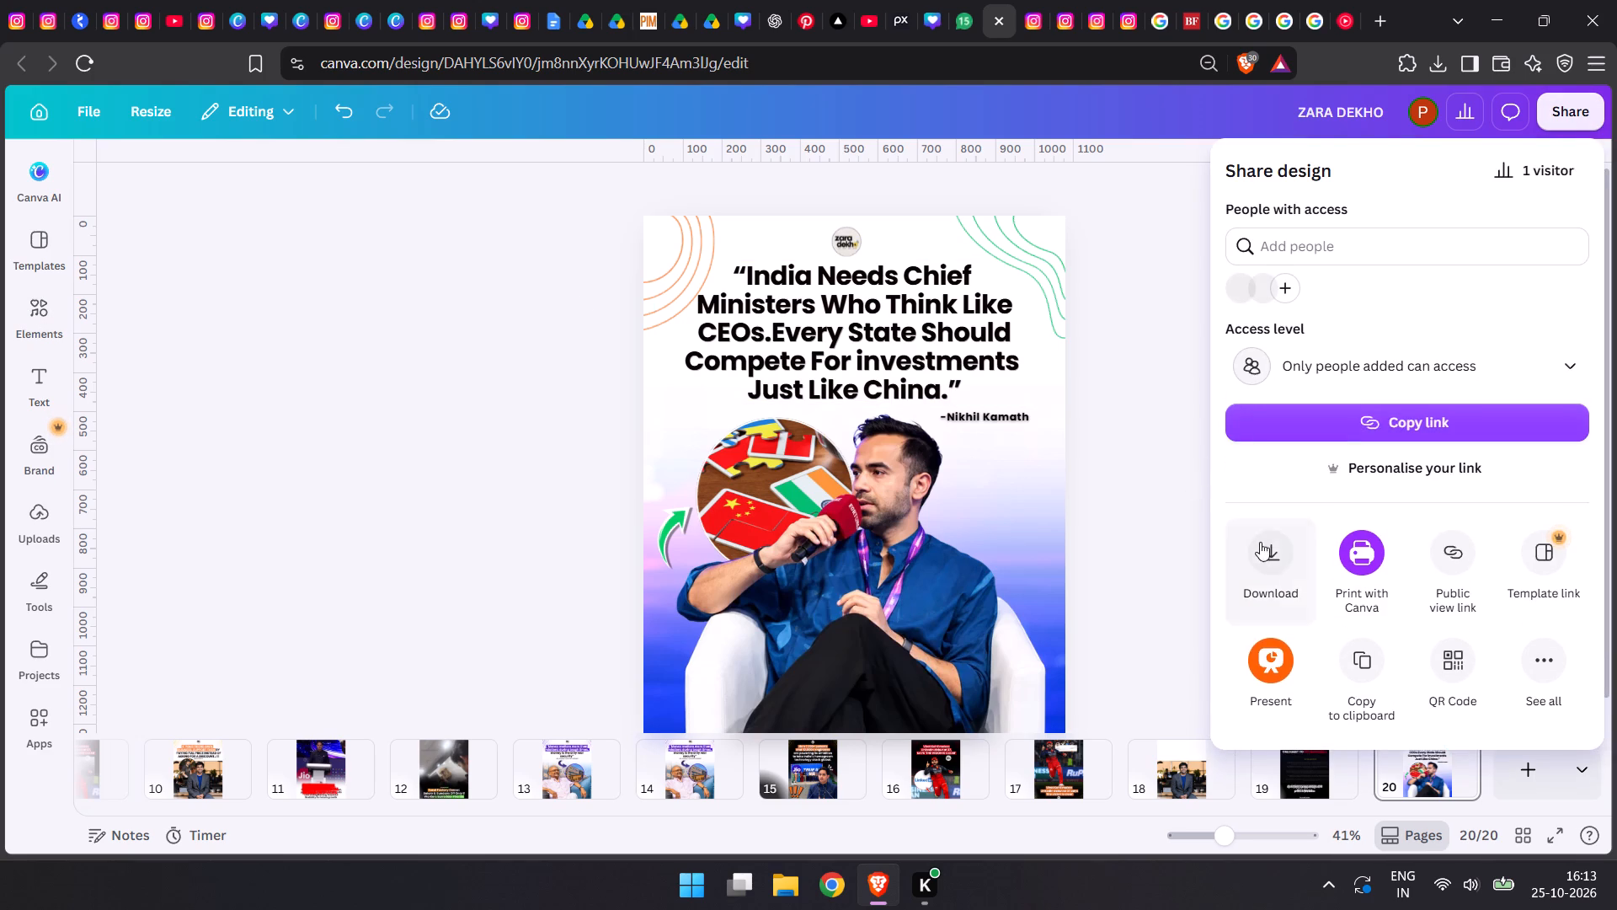
left_click(1262, 544)
left_click(1398, 255)
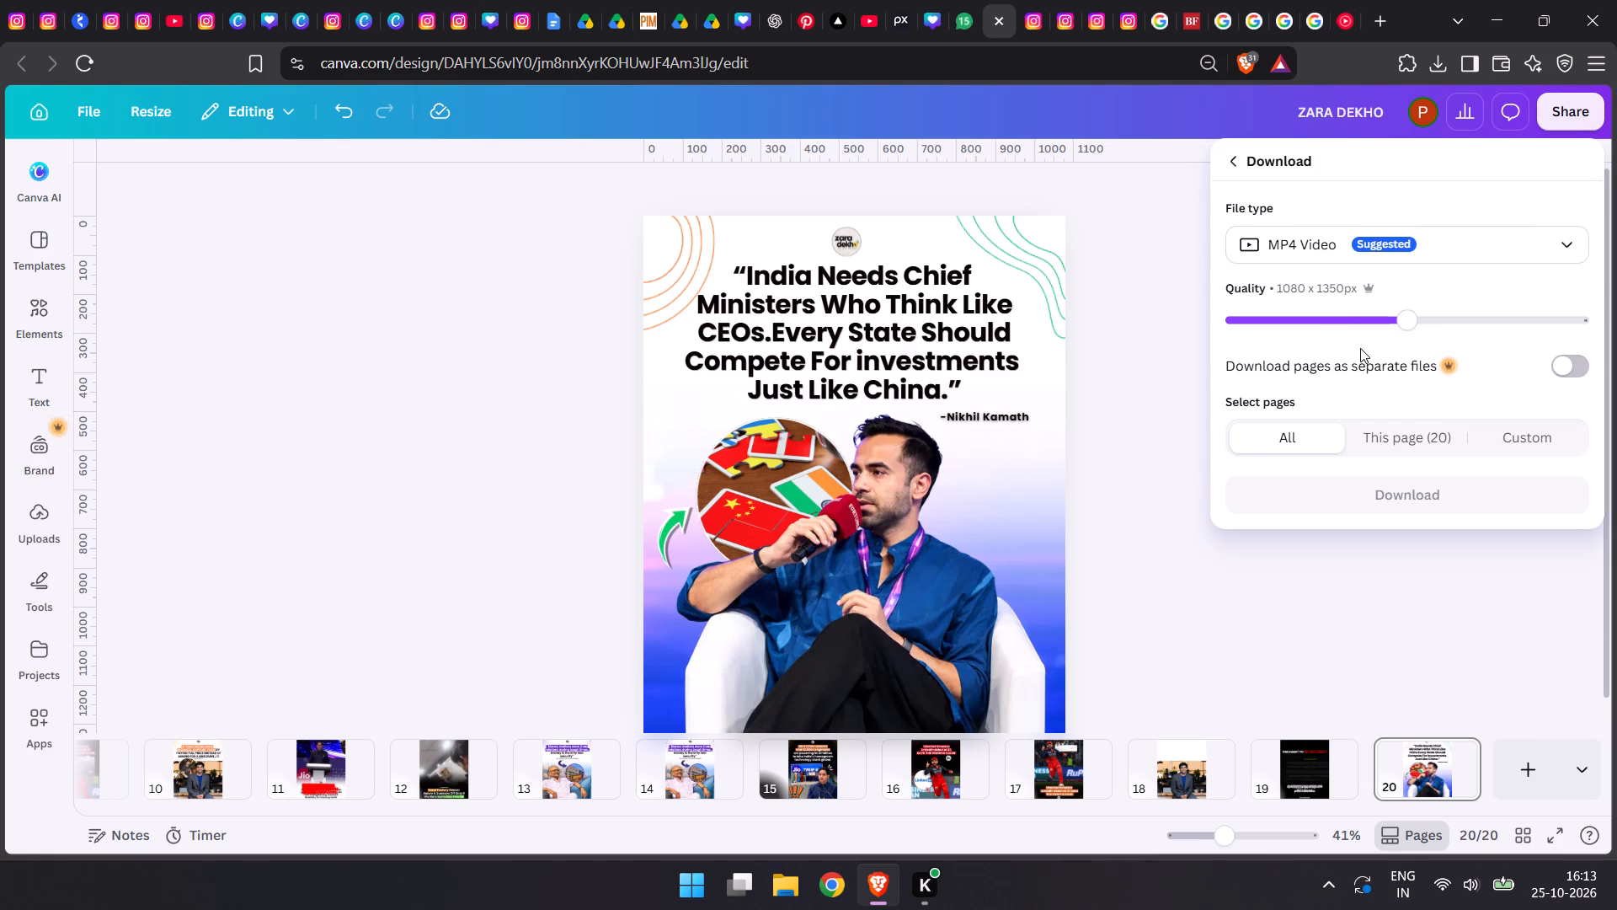
left_click(1305, 261)
left_click(1309, 375)
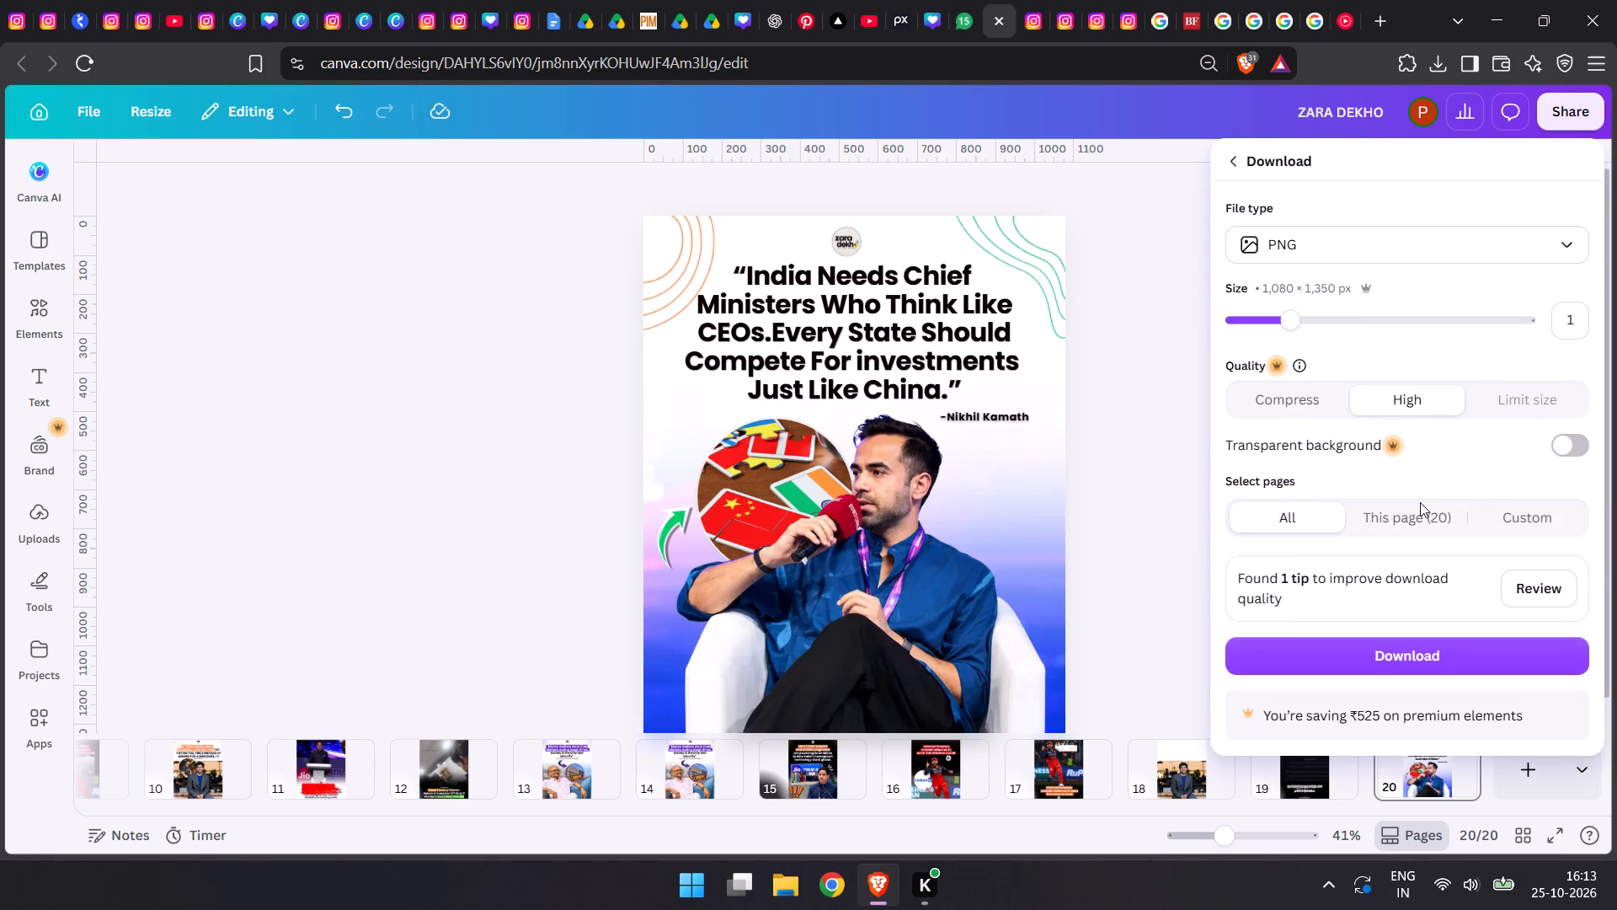
left_click(1416, 522)
left_click(1421, 653)
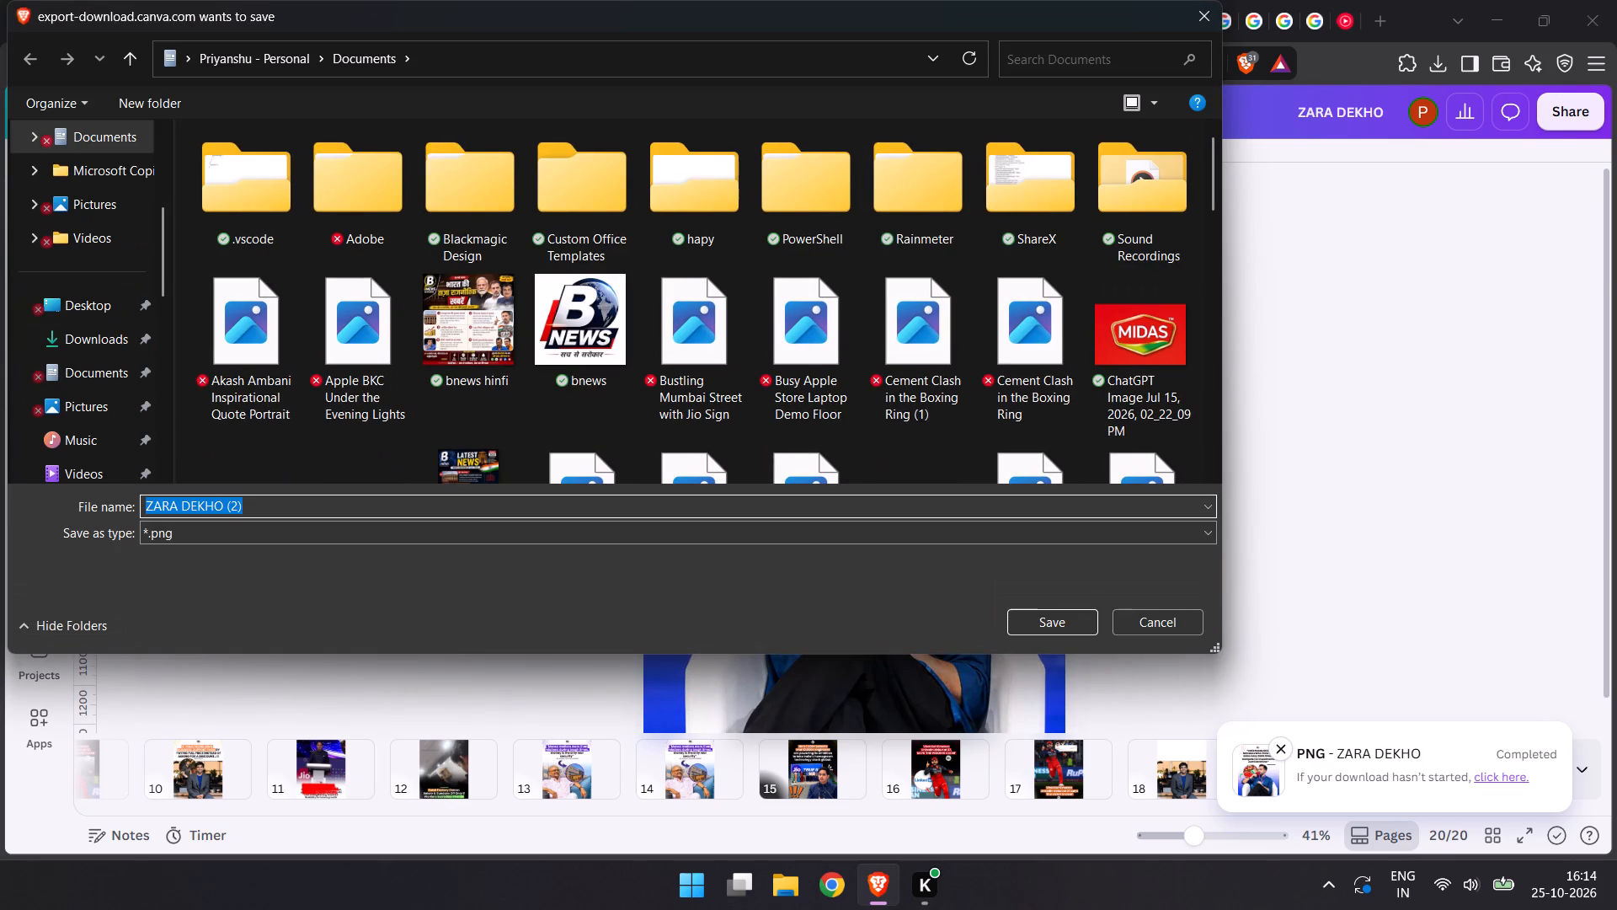
key("h")
key("Return")
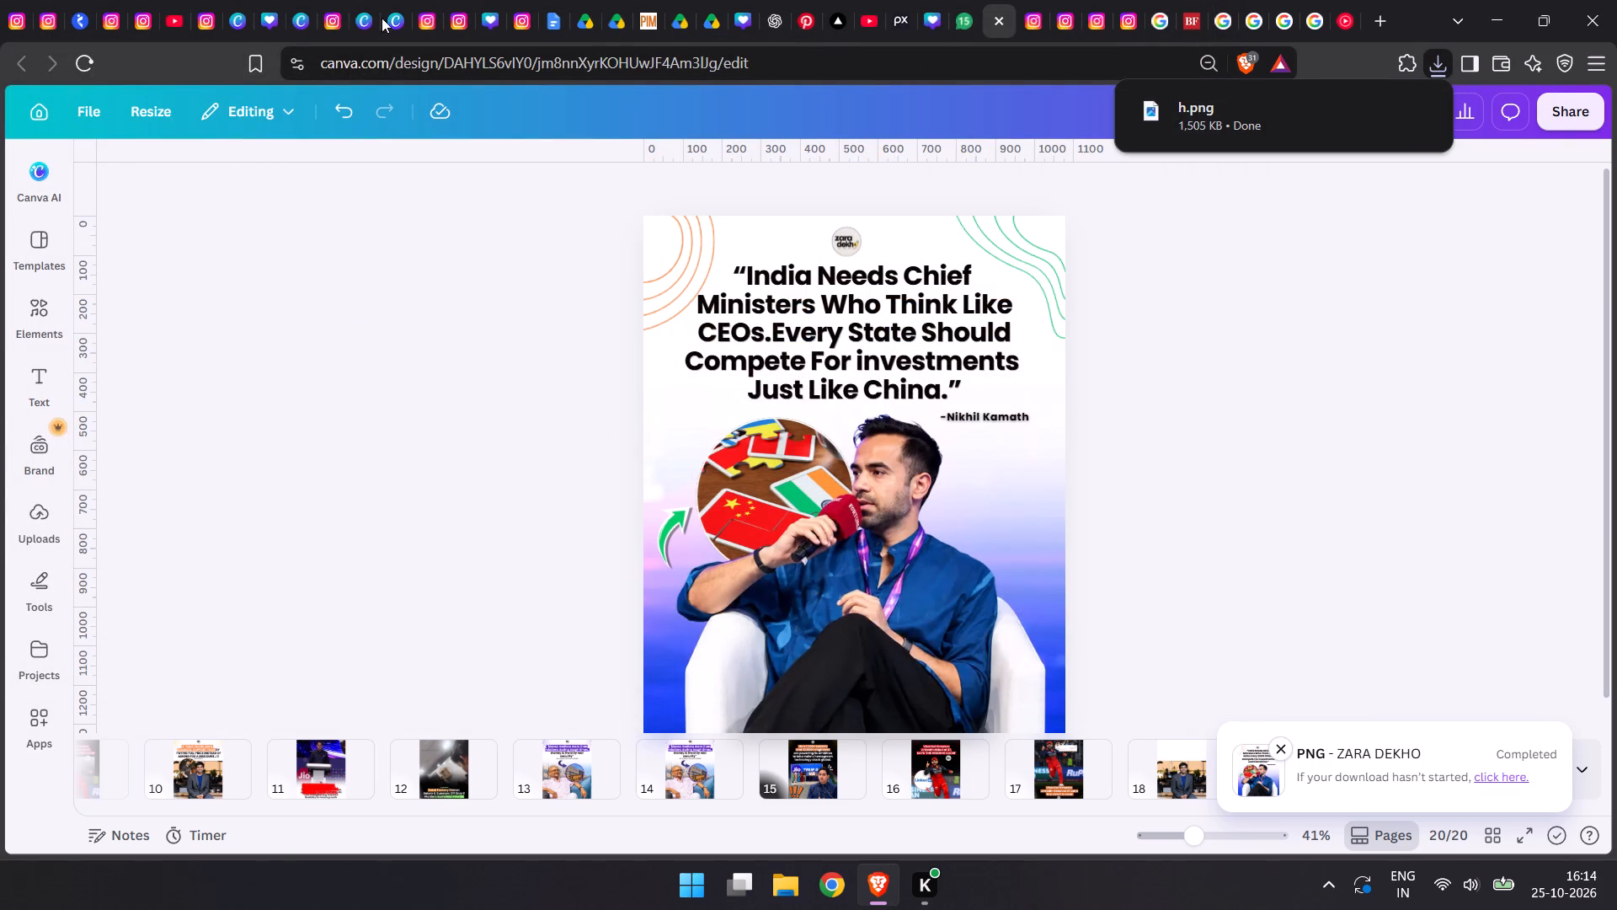